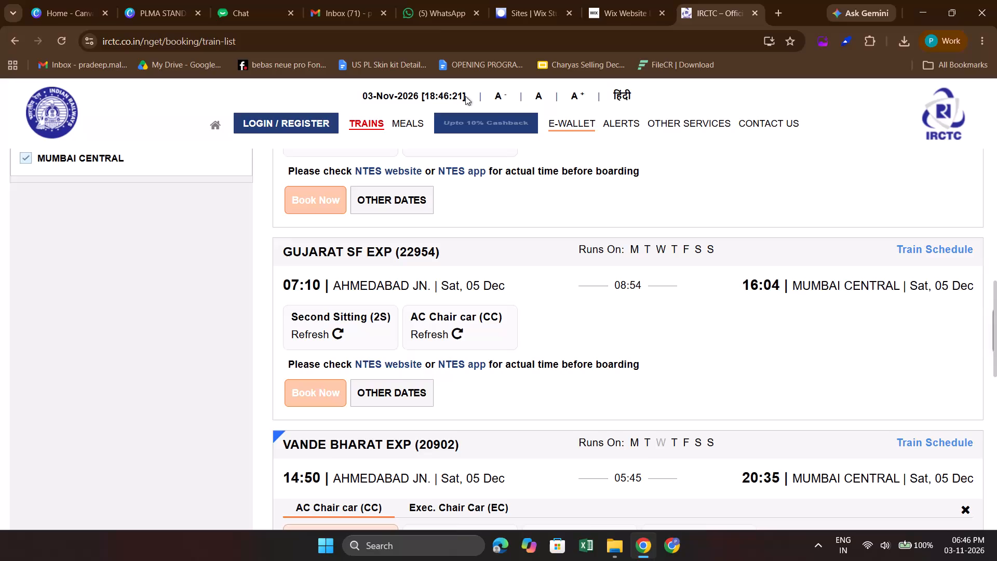
# Switch to the PLMA STANDEE 33x81inch design in Canva.
pyautogui.click(190, 3)
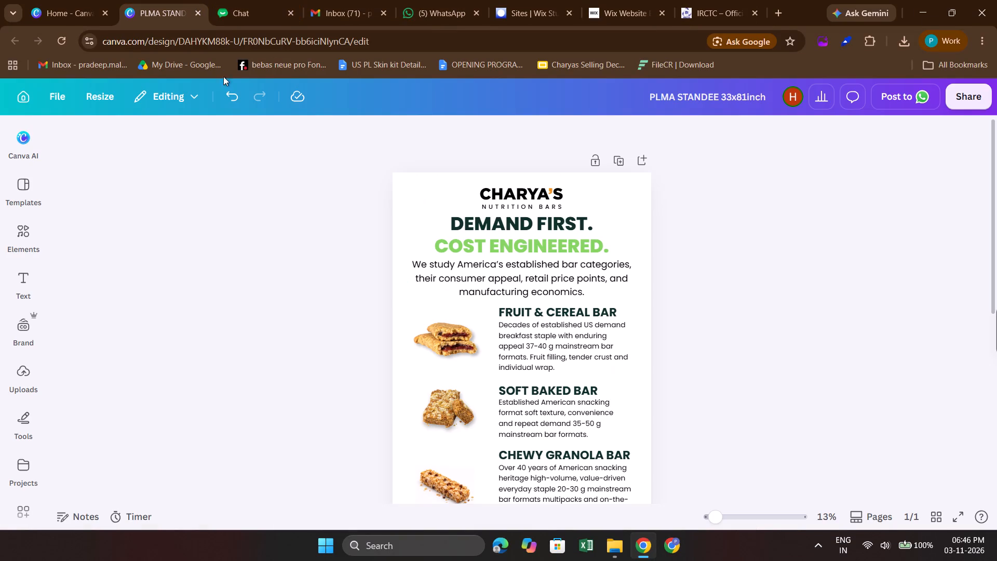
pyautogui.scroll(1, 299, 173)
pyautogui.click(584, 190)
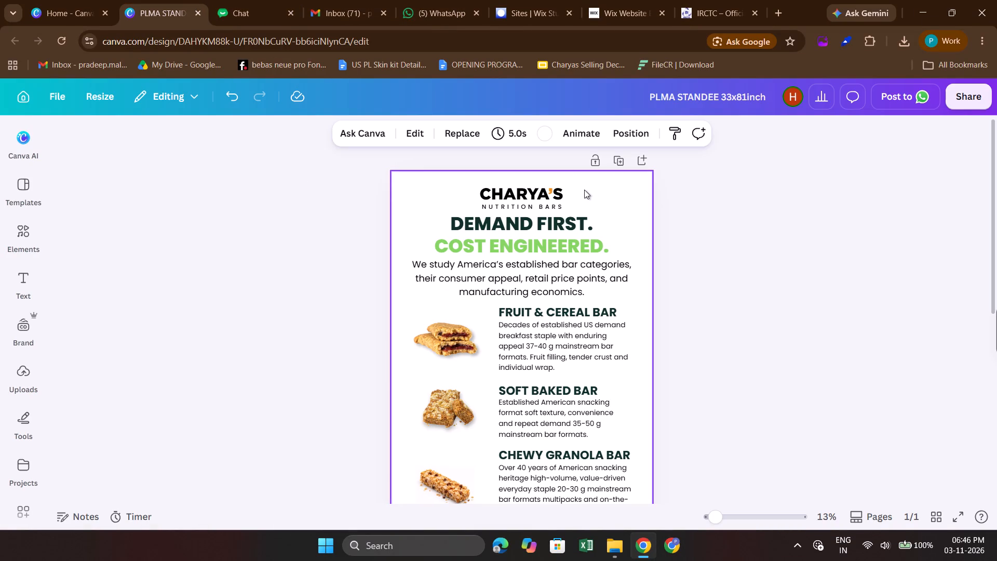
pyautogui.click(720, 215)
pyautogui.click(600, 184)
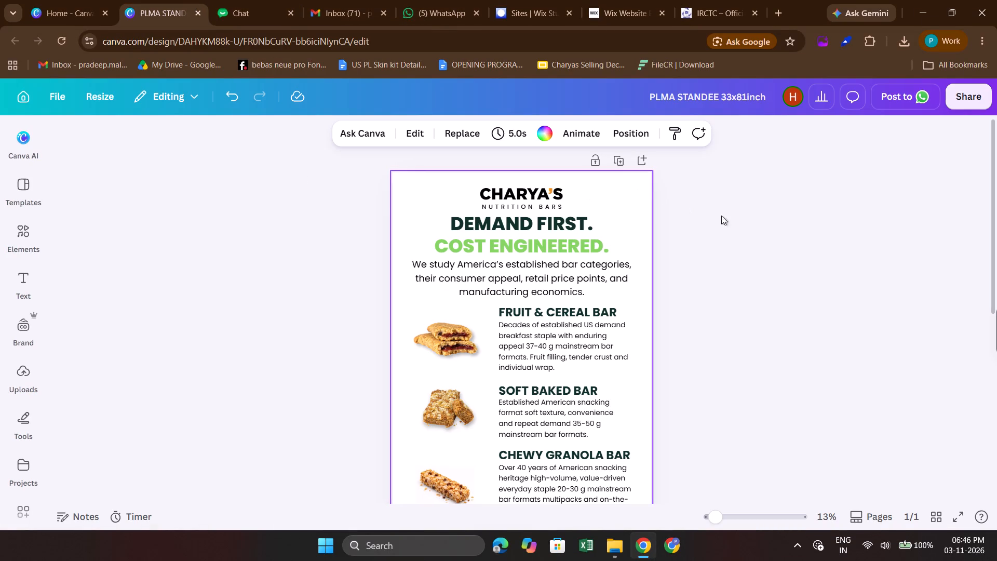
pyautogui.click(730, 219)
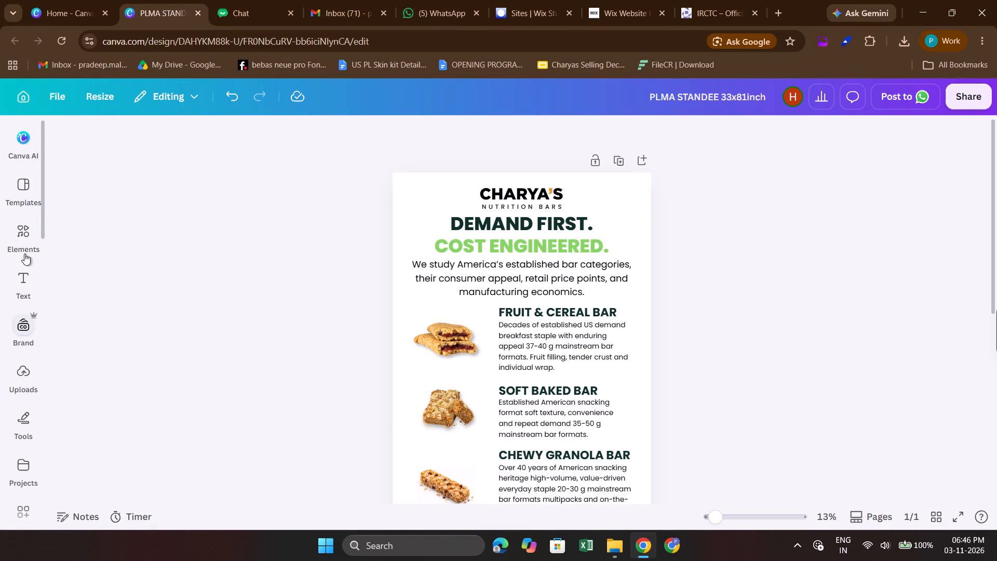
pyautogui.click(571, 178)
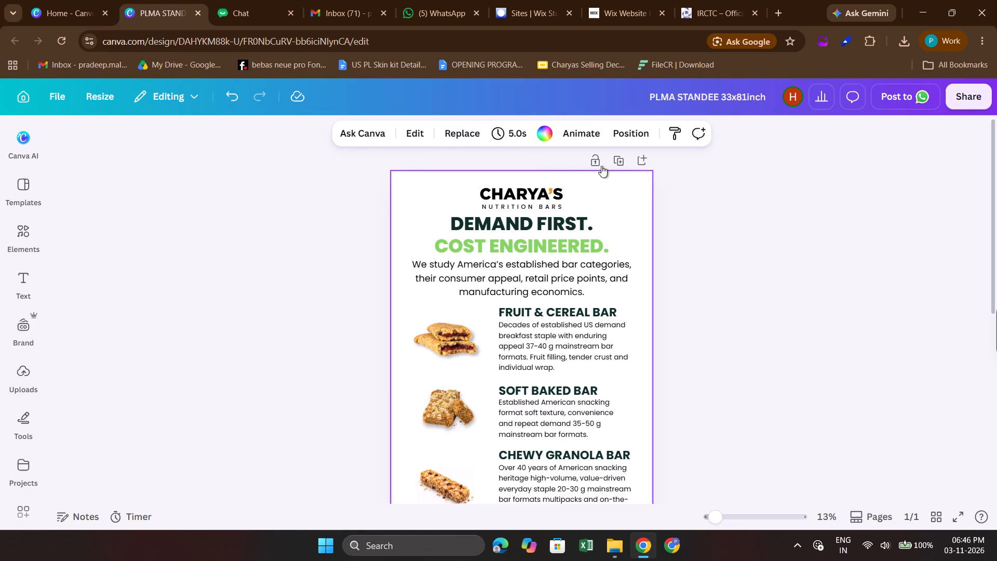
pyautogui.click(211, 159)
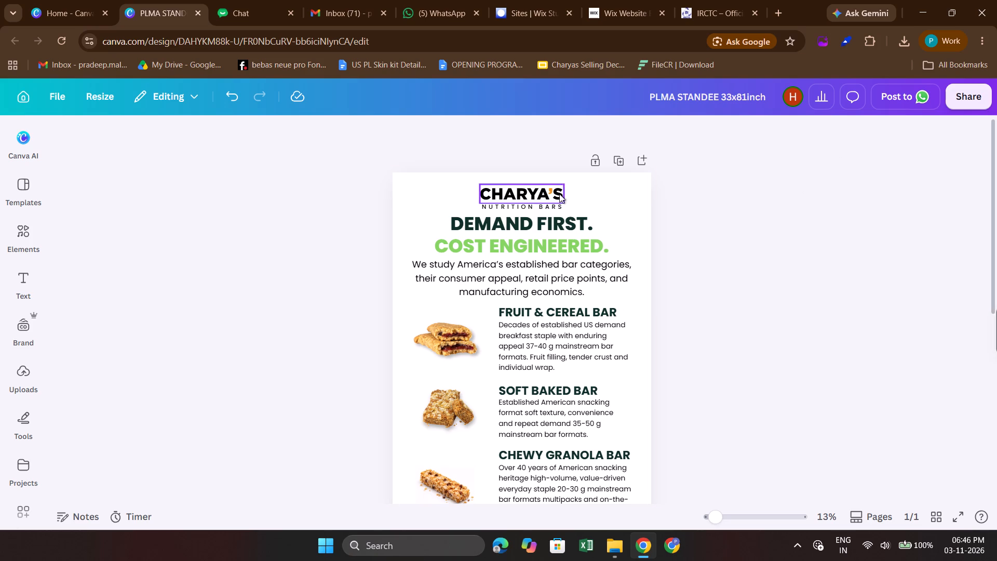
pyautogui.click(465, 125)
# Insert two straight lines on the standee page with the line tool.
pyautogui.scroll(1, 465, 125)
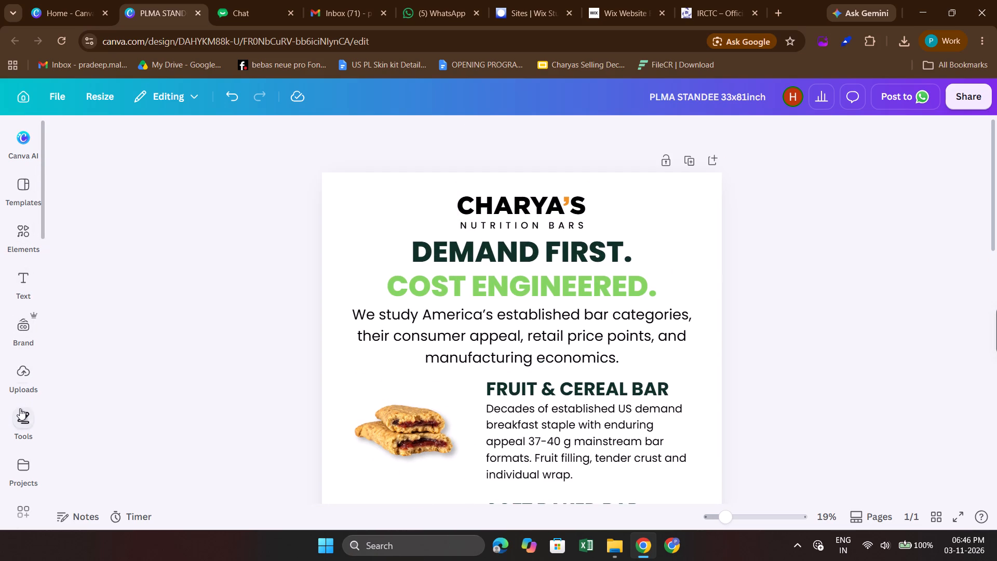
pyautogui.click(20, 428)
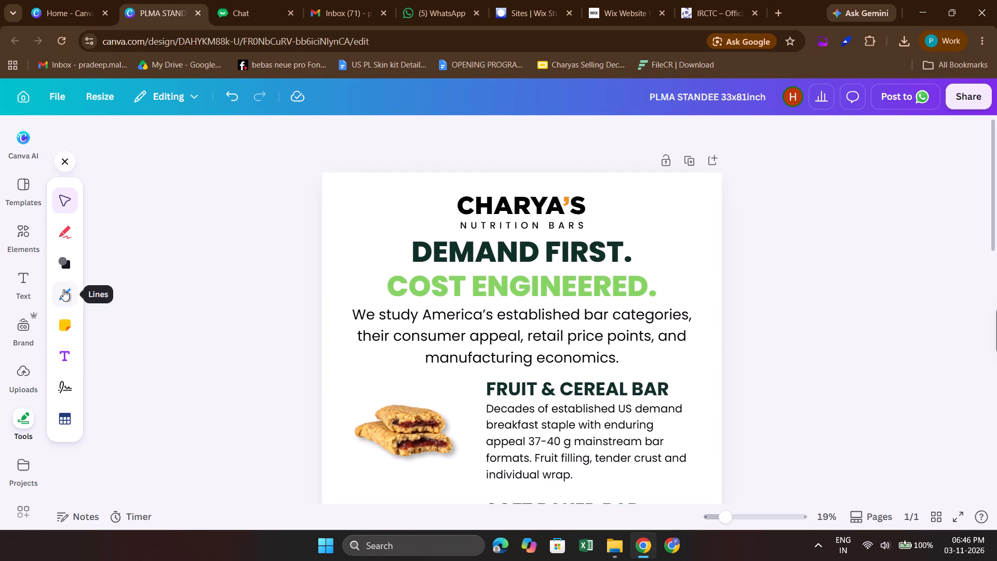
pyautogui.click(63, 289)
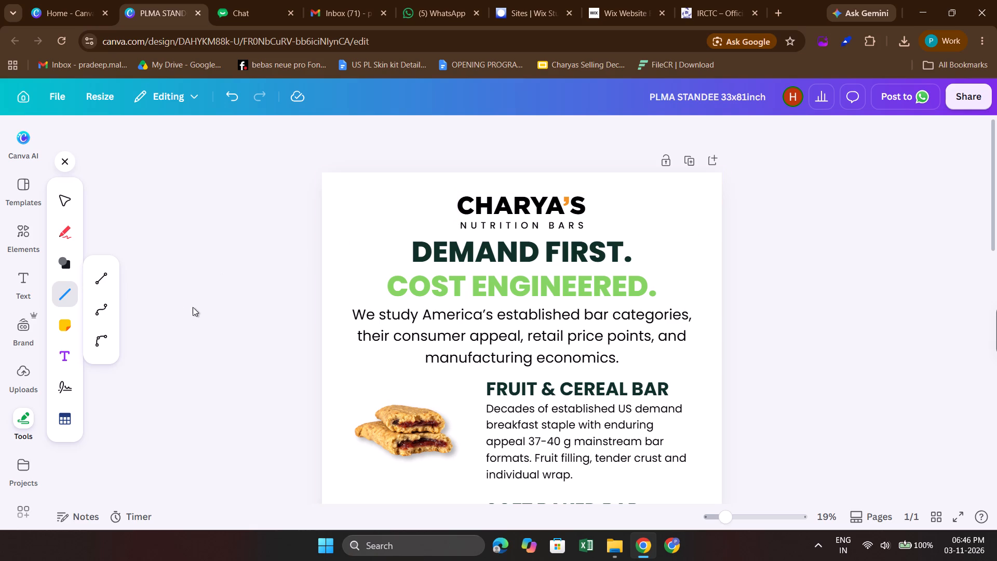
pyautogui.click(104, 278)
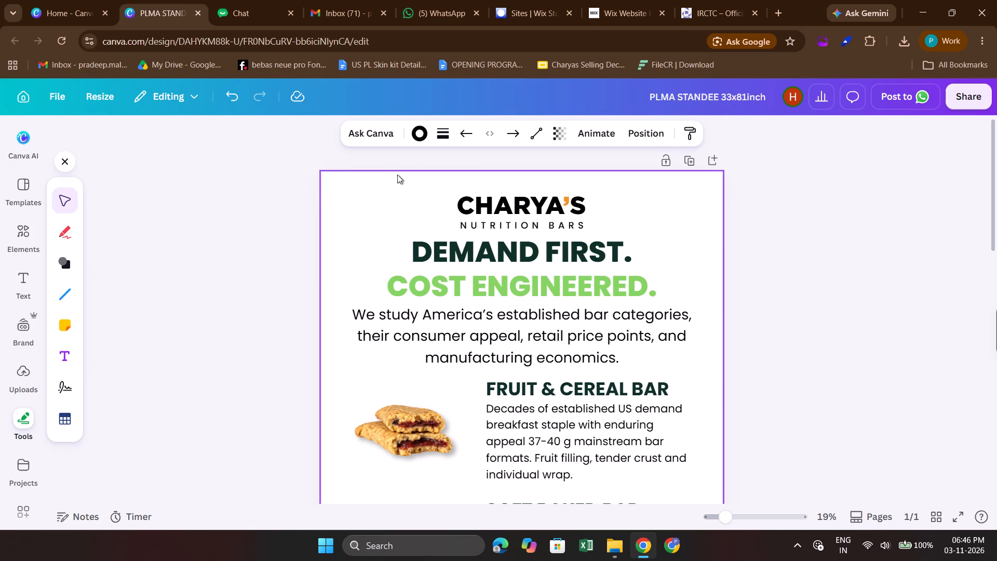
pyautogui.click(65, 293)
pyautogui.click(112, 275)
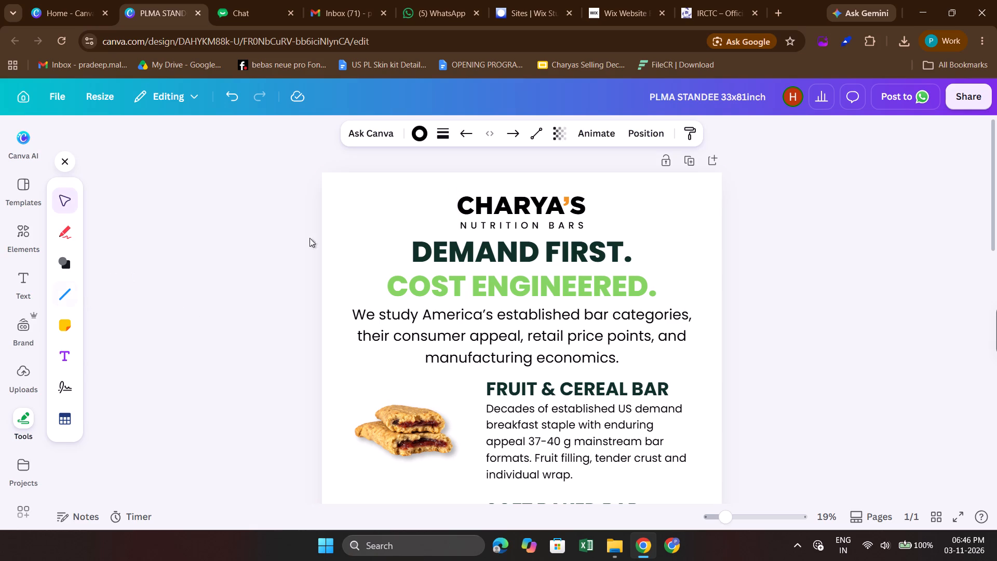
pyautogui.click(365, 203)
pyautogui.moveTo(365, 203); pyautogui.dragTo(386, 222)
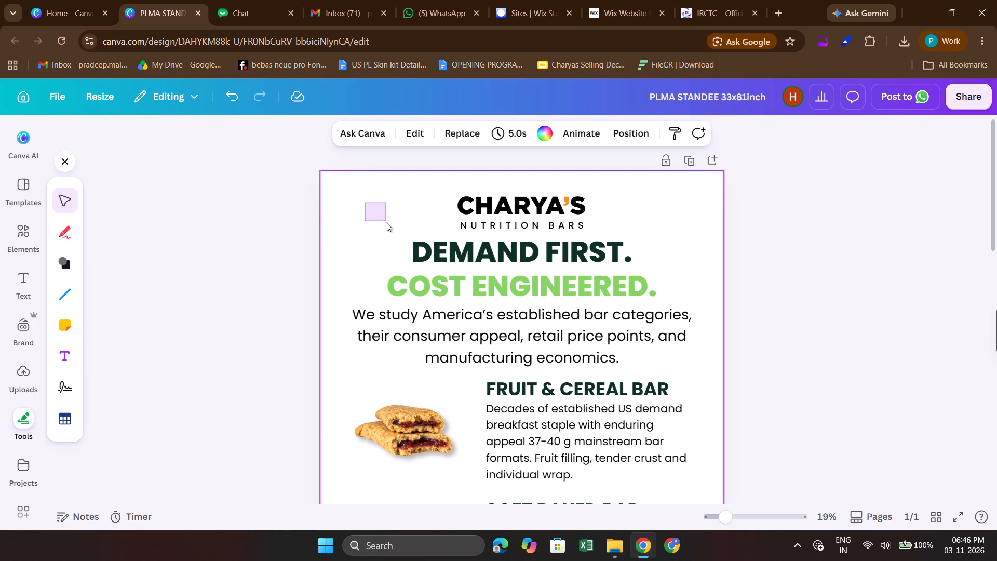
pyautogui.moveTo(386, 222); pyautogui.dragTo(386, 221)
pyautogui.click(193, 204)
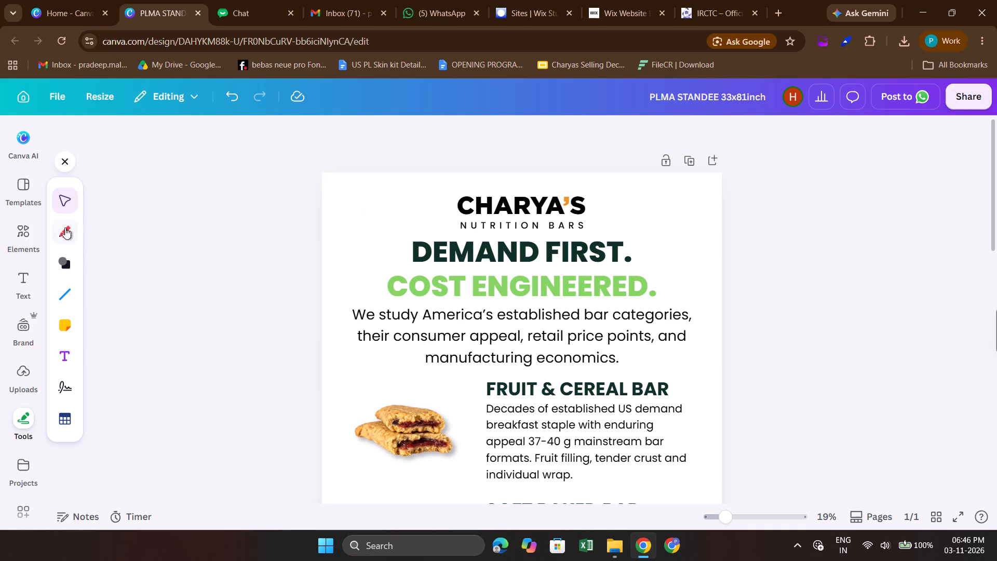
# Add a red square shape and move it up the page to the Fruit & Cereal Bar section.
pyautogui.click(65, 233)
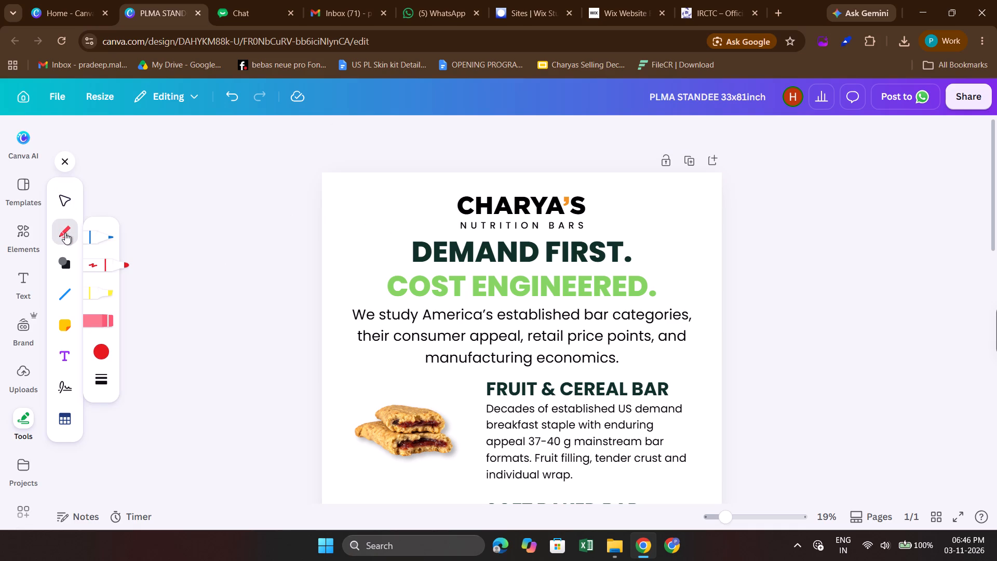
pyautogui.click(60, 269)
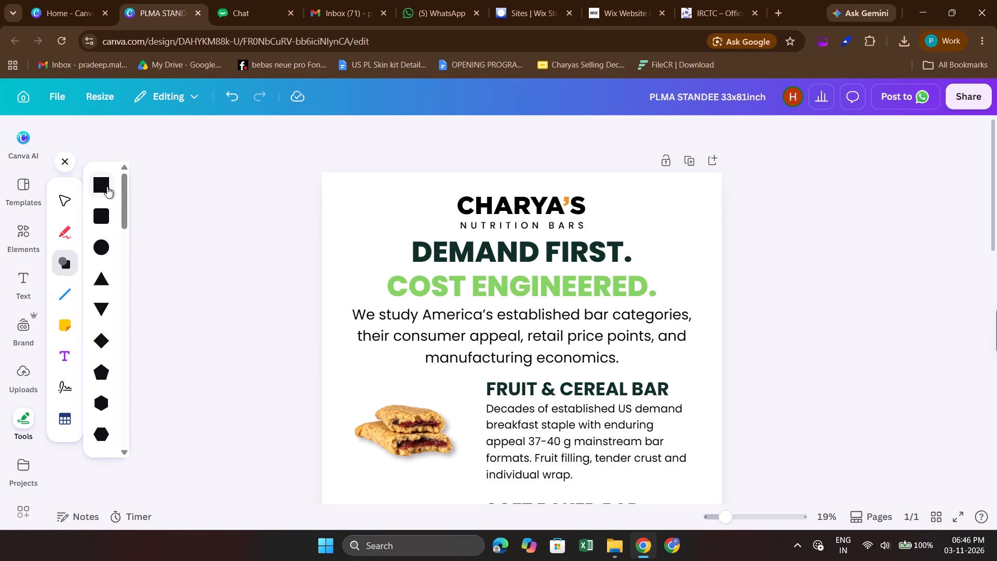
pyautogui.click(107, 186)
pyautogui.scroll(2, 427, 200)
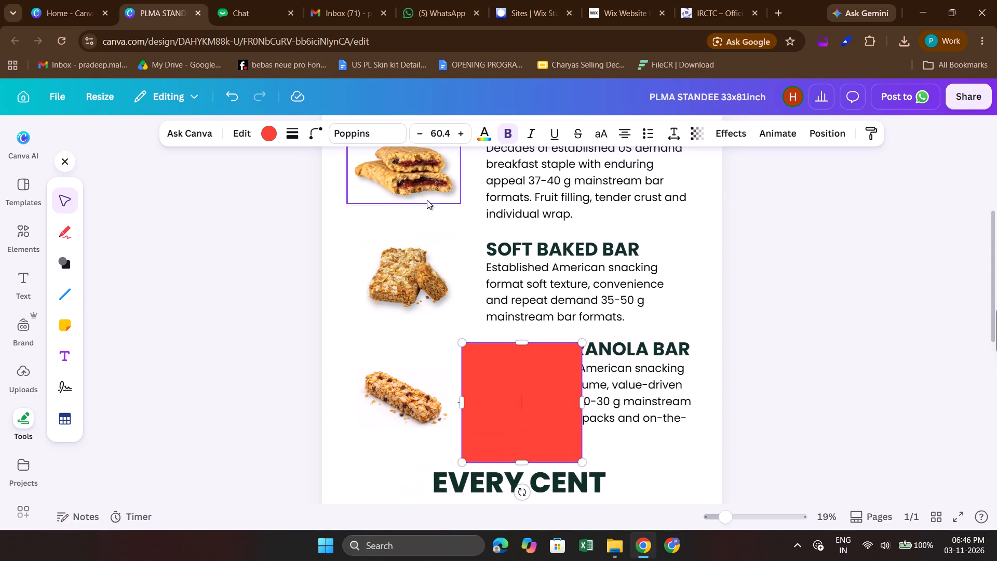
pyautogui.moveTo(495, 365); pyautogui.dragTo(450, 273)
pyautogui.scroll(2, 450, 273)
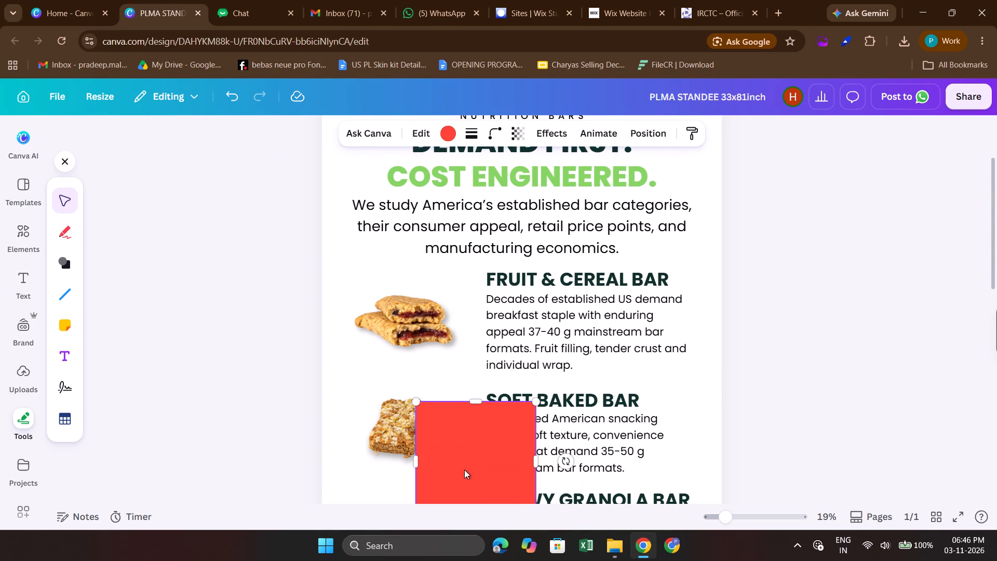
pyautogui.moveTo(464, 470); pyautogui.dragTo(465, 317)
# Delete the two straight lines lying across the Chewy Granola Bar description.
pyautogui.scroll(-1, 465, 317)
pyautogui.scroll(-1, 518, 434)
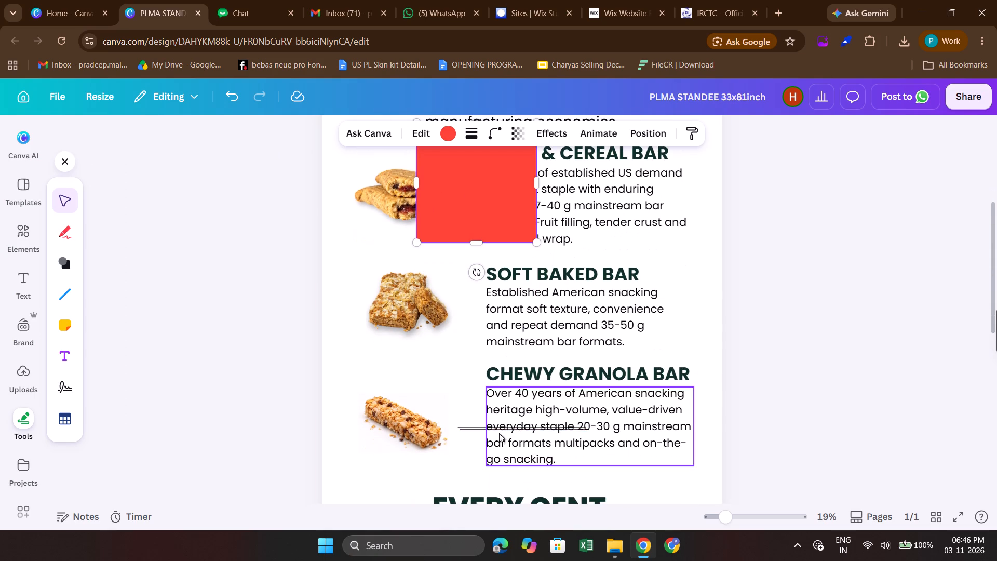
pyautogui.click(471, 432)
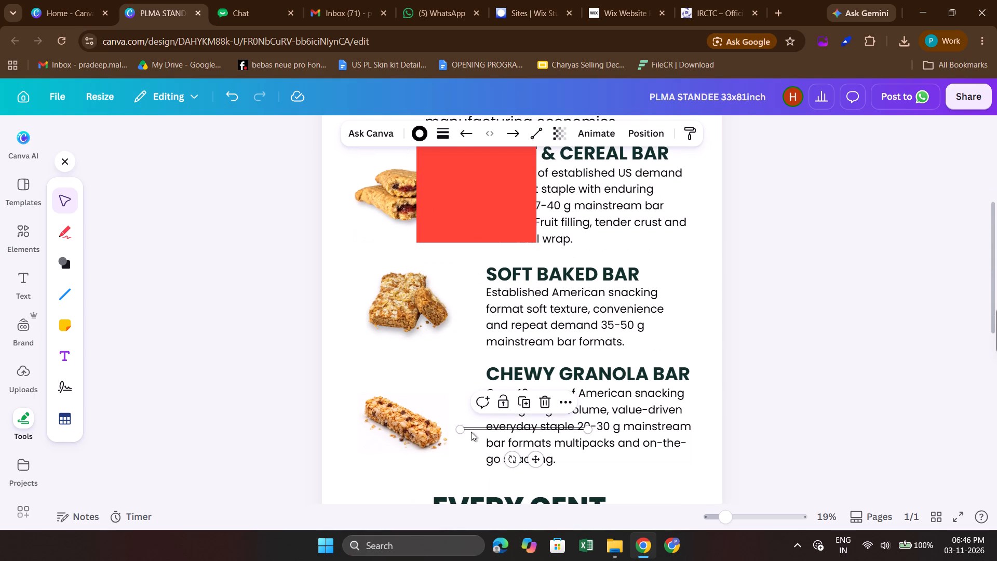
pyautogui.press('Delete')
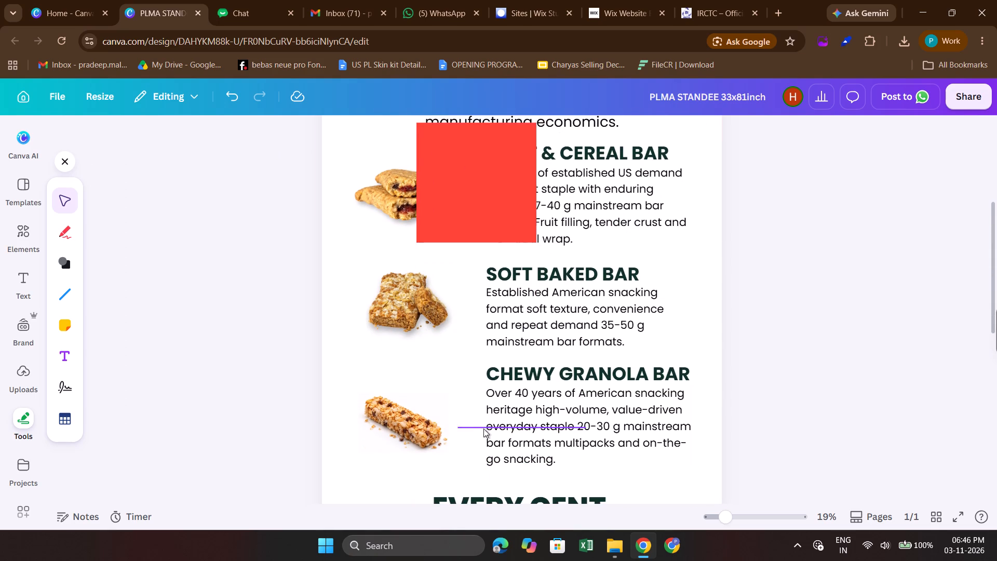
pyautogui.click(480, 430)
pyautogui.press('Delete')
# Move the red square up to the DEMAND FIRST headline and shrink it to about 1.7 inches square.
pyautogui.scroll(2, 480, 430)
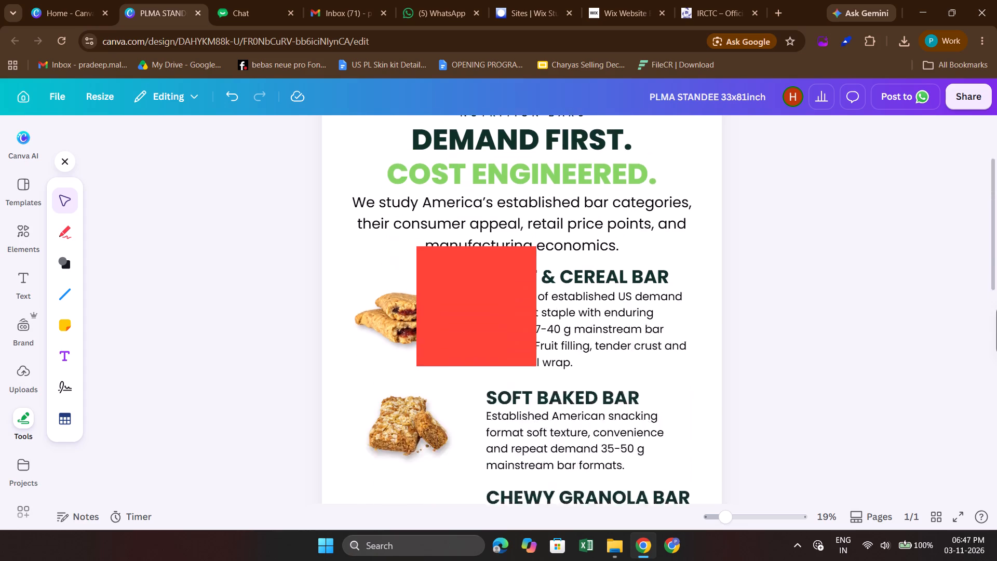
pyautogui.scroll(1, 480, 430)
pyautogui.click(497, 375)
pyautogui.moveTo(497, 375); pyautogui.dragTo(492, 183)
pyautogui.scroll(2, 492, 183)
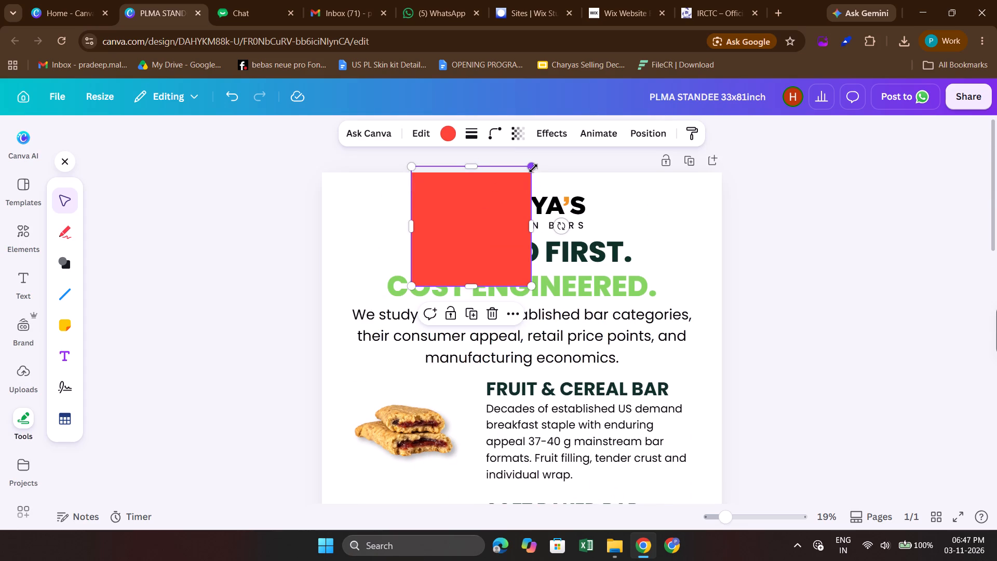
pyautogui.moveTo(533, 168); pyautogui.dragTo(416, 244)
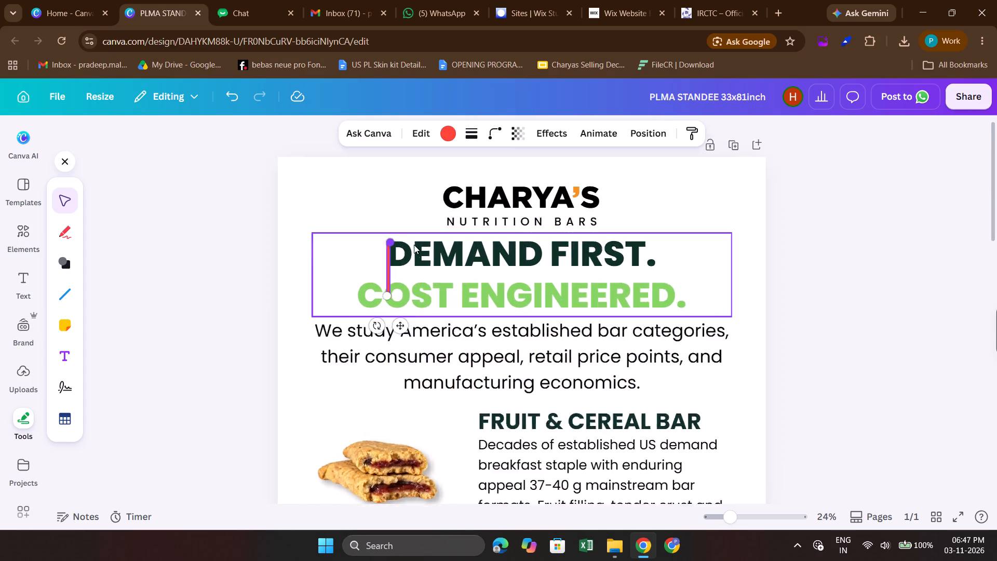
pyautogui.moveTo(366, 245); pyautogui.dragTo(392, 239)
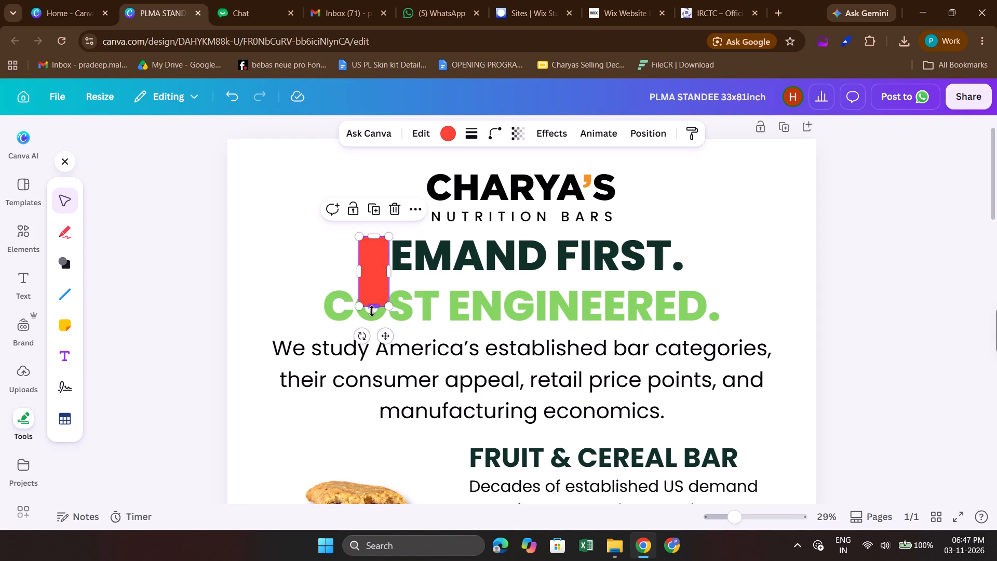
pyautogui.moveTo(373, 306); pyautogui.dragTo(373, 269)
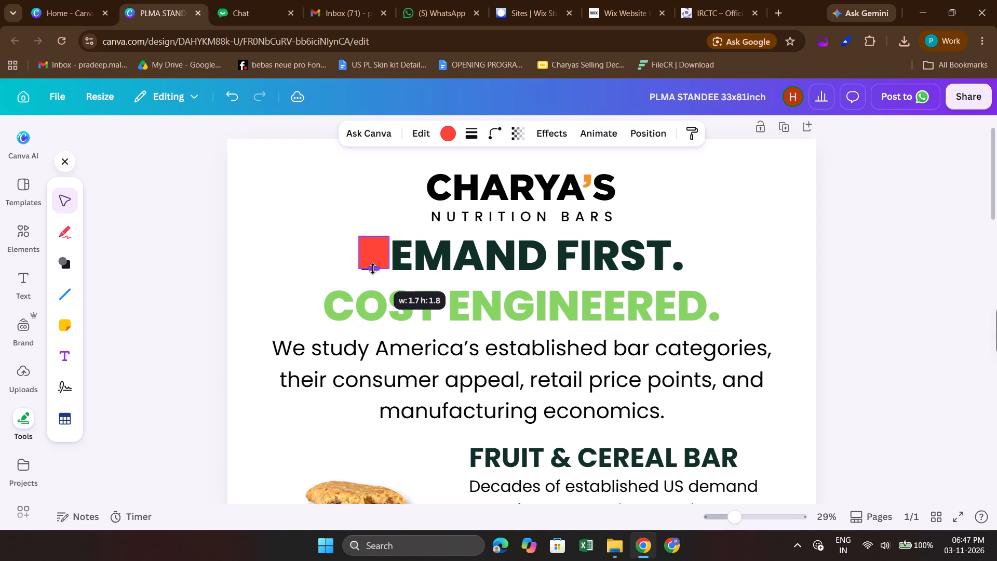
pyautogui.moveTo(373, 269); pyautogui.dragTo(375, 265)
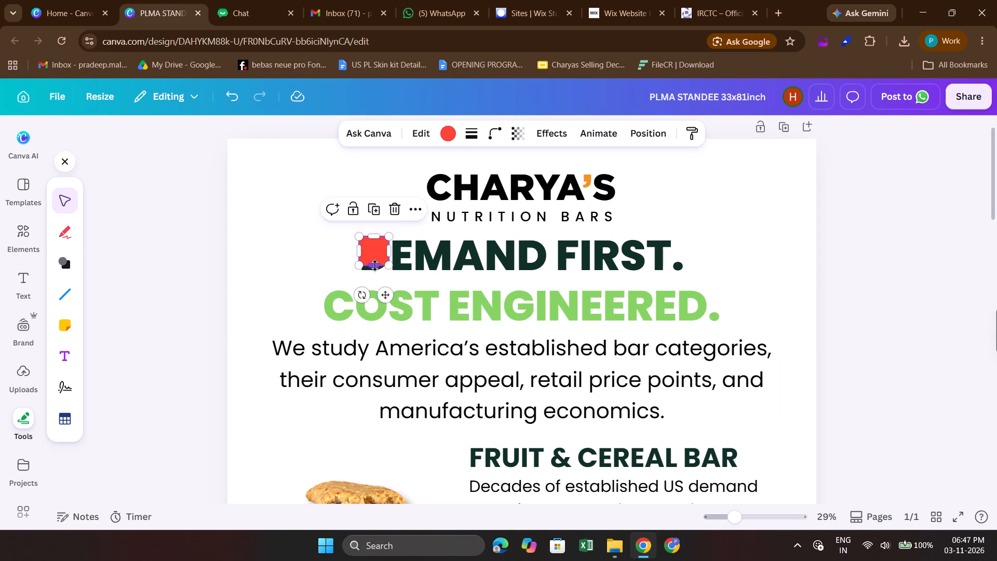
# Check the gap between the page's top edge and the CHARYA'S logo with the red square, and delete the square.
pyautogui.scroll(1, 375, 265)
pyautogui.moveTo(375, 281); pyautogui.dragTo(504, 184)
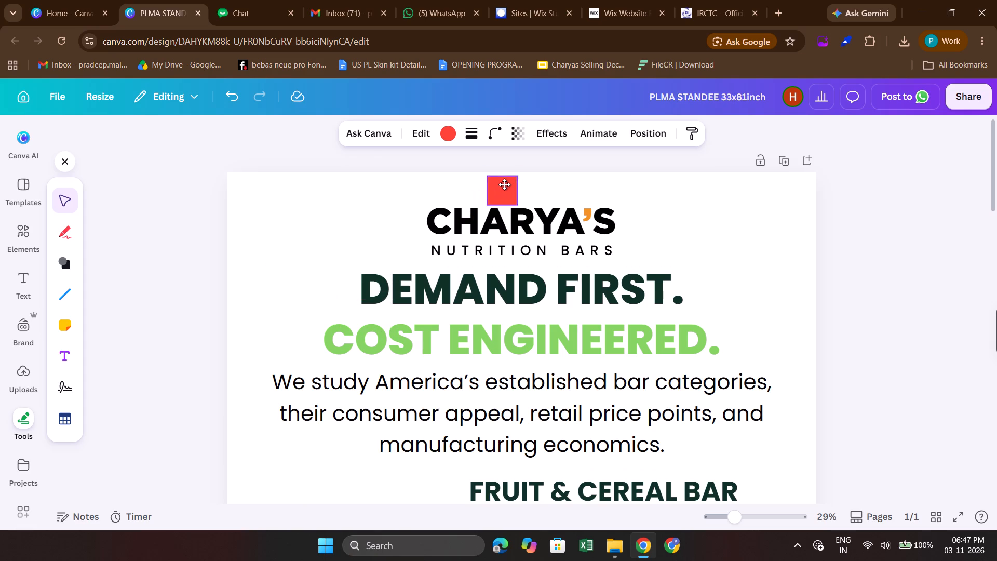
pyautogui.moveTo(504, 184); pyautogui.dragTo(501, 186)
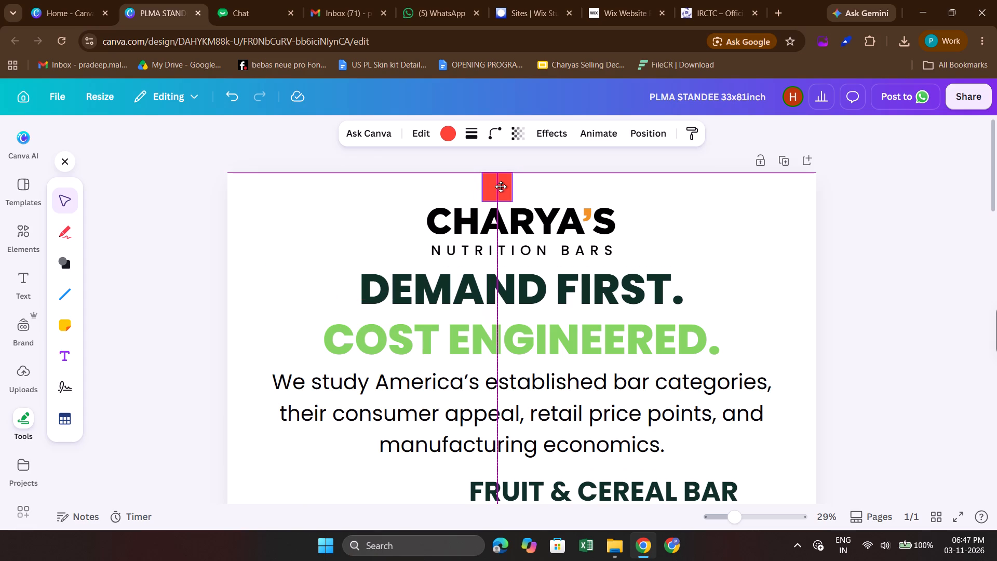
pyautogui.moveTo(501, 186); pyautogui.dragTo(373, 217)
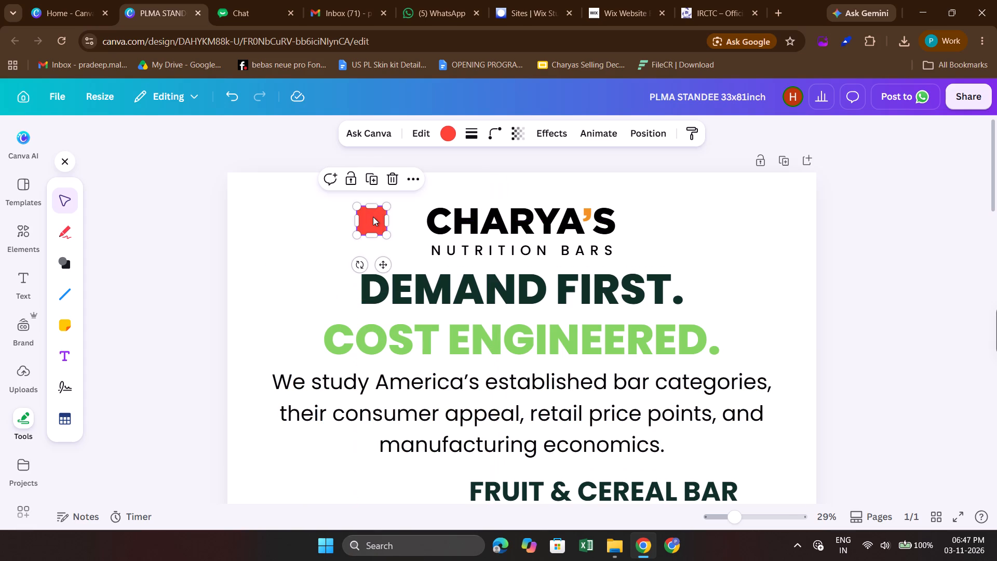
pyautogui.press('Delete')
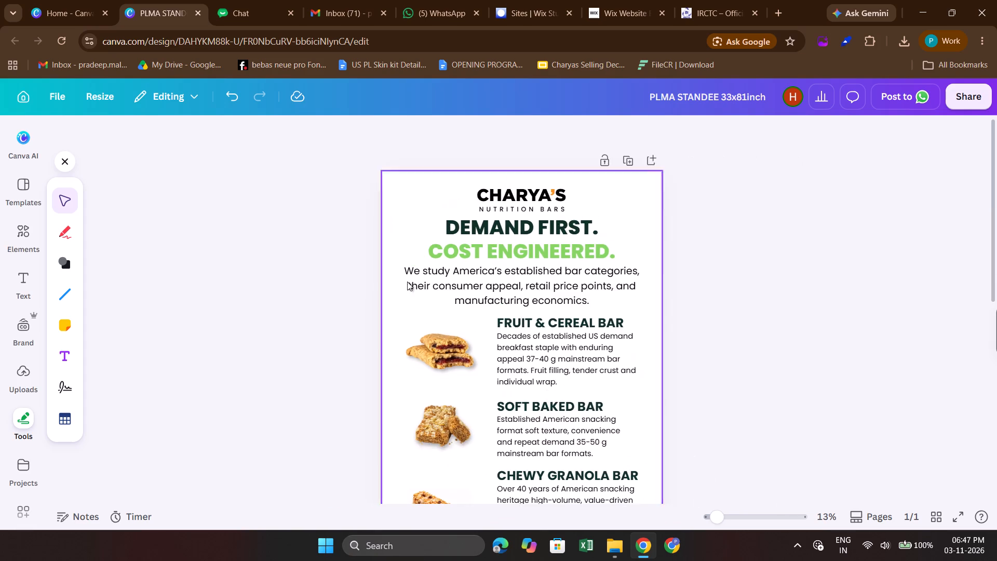
# Nudge the BENCHMARKED. COSTED. ENGINEERED TO SCALE. tagline one large increment up from the page's bottom edge.
pyautogui.scroll(-5, 414, 289)
pyautogui.scroll(1, 532, 239)
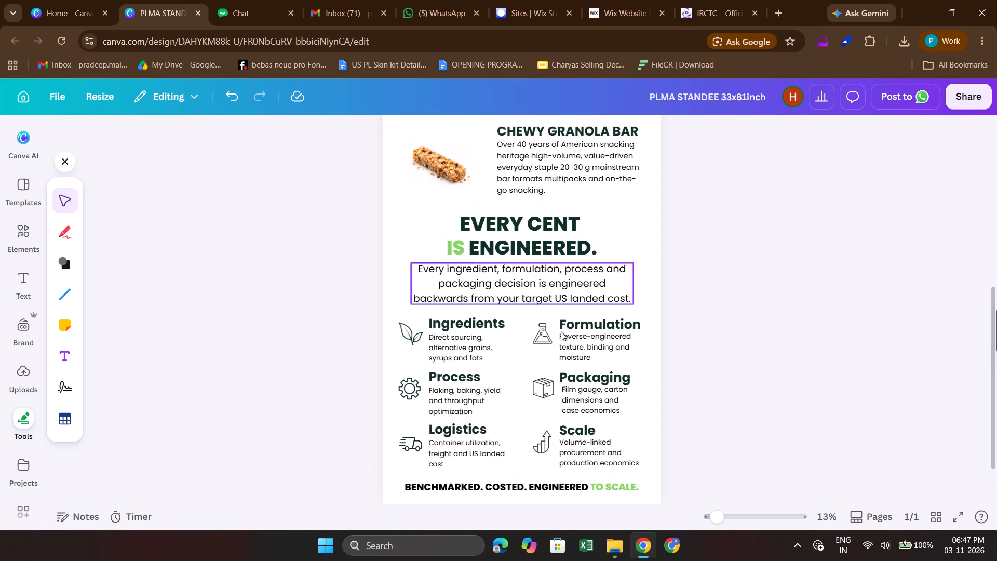
pyautogui.click(558, 484)
pyautogui.scroll(-3, 558, 484)
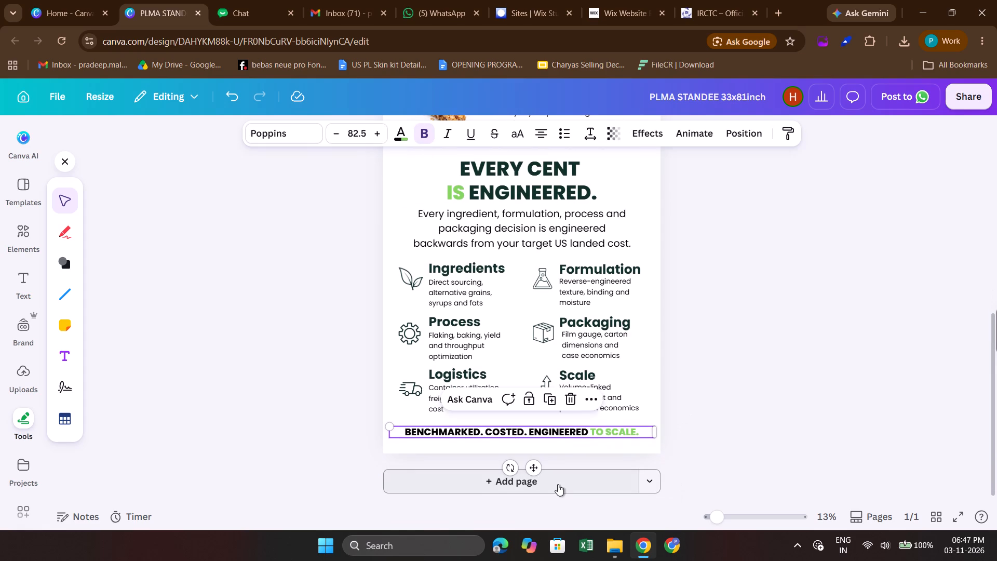
pyautogui.hotkey('shift', 'Up')
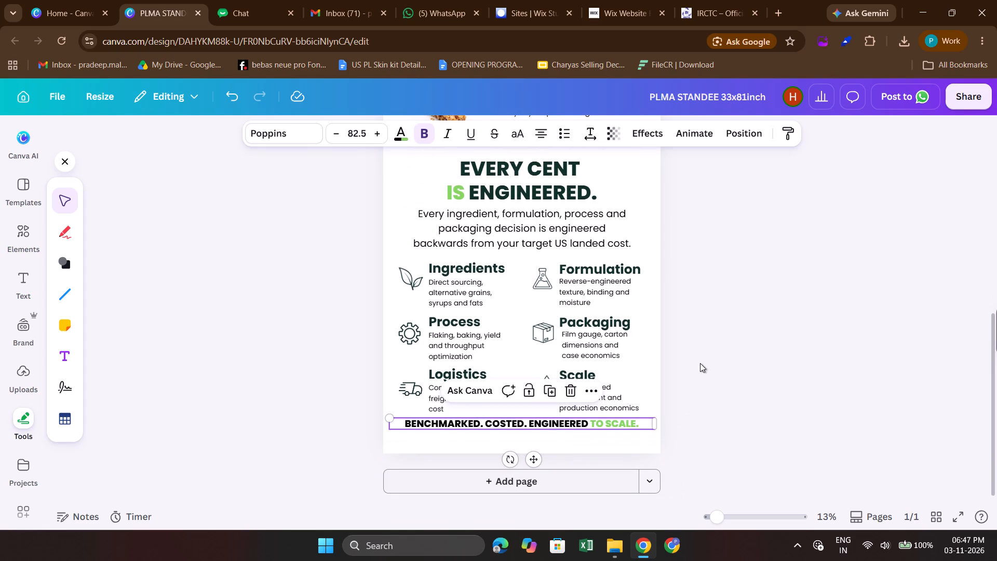
pyautogui.click(700, 363)
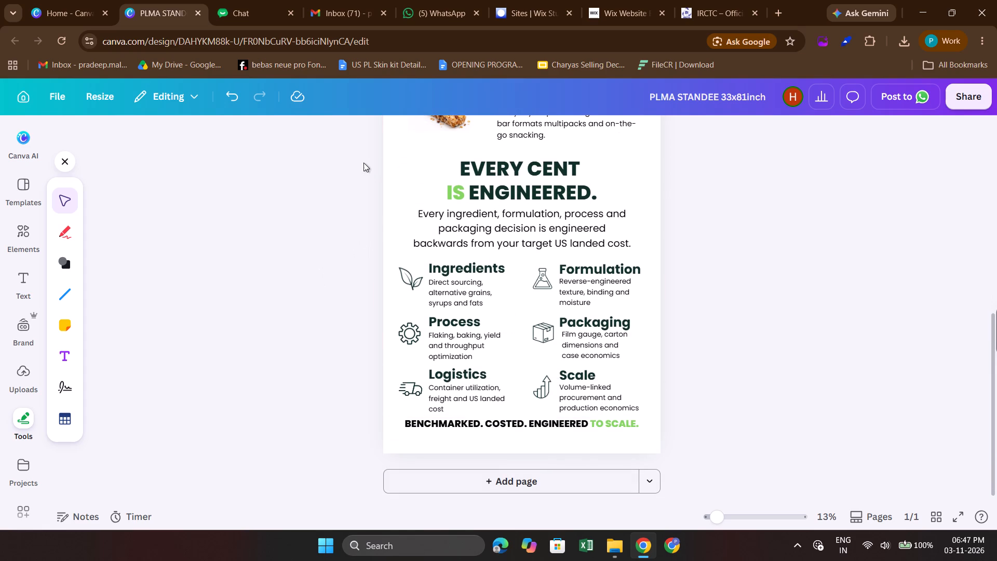
# Move the EVERY CENT IS ENGINEERED headline, its paragraph and the six feature blocks up together, just below the Chewy Granola Bar description.
pyautogui.moveTo(358, 163); pyautogui.dragTo(678, 405)
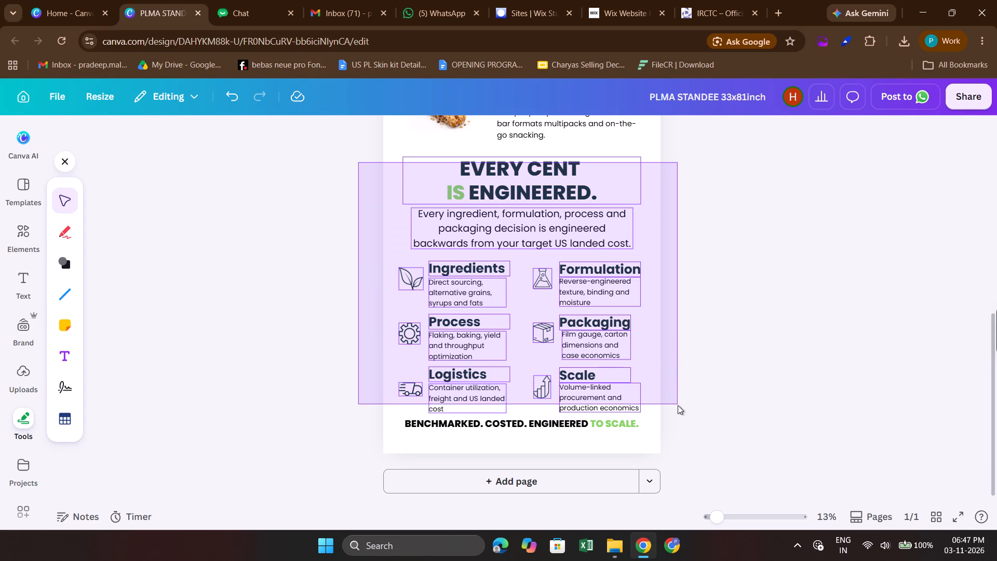
pyautogui.moveTo(678, 405); pyautogui.dragTo(678, 406)
pyautogui.hotkey('shift', 'Up')
pyautogui.scroll(1, 678, 406)
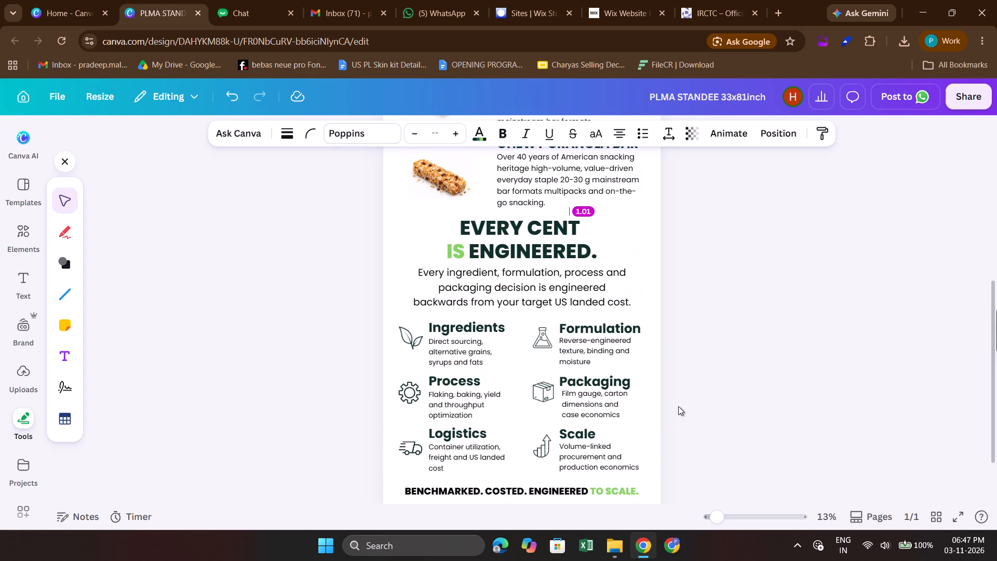
pyautogui.hotkey('shift', 'Up')
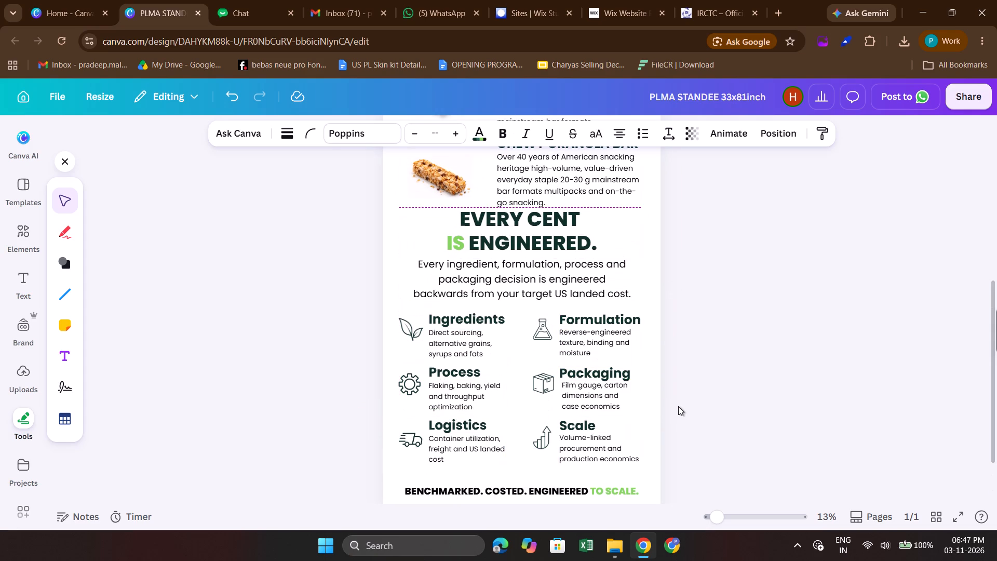
pyautogui.press('Down')
pyautogui.press('Down')
pyautogui.press('Down')
pyautogui.press('Down')
pyautogui.press('Down')
pyautogui.press('Down')
pyautogui.press('Down')
pyautogui.press('Down')
pyautogui.press('Down')
pyautogui.press('Down')
pyautogui.press('Down')
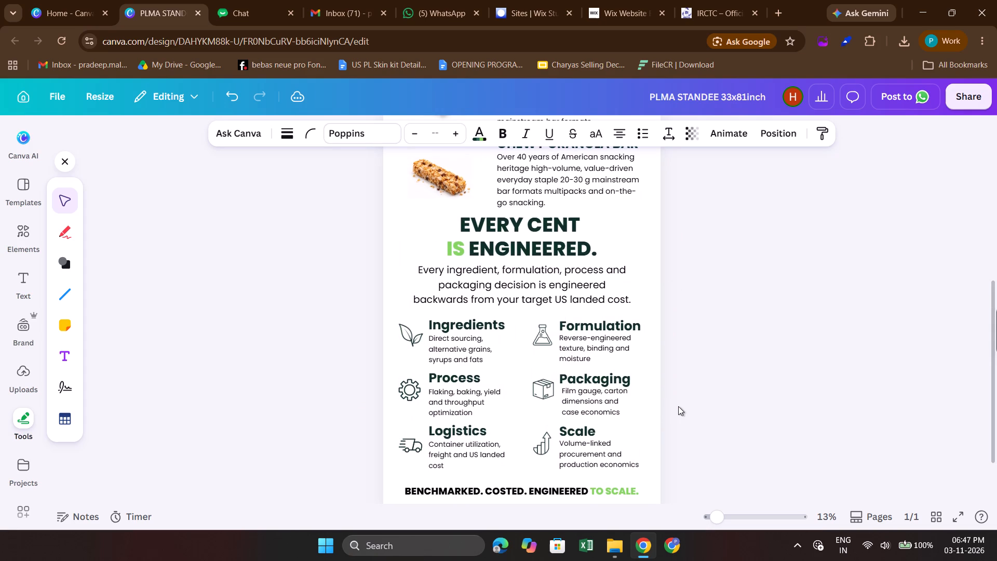
pyautogui.scroll(-2, 678, 406)
pyautogui.click(797, 336)
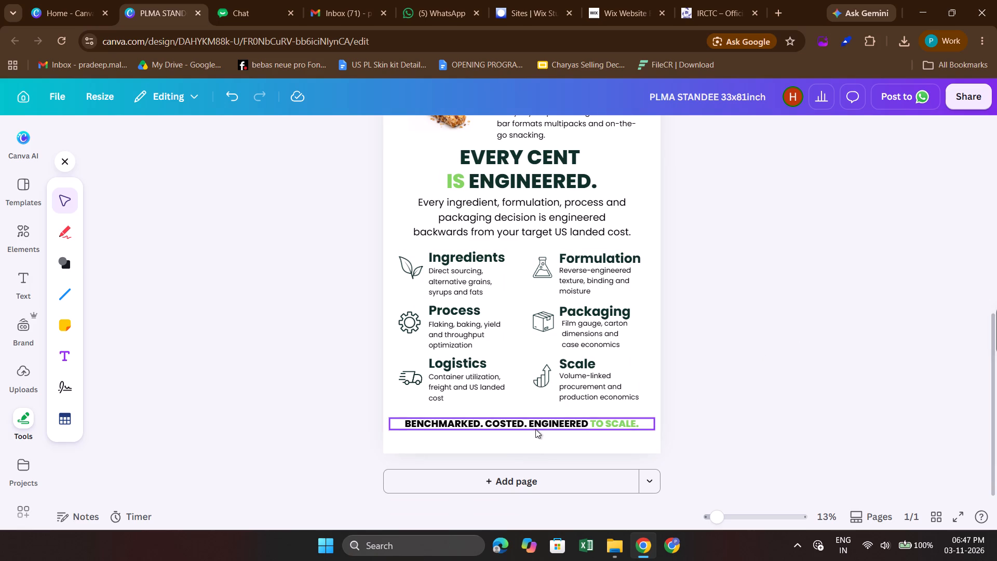
# Move the BENCHMARKED. COSTED. ENGINEERED TO SCALE. tagline up to about 0.9 inch below the Logistics description.
pyautogui.click(535, 429)
pyautogui.hotkey('shift', 'Up')
pyautogui.hotkey('shift', 'Up')
pyautogui.hotkey('shift', 'Down')
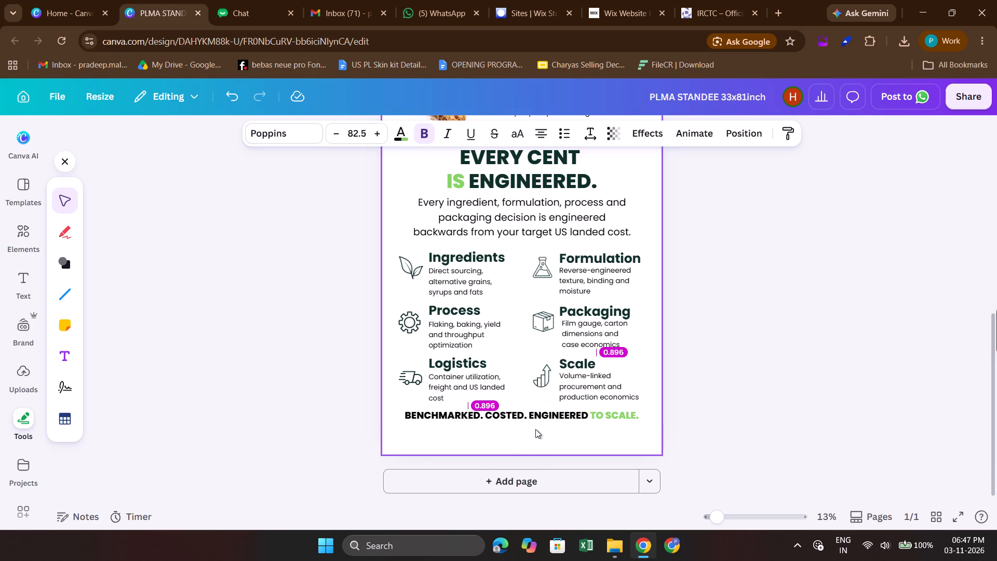
pyautogui.click(722, 379)
# Nudge the BENCHMARKED tagline three small increments further up toward the Logistics and Scale descriptions.
pyautogui.scroll(-2, 722, 379)
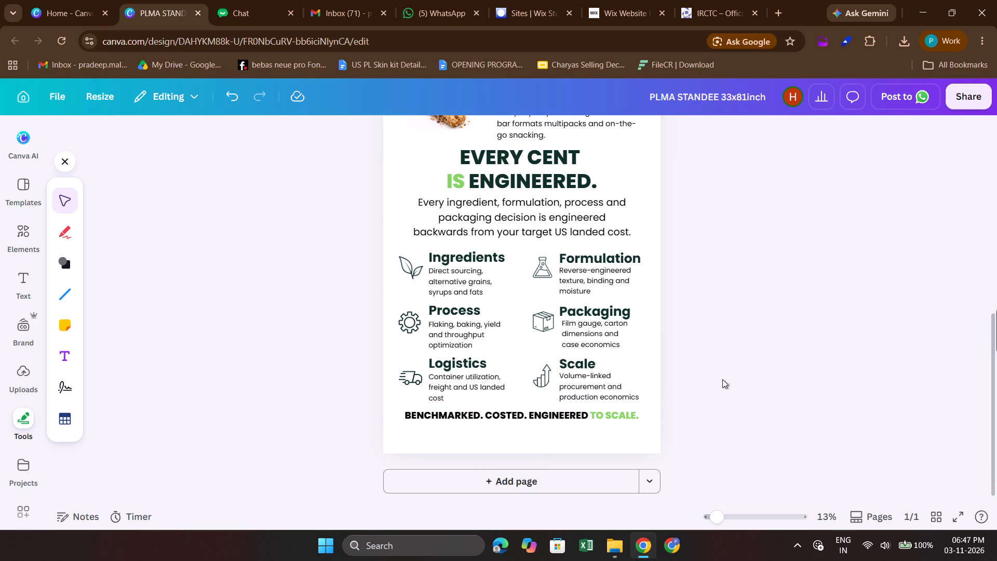
pyautogui.scroll(-2, 722, 379)
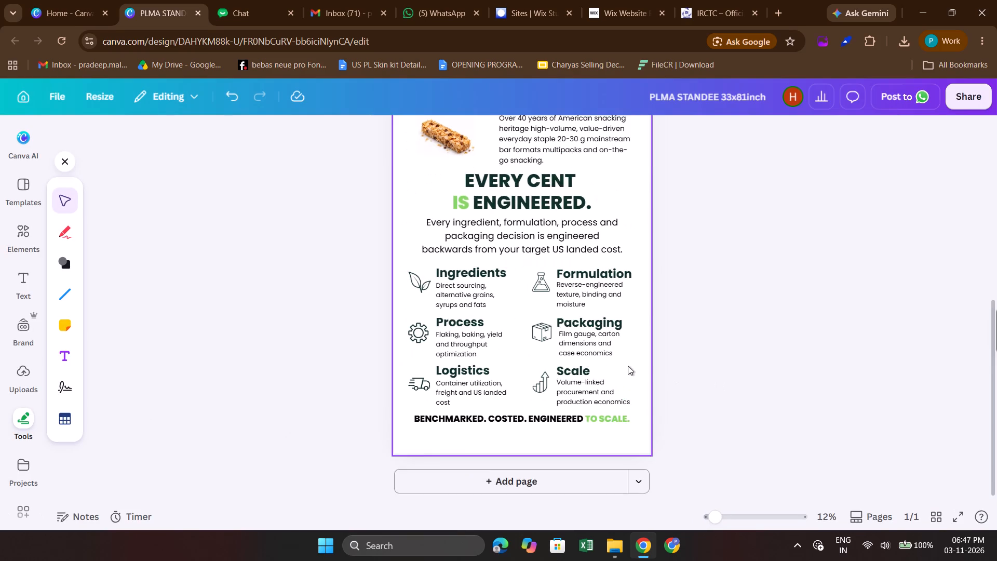
pyautogui.scroll(5, 628, 366)
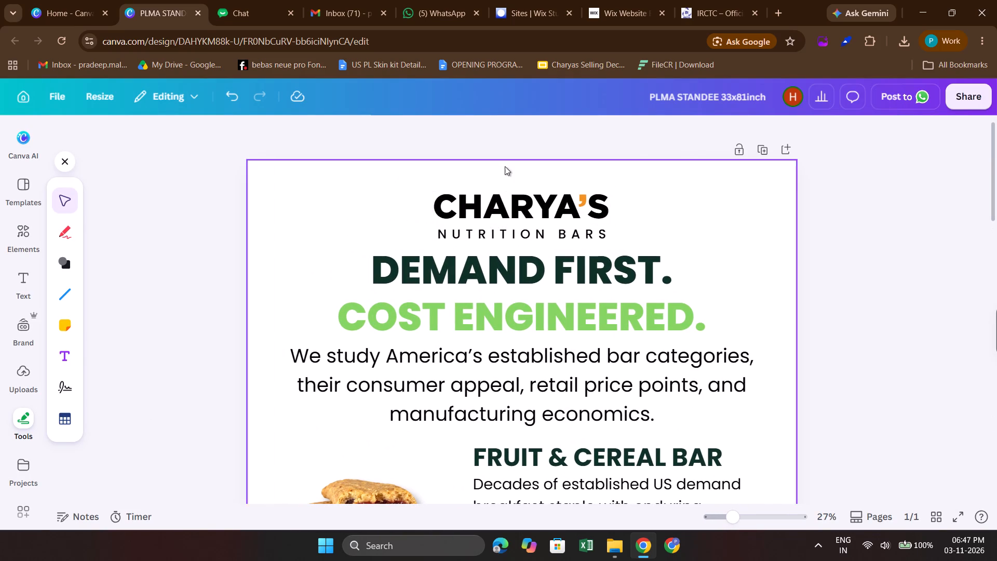
pyautogui.scroll(-6, 530, 188)
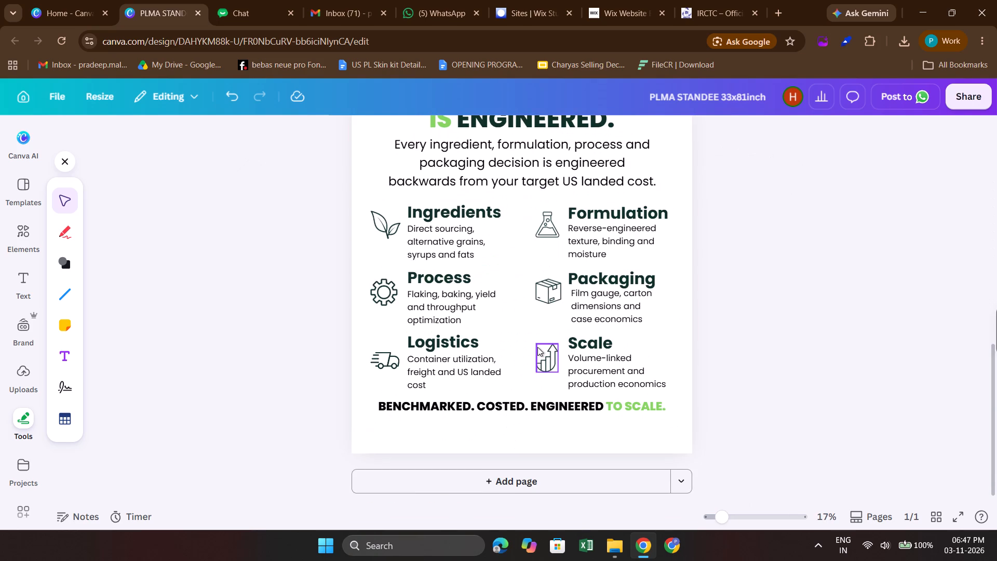
pyautogui.scroll(-2, 537, 347)
pyautogui.click(529, 407)
pyautogui.press('Up')
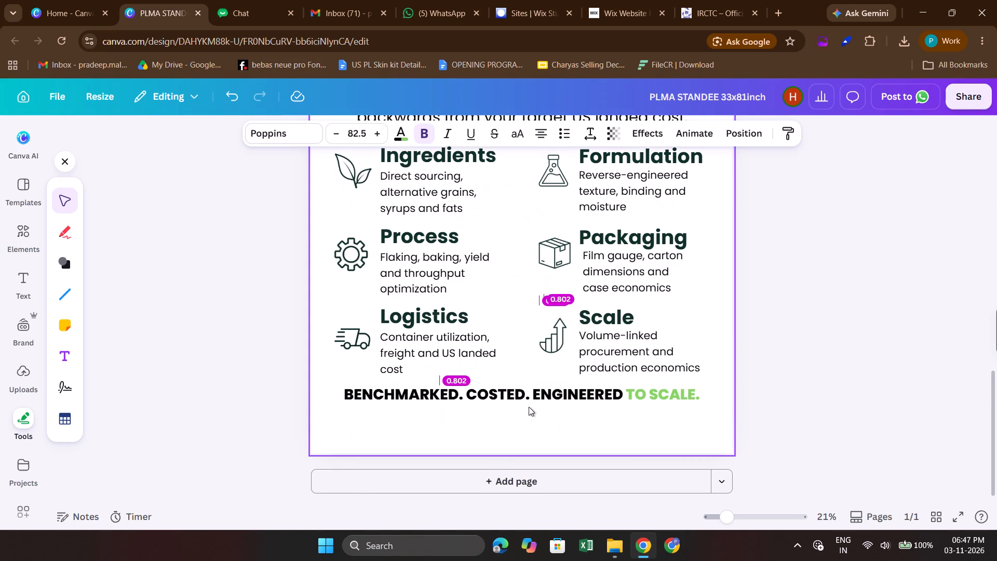
pyautogui.press('Up')
pyautogui.press('Up')
# Nudge the six feature blocks with their icons up together, to about 0.625 inch below the paragraph ending in US landed cost.
pyautogui.scroll(1, 666, 293)
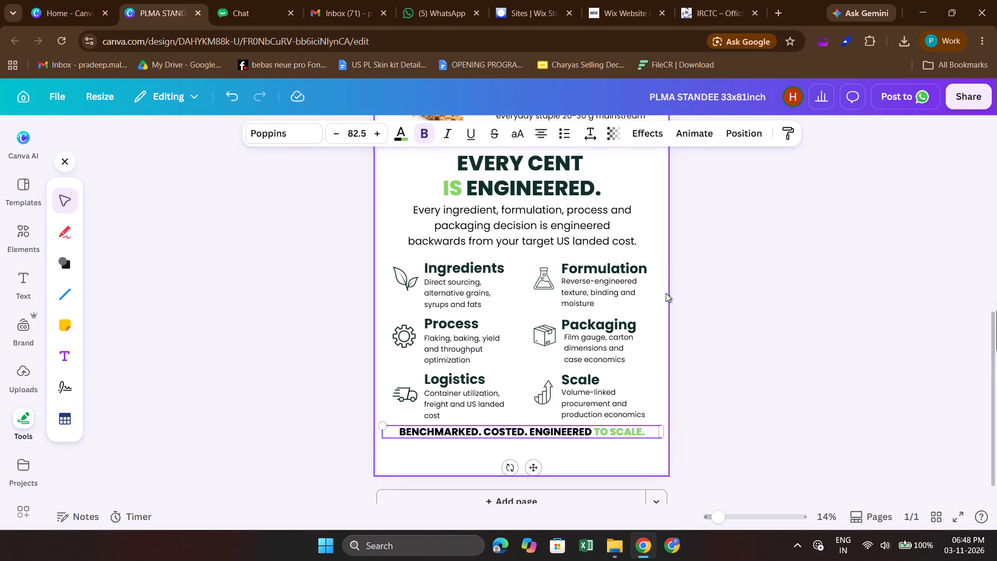
pyautogui.scroll(1, 492, 275)
pyautogui.click(317, 316)
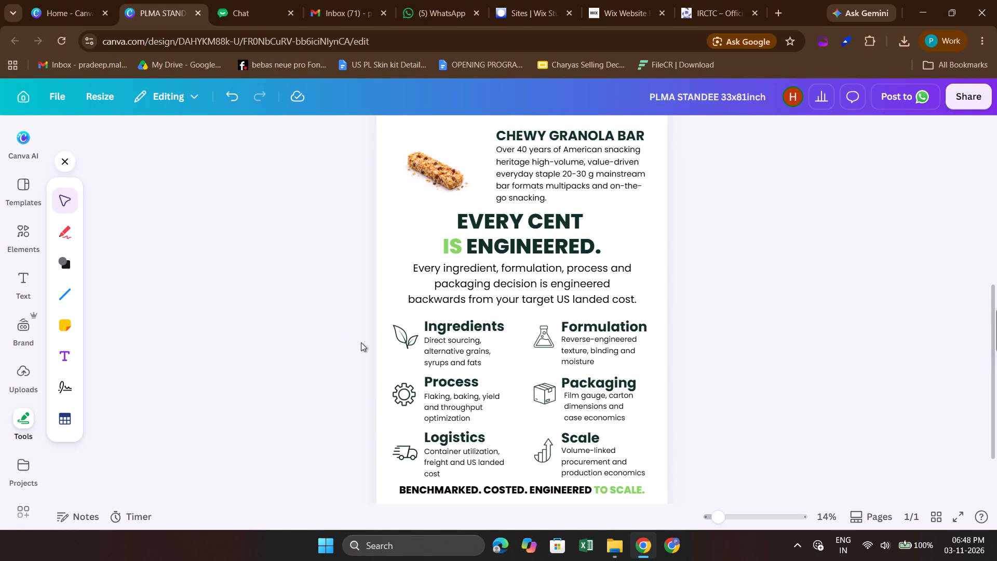
pyautogui.moveTo(340, 325); pyautogui.dragTo(666, 455)
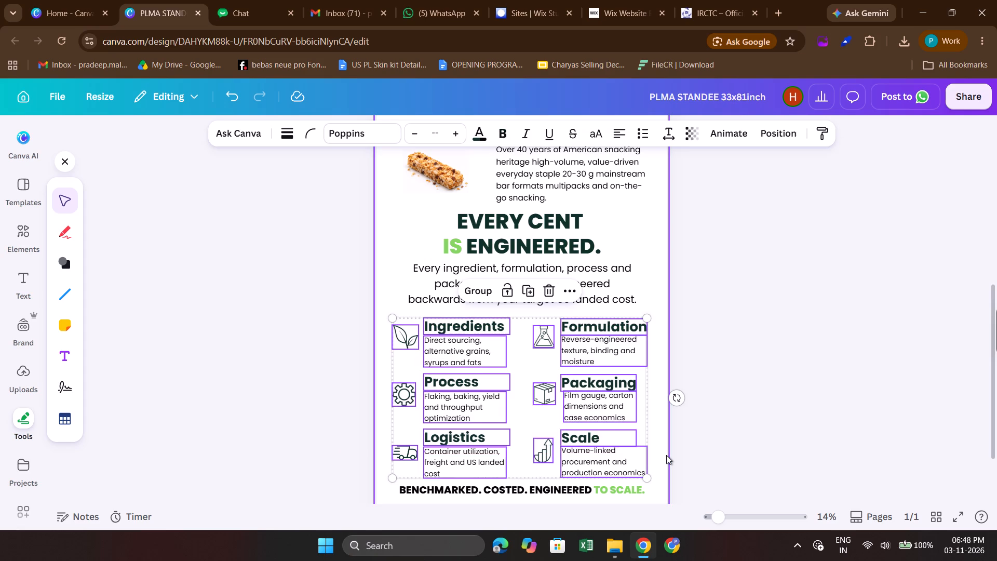
pyautogui.press('Up')
pyautogui.press('Up')
pyautogui.press('Up')
pyautogui.press('Up')
pyautogui.press('Up')
pyautogui.press('Up')
pyautogui.press('Up')
pyautogui.press('Up')
pyautogui.press('Up')
pyautogui.press('Up')
pyautogui.press('Up')
pyautogui.press('Up')
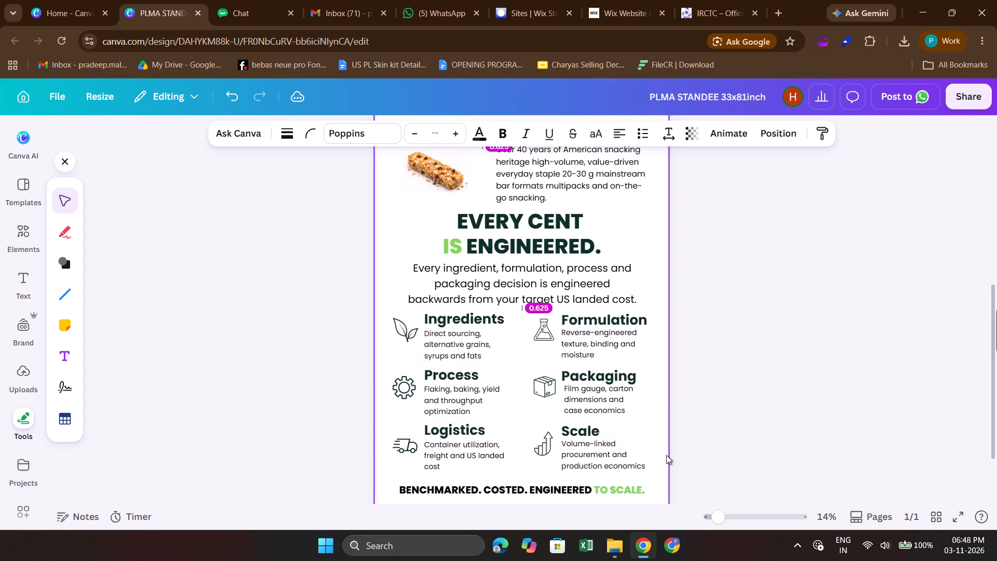
# Nudge the BENCHMARKED tagline up so it sits about 0.69 inch below the Logistics description, equal to the gap above EVERY CENT.
pyautogui.click(589, 485)
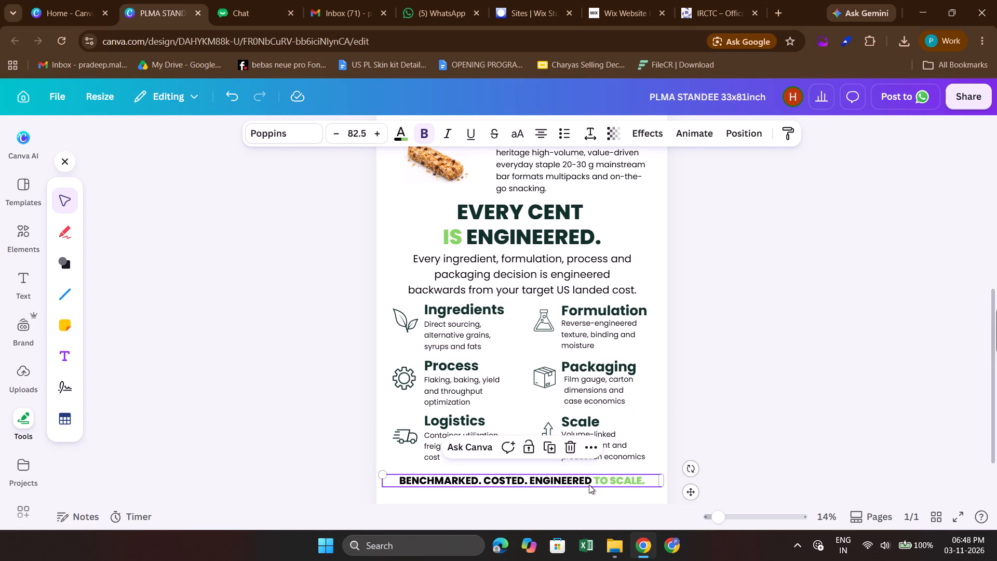
pyautogui.press('Up')
pyautogui.press('Up')
pyautogui.press('Up')
pyautogui.press('Up')
pyautogui.press('Up')
pyautogui.press('Up')
pyautogui.press('Up')
pyautogui.press('Up')
pyautogui.press('Up')
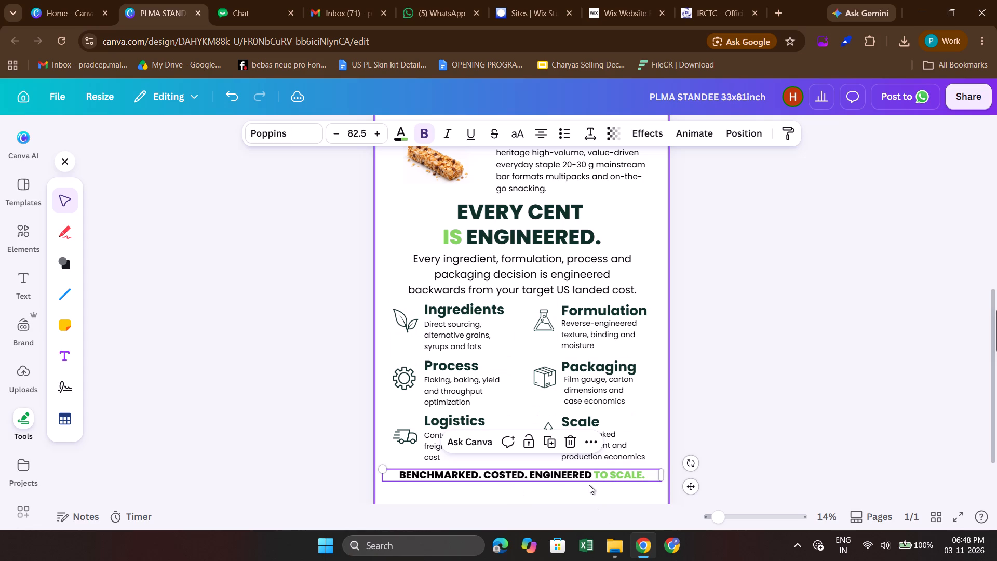
pyautogui.press('Up')
pyautogui.press('Up')
pyautogui.press('Down')
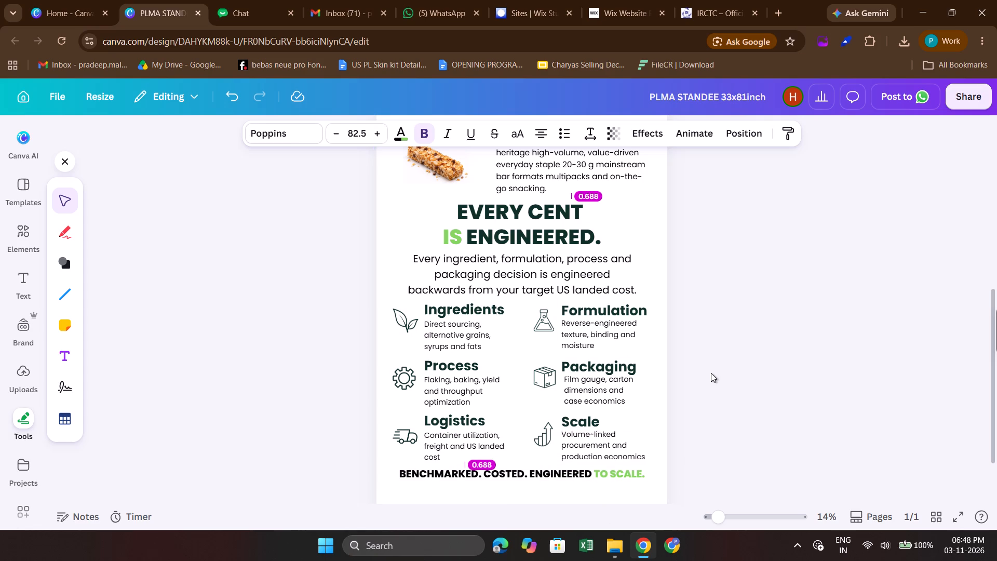
pyautogui.click(800, 320)
# Nudge the EVERY CENT IS ENGINEERED headline five small increments down, to about 0.02 inch above its paragraph.
pyautogui.scroll(2, 800, 320)
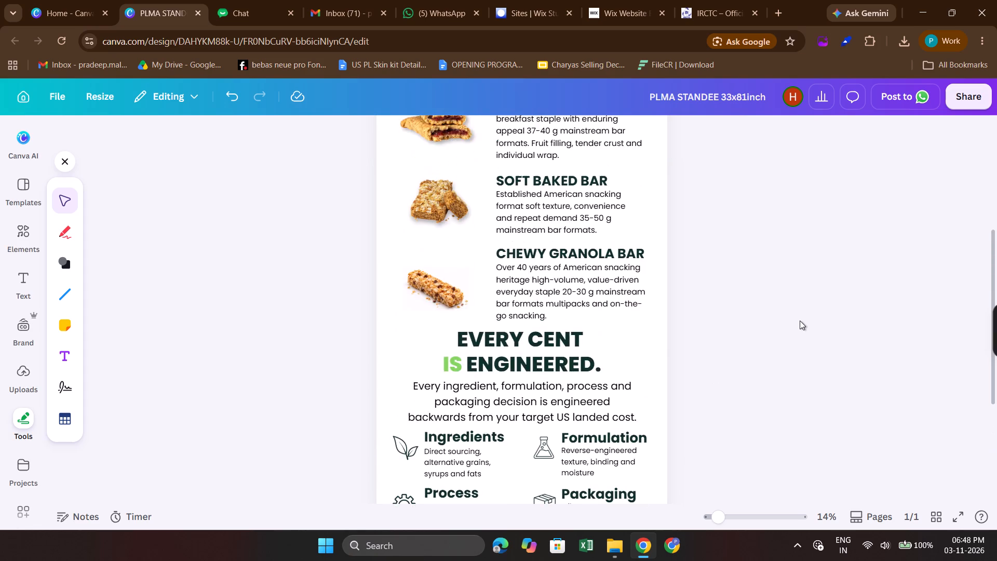
pyautogui.scroll(1, 800, 320)
pyautogui.scroll(-1, 800, 320)
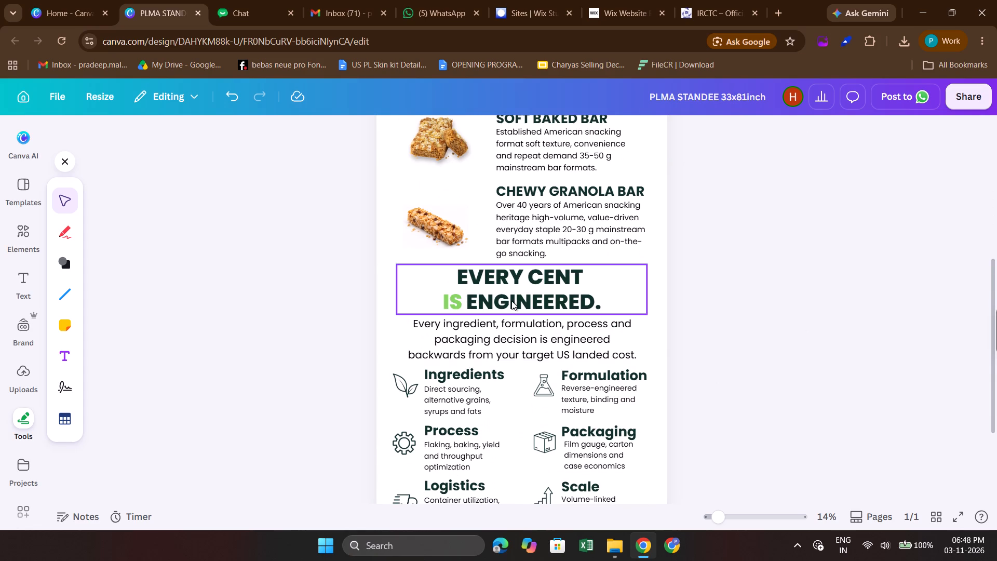
pyautogui.click(511, 301)
pyautogui.press('Down')
pyautogui.press('Down')
pyautogui.press('Down')
pyautogui.press('Down')
pyautogui.press('Down')
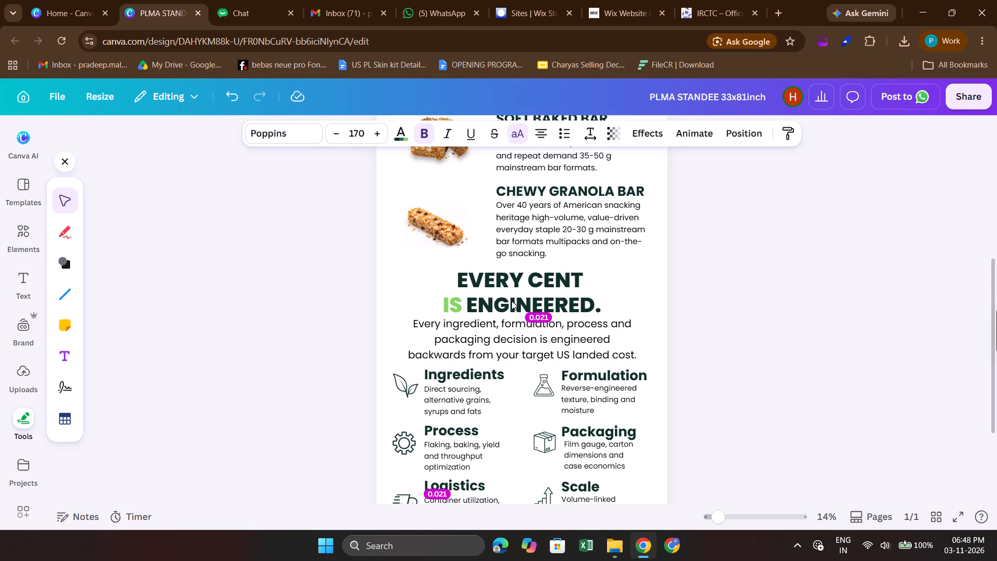
pyautogui.click(729, 291)
# Enlarge the Chewy Granola Bar photo and reposition it closer to its description text.
pyautogui.scroll(2, 729, 291)
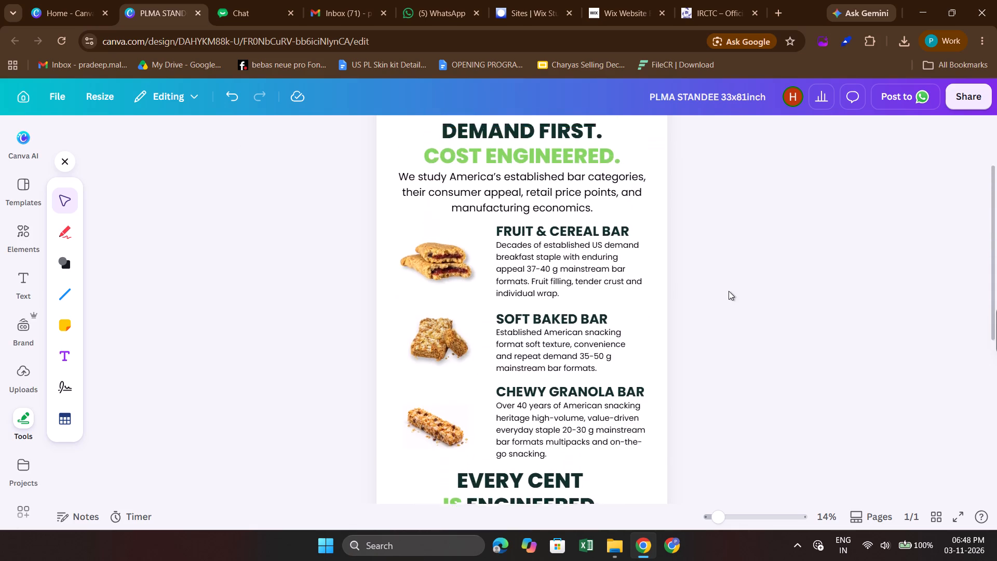
pyautogui.scroll(1, 729, 291)
pyautogui.scroll(-1, 369, 345)
pyautogui.click(435, 379)
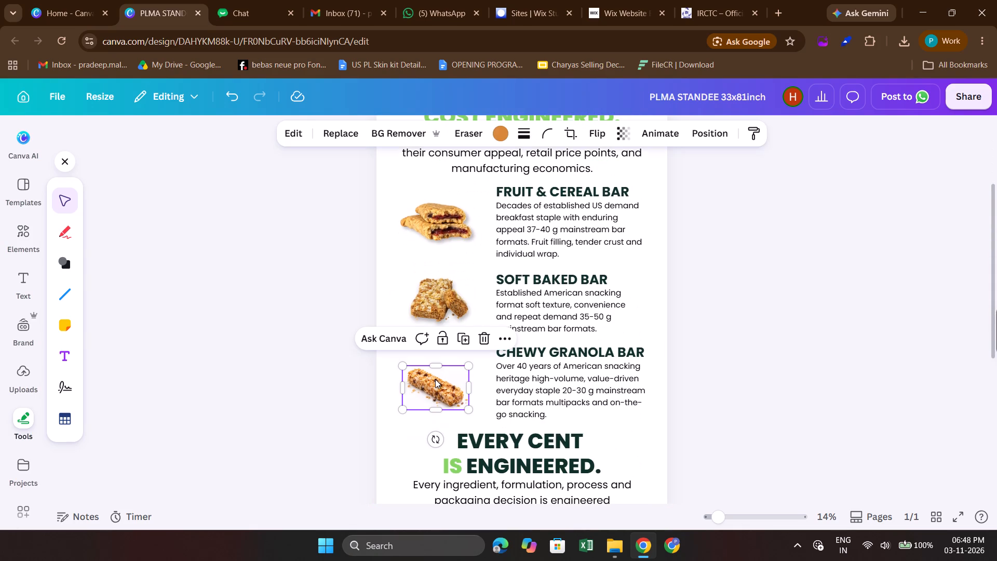
pyautogui.moveTo(403, 370); pyautogui.dragTo(393, 357)
pyautogui.moveTo(430, 383); pyautogui.dragTo(438, 381)
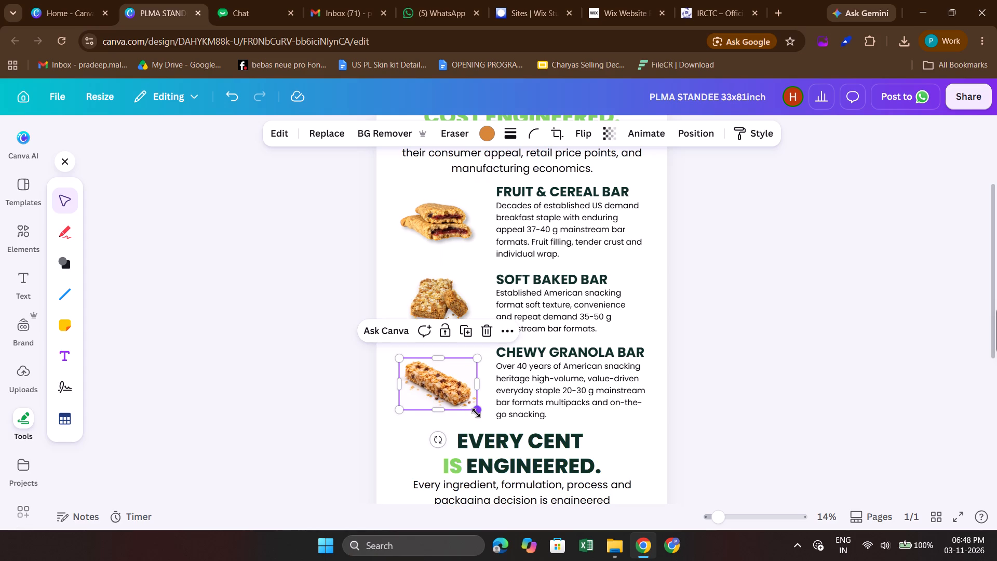
pyautogui.moveTo(476, 413); pyautogui.dragTo(486, 421)
pyautogui.click(460, 392)
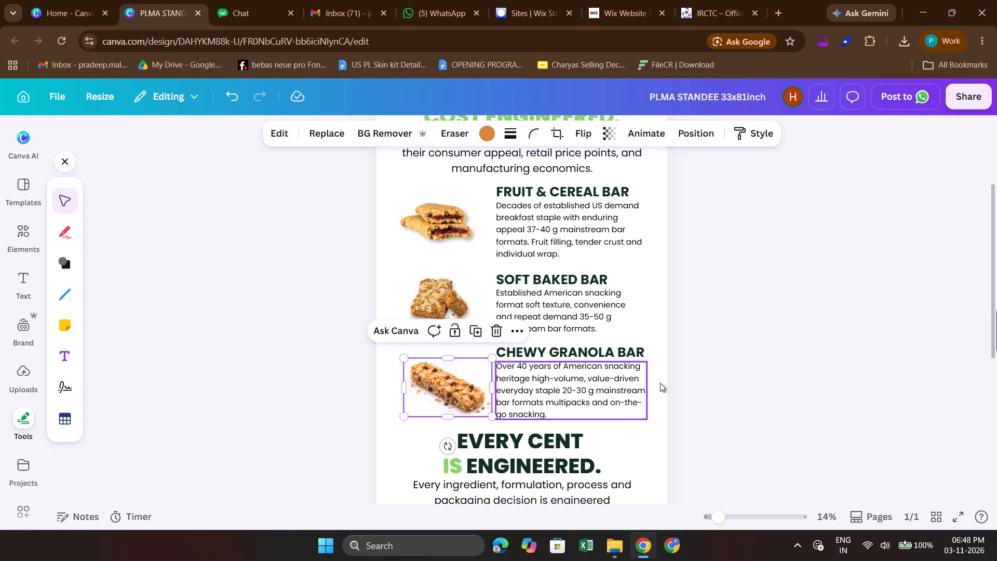
pyautogui.click(746, 373)
# Shift the Fruit & Cereal Bar photo slightly down and toward its description text.
pyautogui.scroll(1, 746, 373)
pyautogui.click(447, 248)
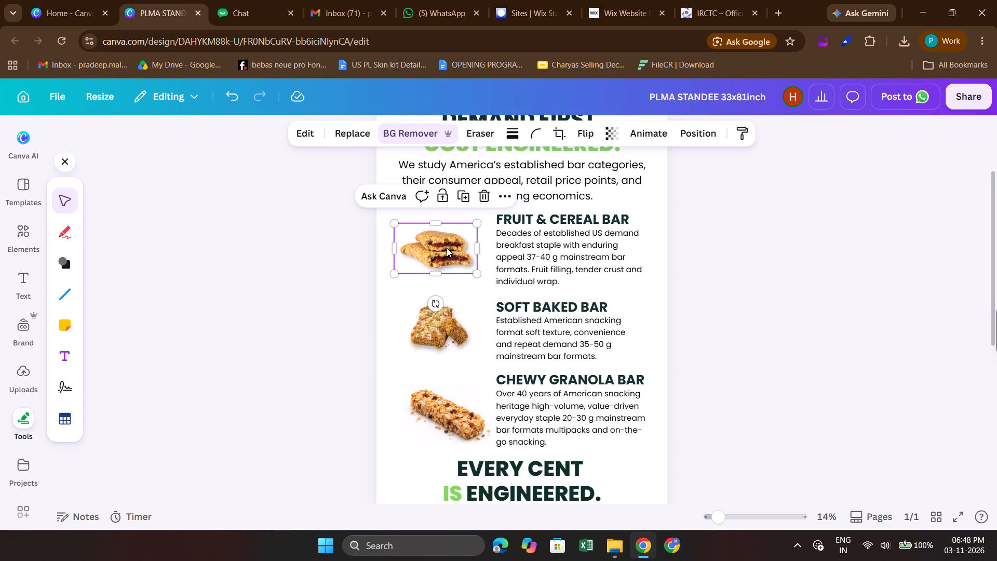
pyautogui.moveTo(447, 248); pyautogui.dragTo(452, 252)
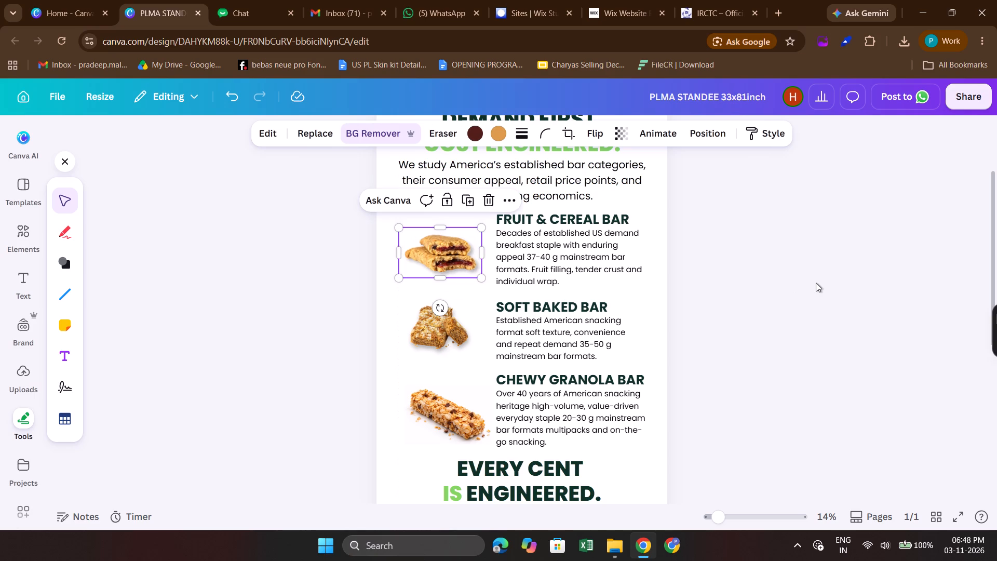
pyautogui.click(816, 283)
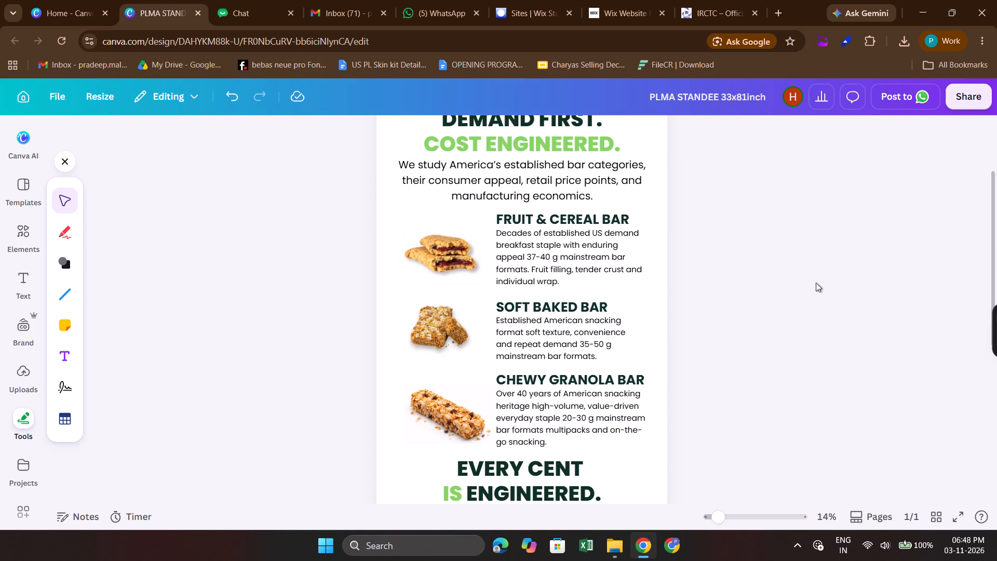
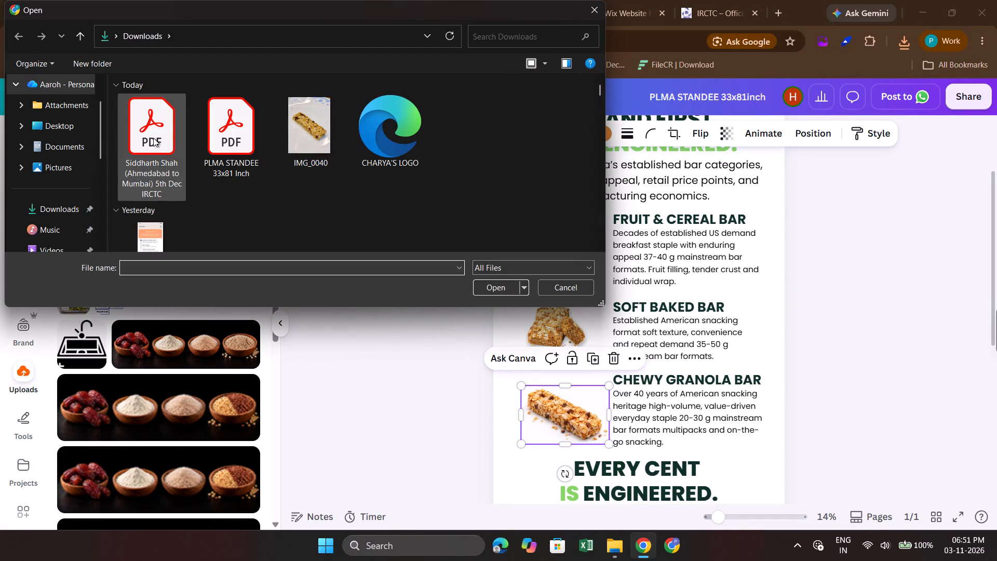
# Upload the IMG_0040 photo from the Downloads folder to the image library.
pyautogui.click(306, 159)
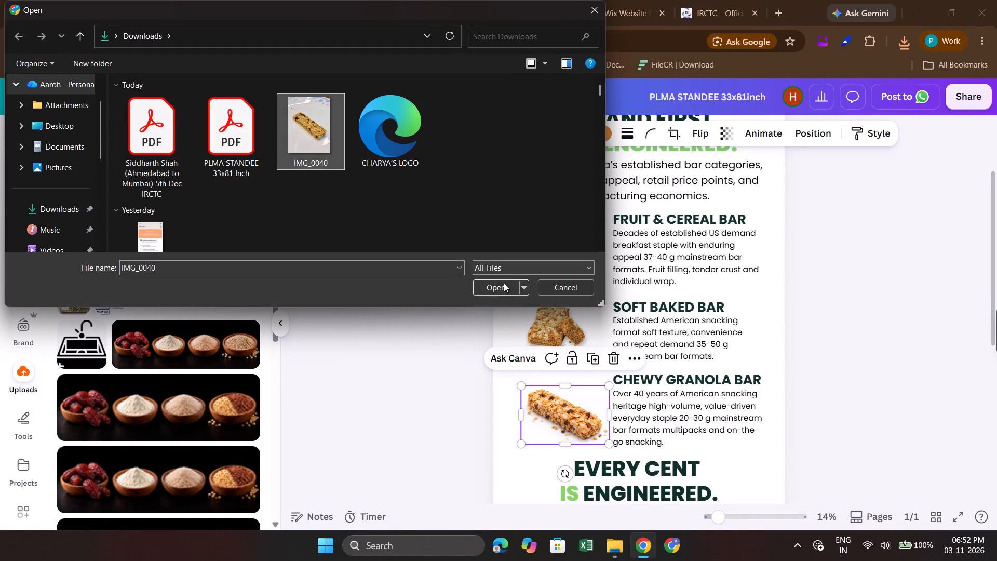
pyautogui.click(503, 285)
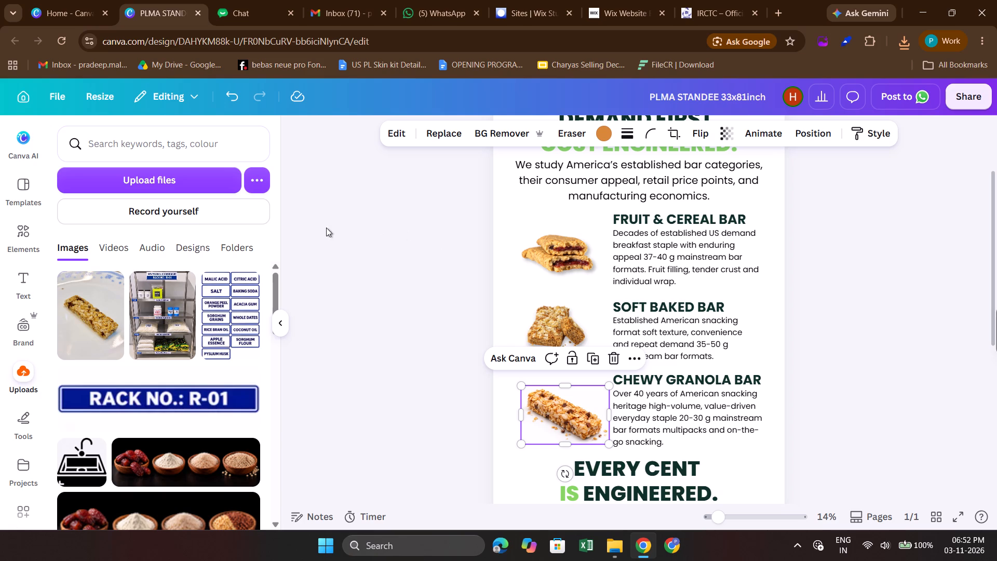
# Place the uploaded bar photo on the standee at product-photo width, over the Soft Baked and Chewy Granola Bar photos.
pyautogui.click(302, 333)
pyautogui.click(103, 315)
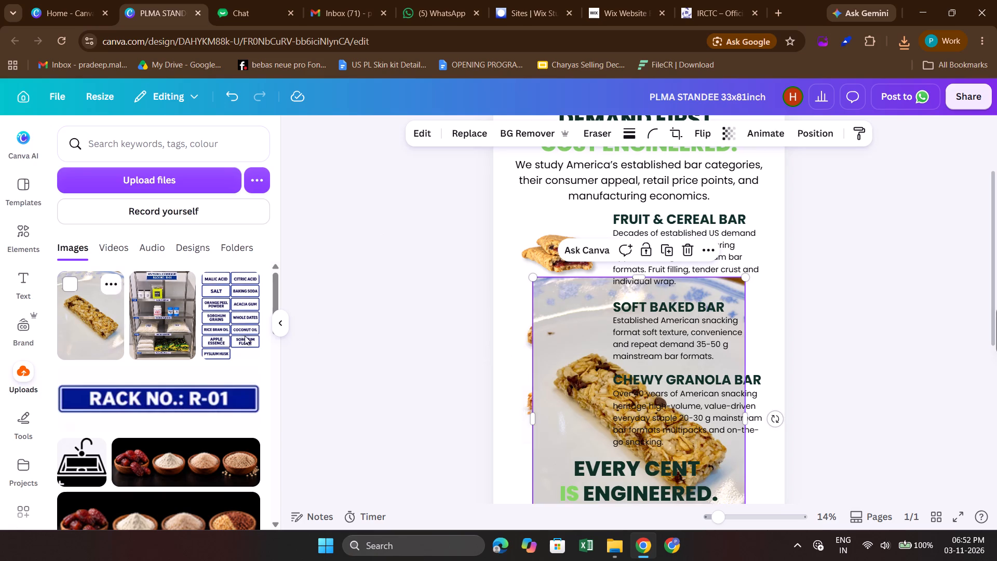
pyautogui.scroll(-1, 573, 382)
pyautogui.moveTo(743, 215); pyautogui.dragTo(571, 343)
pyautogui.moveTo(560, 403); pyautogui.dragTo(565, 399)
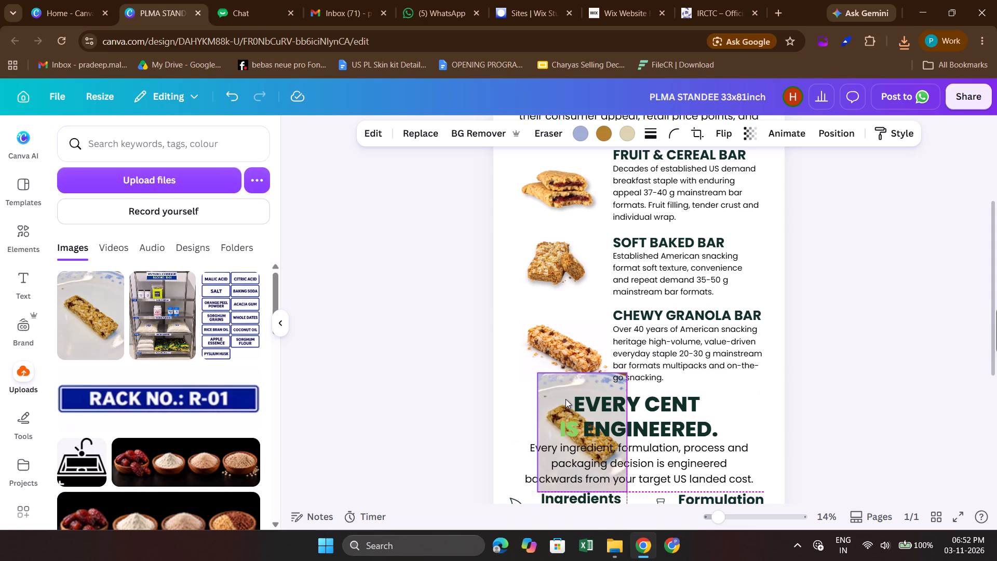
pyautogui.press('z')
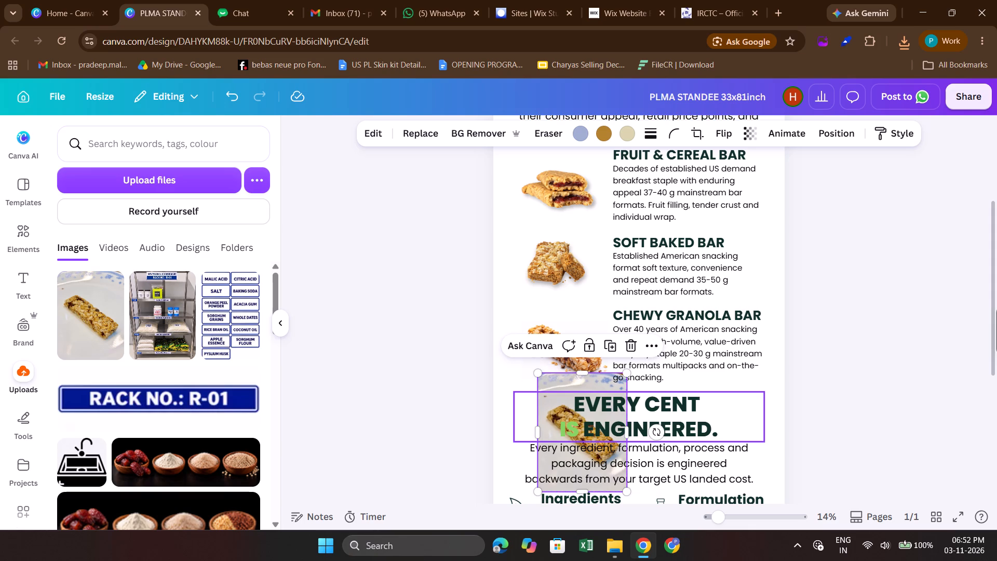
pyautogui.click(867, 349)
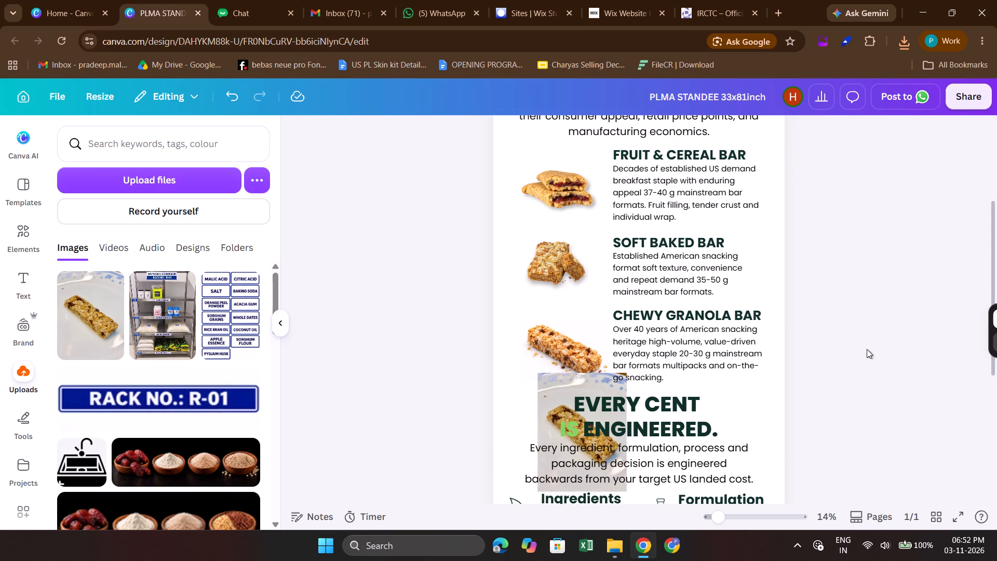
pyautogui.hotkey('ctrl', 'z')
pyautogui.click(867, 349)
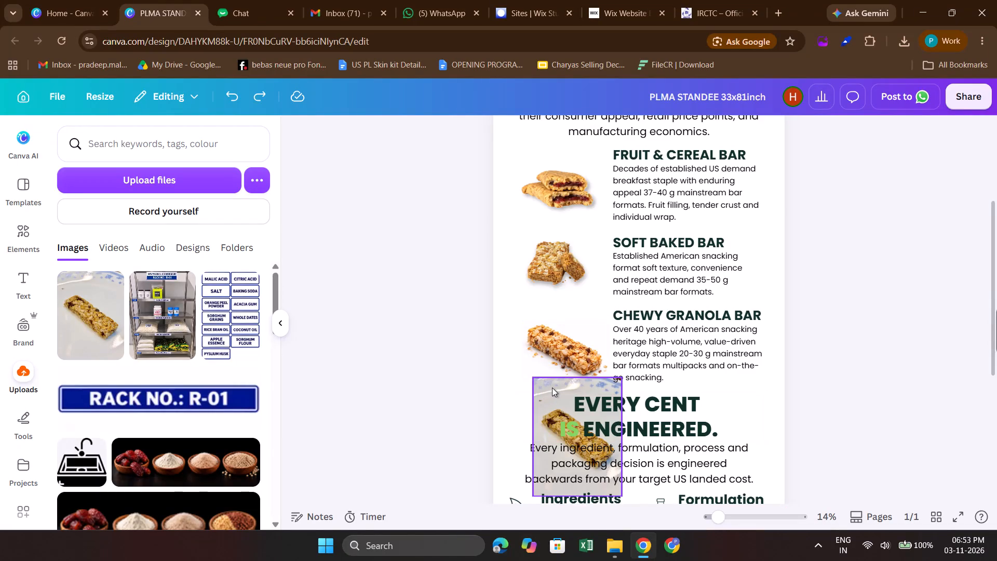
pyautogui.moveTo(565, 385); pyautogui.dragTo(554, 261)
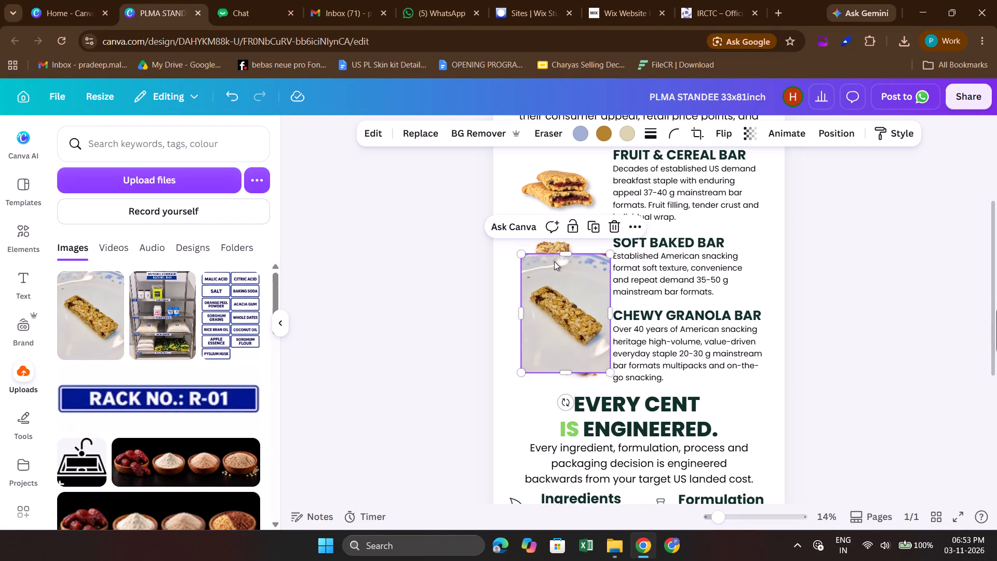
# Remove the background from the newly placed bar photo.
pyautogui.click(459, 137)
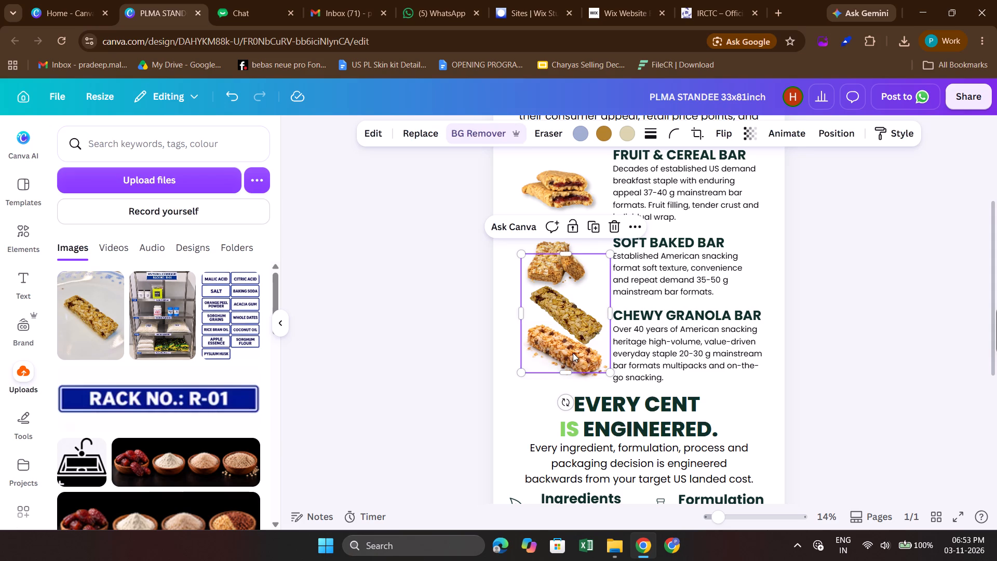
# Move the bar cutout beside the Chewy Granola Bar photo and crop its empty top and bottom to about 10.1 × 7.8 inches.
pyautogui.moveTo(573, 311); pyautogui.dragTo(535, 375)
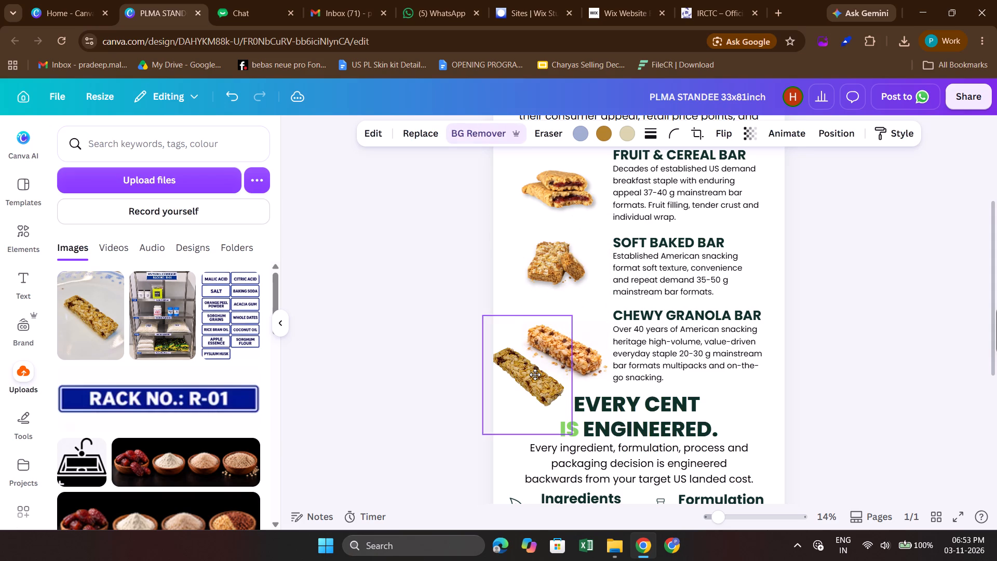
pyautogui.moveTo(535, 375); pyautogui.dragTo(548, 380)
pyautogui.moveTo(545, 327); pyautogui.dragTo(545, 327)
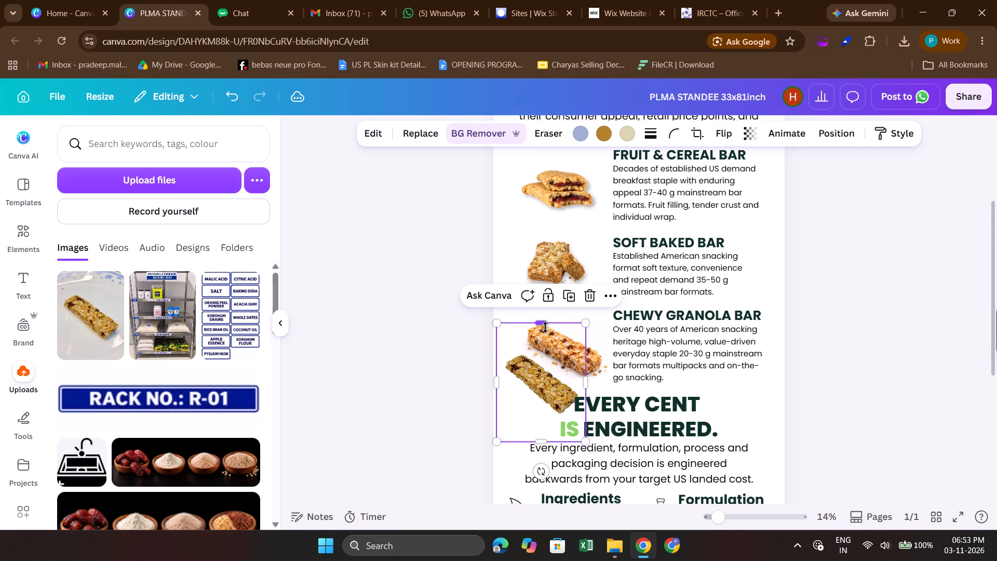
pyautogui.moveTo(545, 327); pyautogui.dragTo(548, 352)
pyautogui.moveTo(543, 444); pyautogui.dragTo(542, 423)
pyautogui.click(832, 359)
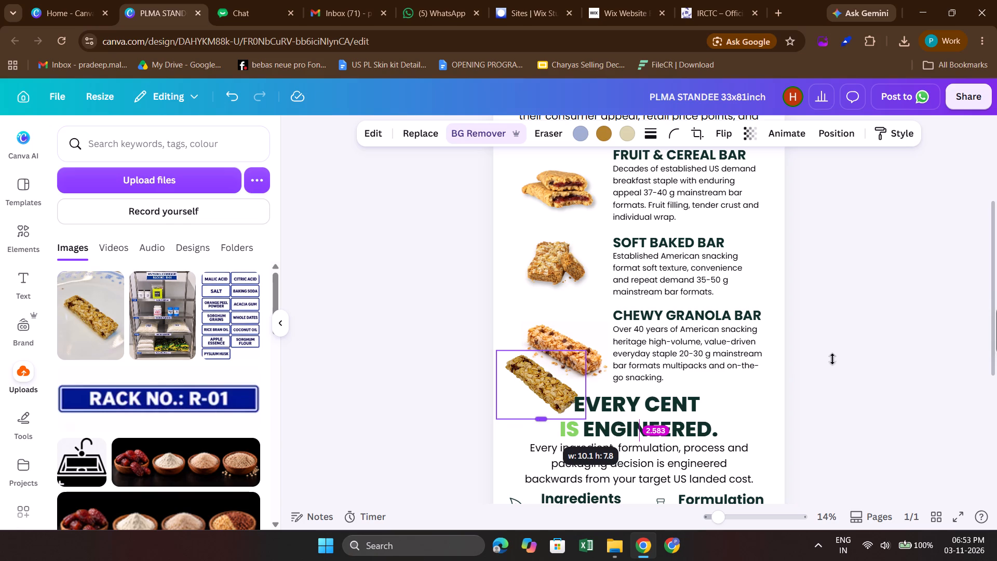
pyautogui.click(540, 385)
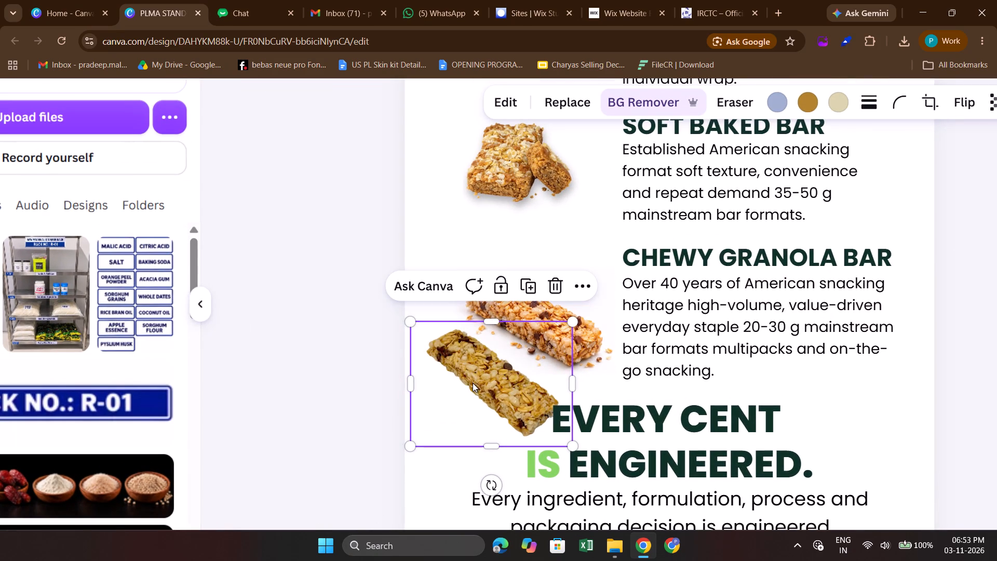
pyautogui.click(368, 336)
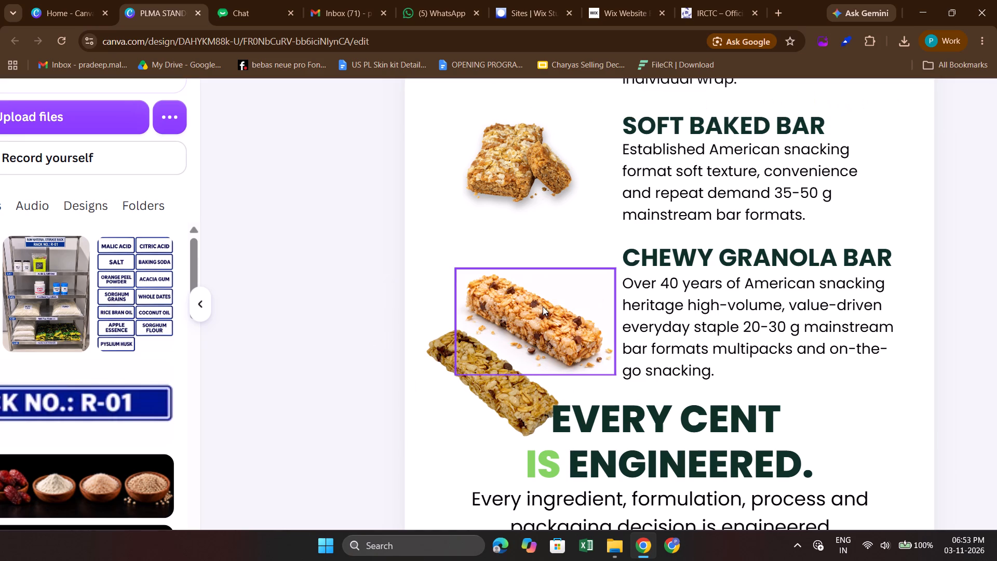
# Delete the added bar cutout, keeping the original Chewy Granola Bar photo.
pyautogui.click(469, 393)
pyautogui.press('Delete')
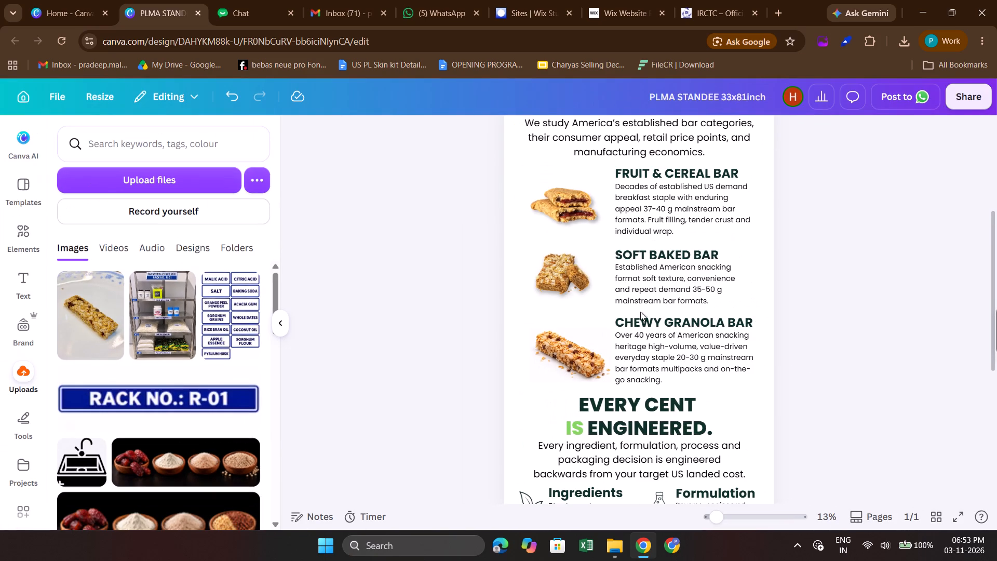
# Enlarge the Soft Baked Bar photo to about 8.3 × 7 inches beside its description.
pyautogui.scroll(1, 640, 312)
pyautogui.click(582, 315)
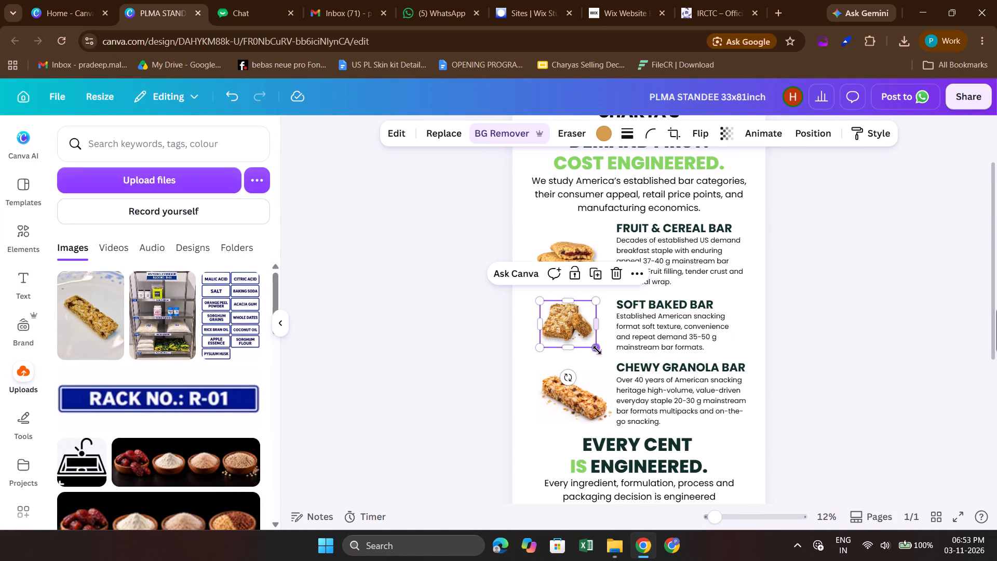
pyautogui.moveTo(597, 350); pyautogui.dragTo(605, 359)
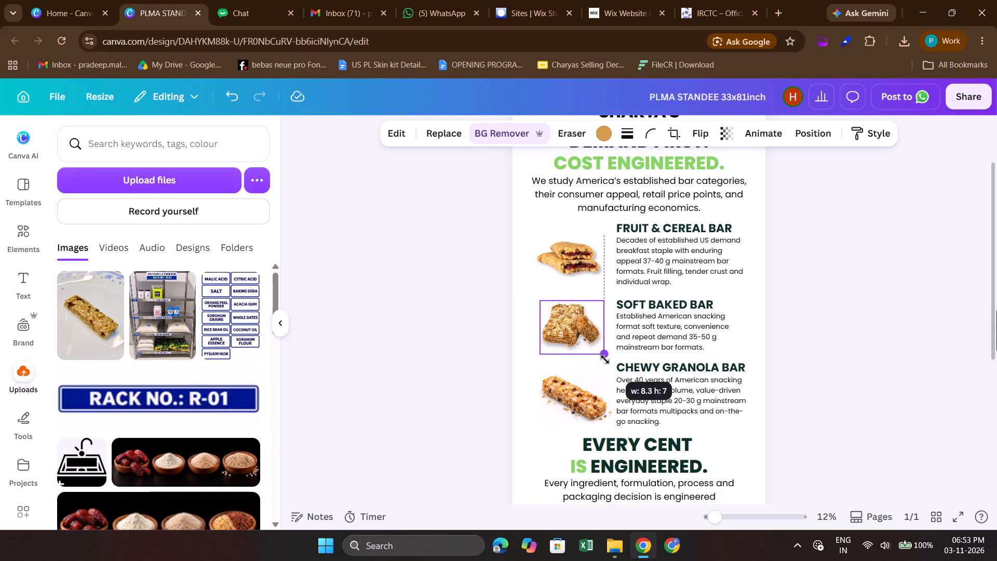
pyautogui.moveTo(605, 359); pyautogui.dragTo(607, 360)
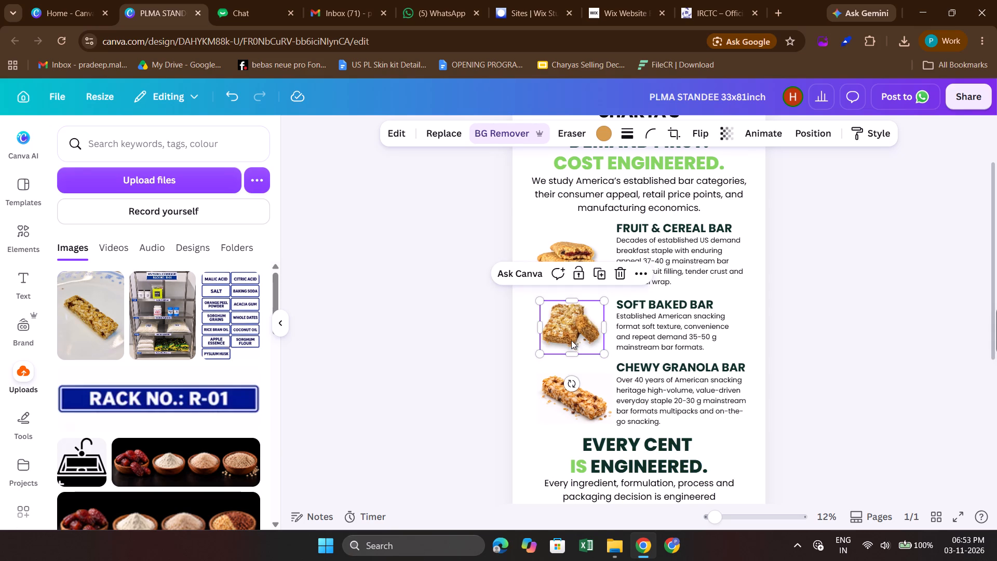
pyautogui.click(569, 331)
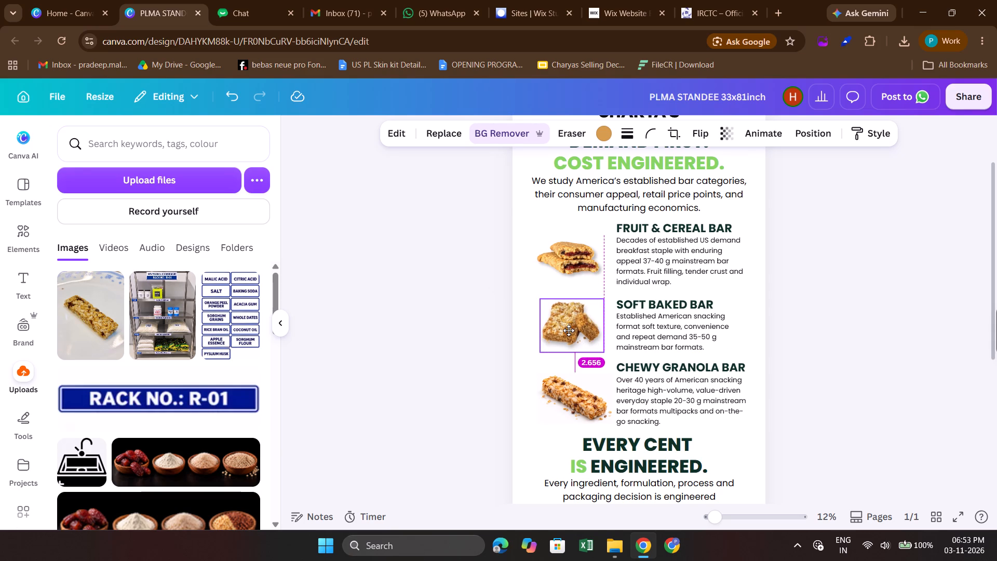
pyautogui.click(569, 331)
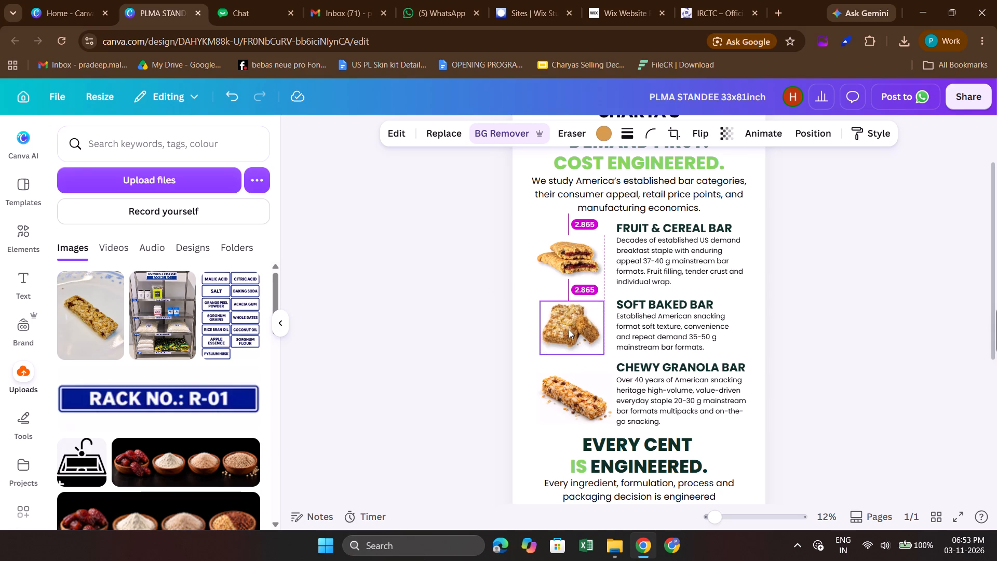
pyautogui.click(461, 332)
# Enlarge the Fruit & Cereal Bar photo slightly, to about 10 inches wide, growing it away from its description.
pyautogui.click(586, 265)
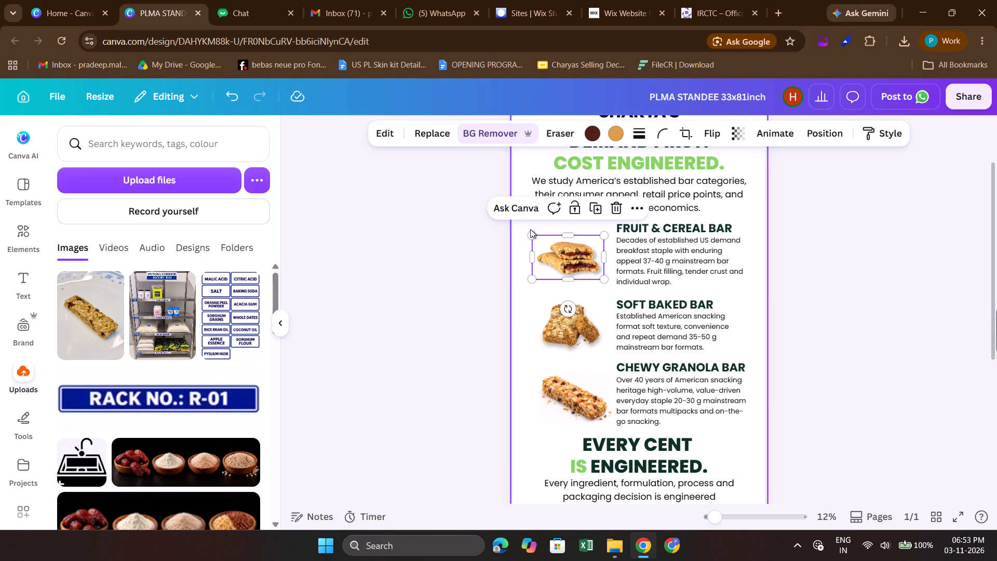
pyautogui.moveTo(531, 234); pyautogui.dragTo(526, 224)
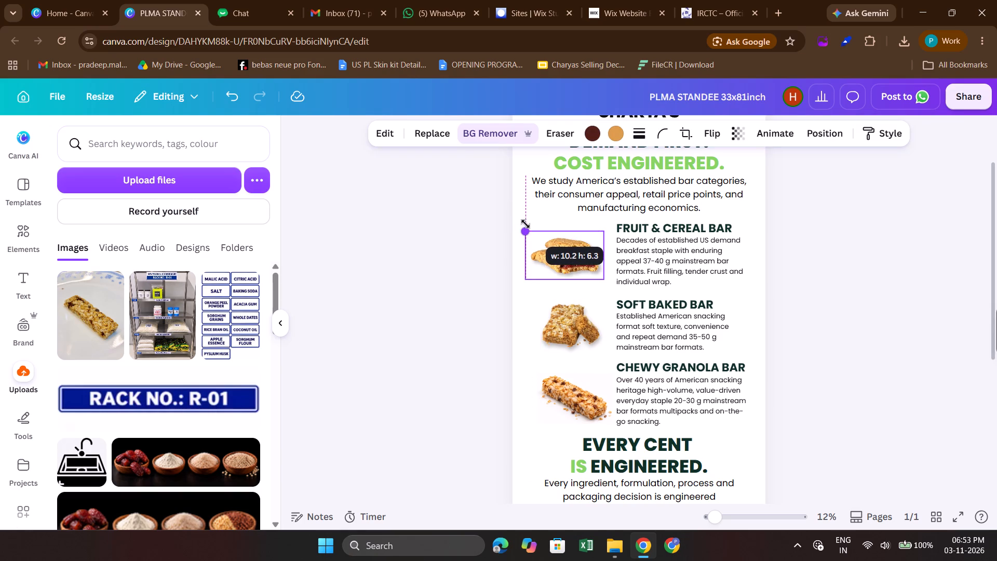
pyautogui.moveTo(526, 224); pyautogui.dragTo(528, 227)
pyautogui.click(468, 284)
# Shift the Chewy Granola Bar photo slightly away from its description text.
pyautogui.scroll(-1, 468, 284)
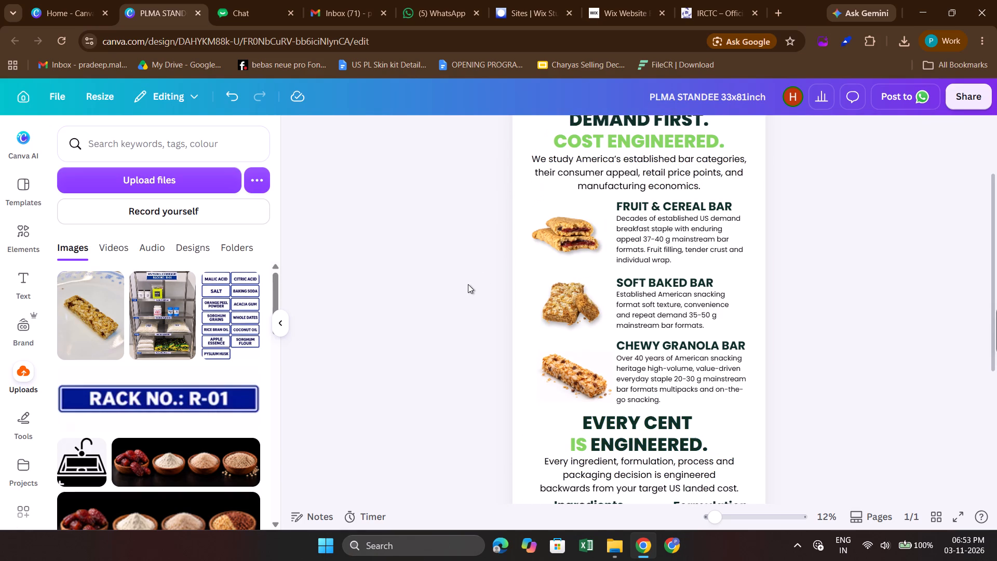
pyautogui.scroll(-1, 468, 284)
pyautogui.click(558, 381)
pyautogui.click(564, 380)
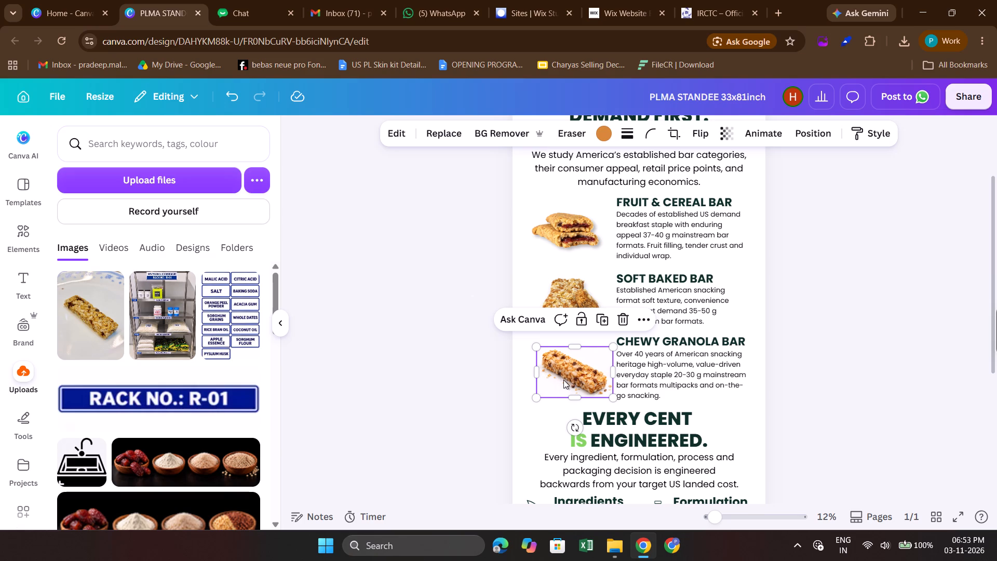
pyautogui.click(870, 369)
# Check the standee's overall layout and save the design.
pyautogui.scroll(-3, 870, 369)
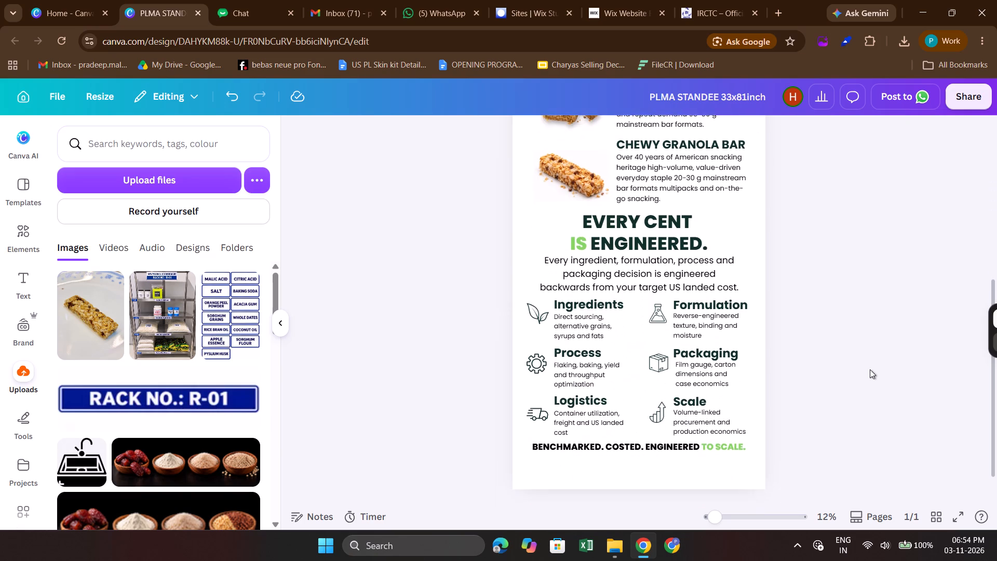
pyautogui.scroll(1, 870, 369)
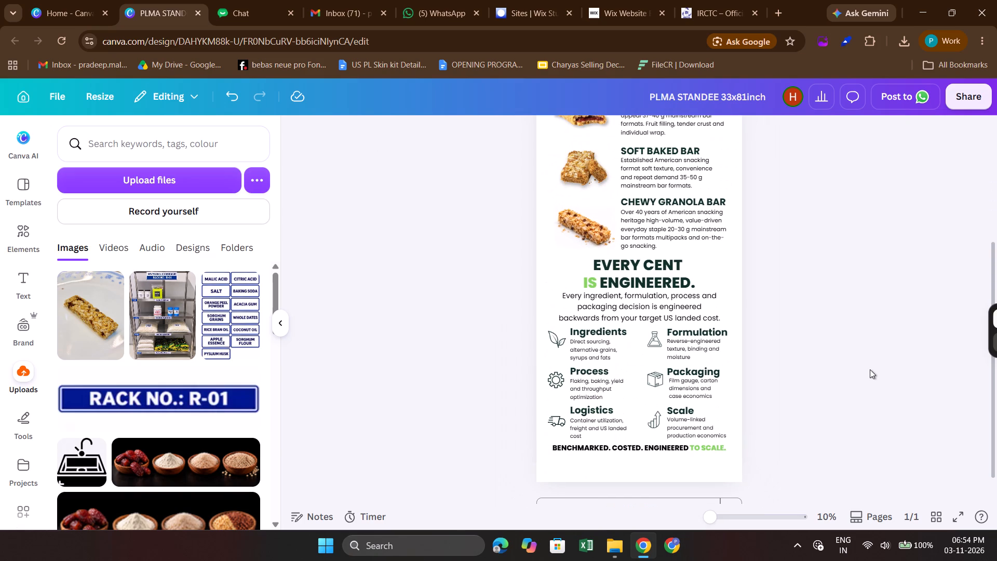
pyautogui.scroll(1, 870, 369)
pyautogui.scroll(-1, 833, 457)
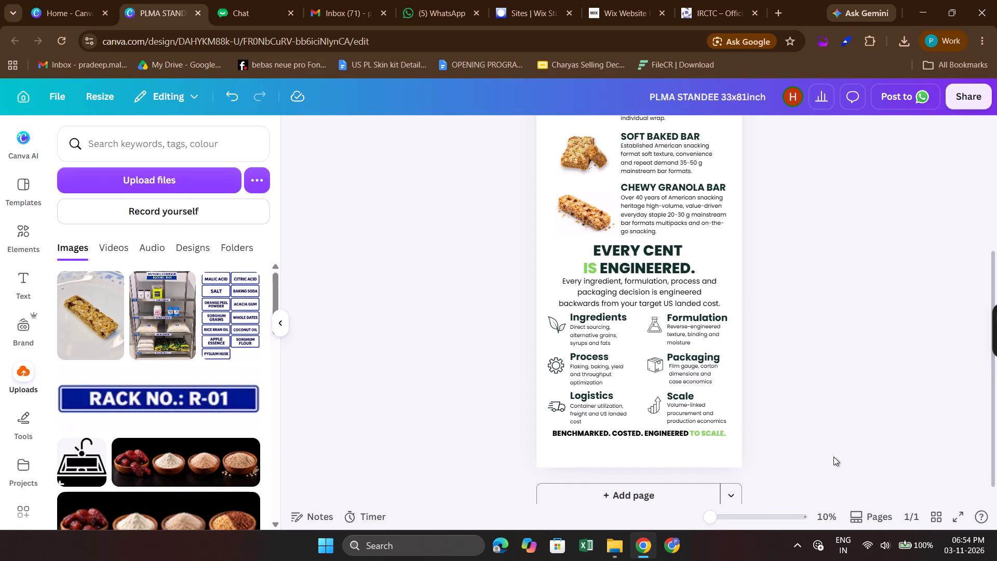
pyautogui.scroll(3, 706, 461)
pyautogui.scroll(-2, 706, 461)
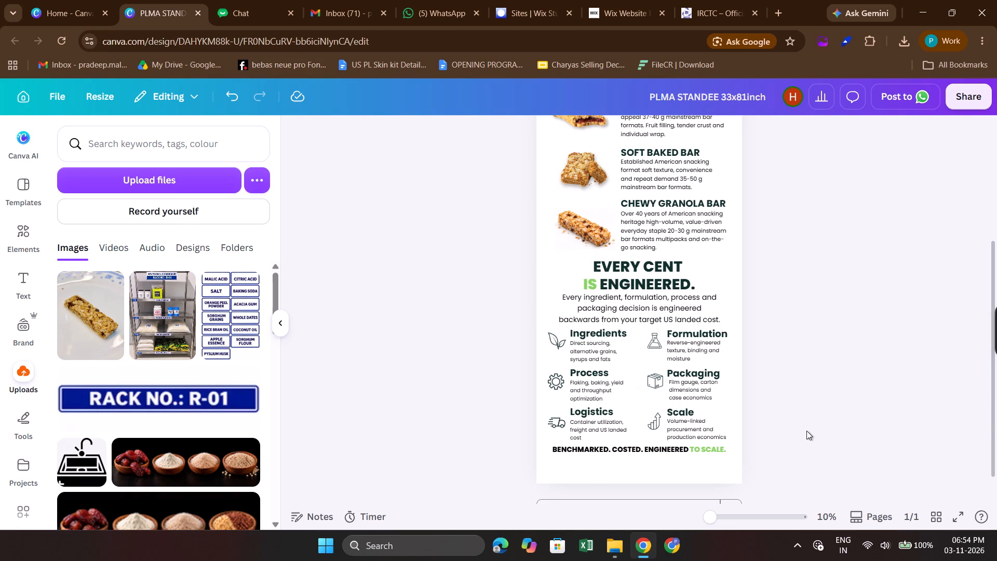
pyautogui.click(806, 431)
pyautogui.hotkey('ctrl', 's')
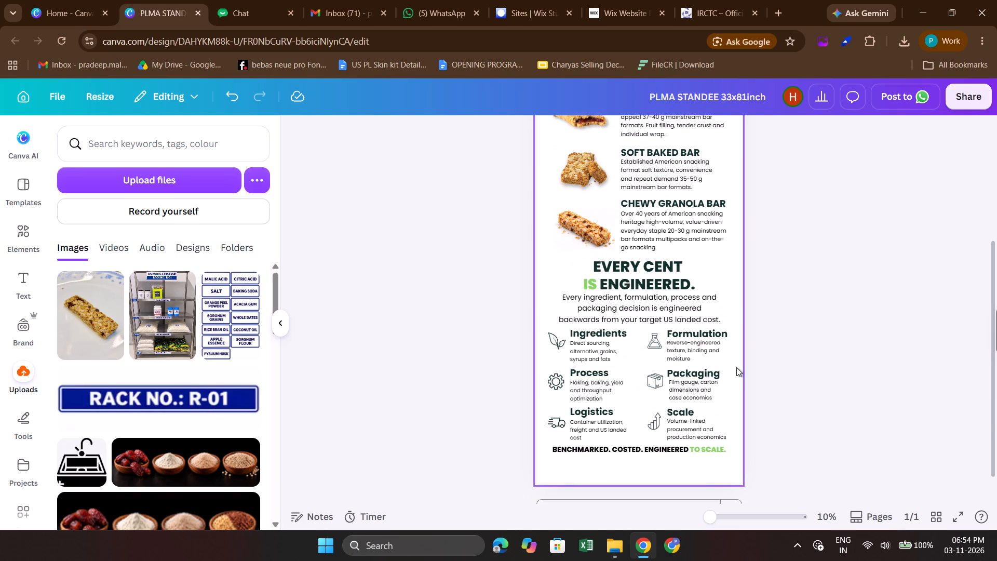
# Nudge the paragraph under EVERY CENT IS ENGINEERED two small increments down, to about 0.146 inch below the headline.
pyautogui.scroll(1, 585, 293)
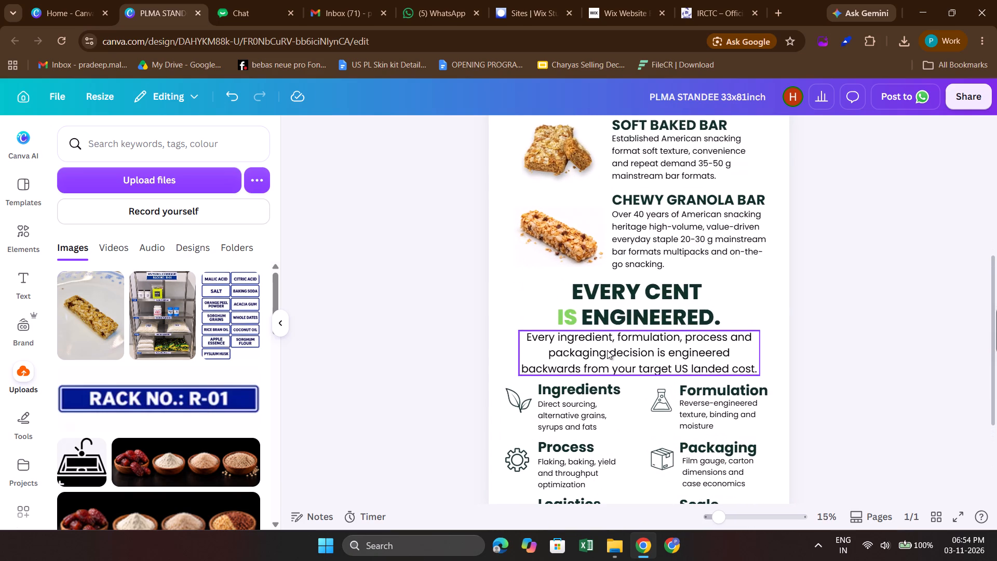
pyautogui.click(607, 350)
pyautogui.press('Down')
pyautogui.press('Down')
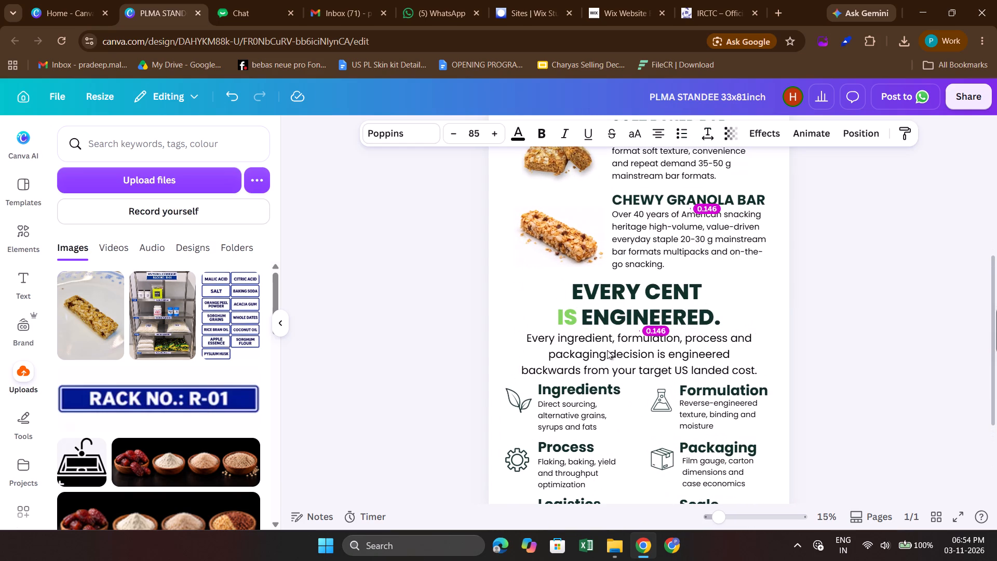
# Set the font size of the paragraph under EVERY CENT IS ENGINEERED to 80.
pyautogui.click(616, 355)
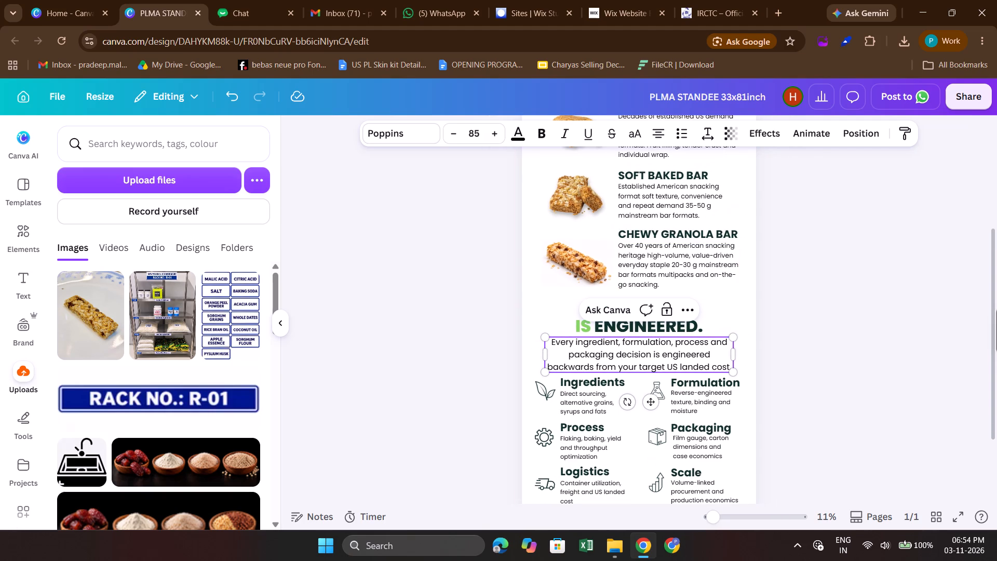
pyautogui.doubleClick(456, 135)
pyautogui.click(456, 135)
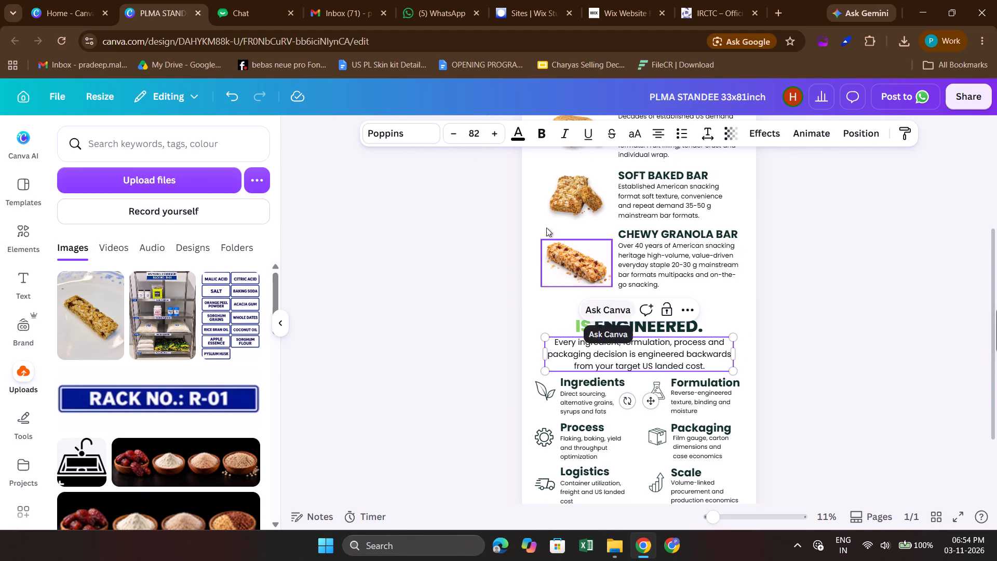
pyautogui.doubleClick(456, 132)
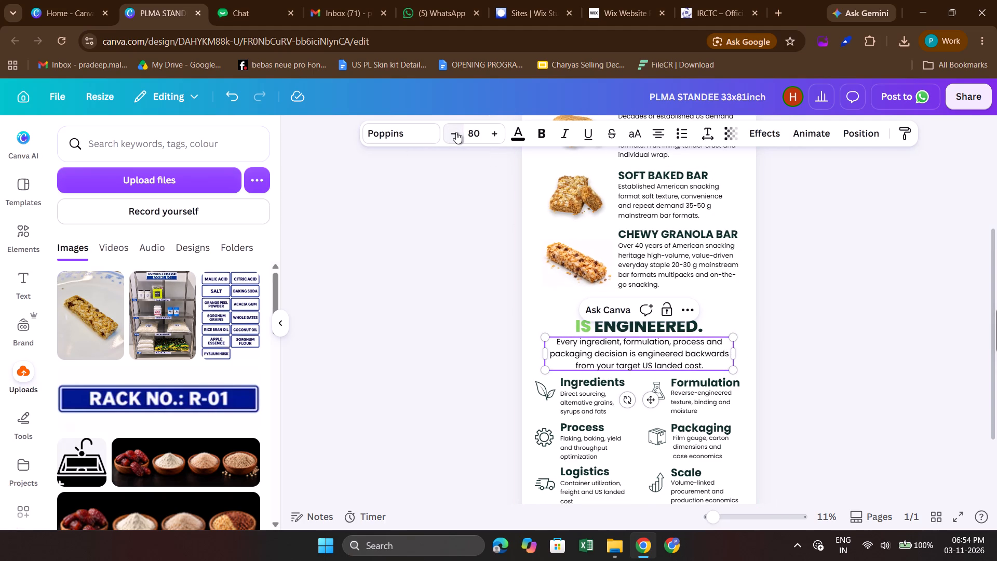
# Set the font size of the intro paragraph under COST ENGINEERED to 80.
pyautogui.scroll(3, 641, 319)
pyautogui.click(615, 267)
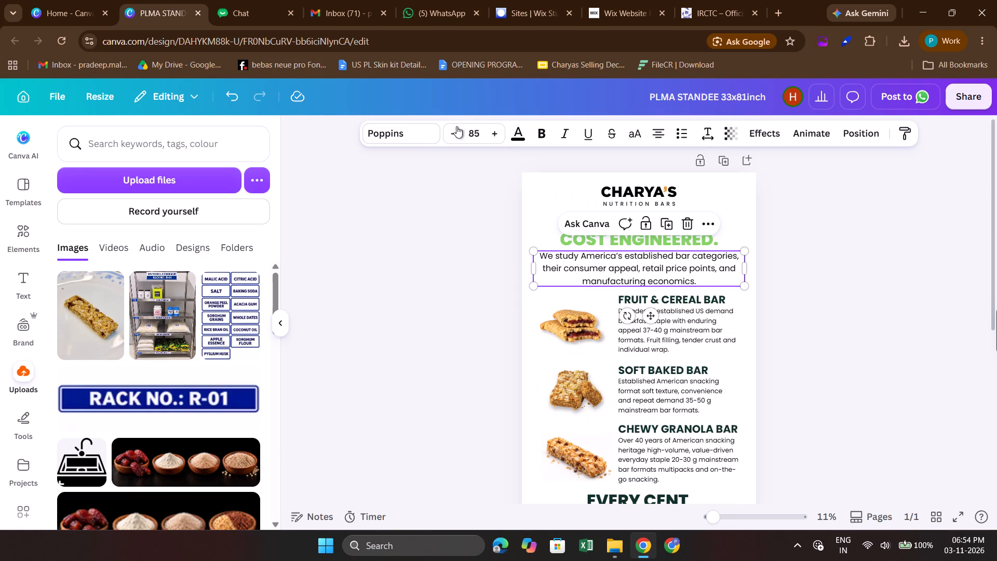
pyautogui.tripleClick(448, 132)
pyautogui.doubleClick(448, 132)
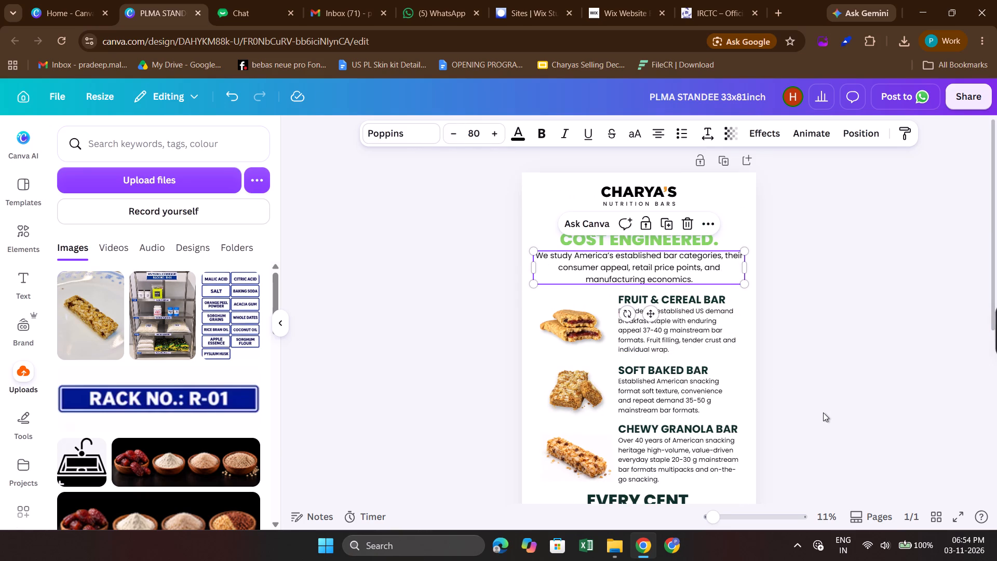
pyautogui.click(823, 412)
# Nudge the three product photos with their headings and descriptions together seven small increments up toward the intro paragraph.
pyautogui.scroll(-2, 823, 412)
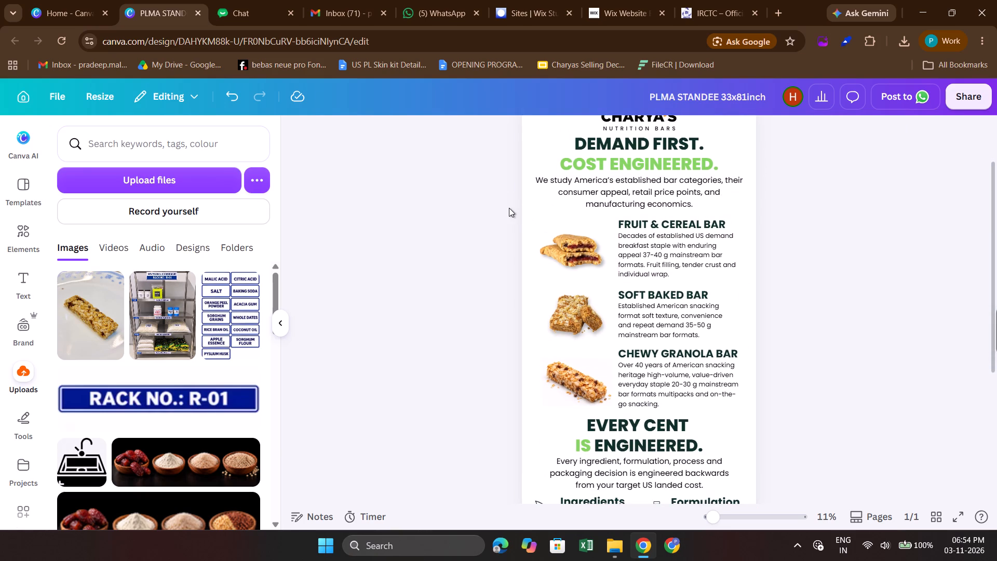
pyautogui.moveTo(504, 207); pyautogui.dragTo(481, 204)
pyautogui.moveTo(495, 215); pyautogui.dragTo(730, 395)
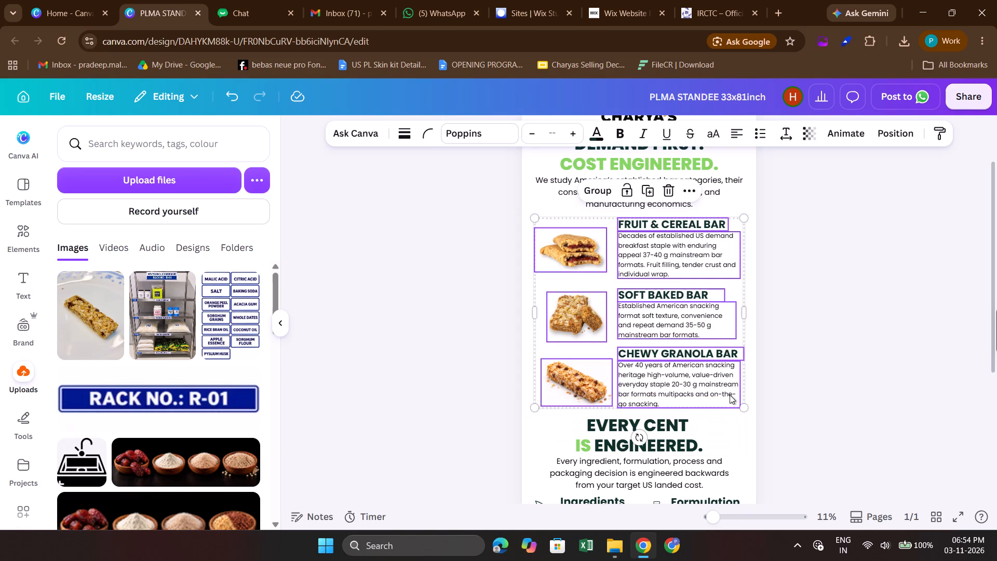
pyautogui.press('Up')
pyautogui.press('Up')
pyautogui.press('Up')
pyautogui.press('Up')
pyautogui.press('Up')
pyautogui.press('Up')
pyautogui.press('Up')
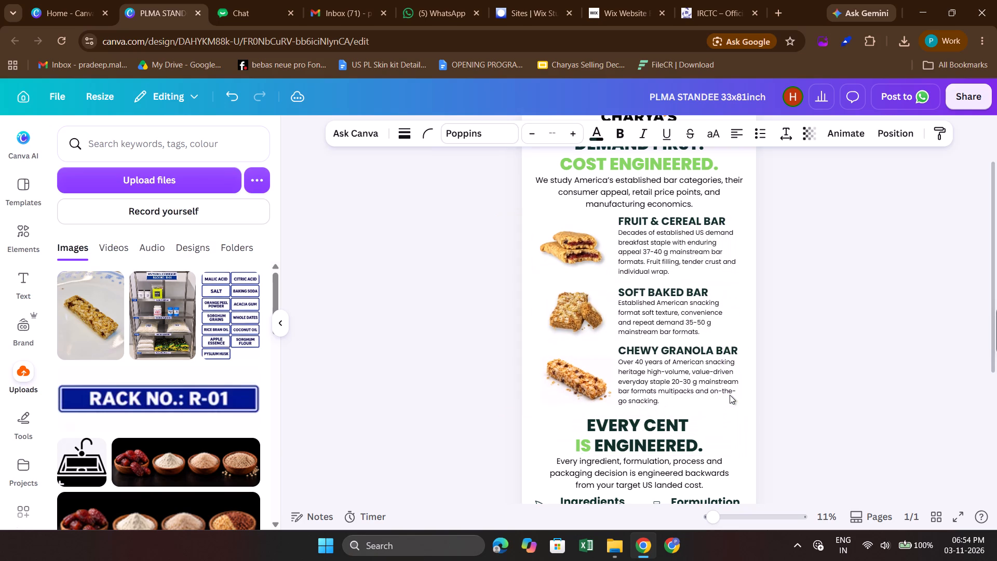
pyautogui.scroll(-1, 878, 397)
pyautogui.click(878, 397)
# Nudge the EVERY CENT IS ENGINEERED headline two small increments up.
pyautogui.click(663, 345)
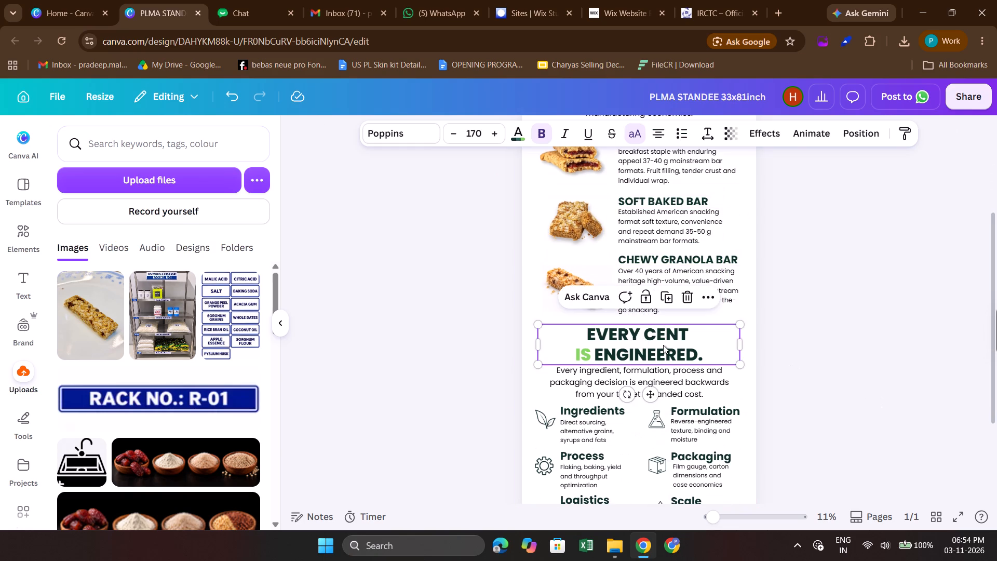
pyautogui.press('Up')
pyautogui.press('Up')
pyautogui.scroll(-1, 610, 340)
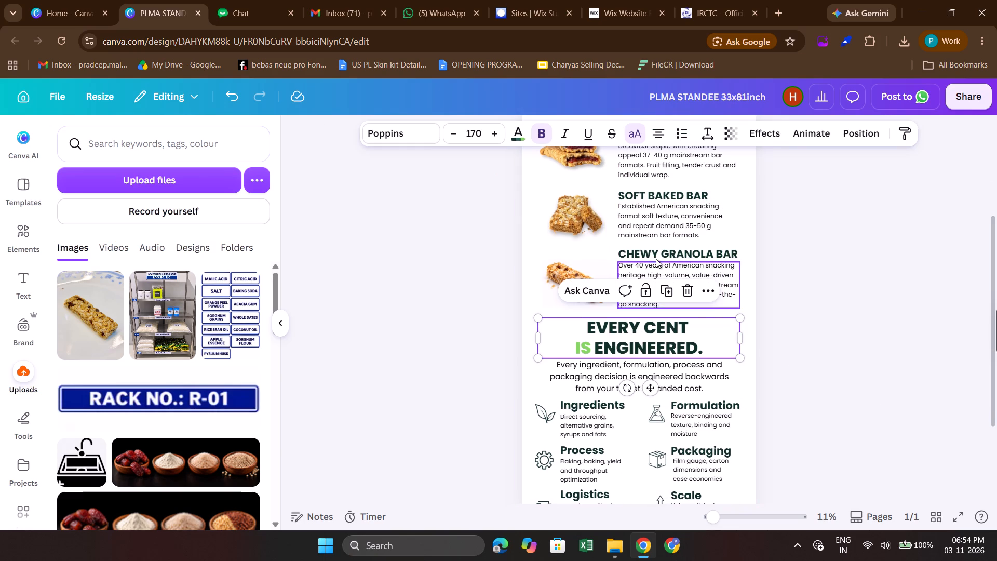
# Check the bar descriptions' font sizes and set the FRUIT & CEREAL BAR description to size 65.
pyautogui.click(659, 268)
pyautogui.scroll(1, 659, 268)
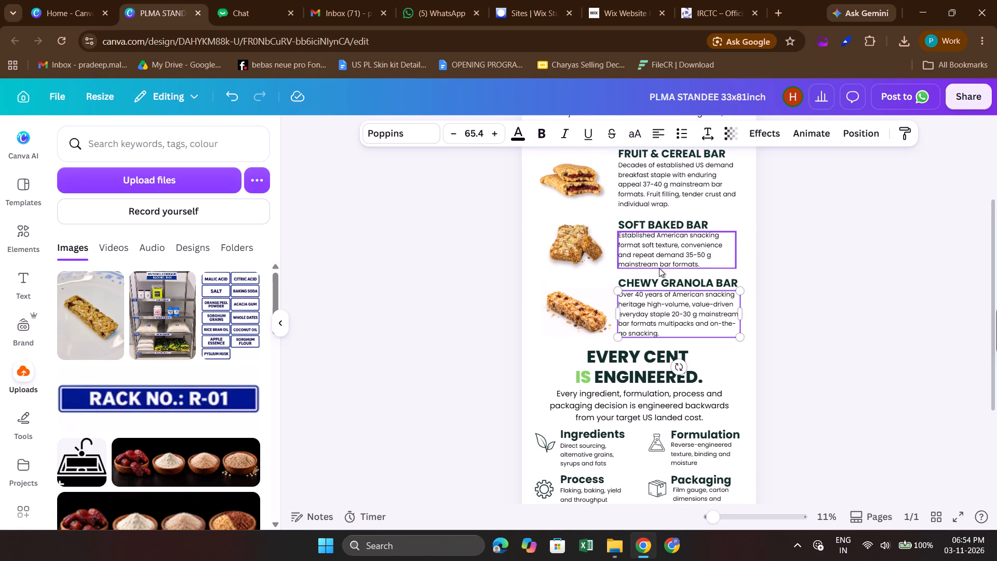
pyautogui.click(647, 244)
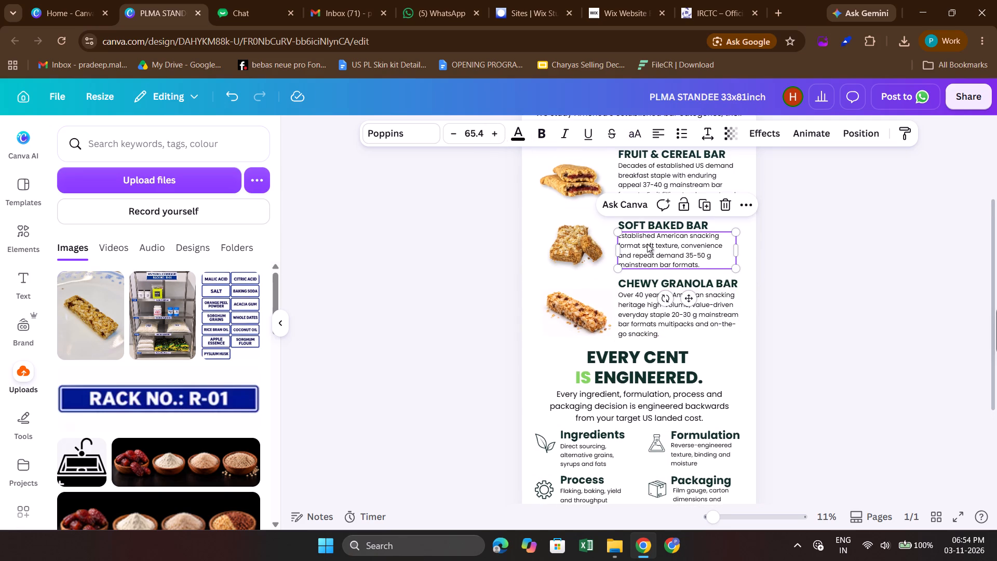
pyautogui.scroll(1, 628, 187)
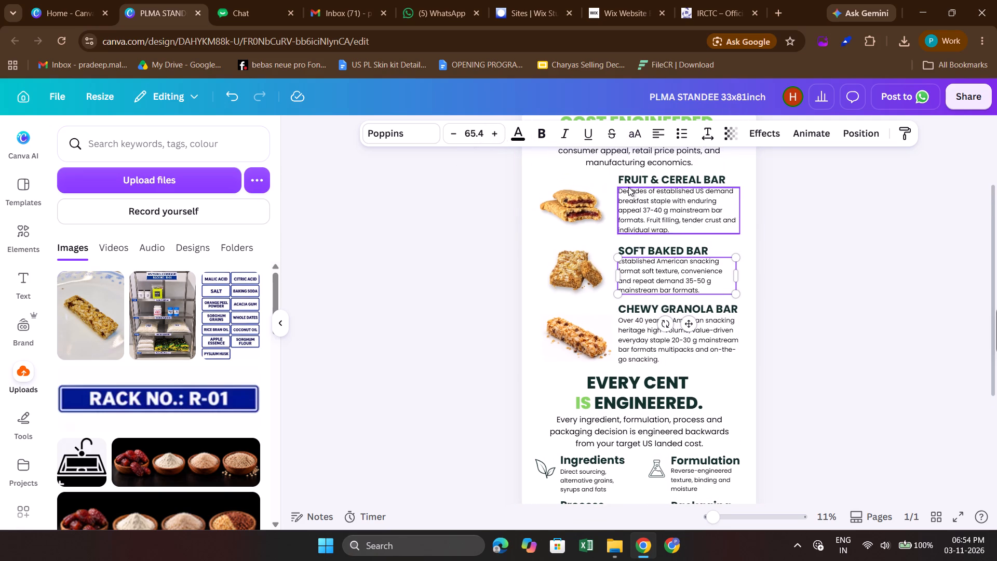
pyautogui.click(657, 204)
pyautogui.click(478, 135)
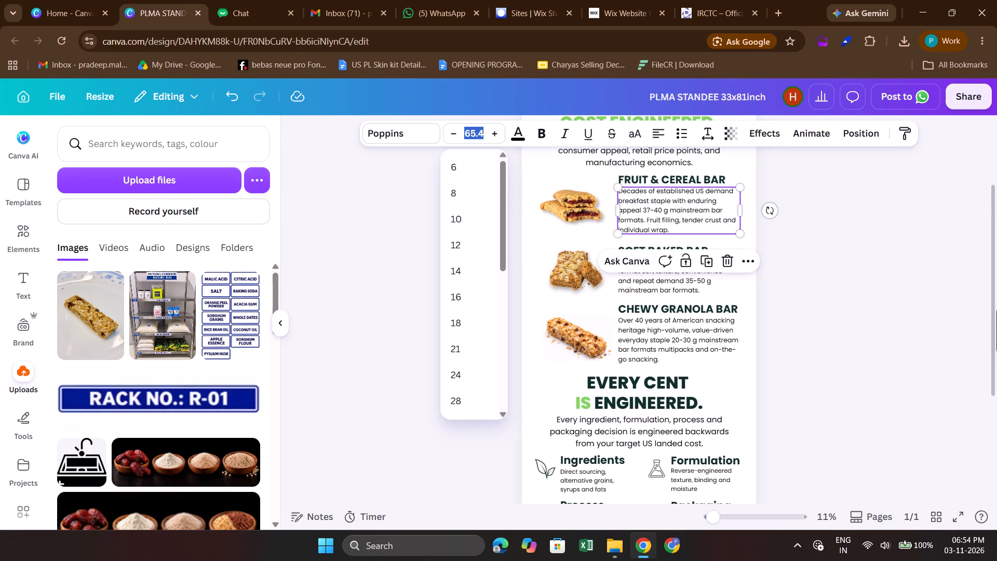
pyautogui.write('65')
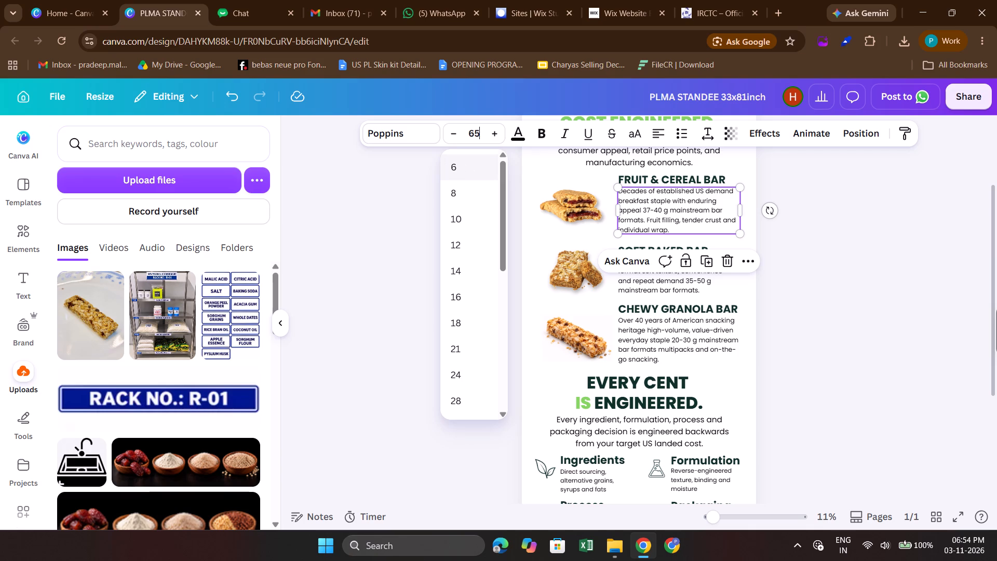
pyautogui.press('Return')
pyautogui.click(829, 229)
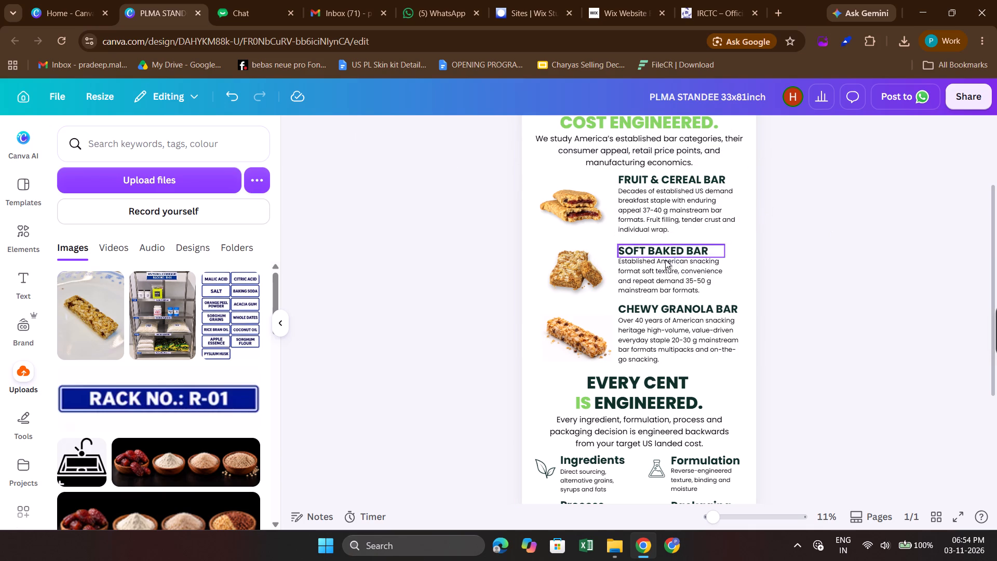
# Set the font size of the SOFT BAKED BAR description to 65.
pyautogui.click(658, 266)
pyautogui.click(470, 130)
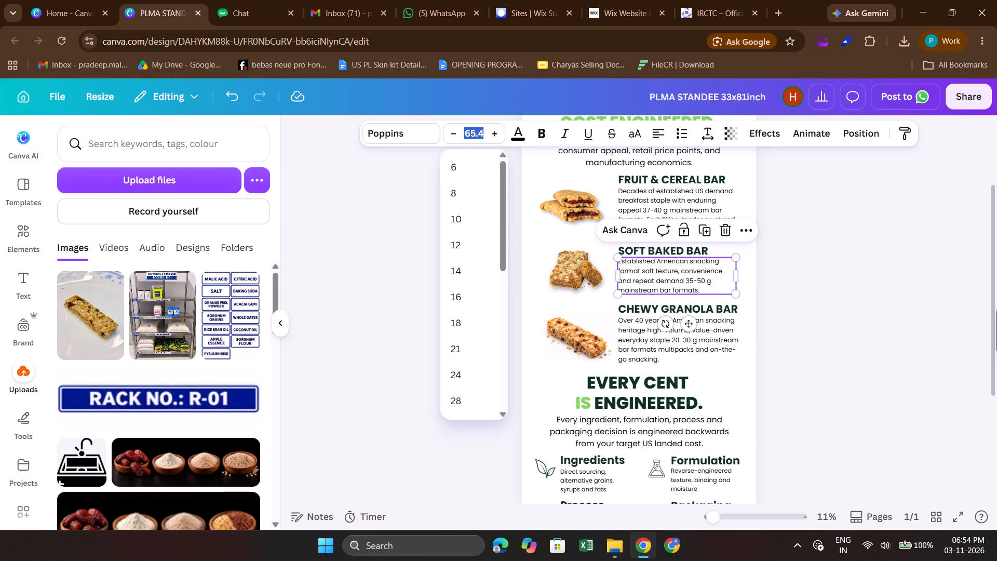
pyautogui.write('65')
pyautogui.press('Return')
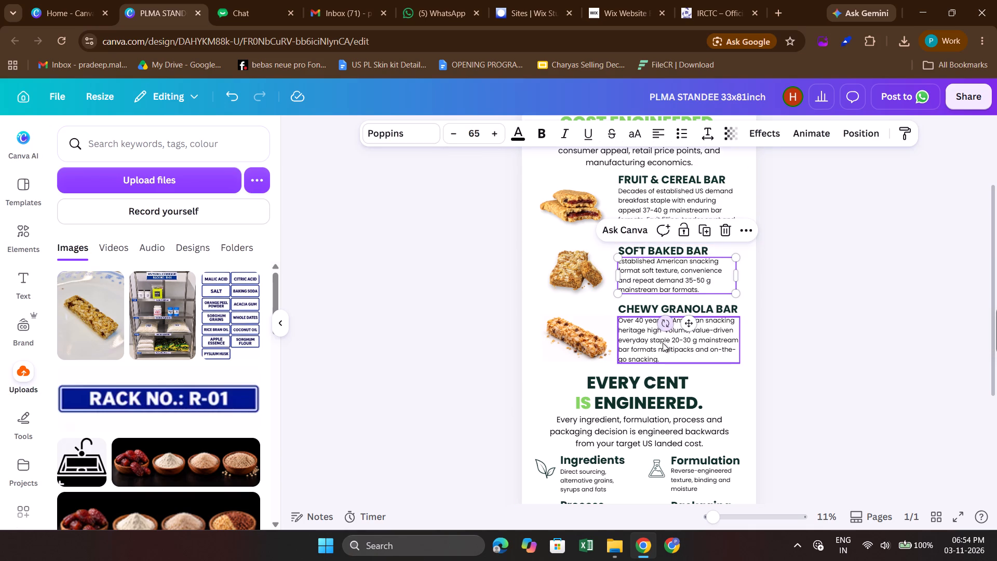
# Set the font size of the CHEWY GRANOLA BAR description to 65.
pyautogui.click(663, 343)
pyautogui.click(470, 131)
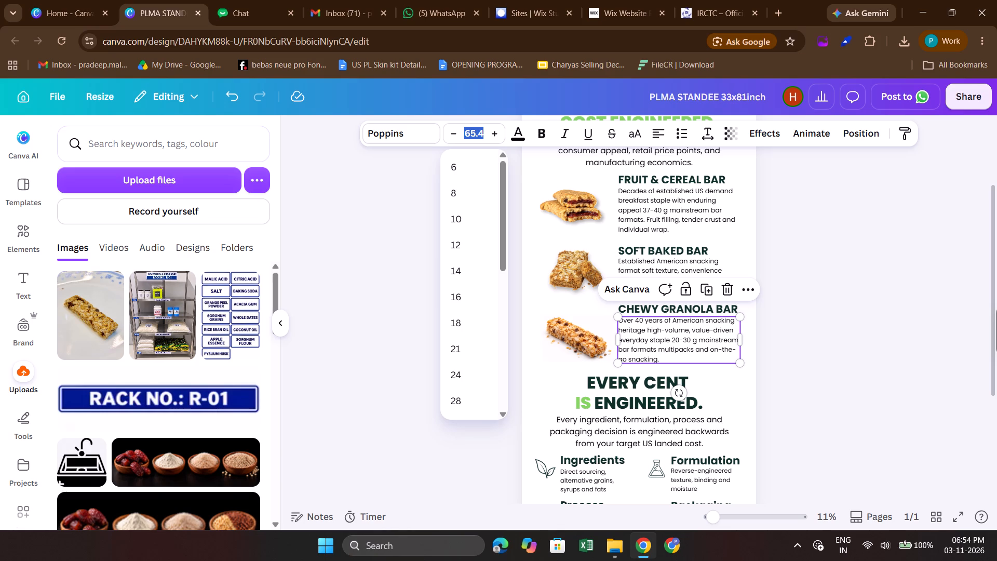
pyautogui.write('65')
pyautogui.press('Return')
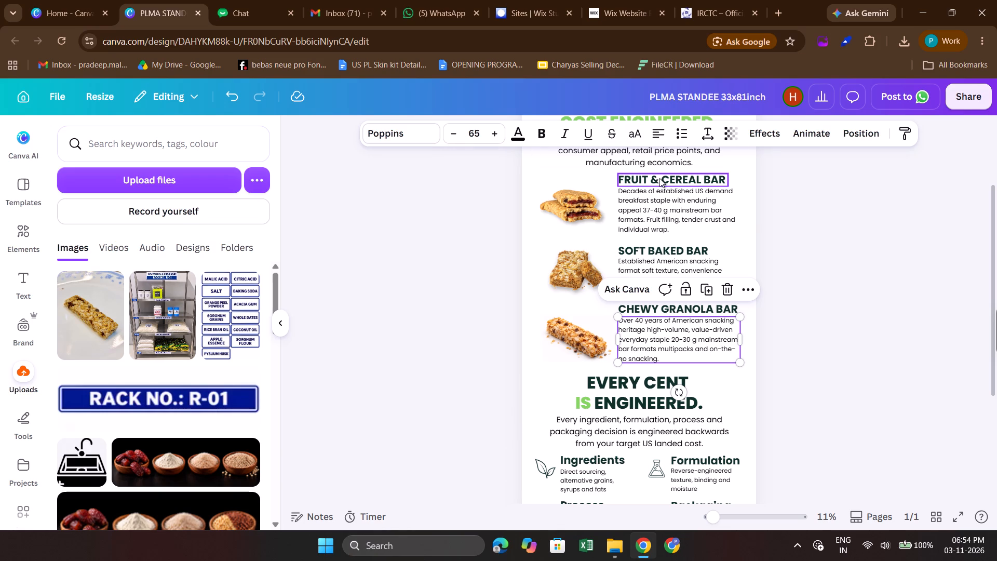
# Compare the font sizes of the three product headings.
pyautogui.click(659, 178)
pyautogui.click(651, 248)
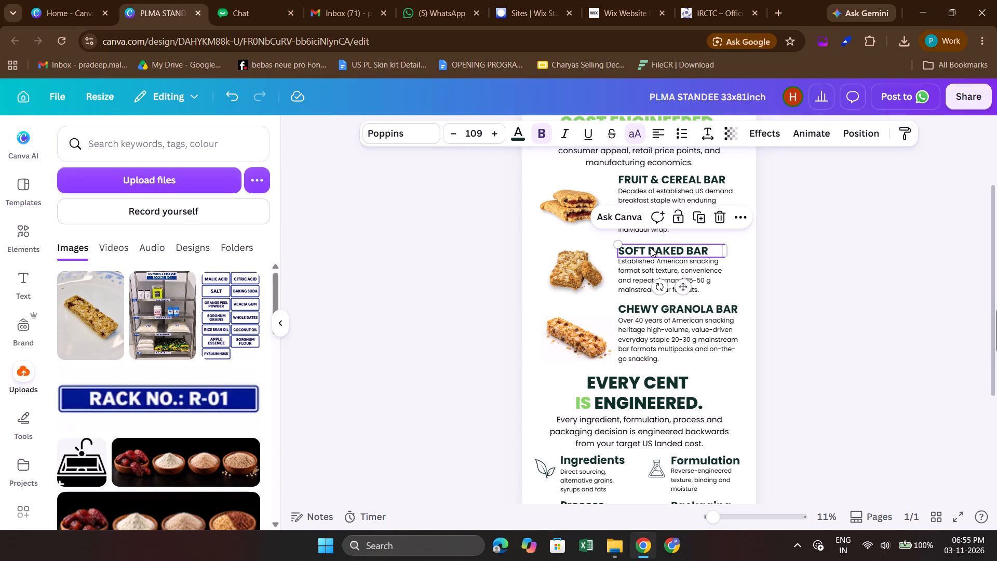
pyautogui.click(699, 306)
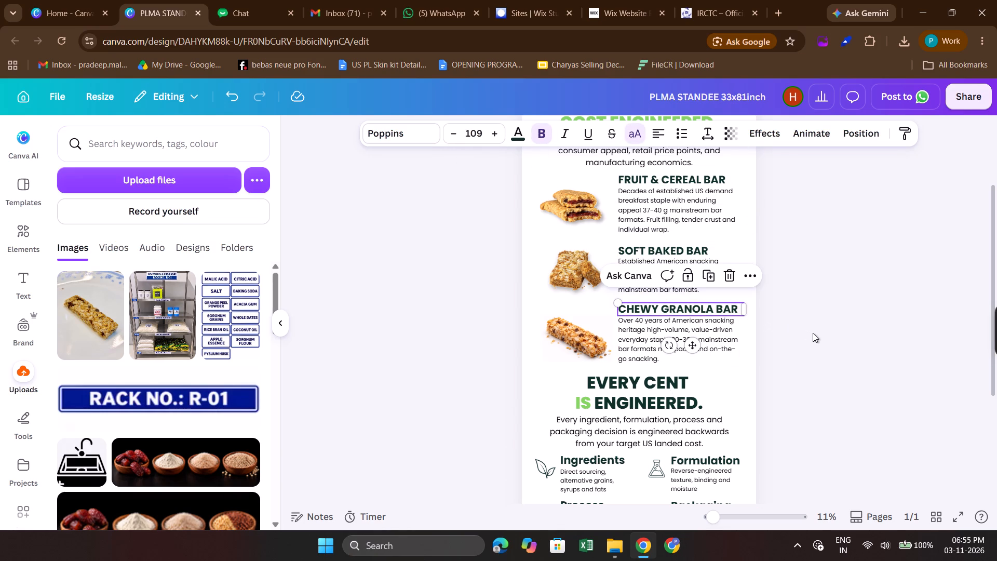
pyautogui.click(845, 339)
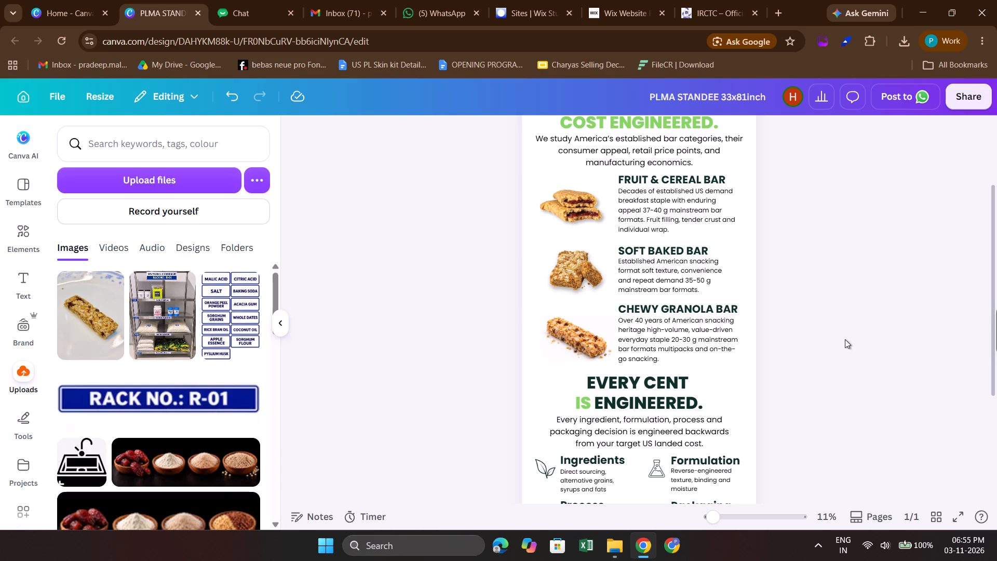
# Examine the whole standee from the CHARYA'S logo to the closing tagline, checking spacing, product photos and text up close and overall.
pyautogui.click(912, 332)
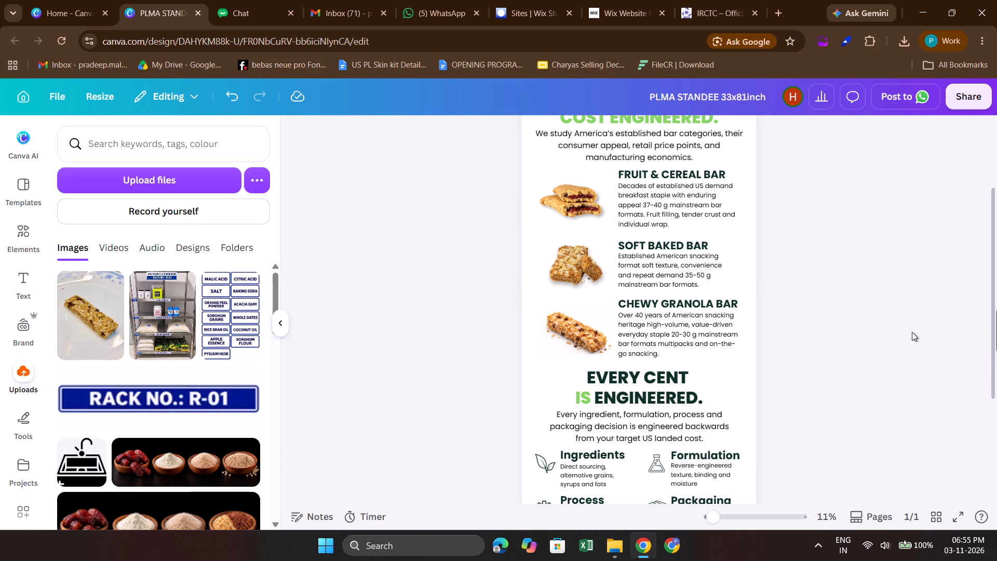
pyautogui.scroll(-4, 912, 332)
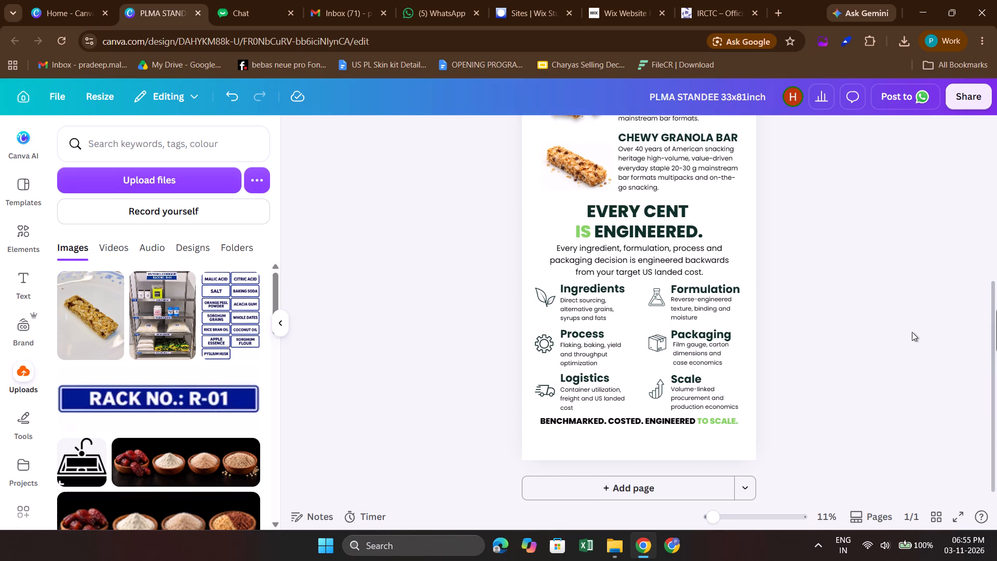
pyautogui.scroll(-1, 912, 332)
pyautogui.click(875, 330)
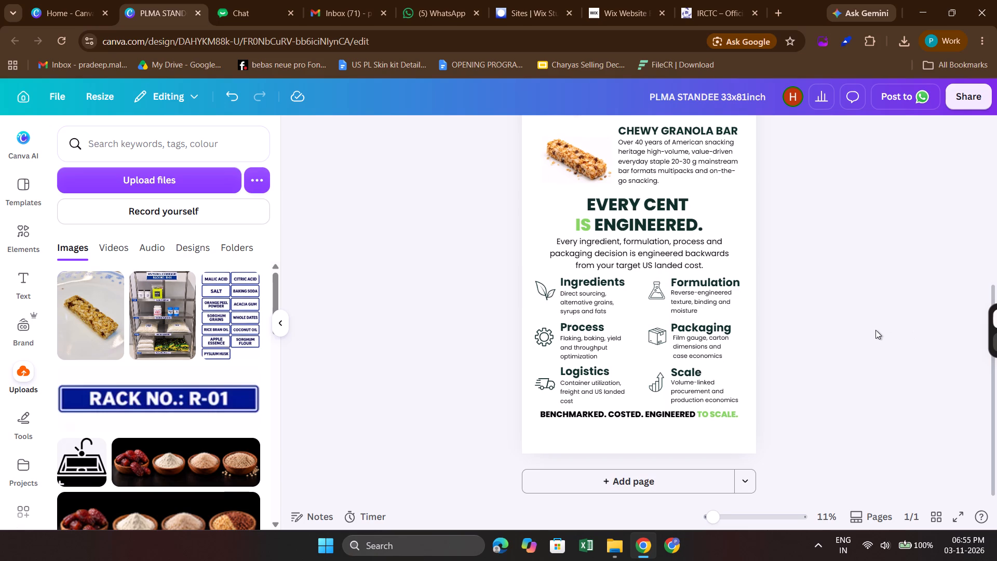
pyautogui.scroll(5, 875, 330)
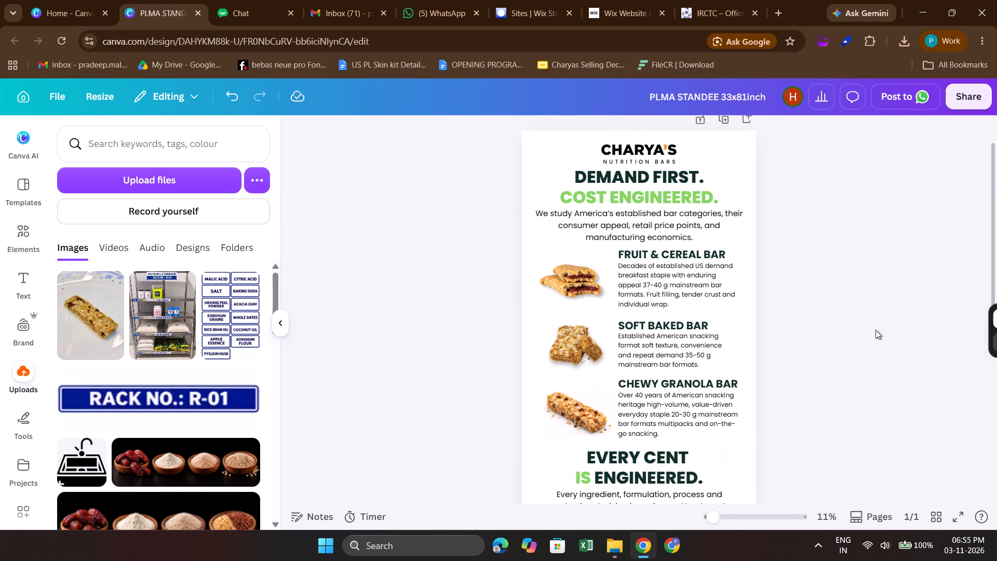
pyautogui.scroll(-3, 875, 330)
pyautogui.scroll(1, 875, 330)
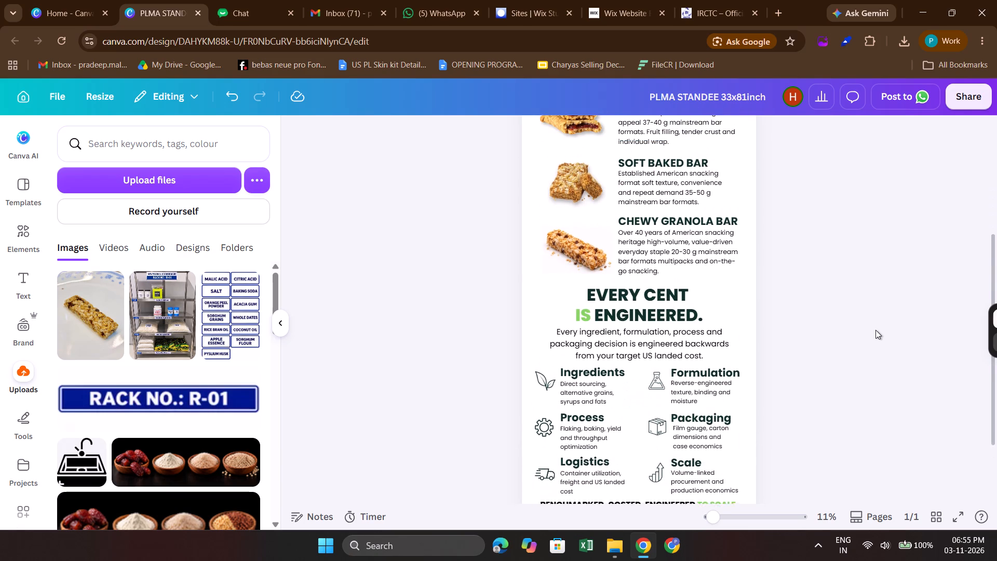
pyautogui.scroll(1, 875, 330)
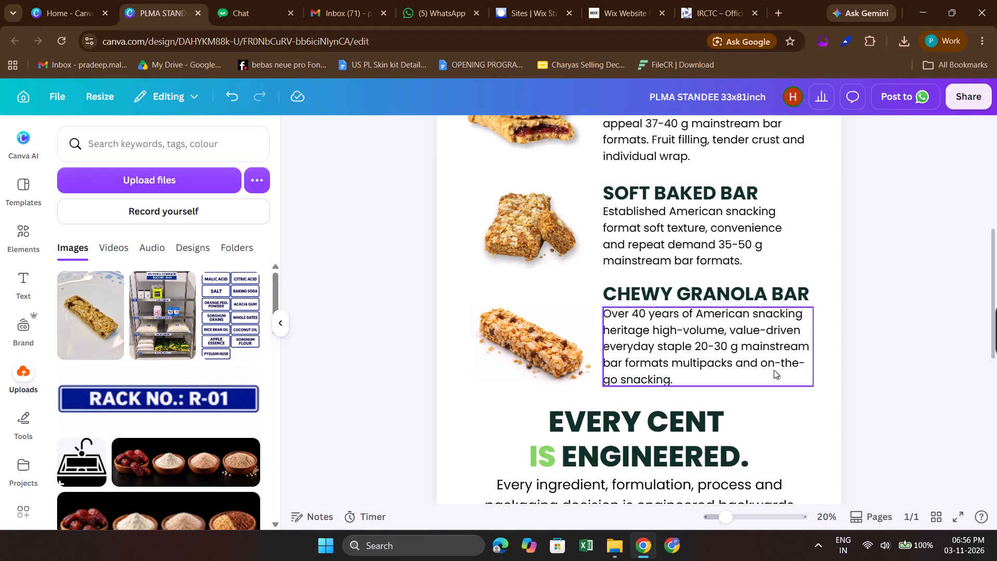
pyautogui.scroll(1, 774, 370)
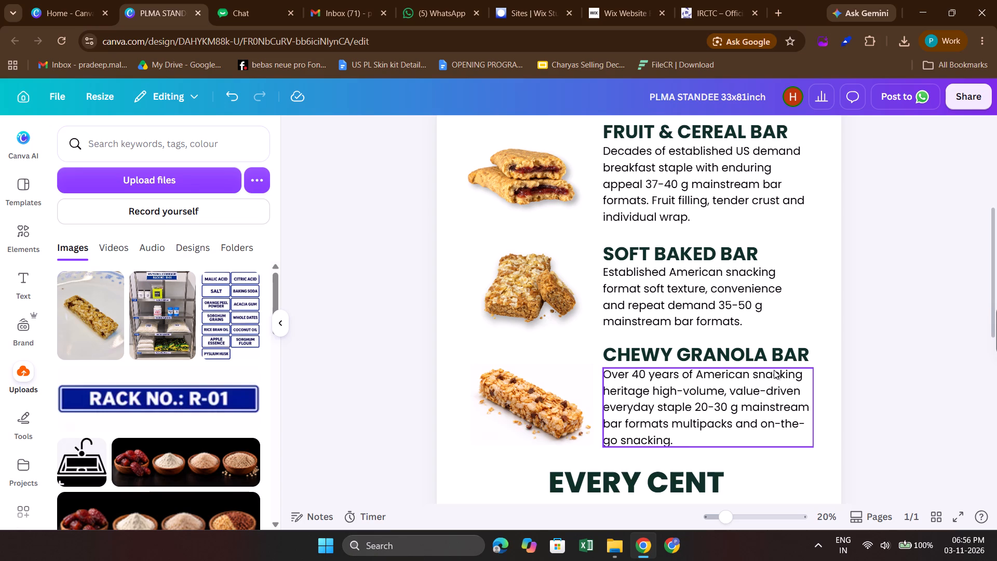
pyautogui.scroll(-1, 953, 347)
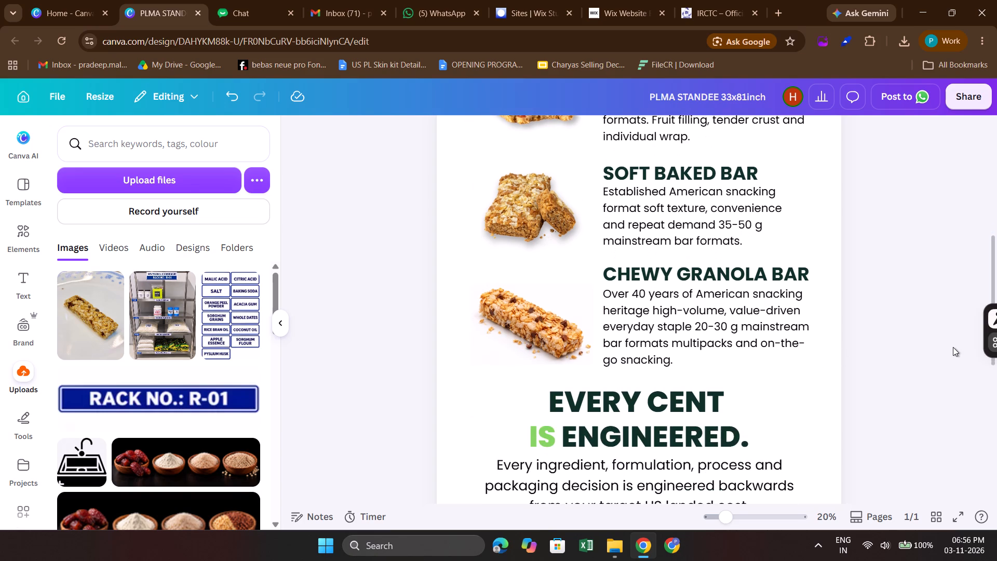
pyautogui.scroll(-3, 766, 378)
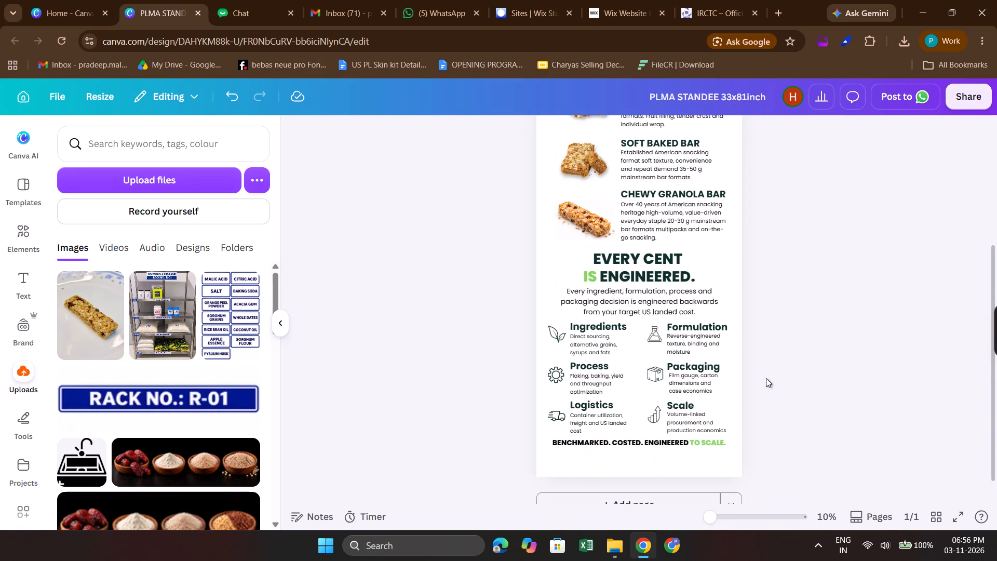
pyautogui.scroll(-2, 766, 378)
pyautogui.scroll(7, 766, 378)
pyautogui.click(828, 303)
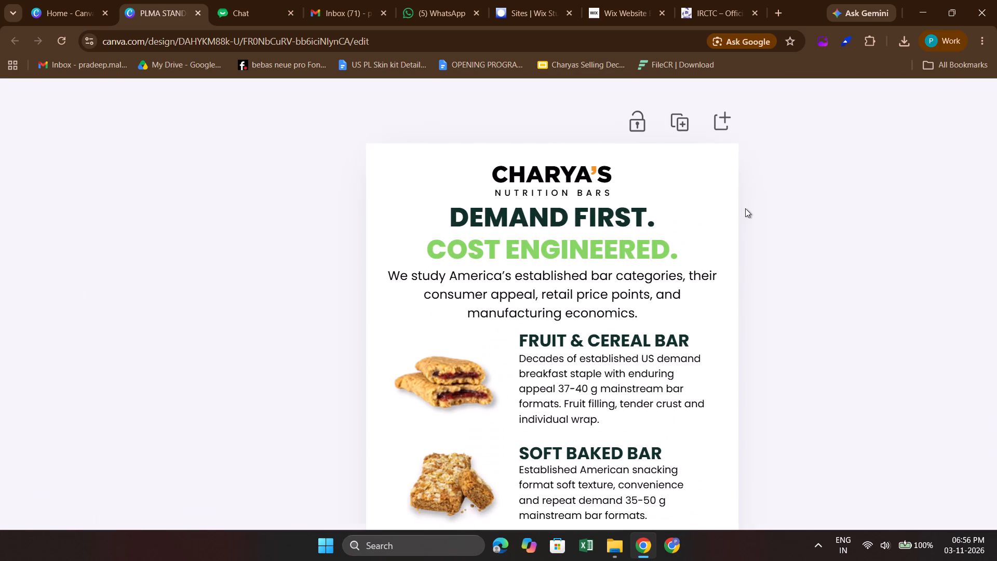
pyautogui.click(576, 169)
pyautogui.click(751, 233)
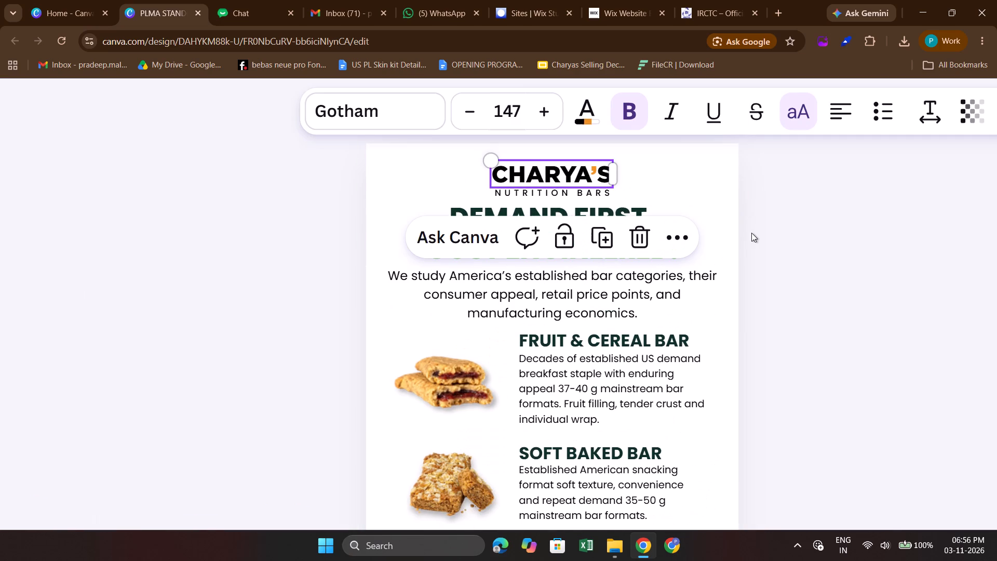
pyautogui.scroll(-6, 751, 233)
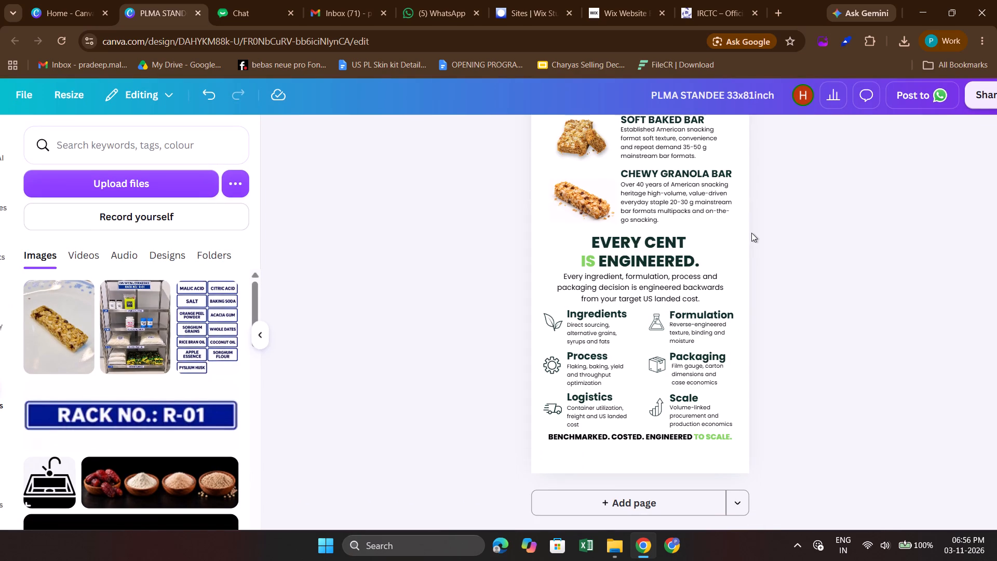
pyautogui.scroll(1, 751, 233)
pyautogui.click(819, 290)
pyautogui.scroll(1, 819, 290)
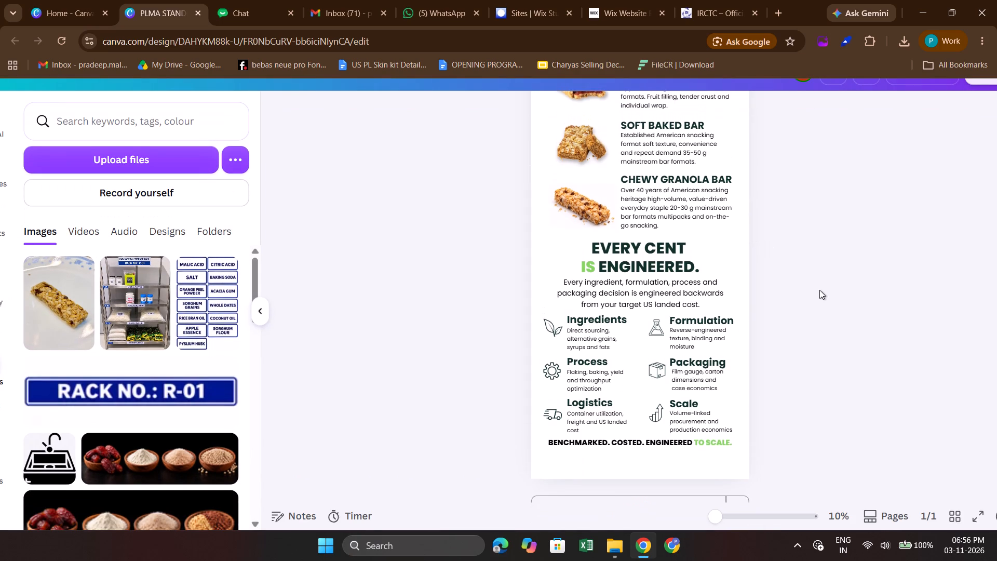
pyautogui.scroll(1, 819, 290)
# Save the standee design.
pyautogui.hotkey('ctrl', 's')
pyautogui.hotkey('ctrl', 's')
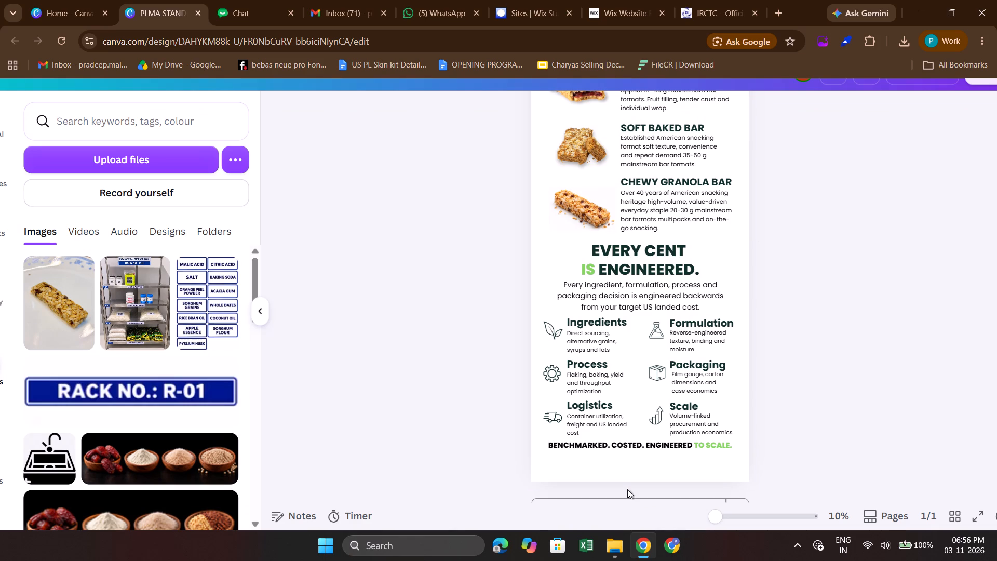
# Switch to File Explorer and delete the PLMA STANDEE 33x81 Inch PDF from the Downloads folder.
pyautogui.click(612, 556)
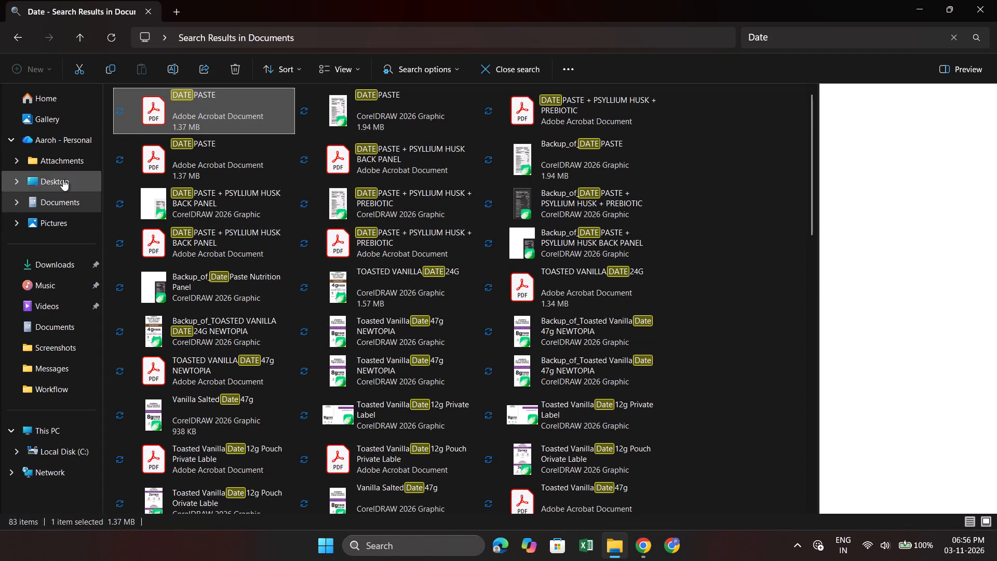
pyautogui.click(53, 269)
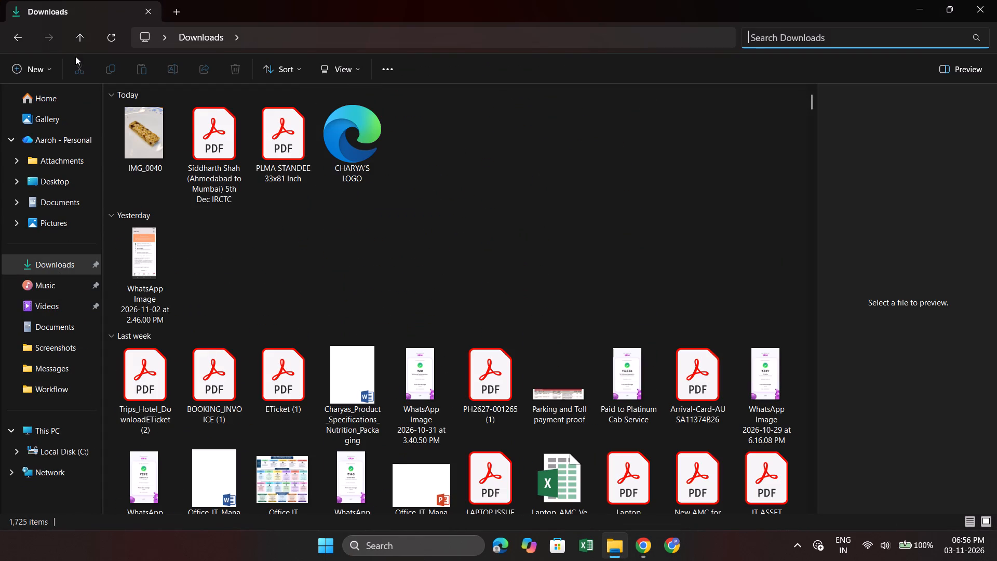
pyautogui.click(119, 31)
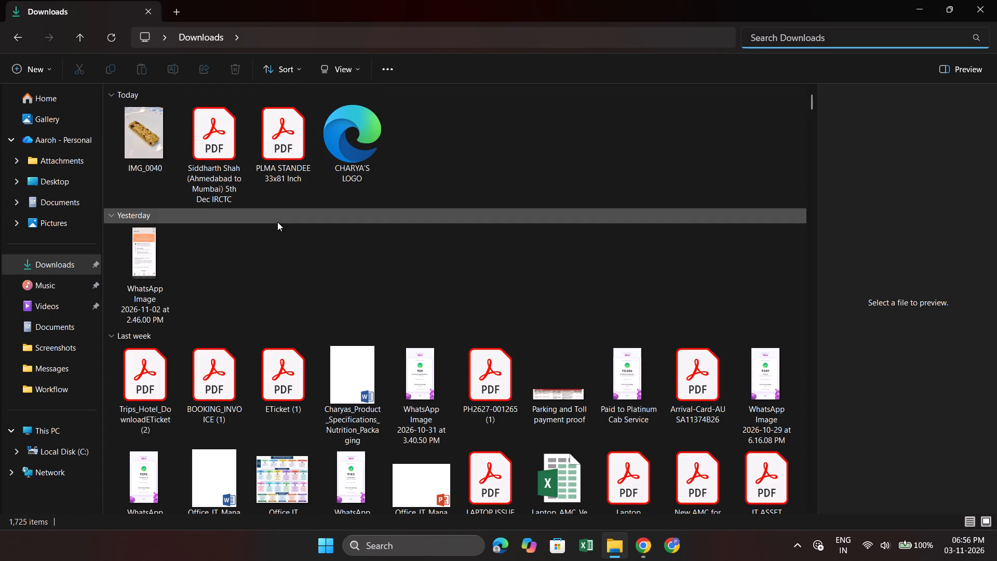
pyautogui.click(277, 222)
pyautogui.click(289, 150)
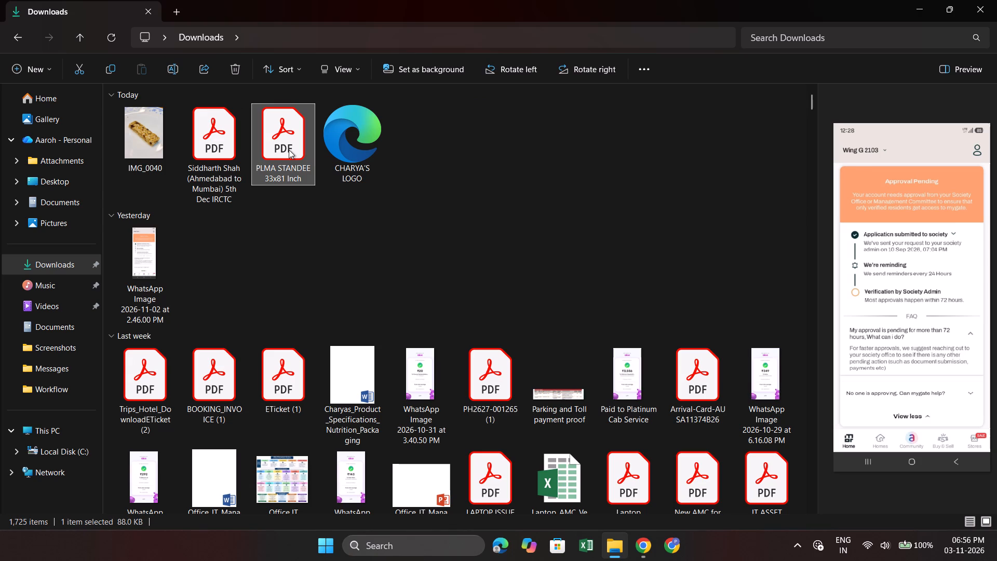
pyautogui.press('Delete')
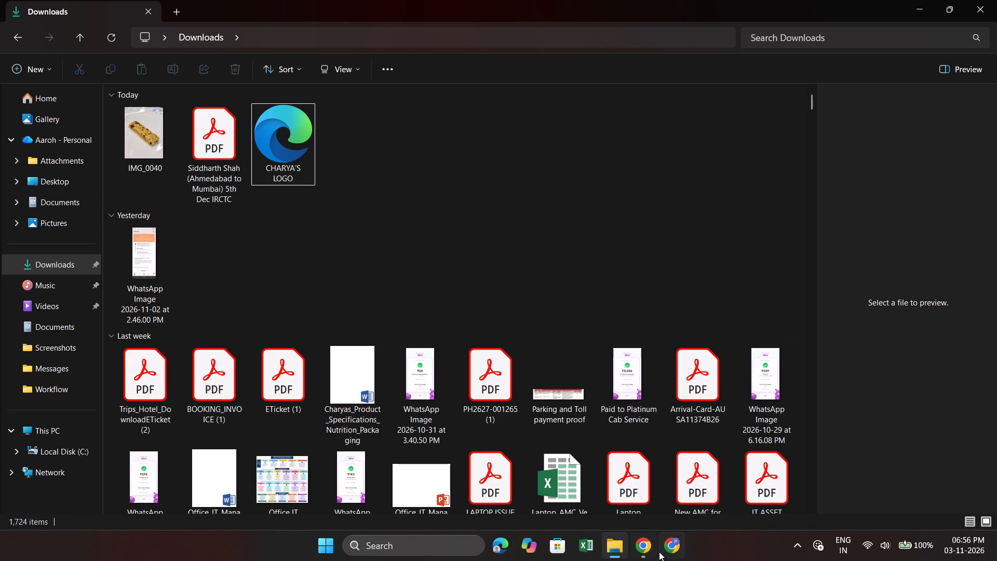
# Switch back to the PLMA standee design in Chrome and save it.
pyautogui.click(649, 553)
pyautogui.click(784, 268)
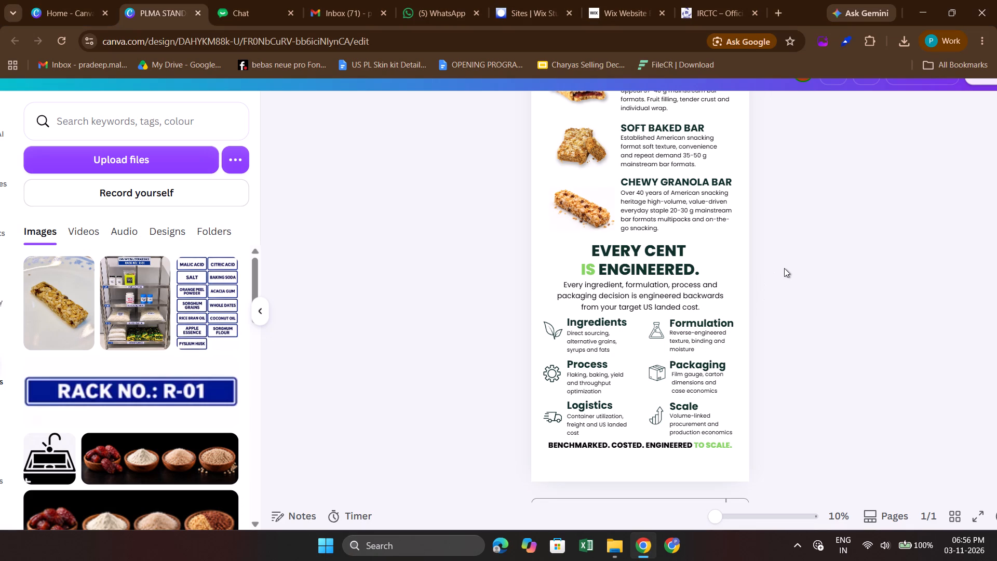
pyautogui.hotkey('ctrl', 's')
pyautogui.click(641, 554)
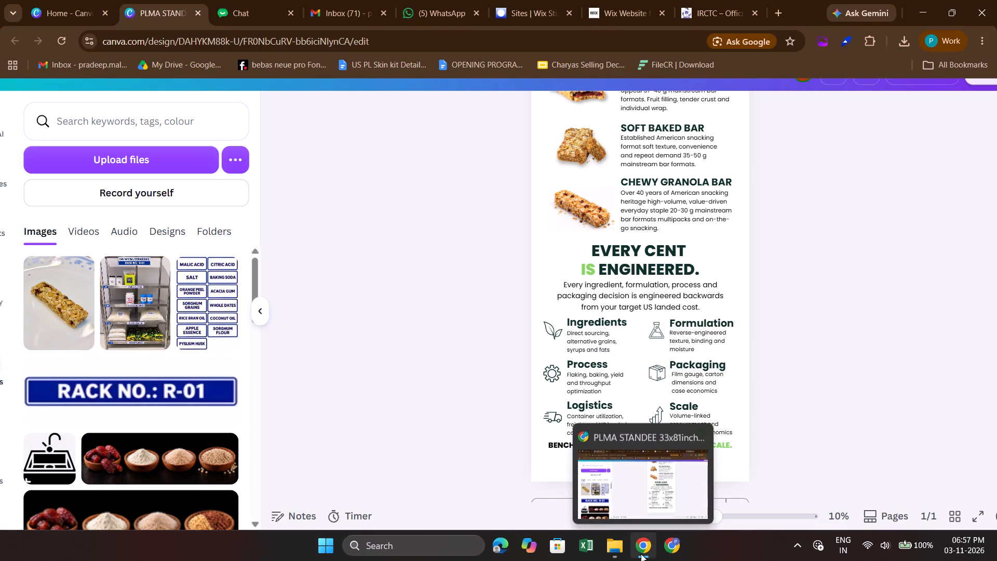
pyautogui.click(641, 554)
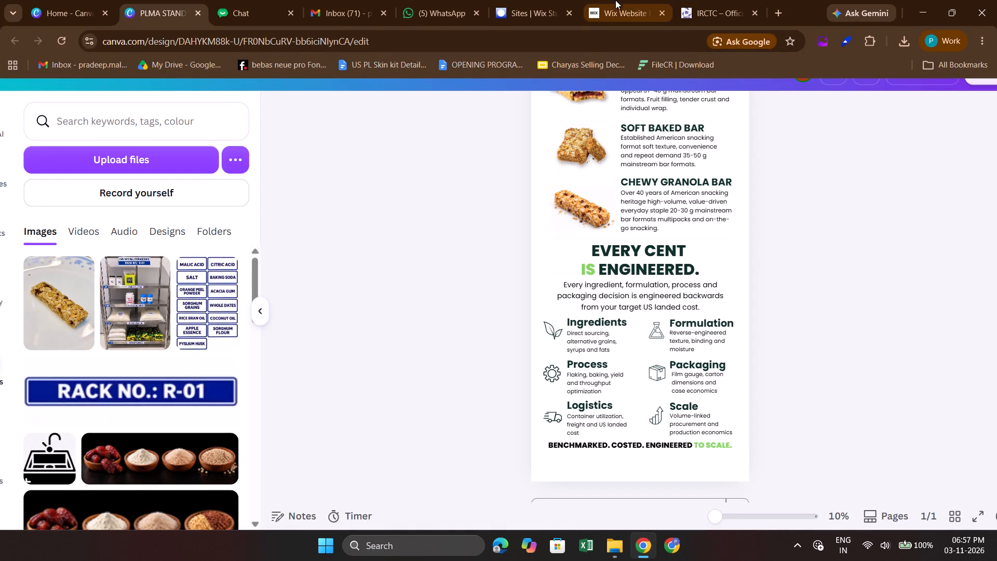
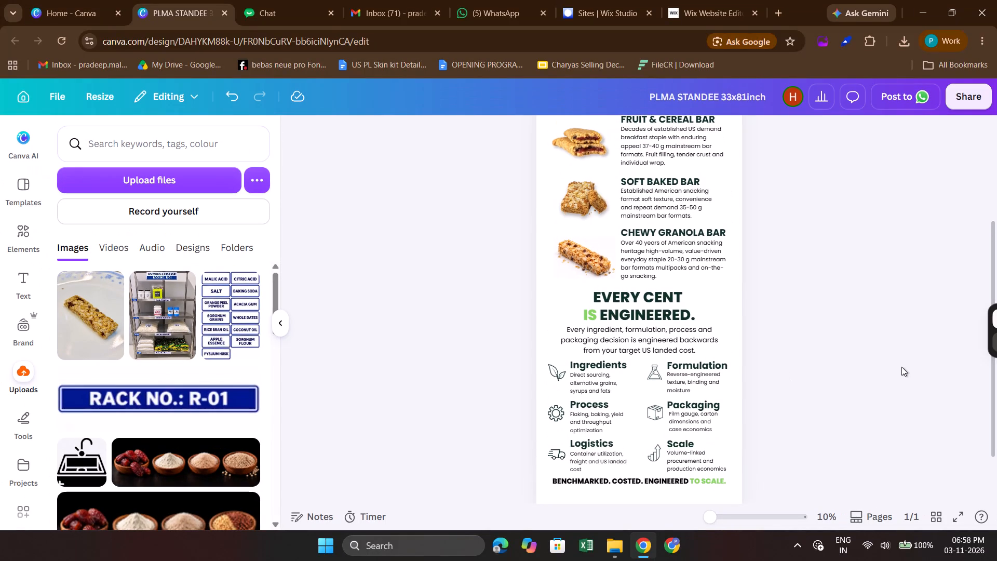
# Nudge the Ingredients, Formulation, Process and Packaging blocks with their icons slightly down on the standee.
pyautogui.scroll(1, 901, 367)
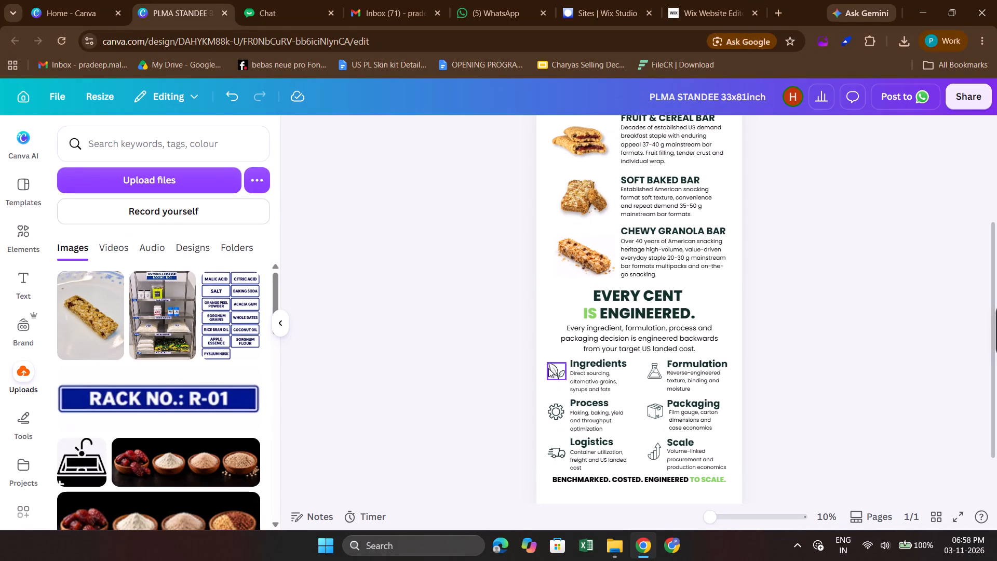
pyautogui.moveTo(515, 362); pyautogui.dragTo(782, 425)
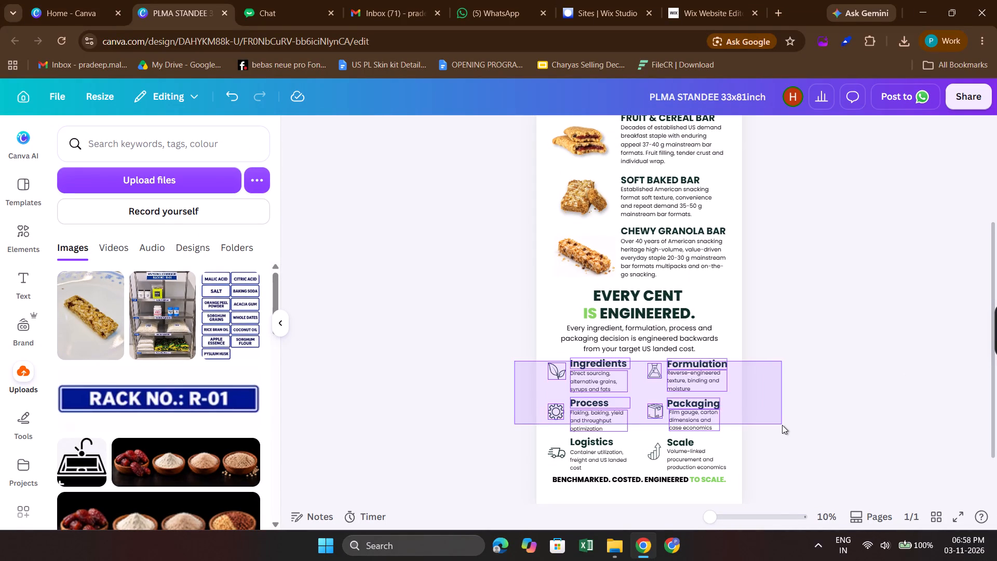
pyautogui.moveTo(782, 425); pyautogui.dragTo(782, 421)
pyautogui.press('Down')
pyautogui.press('Down')
pyautogui.press('Down')
pyautogui.press('Down')
pyautogui.press('Down')
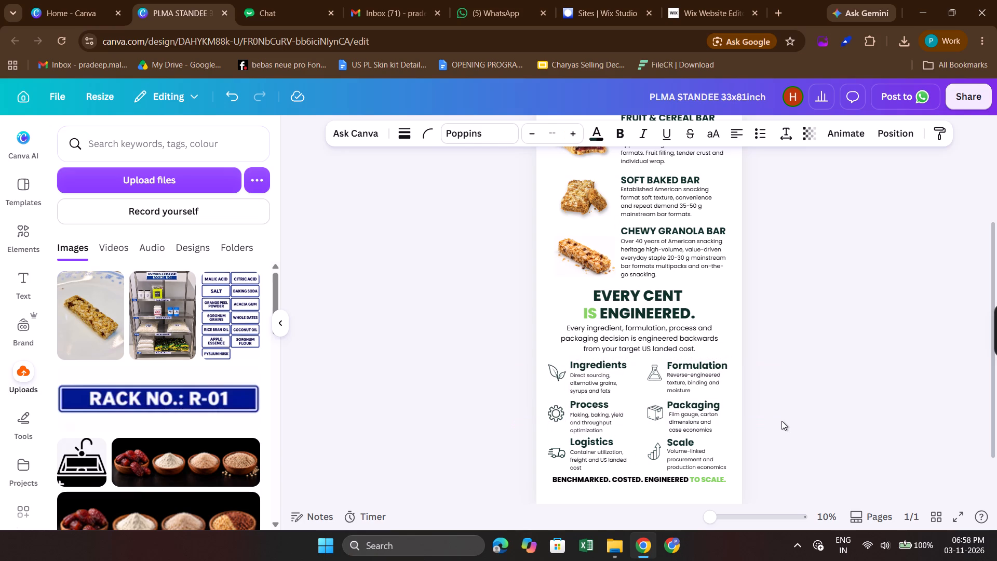
pyautogui.press('Down')
pyautogui.click(495, 354)
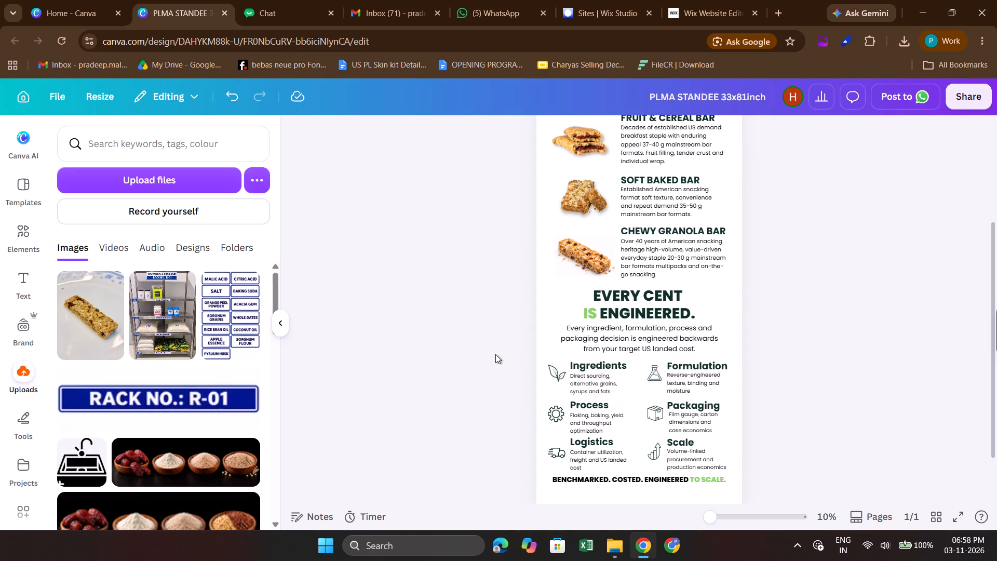
# Nudge the Ingredients and Formulation row, including both icons, slightly further down toward the Process and Packaging row.
pyautogui.moveTo(509, 360); pyautogui.dragTo(763, 392)
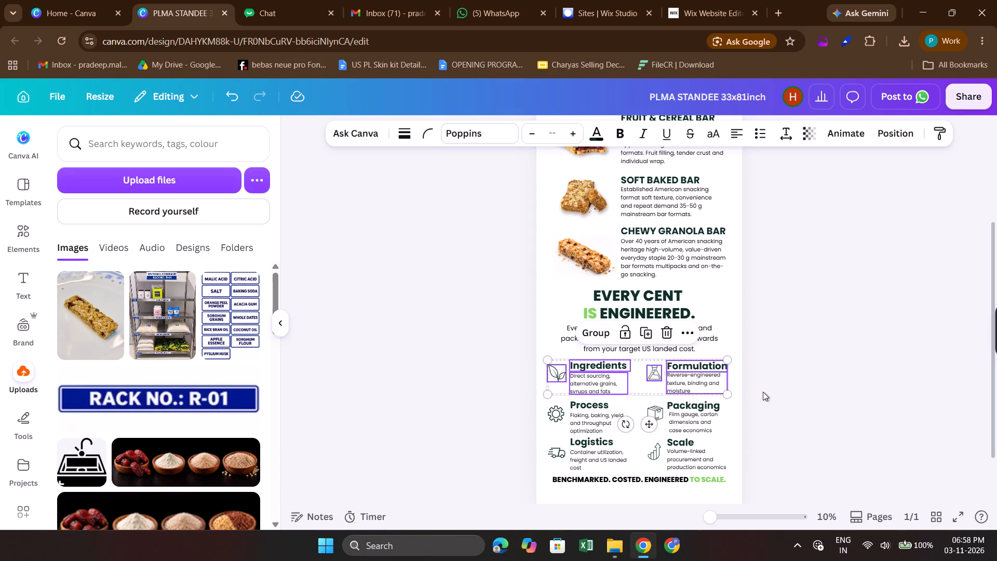
pyautogui.press('Down')
pyautogui.press('Down')
pyautogui.press('Down')
pyautogui.press('Down')
pyautogui.press('Down')
pyautogui.press('Down')
pyautogui.press('Down')
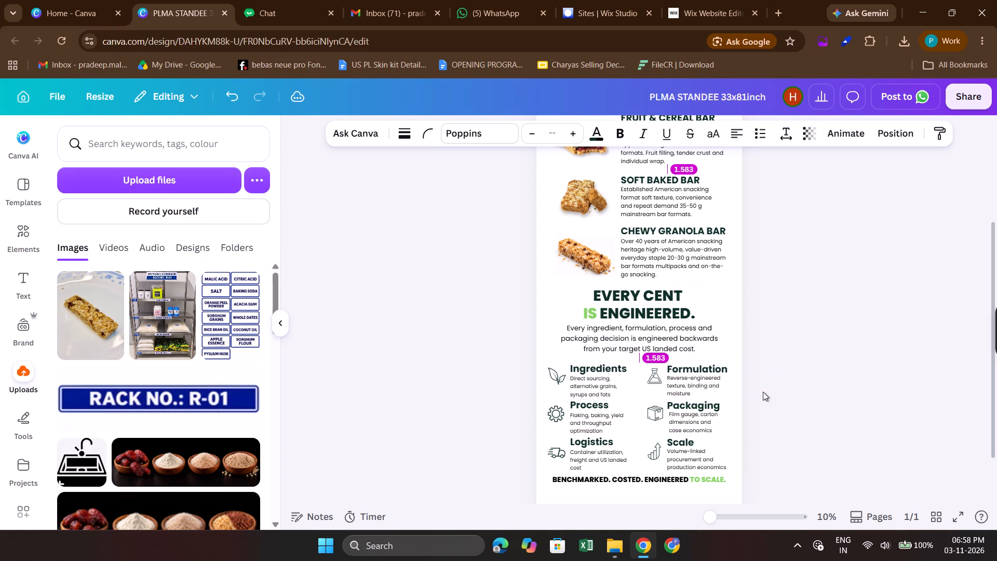
pyautogui.press('Up')
pyautogui.press('Up')
pyautogui.click(919, 363)
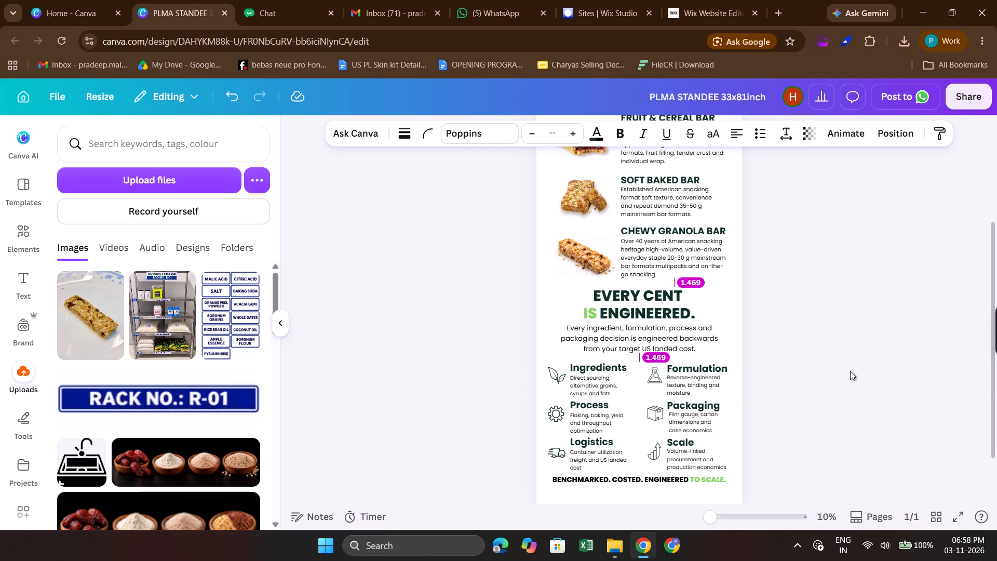
# Nudge the "Every ingredient, formulation, process and packaging decision" paragraph slightly down toward the icon grid.
pyautogui.click(679, 341)
pyautogui.press('Down')
pyautogui.press('Down')
pyautogui.press('Down')
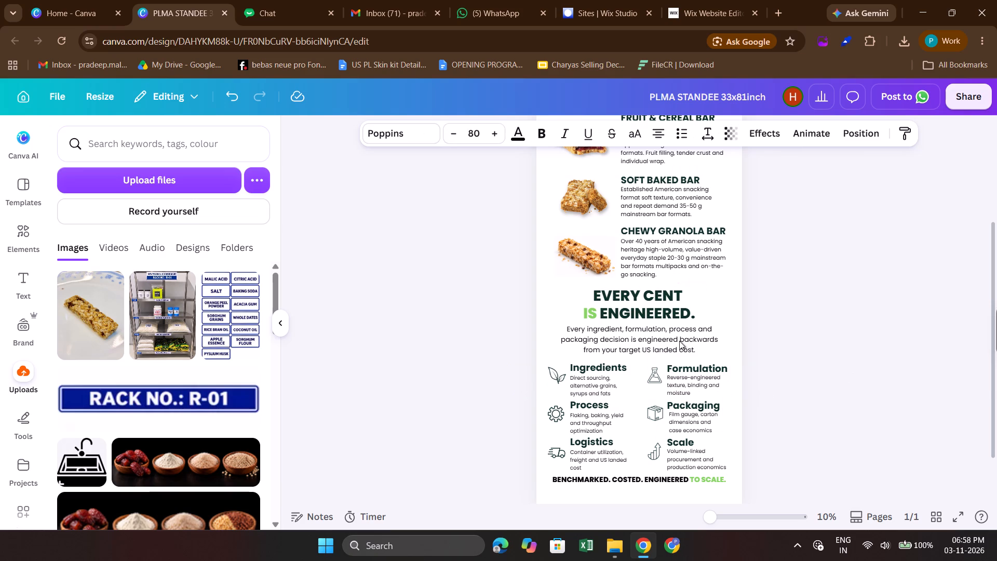
pyautogui.press('Down')
pyautogui.press('Down')
pyautogui.press('Down')
pyautogui.press('Up')
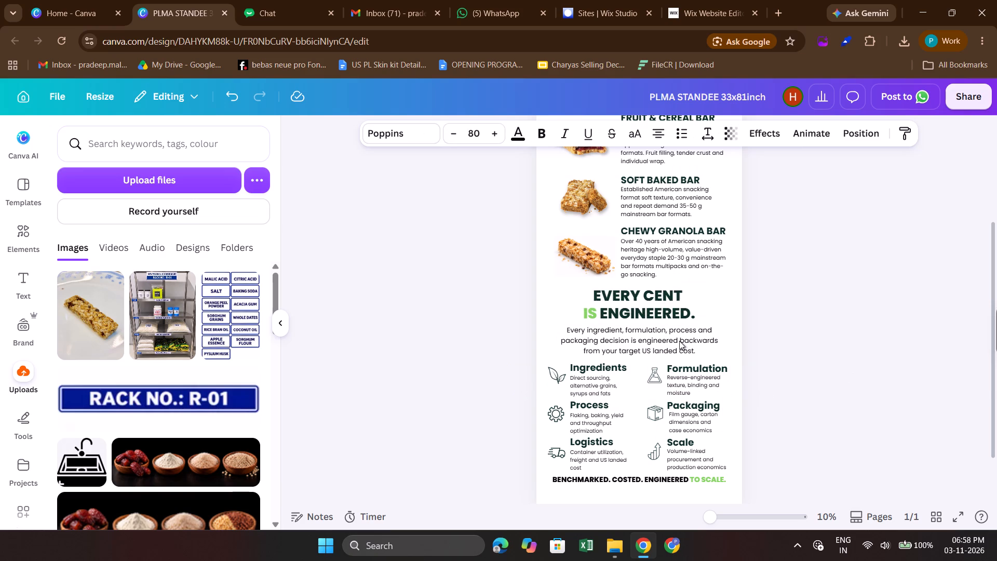
pyautogui.click(793, 338)
# Nudge the "EVERY CENT IS ENGINEERED." heading slightly down toward the paragraph beneath it.
pyautogui.click(650, 299)
pyautogui.press('Down')
pyautogui.press('Down')
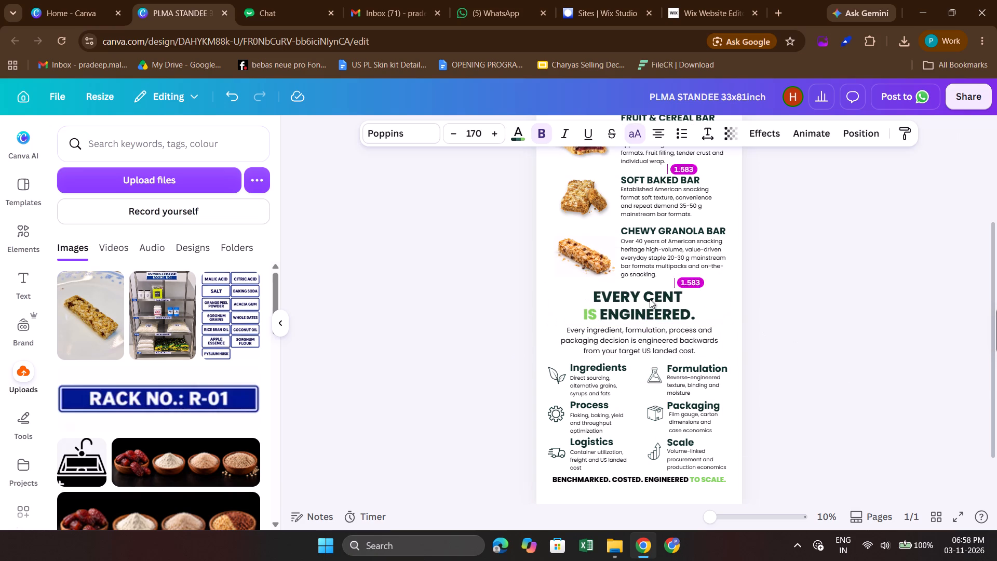
pyautogui.press('Down')
pyautogui.press('Down')
pyautogui.click(860, 336)
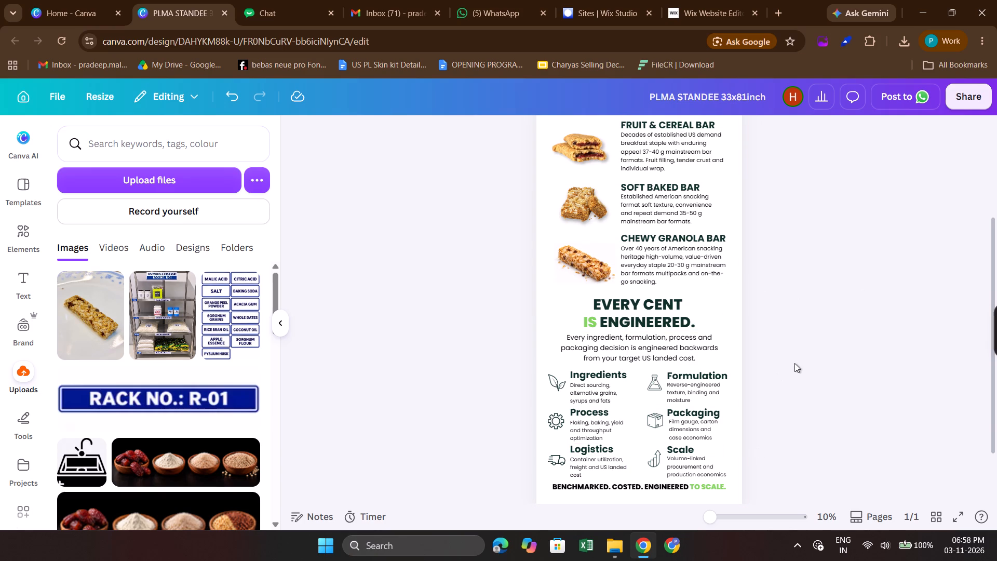
# Review the whole standee from the Charya's logo to the closing tagline, checking spacing and text at different zoom levels.
pyautogui.scroll(2, 794, 363)
pyautogui.hscroll(1, 794, 363)
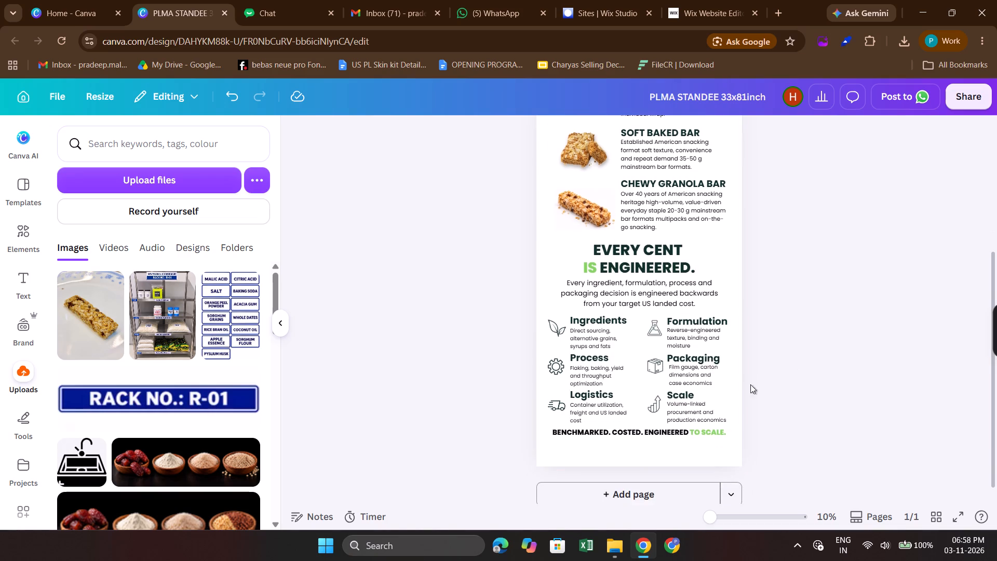
pyautogui.scroll(4, 833, 336)
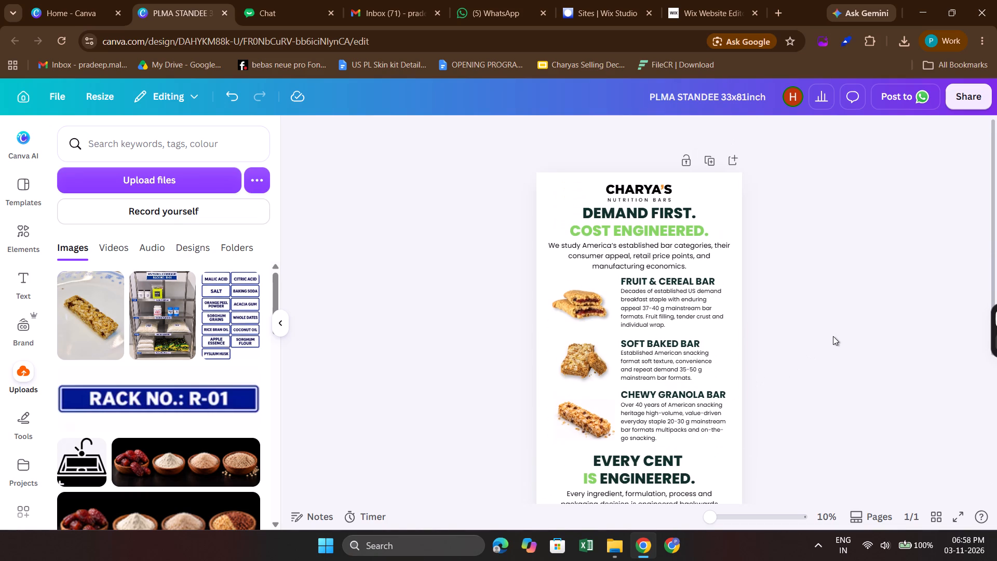
pyautogui.scroll(-3, 833, 336)
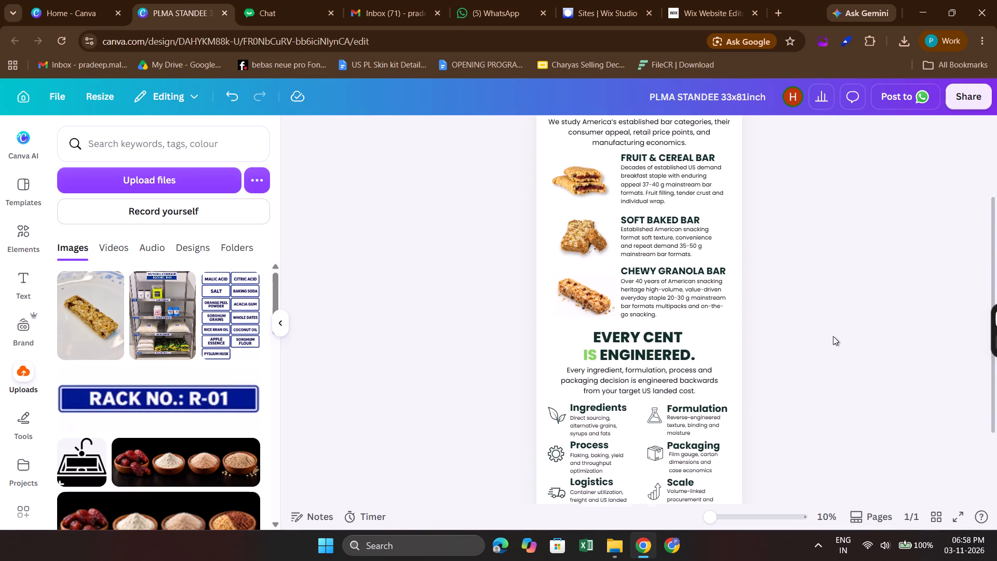
pyautogui.scroll(-2, 833, 336)
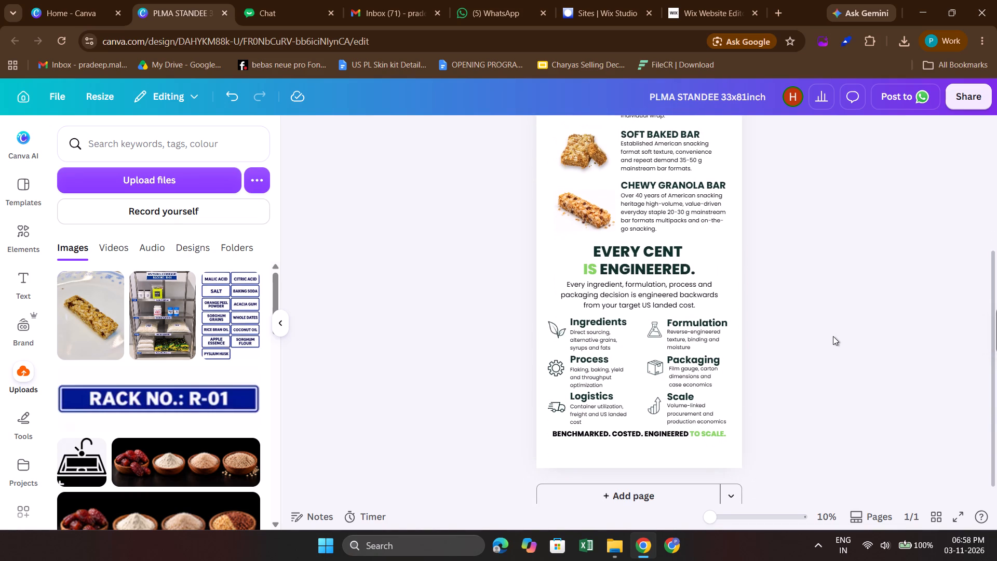
pyautogui.scroll(-1, 734, 286)
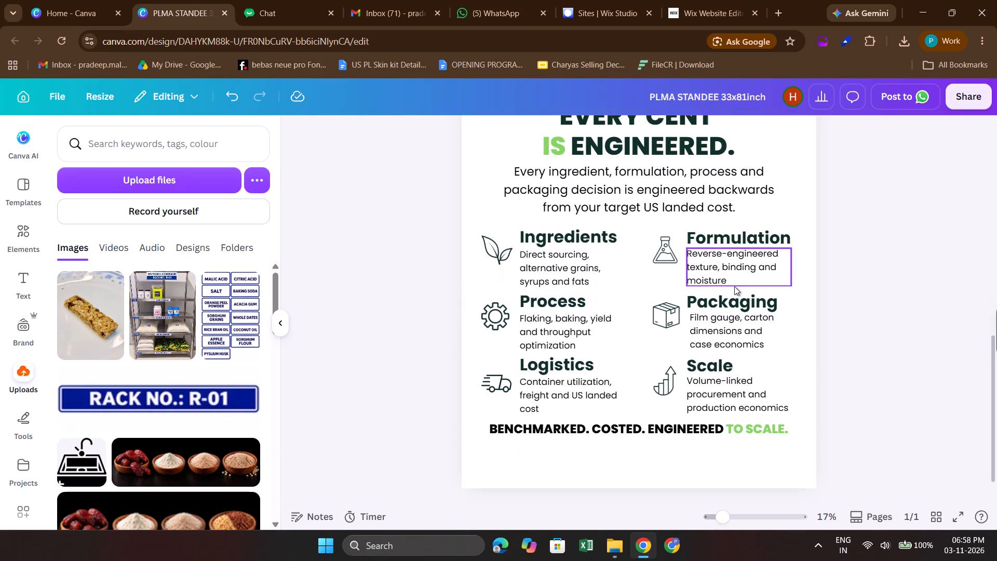
pyautogui.scroll(-2, 734, 286)
pyautogui.scroll(2, 734, 286)
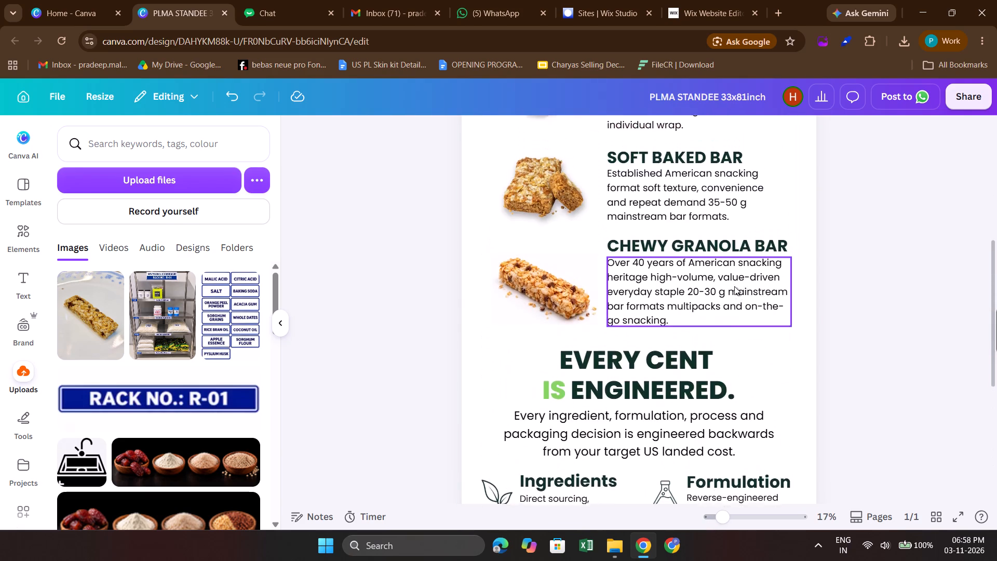
pyautogui.scroll(2, 734, 286)
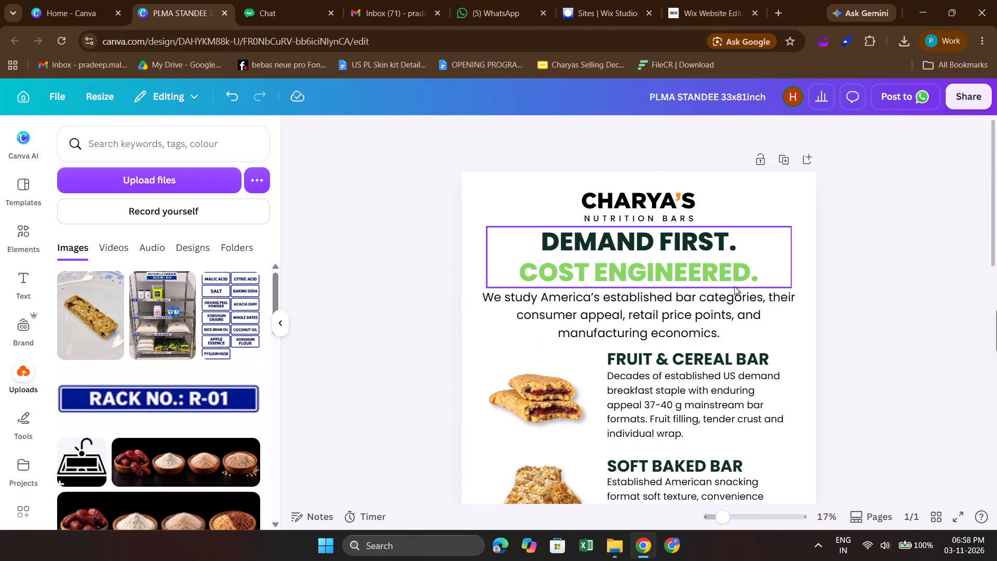
pyautogui.scroll(-1, 665, 299)
pyautogui.scroll(-1, 639, 420)
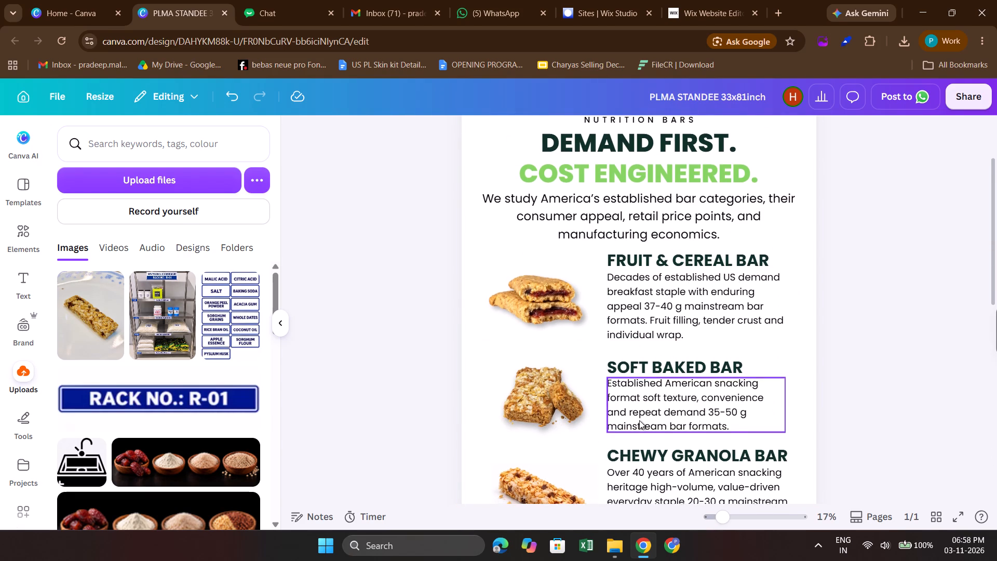
pyautogui.scroll(-2, 639, 420)
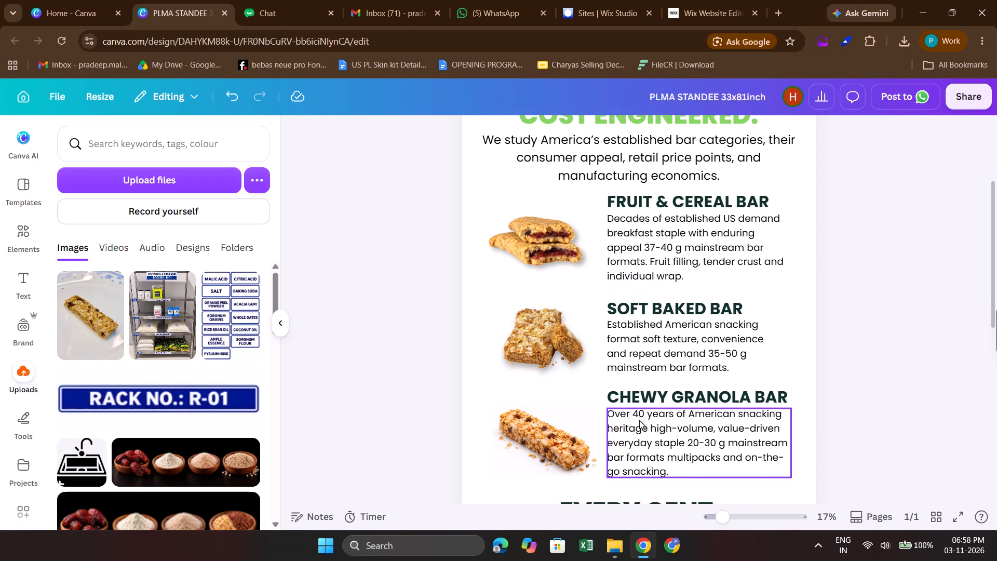
pyautogui.scroll(-1, 639, 420)
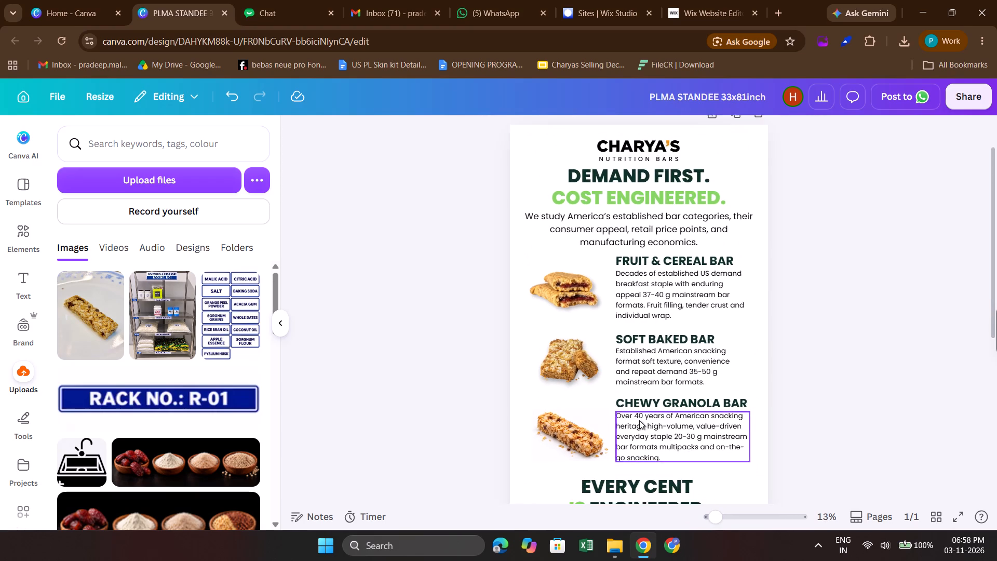
pyautogui.scroll(-1, 810, 336)
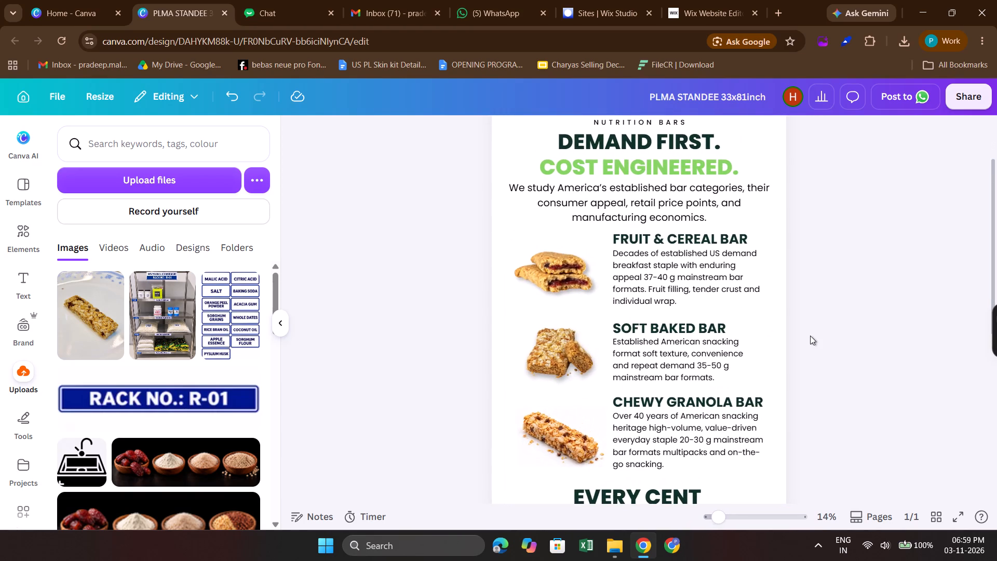
# Capture a screenshot of the Fruit & Cereal, Soft Baked and Chewy Granola bar sections, including their images and descriptions.
pyautogui.scroll(-1, 810, 336)
pyautogui.press('shift+super+s')
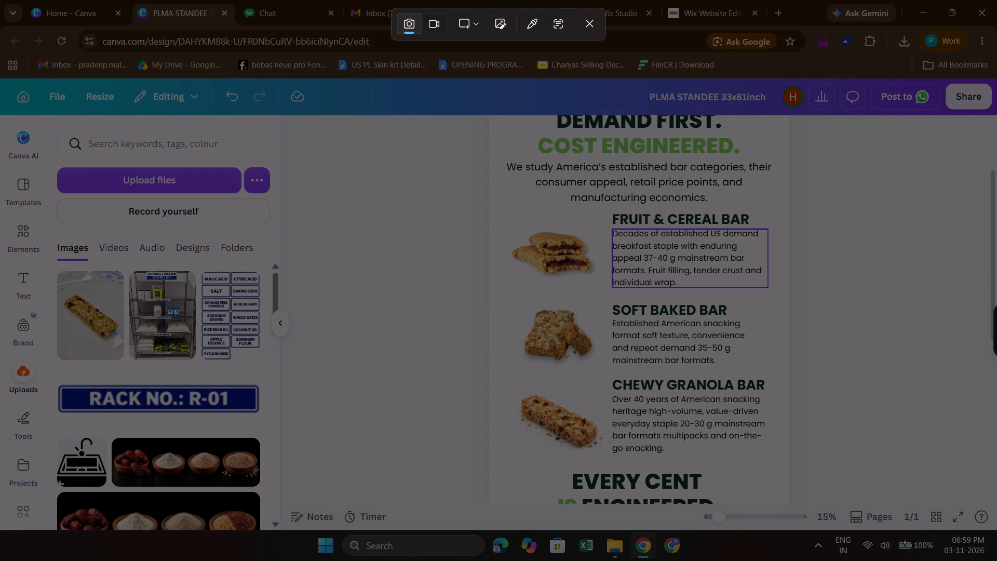
pyautogui.moveTo(489, 203); pyautogui.dragTo(831, 344)
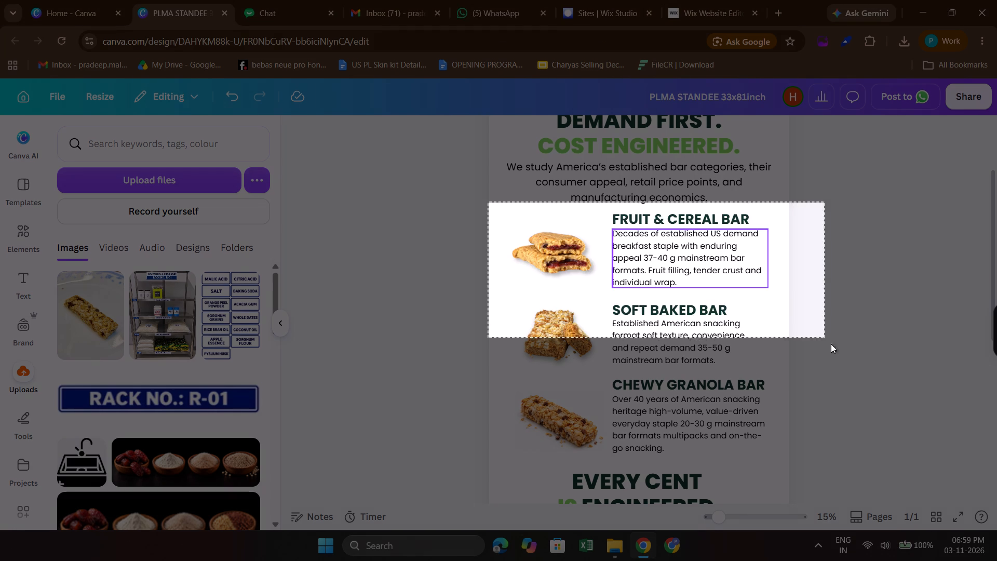
pyautogui.moveTo(831, 344); pyautogui.dragTo(793, 465)
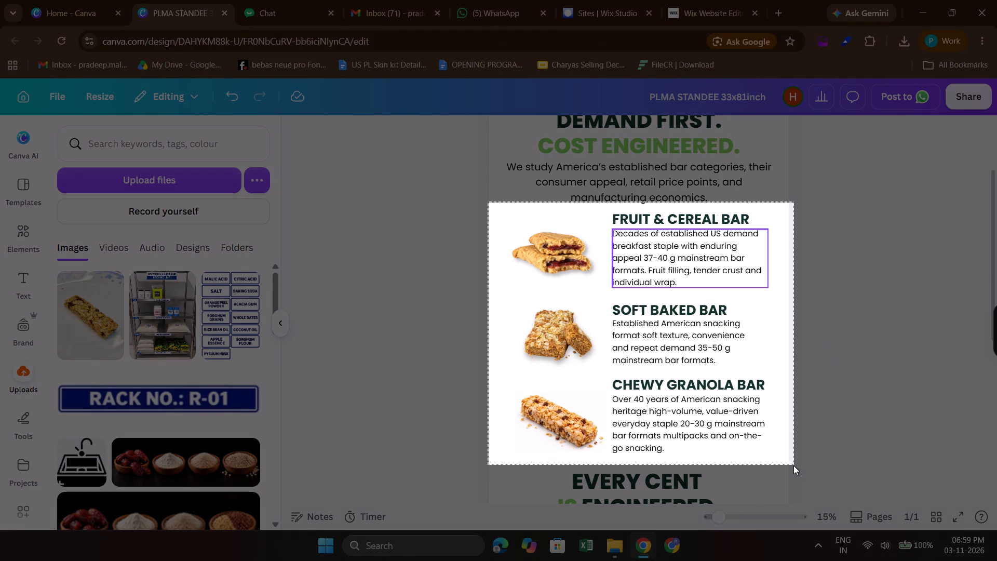
pyautogui.moveTo(793, 465); pyautogui.dragTo(787, 465)
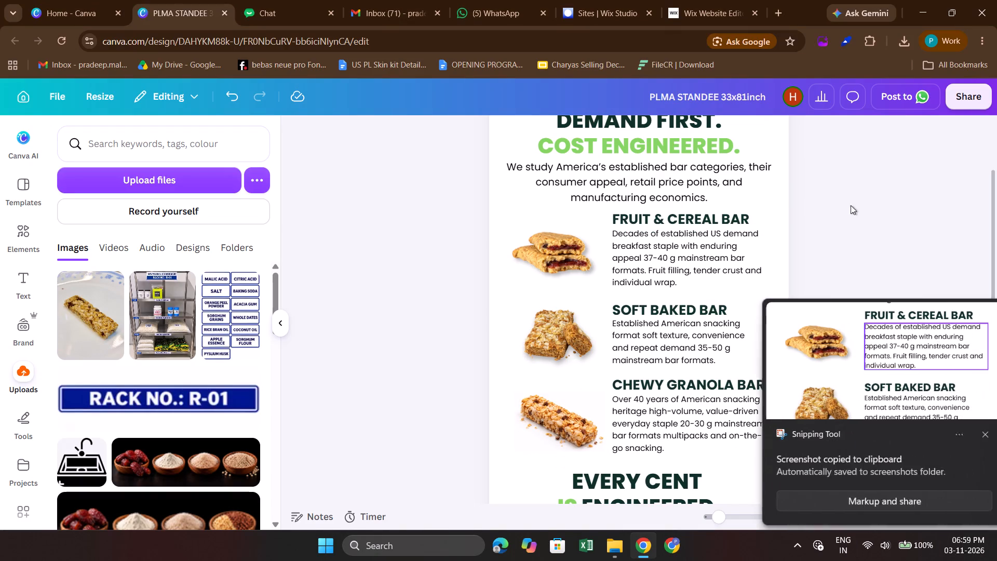
pyautogui.click(861, 331)
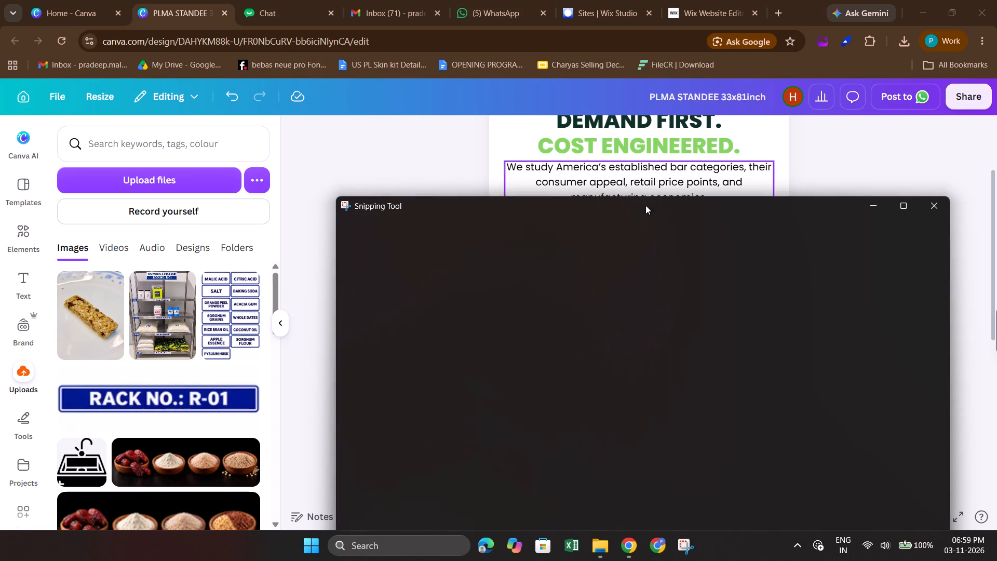
pyautogui.click(875, 233)
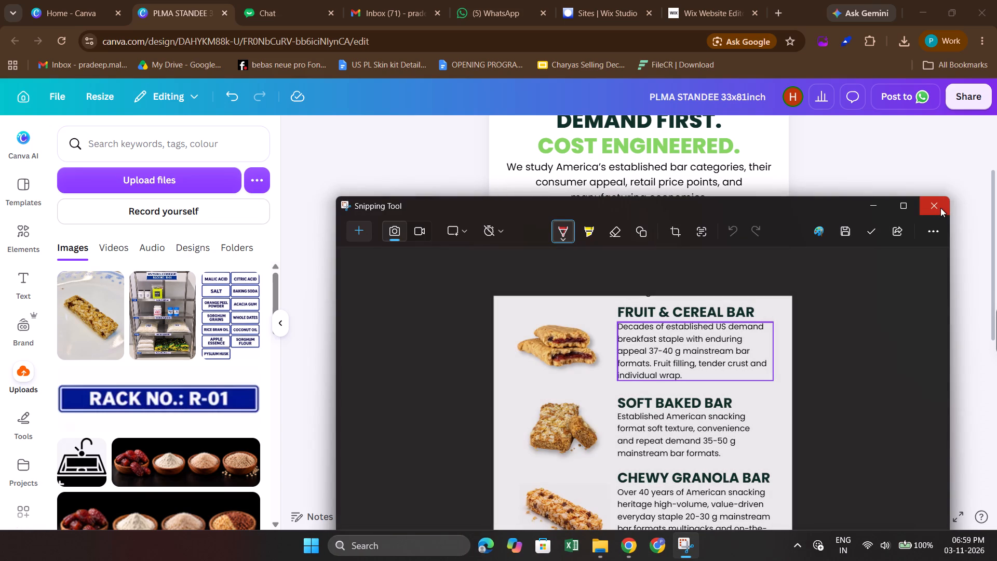
pyautogui.click(940, 208)
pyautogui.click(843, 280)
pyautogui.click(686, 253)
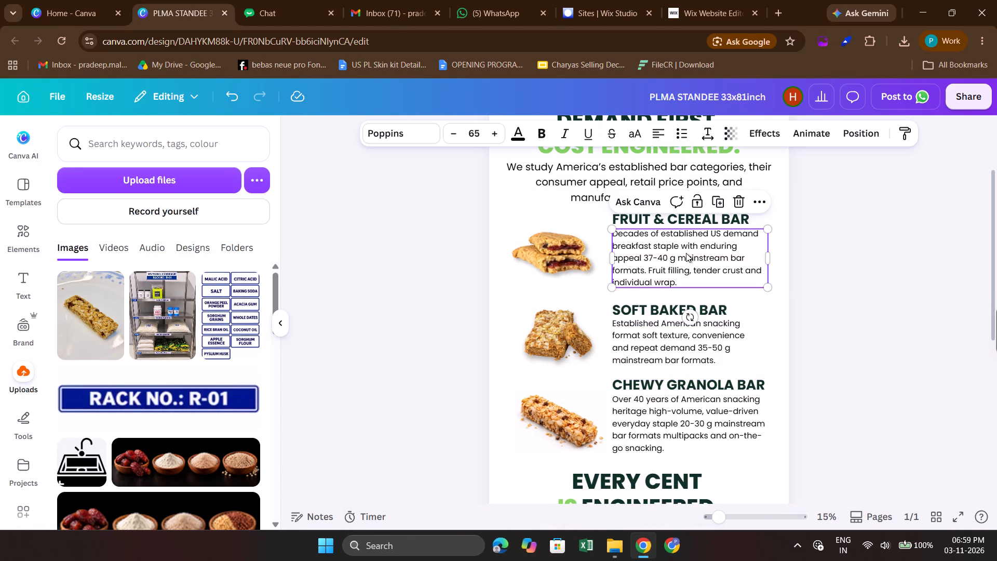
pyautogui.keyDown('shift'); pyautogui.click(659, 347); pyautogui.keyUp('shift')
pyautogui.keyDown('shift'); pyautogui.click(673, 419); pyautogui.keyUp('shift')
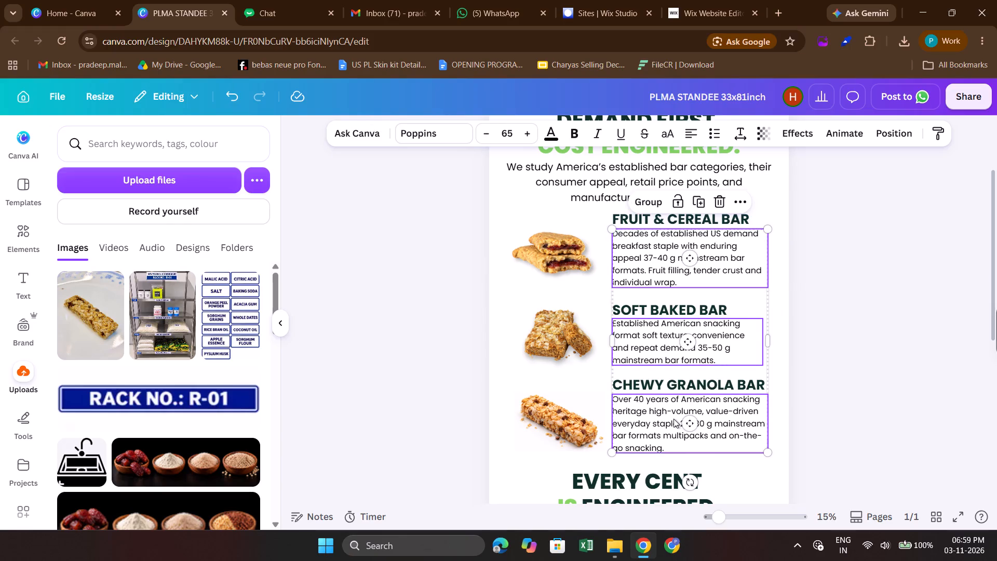
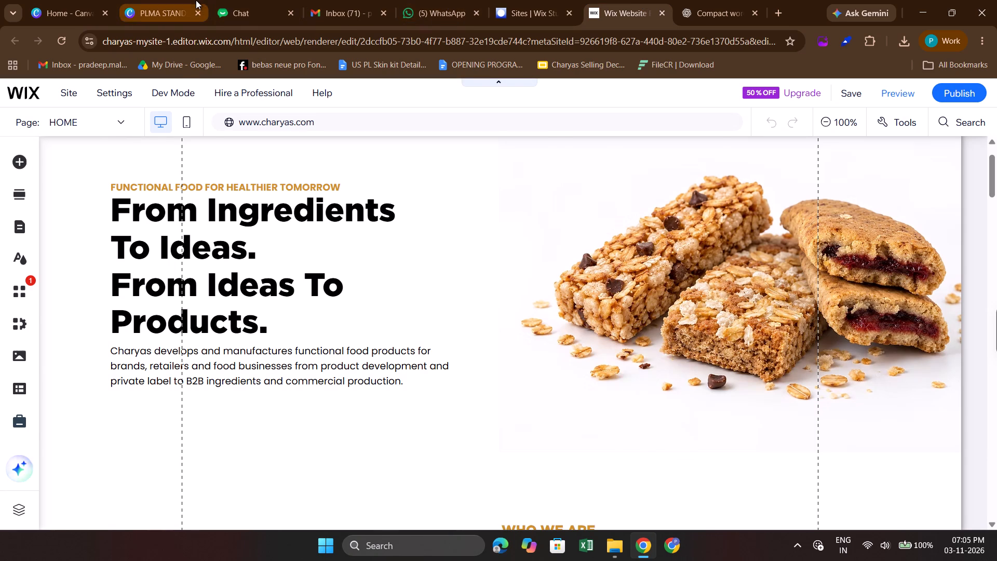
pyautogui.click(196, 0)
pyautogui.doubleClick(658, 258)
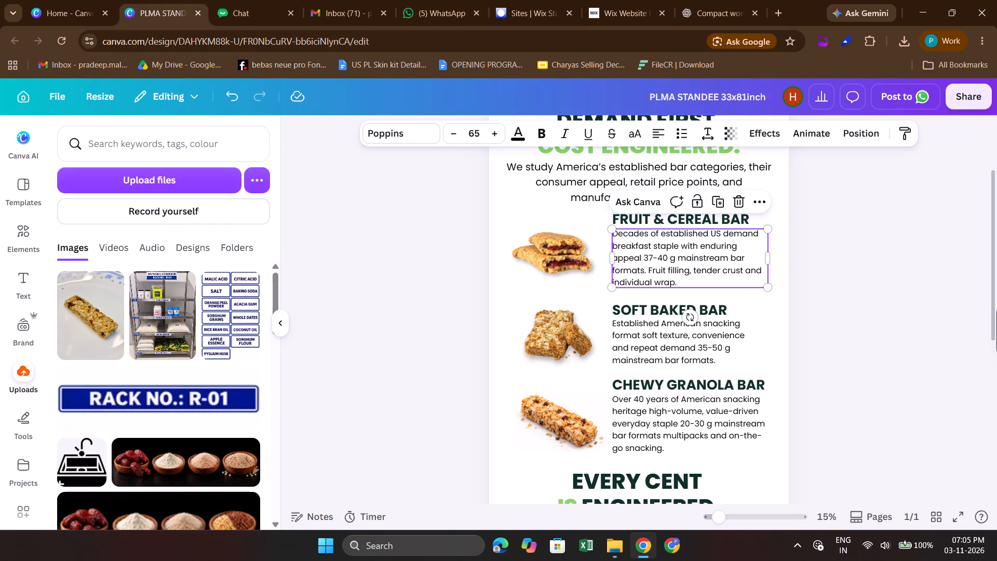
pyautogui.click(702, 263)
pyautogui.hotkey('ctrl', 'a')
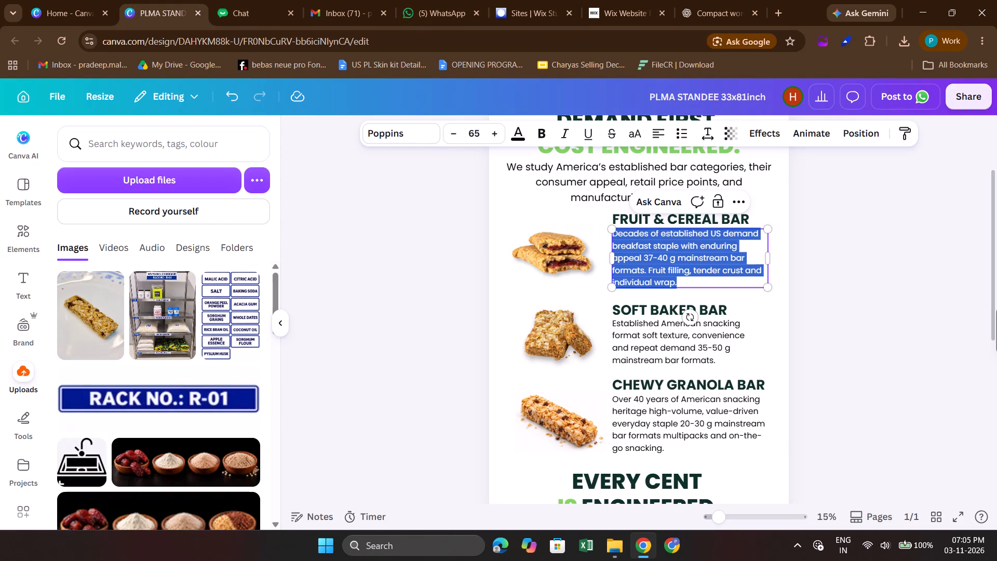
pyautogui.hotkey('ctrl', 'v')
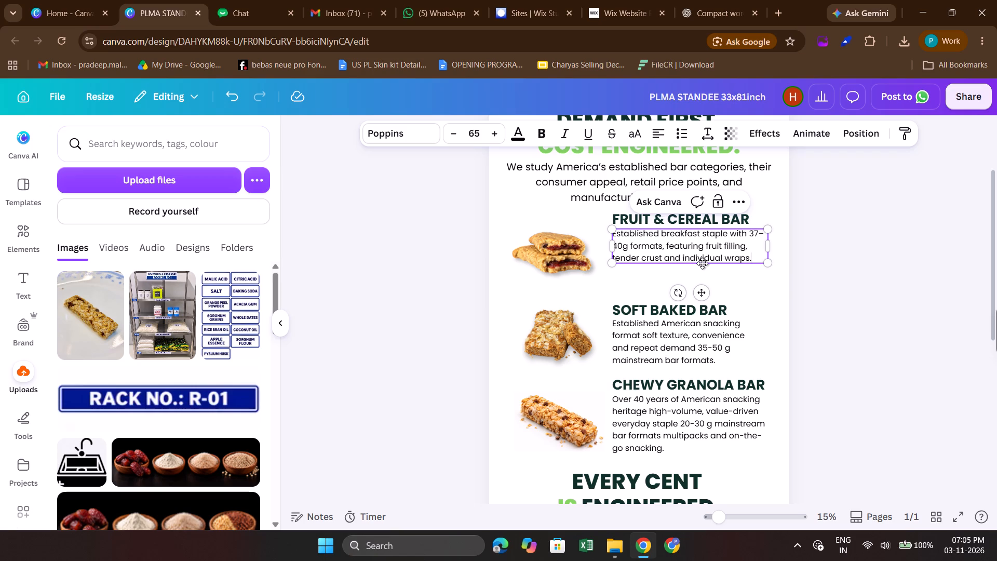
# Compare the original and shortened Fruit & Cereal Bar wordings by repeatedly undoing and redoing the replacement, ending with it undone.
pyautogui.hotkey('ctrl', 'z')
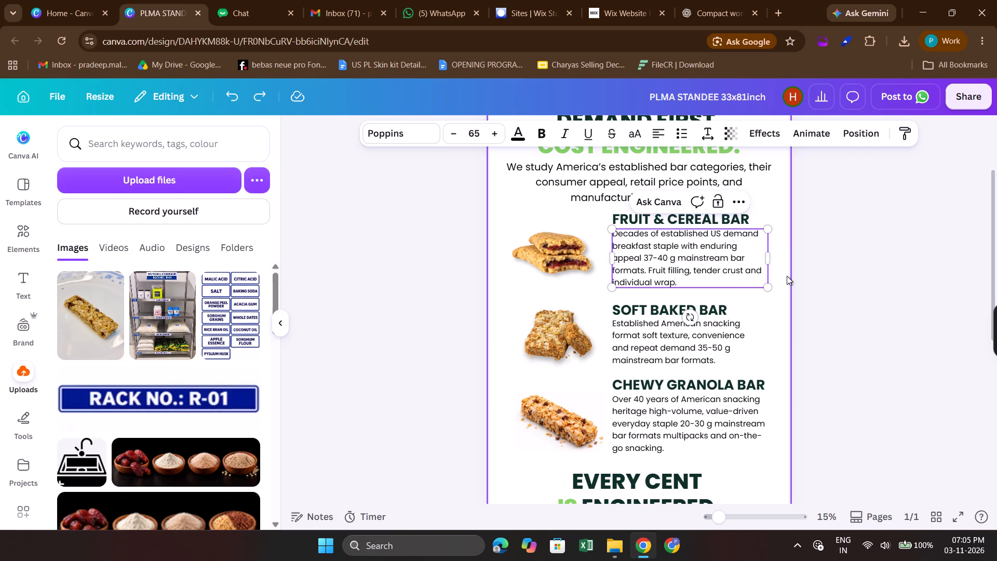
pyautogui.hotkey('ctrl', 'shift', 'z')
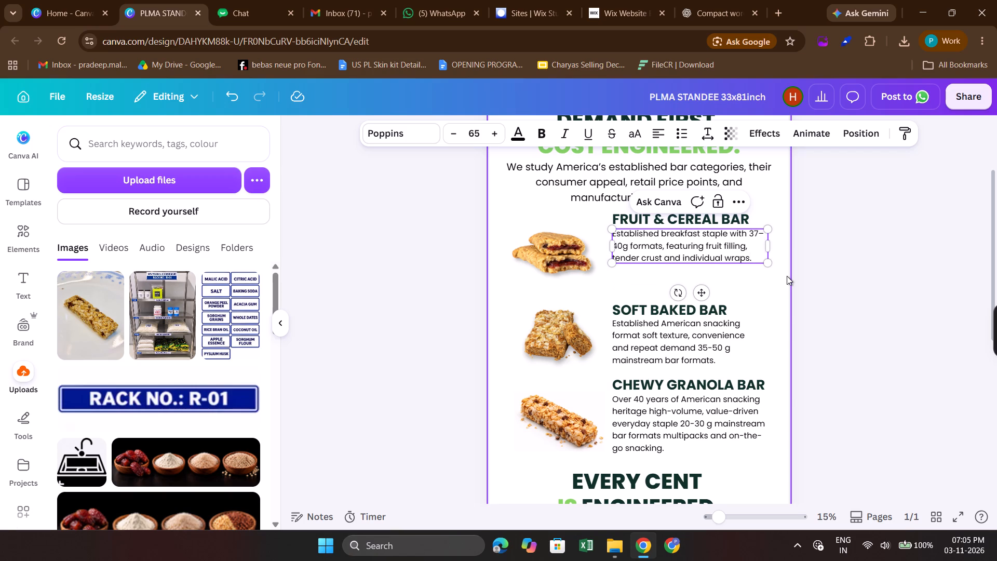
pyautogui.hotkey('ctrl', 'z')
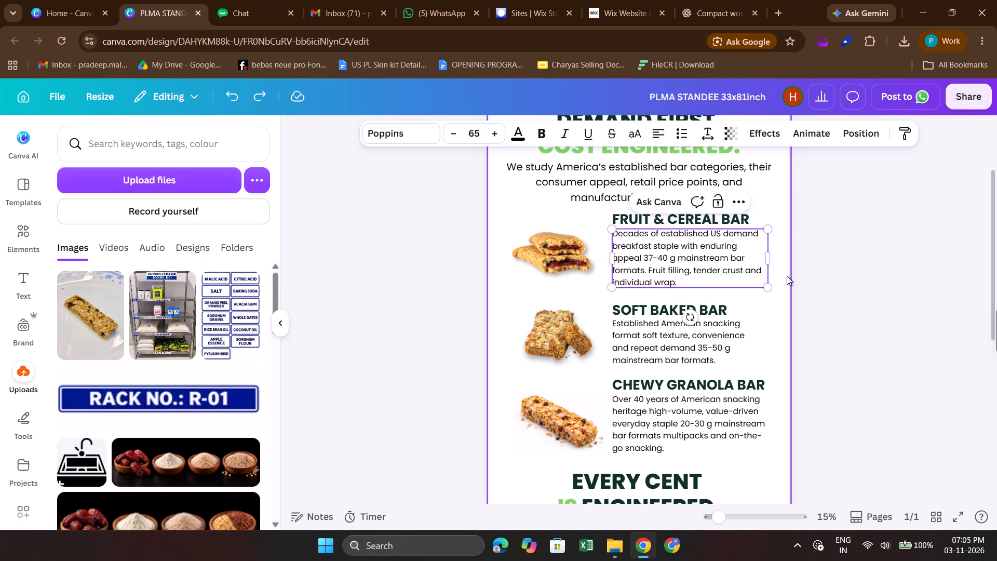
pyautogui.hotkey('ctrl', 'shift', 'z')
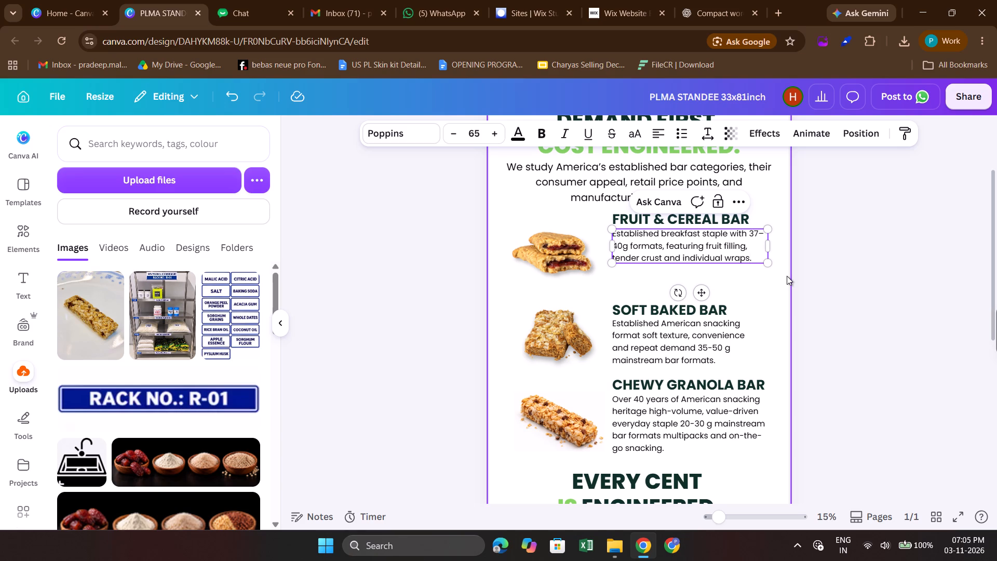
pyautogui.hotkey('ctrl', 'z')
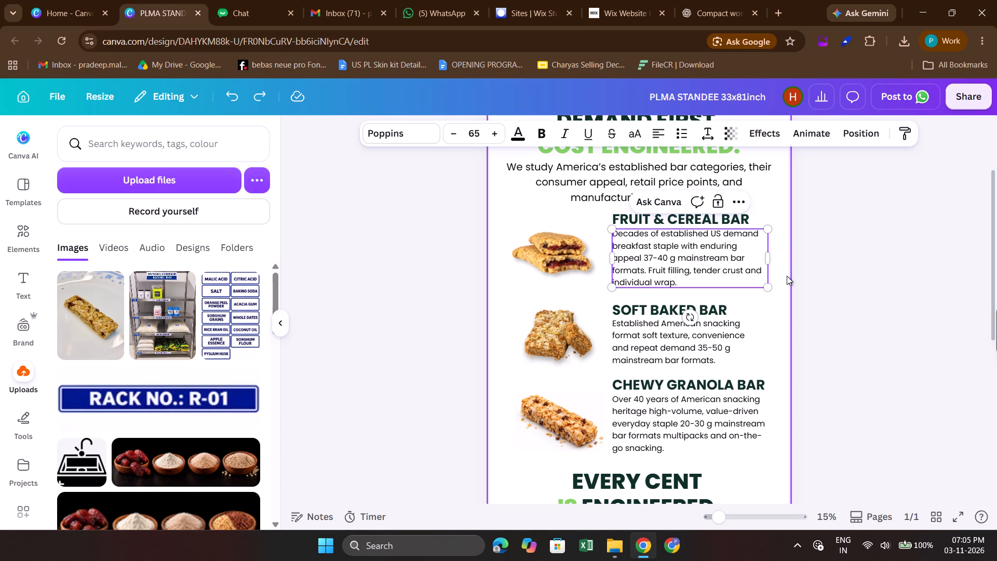
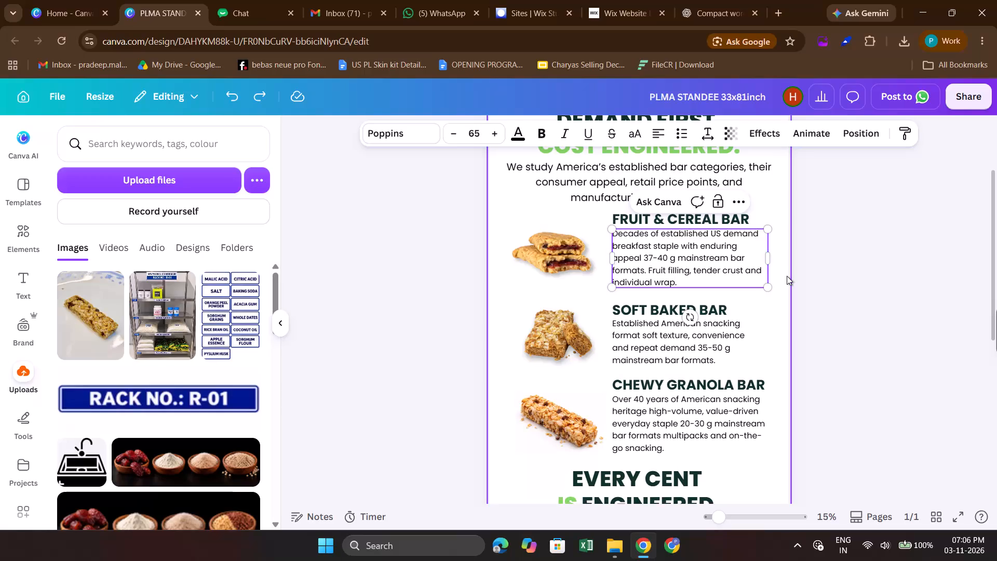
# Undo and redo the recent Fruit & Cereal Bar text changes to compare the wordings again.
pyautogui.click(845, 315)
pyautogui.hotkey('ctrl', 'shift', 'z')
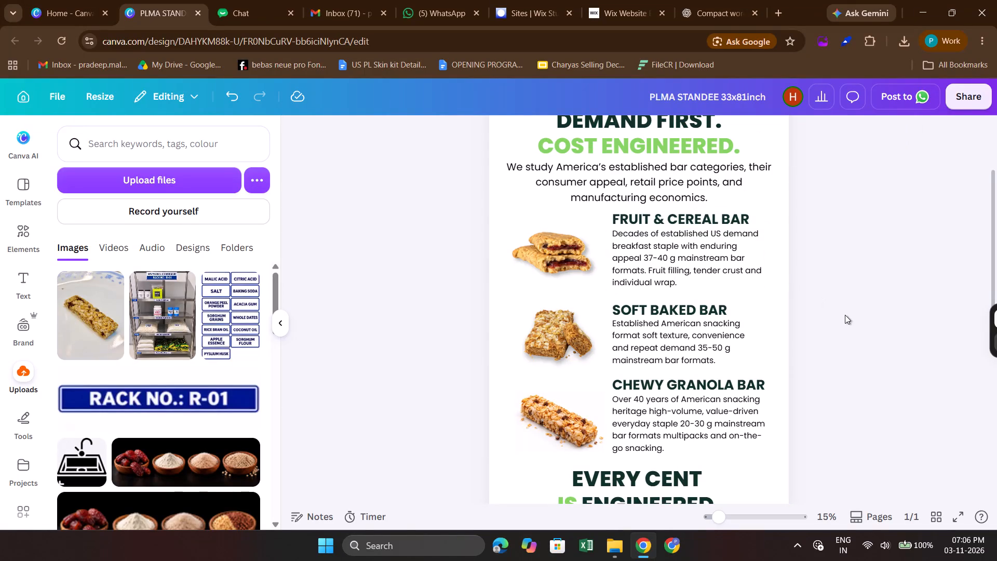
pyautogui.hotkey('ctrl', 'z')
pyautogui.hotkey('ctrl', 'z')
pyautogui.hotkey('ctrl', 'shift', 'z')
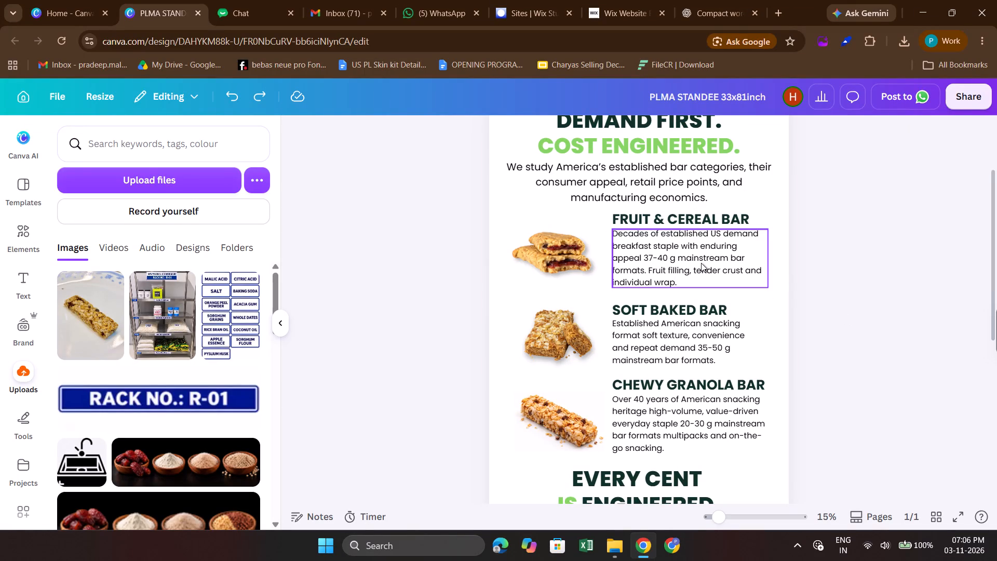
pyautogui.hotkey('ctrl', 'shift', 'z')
pyautogui.doubleClick(701, 263)
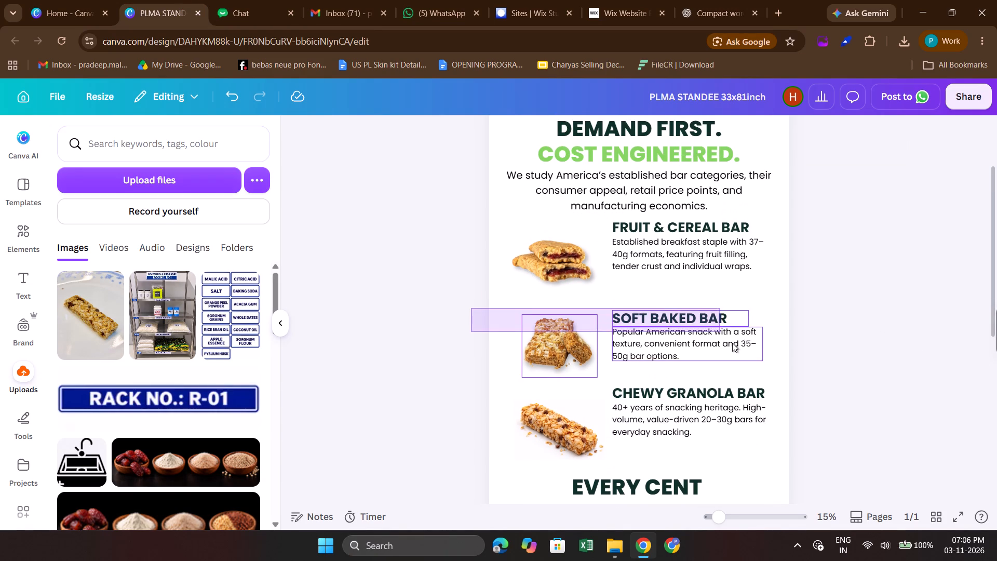
pyautogui.moveTo(732, 343); pyautogui.dragTo(742, 349)
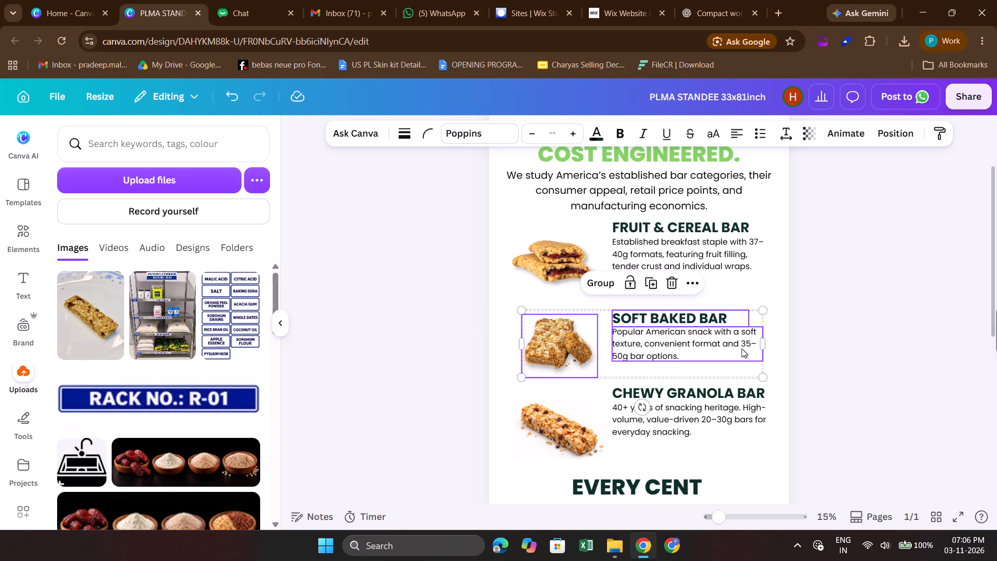
pyautogui.hotkey('shift', 'Up')
pyautogui.hotkey('shift', 'Up')
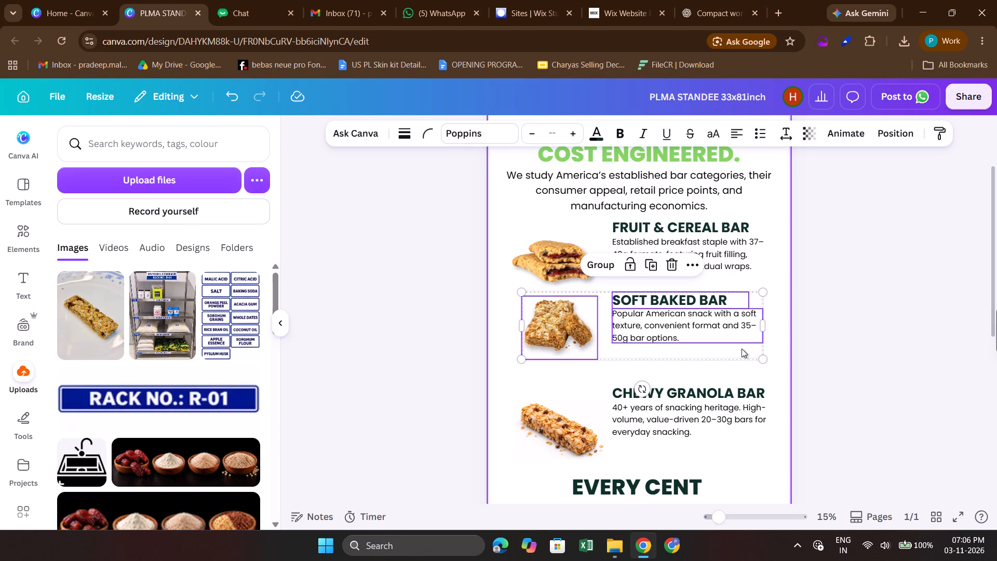
pyautogui.click(996, 279)
pyautogui.click(887, 238)
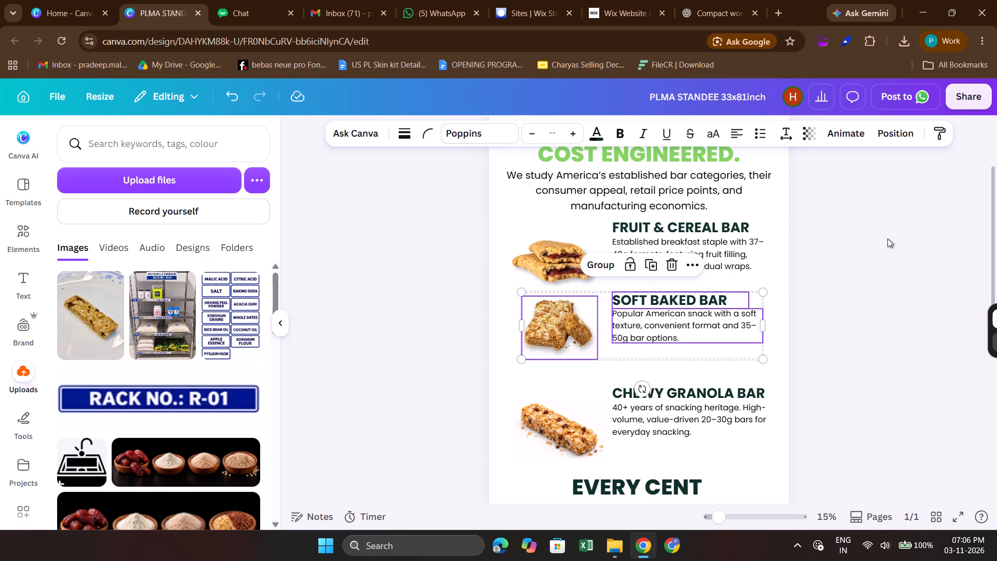
# Nudge the Fruit & Cereal Bar image up so it lines up with its heading and shortened description.
pyautogui.click(535, 260)
pyautogui.press('Up')
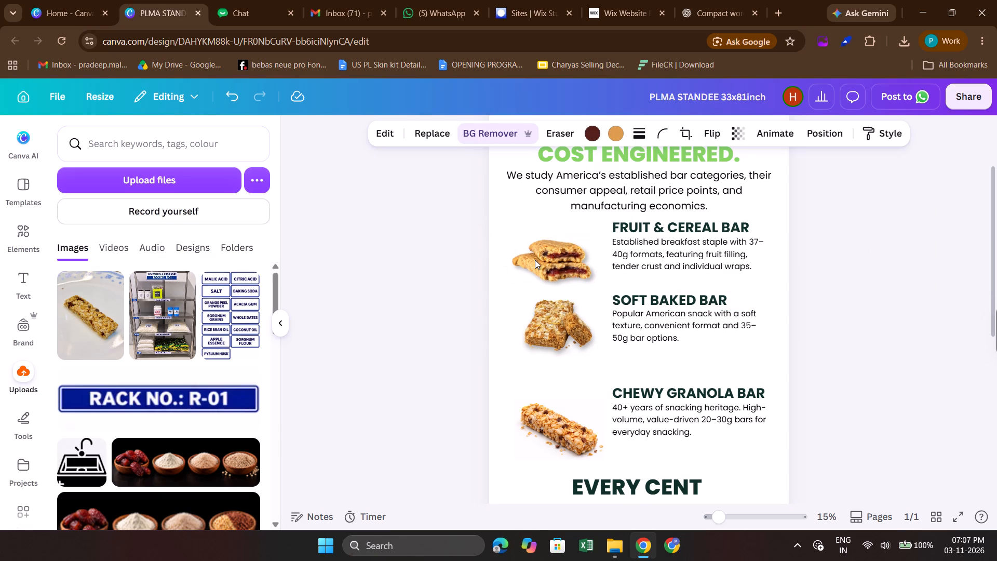
pyautogui.press('Up')
pyautogui.press('Up')
pyautogui.press('Up')
pyautogui.press('Up')
pyautogui.press('Up')
pyautogui.press('Up')
pyautogui.press('Up')
pyautogui.press('Up')
pyautogui.press('Up')
pyautogui.press('Up')
pyautogui.press('Up')
pyautogui.press('Up')
pyautogui.press('Up')
pyautogui.press('Up')
pyautogui.press('Up')
pyautogui.press('Up')
pyautogui.press('Up')
pyautogui.press('Up')
pyautogui.press('Up')
pyautogui.press('Up')
pyautogui.press('Up')
pyautogui.press('Up')
pyautogui.press('Up')
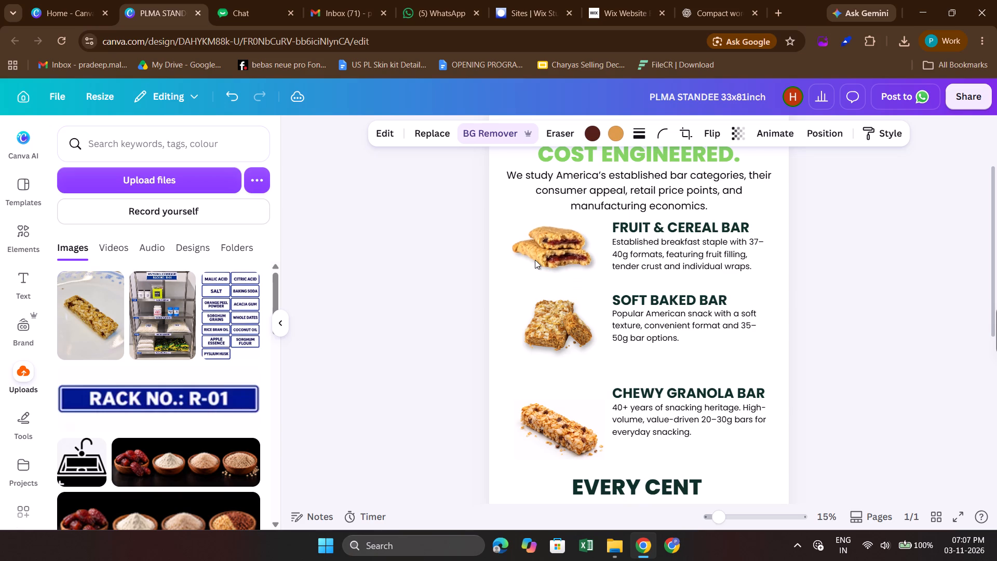
pyautogui.press('Up')
pyautogui.press('Up')
pyautogui.press('Up')
pyautogui.press('Up')
pyautogui.press('Up')
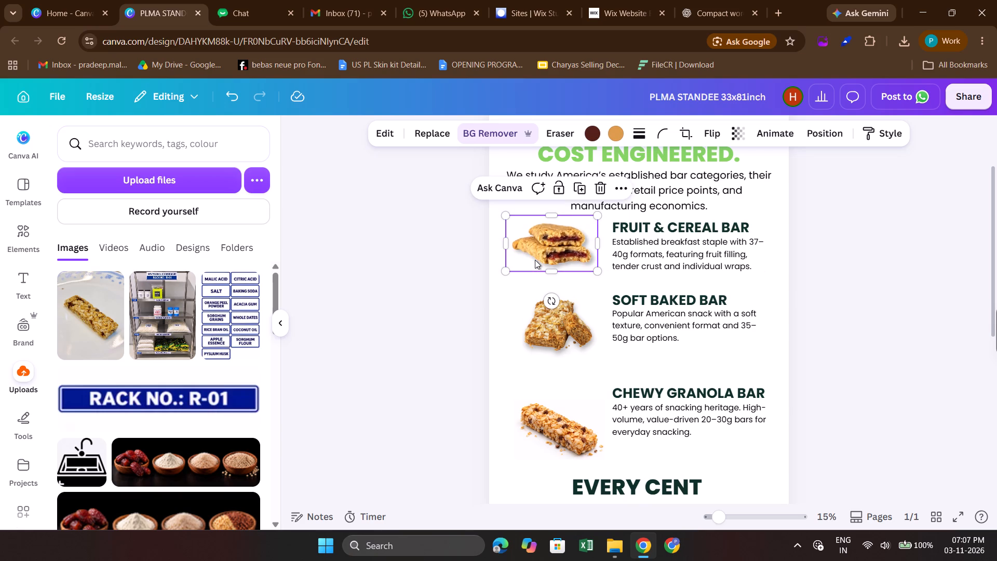
# Nudge the Soft Baked Bar image up slightly so it lines up with its heading and description.
pyautogui.scroll(1, 535, 260)
pyautogui.click(563, 391)
pyautogui.press('Up')
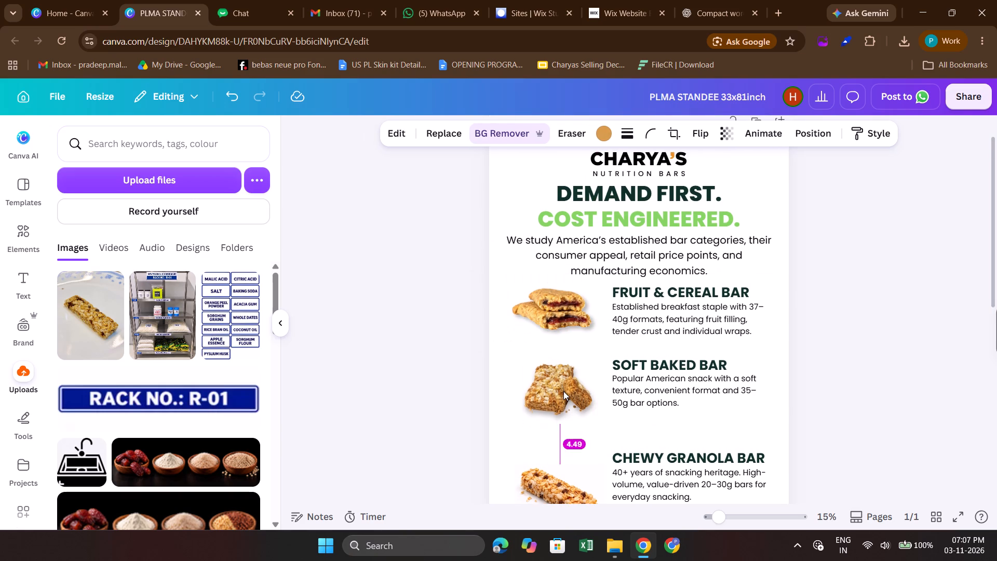
pyautogui.press('Up')
pyautogui.press('Up')
pyautogui.press('Up')
pyautogui.press('Up')
pyautogui.press('Up')
pyautogui.press('Up')
pyautogui.press('Up')
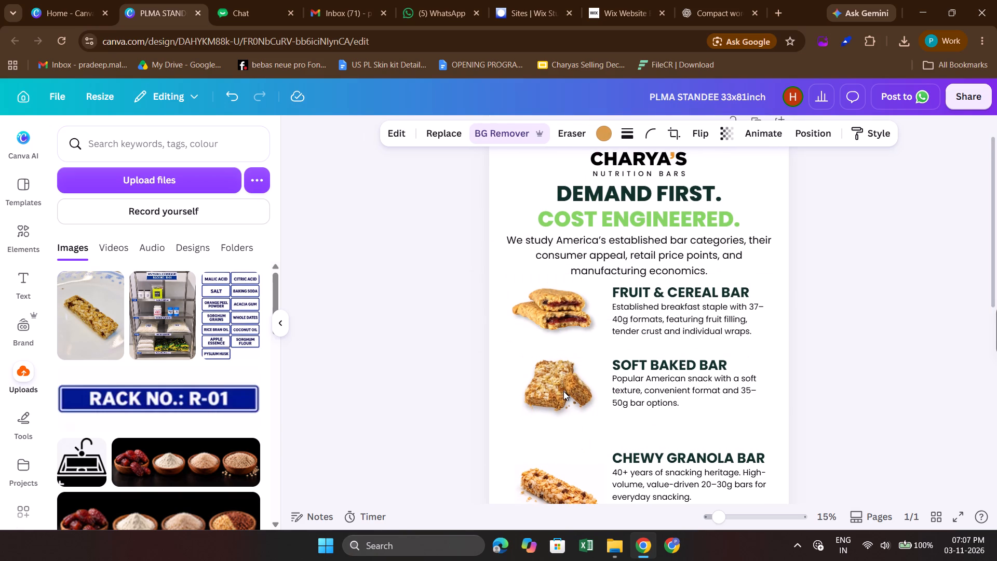
pyautogui.press('Up')
pyautogui.press('Down')
pyautogui.press('Up')
# Nudge the Chewy Granola Bar image up so it sits level with its heading and description.
pyautogui.scroll(-1, 563, 391)
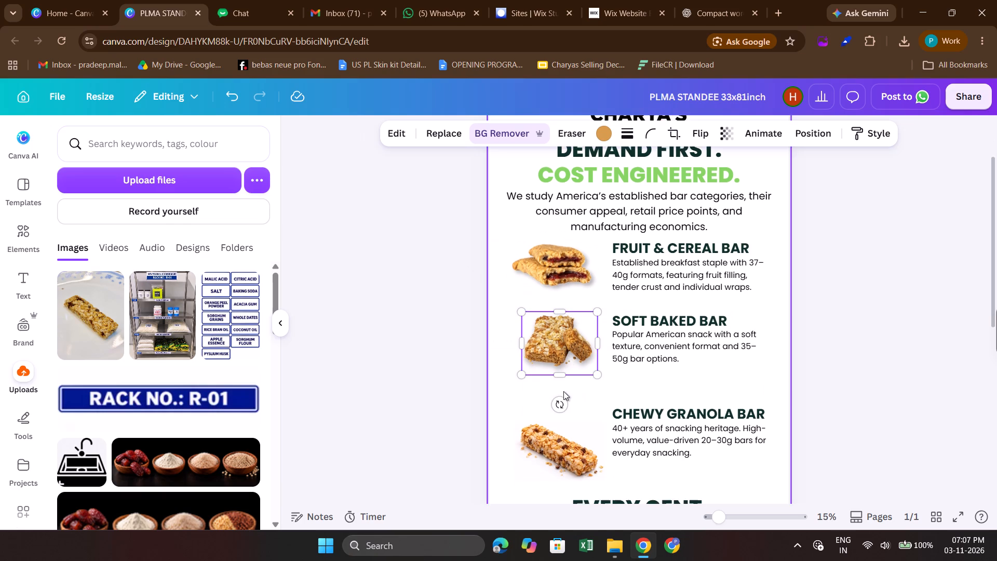
pyautogui.click(563, 442)
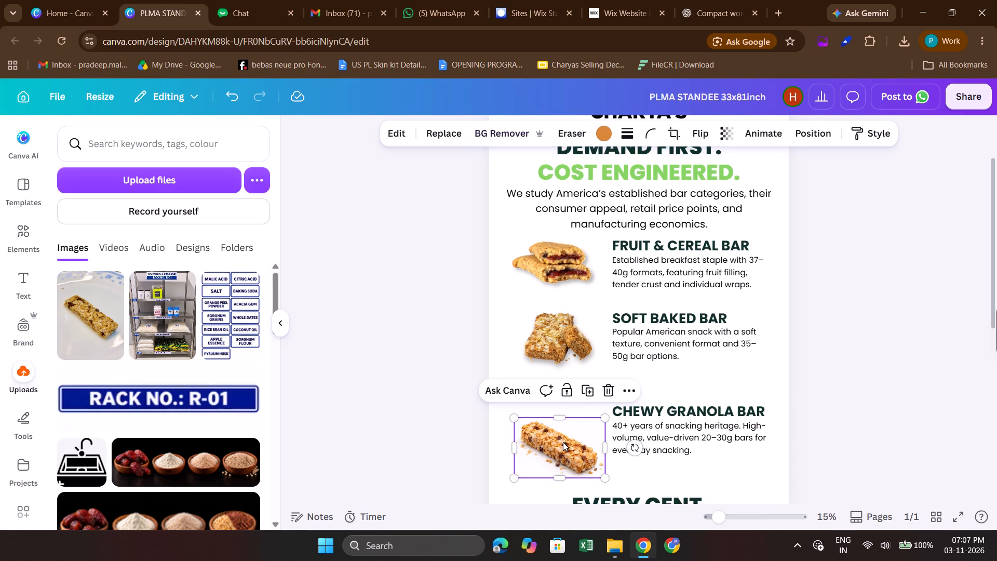
pyautogui.press('Up')
pyautogui.press('Up')
pyautogui.press('Up')
pyautogui.press('Up')
pyautogui.press('Up')
pyautogui.press('Up')
pyautogui.press('Up')
pyautogui.press('Up')
pyautogui.press('Up')
pyautogui.press('Up')
pyautogui.press('Up')
pyautogui.press('Up')
pyautogui.press('Up')
pyautogui.press('Up')
pyautogui.press('Up')
pyautogui.press('Up')
pyautogui.press('Up')
pyautogui.press('Up')
pyautogui.press('Up')
pyautogui.press('Up')
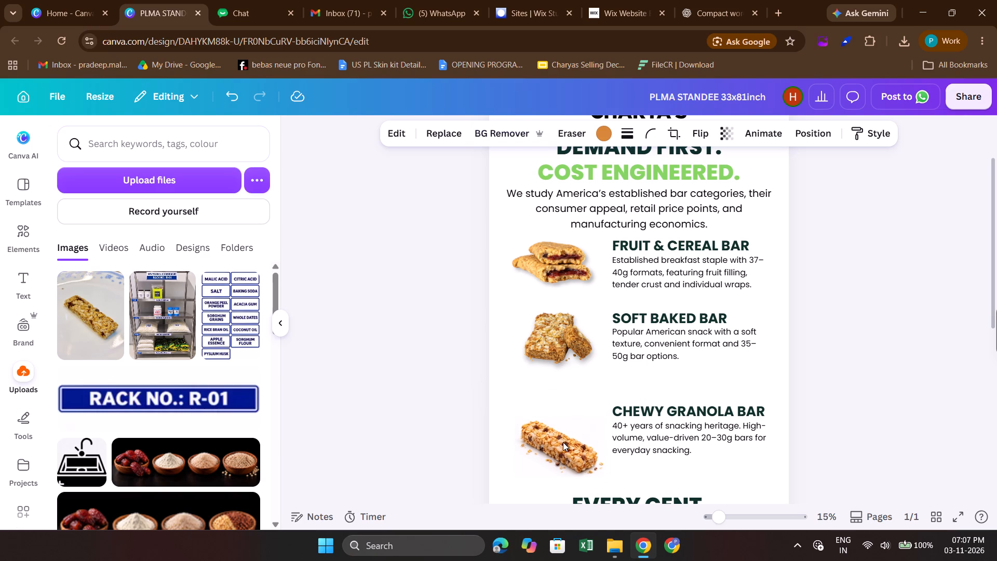
pyautogui.press('Up')
pyautogui.press('Up')
pyautogui.press('Up')
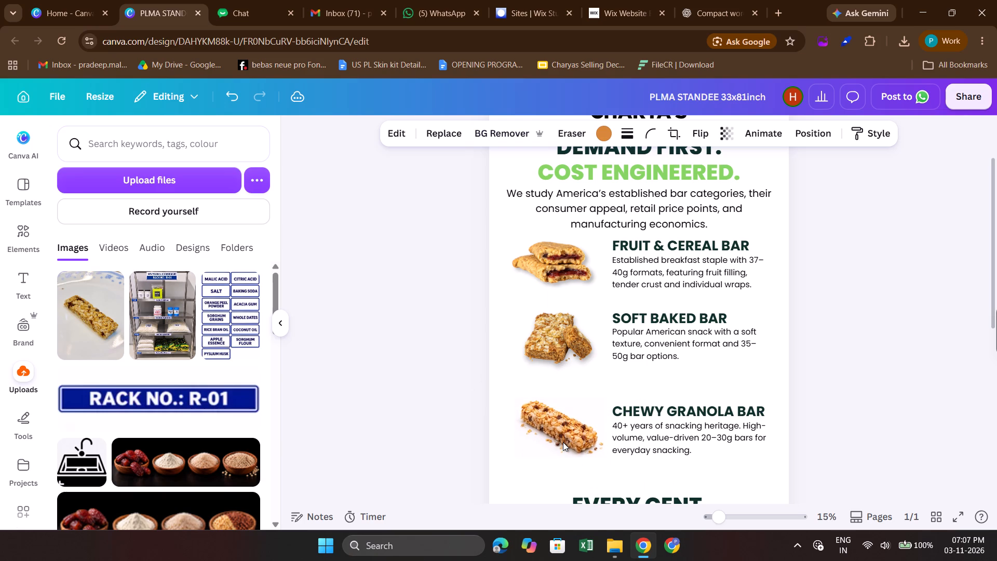
pyautogui.press('Down')
pyautogui.press('Down')
pyautogui.press('Down')
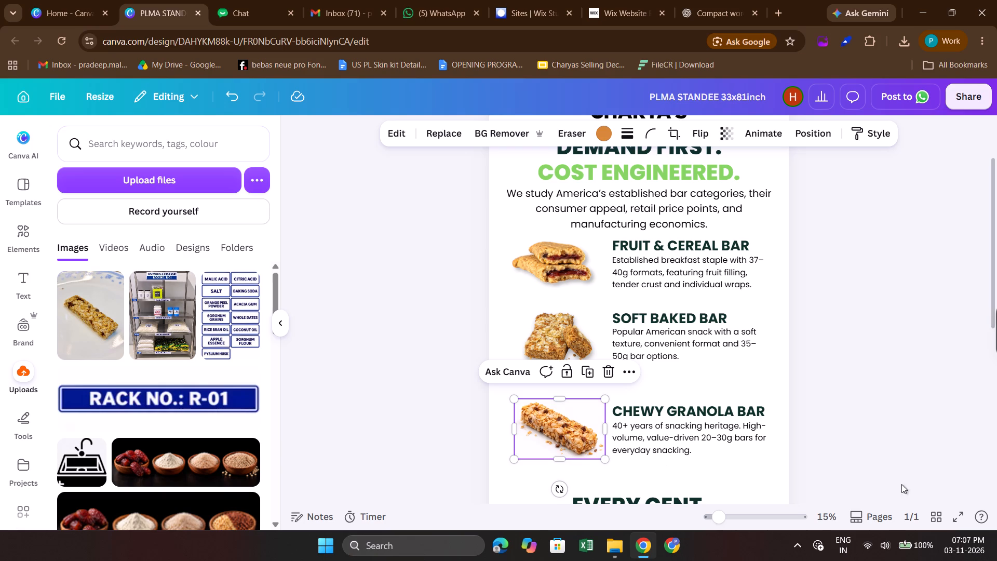
pyautogui.click(872, 362)
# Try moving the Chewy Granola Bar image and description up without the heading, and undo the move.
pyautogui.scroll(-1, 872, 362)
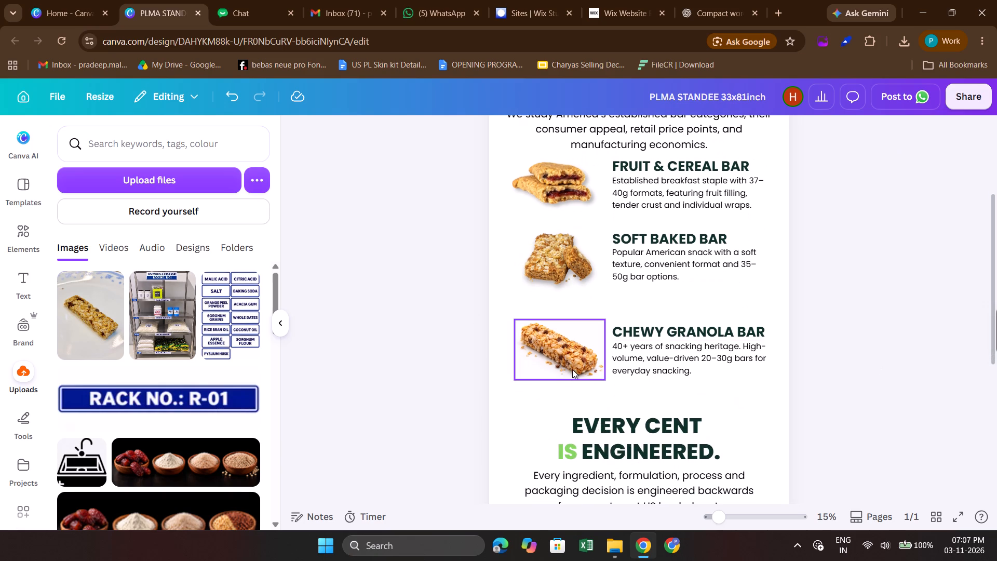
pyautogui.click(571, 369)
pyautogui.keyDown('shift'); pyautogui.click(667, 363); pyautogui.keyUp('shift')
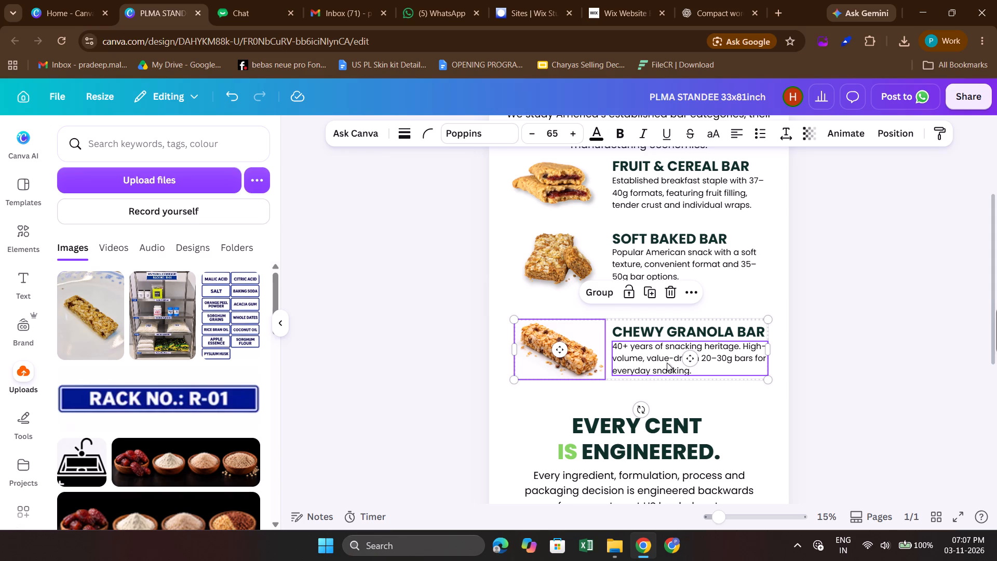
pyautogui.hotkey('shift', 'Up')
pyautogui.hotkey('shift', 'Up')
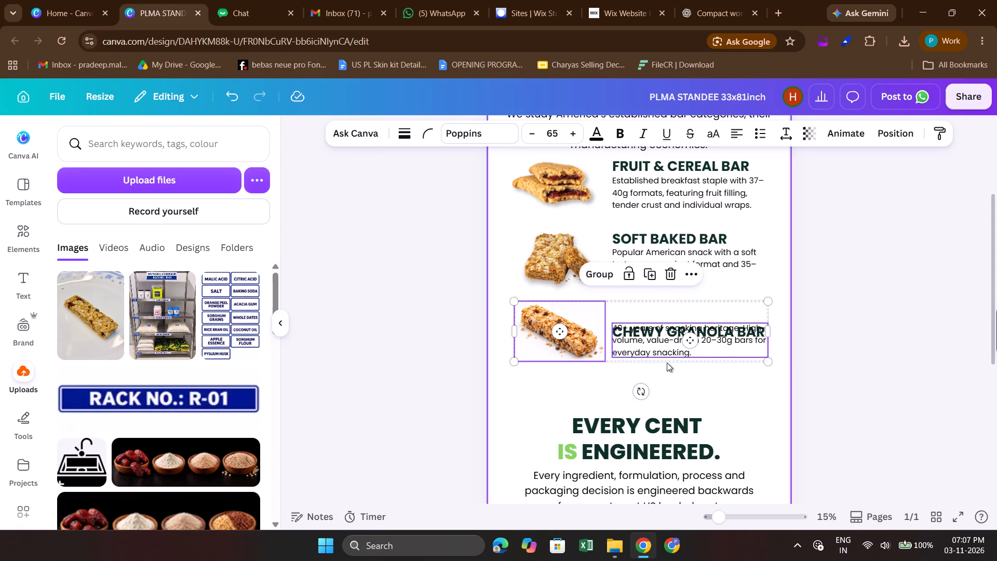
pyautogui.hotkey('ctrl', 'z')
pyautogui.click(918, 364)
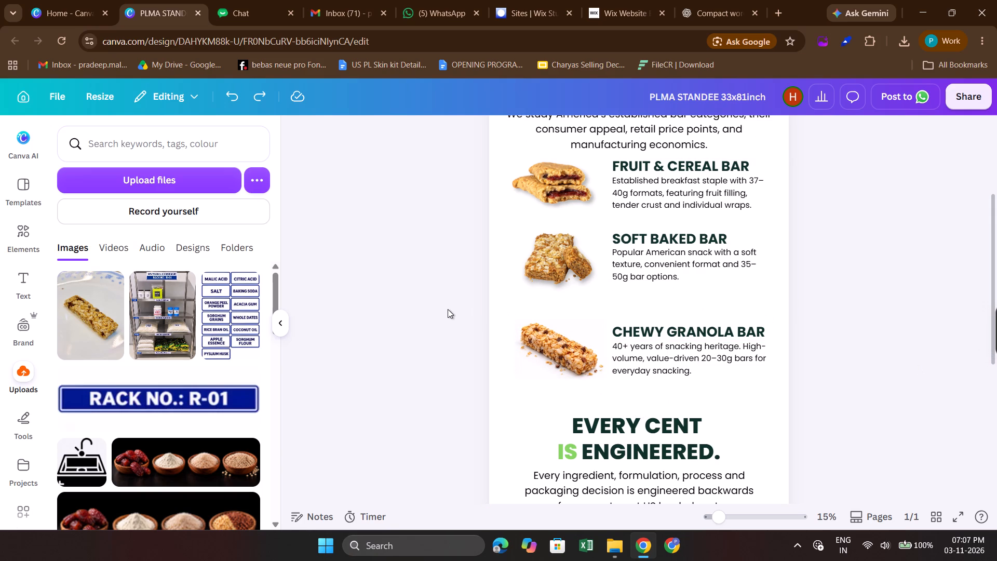
# Move the Chewy Granola Bar image, heading and description up together, closing the gap below the Soft Baked Bar section.
pyautogui.moveTo(443, 343); pyautogui.dragTo(800, 378)
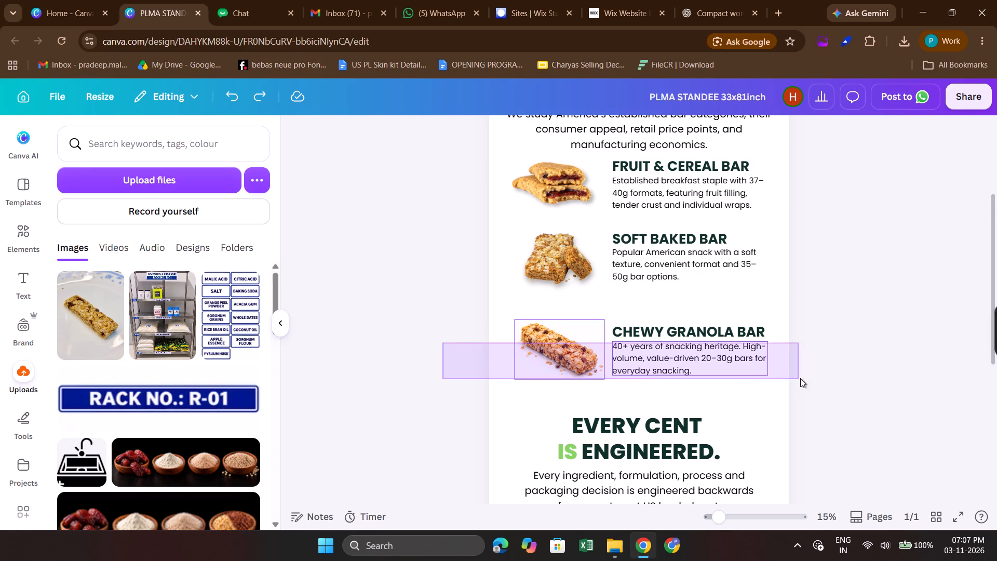
pyautogui.moveTo(800, 378); pyautogui.dragTo(453, 367)
pyautogui.moveTo(459, 316); pyautogui.dragTo(789, 383)
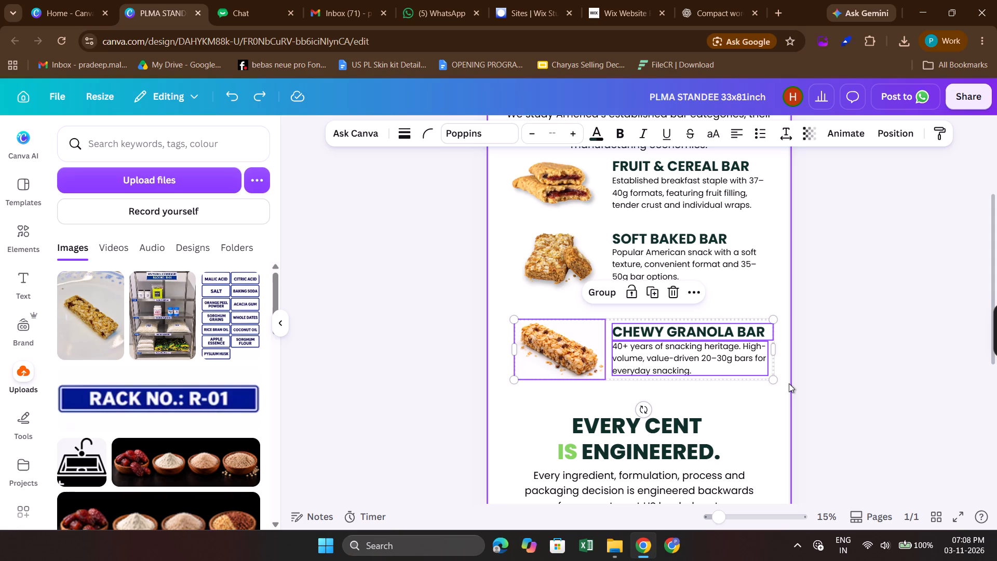
pyautogui.hotkey('shift', 'Up')
pyautogui.hotkey('shift', 'Up')
pyautogui.hotkey('shift', 'Up')
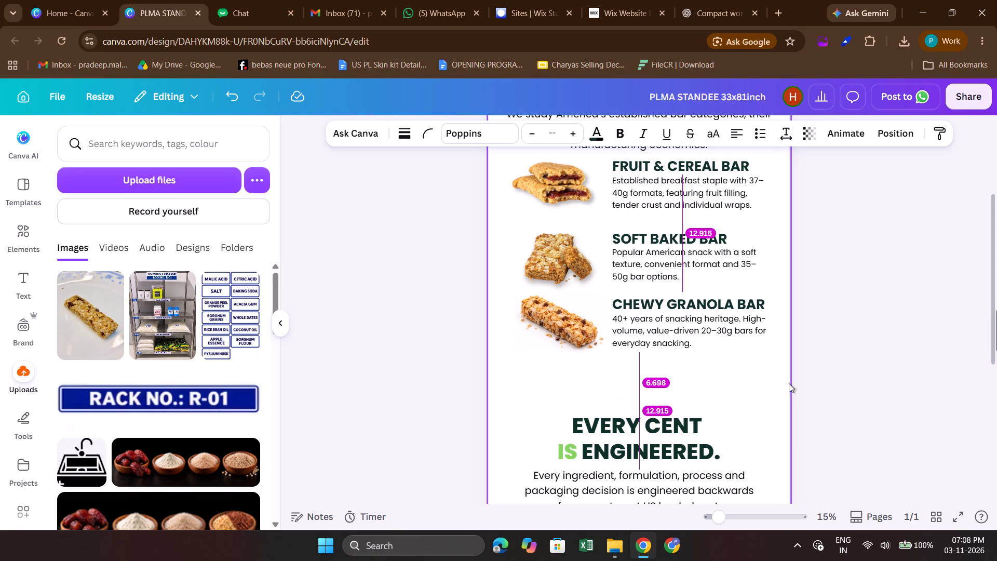
pyautogui.click(967, 341)
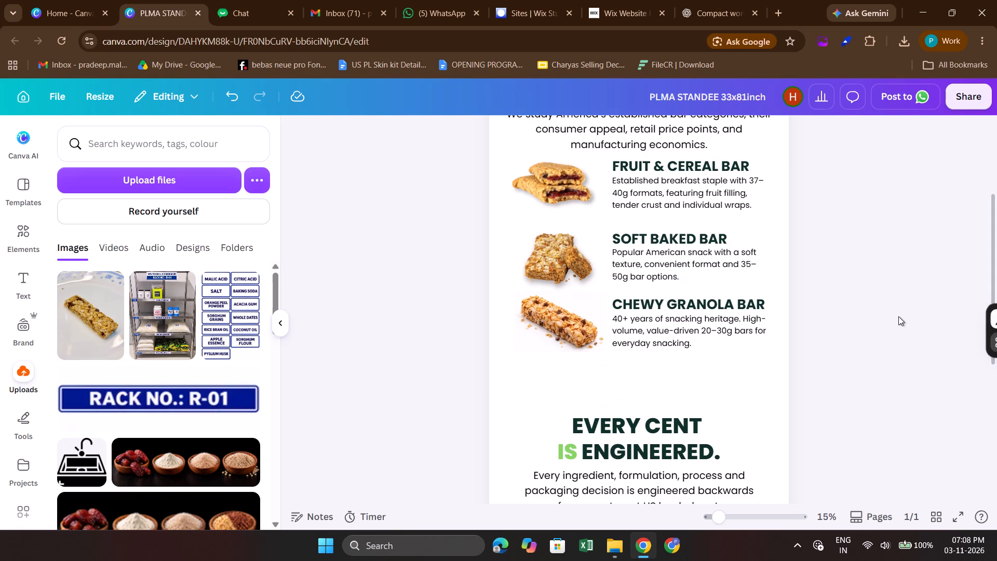
# Nudge the Soft Baked Bar image, heading and description up together, closer to the Fruit & Cereal Bar section.
pyautogui.scroll(1, 898, 316)
pyautogui.moveTo(465, 282); pyautogui.dragTo(453, 285)
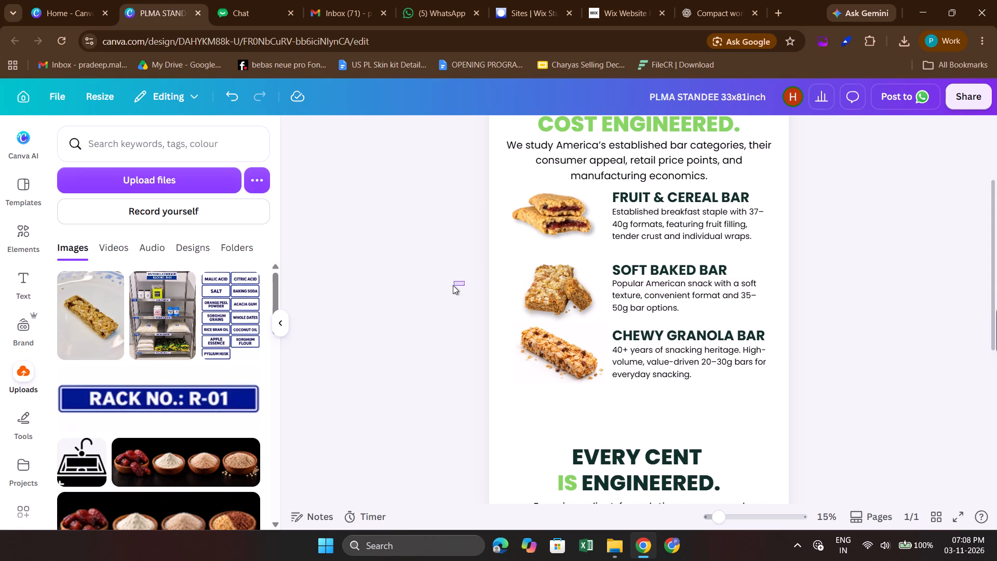
pyautogui.moveTo(460, 262); pyautogui.dragTo(691, 305)
pyautogui.scroll(1, 691, 305)
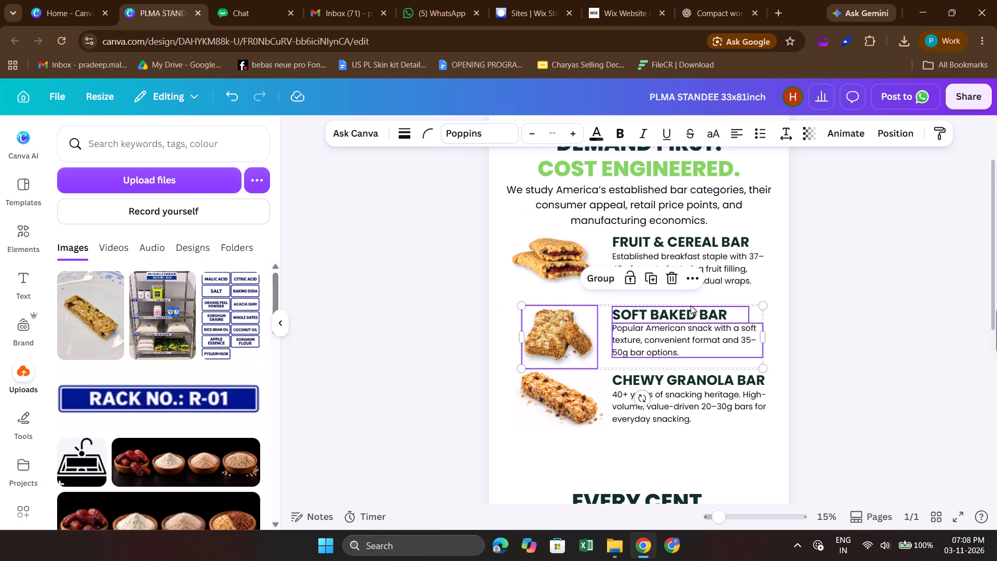
pyautogui.press('Up')
pyautogui.press('Up')
pyautogui.press('Up')
pyautogui.press('Up')
pyautogui.press('Up')
pyautogui.press('Up')
pyautogui.press('Up')
pyautogui.press('Up')
pyautogui.press('Up')
pyautogui.press('Up')
pyautogui.press('Up')
pyautogui.press('Up')
pyautogui.press('Up')
pyautogui.press('Up')
pyautogui.press('Up')
pyautogui.press('Up')
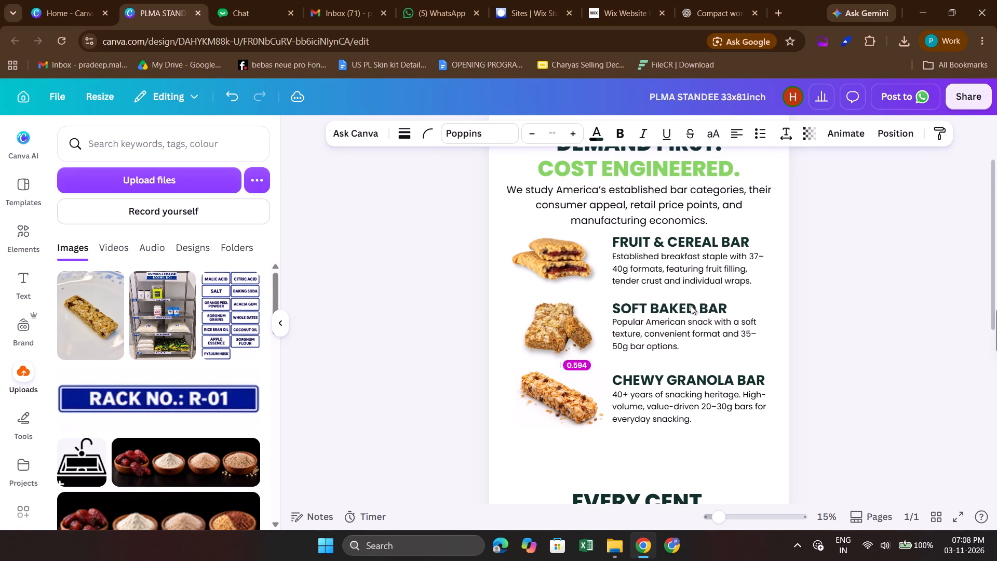
pyautogui.press('Up')
pyautogui.press('Up')
pyautogui.press('Up')
pyautogui.press('Up')
pyautogui.press('Up')
pyautogui.press('Up')
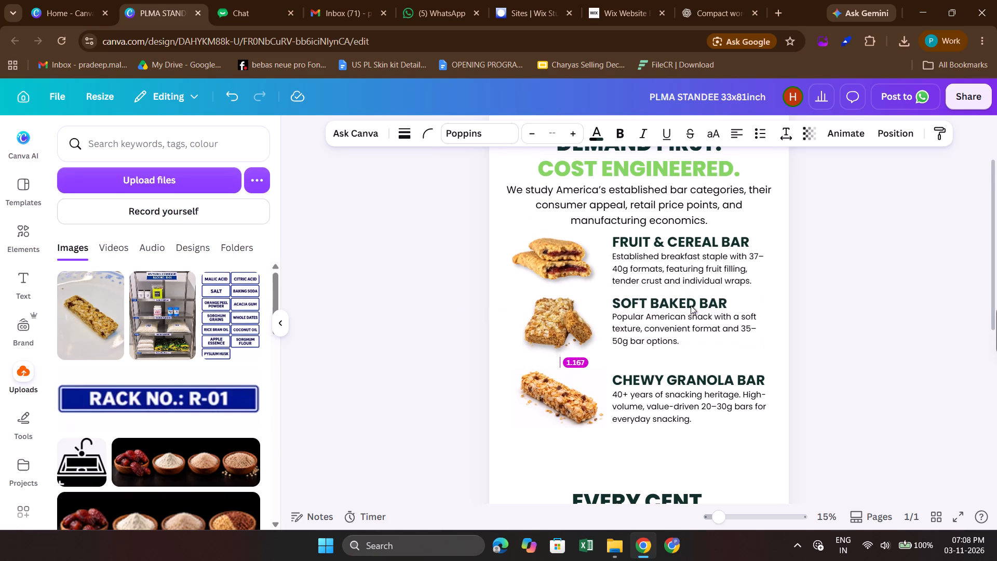
pyautogui.press('Up')
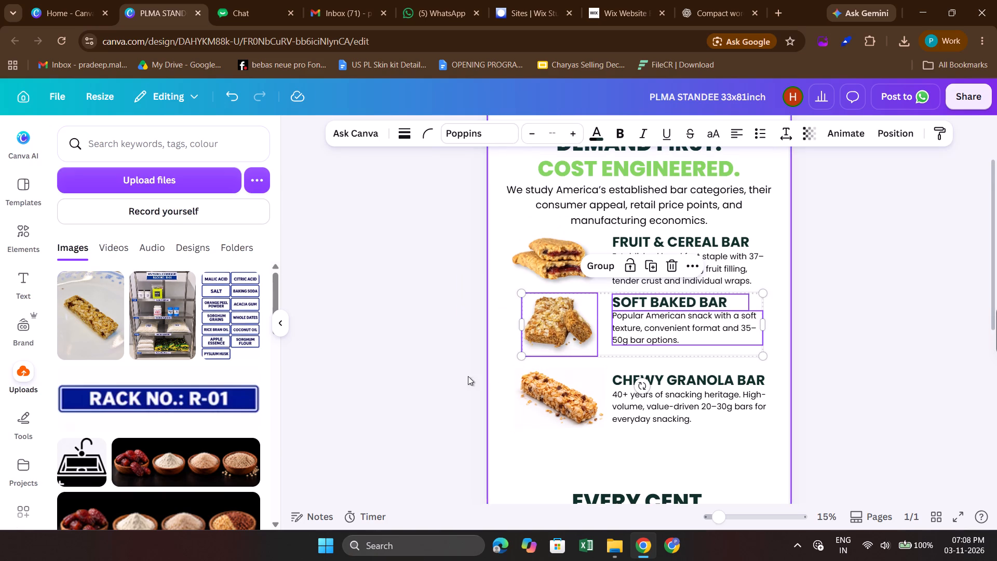
pyautogui.click(448, 378)
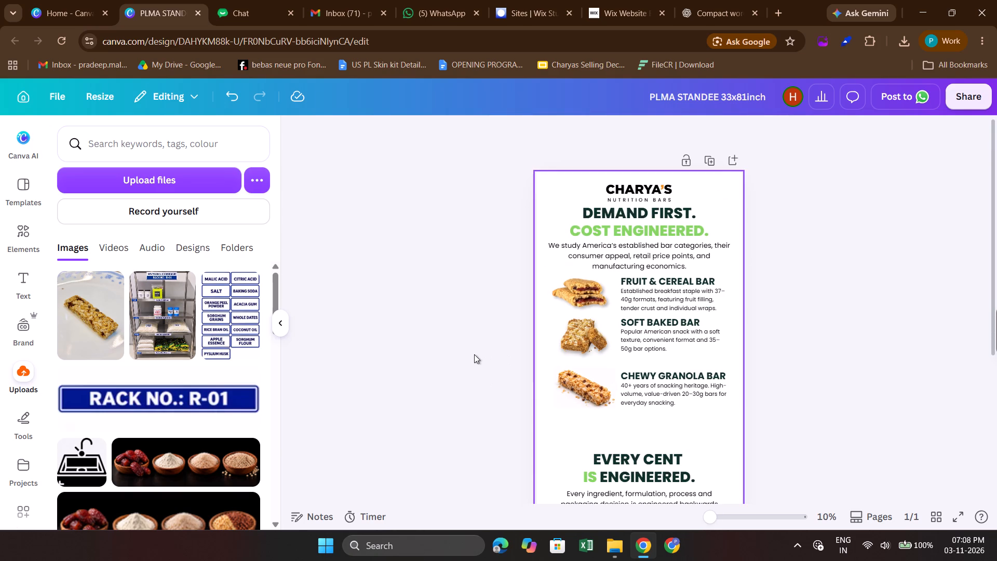
# Nudge the whole Soft Baked Bar section down slightly to even its spacing between the other two bar sections.
pyautogui.moveTo(502, 339); pyautogui.dragTo(543, 329)
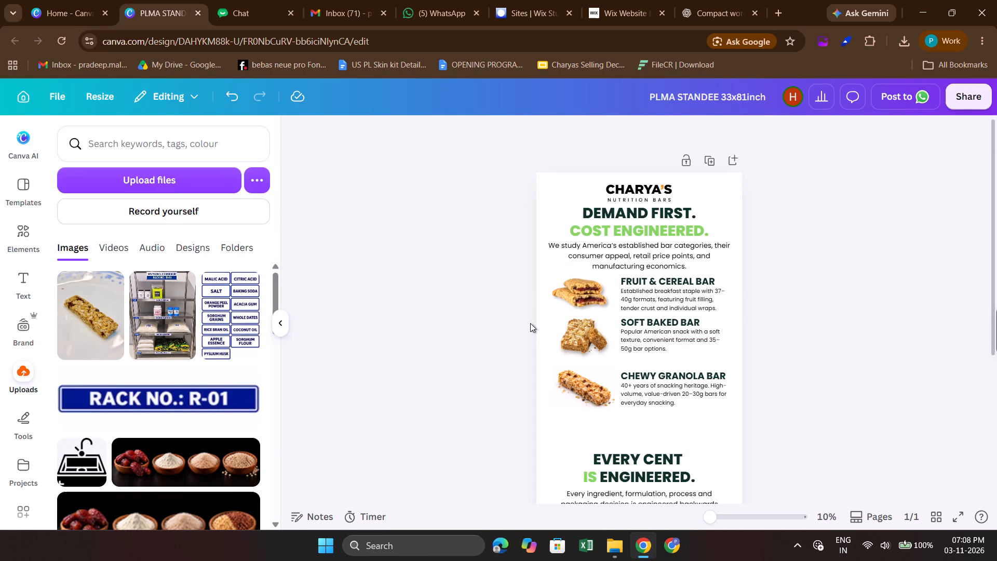
pyautogui.moveTo(521, 318); pyautogui.dragTo(688, 350)
pyautogui.press('Down')
pyautogui.press('Down')
pyautogui.press('Down')
pyautogui.press('Down')
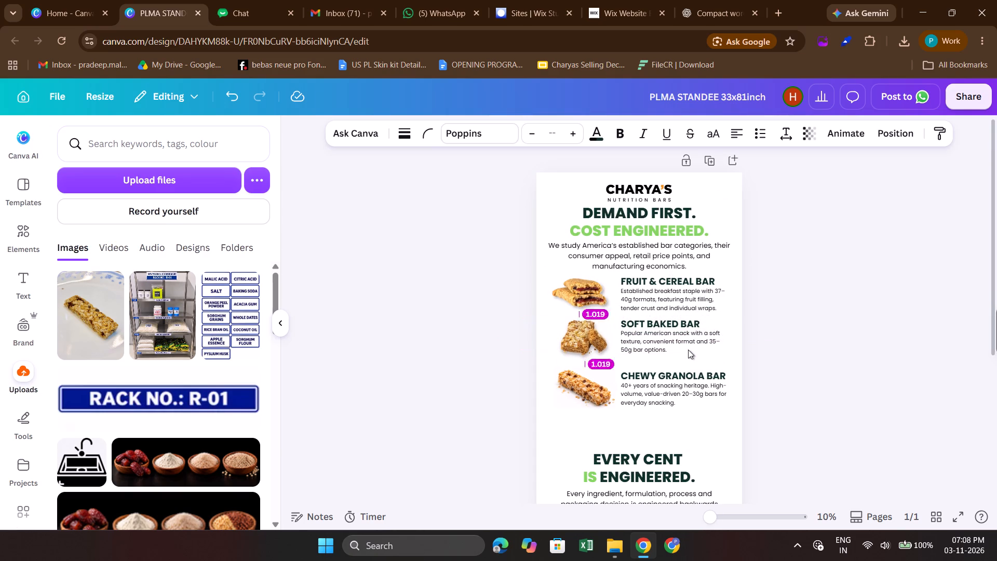
pyautogui.press('Down')
pyautogui.press('Down')
pyautogui.press('Down')
pyautogui.press('Down')
pyautogui.press('Down')
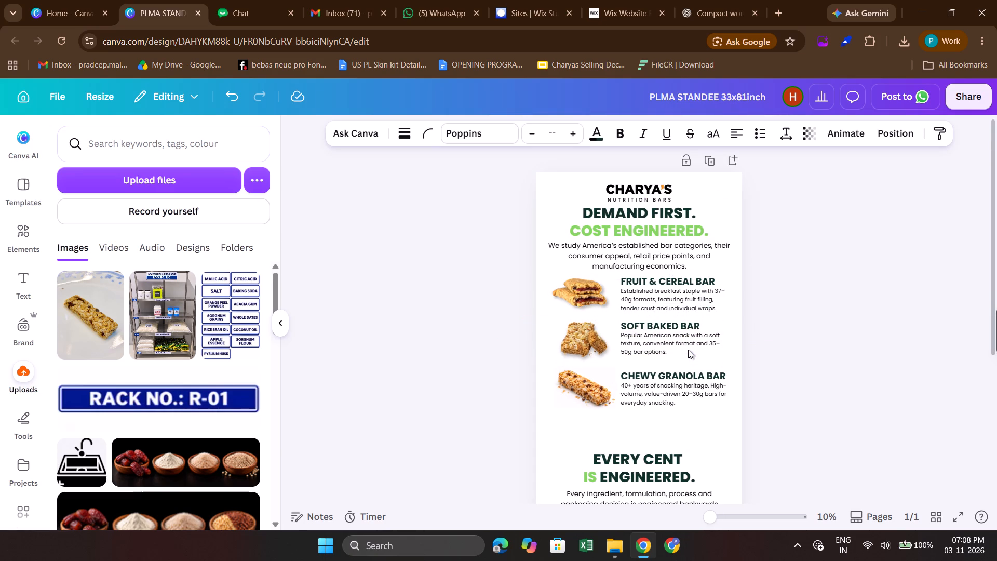
pyautogui.press('Down')
pyautogui.scroll(-1, 688, 350)
pyautogui.click(840, 353)
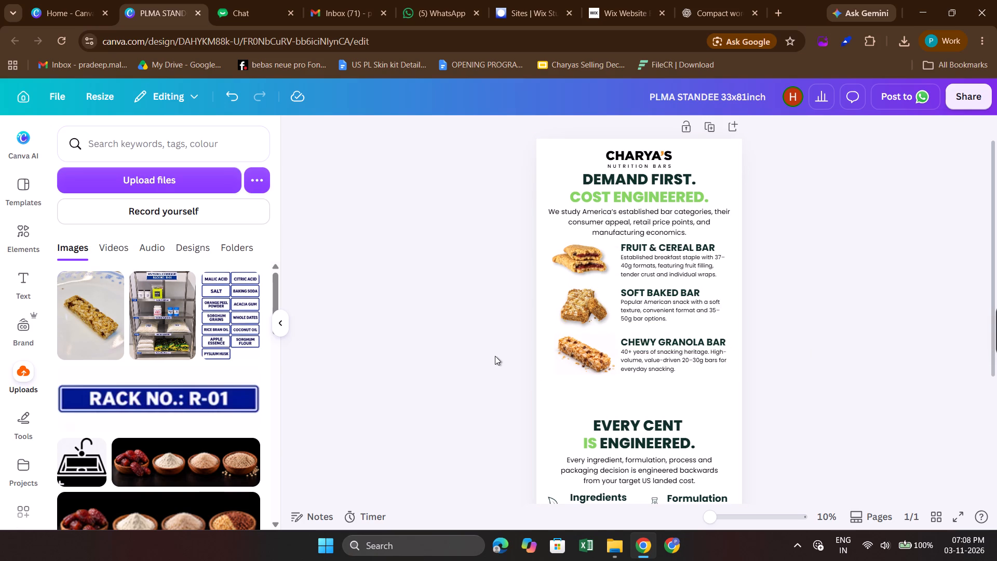
# Nudge the Chewy Granola Bar image, heading and description up slightly, closer to the Soft Baked Bar section.
pyautogui.moveTo(515, 341); pyautogui.dragTo(681, 381)
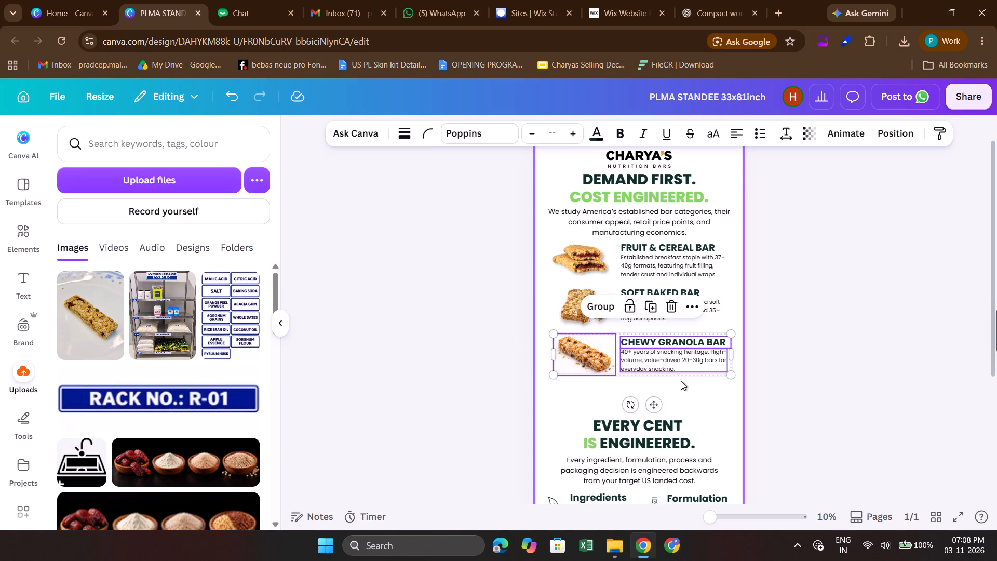
pyautogui.press('Down')
pyautogui.press('Down')
pyautogui.press('Down')
pyautogui.press('Down')
pyautogui.press('Down')
pyautogui.press('Up')
pyautogui.press('Up')
pyautogui.press('Up')
pyautogui.press('Up')
pyautogui.press('Up')
pyautogui.press('Up')
pyautogui.press('Up')
pyautogui.press('Up')
pyautogui.press('Up')
pyautogui.press('Up')
pyautogui.press('Up')
pyautogui.press('Up')
pyautogui.press('Up')
pyautogui.press('Up')
pyautogui.press('Up')
pyautogui.press('Up')
pyautogui.press('Up')
pyautogui.press('Up')
pyautogui.press('Up')
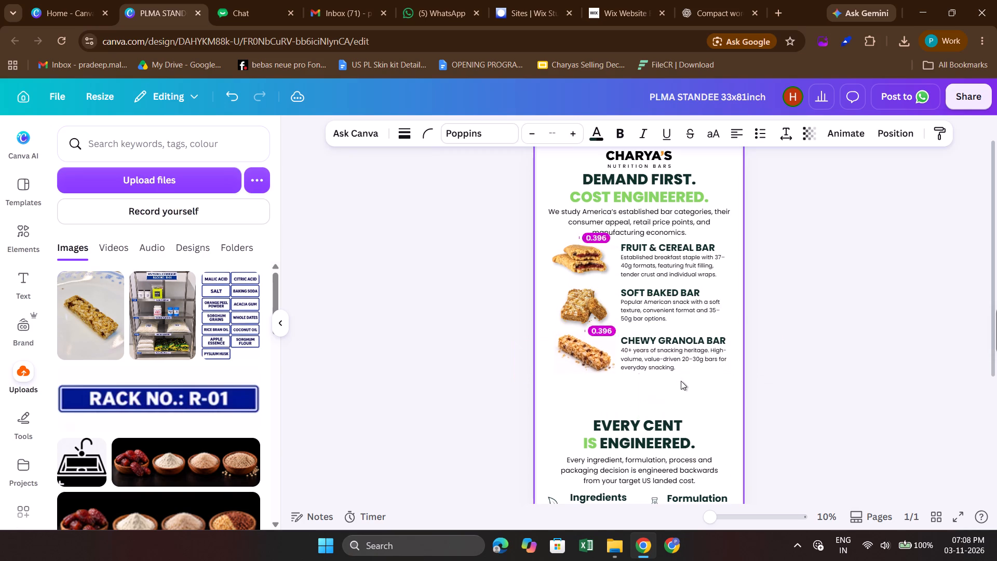
pyautogui.press('Down')
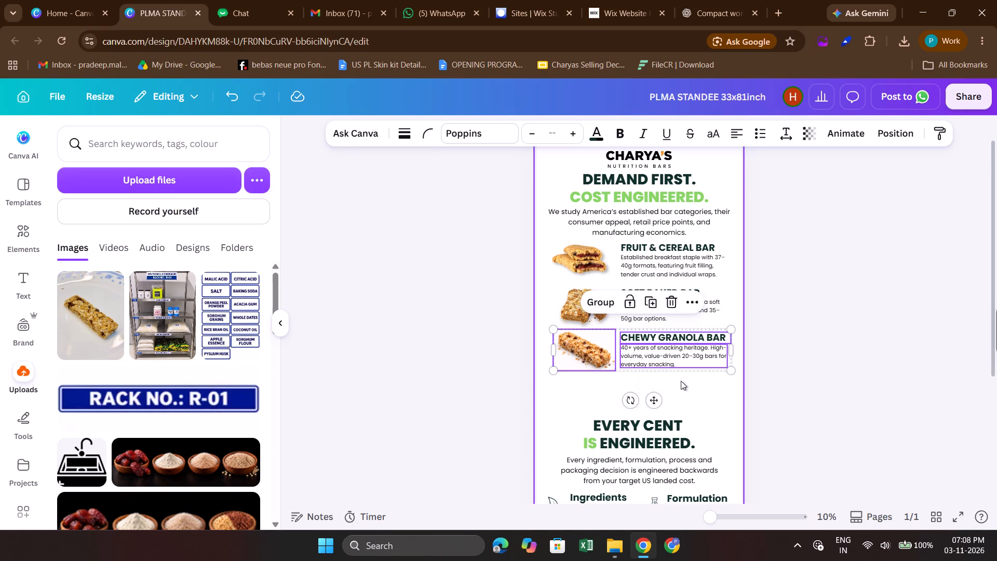
pyautogui.scroll(-1, 681, 381)
pyautogui.click(833, 352)
# Move the "EVERY CENT IS ENGINEERED." heading and its paragraph up together, closer to the Chewy Granola Bar section.
pyautogui.scroll(-2, 833, 352)
pyautogui.scroll(-1, 723, 331)
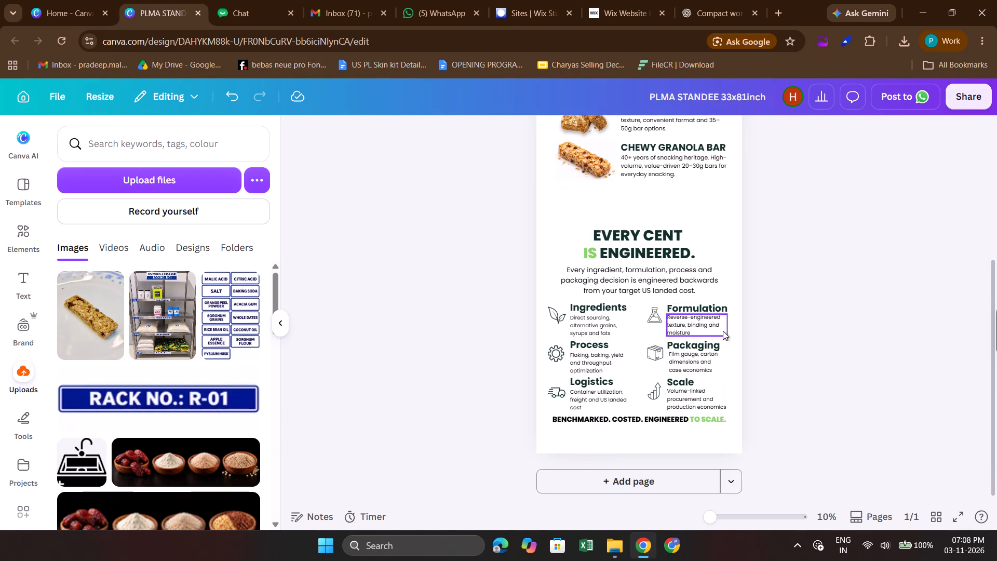
pyautogui.moveTo(516, 233); pyautogui.dragTo(769, 436)
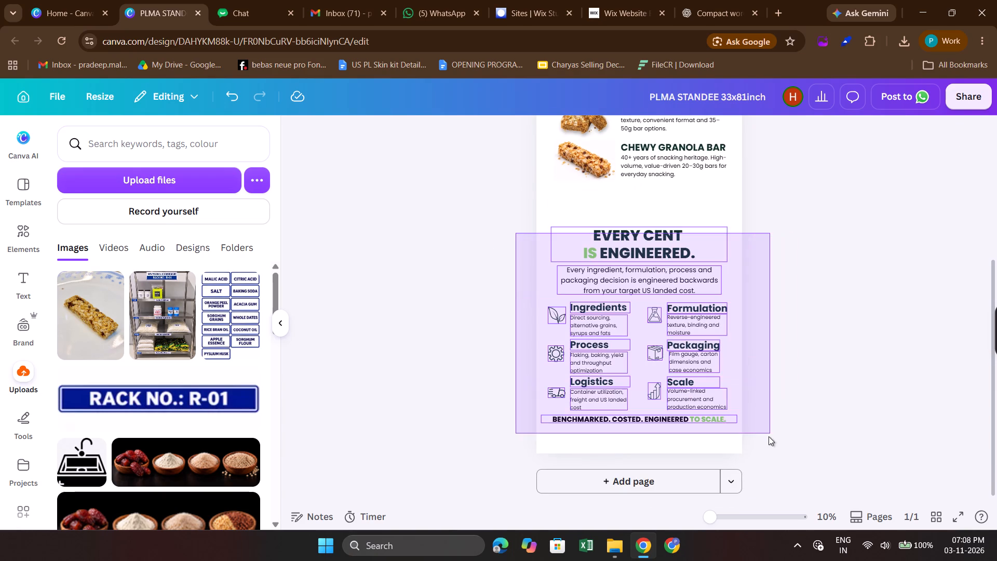
pyautogui.moveTo(769, 436); pyautogui.dragTo(613, 223)
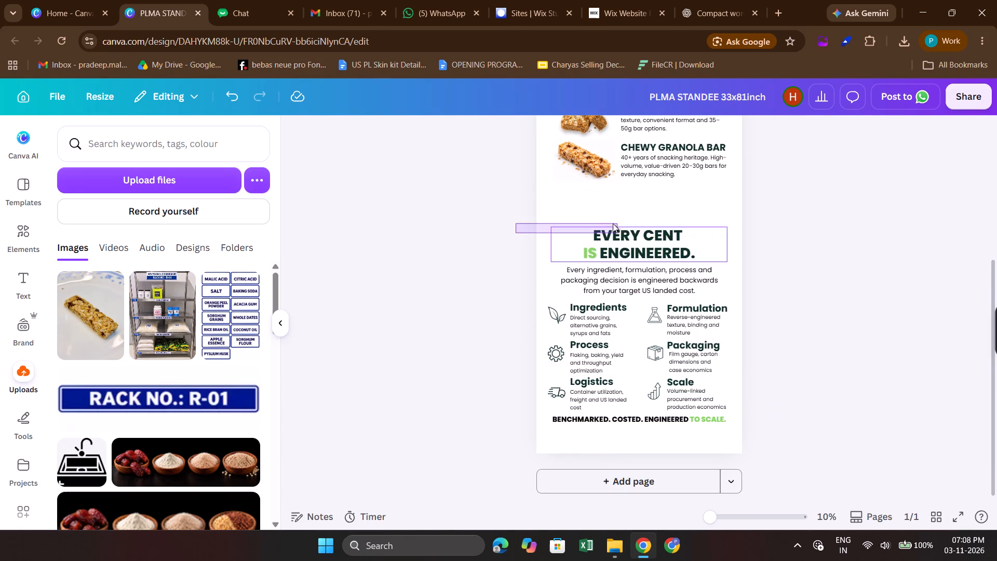
pyautogui.moveTo(613, 223); pyautogui.dragTo(706, 282)
pyautogui.scroll(1, 706, 282)
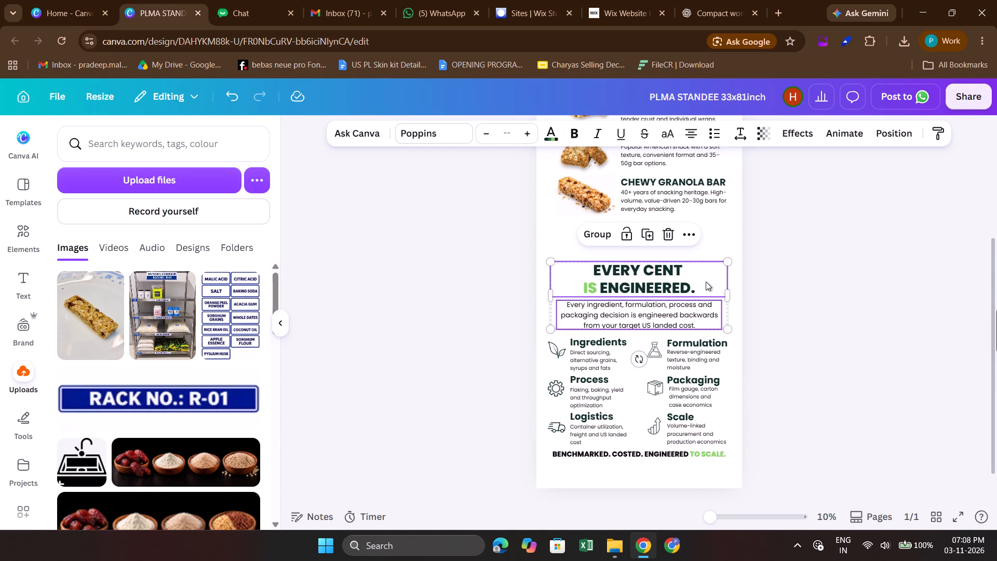
pyautogui.hotkey('shift', 'Up')
pyautogui.hotkey('shift', 'Up')
pyautogui.hotkey('shift', 'Up')
pyautogui.hotkey('shift', 'Up')
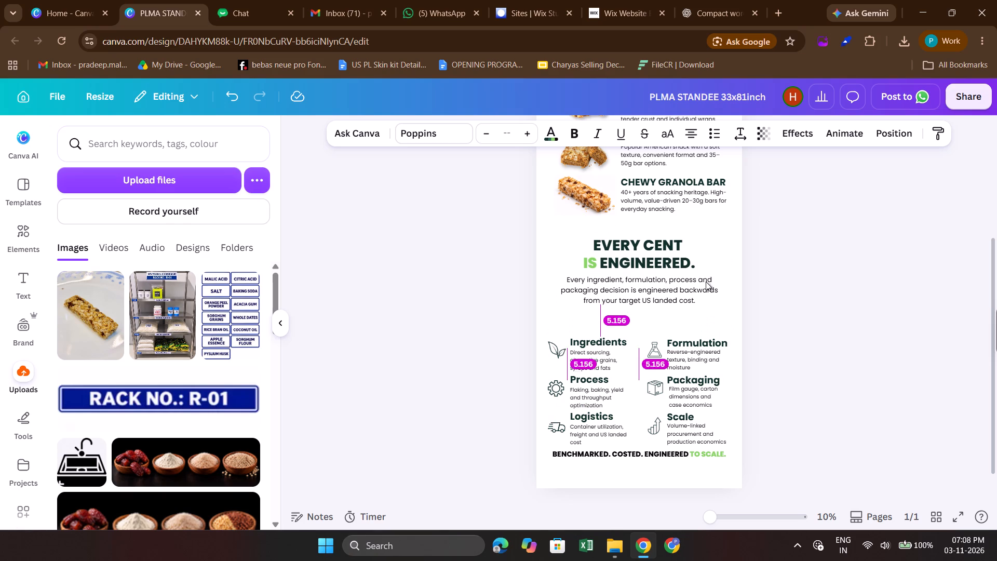
pyautogui.hotkey('shift', 'Up')
pyautogui.hotkey('shift', 'Down')
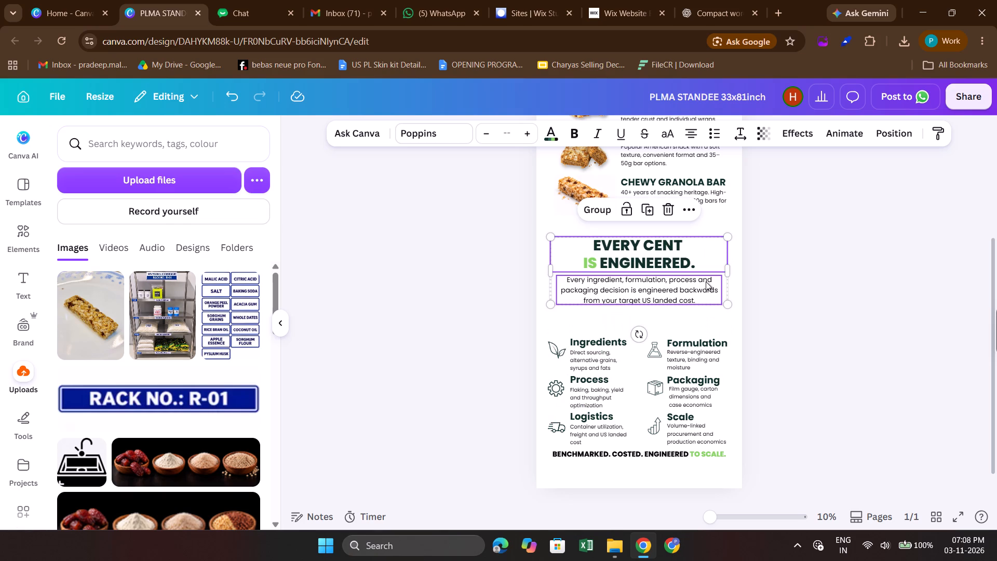
pyautogui.click(919, 272)
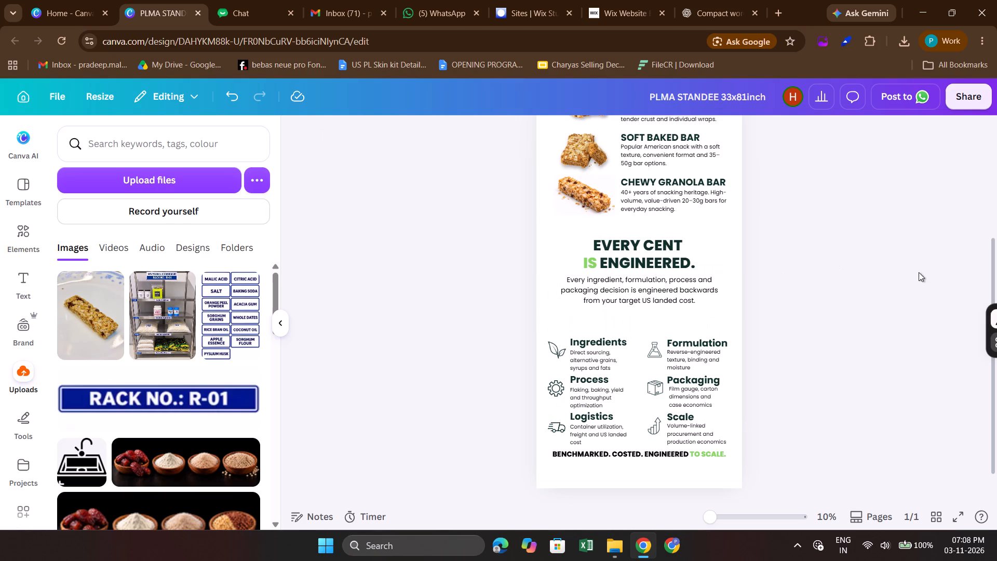
pyautogui.click(873, 265)
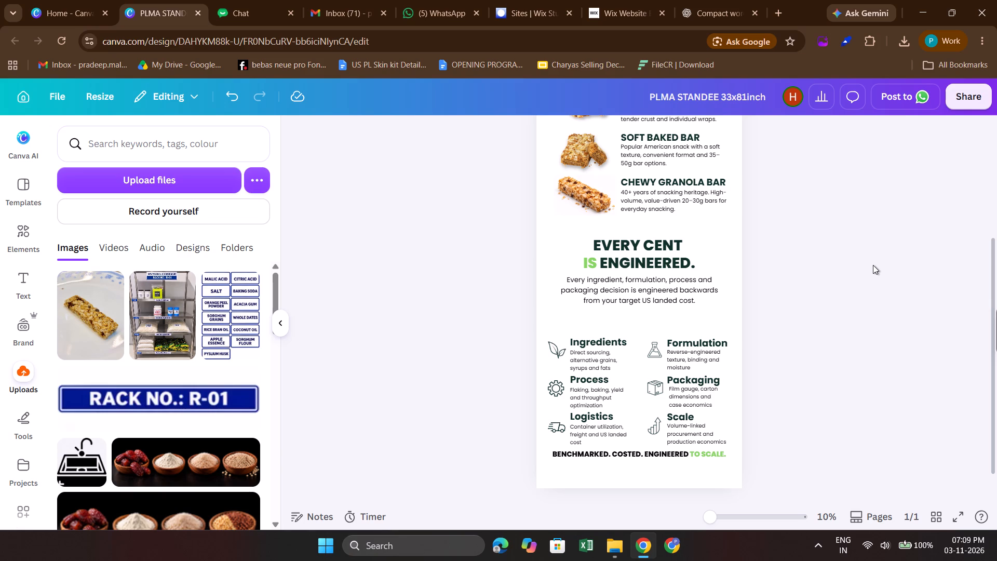
# Nudge the "Every ingredient, formulation, process" paragraph down slightly from the "EVERY CENT IS ENGINEERED." heading.
pyautogui.click(655, 286)
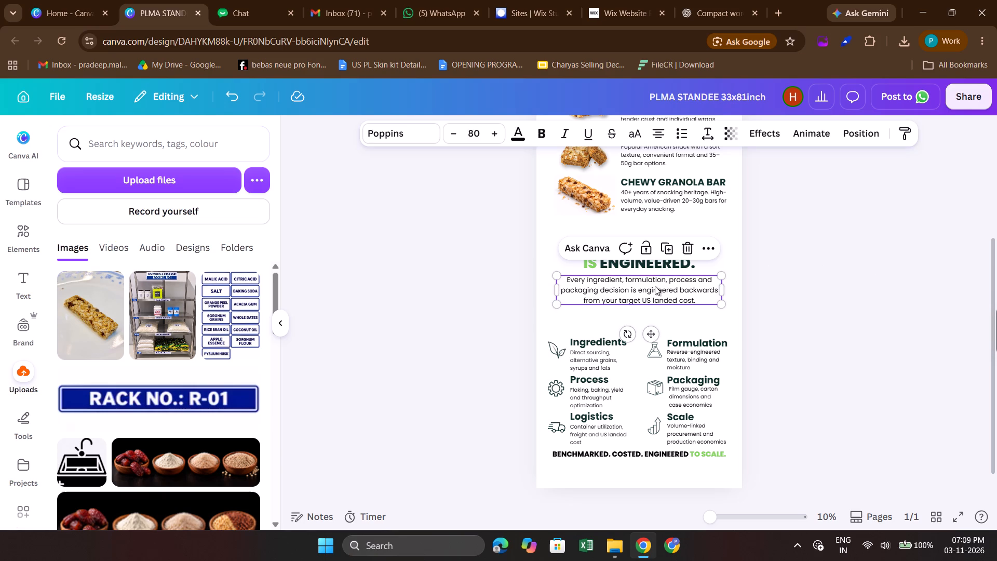
pyautogui.press('Down')
pyautogui.press('Down')
pyautogui.press('Down')
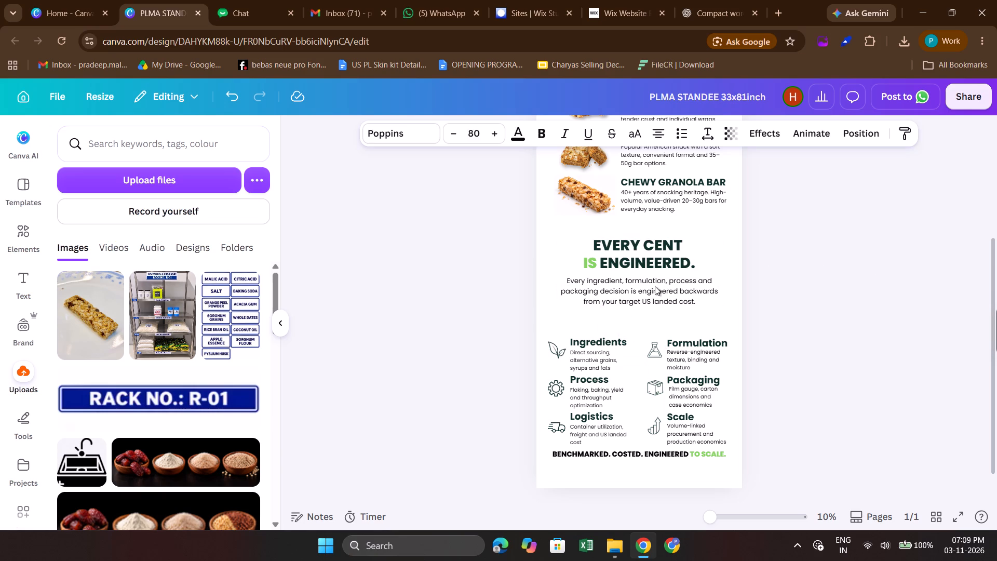
pyautogui.click(818, 299)
# Move the Ingredients and Formulation row, with its icons, headings and descriptions, up to just below the "Every ingredient" paragraph.
pyautogui.moveTo(488, 322); pyautogui.dragTo(839, 377)
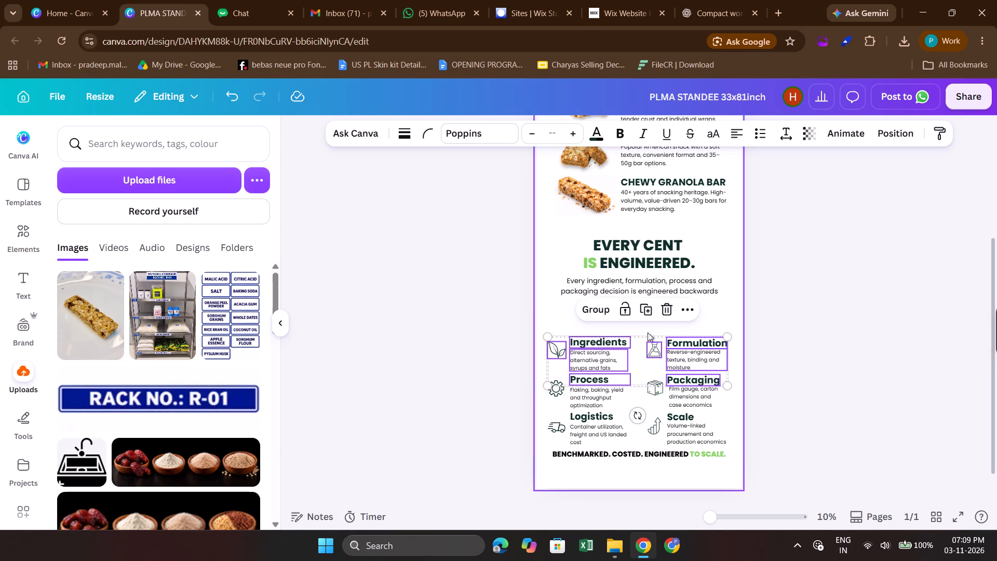
pyautogui.click(413, 315)
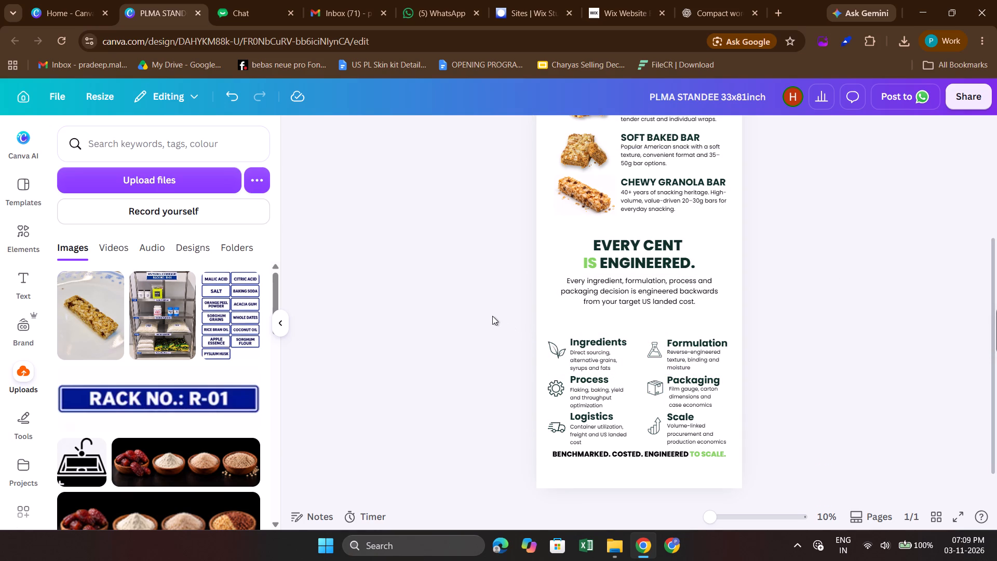
pyautogui.moveTo(491, 315); pyautogui.dragTo(739, 371)
pyautogui.hotkey('shift', 'Up')
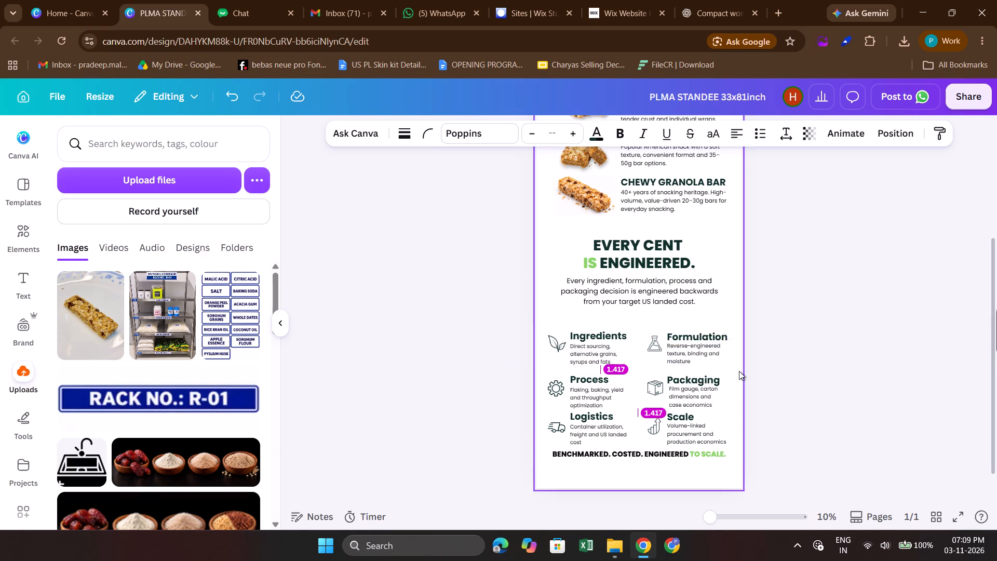
pyautogui.hotkey('shift', 'Up')
pyautogui.hotkey('shift', 'Up')
pyautogui.hotkey('shift', 'Up')
pyautogui.hotkey('shift', 'Down')
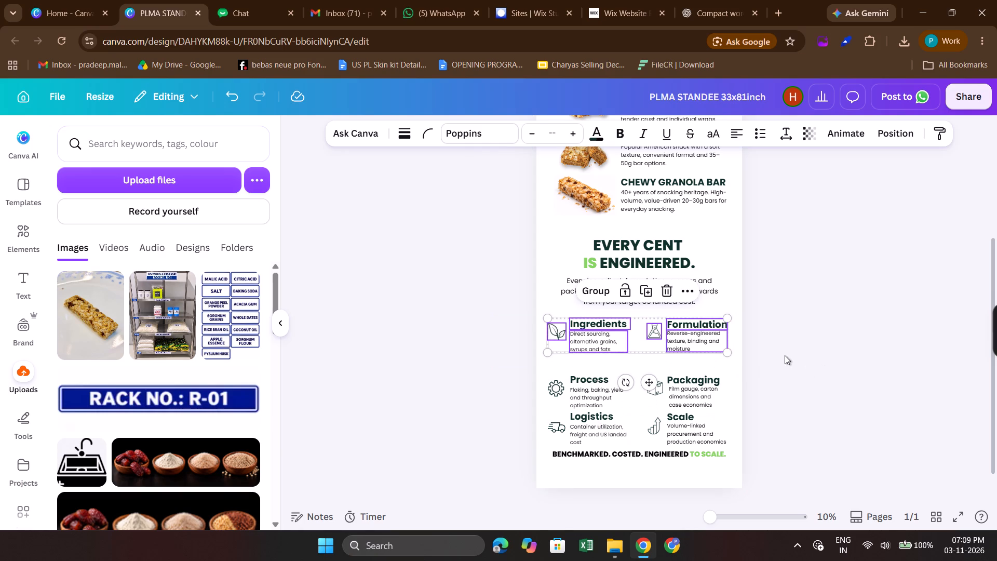
# Move the Process/Packaging and Logistics/Scale rows up together, closer to the Ingredients and Formulation row.
pyautogui.click(786, 355)
pyautogui.scroll(-1, 581, 380)
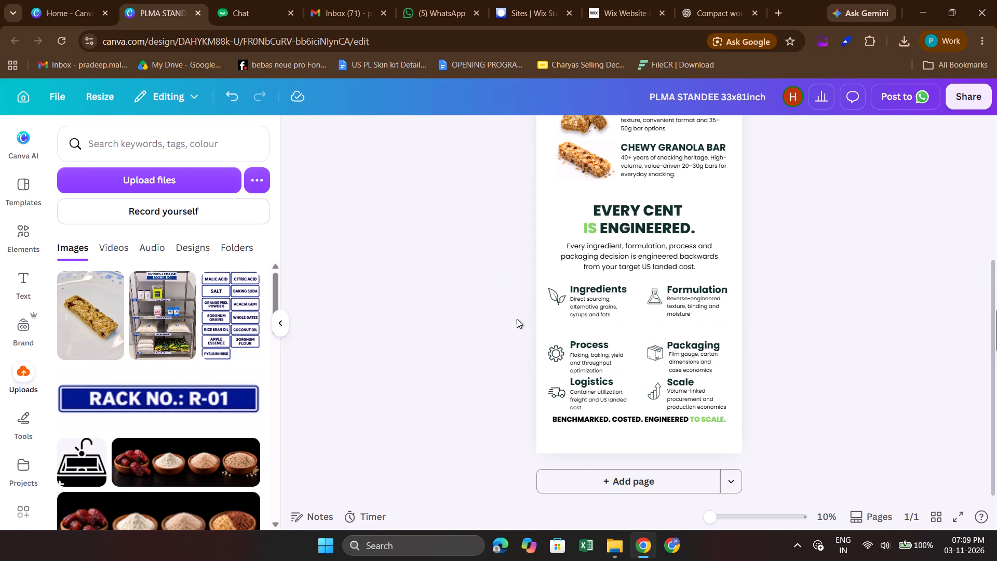
pyautogui.moveTo(504, 329); pyautogui.dragTo(745, 400)
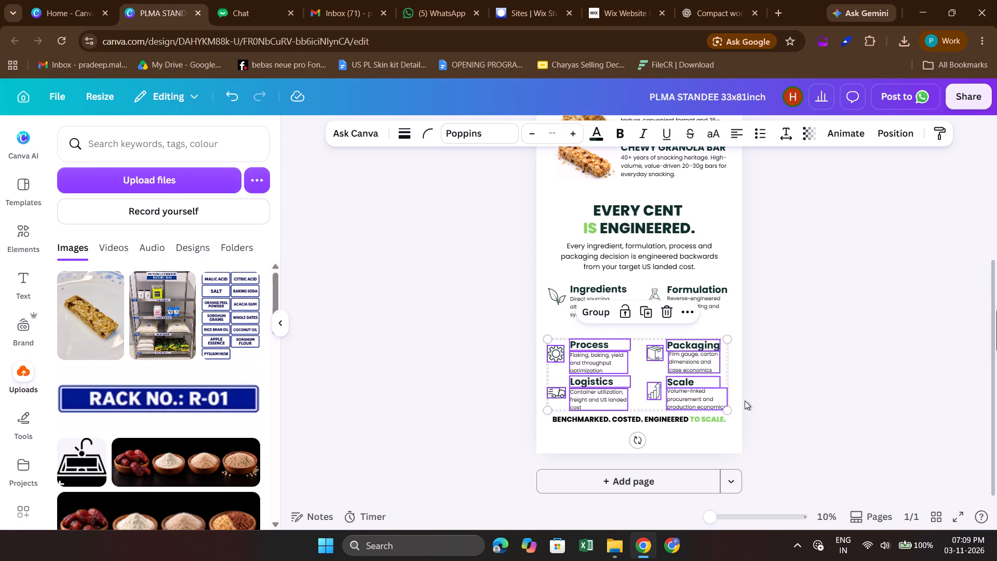
pyautogui.hotkey('shift', 'Up')
pyautogui.hotkey('shift', 'Up')
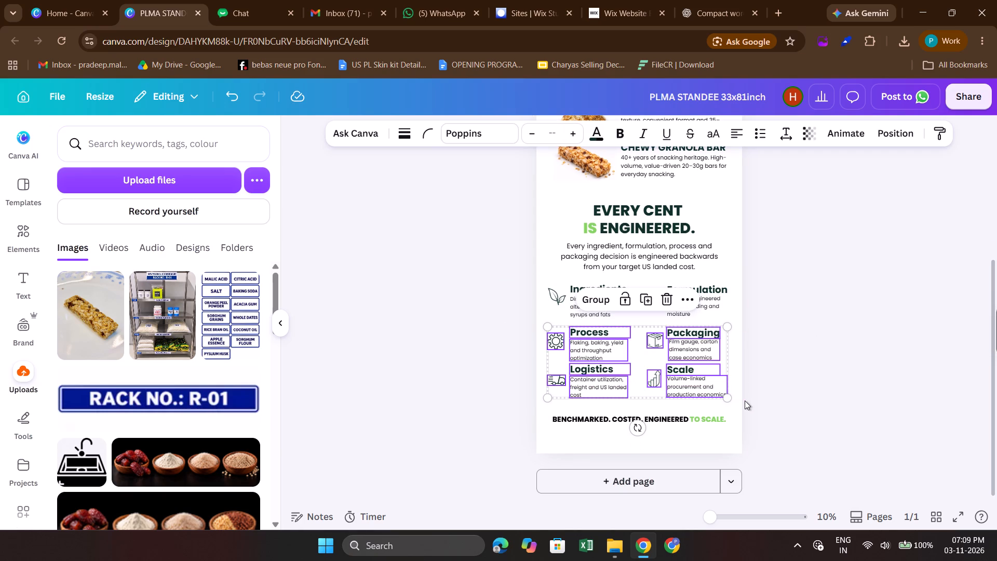
pyautogui.click(861, 392)
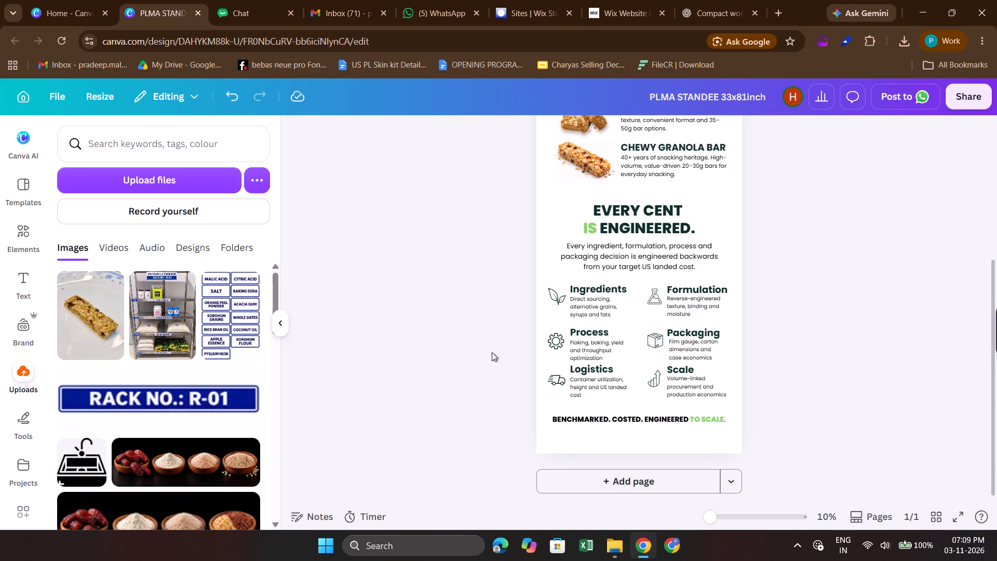
# Nudge the Logistics and Scale row, with its icons, headings and descriptions, down slightly from the Process and Packaging row.
pyautogui.moveTo(500, 373); pyautogui.dragTo(782, 386)
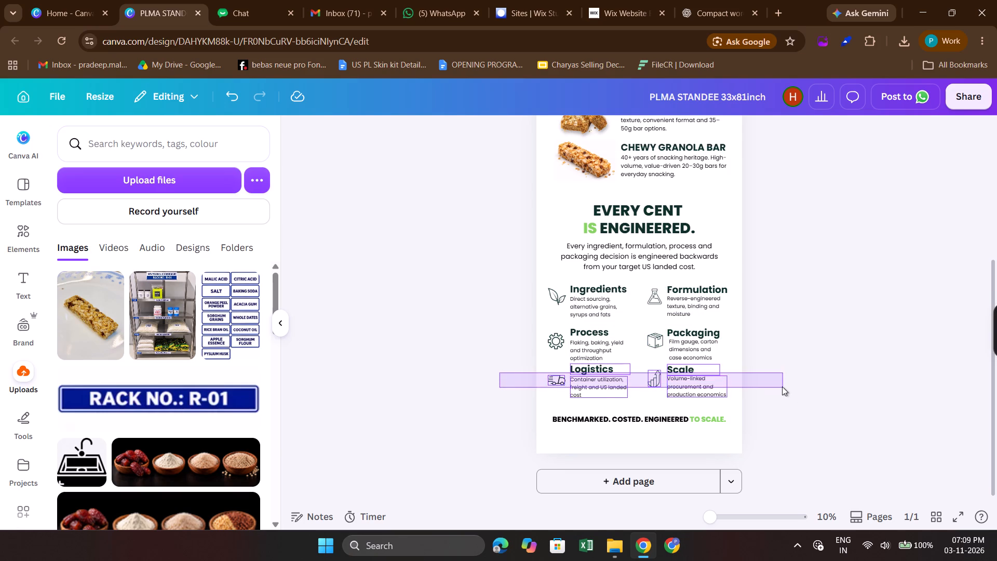
pyautogui.hotkey('shift', 'Down')
pyautogui.click(863, 357)
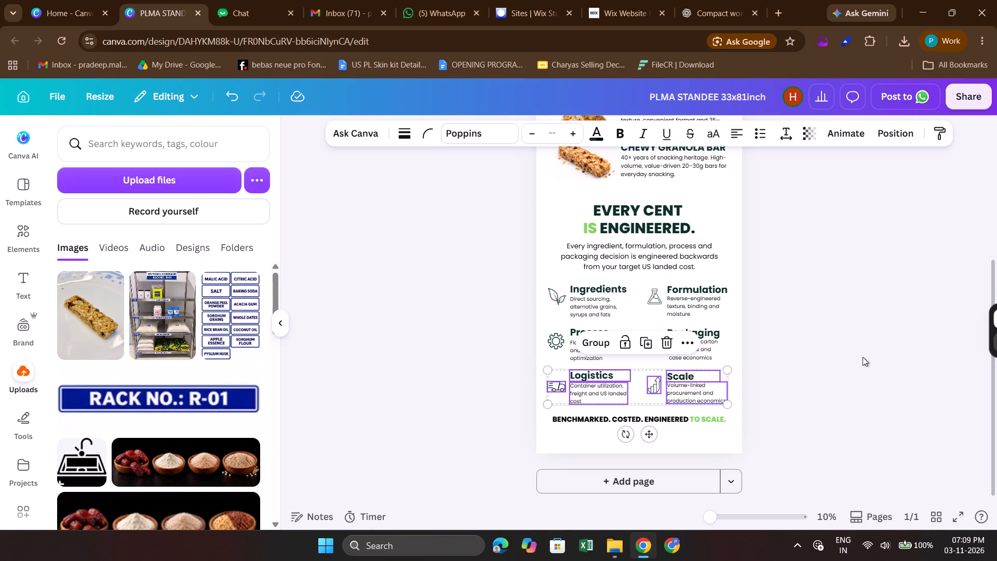
# Review the spacing of the whole standee, from the CHARYA'S logo down to the "BENCHMARKED. COSTED. ENGINEERED TO SCALE." line.
pyautogui.scroll(-1, 863, 357)
pyautogui.scroll(1, 863, 357)
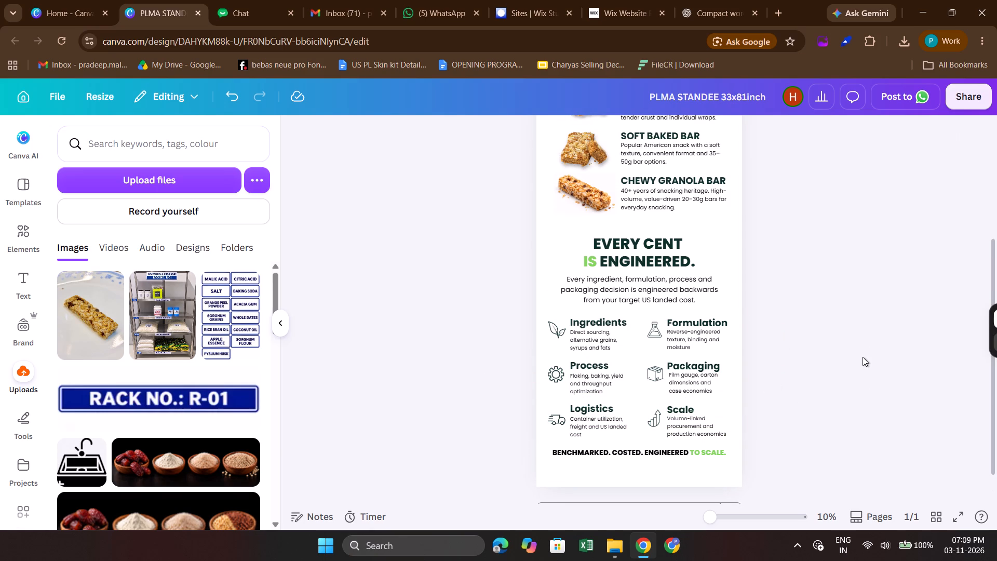
pyautogui.scroll(1, 863, 357)
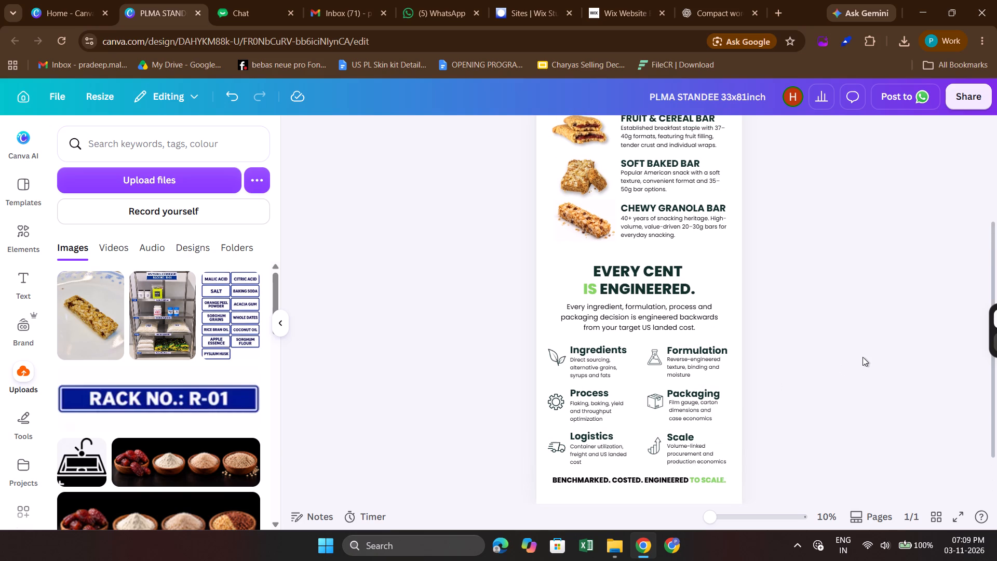
pyautogui.scroll(6, 863, 357)
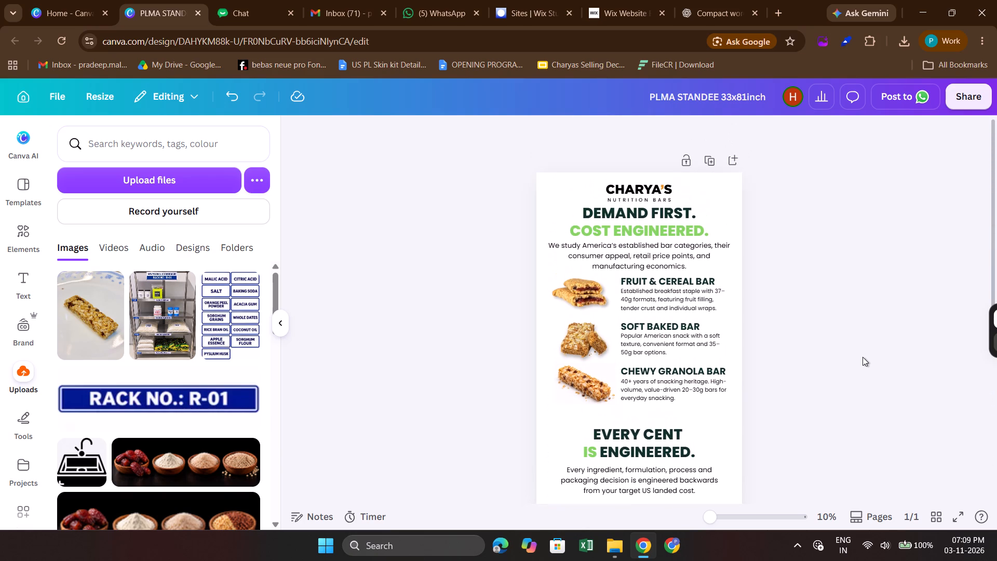
pyautogui.scroll(-5, 863, 357)
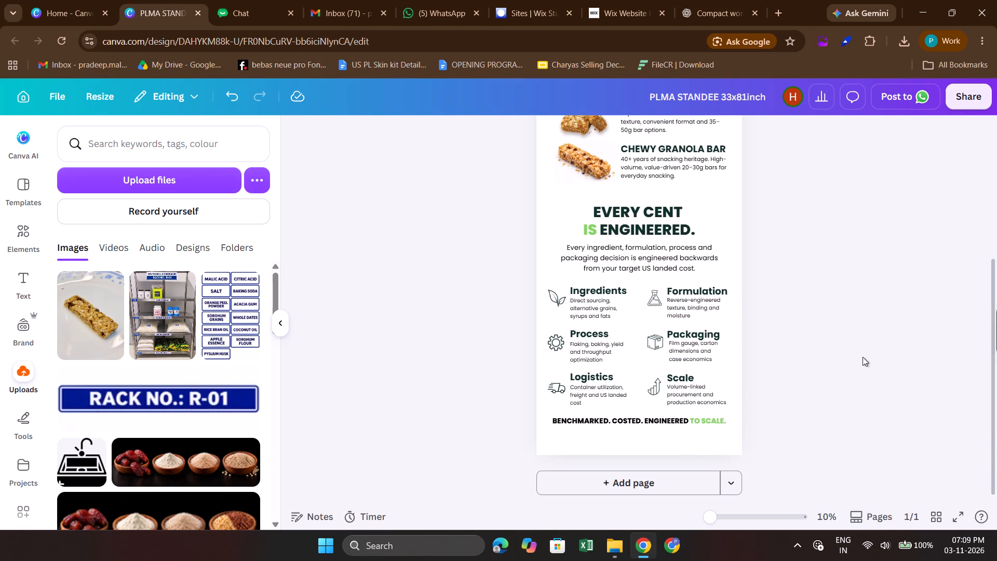
pyautogui.scroll(1, 870, 407)
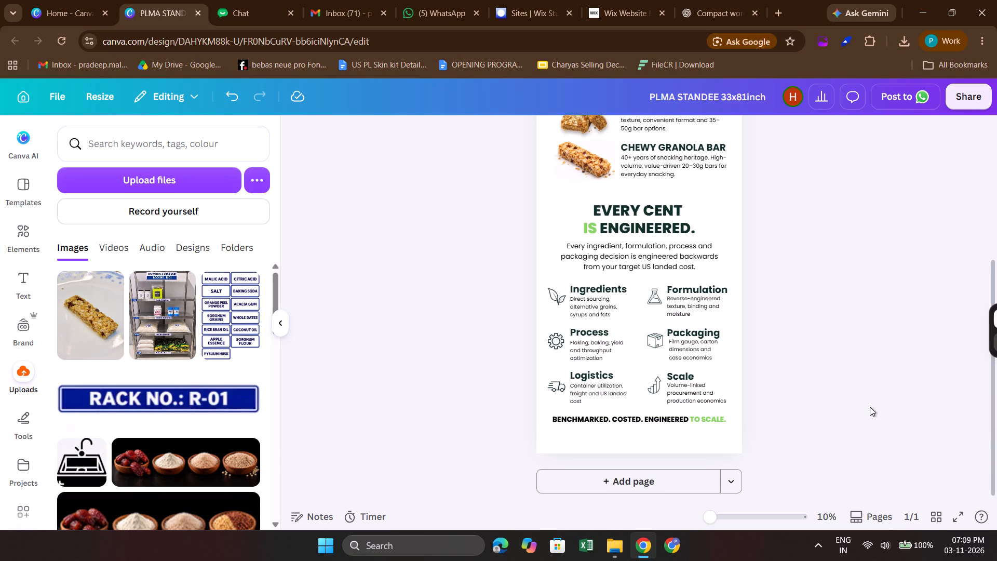
pyautogui.scroll(2, 870, 407)
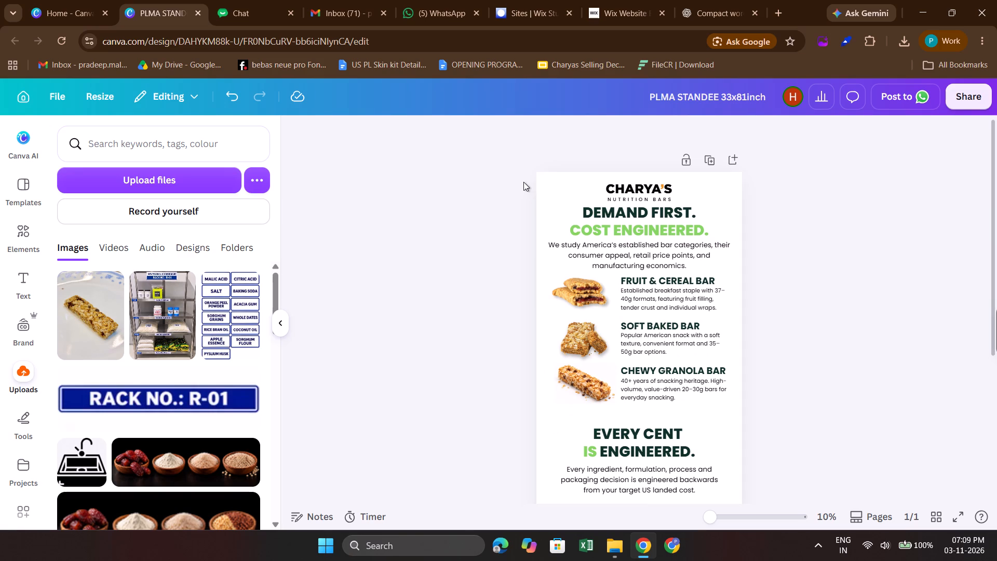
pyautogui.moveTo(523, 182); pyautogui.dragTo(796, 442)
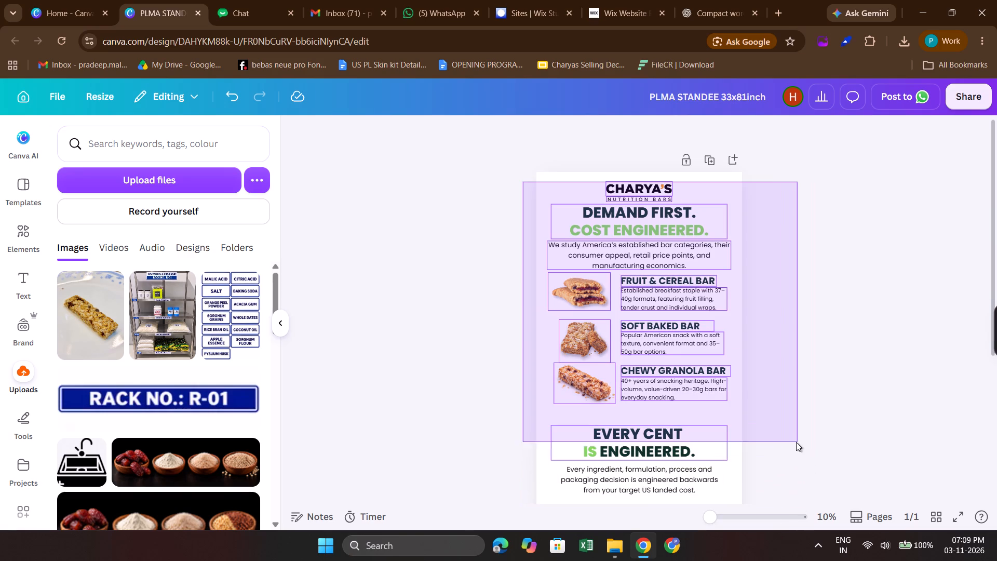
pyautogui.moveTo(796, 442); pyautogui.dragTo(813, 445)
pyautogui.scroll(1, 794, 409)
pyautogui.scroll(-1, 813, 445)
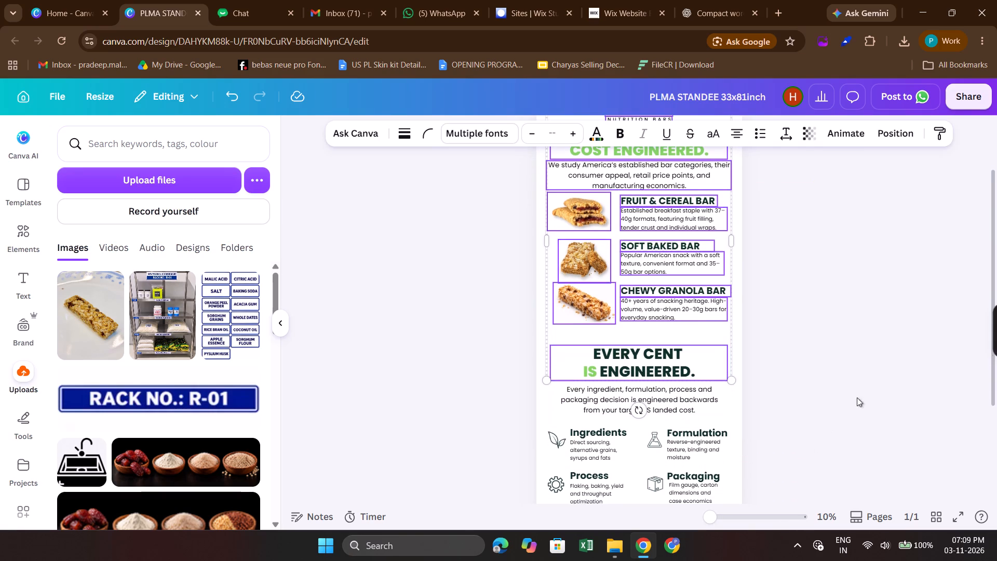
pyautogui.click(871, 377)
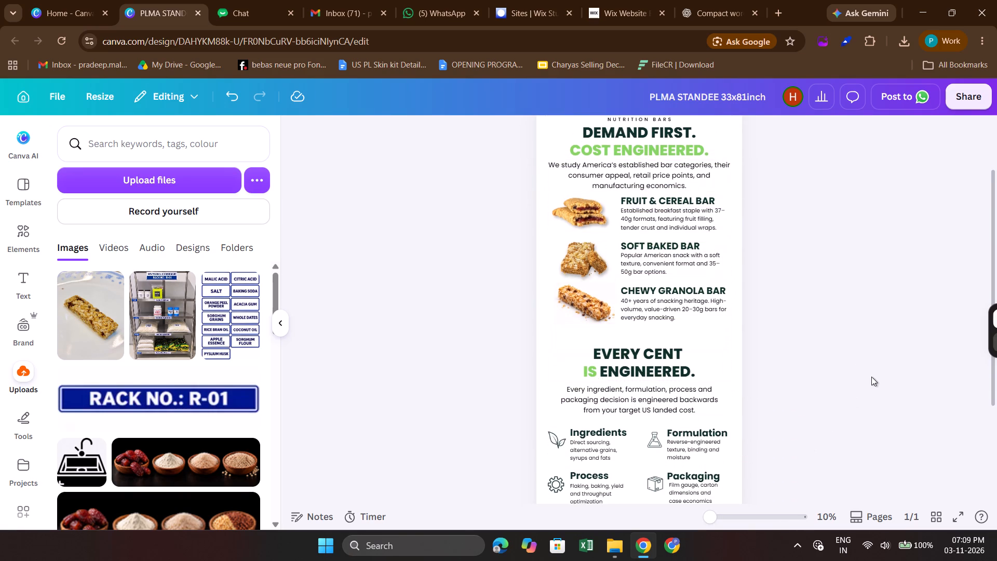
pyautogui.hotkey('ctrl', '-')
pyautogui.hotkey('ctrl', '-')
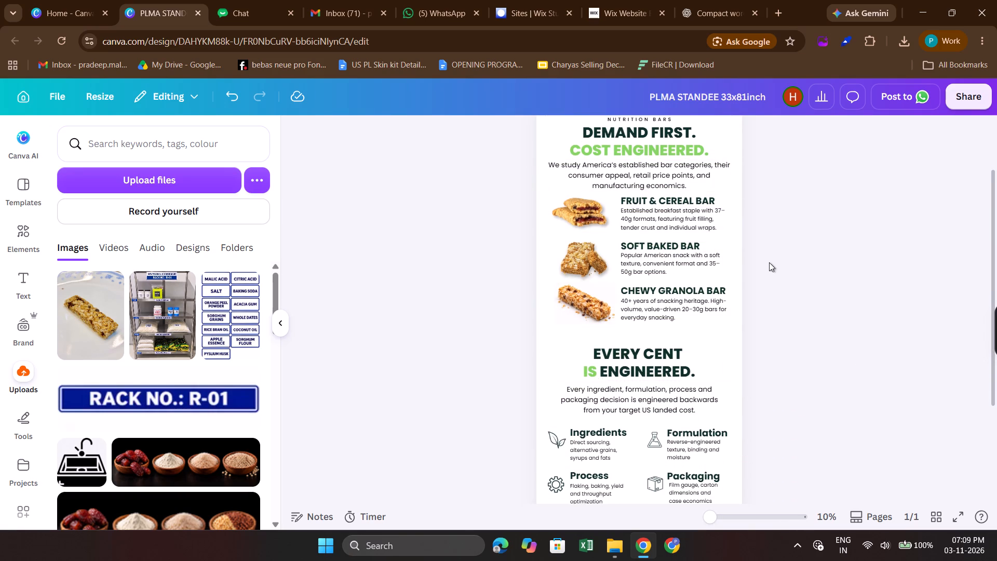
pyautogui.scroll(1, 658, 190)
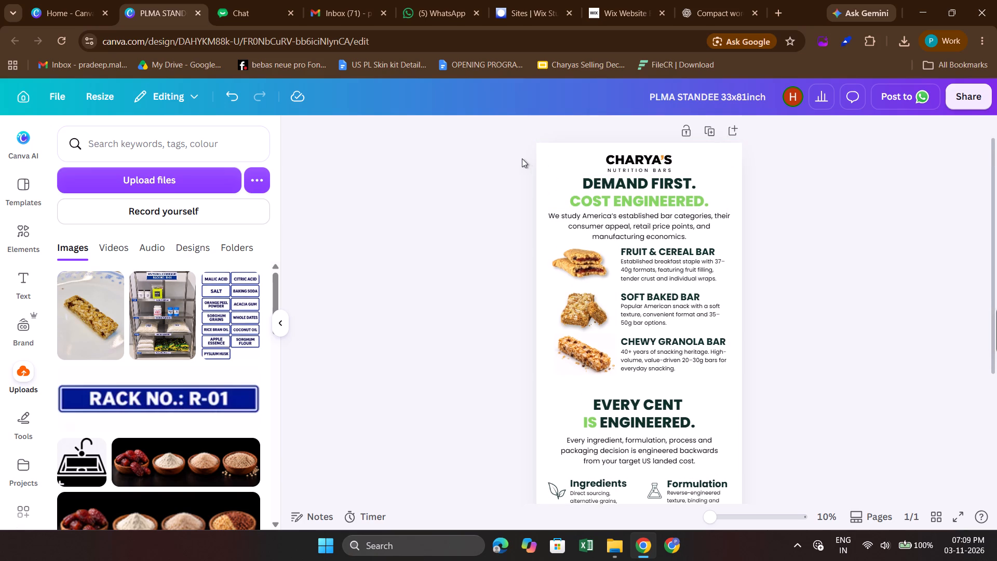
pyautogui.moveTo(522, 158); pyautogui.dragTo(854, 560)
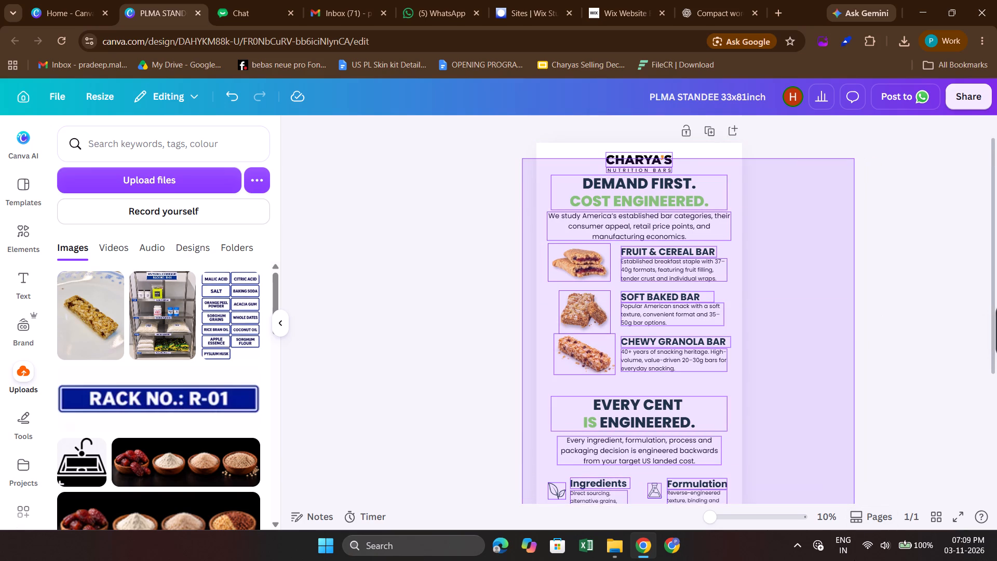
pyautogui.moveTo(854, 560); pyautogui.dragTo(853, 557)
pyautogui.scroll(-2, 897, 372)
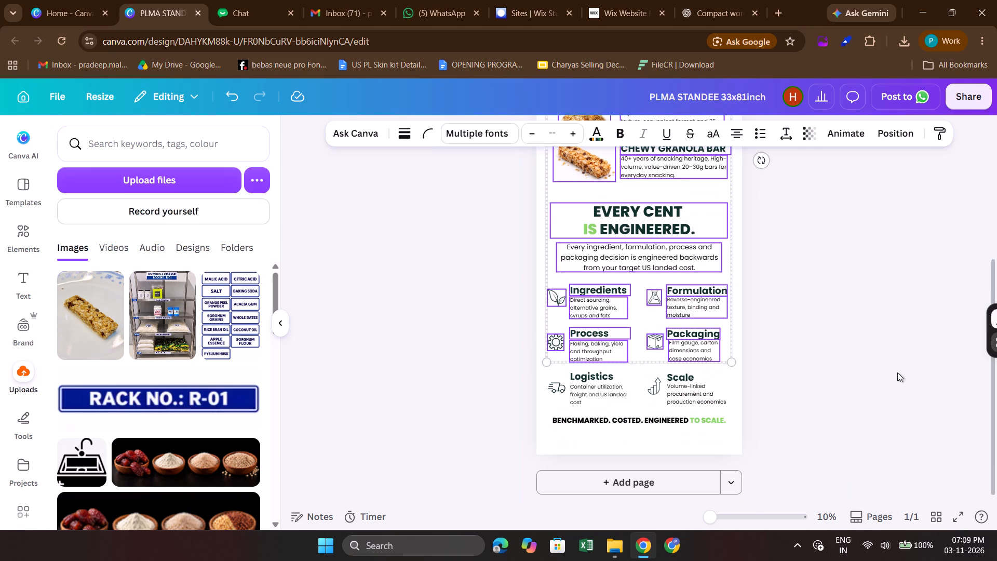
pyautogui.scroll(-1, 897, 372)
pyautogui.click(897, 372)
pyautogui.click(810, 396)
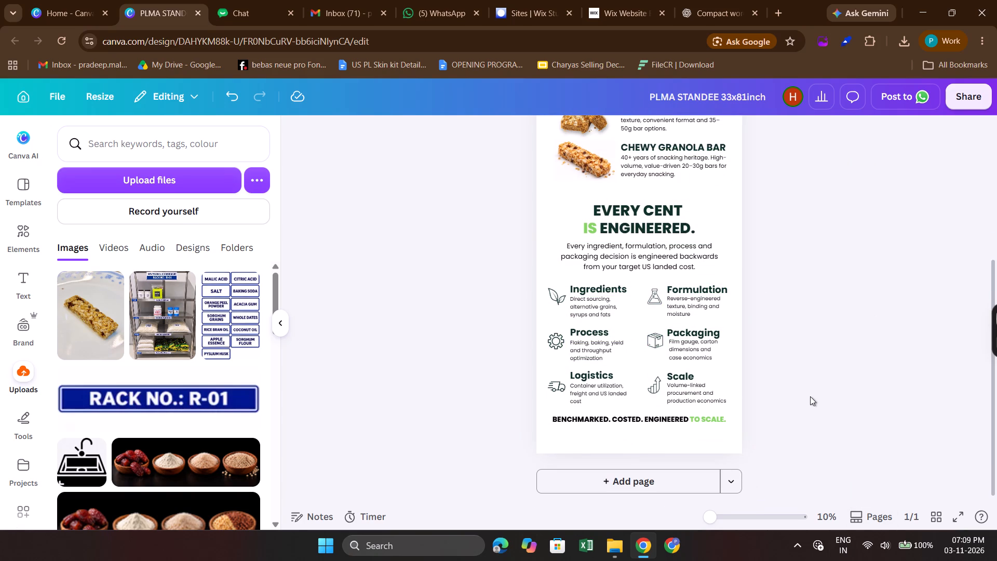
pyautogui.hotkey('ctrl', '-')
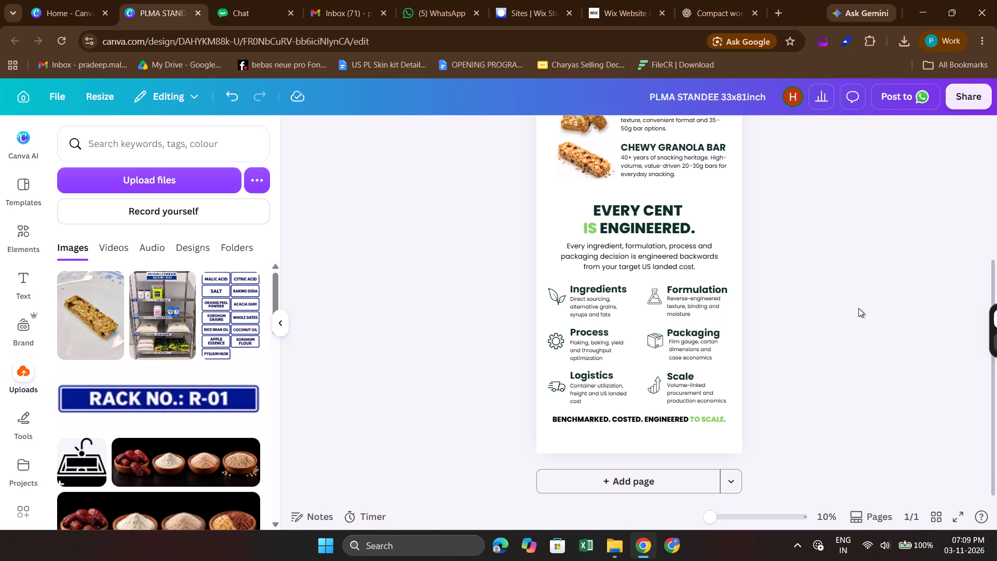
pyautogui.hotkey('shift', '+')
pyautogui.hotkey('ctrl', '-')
# Reduce the browser's page zoom to 80% to fit more of the standee in view.
pyautogui.scroll(1, 858, 308)
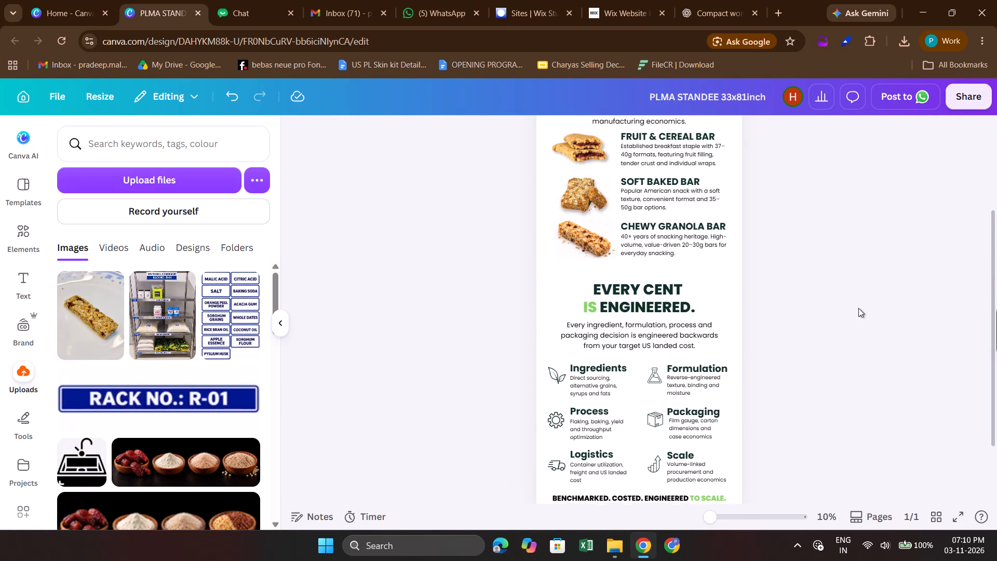
pyautogui.scroll(1, 858, 308)
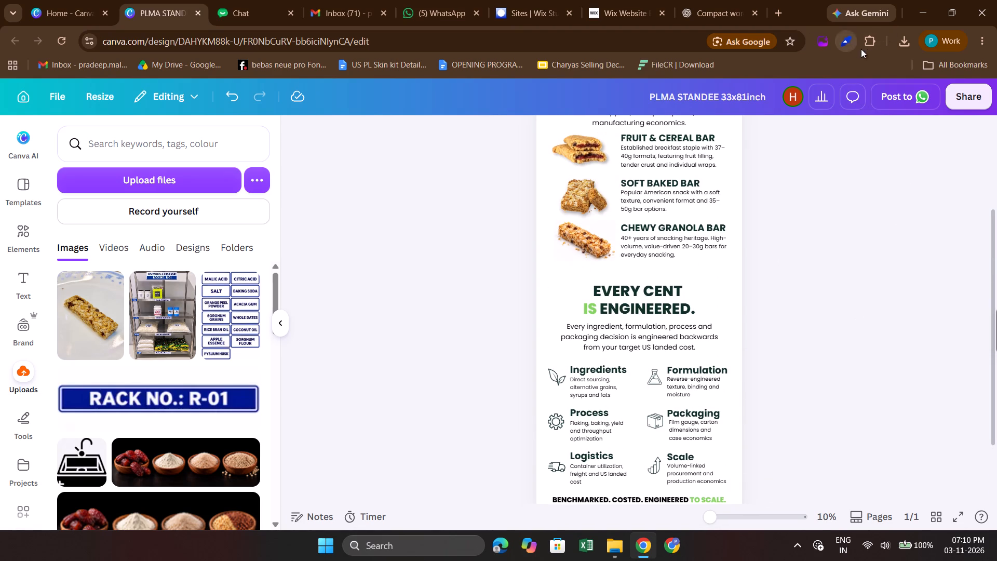
pyautogui.click(956, 45)
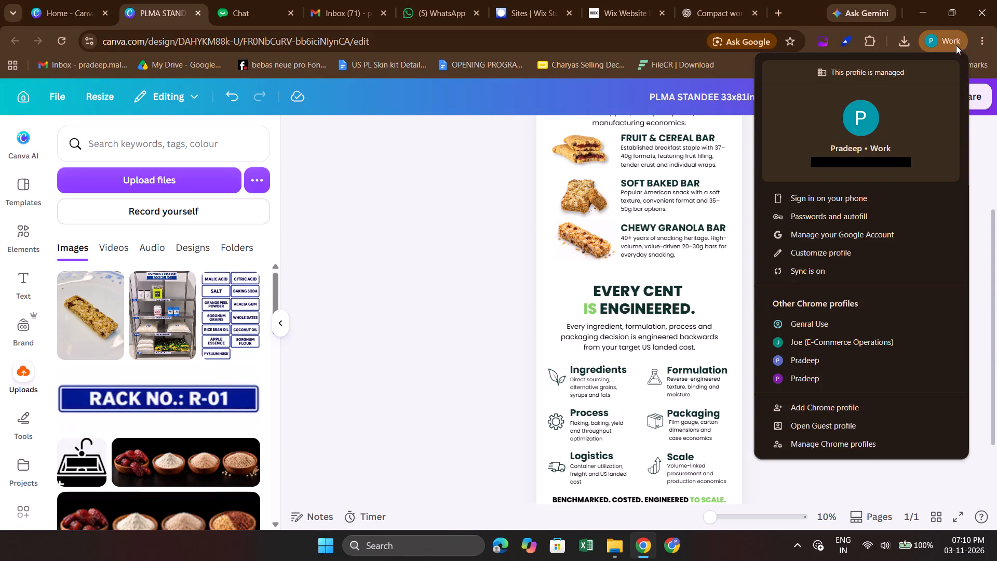
pyautogui.click(975, 41)
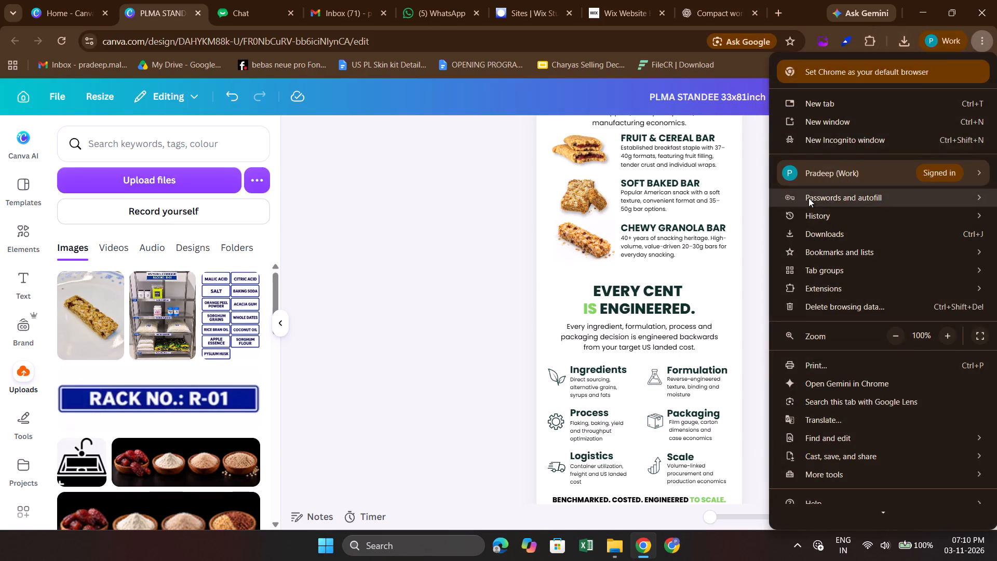
pyautogui.doubleClick(896, 334)
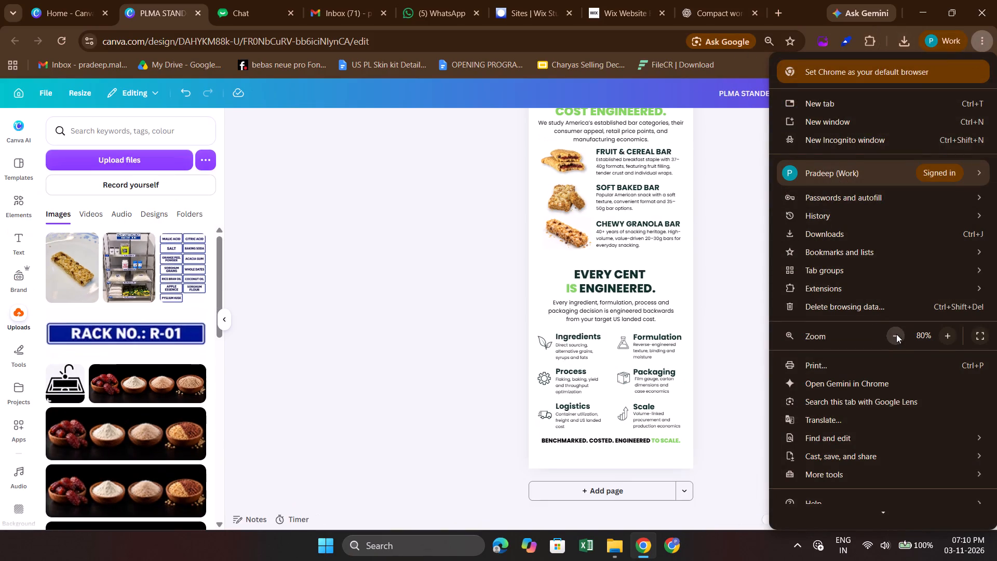
pyautogui.click(738, 255)
# Nudge the standee's entire content, from the CHARYA'S logo to the closing tagline, down slightly as one selection.
pyautogui.scroll(1, 738, 255)
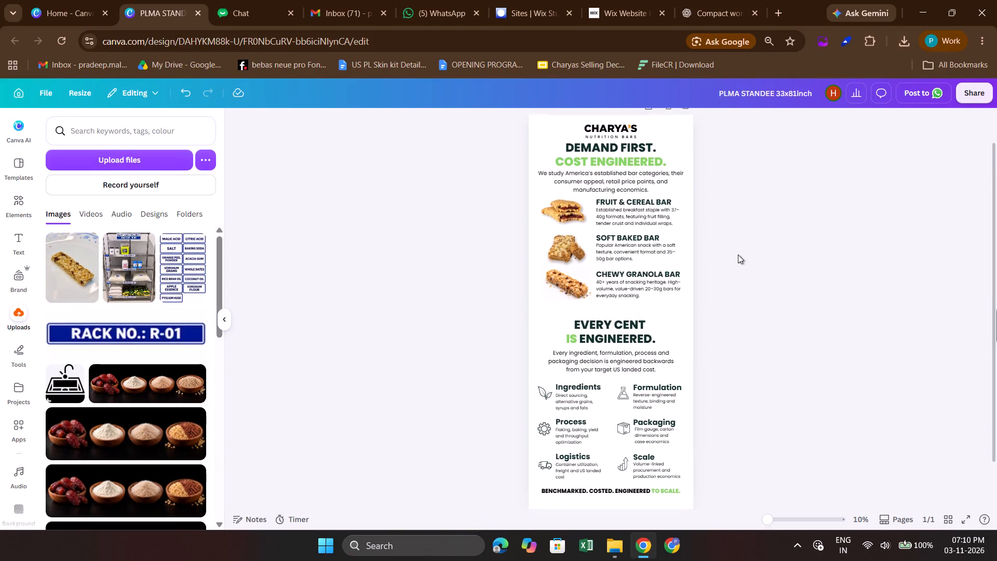
pyautogui.scroll(1, 738, 255)
pyautogui.moveTo(511, 114); pyautogui.dragTo(730, 476)
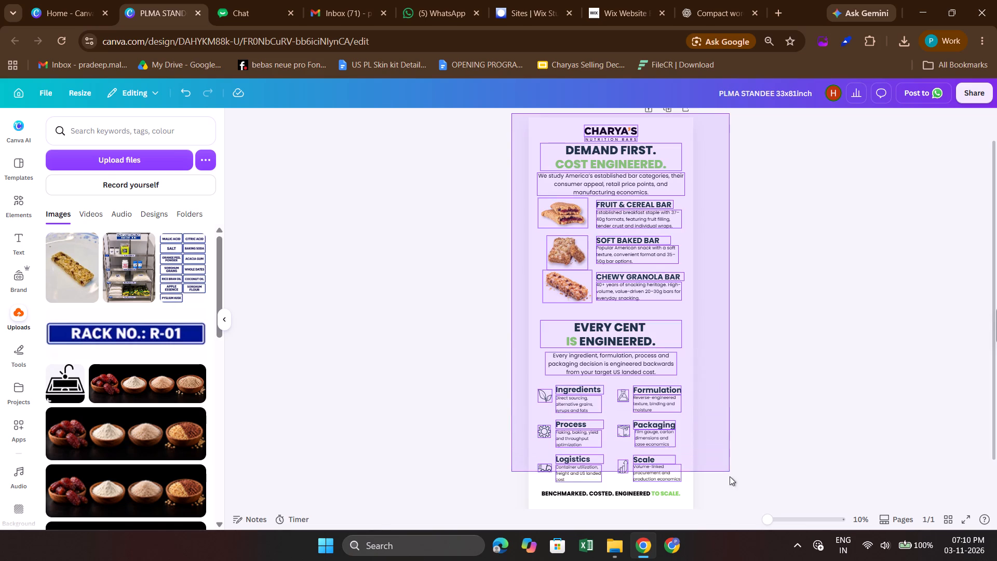
pyautogui.moveTo(730, 476); pyautogui.dragTo(740, 503)
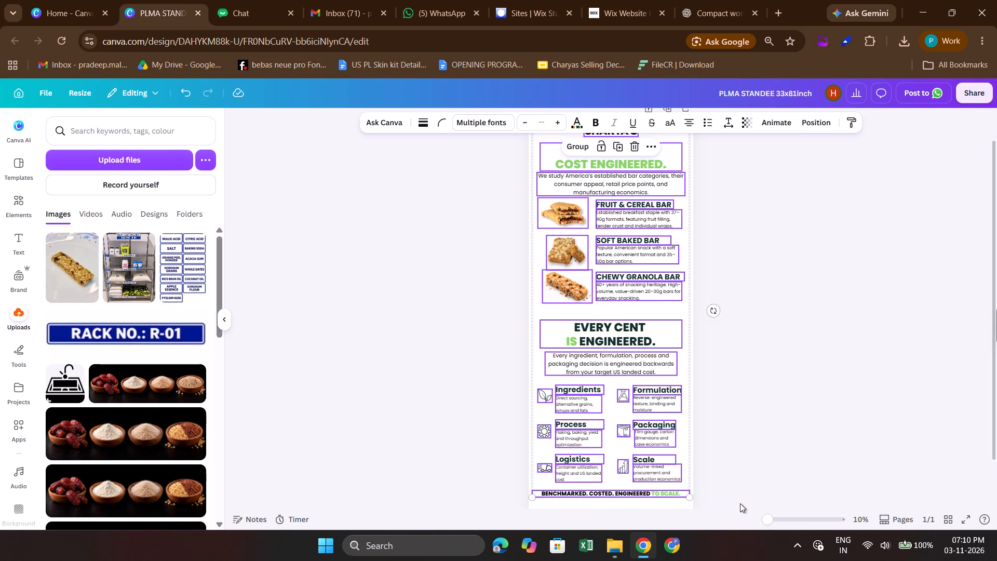
pyautogui.scroll(-1, 765, 445)
pyautogui.press('Down')
pyautogui.press('Down')
pyautogui.press('Down')
pyautogui.scroll(1, 765, 445)
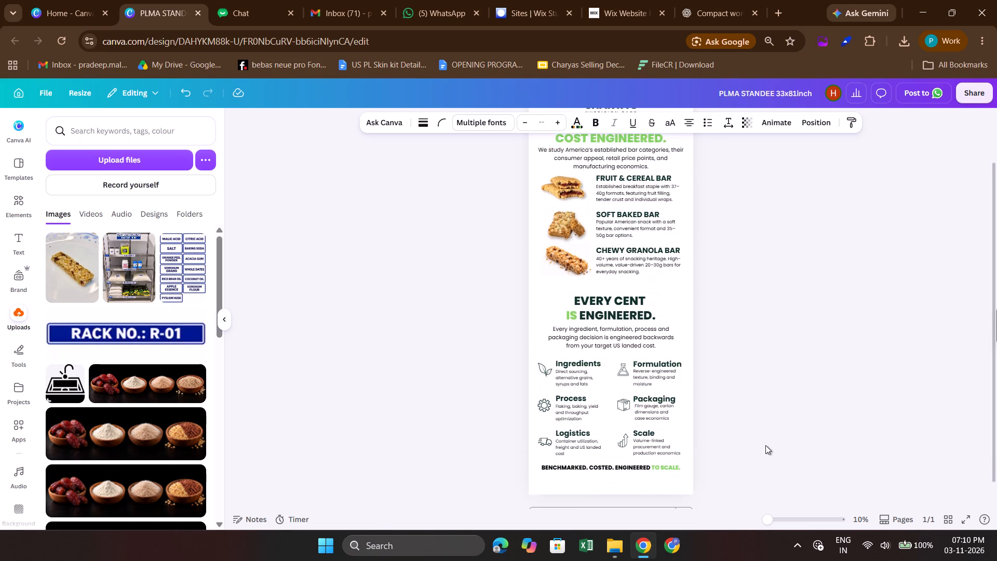
pyautogui.scroll(1, 765, 445)
pyautogui.press('Down')
pyautogui.press('Down')
pyautogui.press('Down')
pyautogui.press('Down')
pyautogui.scroll(-1, 827, 340)
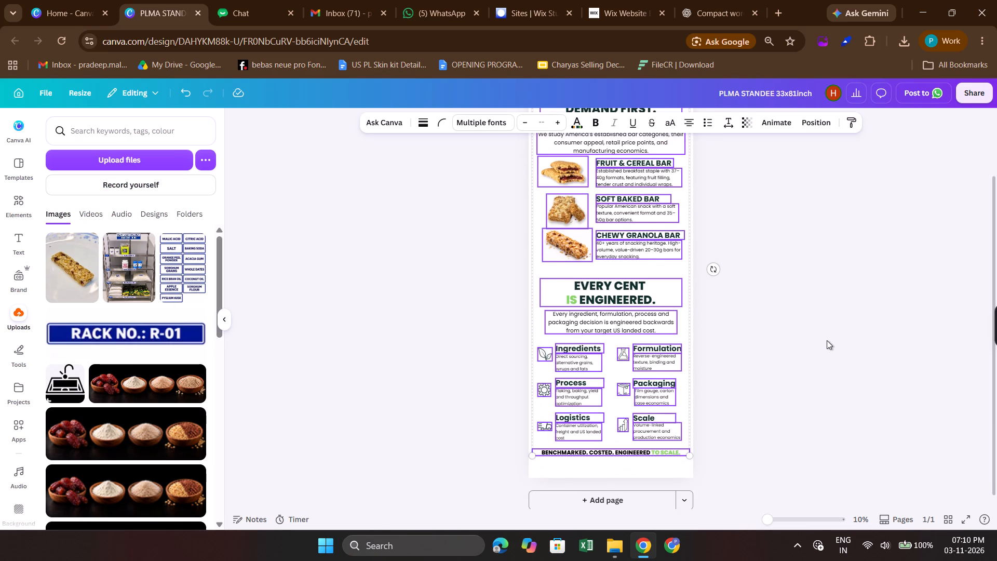
pyautogui.click(827, 340)
pyautogui.click(827, 340)
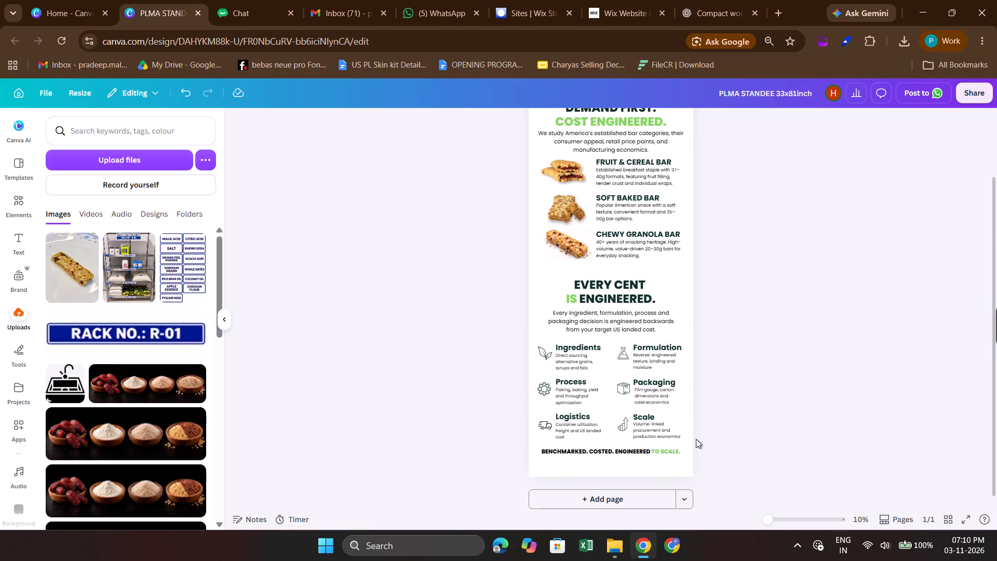
# Nudge the "BENCHMARKED. COSTED. ENGINEERED TO SCALE." tagline up slightly toward the Logistics and Scale row.
pyautogui.click(653, 456)
pyautogui.press('Up')
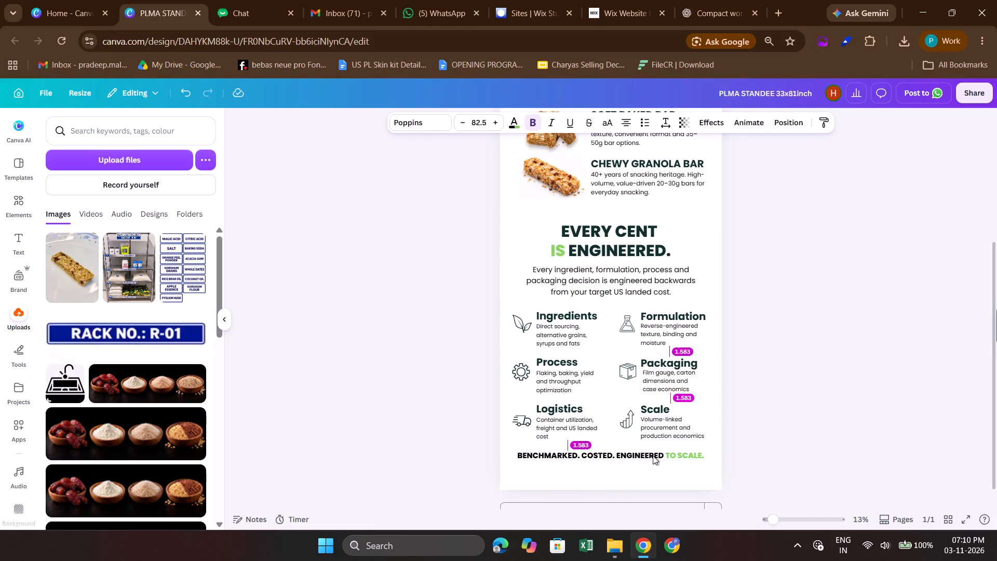
pyautogui.press('Up')
pyautogui.press('Up')
pyautogui.click(800, 378)
pyautogui.scroll(5, 800, 378)
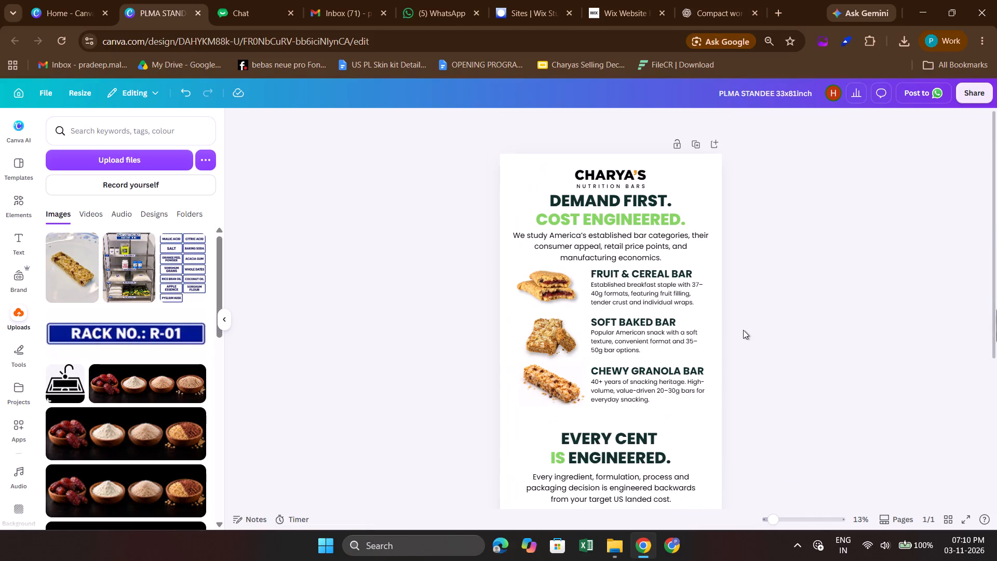
# Restore the browser's page zoom to 100%.
pyautogui.click(743, 330)
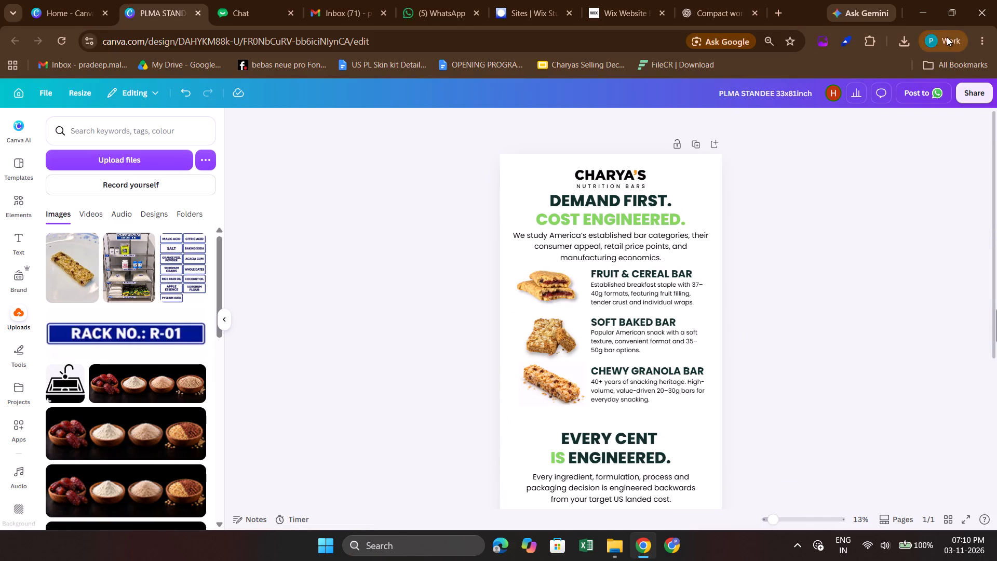
pyautogui.click(947, 37)
pyautogui.click(980, 42)
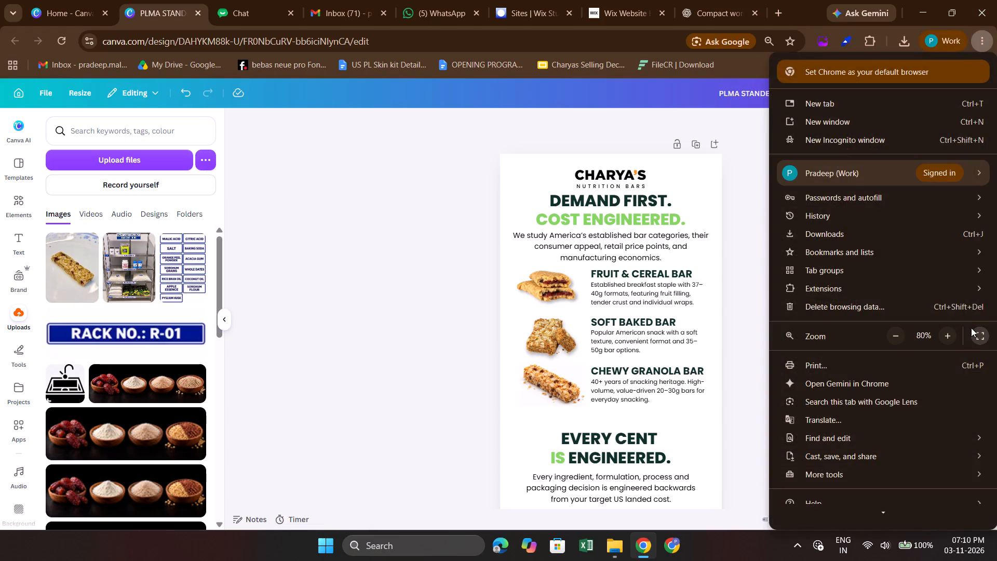
pyautogui.doubleClick(954, 337)
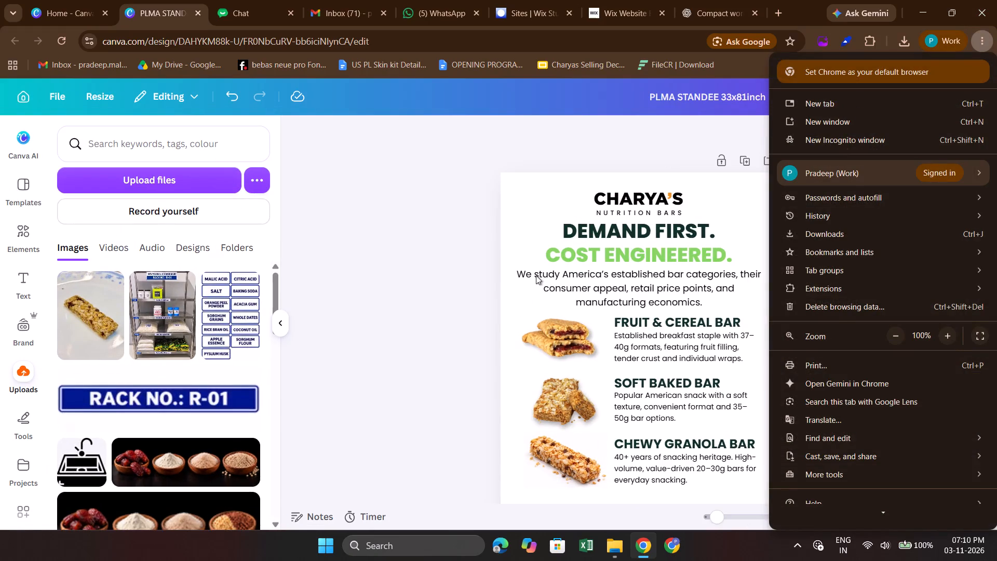
pyautogui.click(379, 271)
pyautogui.click(379, 271)
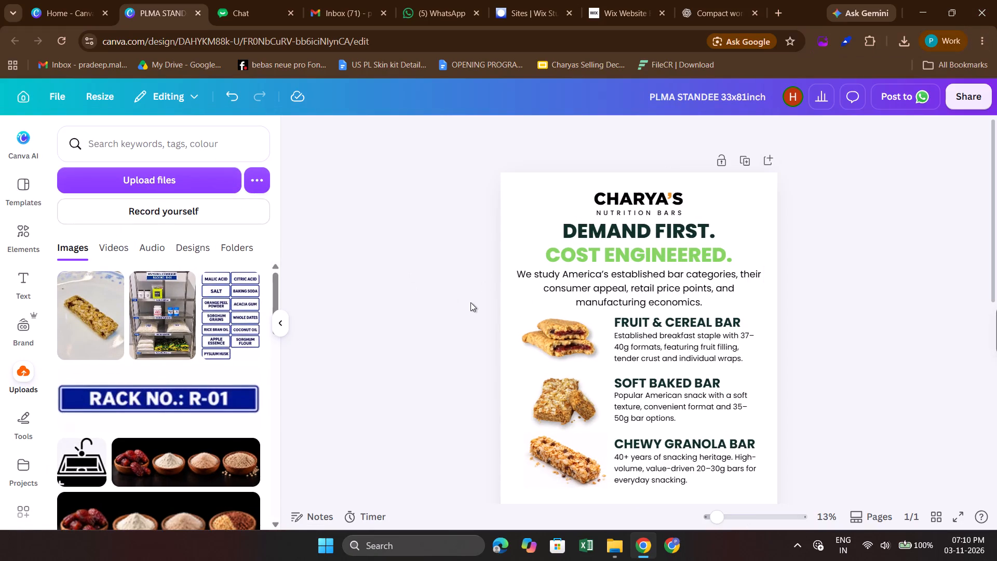
# Nudge the "We study America's established bar categories" paragraph and the three bar sections down slightly as one selection.
pyautogui.scroll(-4, 582, 279)
pyautogui.scroll(2, 582, 279)
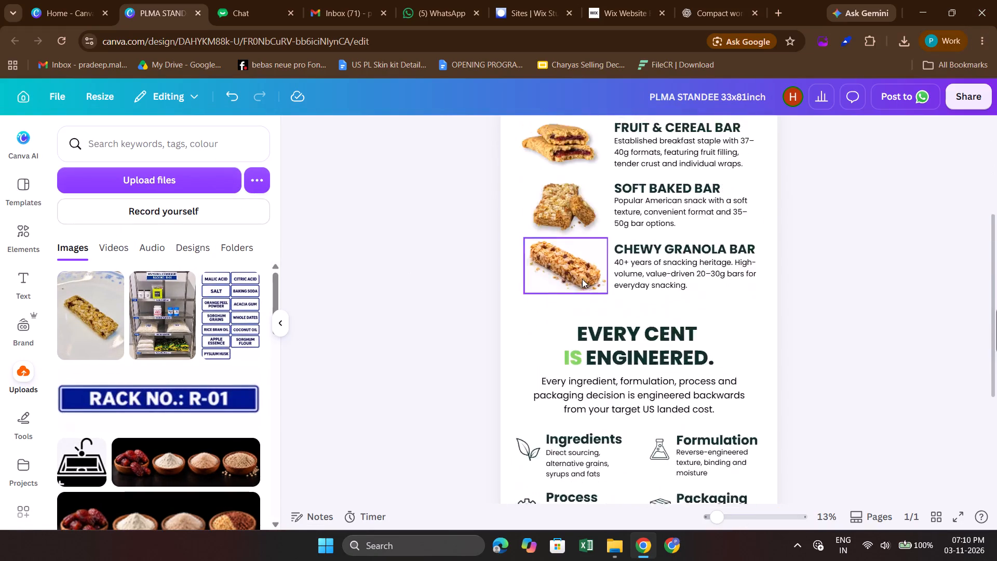
pyautogui.scroll(1, 582, 279)
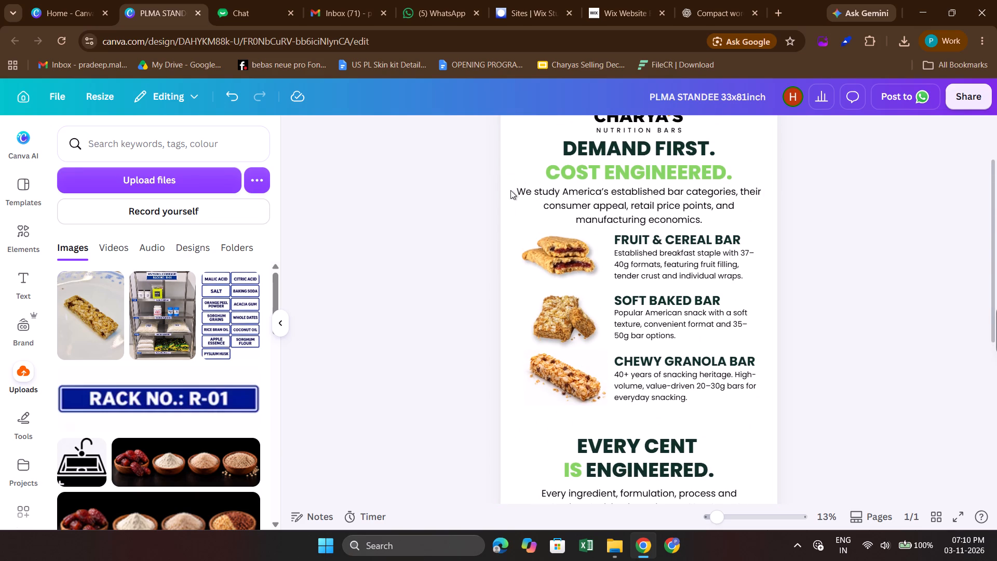
pyautogui.moveTo(483, 204); pyautogui.dragTo(737, 411)
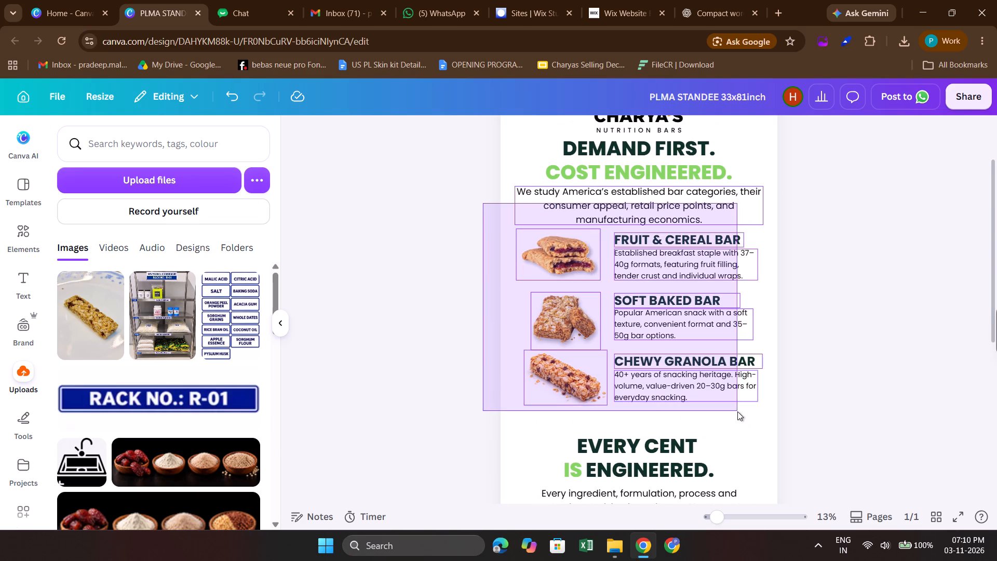
pyautogui.moveTo(737, 411); pyautogui.dragTo(753, 395)
pyautogui.press('Down')
pyautogui.press('Down')
pyautogui.press('Down')
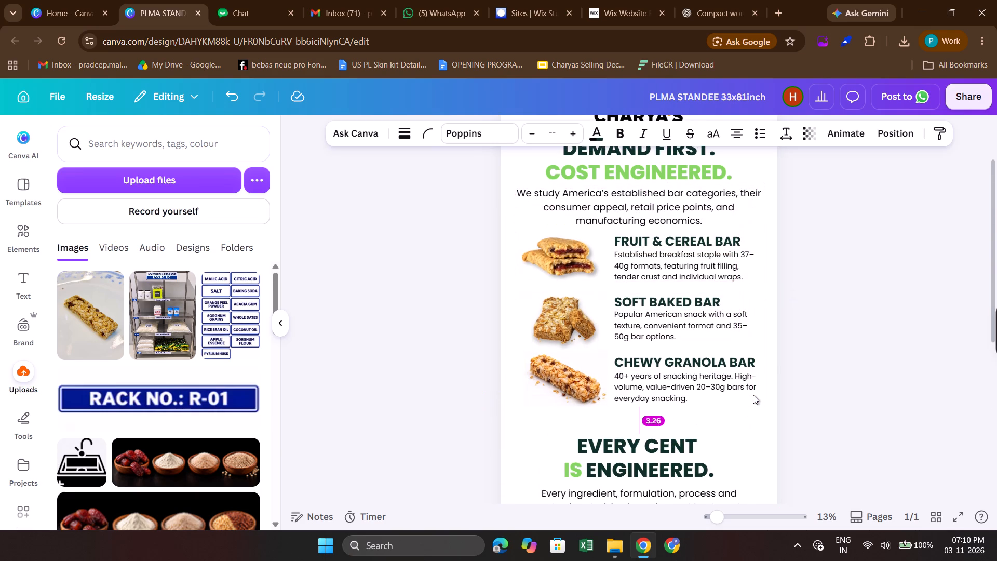
pyautogui.press('Up')
pyautogui.click(958, 301)
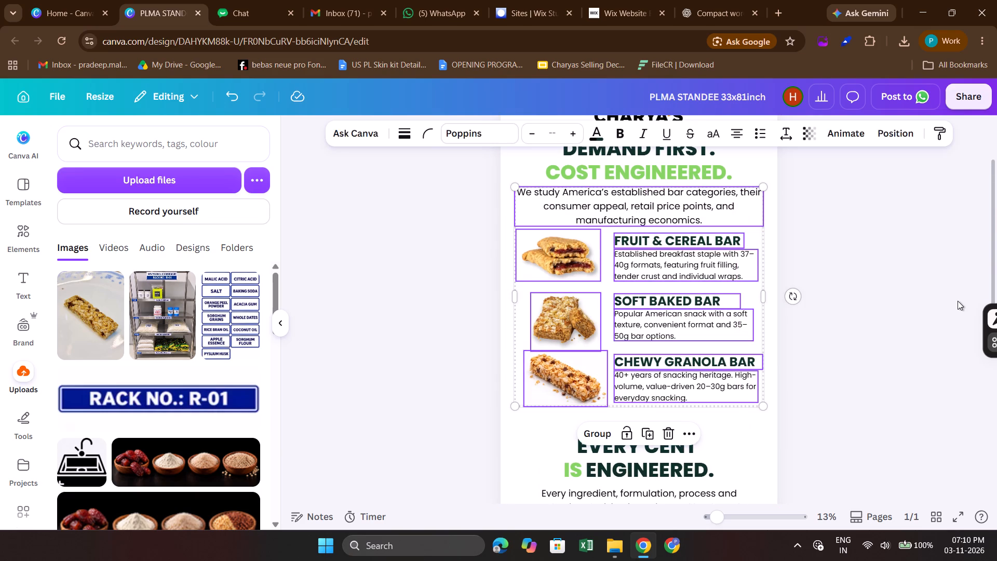
pyautogui.scroll(1, 958, 301)
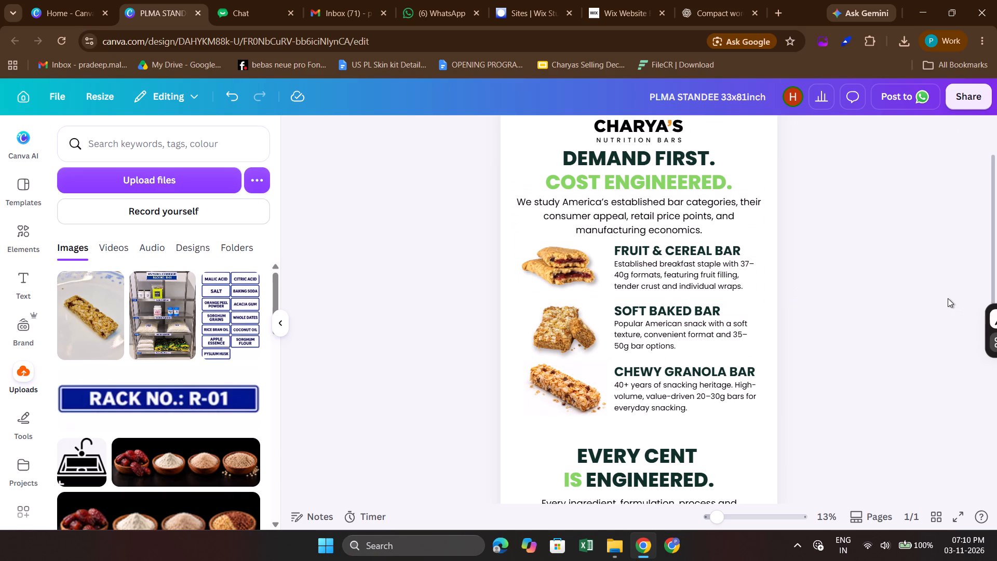
pyautogui.click(868, 218)
pyautogui.scroll(1, 868, 218)
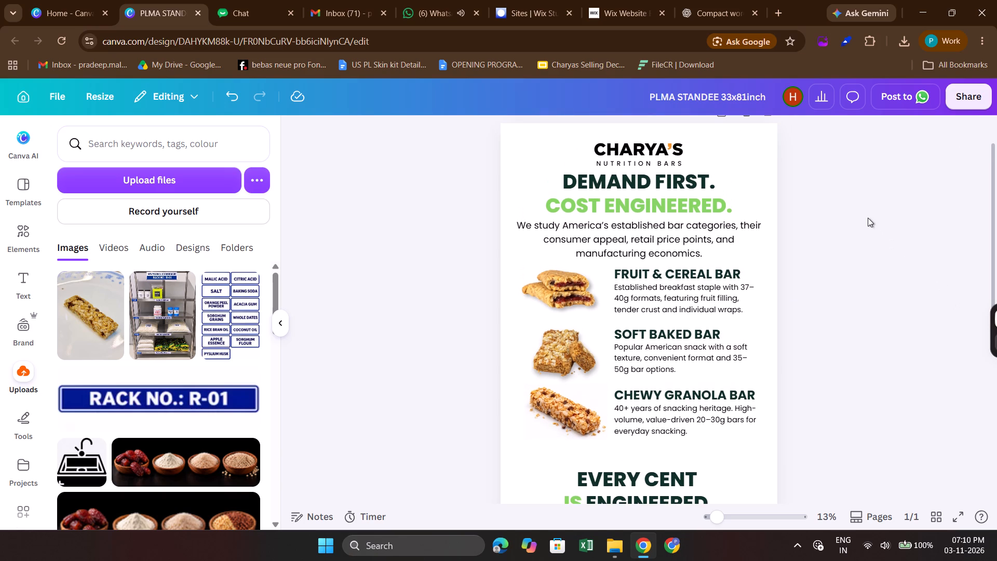
# Nudge the intro paragraph and the three bar sections together up by one small increment toward the "COST ENGINEERED." heading.
pyautogui.scroll(-1, 803, 229)
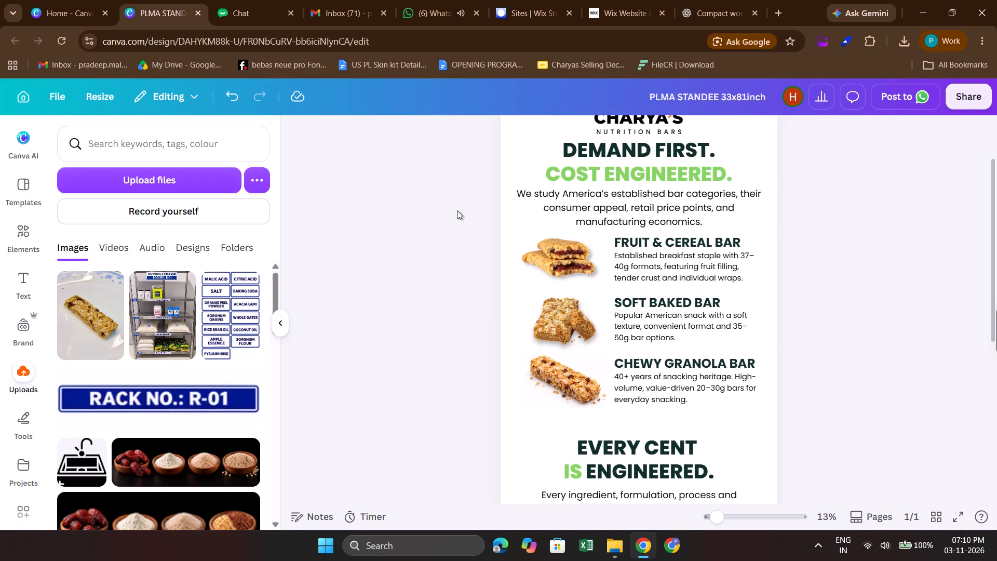
pyautogui.moveTo(454, 209); pyautogui.dragTo(813, 389)
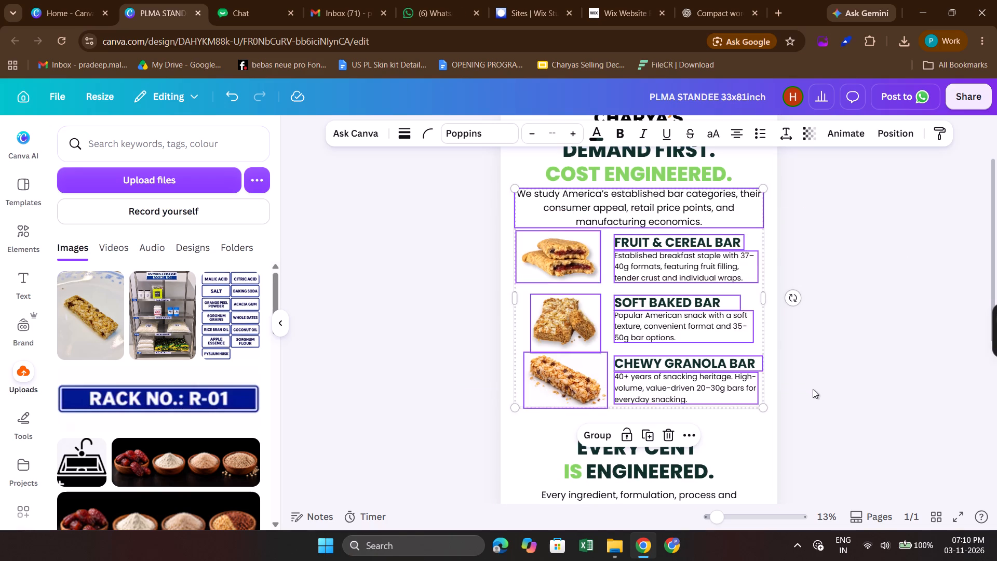
pyautogui.press('Up')
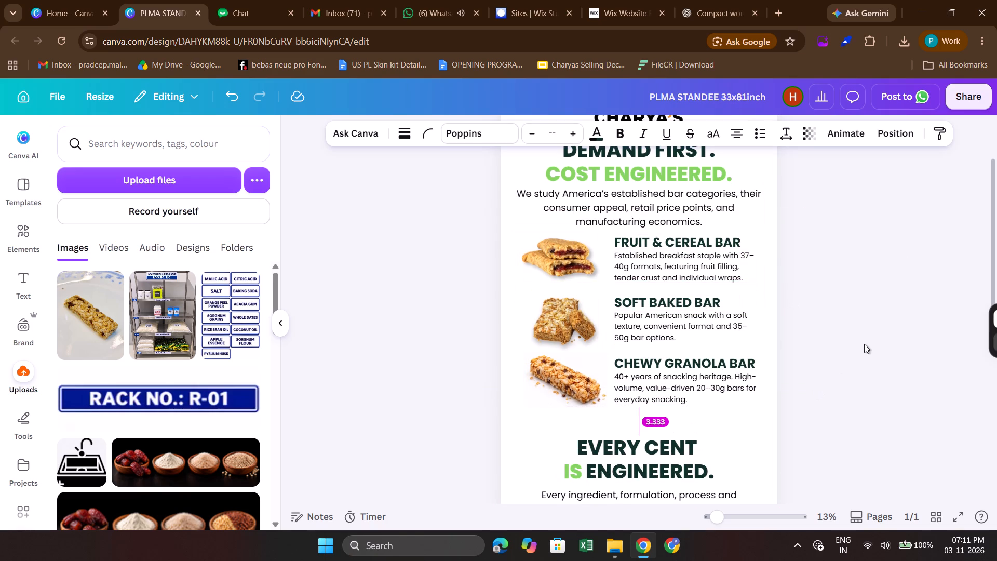
pyautogui.click(864, 344)
pyautogui.scroll(1, 864, 344)
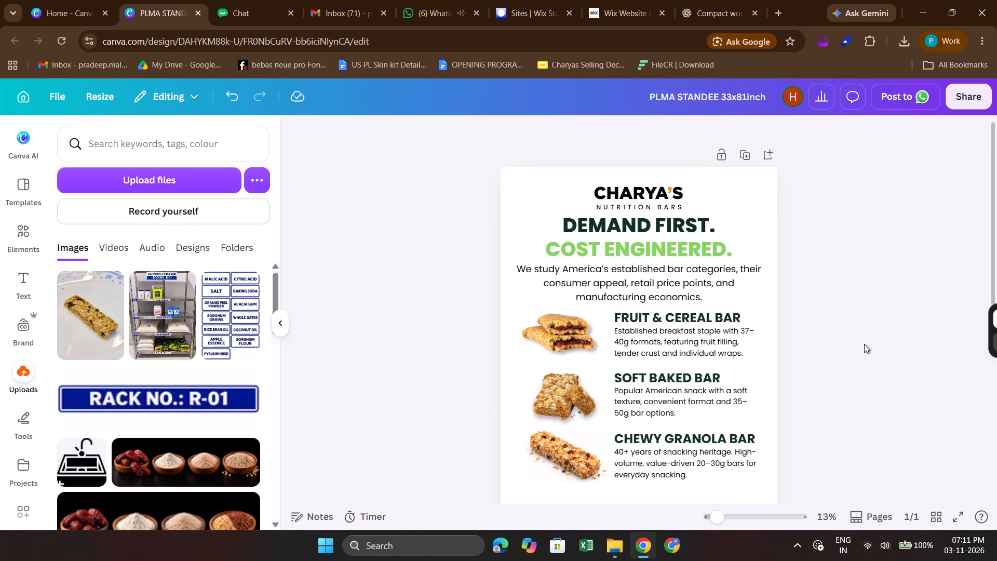
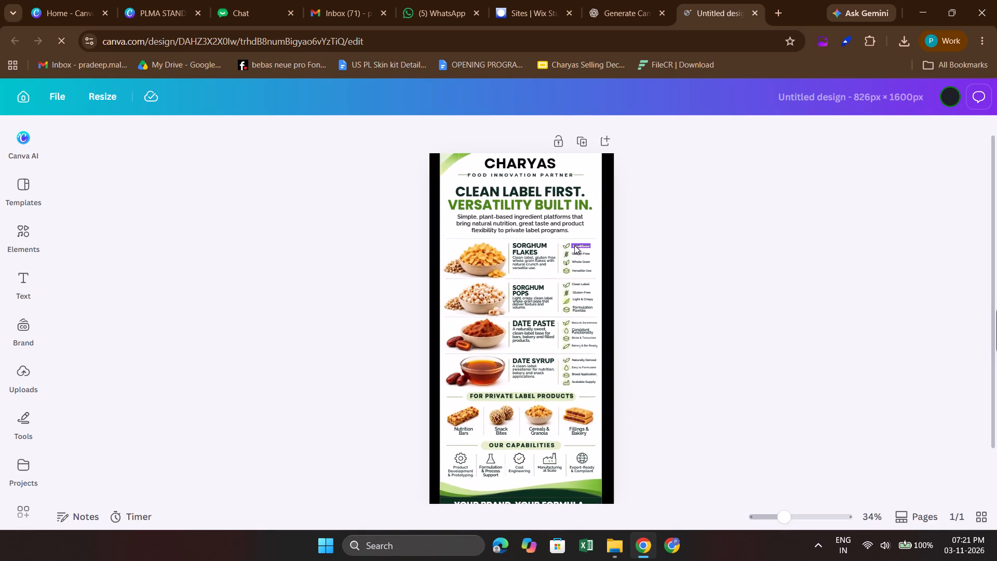
# Examine the converted poster's headings, product sections and lower capability sections for quality.
pyautogui.scroll(2, 574, 245)
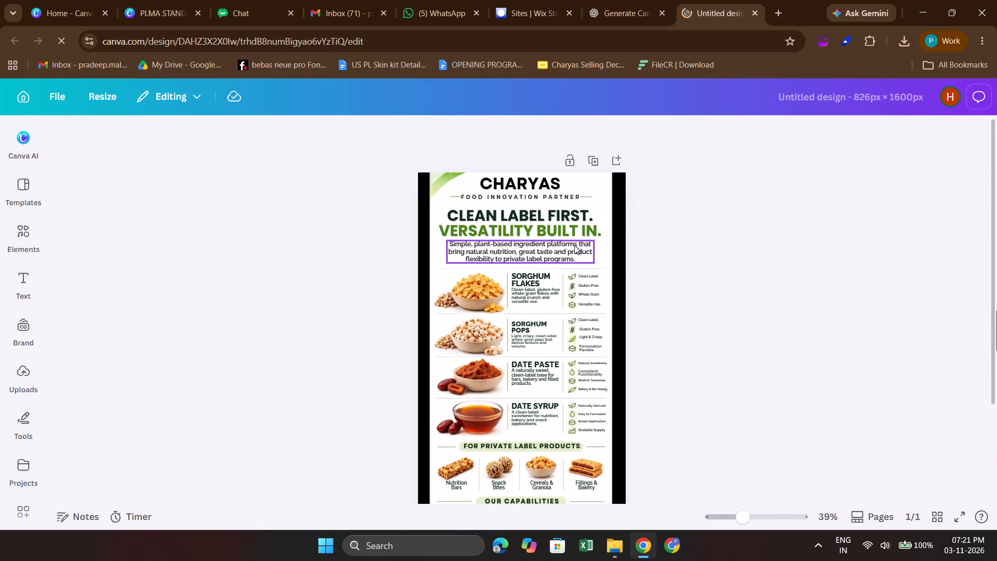
pyautogui.scroll(1, 574, 245)
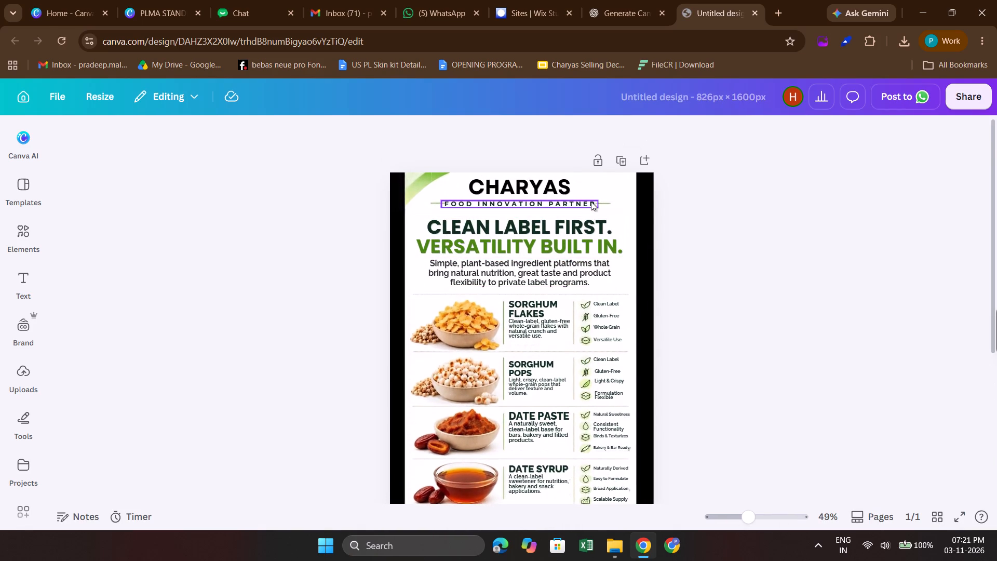
pyautogui.scroll(2, 591, 202)
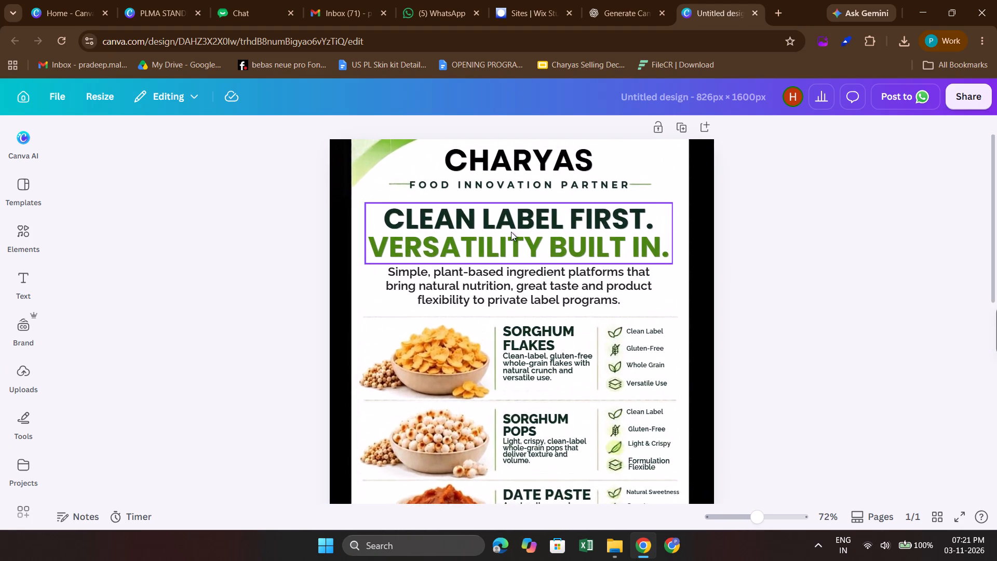
pyautogui.scroll(3, 511, 232)
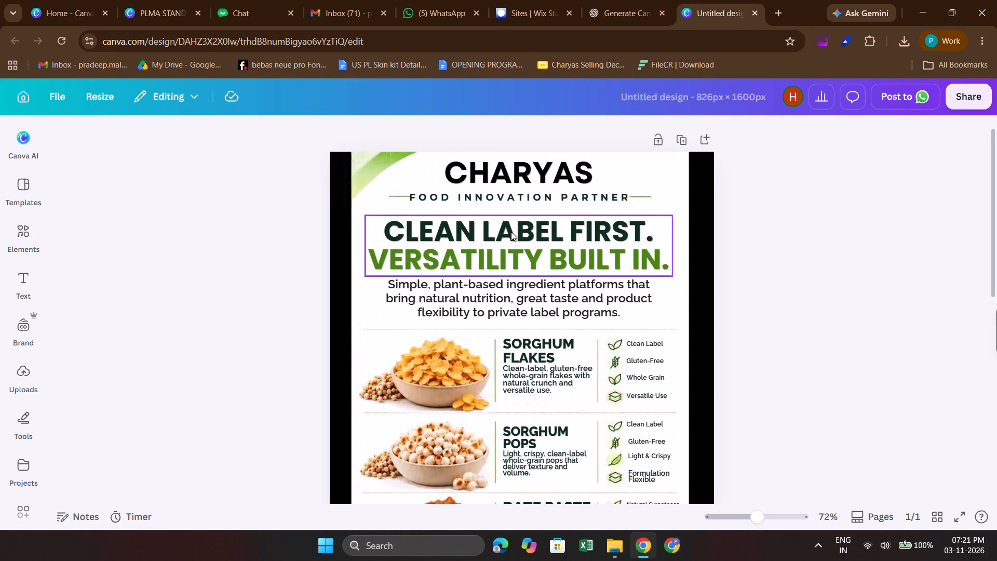
pyautogui.click(790, 171)
pyautogui.scroll(2, 790, 171)
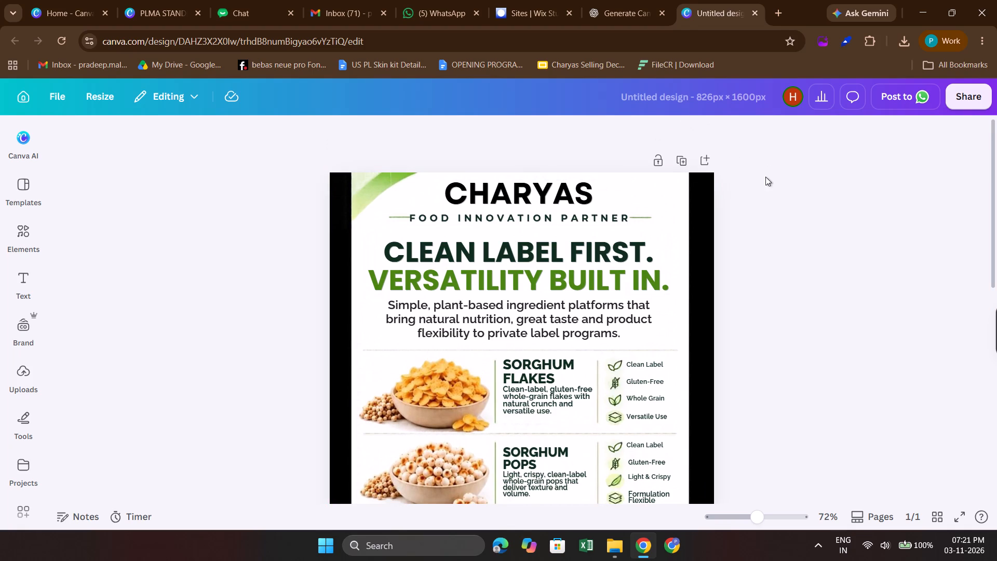
pyautogui.click(521, 193)
pyautogui.click(816, 229)
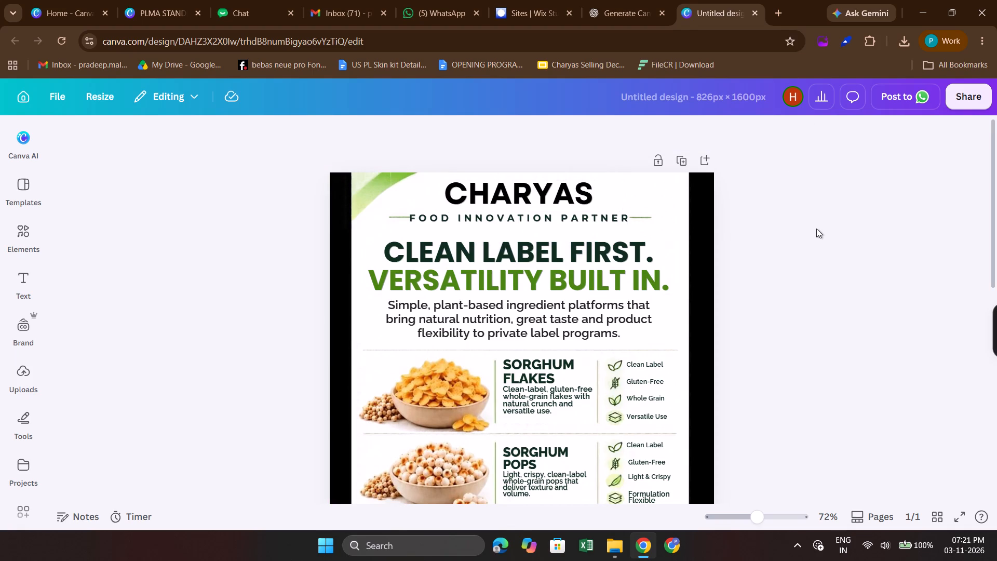
pyautogui.scroll(-1, 623, 292)
pyautogui.scroll(1, 623, 292)
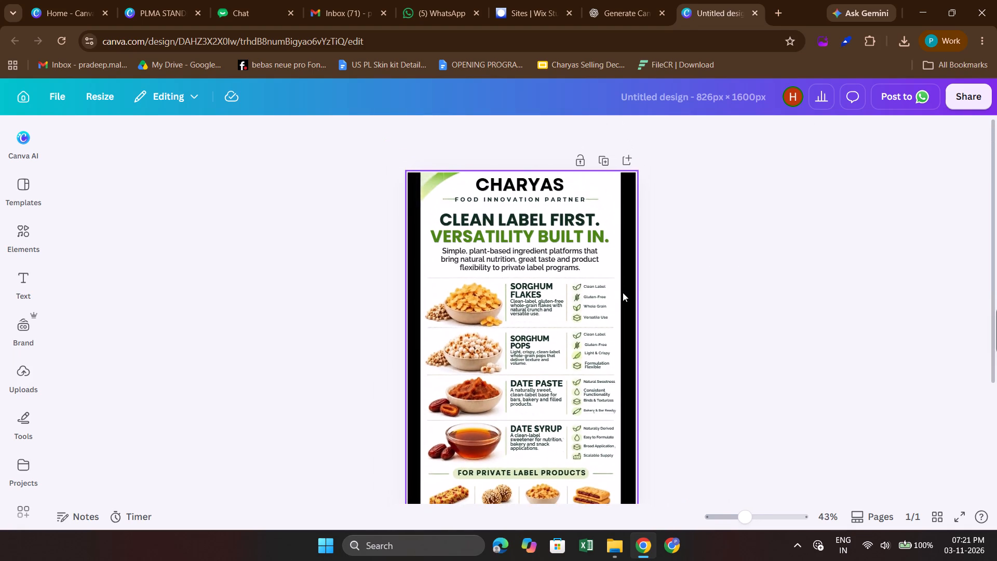
pyautogui.scroll(1, 623, 292)
pyautogui.hscroll(1, 551, 214)
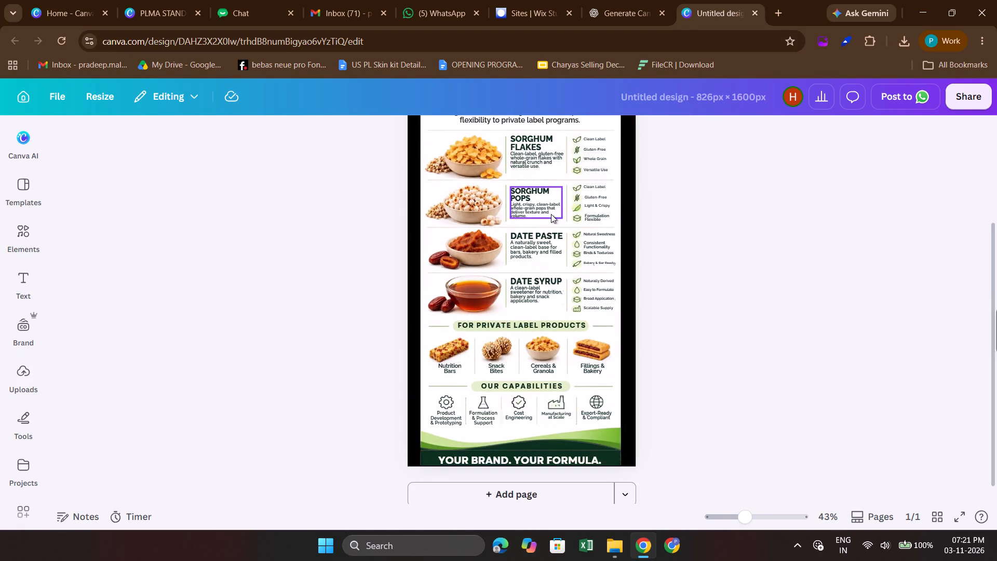
pyautogui.hscroll(1, 551, 214)
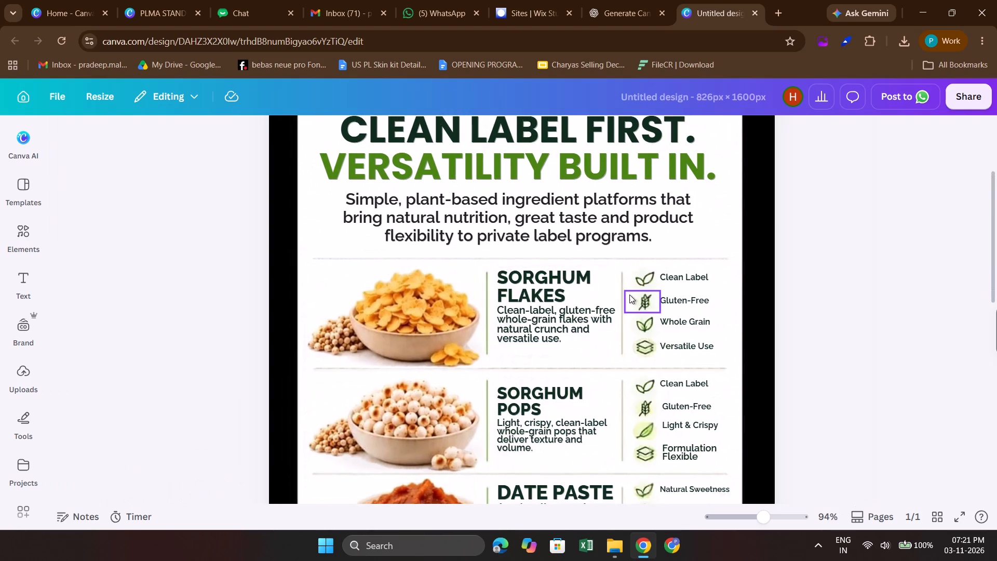
# Change the font of the CHARYAS heading at the top of the poster to Gotham Black.
pyautogui.scroll(4, 629, 295)
pyautogui.doubleClick(532, 208)
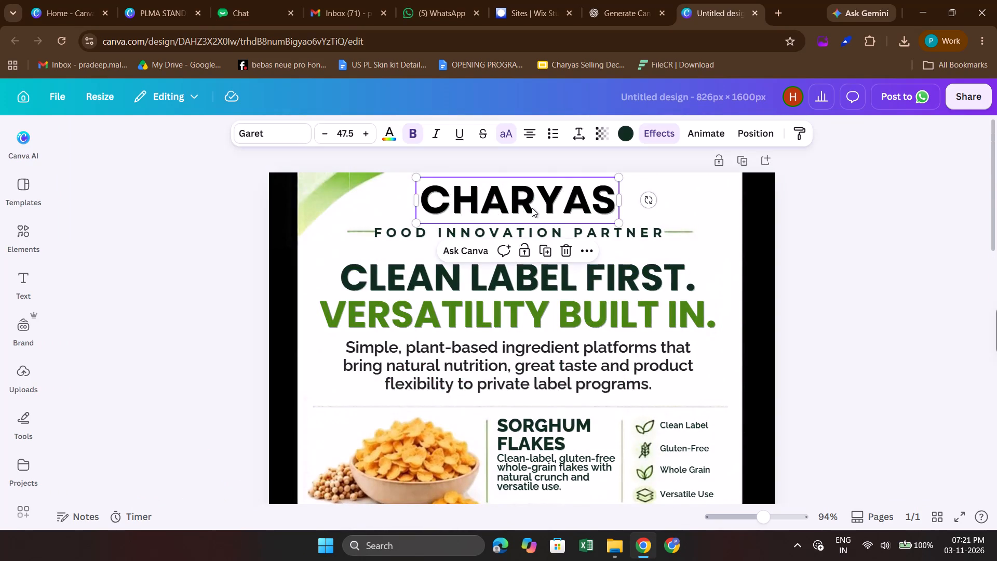
pyautogui.click(273, 131)
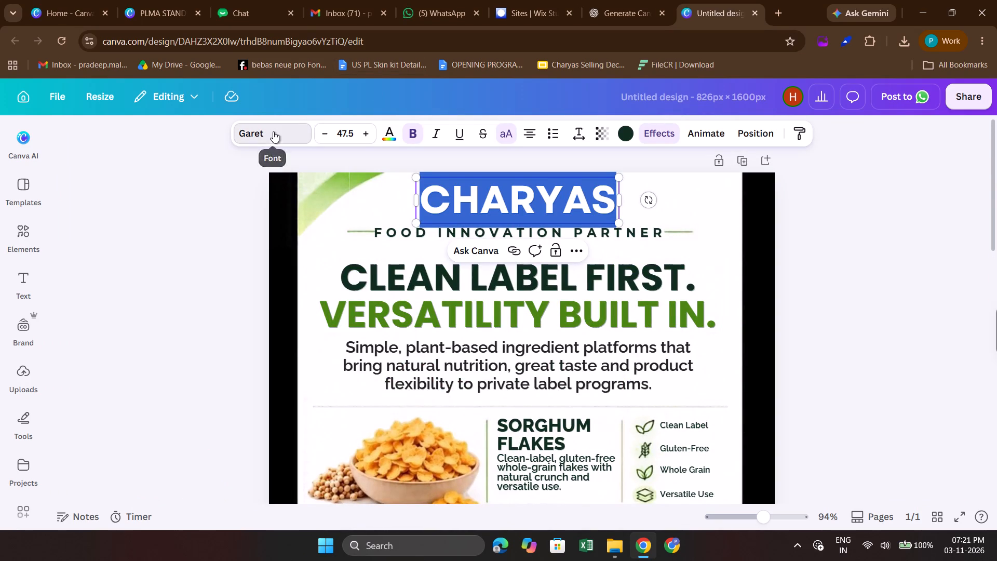
pyautogui.click(128, 230)
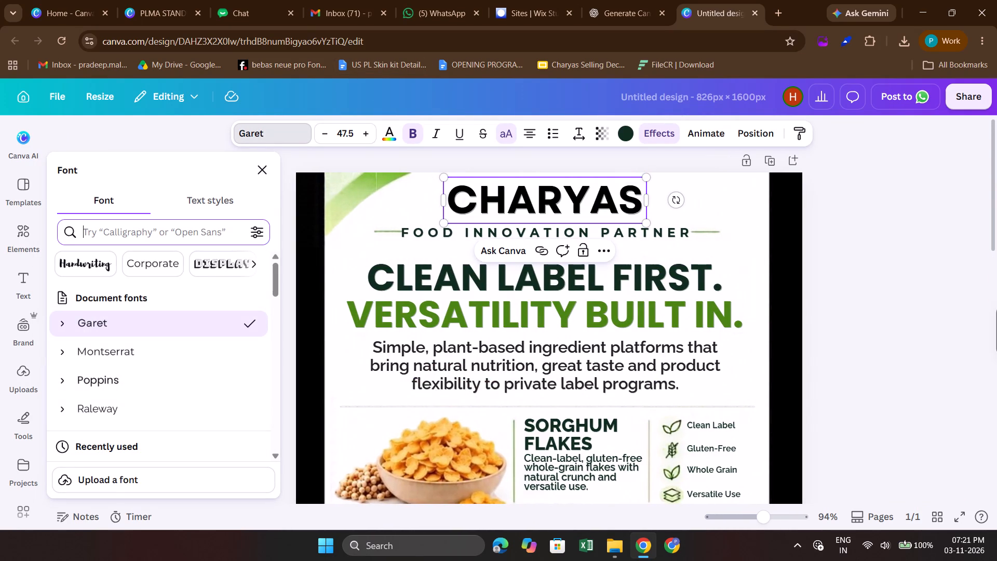
pyautogui.write('gotham')
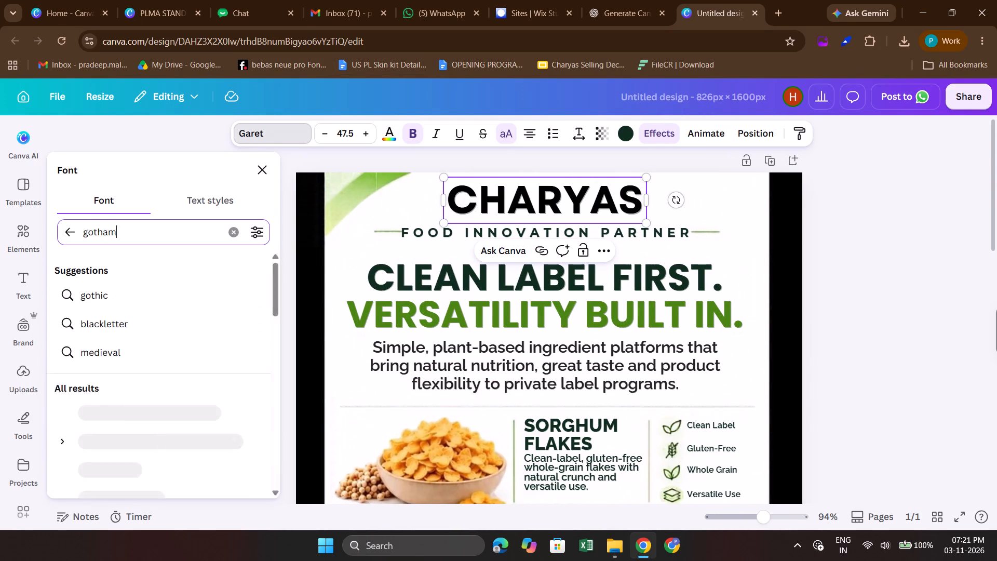
pyautogui.click(65, 292)
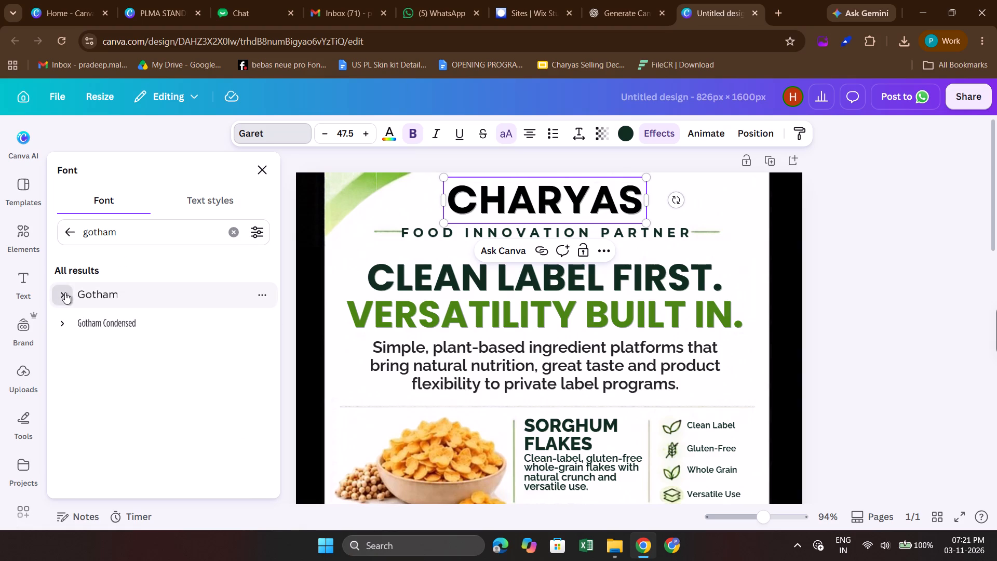
pyautogui.click(106, 408)
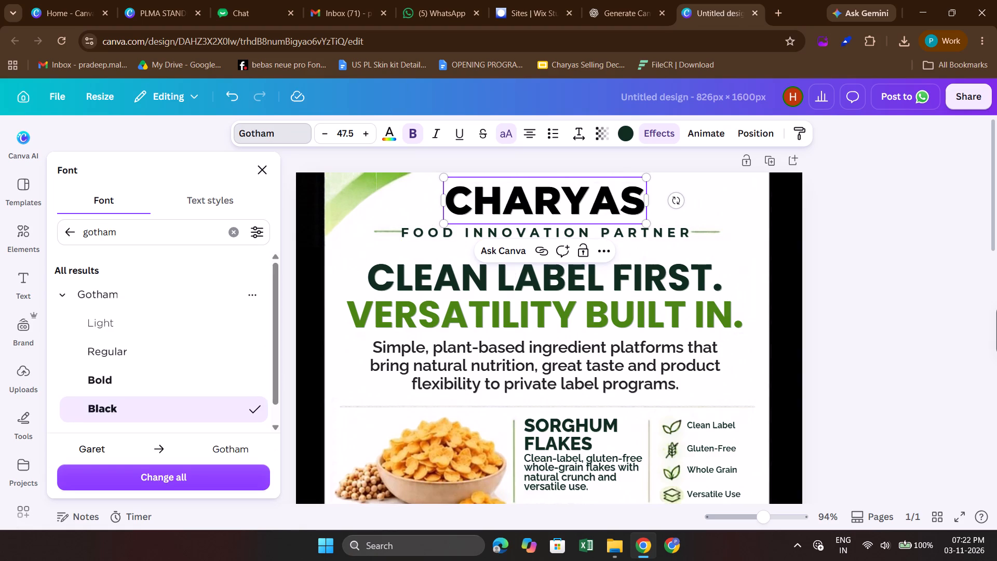
# Insert an apostrophe so the heading reads CHARYA'S and widen its text box to fit on one line.
pyautogui.click(616, 200)
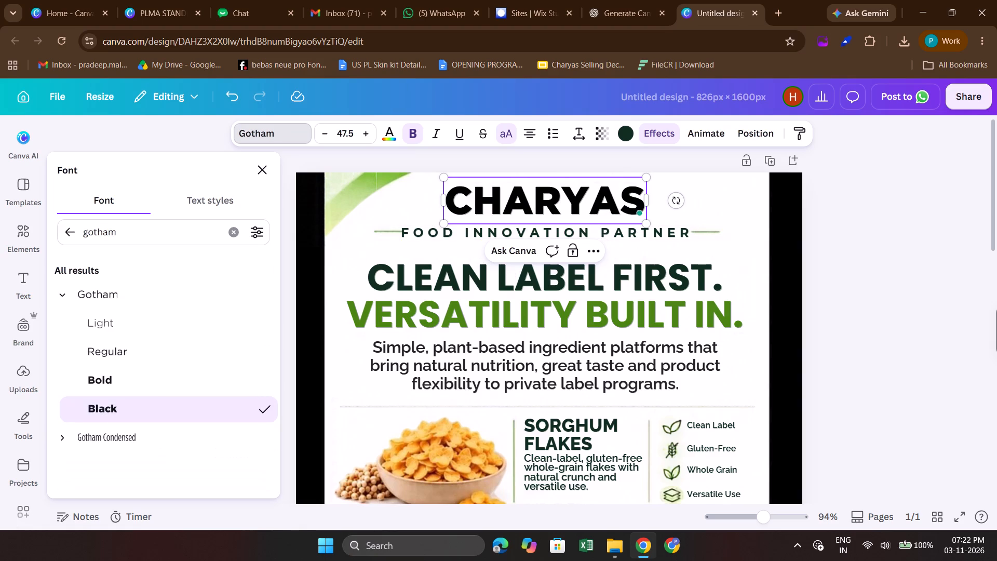
pyautogui.press("'")
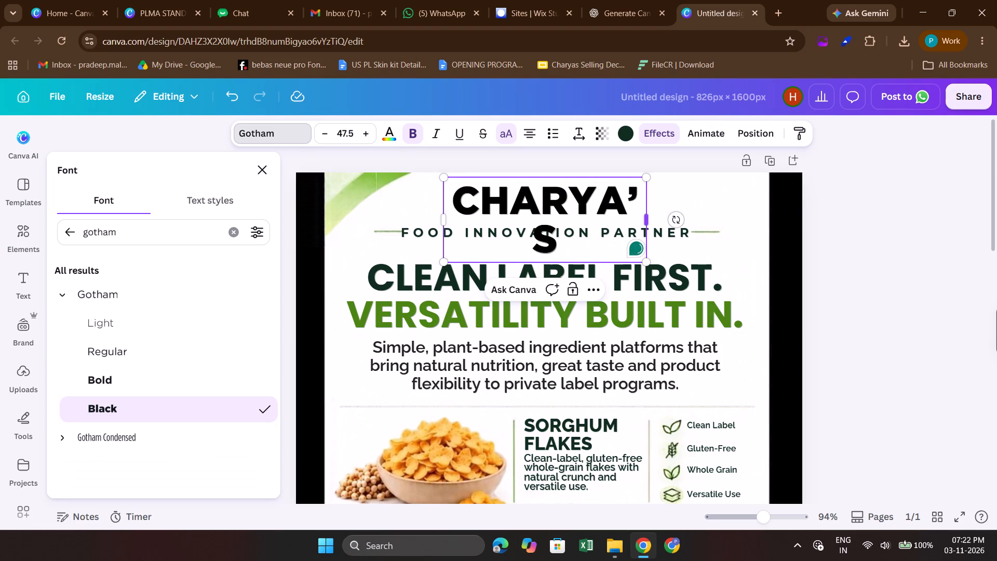
pyautogui.moveTo(647, 219); pyautogui.dragTo(683, 209)
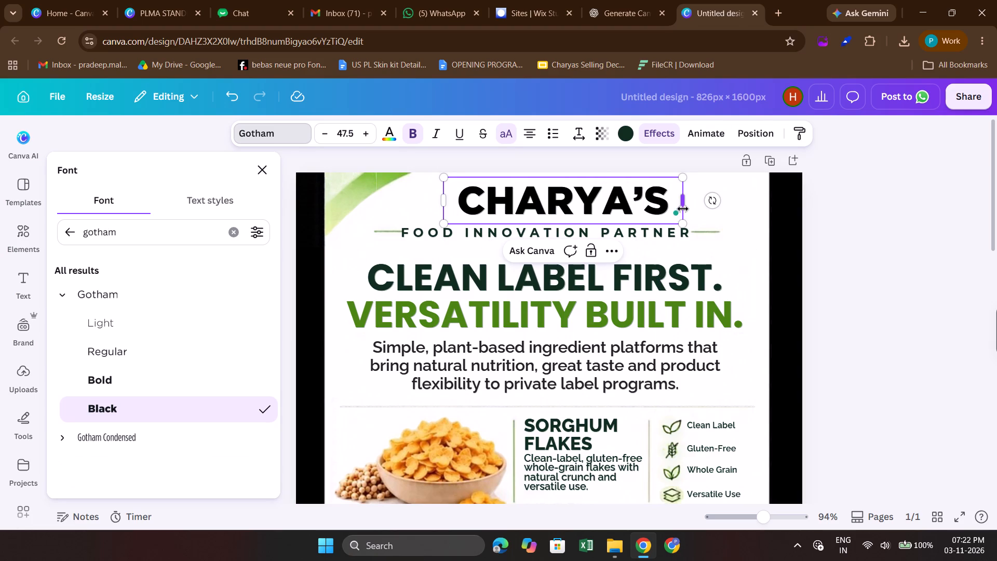
# Select the apostrophe in CHARYA'S and set the effect colour to the Brand Kit orange #f46f1d.
pyautogui.hotkey('shift', 'Left')
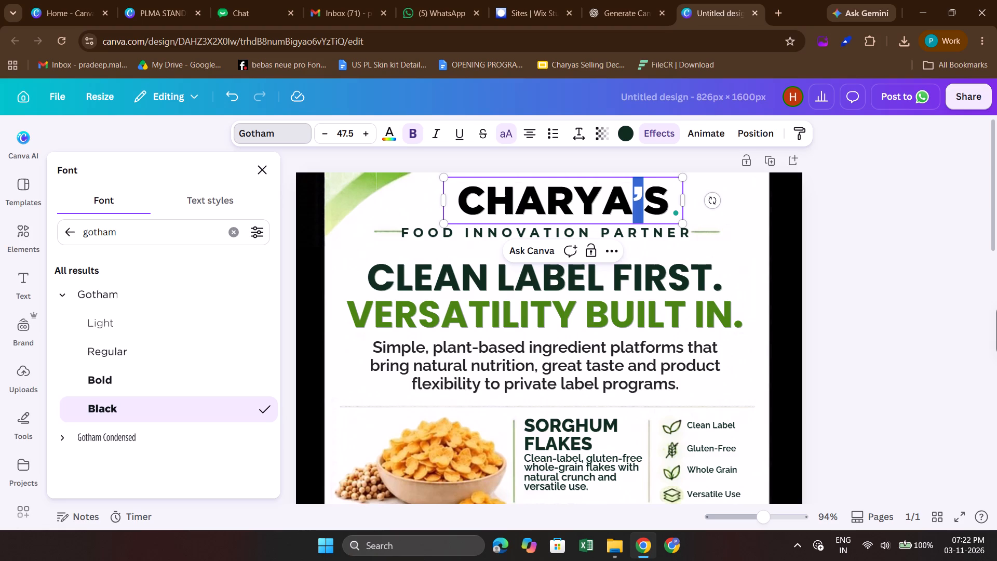
pyautogui.click(625, 133)
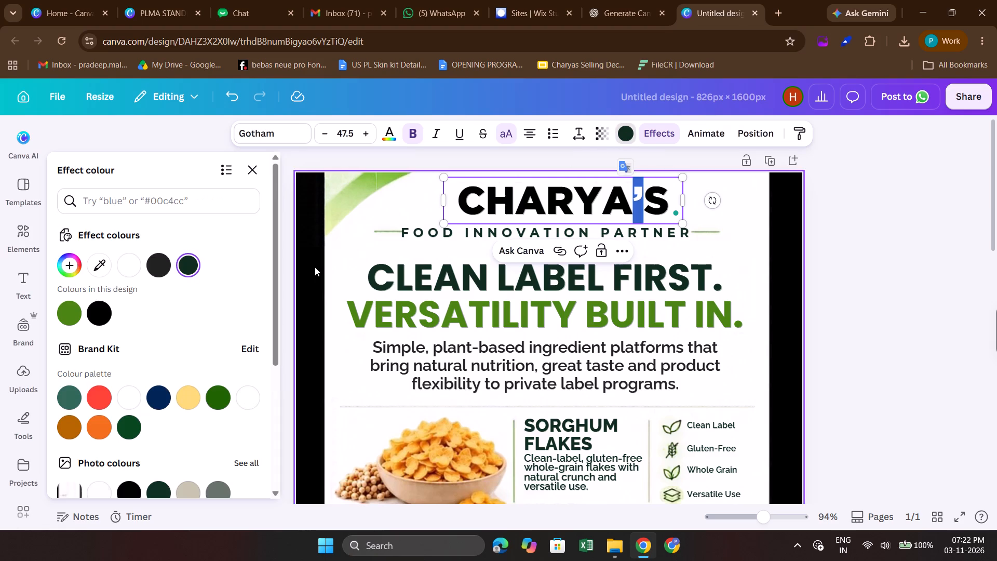
pyautogui.scroll(-1, 94, 375)
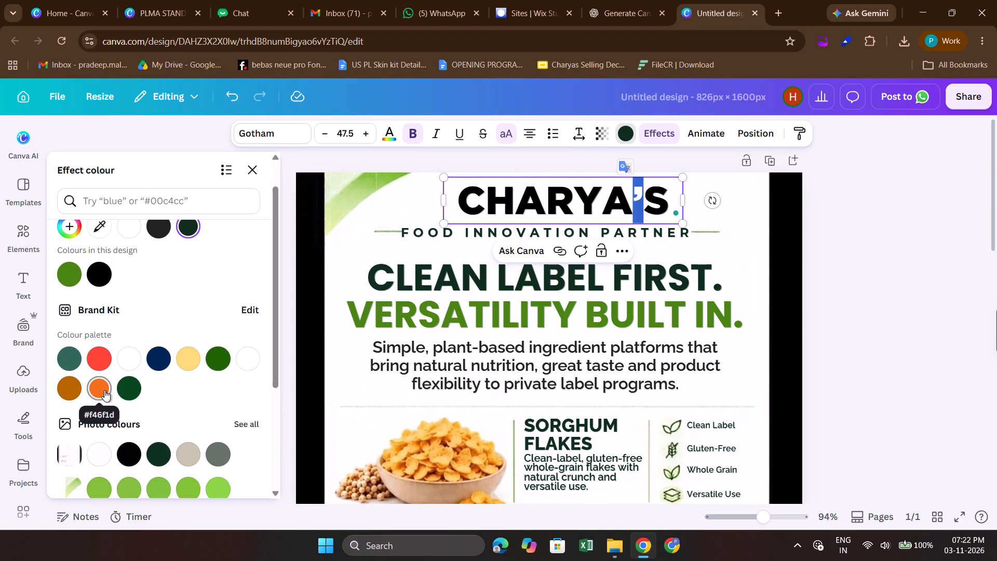
pyautogui.click(104, 390)
pyautogui.click(801, 257)
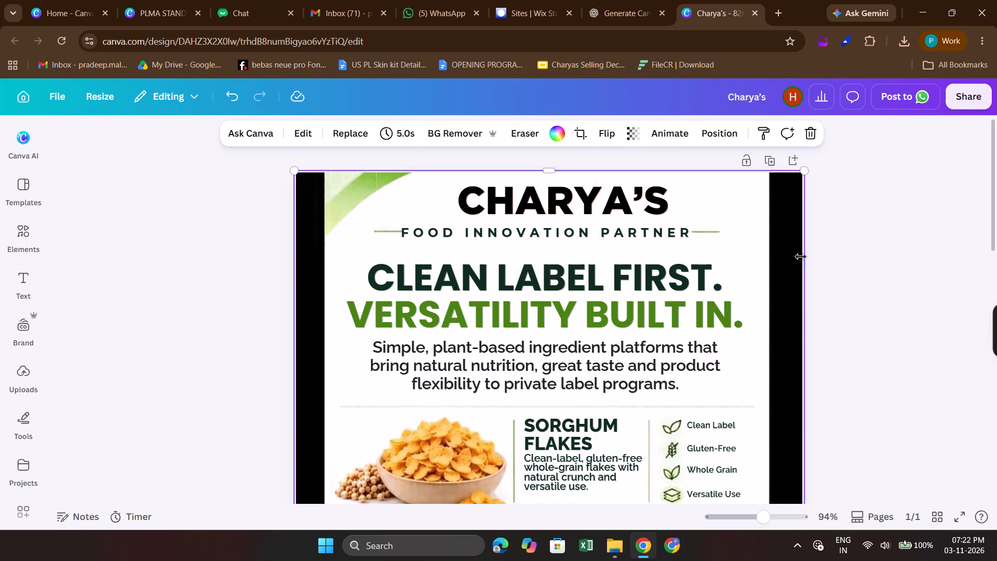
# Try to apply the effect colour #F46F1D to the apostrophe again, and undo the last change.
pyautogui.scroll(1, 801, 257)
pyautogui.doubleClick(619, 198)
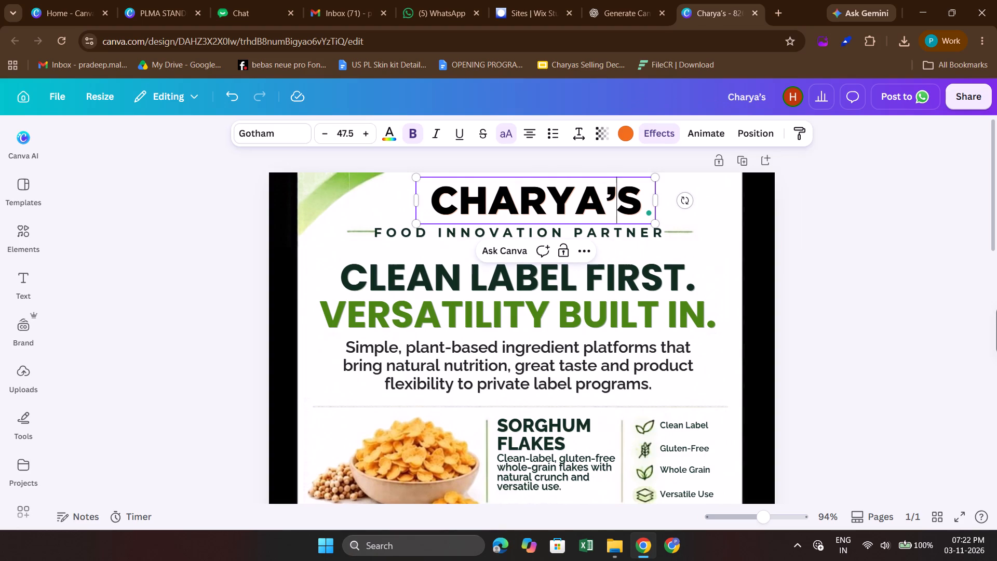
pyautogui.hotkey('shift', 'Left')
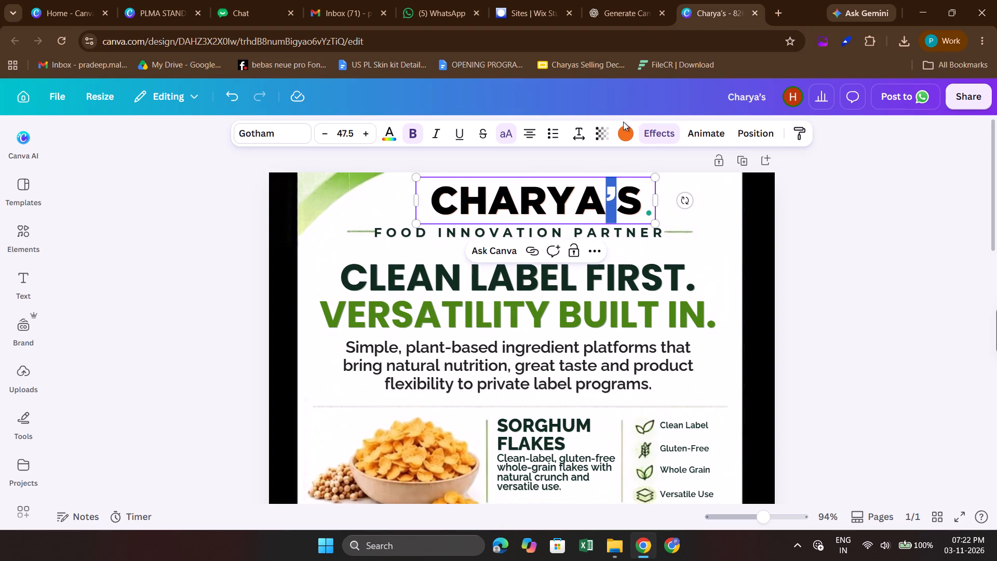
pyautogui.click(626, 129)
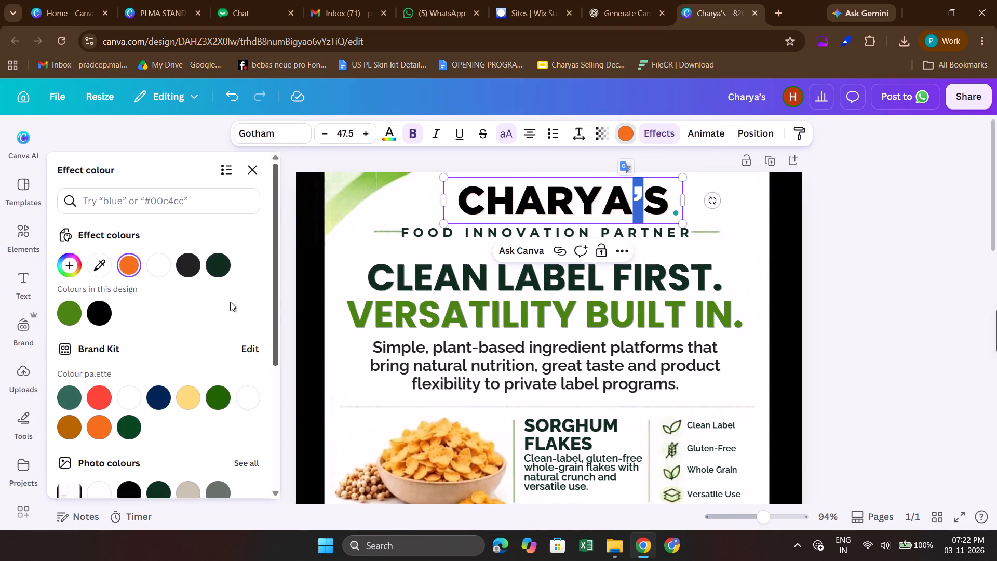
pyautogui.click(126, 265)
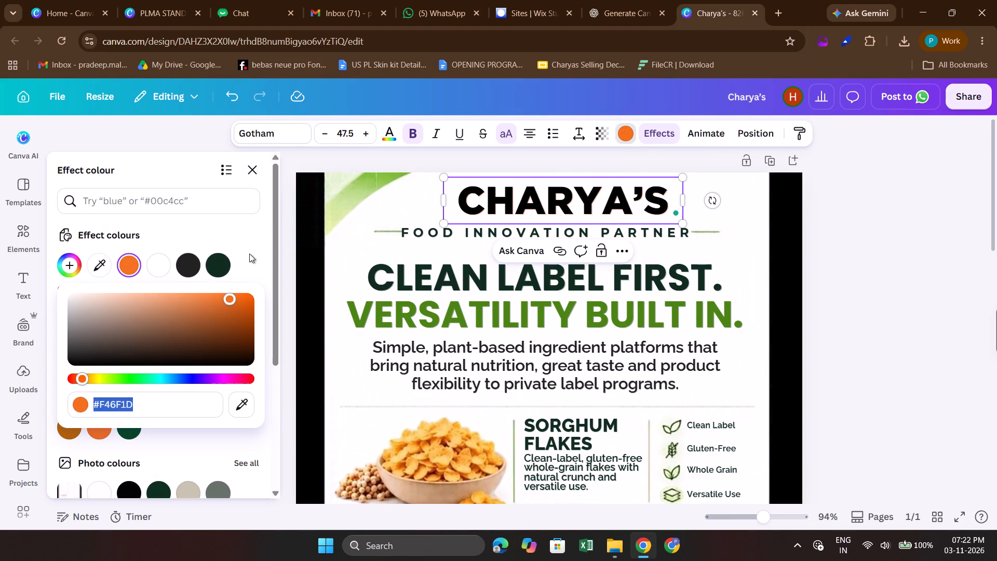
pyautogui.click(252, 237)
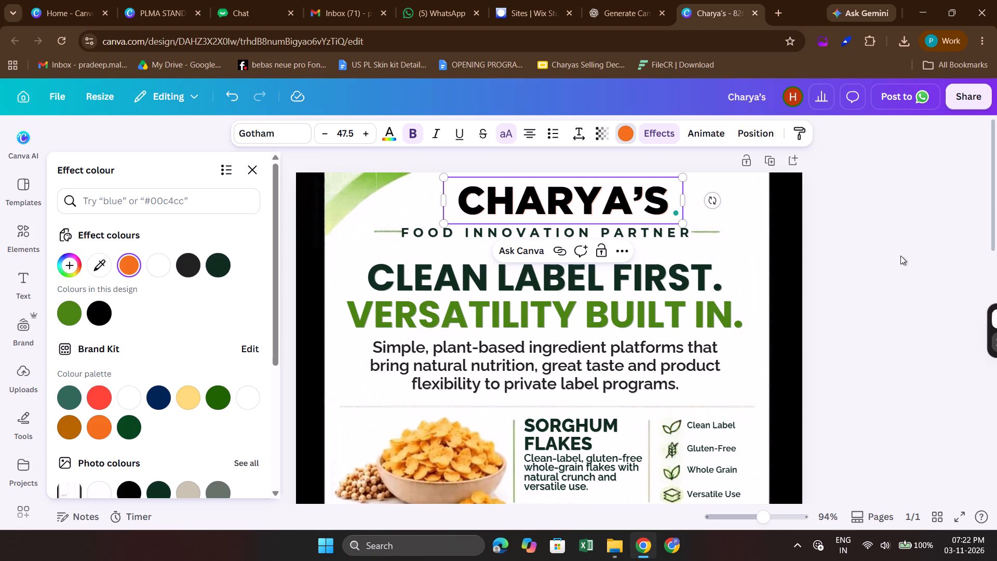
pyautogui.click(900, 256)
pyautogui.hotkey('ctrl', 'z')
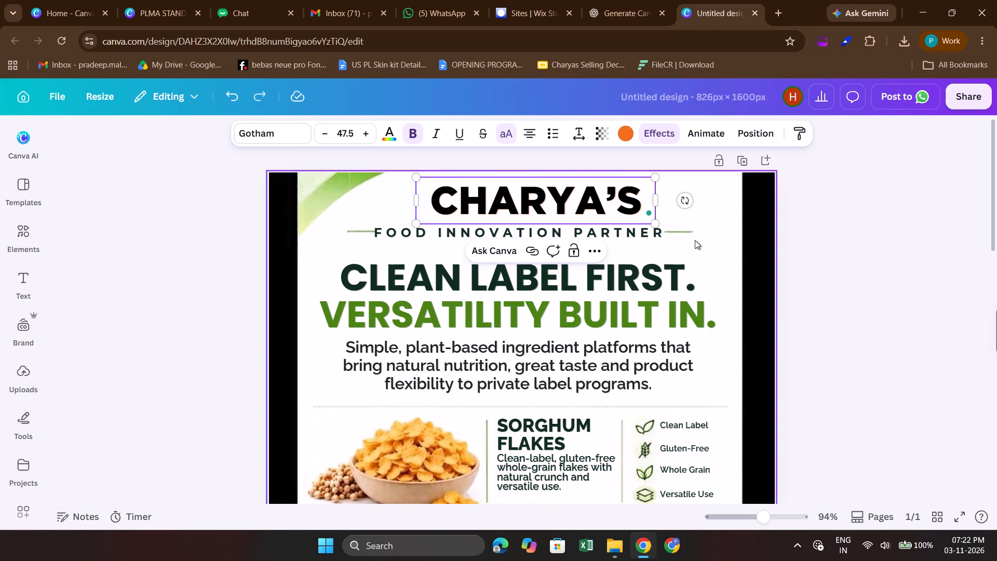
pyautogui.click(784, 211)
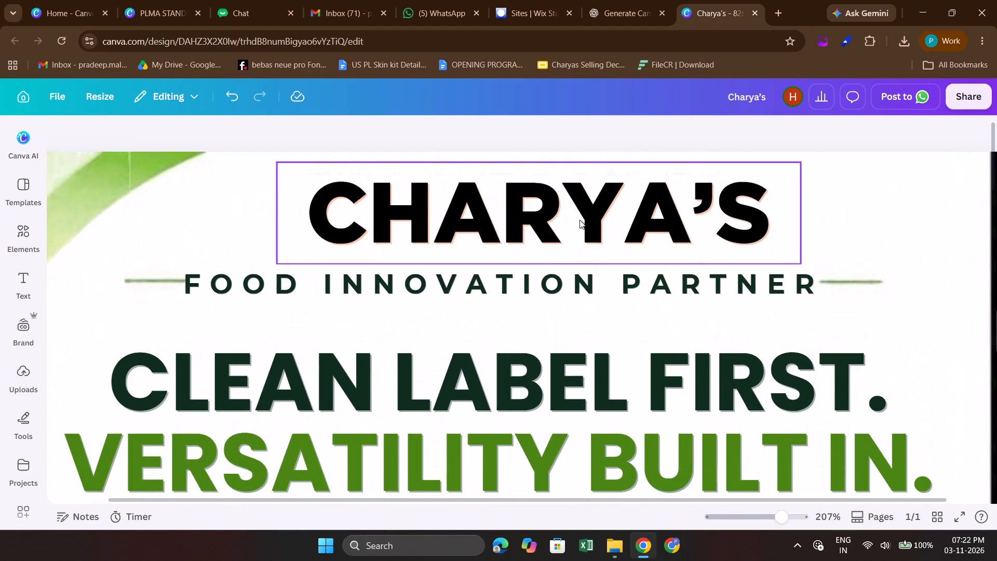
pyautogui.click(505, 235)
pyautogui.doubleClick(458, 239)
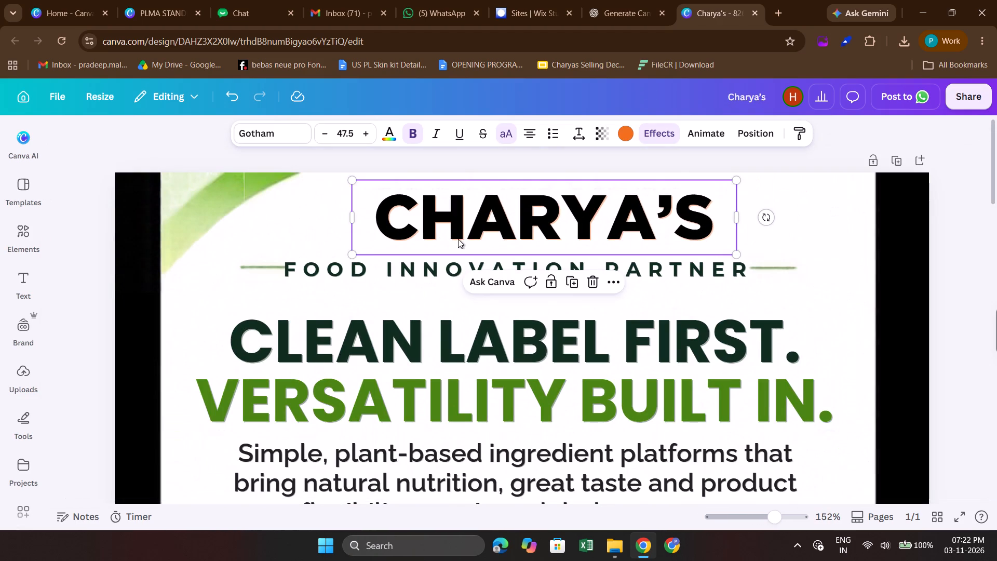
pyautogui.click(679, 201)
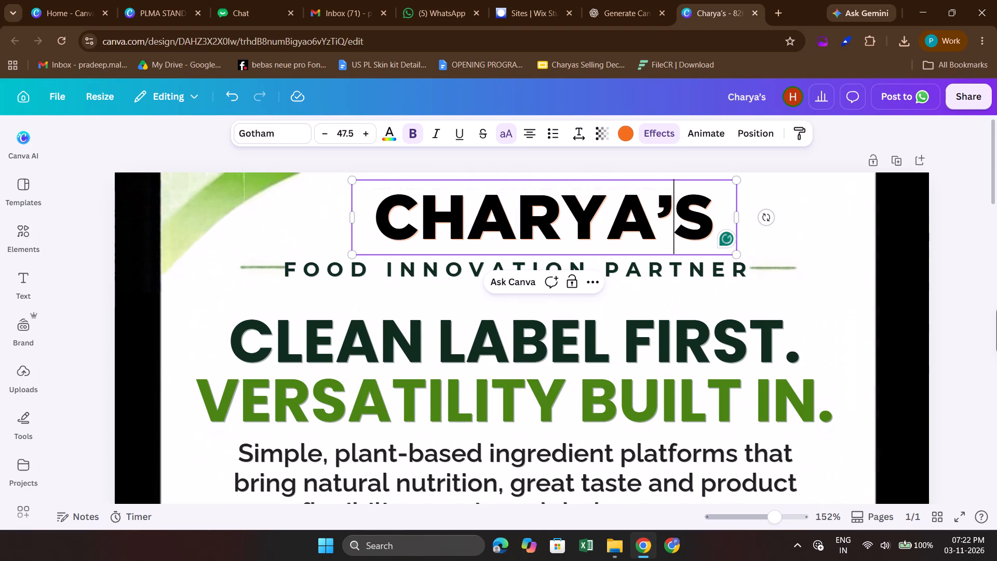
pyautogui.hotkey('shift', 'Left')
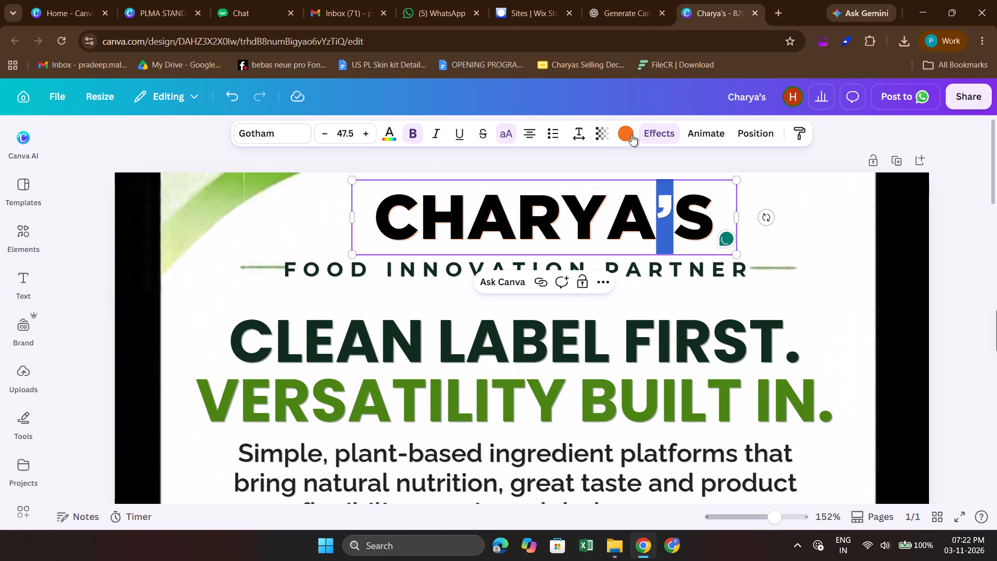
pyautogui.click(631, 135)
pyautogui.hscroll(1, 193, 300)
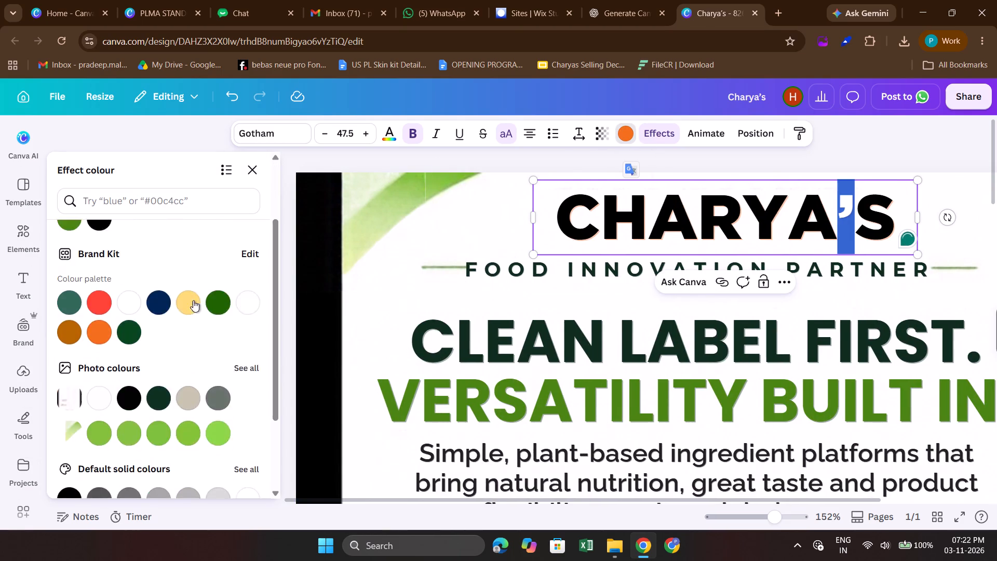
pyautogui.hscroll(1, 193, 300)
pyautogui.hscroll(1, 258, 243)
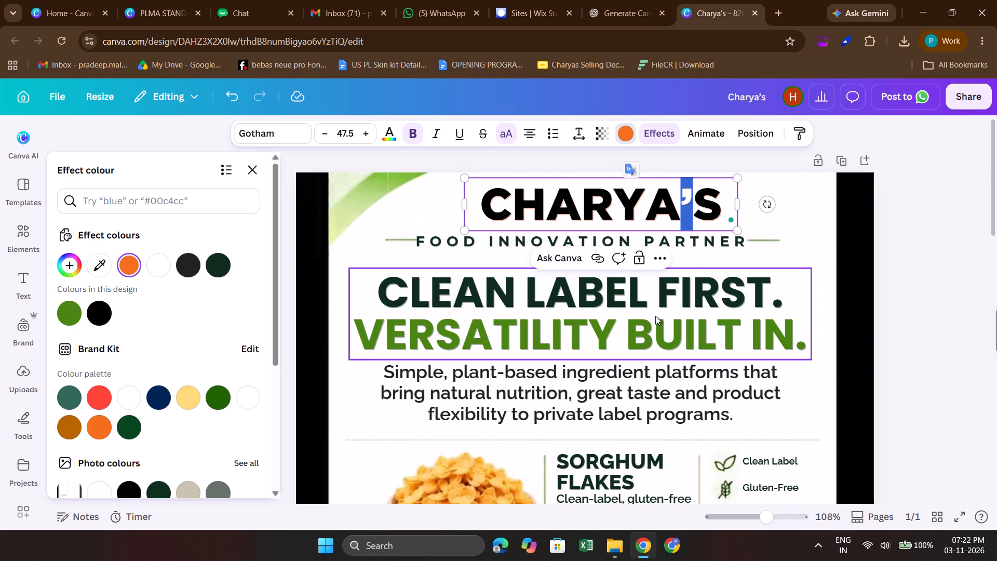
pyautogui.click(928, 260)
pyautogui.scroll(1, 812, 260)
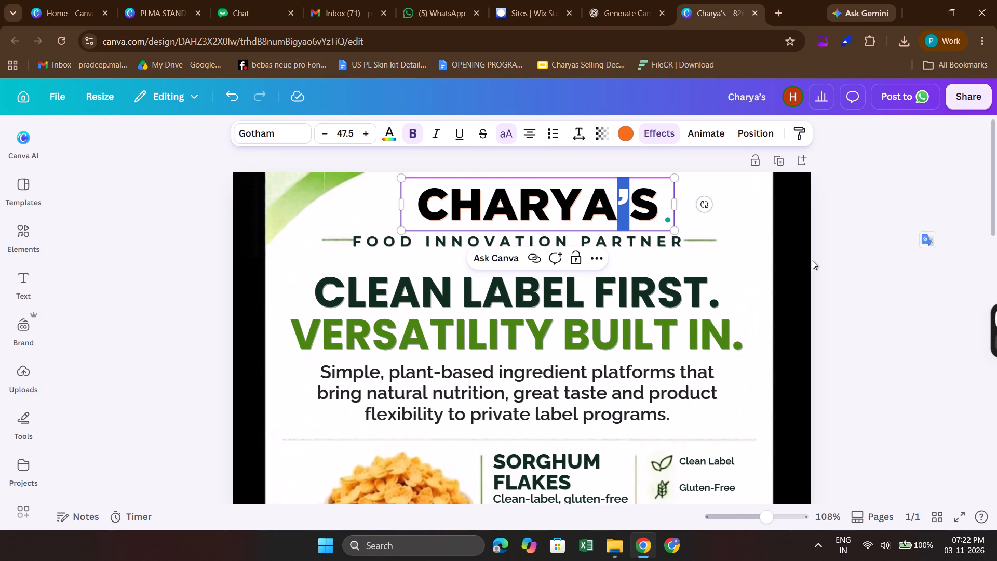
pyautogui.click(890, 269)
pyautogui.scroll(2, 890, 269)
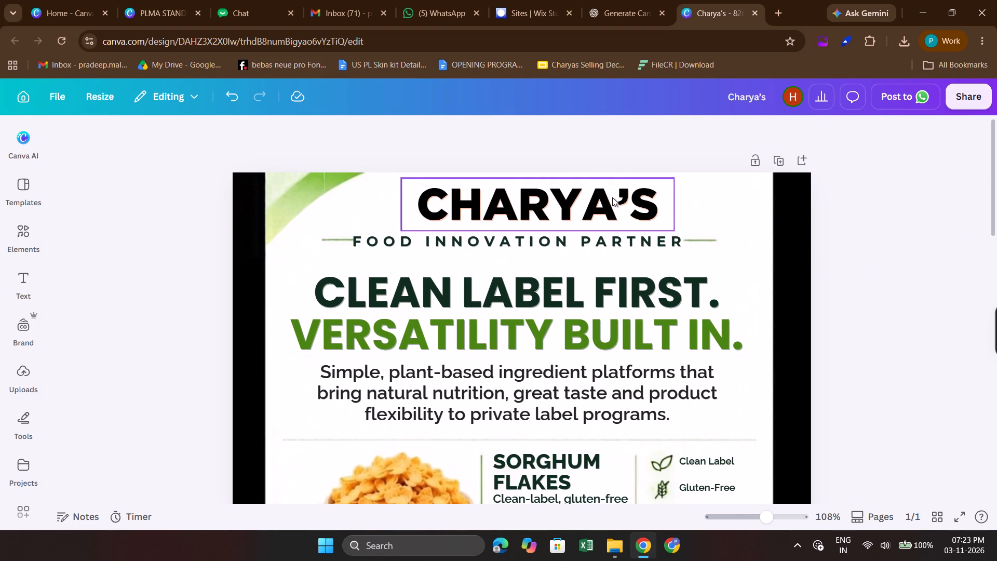
# Remove the drop shadow effect from the CHARYA'S heading at the top of the poster.
pyautogui.click(612, 197)
pyautogui.doubleClick(461, 208)
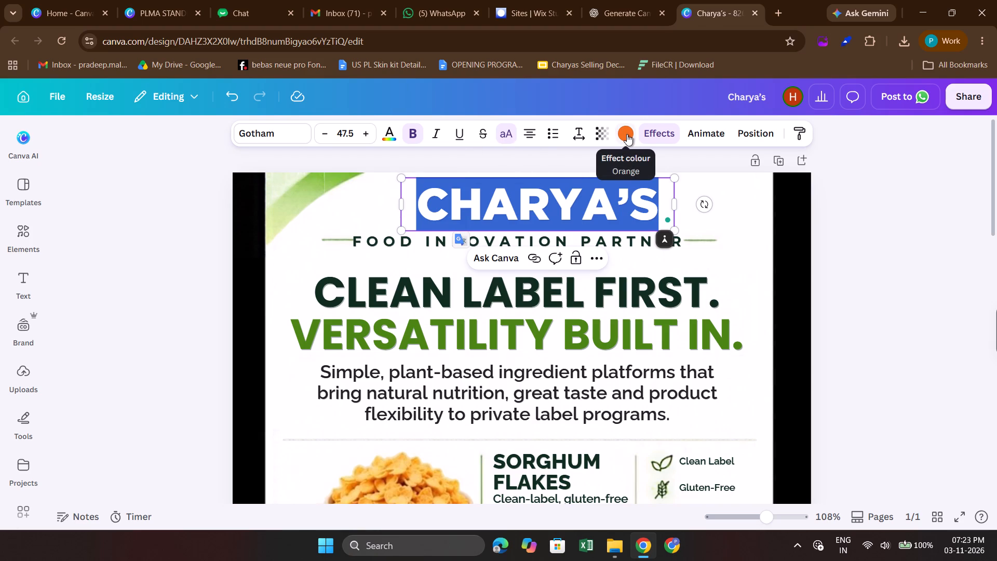
pyautogui.click(630, 204)
pyautogui.hotkey('shift', 'Left')
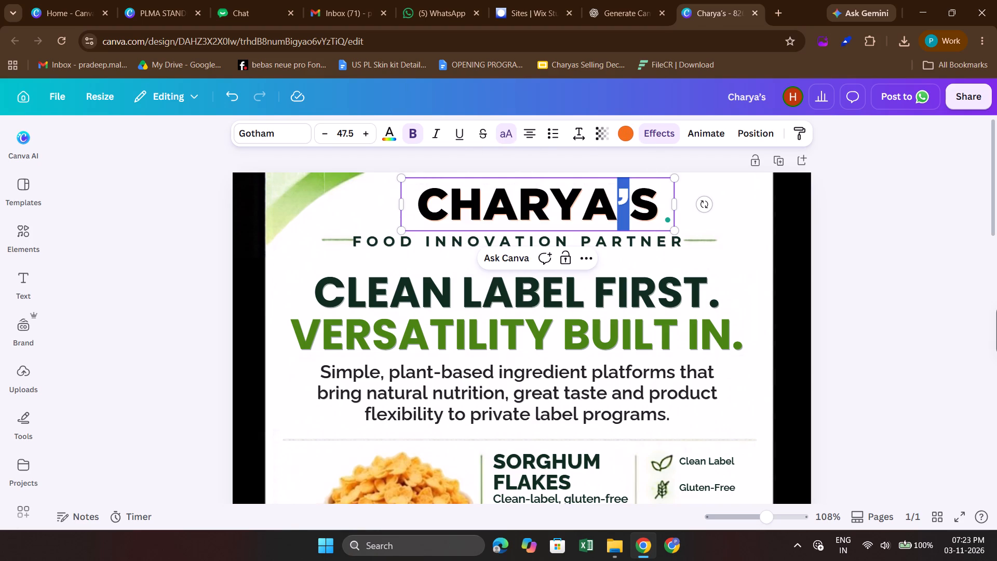
pyautogui.click(659, 133)
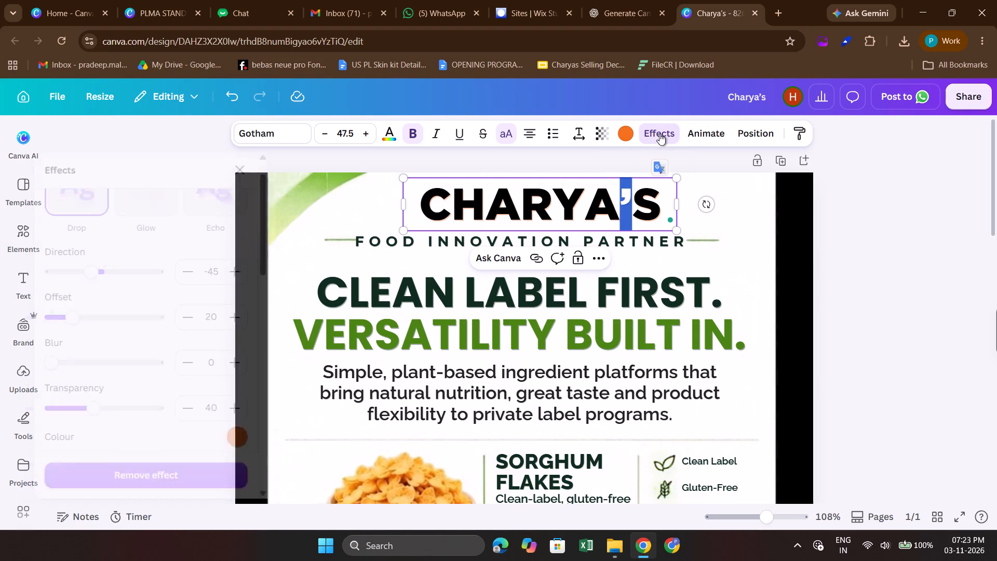
pyautogui.scroll(5, 144, 289)
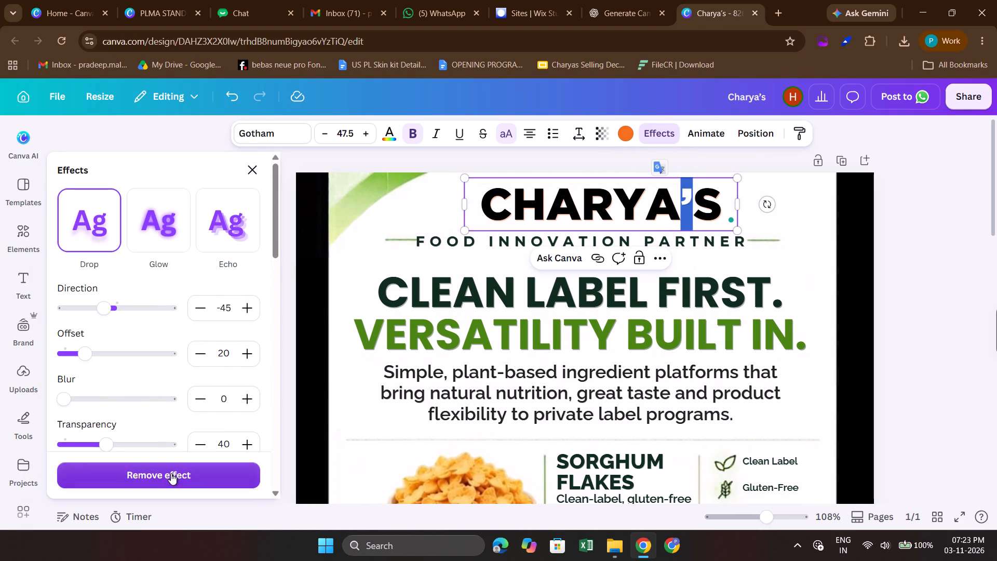
pyautogui.click(171, 473)
pyautogui.click(248, 165)
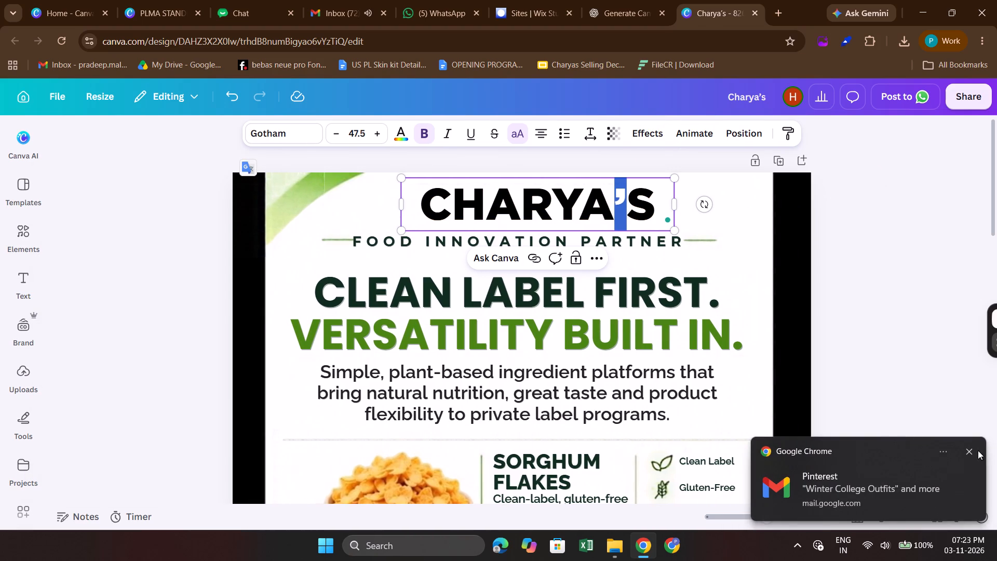
pyautogui.click(975, 450)
# Set the text colour of only the apostrophe in CHARYA'S to the Brand Kit orange #f46f1d.
pyautogui.click(624, 197)
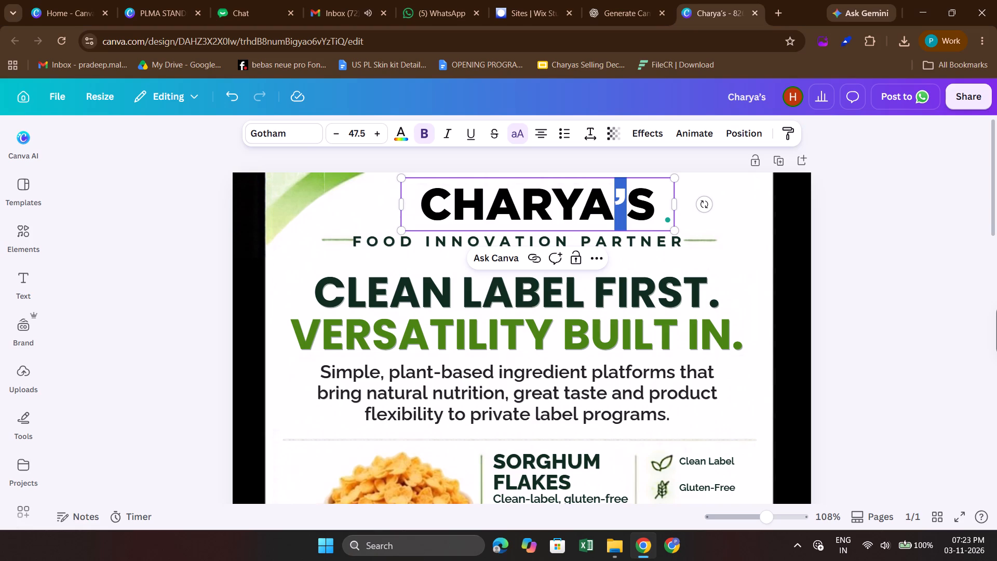
pyautogui.hotkey('shift', 'Left')
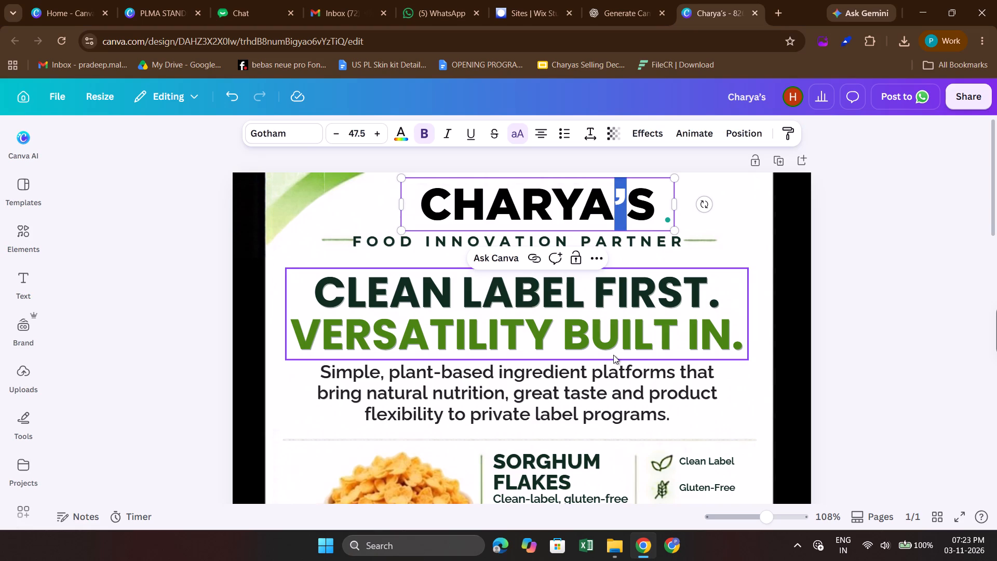
pyautogui.scroll(1, 613, 355)
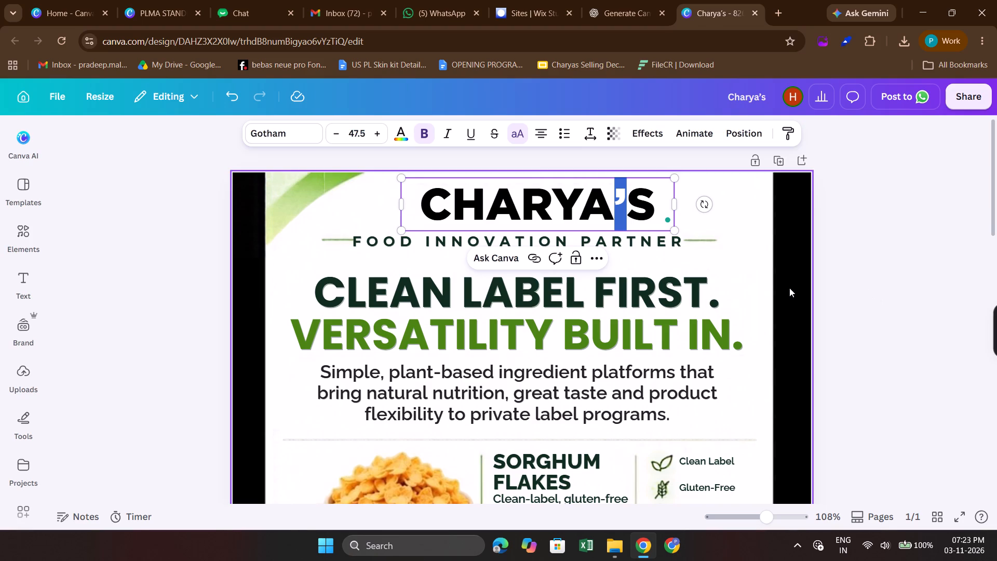
pyautogui.click(401, 137)
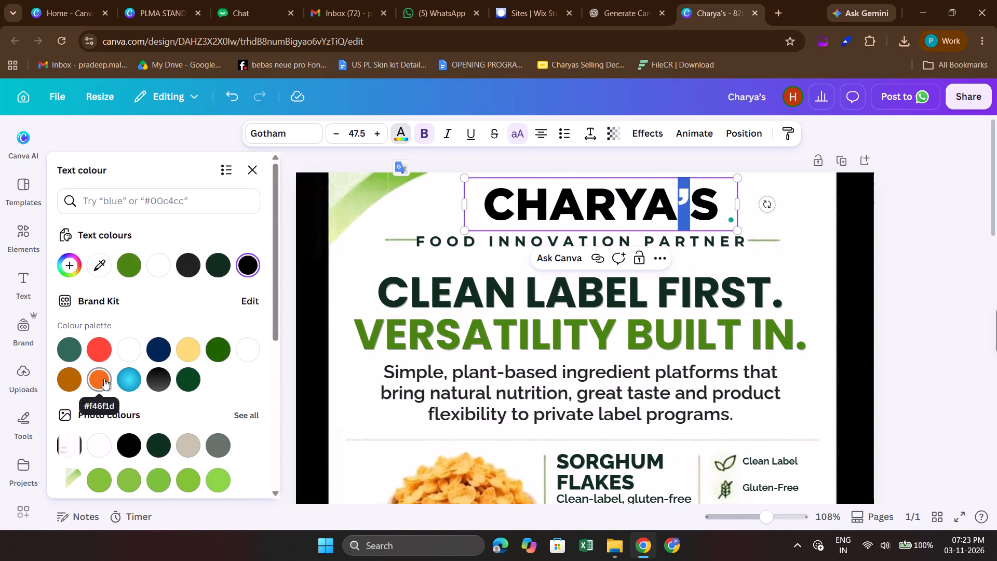
pyautogui.click(104, 379)
pyautogui.click(893, 255)
pyautogui.click(893, 255)
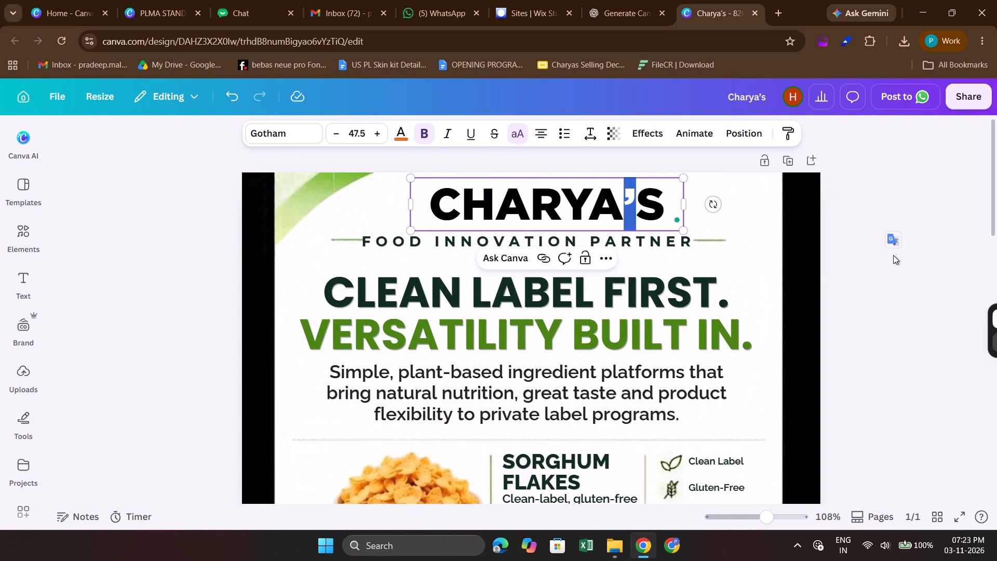
pyautogui.scroll(2, 773, 249)
pyautogui.doubleClick(625, 191)
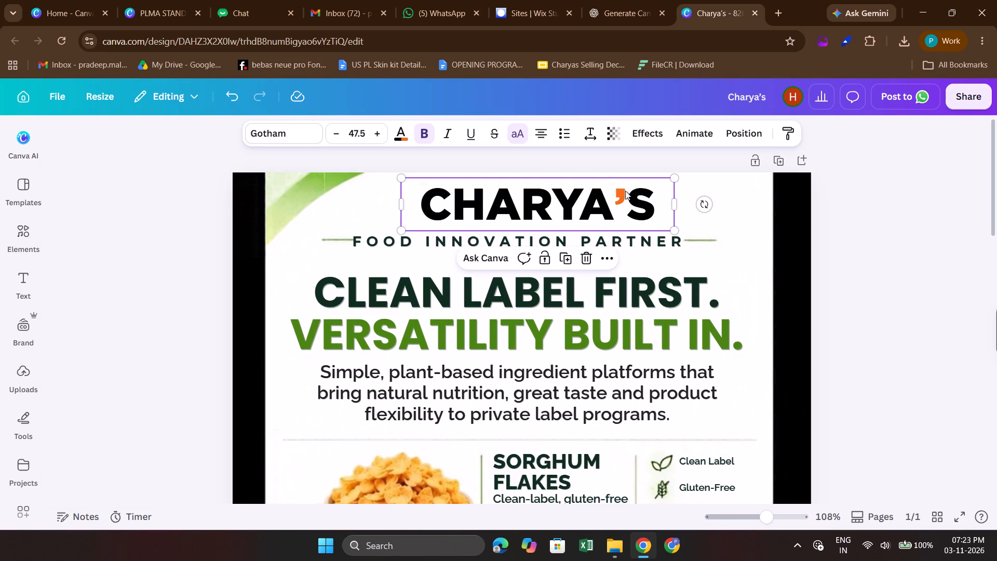
pyautogui.click(829, 226)
pyautogui.hscroll(1, 557, 207)
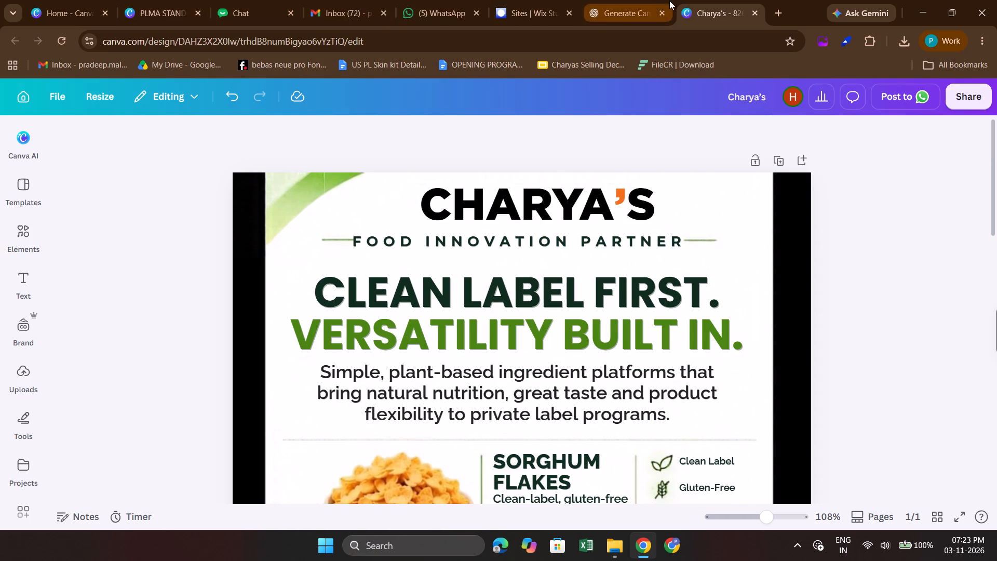
# Move the Charya's poster's browser tab to directly after the PLMA STANDEE tab.
pyautogui.click(715, 4)
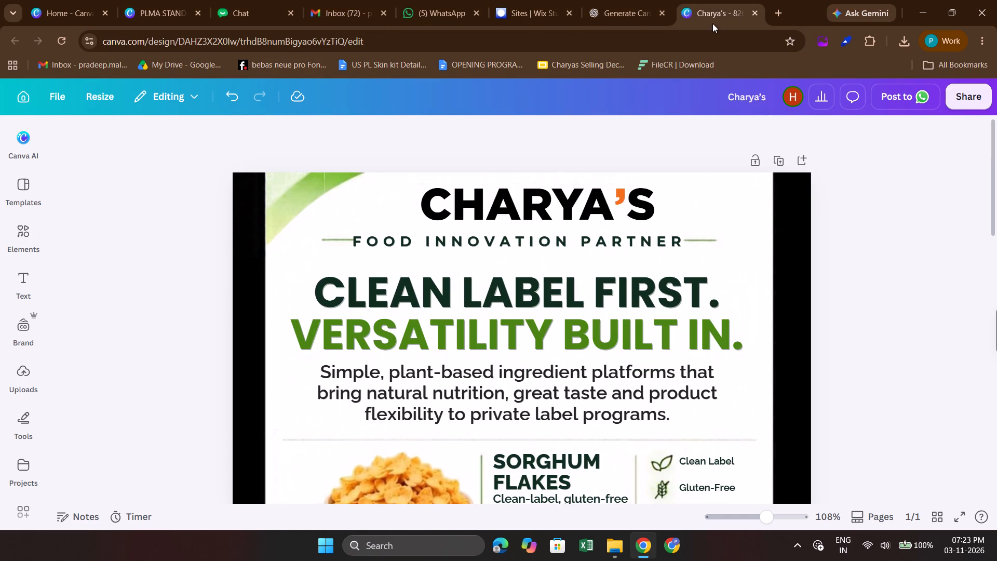
pyautogui.click(713, 23)
pyautogui.moveTo(706, 14); pyautogui.dragTo(275, 0)
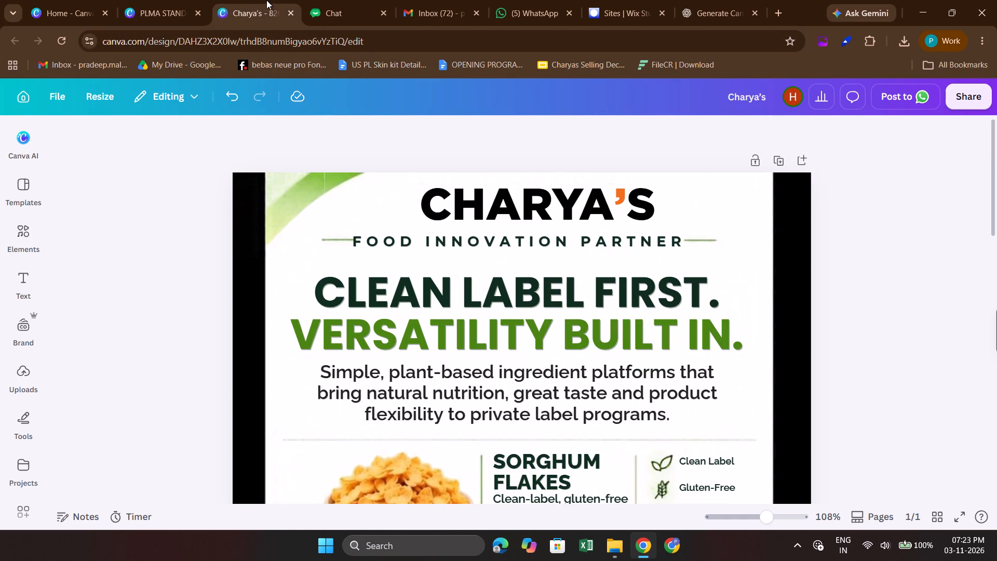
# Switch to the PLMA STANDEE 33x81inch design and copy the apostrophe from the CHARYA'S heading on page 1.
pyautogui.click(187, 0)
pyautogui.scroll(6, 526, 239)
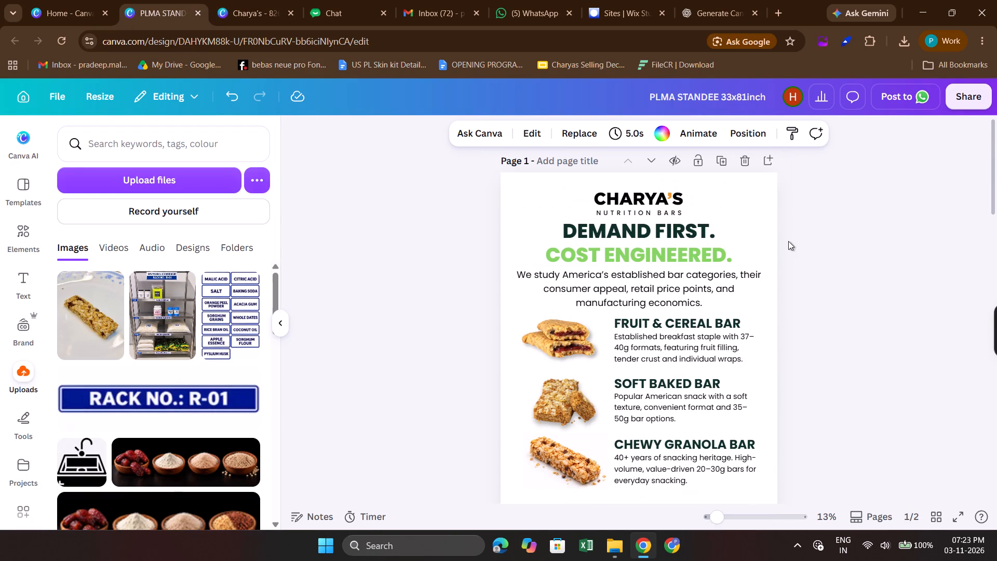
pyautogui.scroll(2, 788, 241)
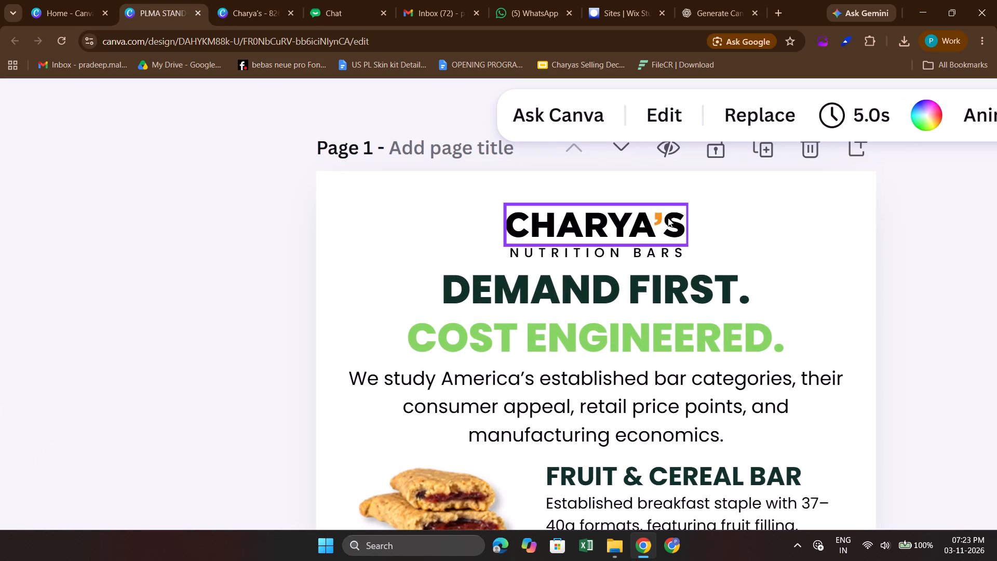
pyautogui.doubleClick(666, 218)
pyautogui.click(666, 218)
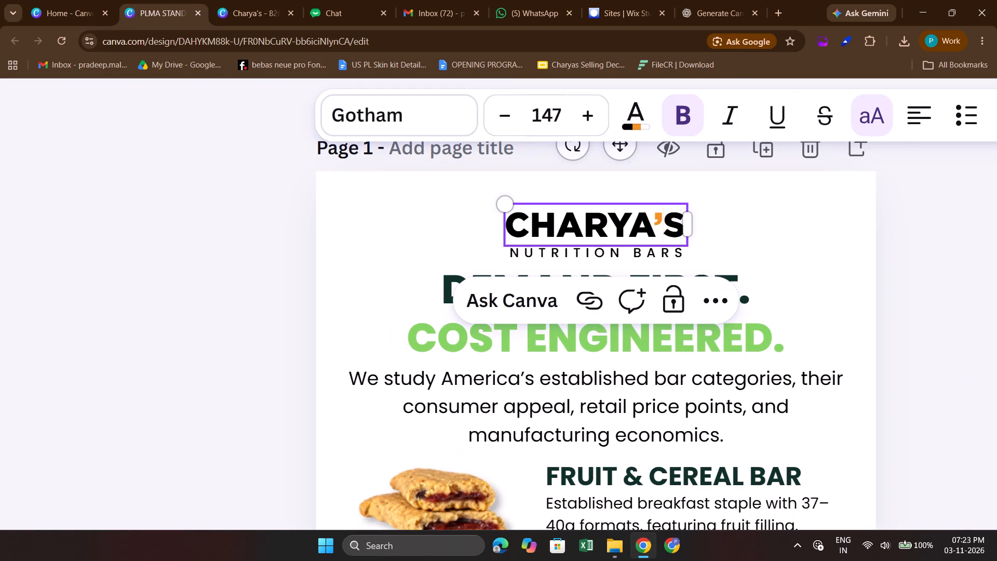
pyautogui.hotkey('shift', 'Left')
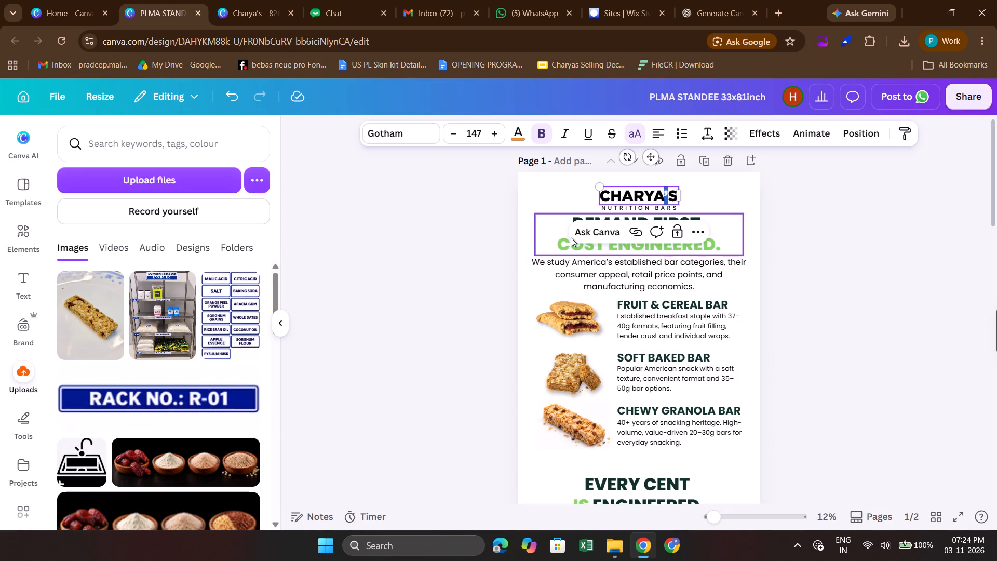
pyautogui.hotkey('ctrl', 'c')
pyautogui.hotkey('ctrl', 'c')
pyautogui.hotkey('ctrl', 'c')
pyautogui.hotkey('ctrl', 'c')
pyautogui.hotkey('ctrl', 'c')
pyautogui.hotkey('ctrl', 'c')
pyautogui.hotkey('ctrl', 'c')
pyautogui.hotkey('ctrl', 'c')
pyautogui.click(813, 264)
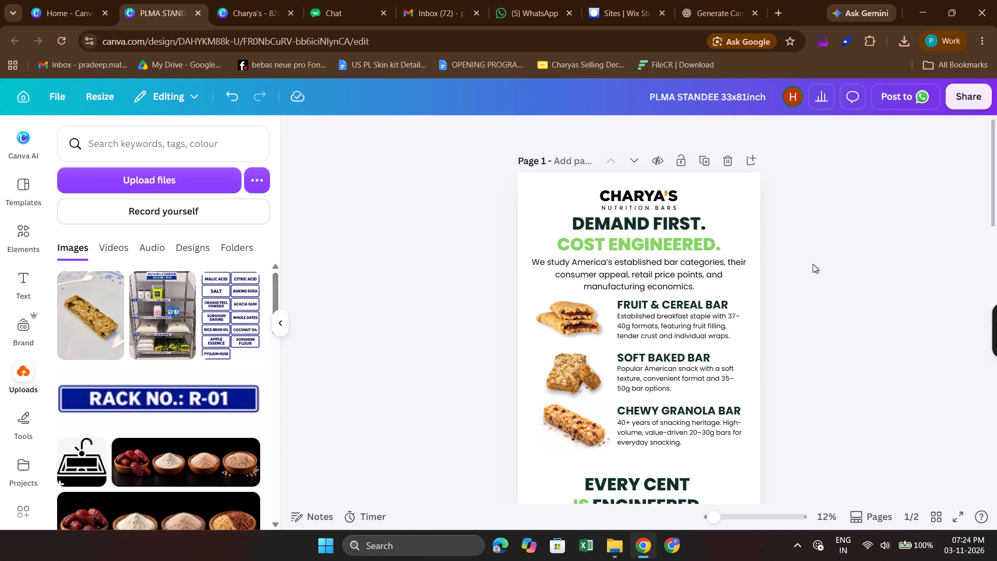
# Look through page 1 of the standee design, from the CHARYA'S heading down to the start of page 2.
pyautogui.scroll(4, 508, 219)
pyautogui.hscroll(1, 643, 239)
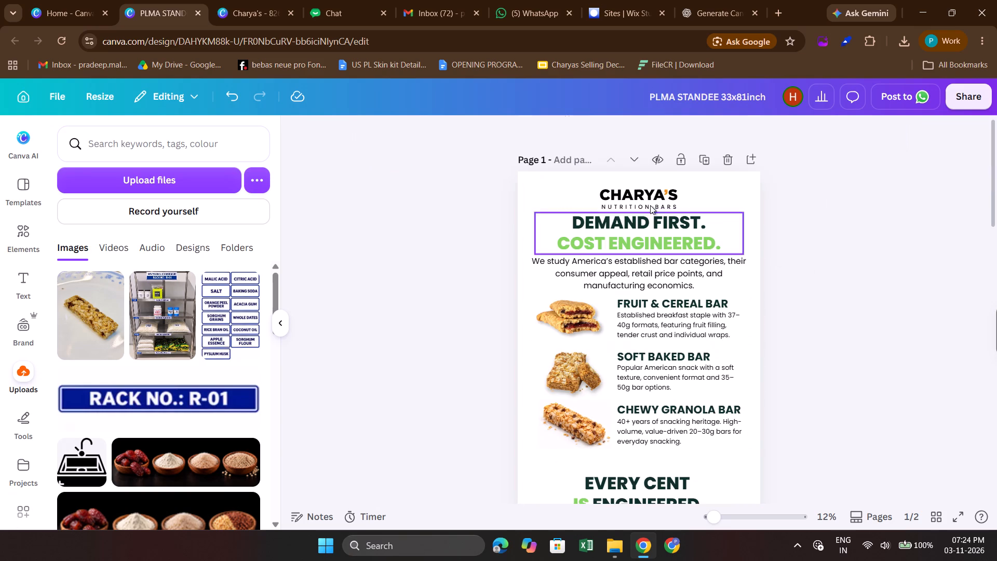
pyautogui.scroll(-5, 514, 292)
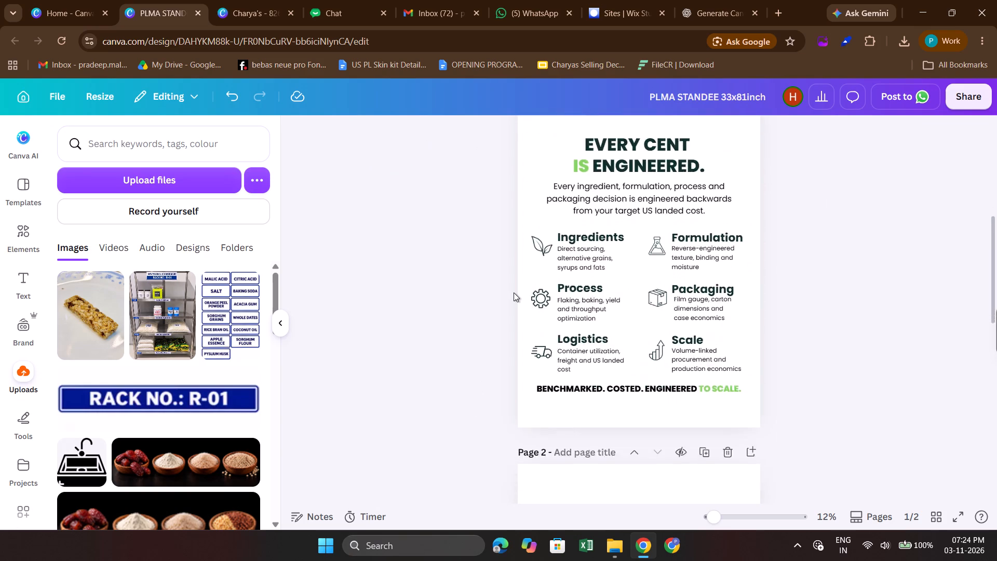
pyautogui.scroll(-3, 514, 292)
pyautogui.scroll(5, 520, 357)
pyautogui.scroll(3, 669, 287)
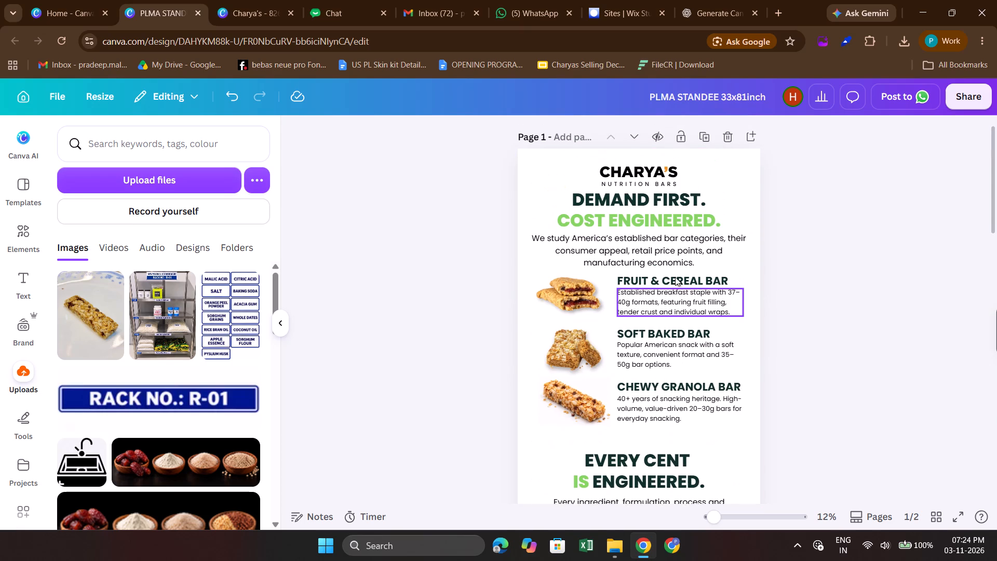
pyautogui.scroll(-5, 387, 377)
pyautogui.scroll(5, 600, 344)
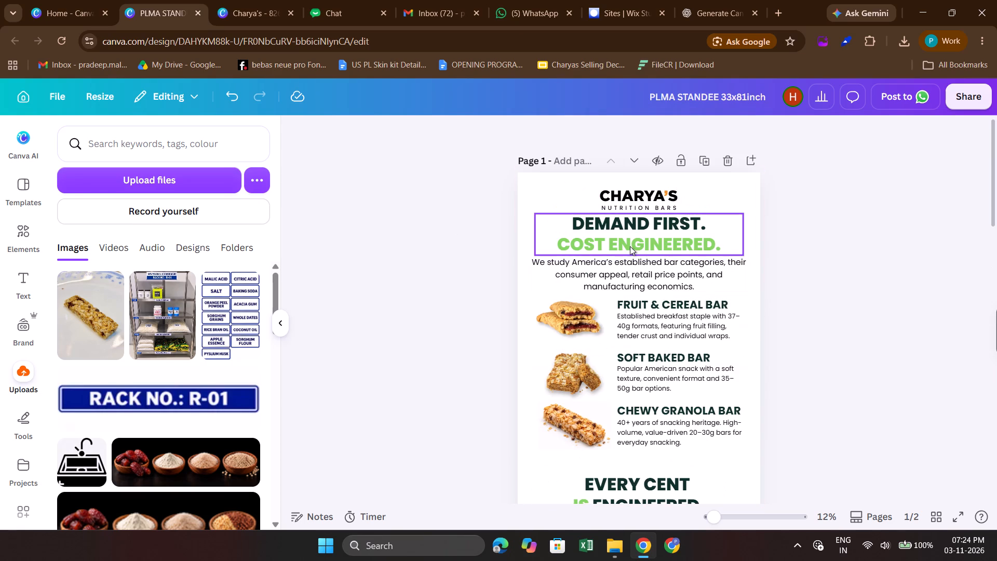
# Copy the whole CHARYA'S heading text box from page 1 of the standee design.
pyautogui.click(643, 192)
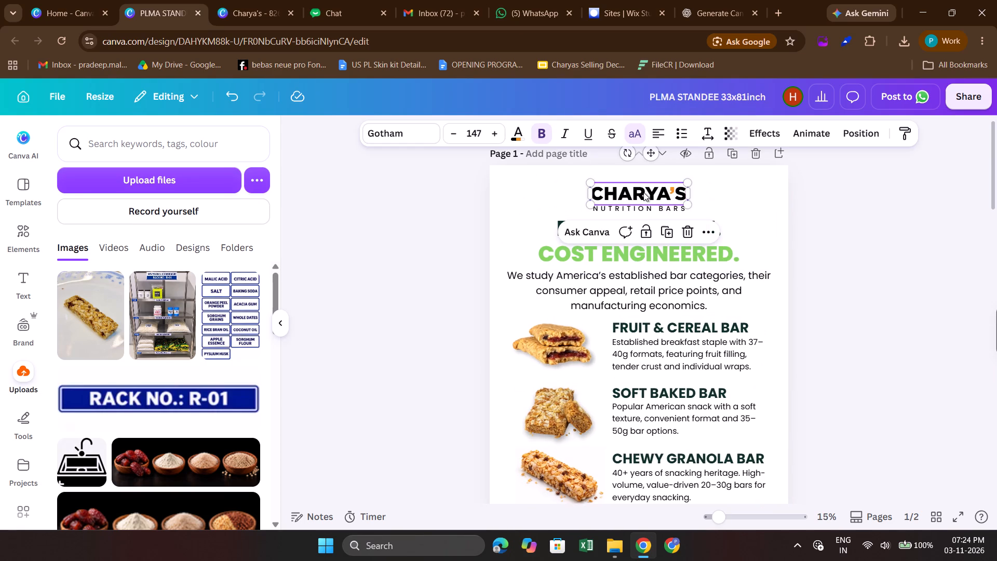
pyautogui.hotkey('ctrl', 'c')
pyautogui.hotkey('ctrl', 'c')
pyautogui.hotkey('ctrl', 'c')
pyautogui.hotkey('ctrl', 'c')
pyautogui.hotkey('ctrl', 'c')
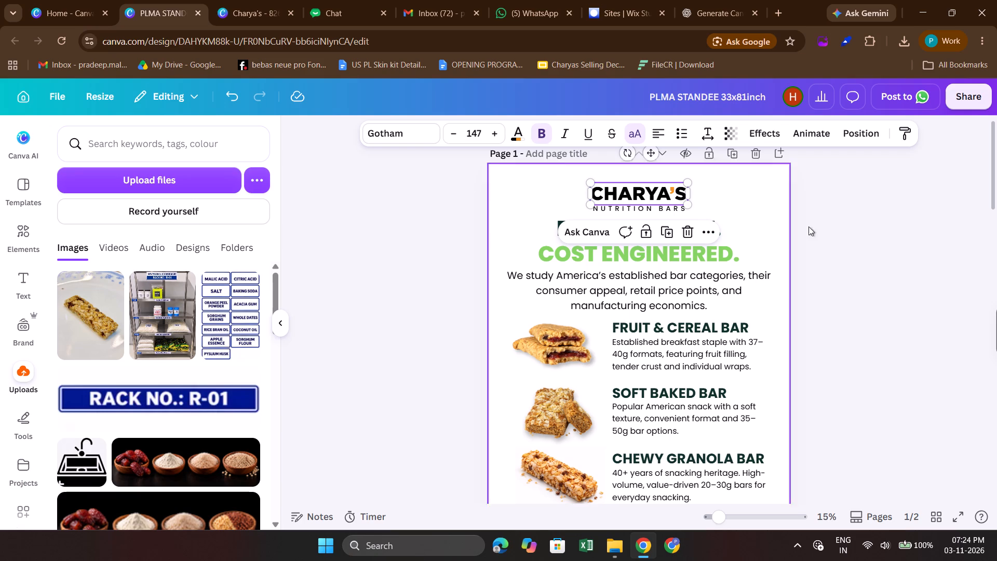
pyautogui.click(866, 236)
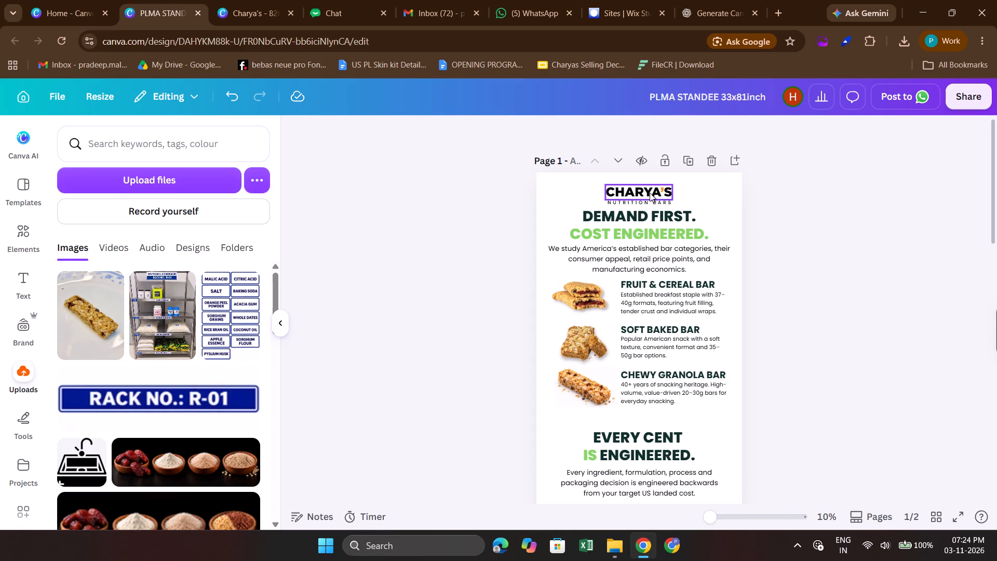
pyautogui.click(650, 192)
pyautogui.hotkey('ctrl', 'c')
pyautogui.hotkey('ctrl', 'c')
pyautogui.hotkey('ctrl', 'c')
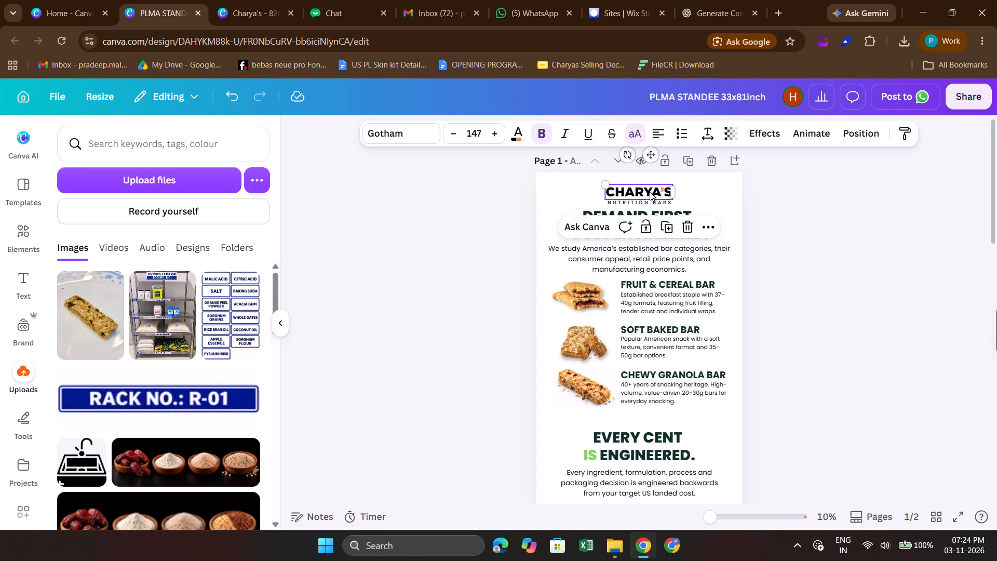
# Return to the Charya's poster design, select all the elements on its page and copy them.
pyautogui.click(254, 11)
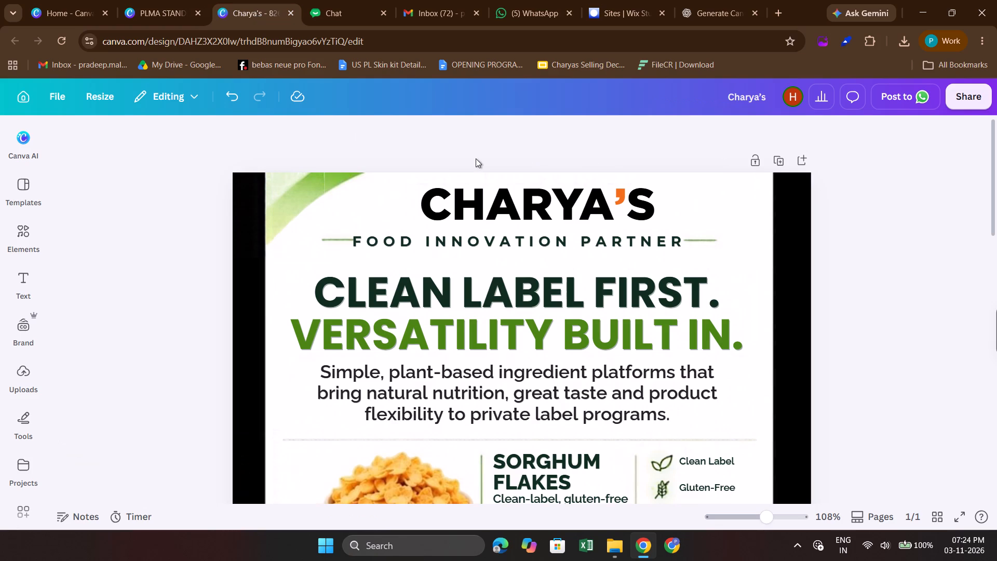
pyautogui.scroll(-1, 394, 233)
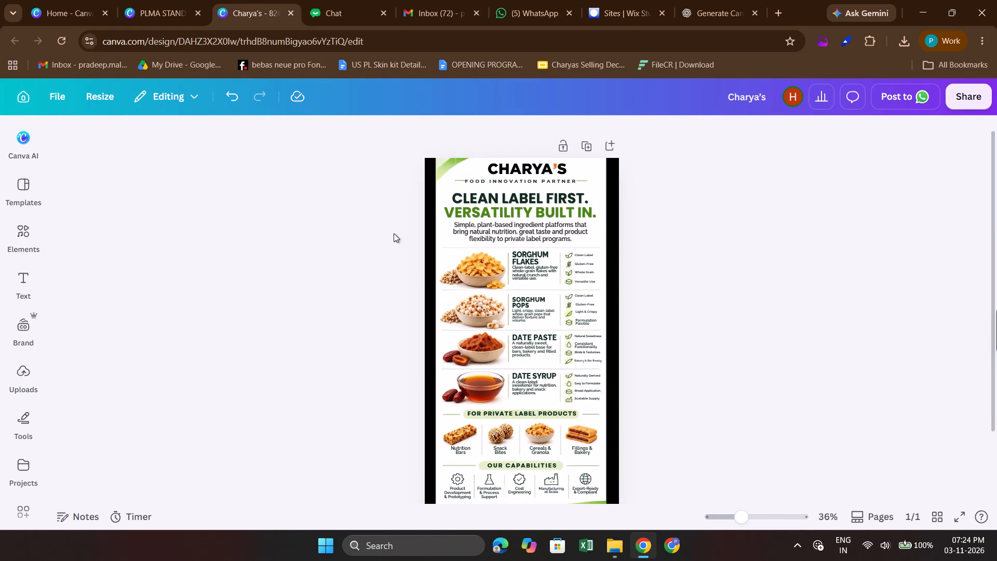
pyautogui.scroll(-1, 394, 233)
pyautogui.click(654, 217)
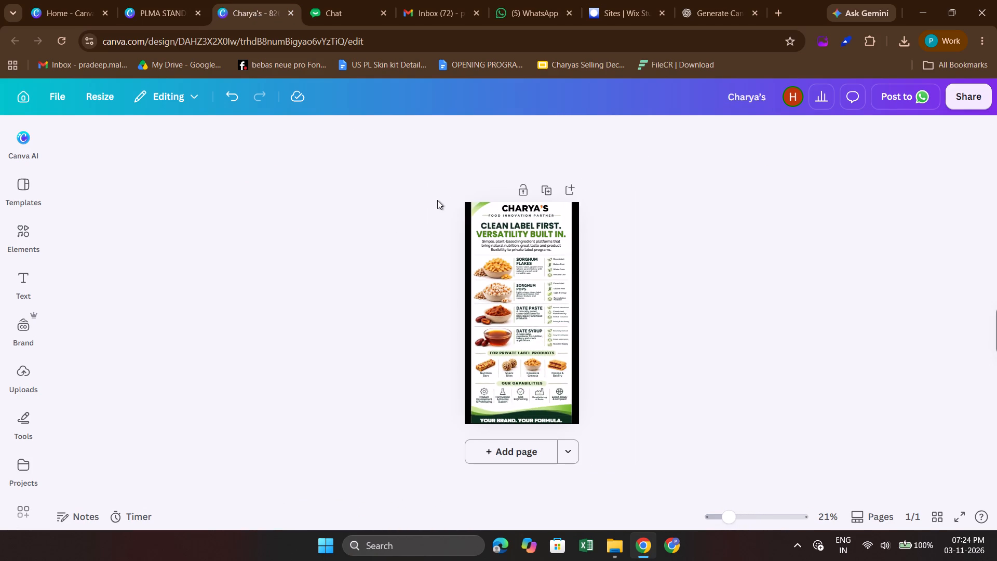
pyautogui.moveTo(437, 200); pyautogui.dragTo(642, 426)
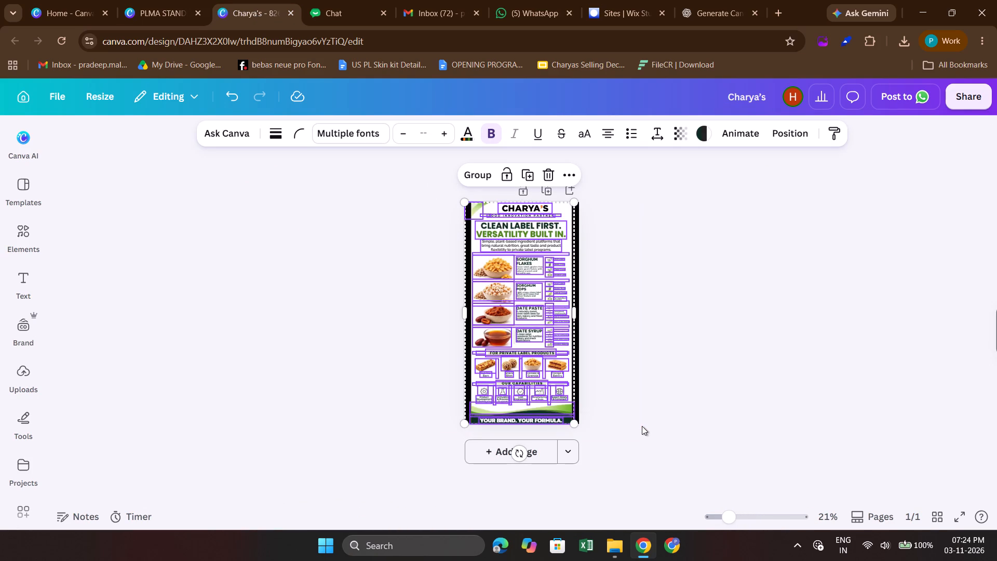
pyautogui.hotkey('ctrl', 'c')
pyautogui.hotkey('ctrl', 'c')
pyautogui.hotkey('ctrl', 'c')
pyautogui.hotkey('ctrl', 'c')
pyautogui.hotkey('ctrl', 'c')
pyautogui.hotkey('ctrl', 'c')
pyautogui.hotkey('ctrl', 'c')
pyautogui.hotkey('ctrl', 'c')
# Paste the copied poster elements onto the blank page 2 of the PLMA STANDEE 33x81inch design.
pyautogui.click(191, 6)
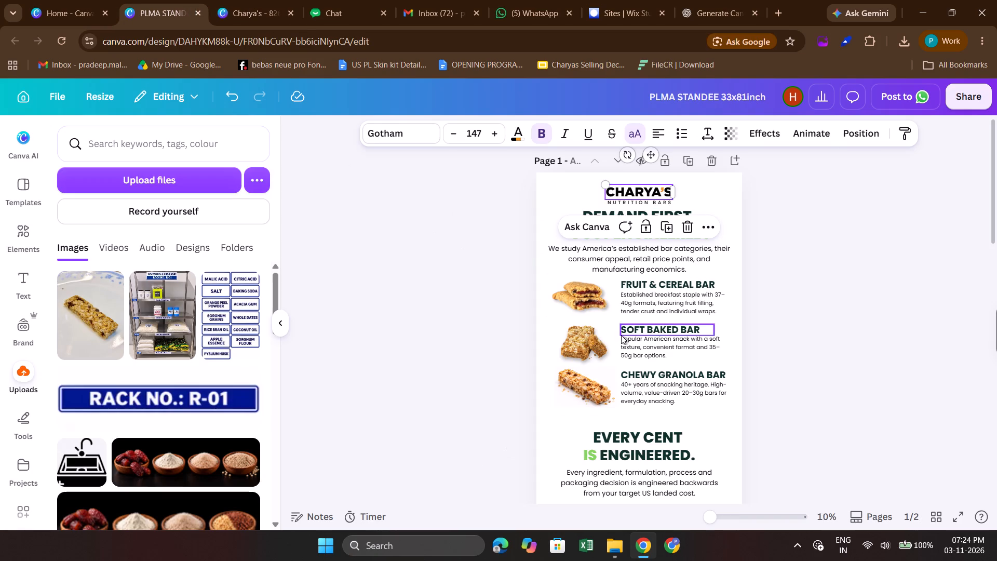
pyautogui.scroll(-4, 621, 335)
pyautogui.click(614, 376)
pyautogui.scroll(-2, 614, 376)
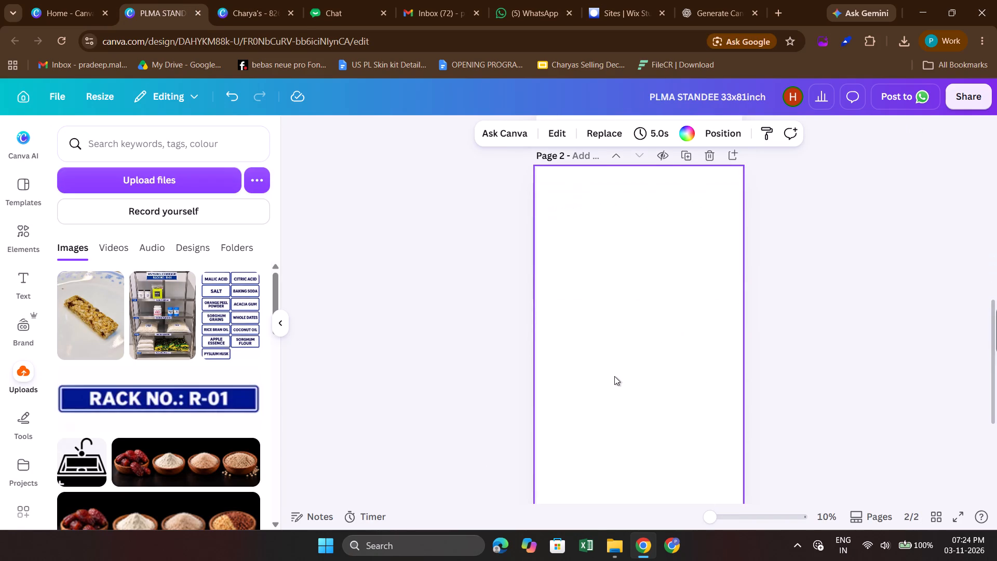
pyautogui.hotkey('ctrl', 'v')
# Scale up the pasted poster elements proportionally on page 2 until they roughly span the page width.
pyautogui.scroll(-4, 792, 282)
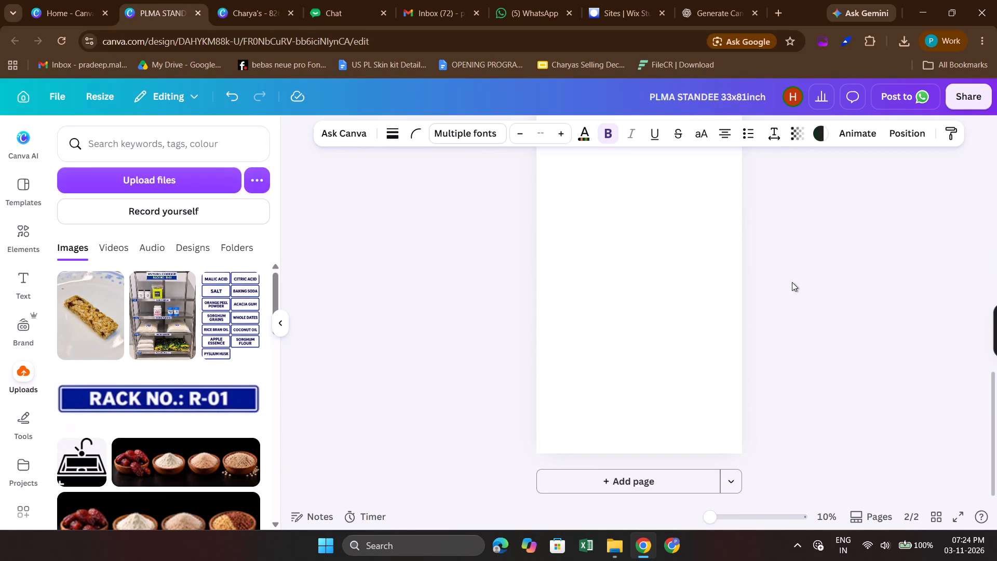
pyautogui.scroll(-1, 792, 282)
pyautogui.scroll(2, 792, 282)
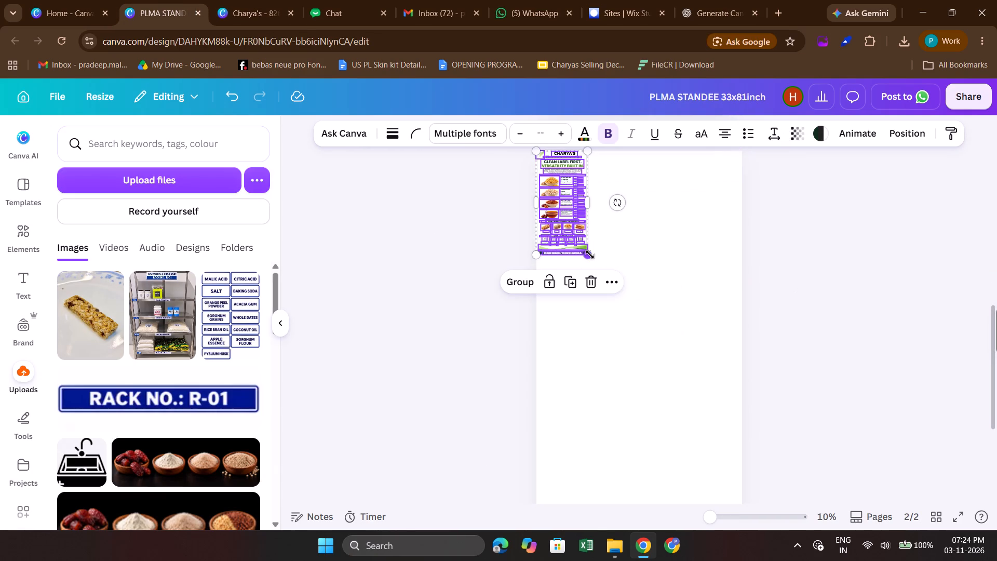
pyautogui.moveTo(590, 255); pyautogui.dragTo(773, 455)
pyautogui.scroll(-3, 773, 455)
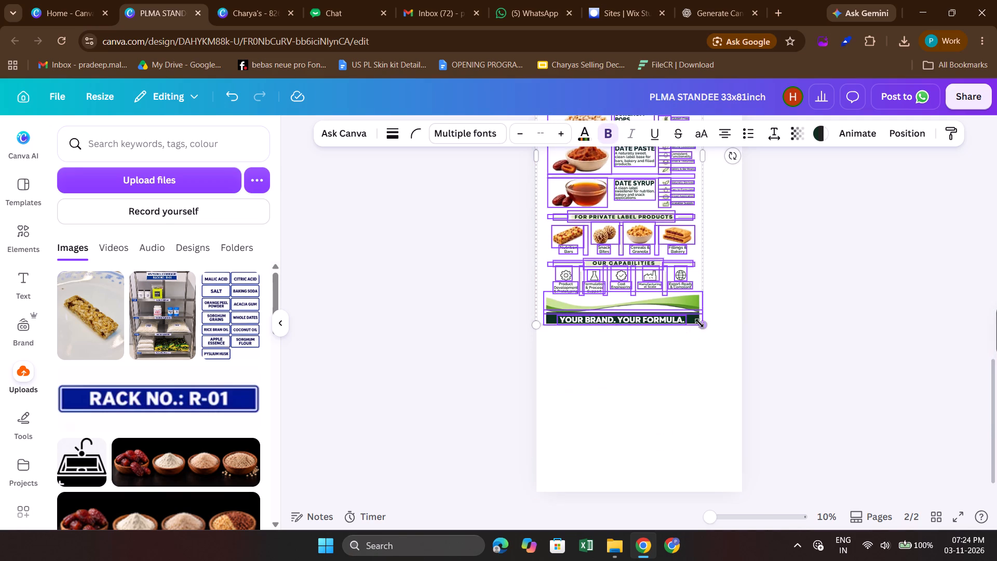
pyautogui.moveTo(699, 325); pyautogui.dragTo(738, 422)
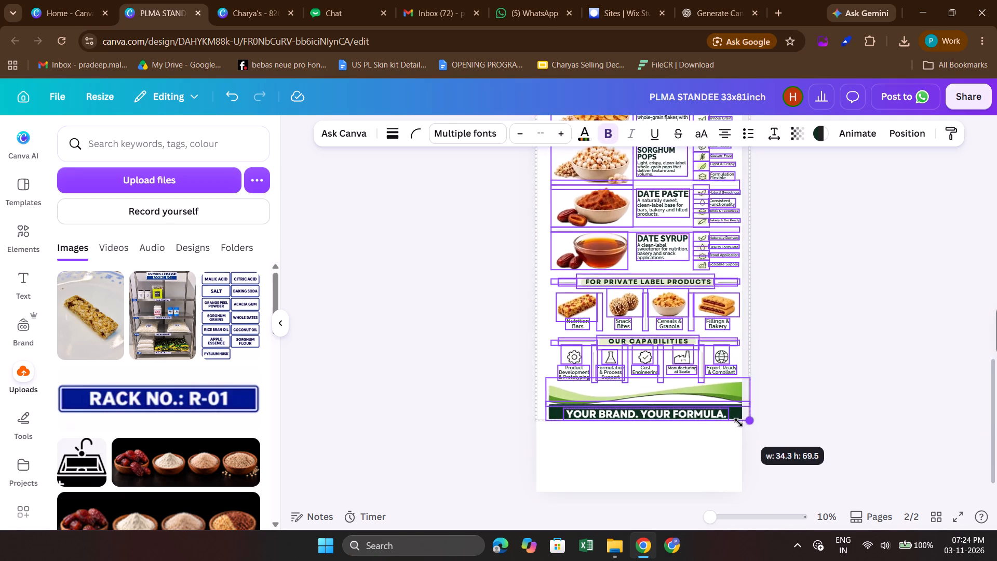
pyautogui.moveTo(738, 422); pyautogui.dragTo(729, 415)
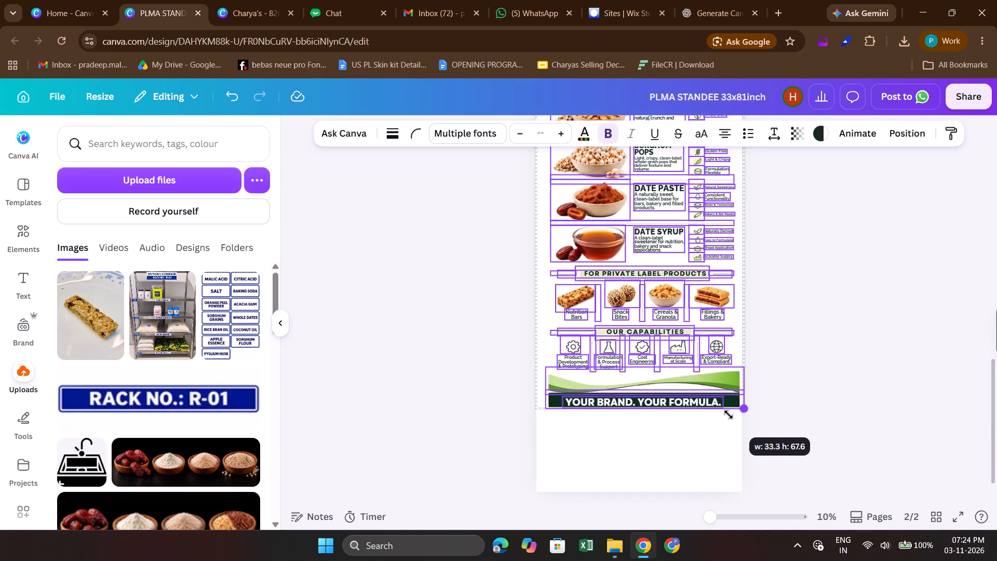
pyautogui.moveTo(729, 415); pyautogui.dragTo(720, 407)
pyautogui.click(799, 360)
# Compare the scaled poster layout on page 2 with the layout and text sizes of page 1.
pyautogui.scroll(2, 799, 360)
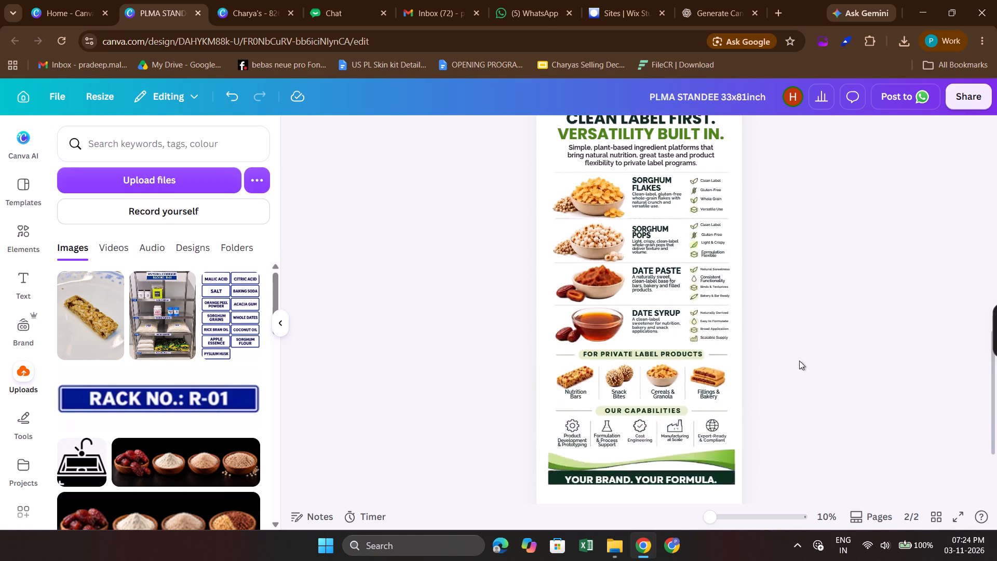
pyautogui.scroll(2, 799, 360)
pyautogui.scroll(1, 782, 216)
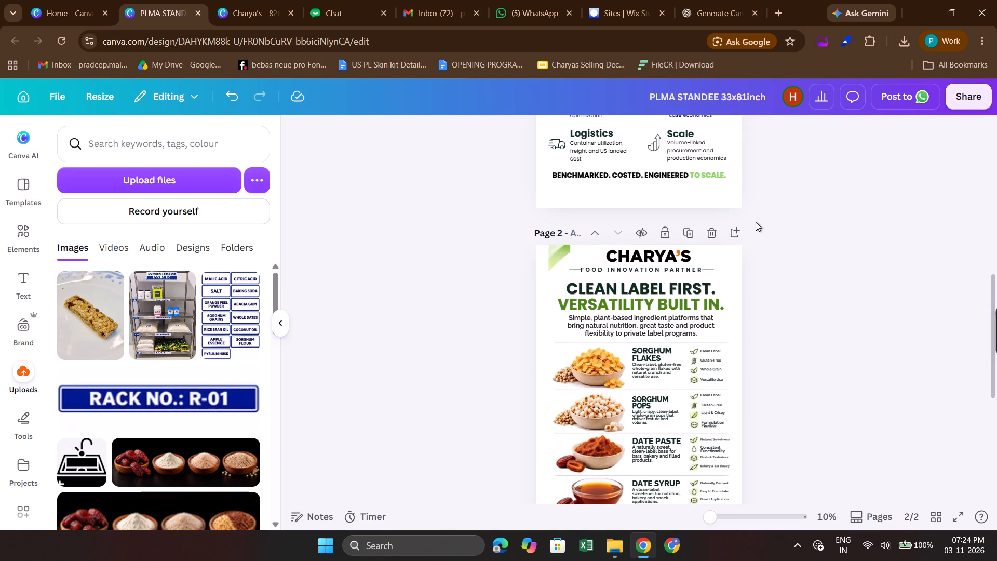
pyautogui.scroll(4, 679, 269)
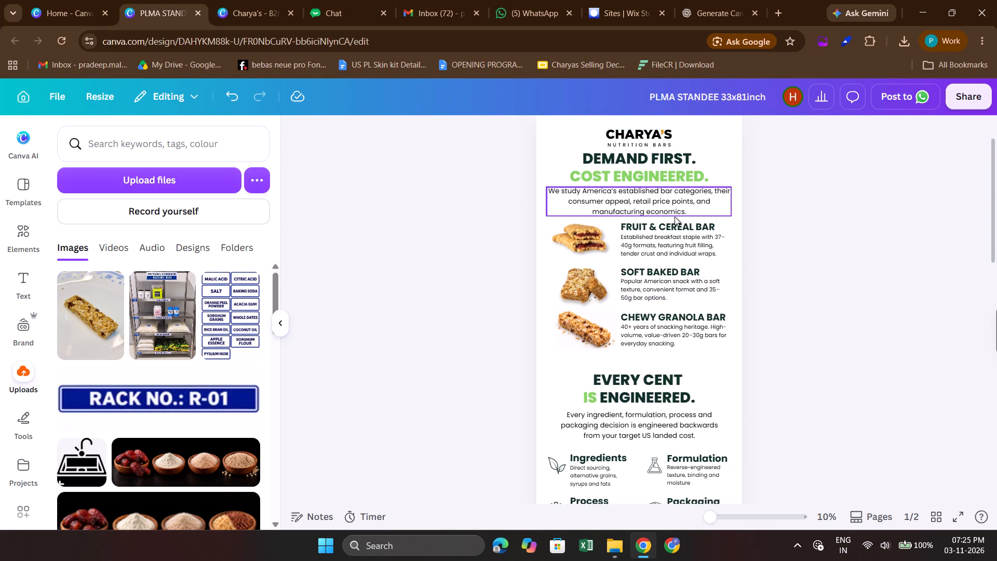
pyautogui.scroll(-2, 675, 217)
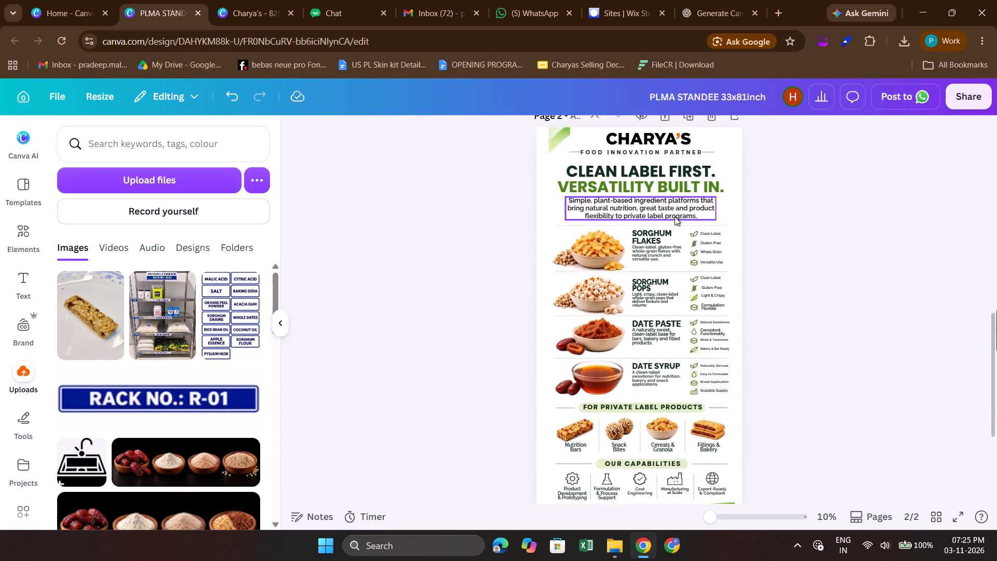
pyautogui.scroll(1, 819, 189)
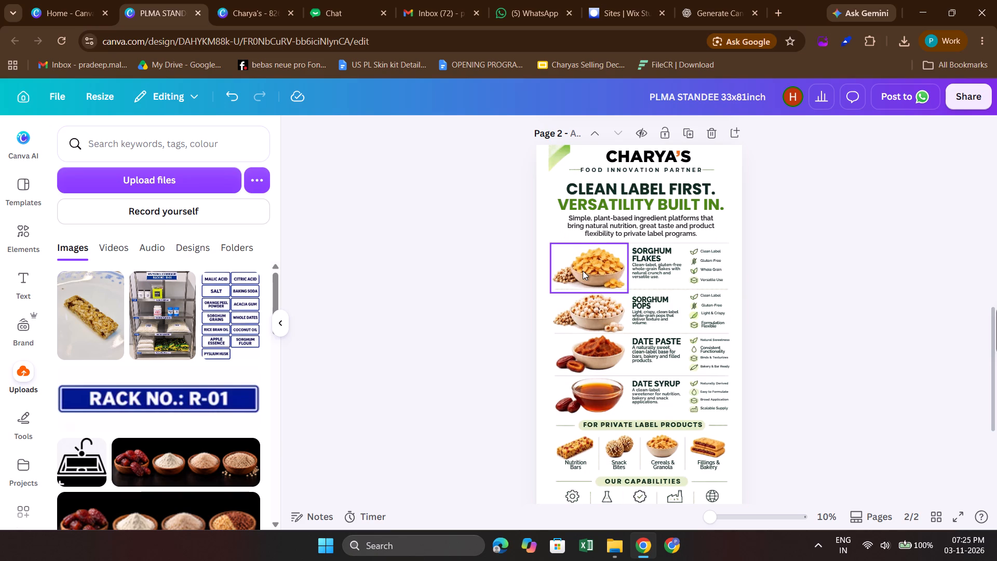
pyautogui.scroll(-2, 583, 271)
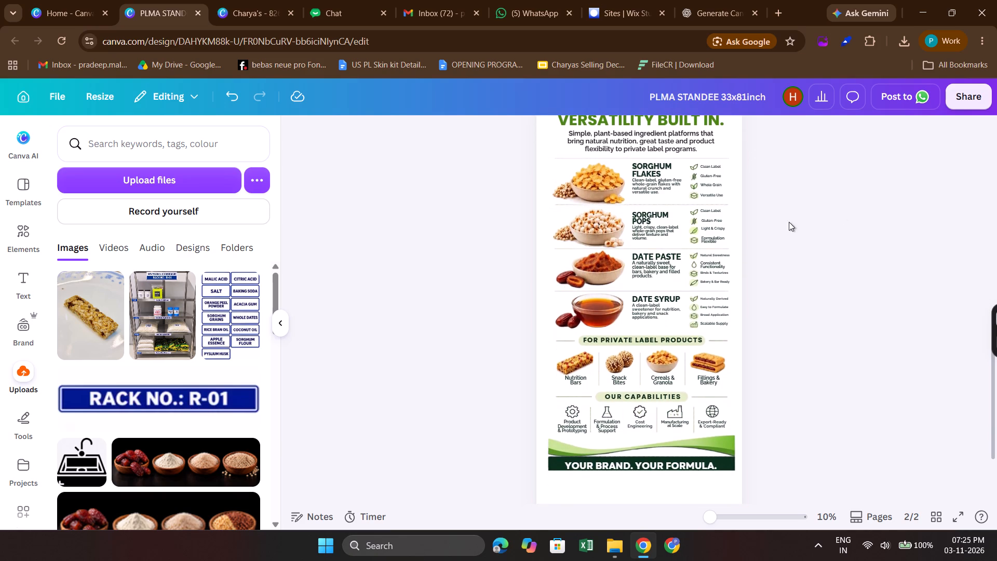
pyautogui.scroll(1, 661, 261)
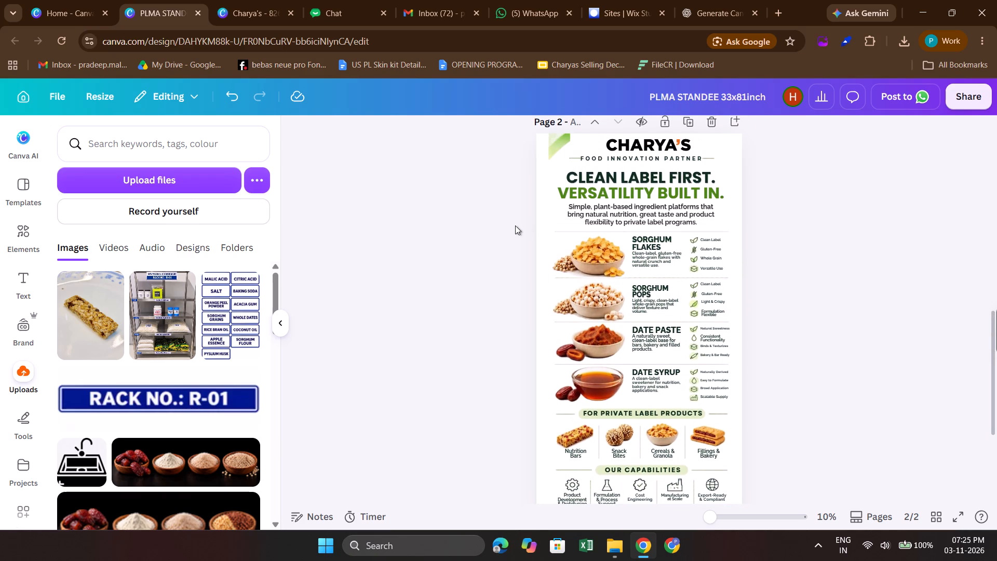
# Delete everything below the intro paragraph on page 2, from the product rows through the YOUR BRAND. YOUR FORMULA. footer.
pyautogui.moveTo(515, 225); pyautogui.dragTo(507, 238)
pyautogui.moveTo(522, 232); pyautogui.dragTo(771, 500)
pyautogui.scroll(-1, 771, 500)
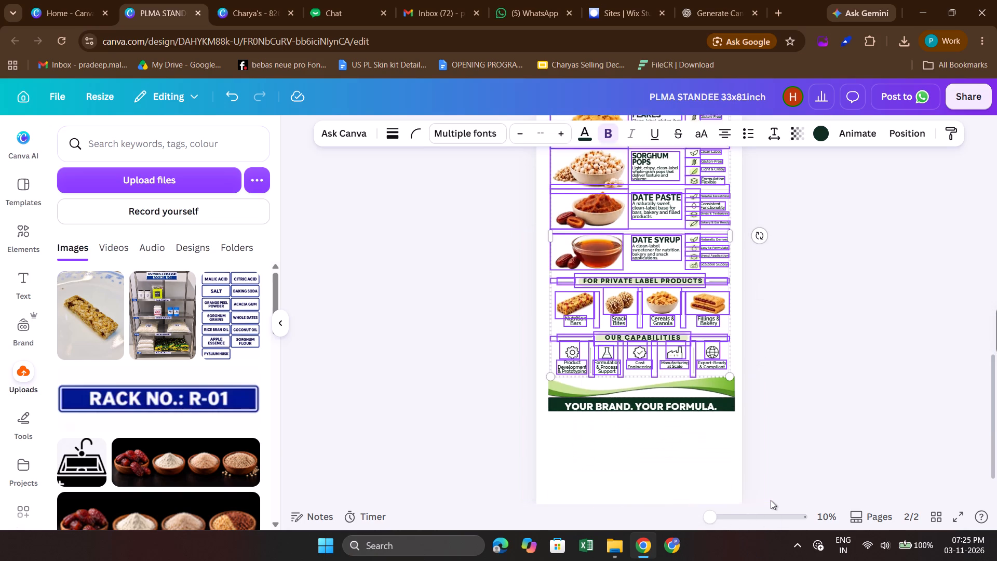
pyautogui.scroll(-1, 771, 500)
pyautogui.press('BackSpace')
pyautogui.moveTo(496, 327); pyautogui.dragTo(939, 393)
pyautogui.press('BackSpace')
# Delete the two short decorative lines on either side of FOOD INNOVATION PARTNER on page 2.
pyautogui.scroll(6, 939, 393)
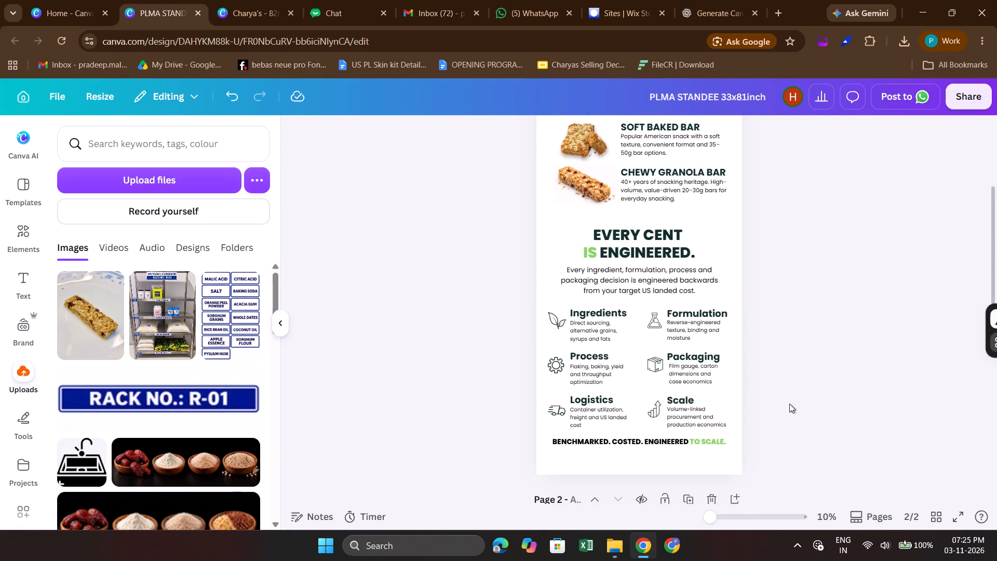
pyautogui.scroll(-2, 789, 404)
pyautogui.scroll(4, 789, 404)
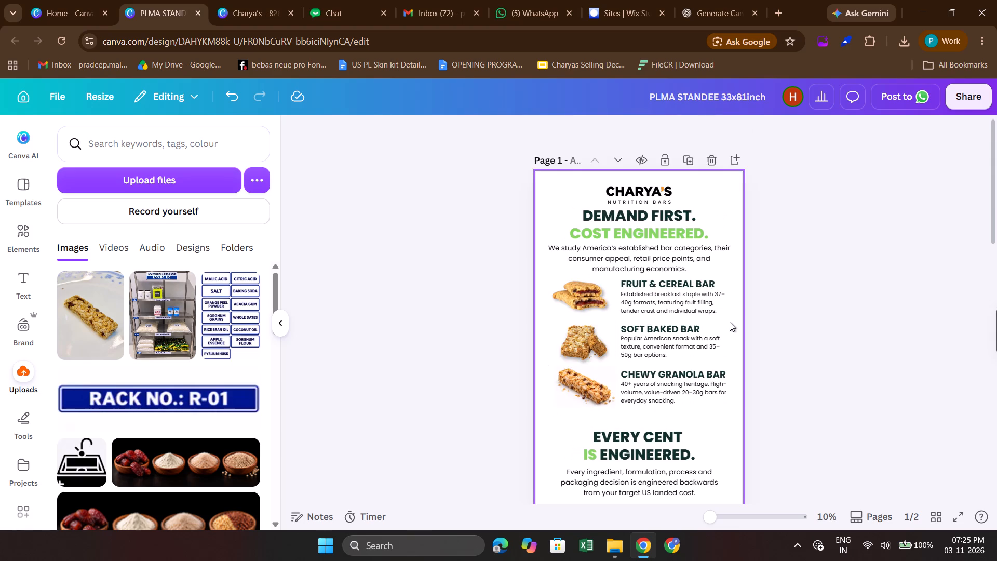
pyautogui.scroll(-2, 730, 322)
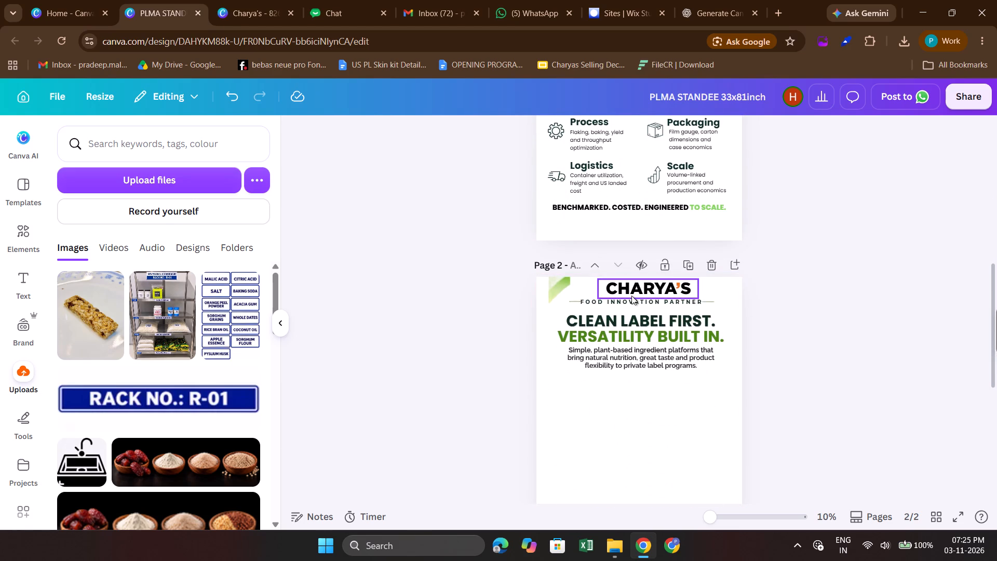
pyautogui.scroll(6, 637, 302)
pyautogui.scroll(-4, 637, 302)
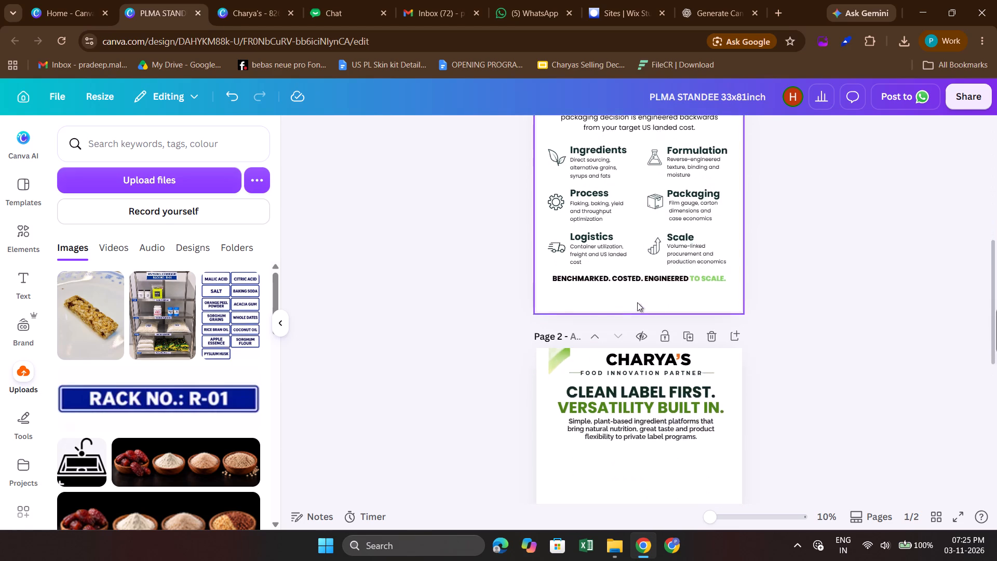
pyautogui.click(576, 337)
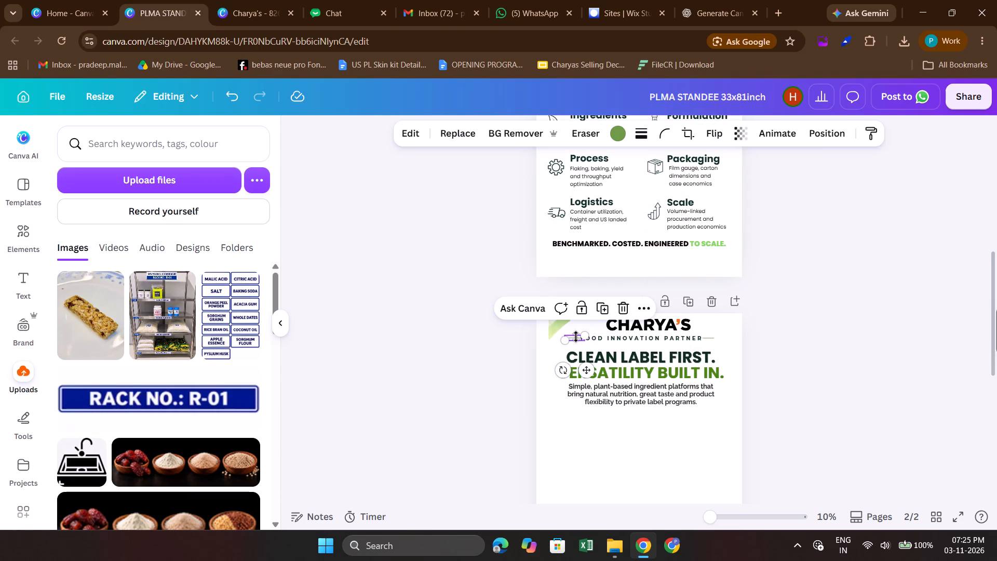
pyautogui.press('BackSpace')
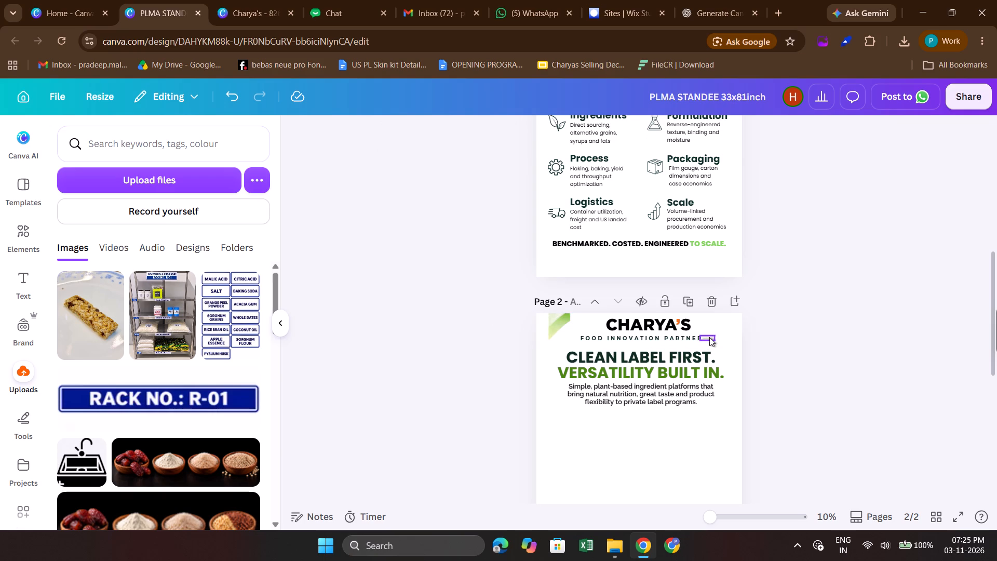
pyautogui.click(710, 338)
pyautogui.press('BackSpace')
# Duplicate page 1's CHARYA'S heading and move the copy below the BENCHMARKED. COSTED. ENGINEERED TO SCALE. line.
pyautogui.scroll(1, 710, 338)
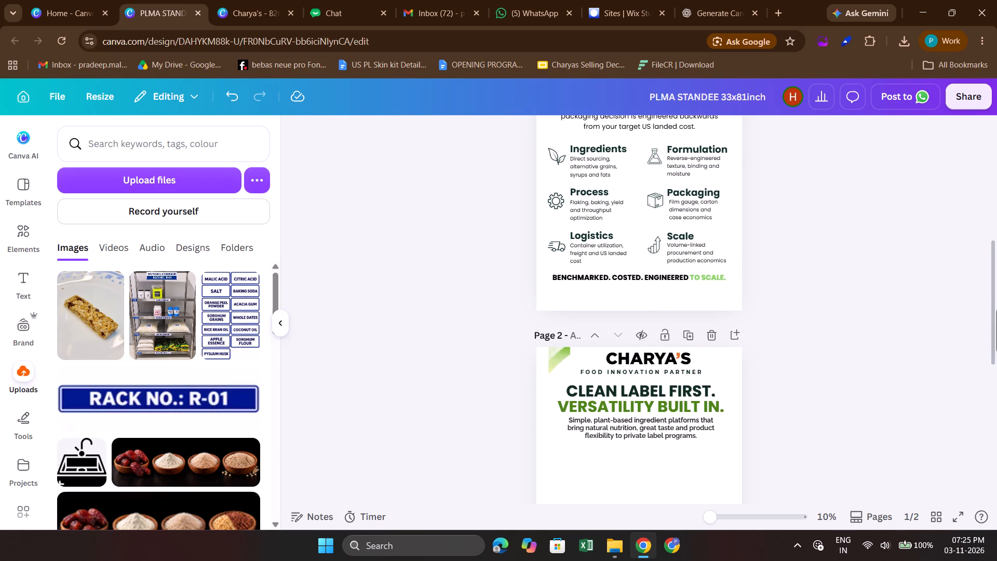
pyautogui.scroll(1, 710, 338)
pyautogui.scroll(5, 630, 357)
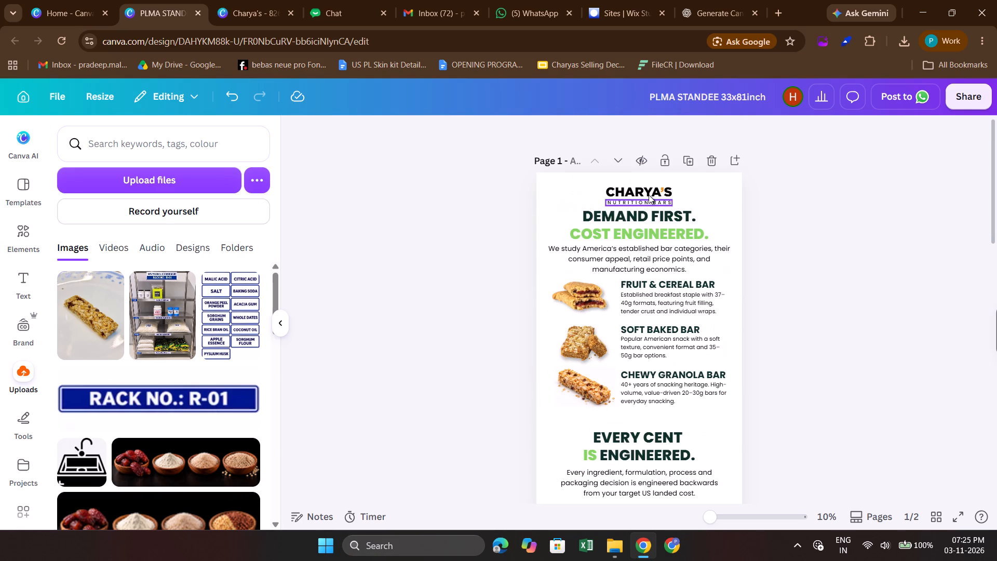
pyautogui.click(648, 194)
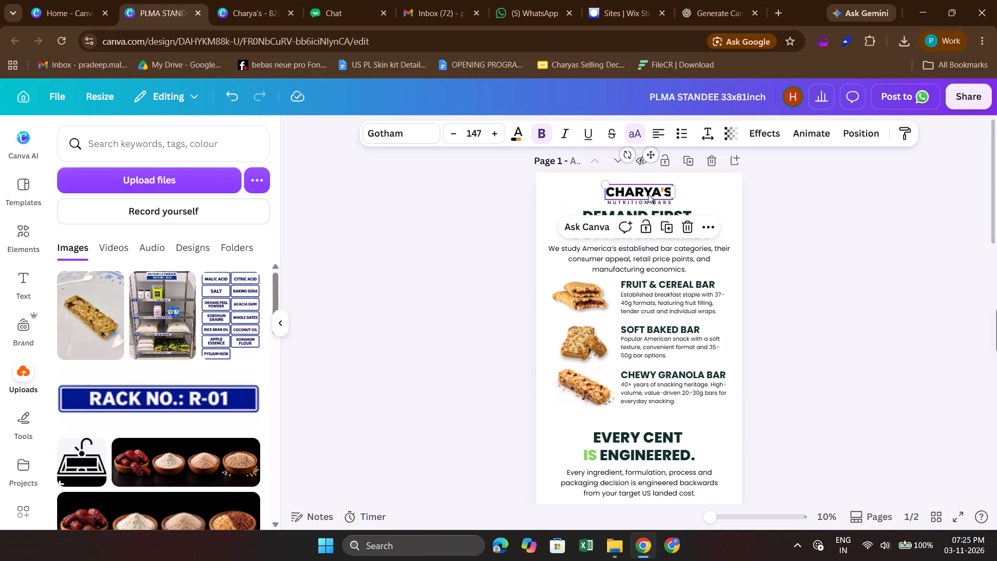
pyautogui.hotkey('ctrl', 'd')
pyautogui.moveTo(649, 197); pyautogui.dragTo(664, 423)
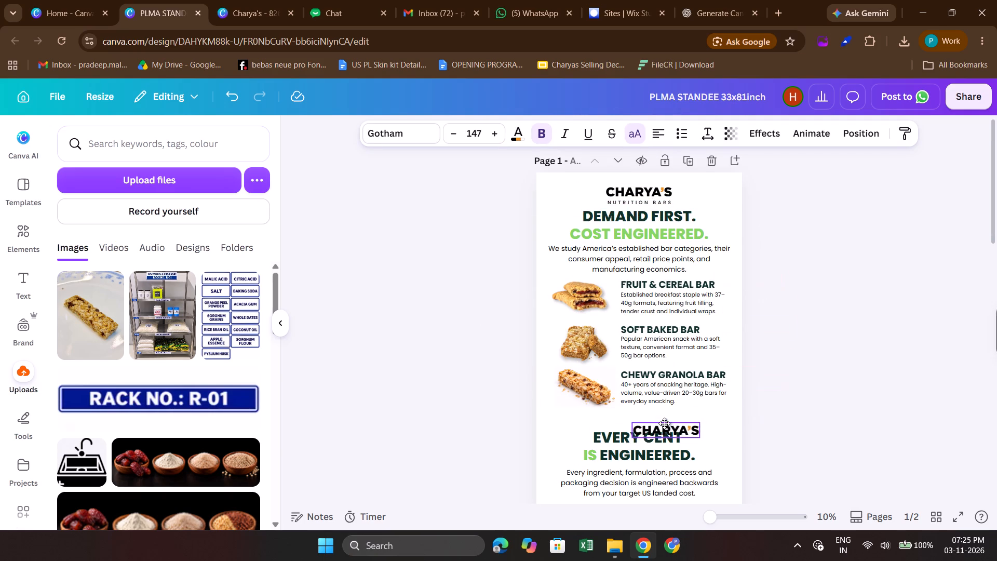
pyautogui.moveTo(664, 423); pyautogui.dragTo(661, 418)
pyautogui.scroll(-4, 661, 418)
pyautogui.scroll(1, 694, 323)
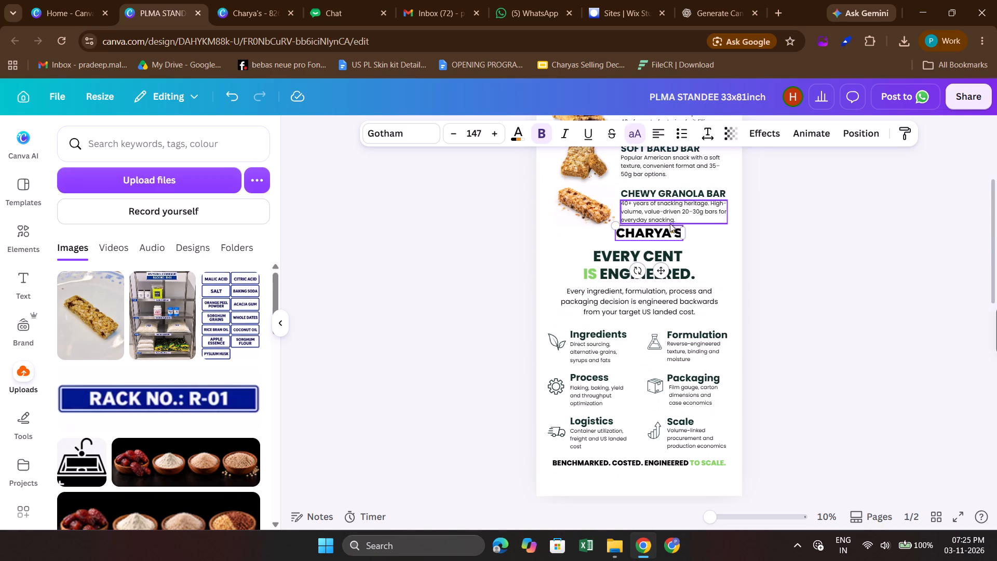
pyautogui.moveTo(663, 230); pyautogui.dragTo(667, 452)
pyautogui.scroll(-2, 667, 452)
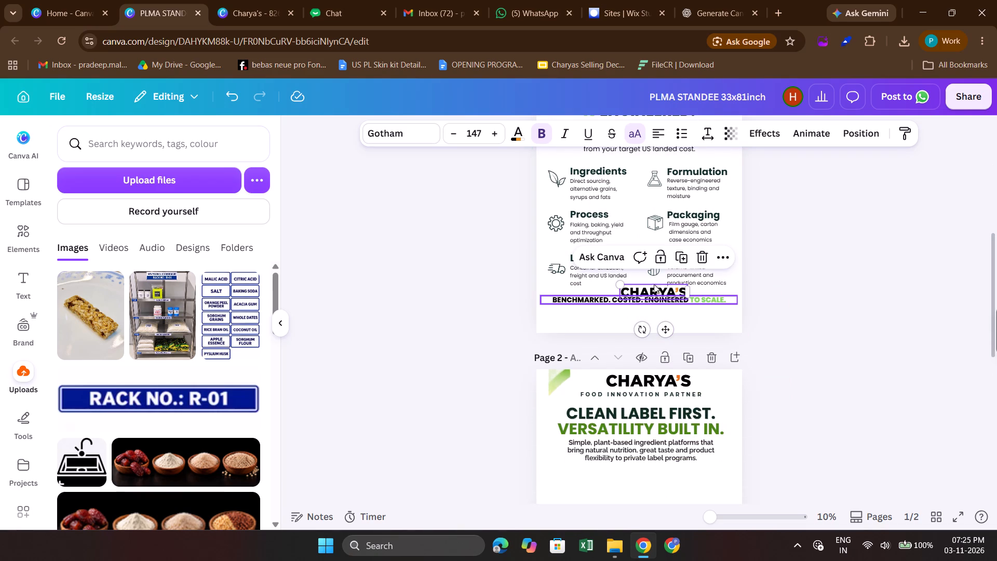
pyautogui.moveTo(653, 291); pyautogui.dragTo(616, 319)
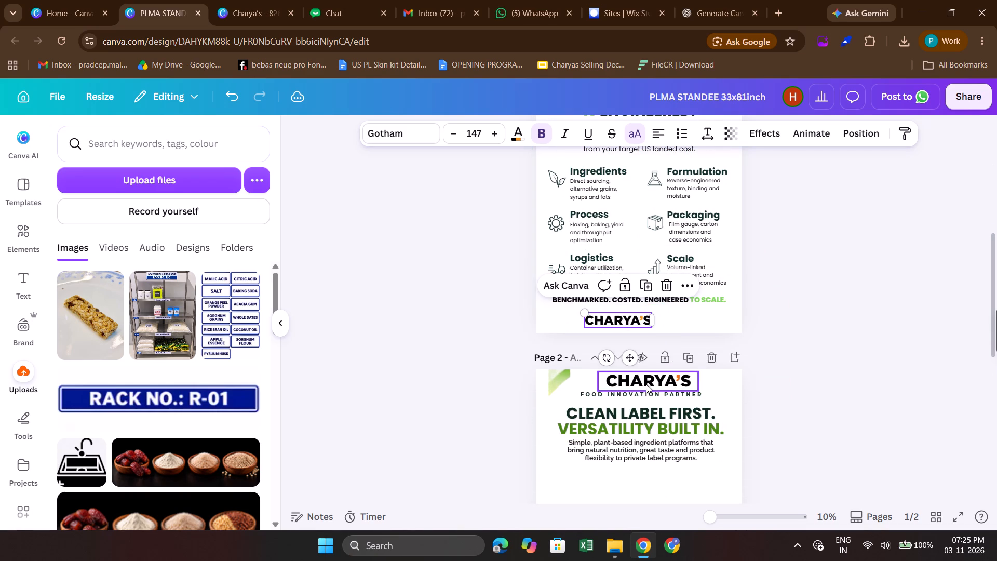
# Delete the pasted CHARYA'S heading and the green corner graphic from the top of page 2.
pyautogui.click(645, 382)
pyautogui.press('BackSpace')
pyautogui.click(557, 384)
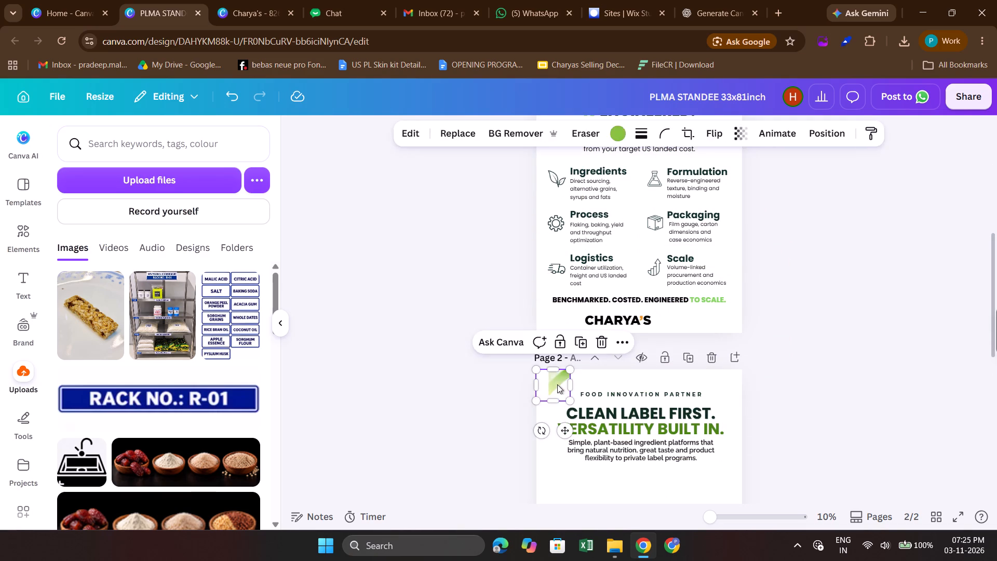
pyautogui.press('BackSpace')
# Shift the FOOD INNOVATION PARTNER tagline, the headline and the intro paragraph slightly down together on page 2.
pyautogui.scroll(-1, 557, 384)
pyautogui.moveTo(520, 353); pyautogui.dragTo(767, 446)
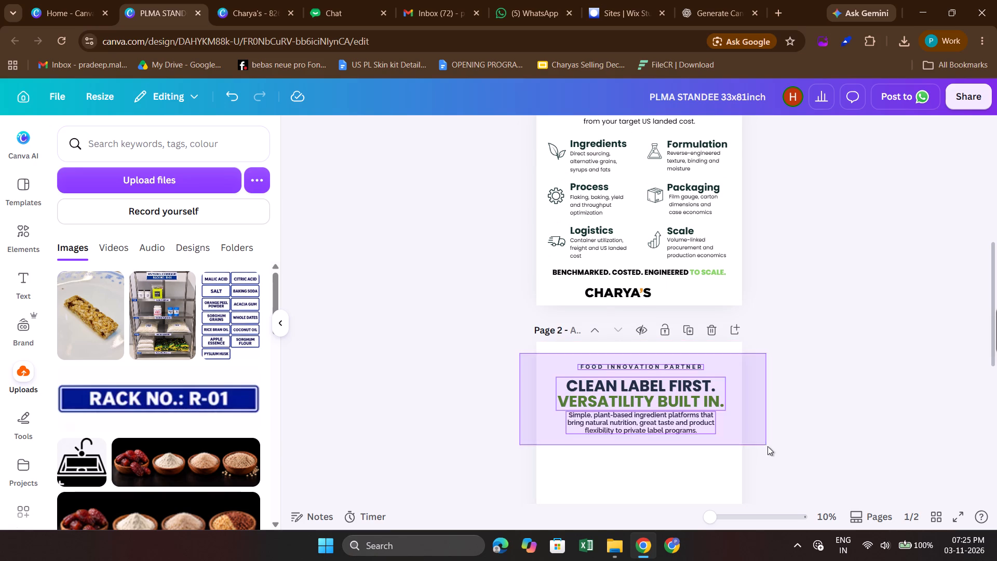
pyautogui.moveTo(767, 446); pyautogui.dragTo(765, 444)
pyautogui.hotkey('shift', 'Down')
pyautogui.hotkey('shift', 'Down')
pyautogui.hotkey('shift', 'Down')
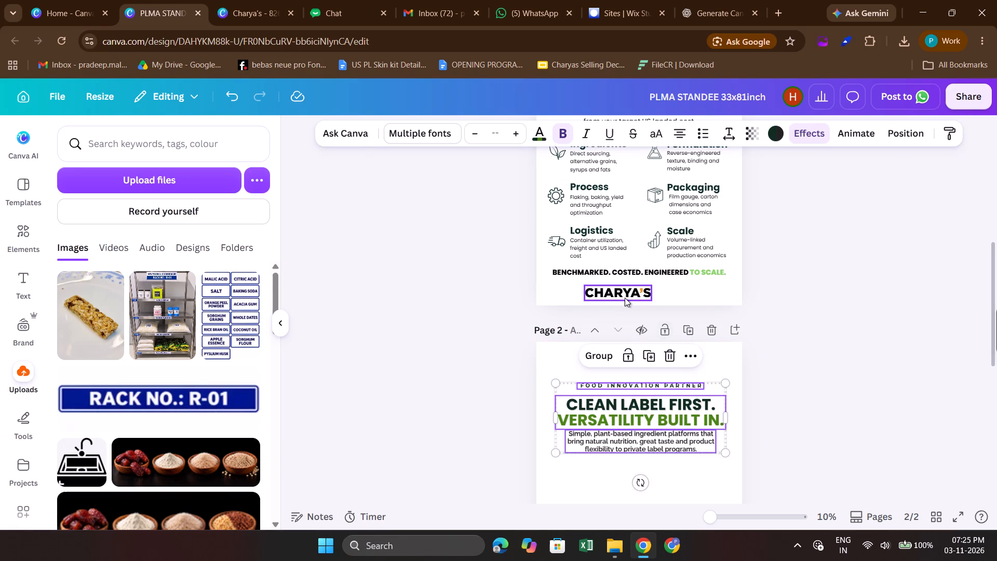
# Move the duplicated CHARYA'S heading onto page 2 above the FOOD INNOVATION PARTNER tagline and fine-tune its vertical position.
pyautogui.click(625, 297)
pyautogui.moveTo(625, 297); pyautogui.dragTo(653, 364)
pyautogui.click(826, 344)
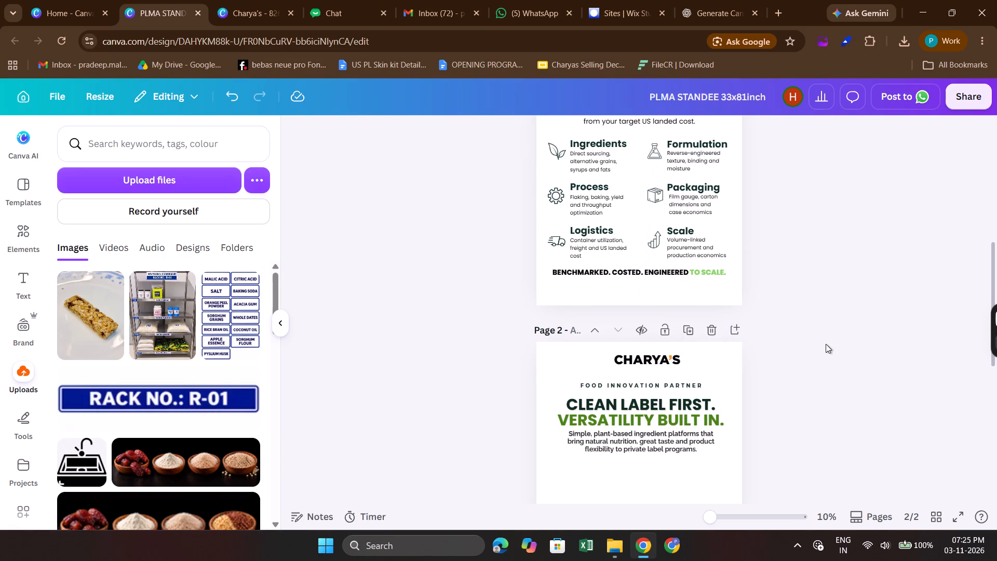
pyautogui.click(643, 364)
pyautogui.hotkey('shift', 'Down')
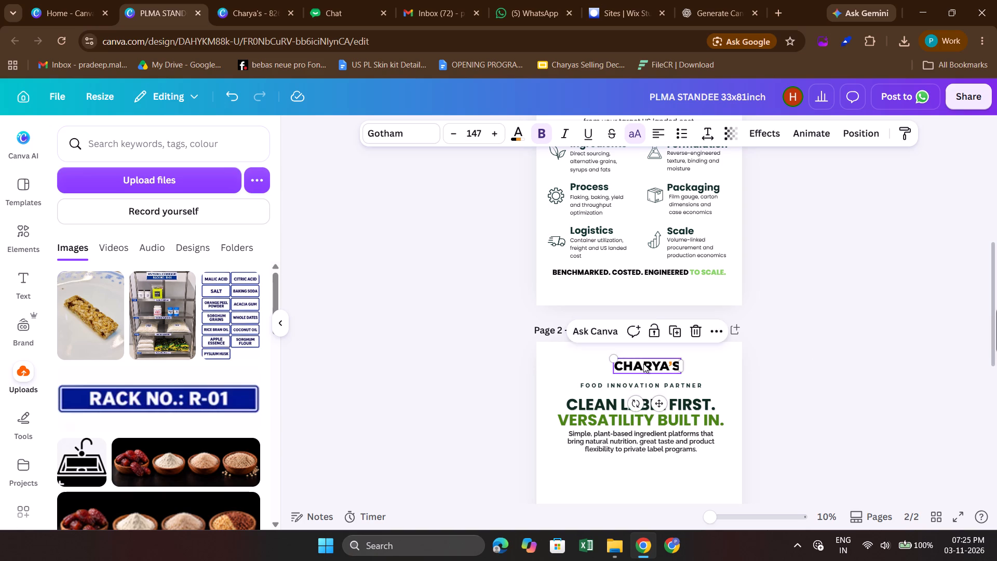
pyautogui.press('Up')
pyautogui.press('Up')
pyautogui.press('Up')
pyautogui.press('Up')
pyautogui.press('Up')
pyautogui.press('Up')
pyautogui.scroll(-1, 643, 364)
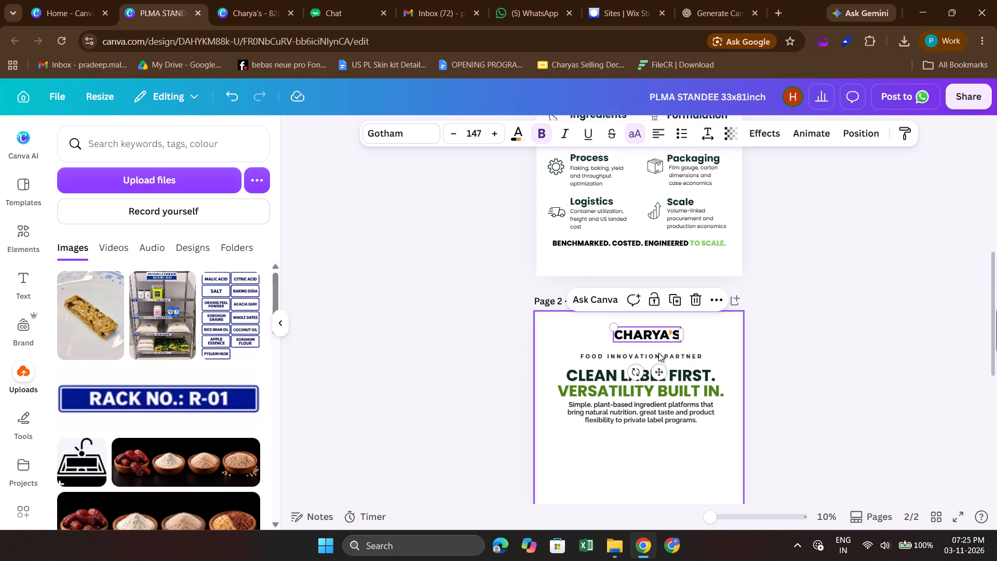
# Duplicate the NUTRITION BARS tagline under page 1's CHARYA'S heading.
pyautogui.click(658, 353)
pyautogui.click(822, 323)
pyautogui.scroll(5, 822, 323)
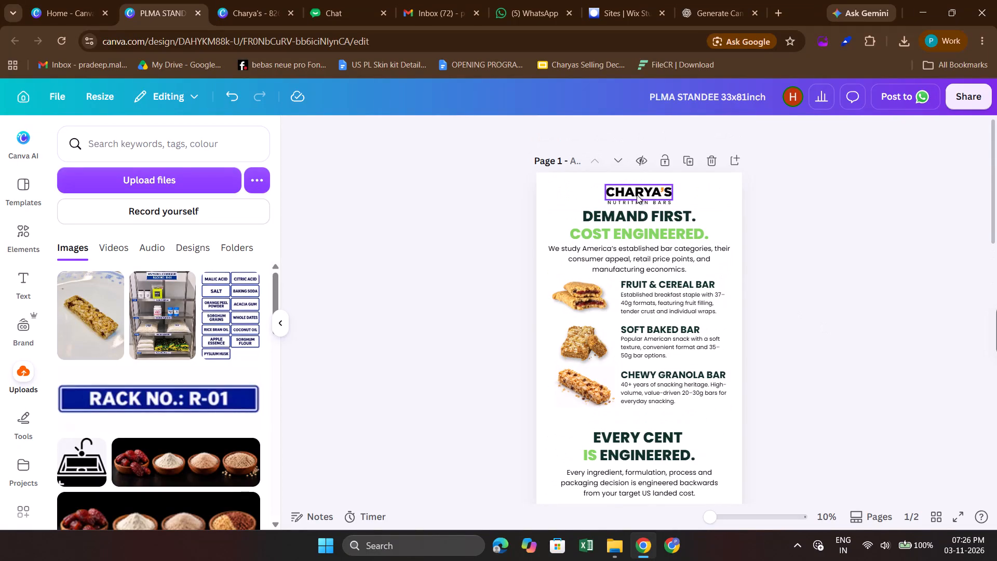
pyautogui.click(636, 200)
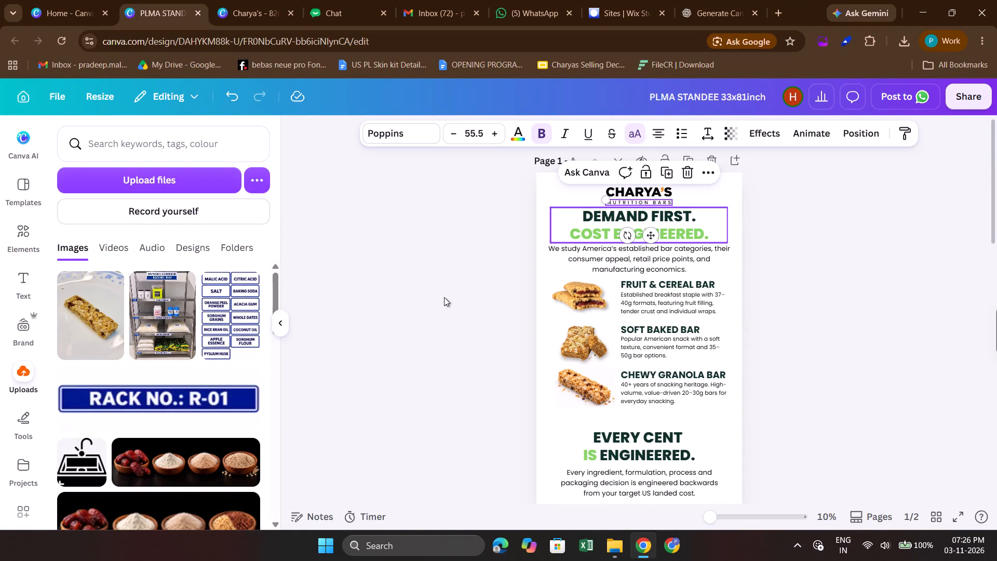
pyautogui.scroll(-1, 726, 274)
pyautogui.scroll(1, 726, 274)
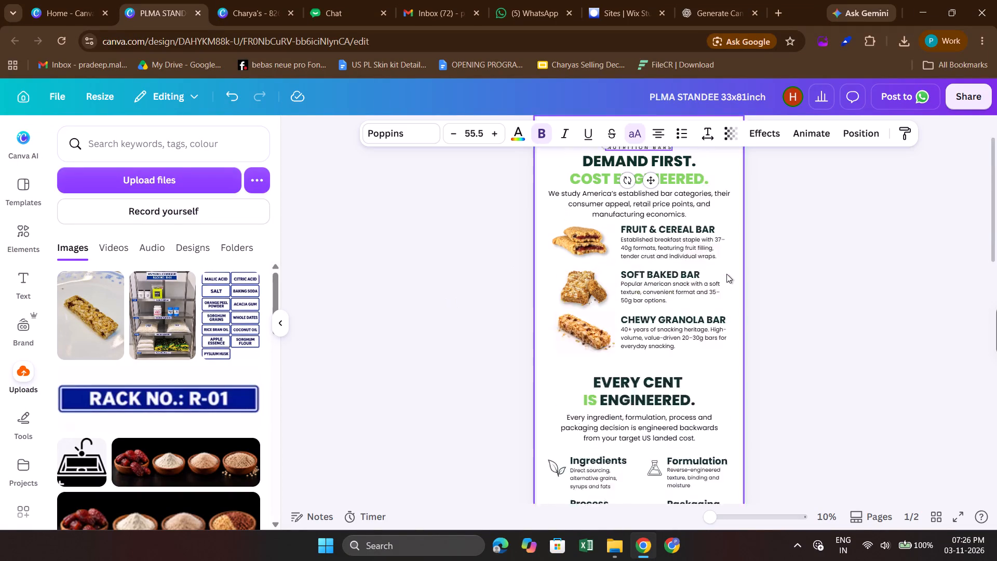
pyautogui.scroll(1, 726, 274)
pyautogui.hotkey('ctrl', 'd')
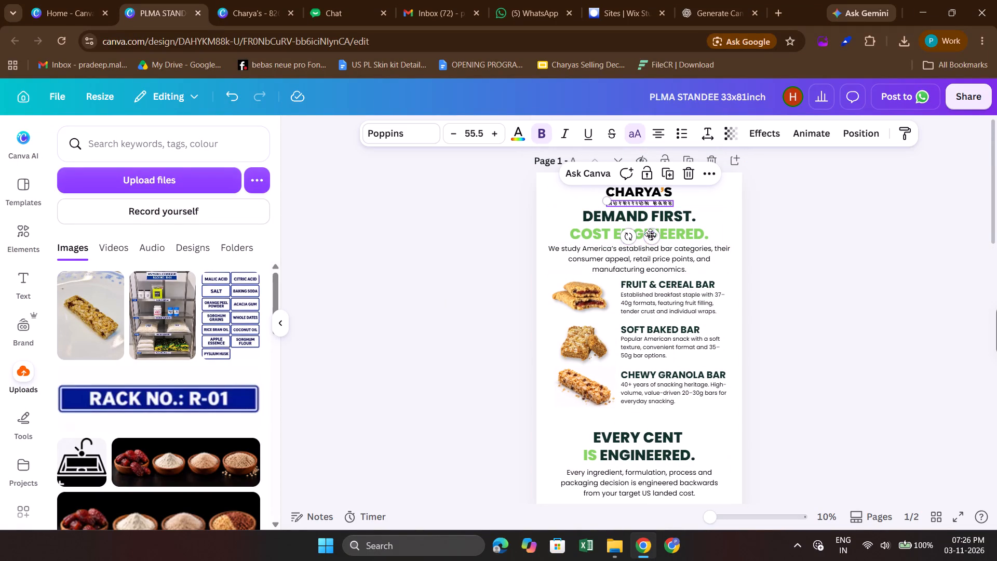
# Move the duplicated NUTRITION BARS tagline down onto page 2, just above the CHARYA'S heading.
pyautogui.moveTo(652, 235); pyautogui.dragTo(658, 457)
pyautogui.scroll(-1, 658, 457)
pyautogui.moveTo(662, 356); pyautogui.dragTo(650, 459)
pyautogui.scroll(-1, 650, 459)
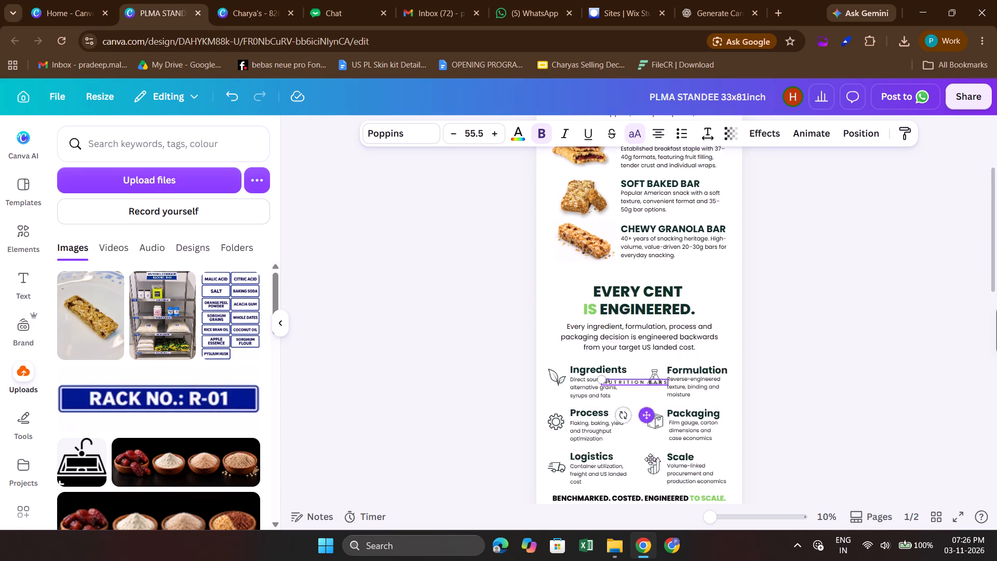
pyautogui.scroll(-1, 650, 459)
pyautogui.moveTo(649, 342); pyautogui.dragTo(637, 436)
pyautogui.scroll(-2, 637, 436)
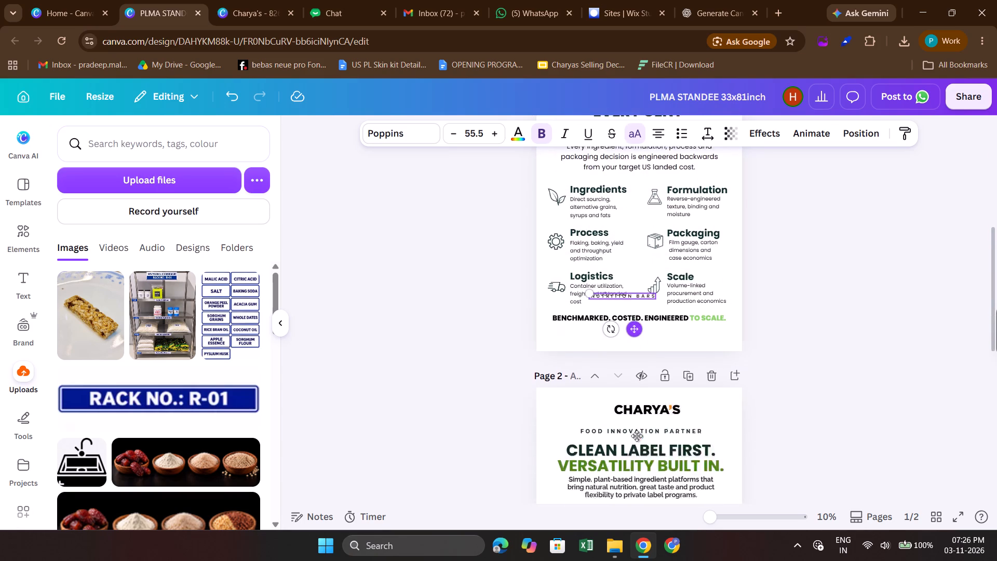
pyautogui.scroll(-2, 637, 436)
pyautogui.moveTo(634, 268); pyautogui.dragTo(637, 368)
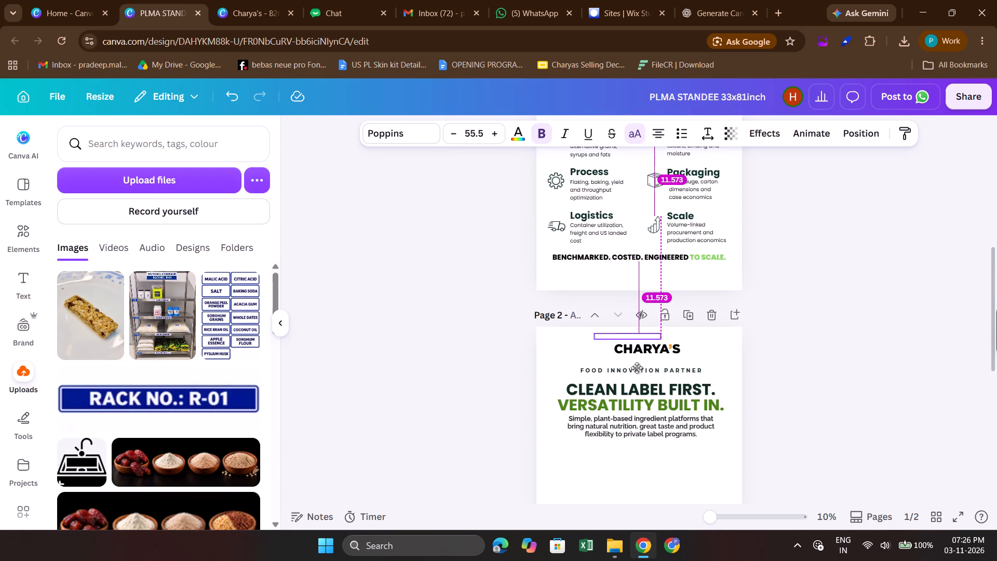
pyautogui.moveTo(637, 368); pyautogui.dragTo(632, 368)
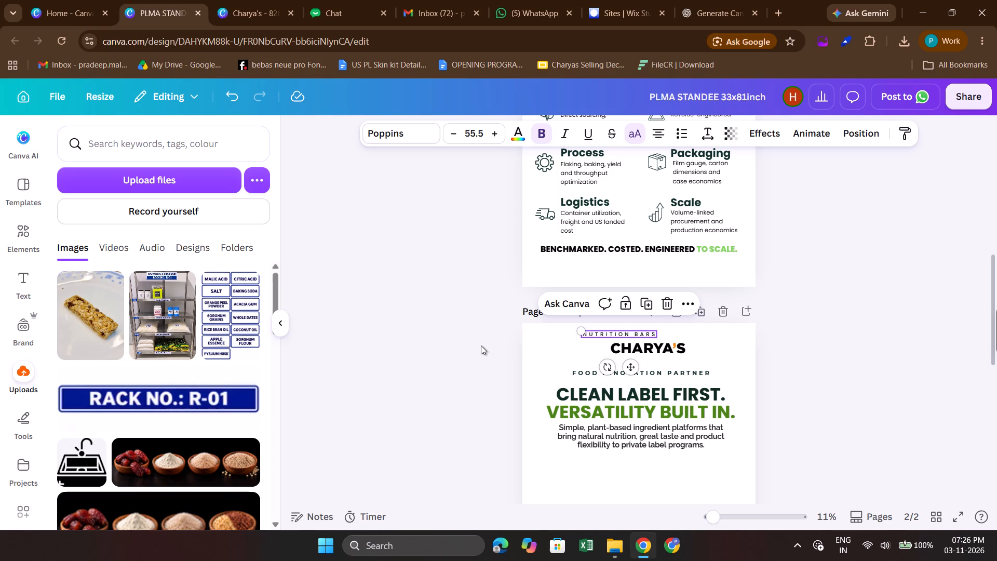
pyautogui.click(481, 345)
# Replace the copied tagline's text with FOOD and move it just below page 2's existing FOOD INNOVATION PARTNER tagline.
pyautogui.doubleClick(597, 335)
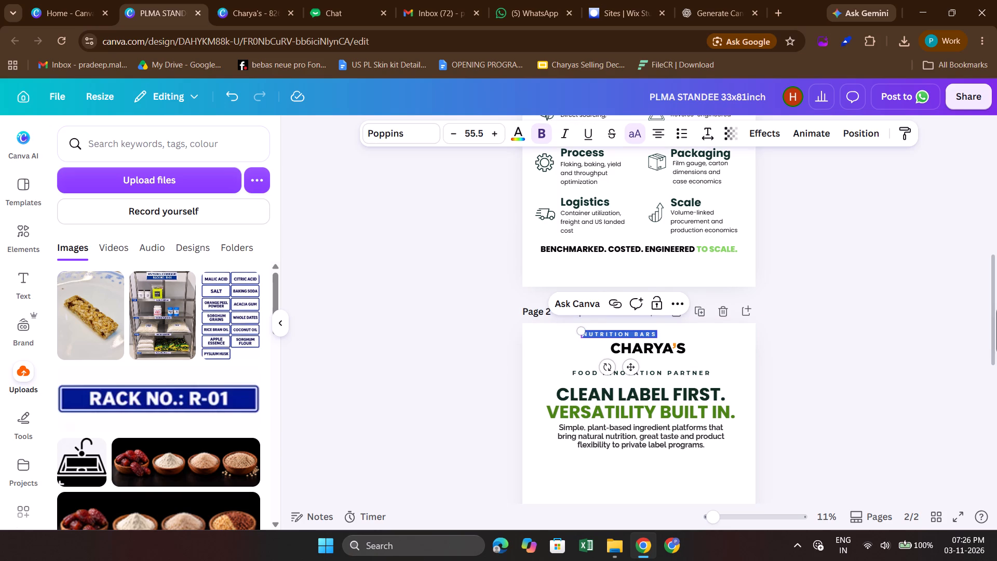
pyautogui.write('Food')
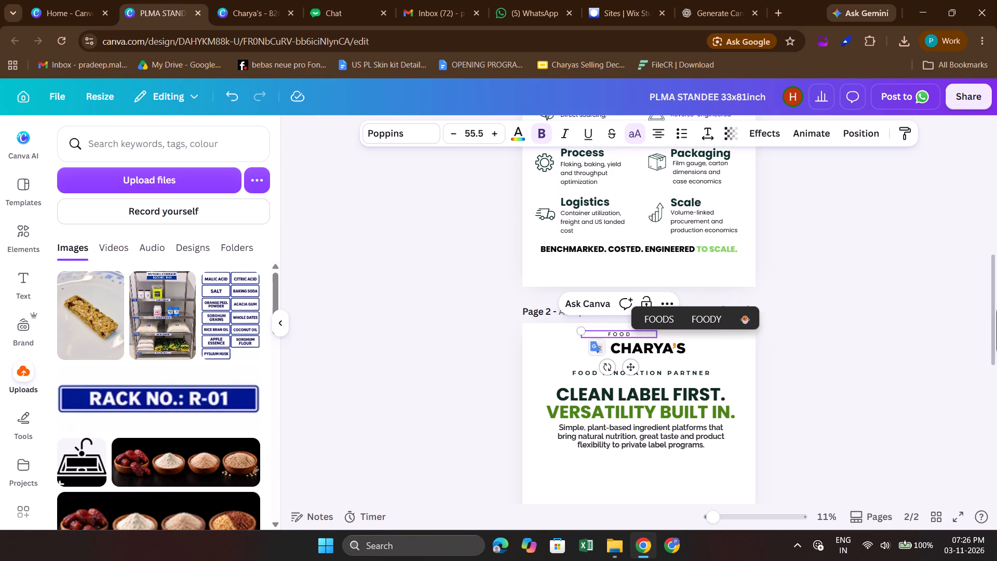
pyautogui.press('space')
pyautogui.click(816, 330)
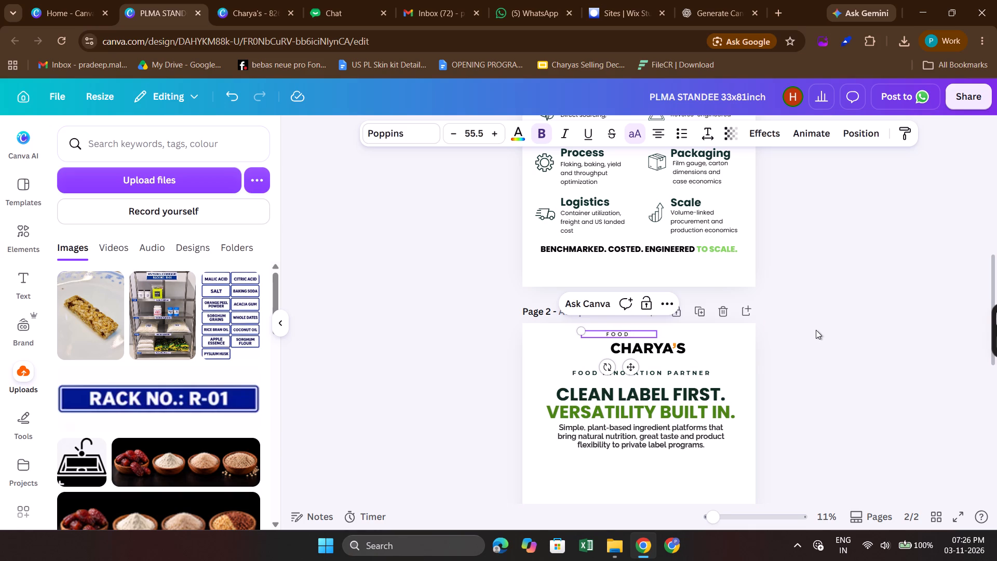
pyautogui.click(622, 326)
pyautogui.moveTo(622, 326); pyautogui.dragTo(618, 387)
# Complete the copied tagline's text as FOOD INNOVATION PARTNER, widening its text box so it fits on one line.
pyautogui.doubleClick(633, 388)
pyautogui.click(633, 388)
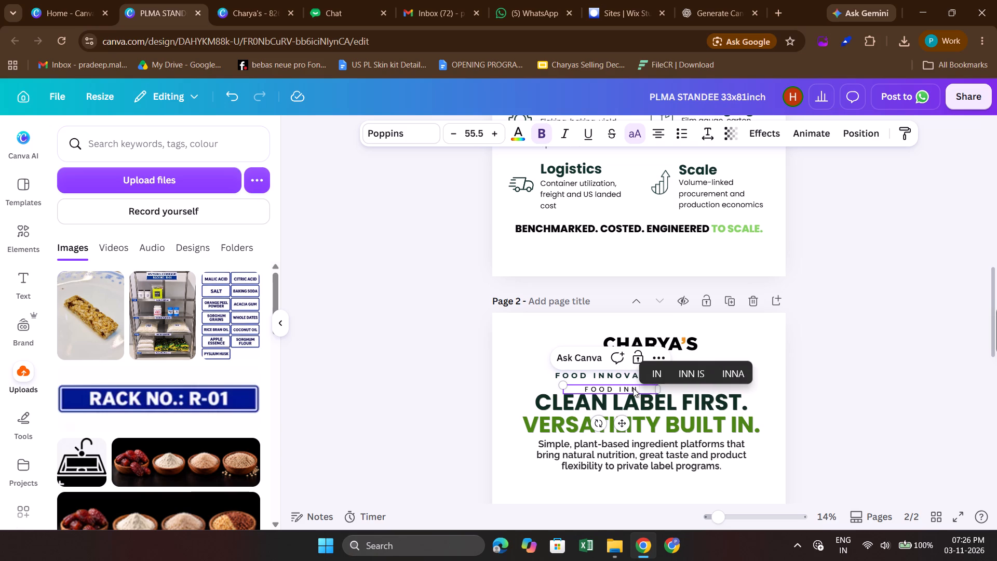
pyautogui.write('OVA')
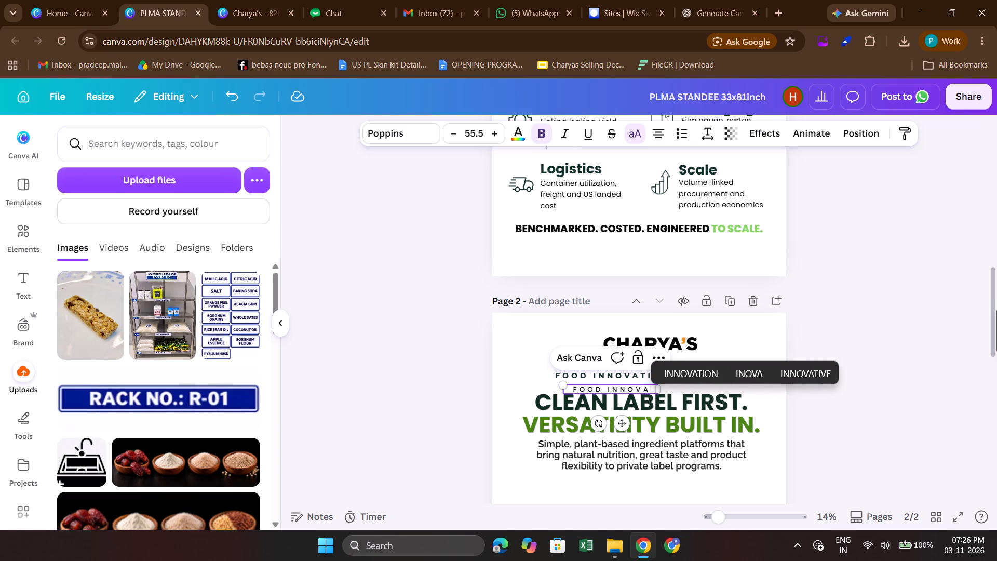
pyautogui.click(685, 376)
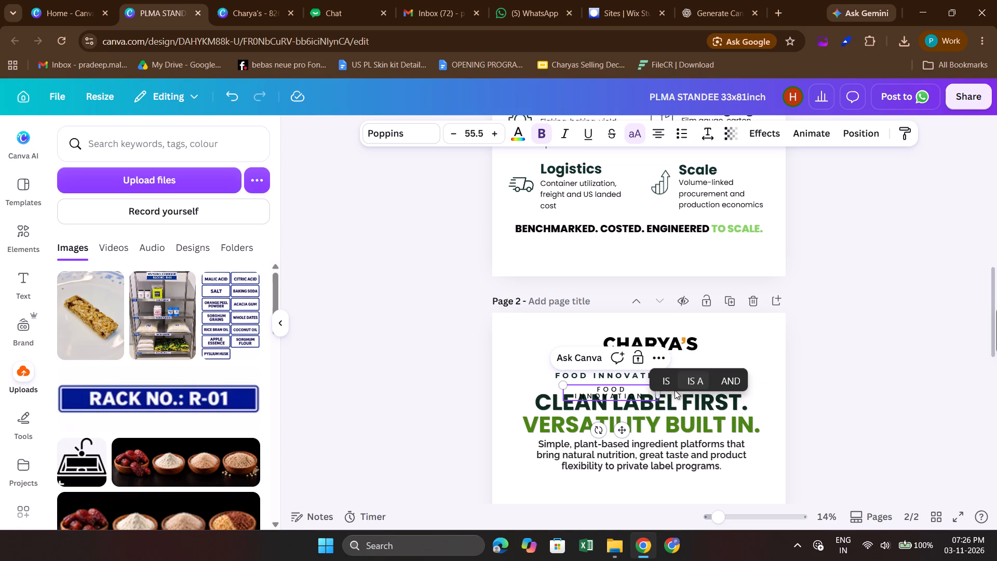
pyautogui.click(845, 370)
pyautogui.click(631, 393)
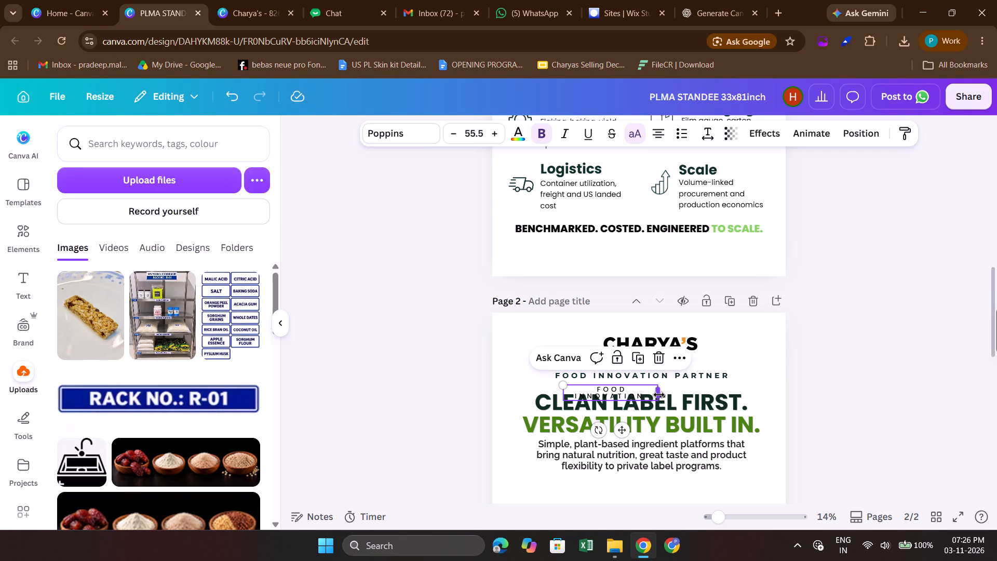
pyautogui.moveTo(659, 395); pyautogui.dragTo(755, 382)
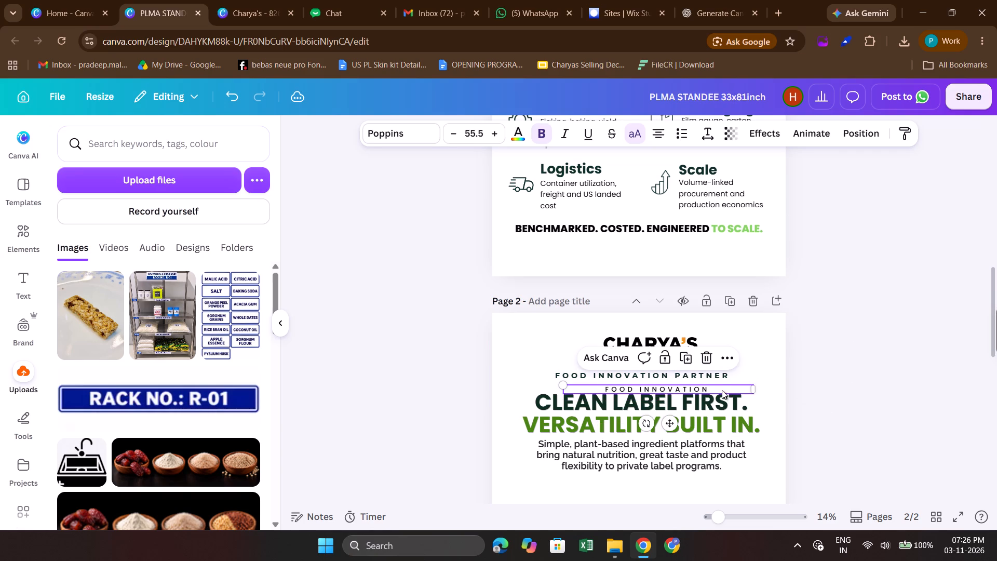
pyautogui.doubleClick(722, 390)
pyautogui.click(722, 390)
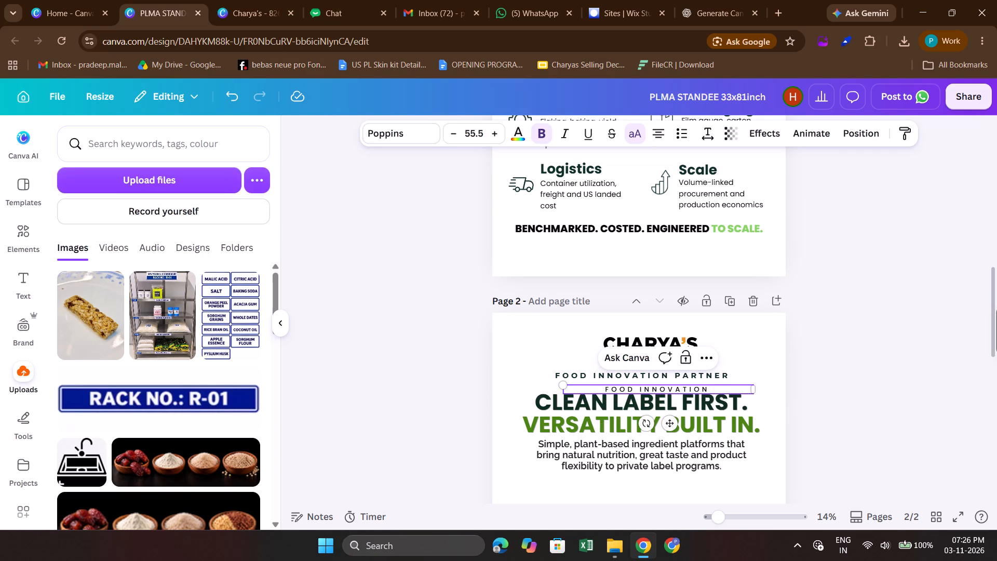
pyautogui.write('PA')
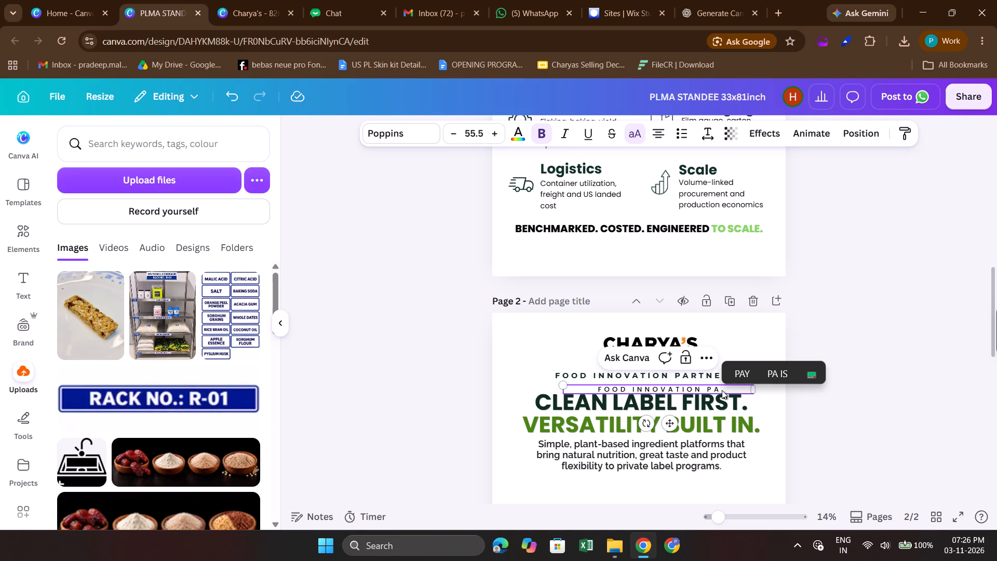
pyautogui.write('RT')
pyautogui.write('NER')
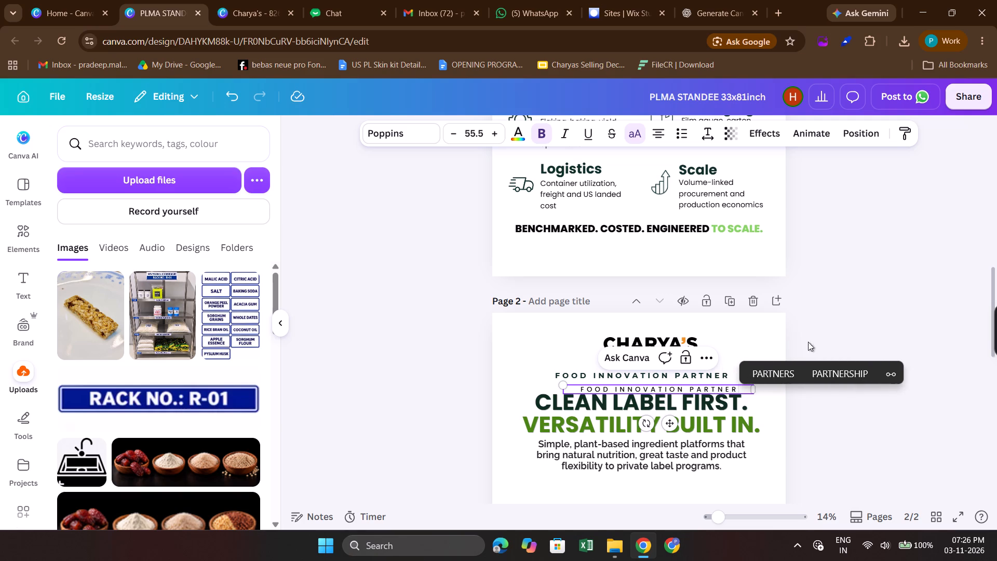
pyautogui.click(836, 341)
# Delete page 2's old Montserrat FOOD INNOVATION PARTNER tagline.
pyautogui.click(685, 377)
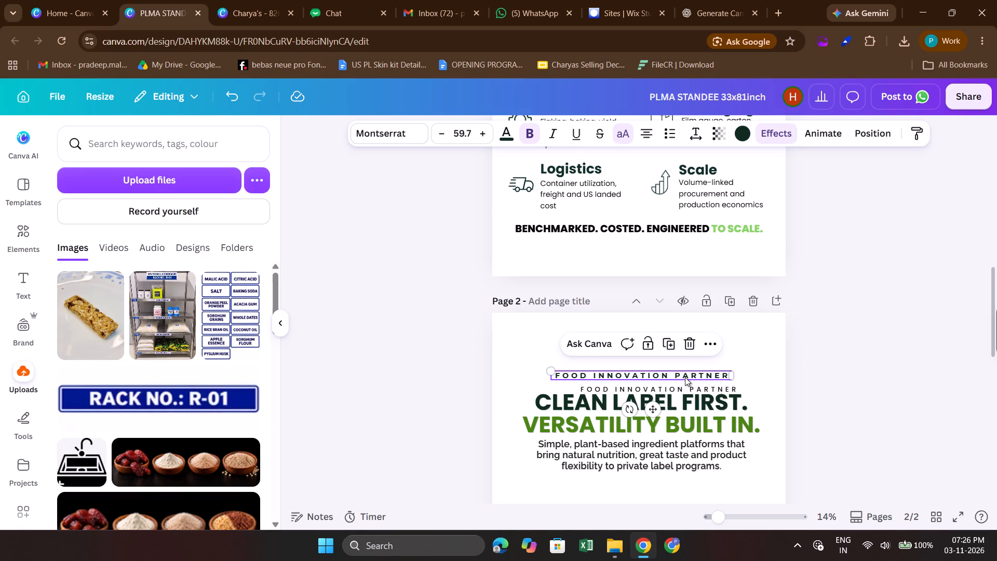
pyautogui.press('BackSpace')
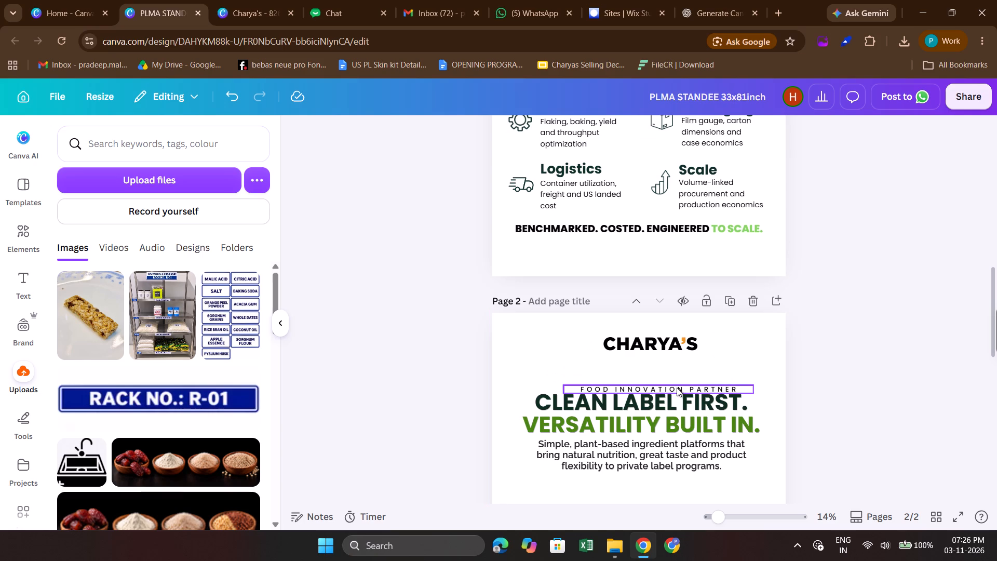
# Move the new Poppins FOOD INNOVATION PARTNER tagline directly beneath page 2's CHARYA'S heading and centre it horizontally on the page.
pyautogui.click(677, 388)
pyautogui.moveTo(677, 388); pyautogui.dragTo(660, 360)
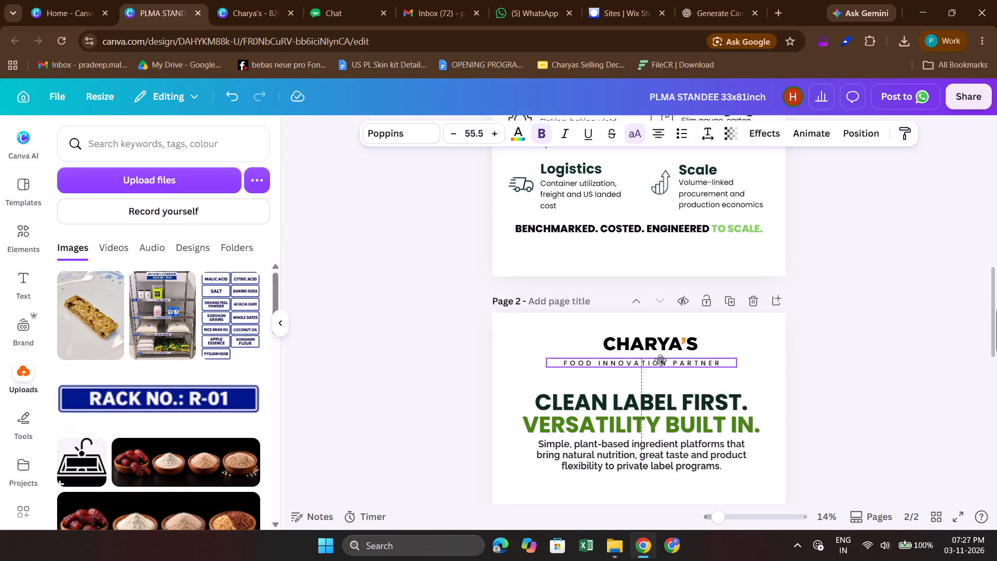
pyautogui.moveTo(660, 360); pyautogui.dragTo(663, 360)
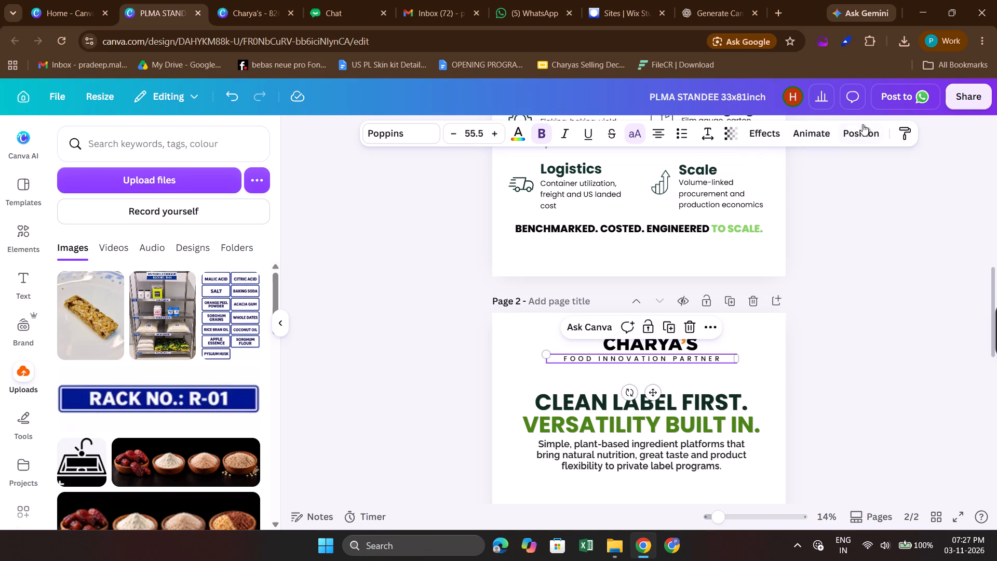
pyautogui.click(862, 139)
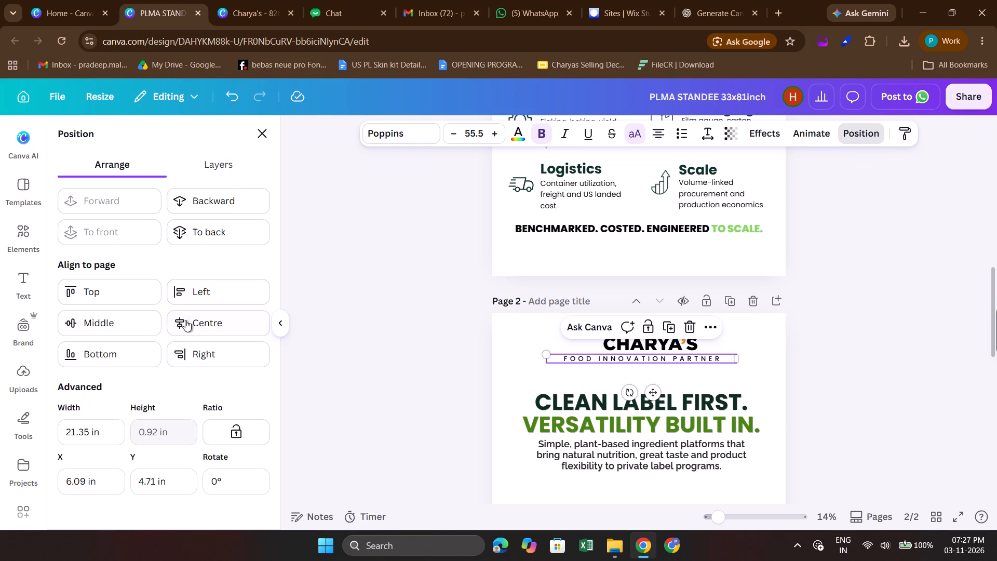
pyautogui.click(189, 323)
pyautogui.click(258, 132)
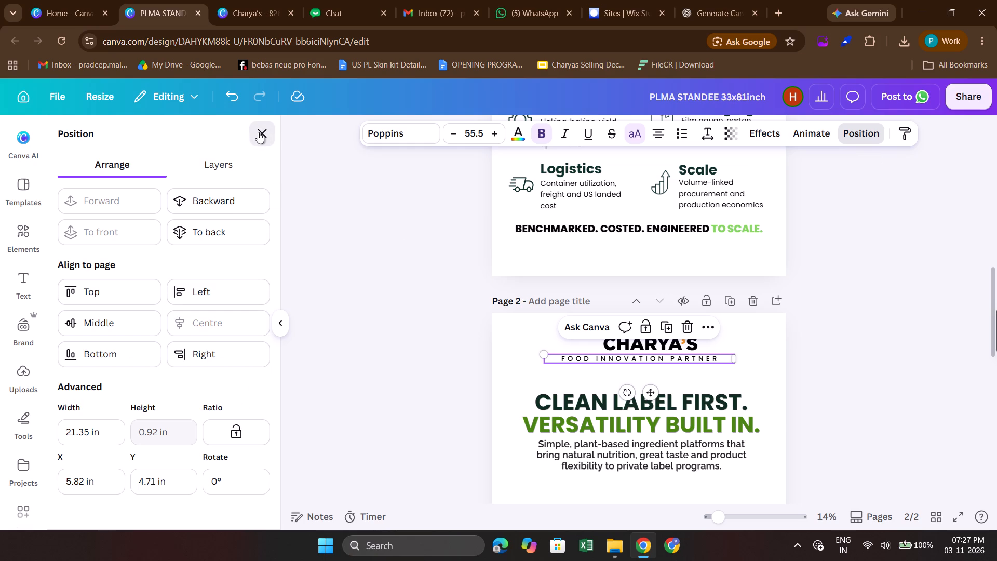
pyautogui.click(438, 325)
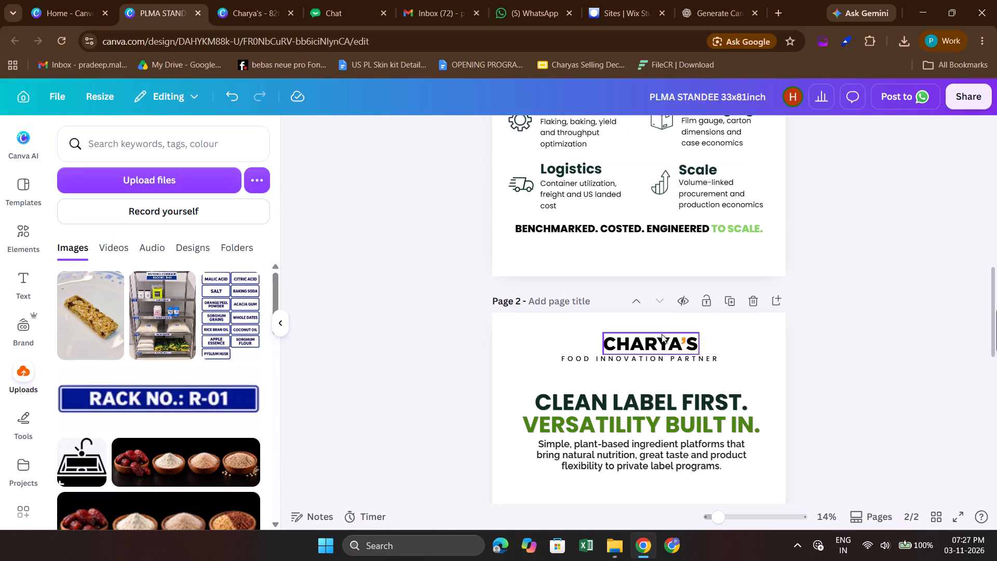
# Set page 1's NUTRITION BARS tagline to the Poppins SemiBold weight.
pyautogui.scroll(4, 792, 335)
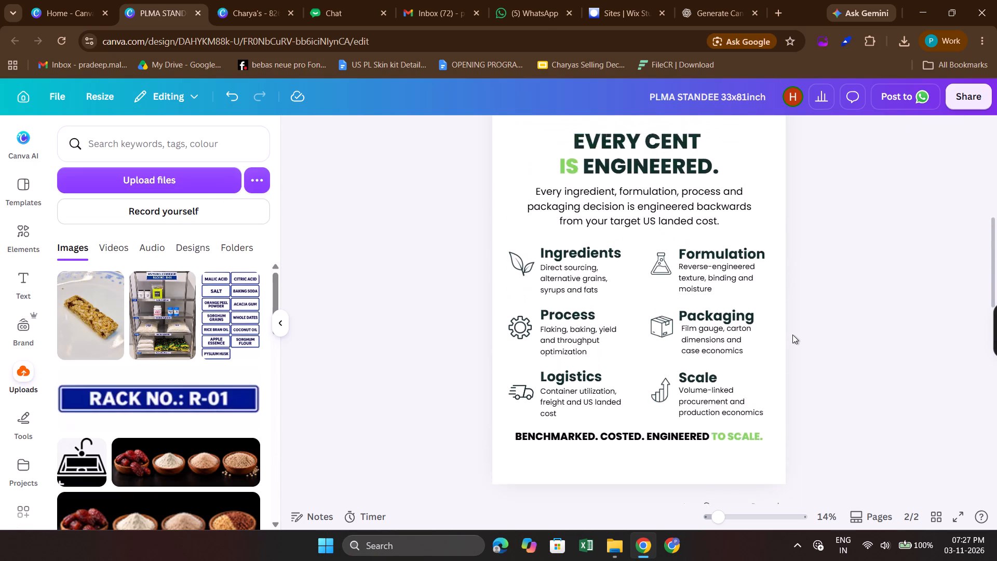
pyautogui.scroll(6, 792, 335)
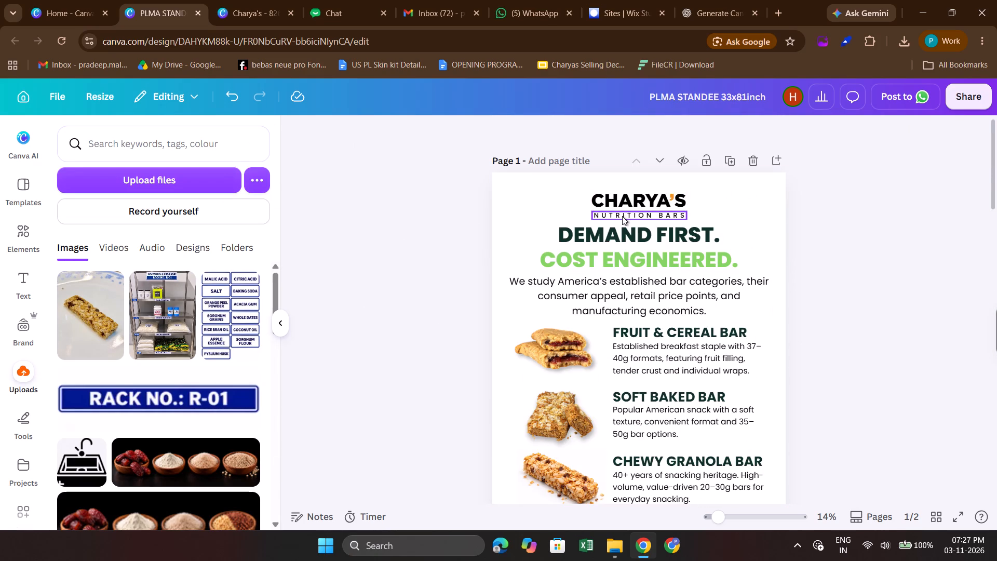
pyautogui.click(622, 216)
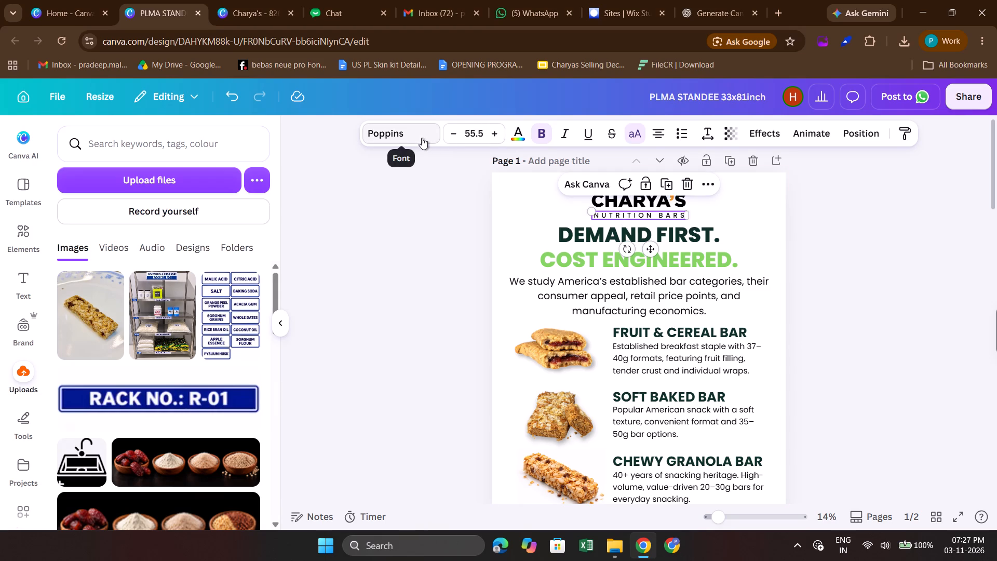
pyautogui.click(422, 138)
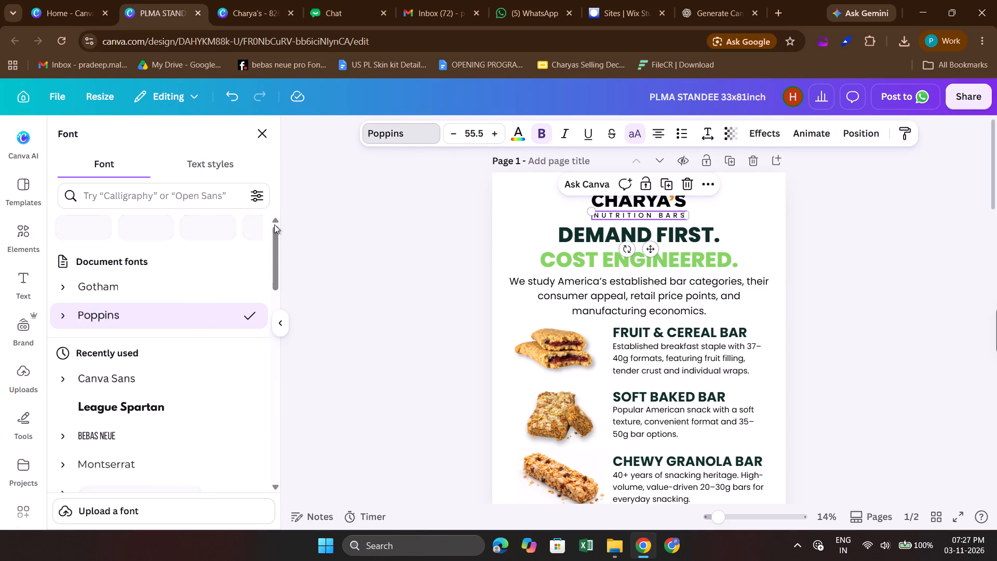
pyautogui.click(58, 345)
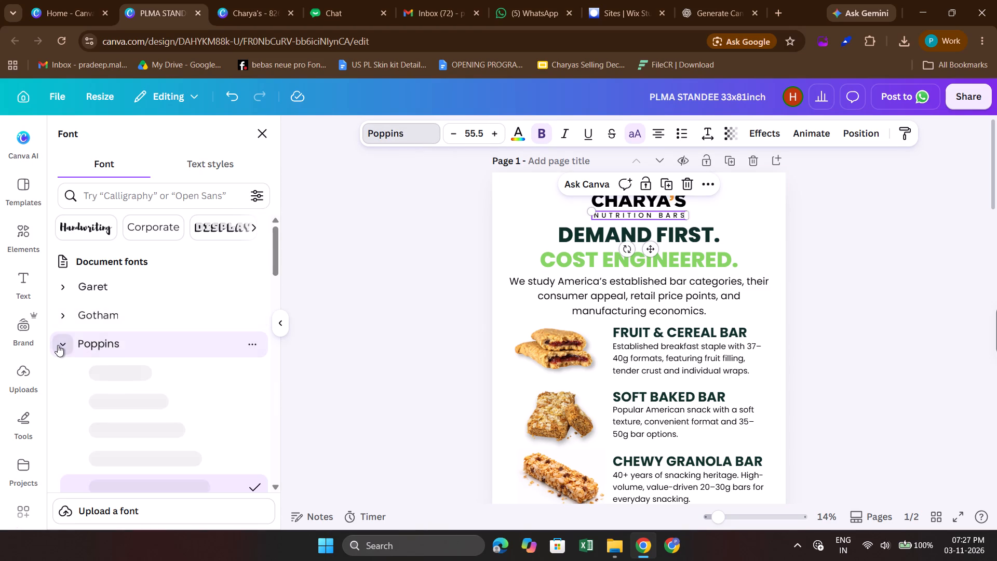
pyautogui.scroll(-1, 127, 376)
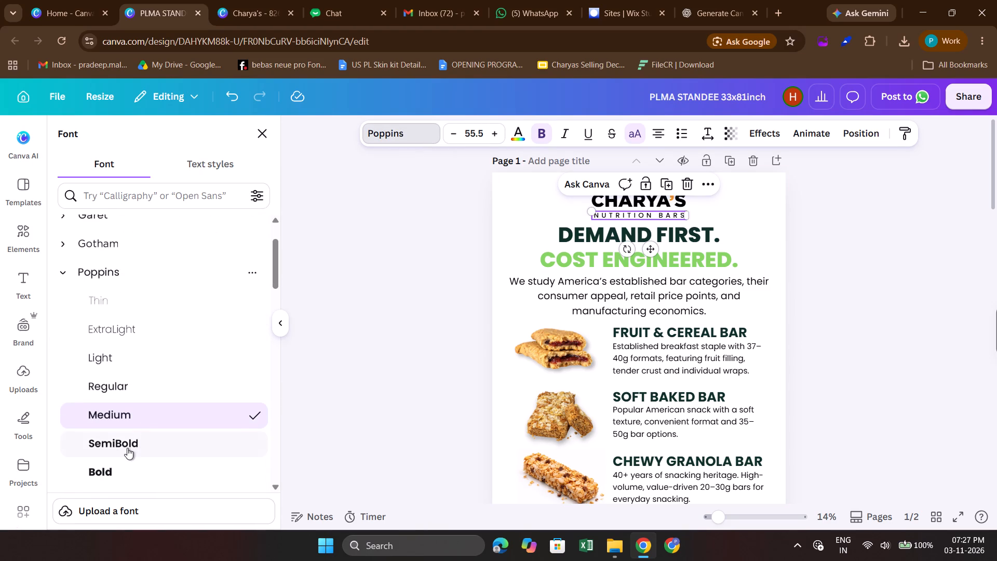
pyautogui.click(127, 448)
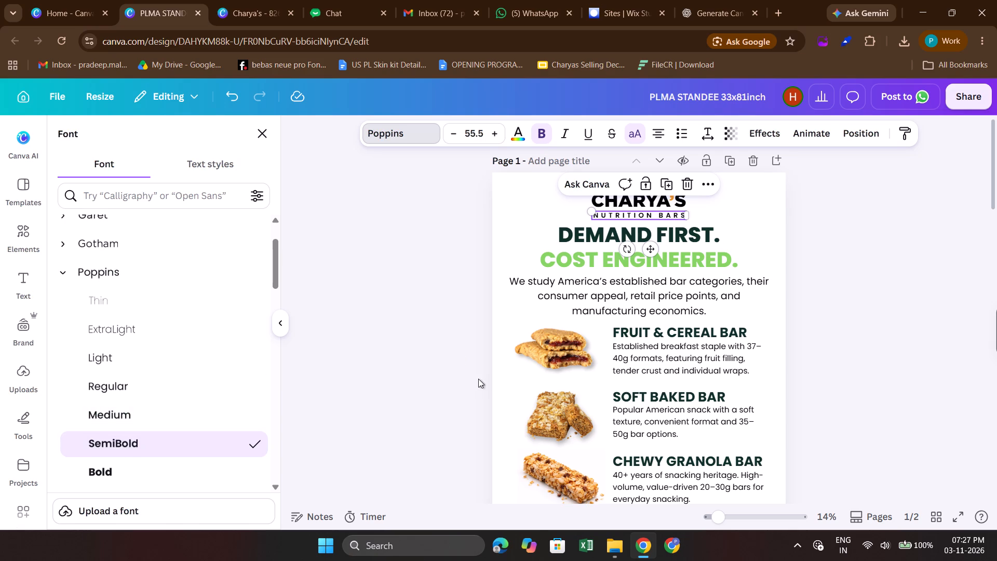
pyautogui.click(748, 212)
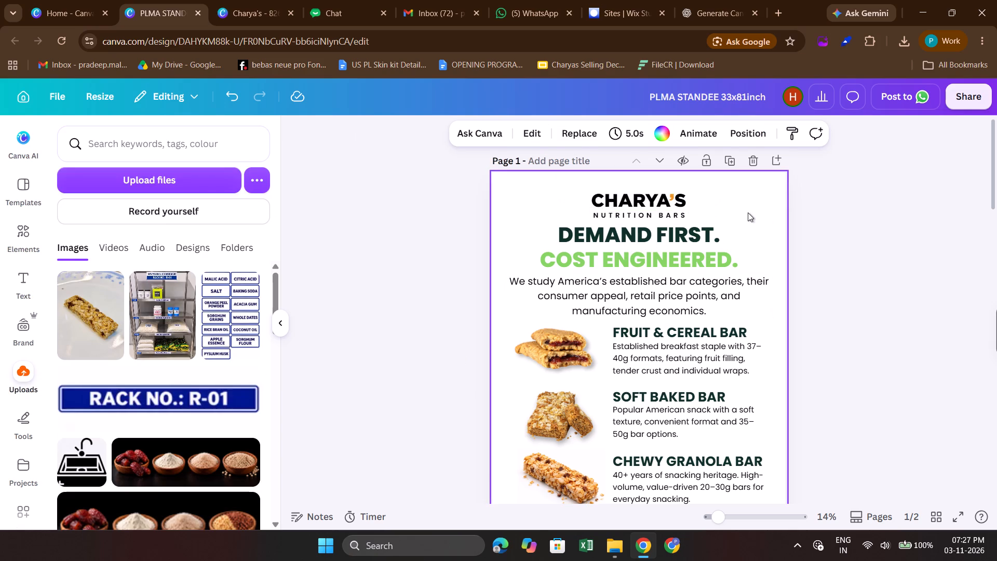
pyautogui.scroll(-6, 748, 212)
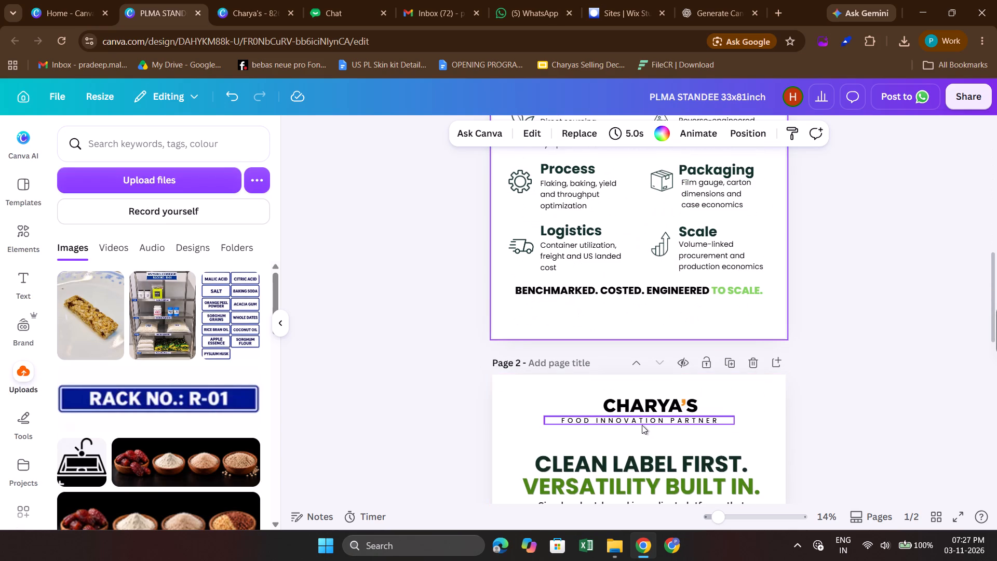
# Set page 2's FOOD INNOVATION PARTNER tagline to the Poppins SemiBold weight.
pyautogui.click(642, 425)
pyautogui.click(392, 132)
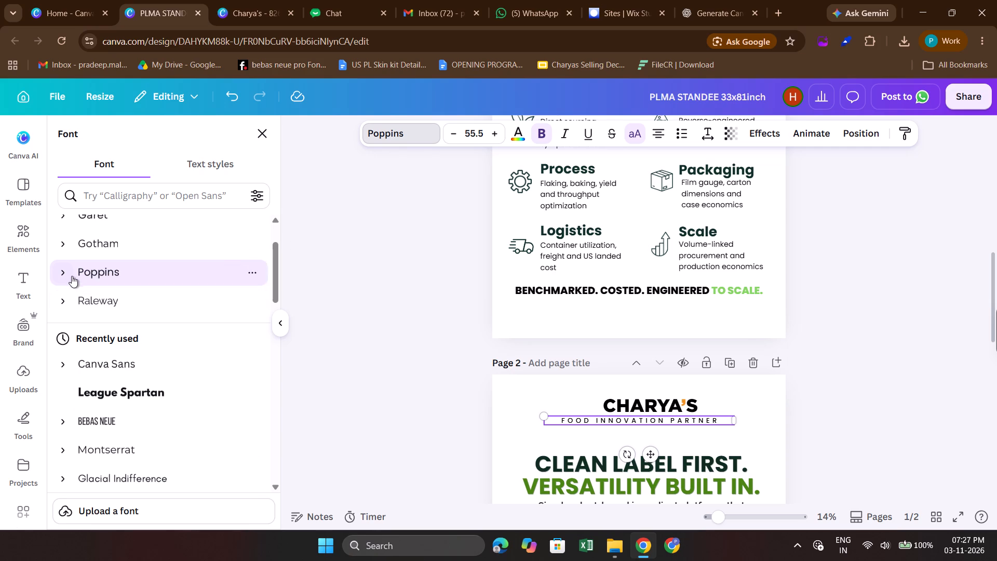
pyautogui.click(70, 274)
pyautogui.click(136, 452)
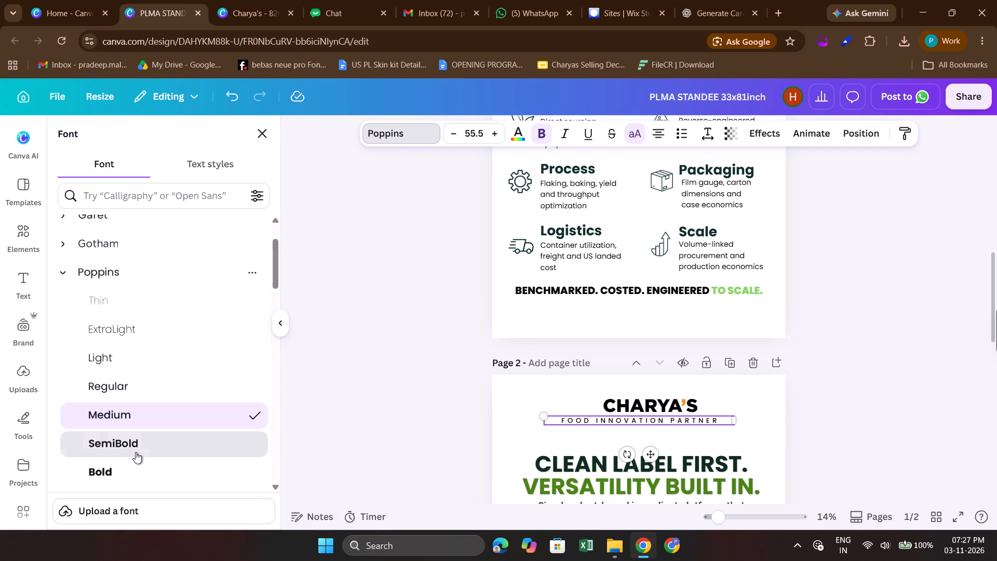
# Set page 2's CLEAN LABEL FIRST. VERSATILITY BUILT IN. headline to size 170, matching page 1's DEMAND FIRST. headline.
pyautogui.scroll(-1, 542, 376)
pyautogui.click(713, 373)
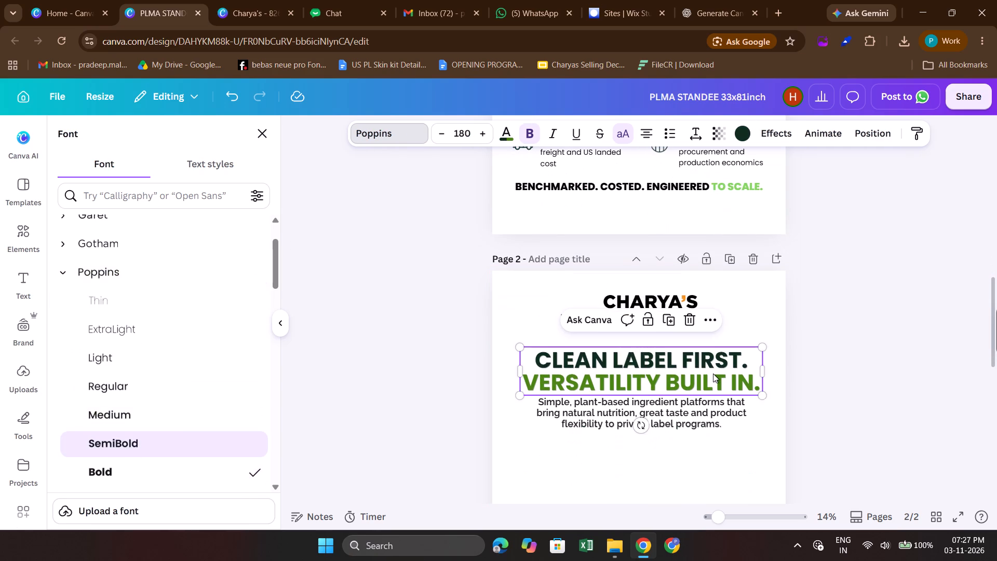
pyautogui.scroll(4, 713, 373)
pyautogui.scroll(2, 706, 301)
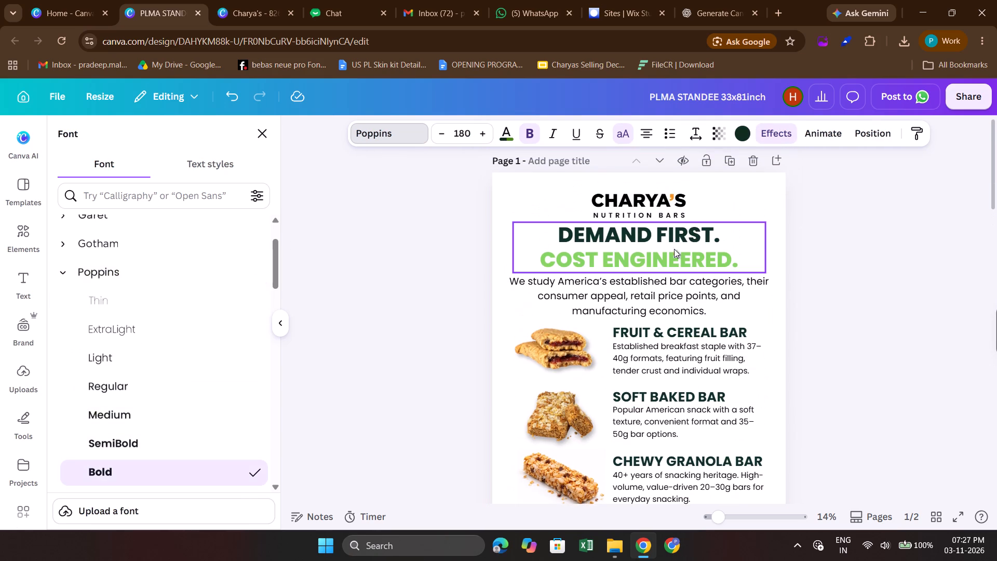
pyautogui.click(660, 240)
pyautogui.scroll(-1, 457, 284)
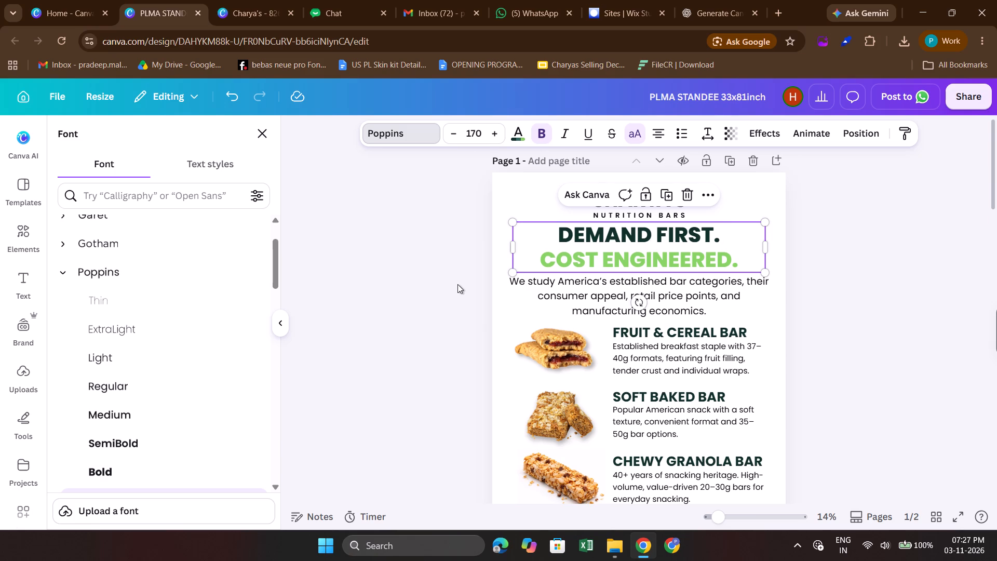
pyautogui.scroll(-5, 457, 284)
pyautogui.scroll(-1, 622, 408)
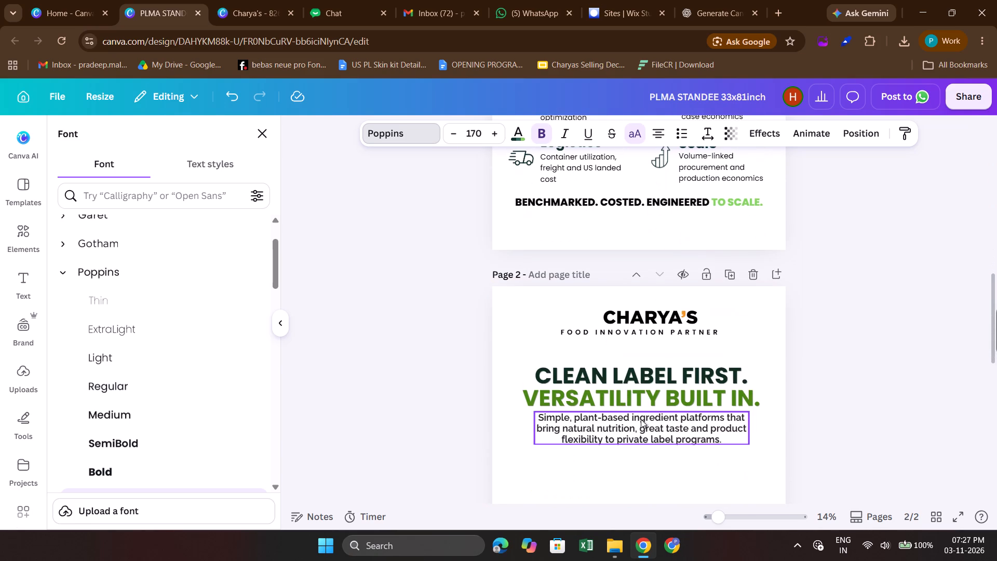
pyautogui.click(645, 391)
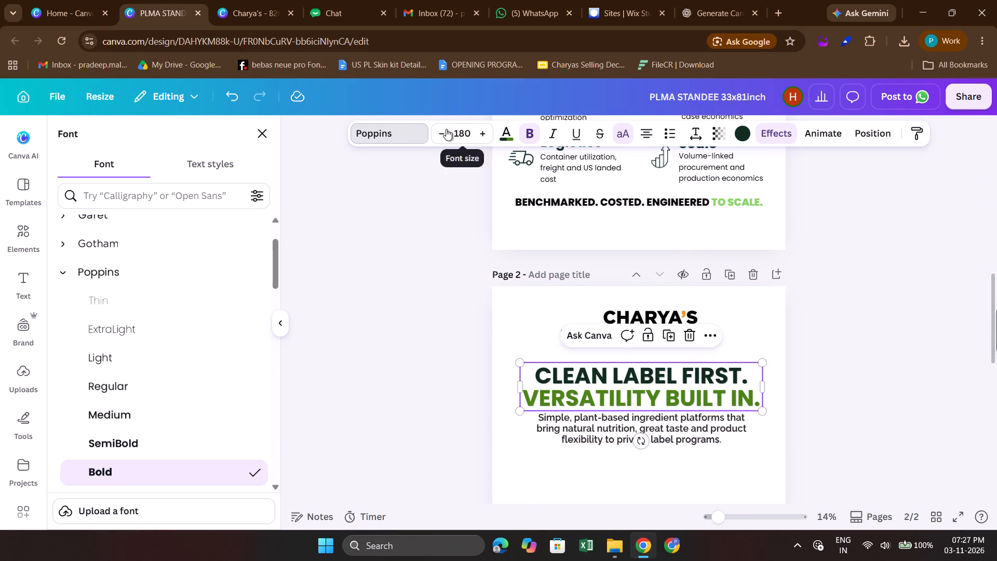
pyautogui.tripleClick(441, 128)
pyautogui.tripleClick(441, 128)
pyautogui.doubleClick(441, 128)
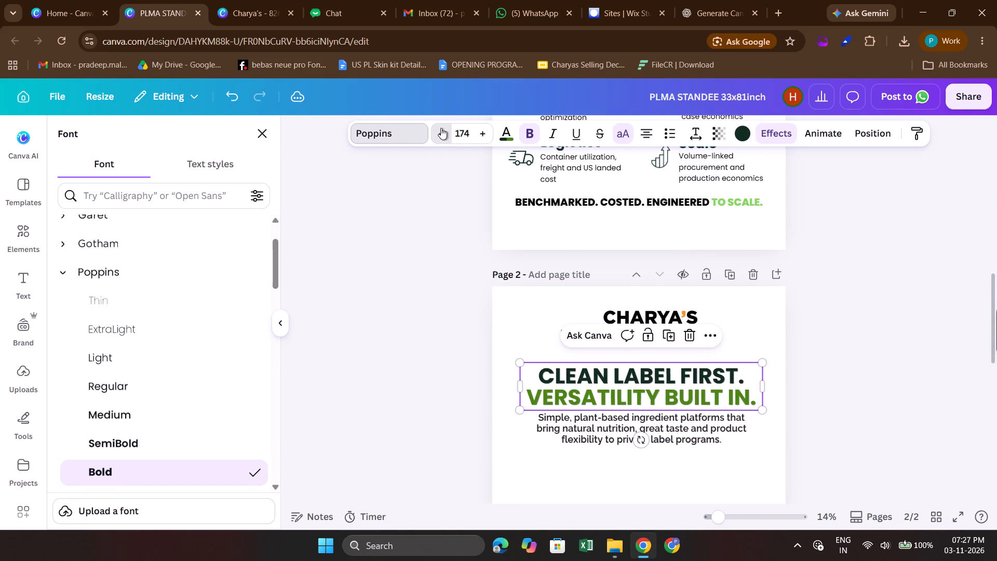
pyautogui.click(441, 128)
pyautogui.click(441, 128)
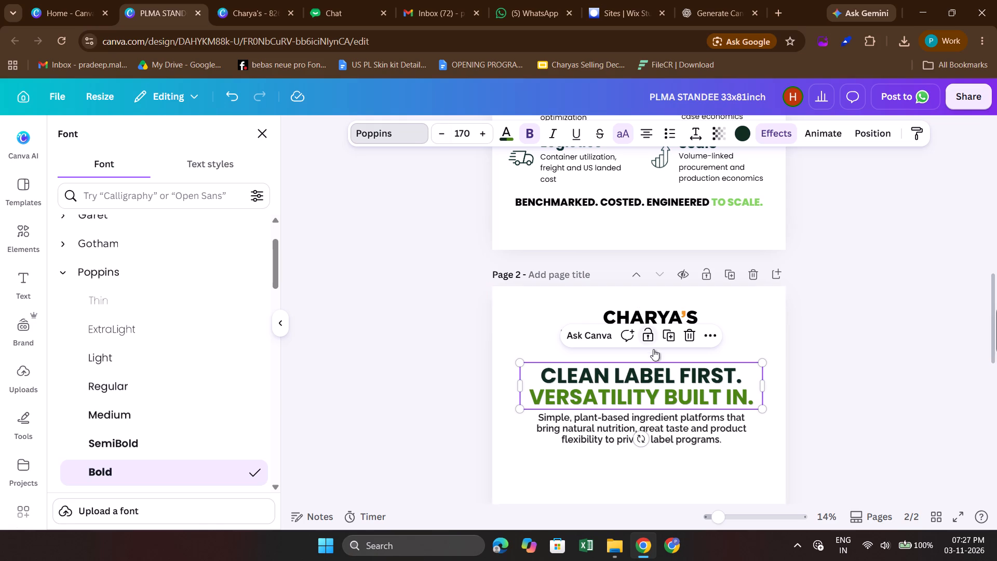
# Set page 2's CLEAN LABEL FIRST. VERSATILITY BUILT IN. headline to the Poppins ExtraBold weight.
pyautogui.doubleClick(649, 388)
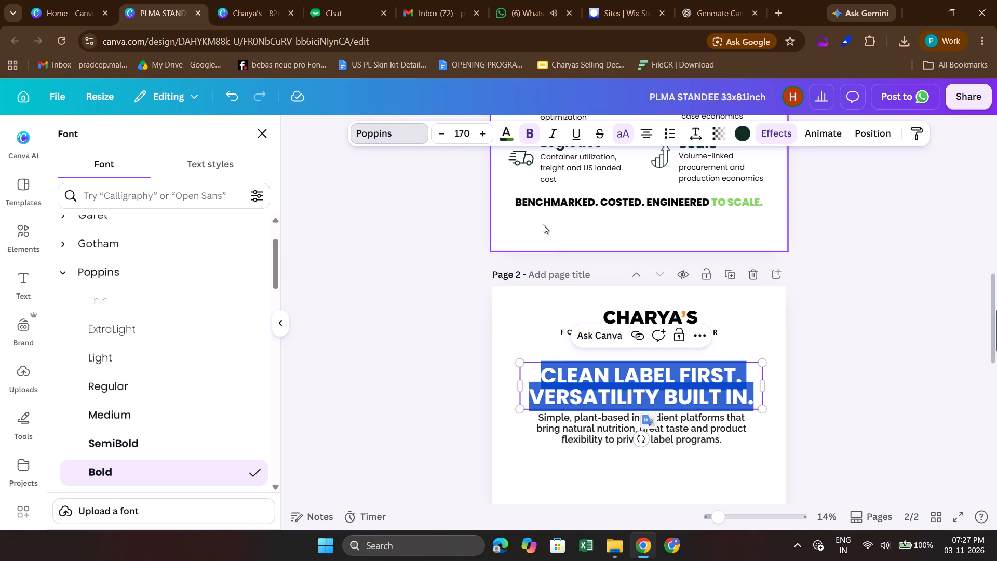
pyautogui.click(376, 135)
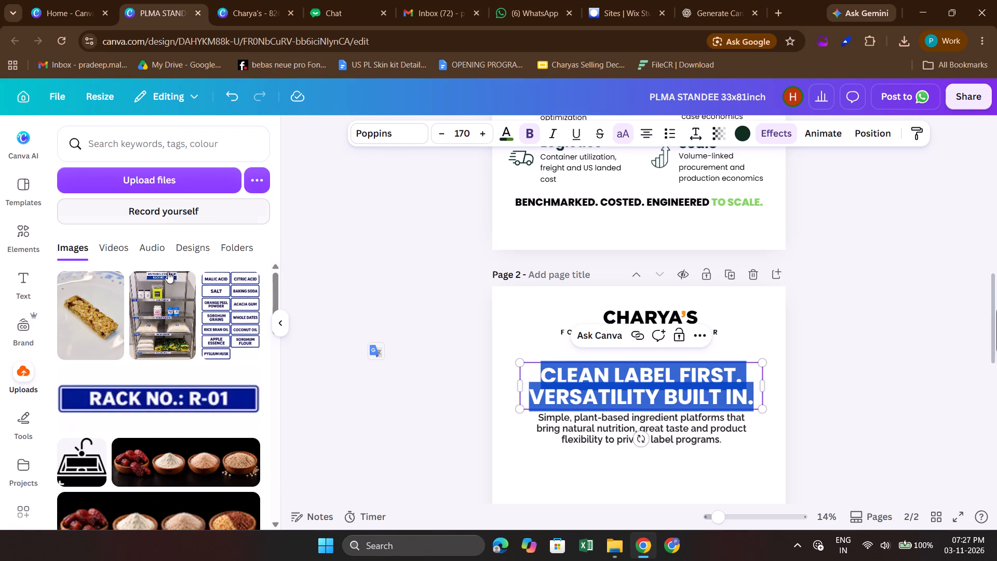
pyautogui.click(398, 131)
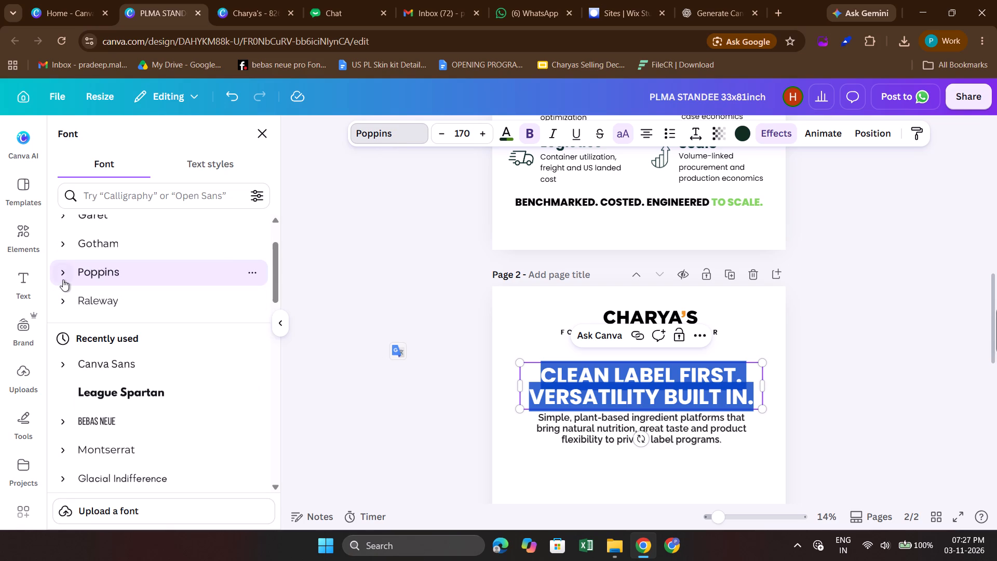
pyautogui.click(63, 279)
pyautogui.scroll(-1, 78, 409)
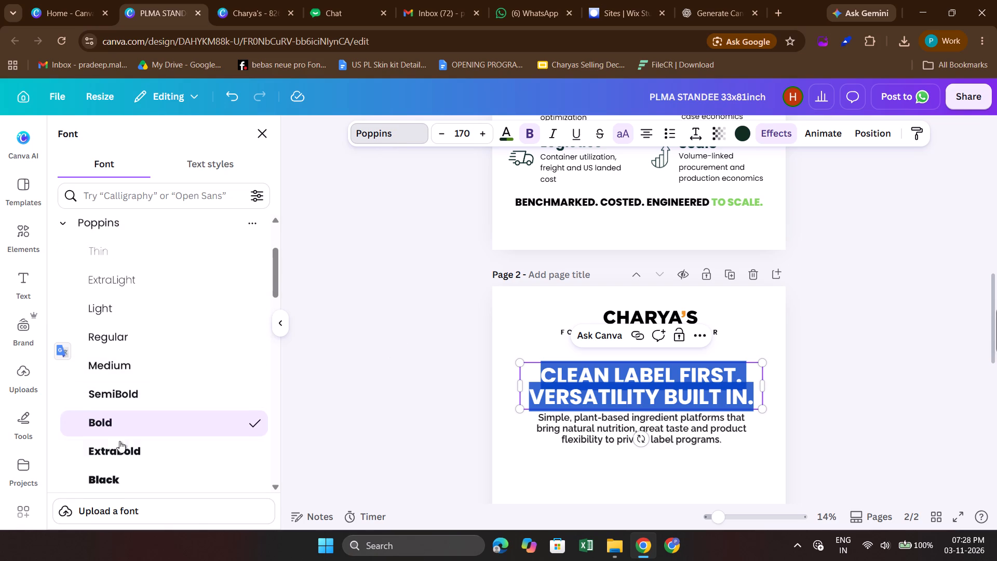
pyautogui.click(124, 445)
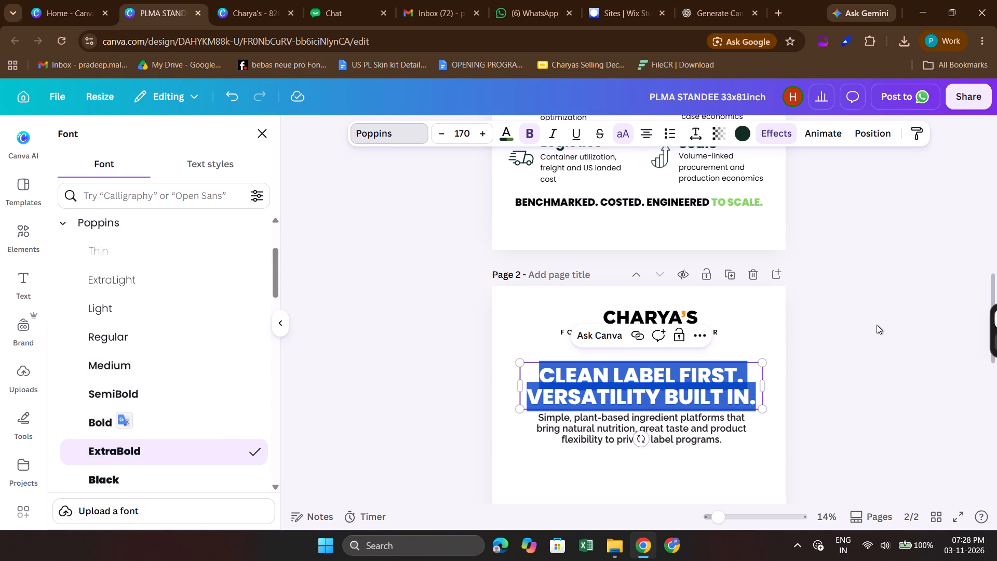
pyautogui.click(877, 325)
pyautogui.rightClick(877, 325)
pyautogui.click(918, 319)
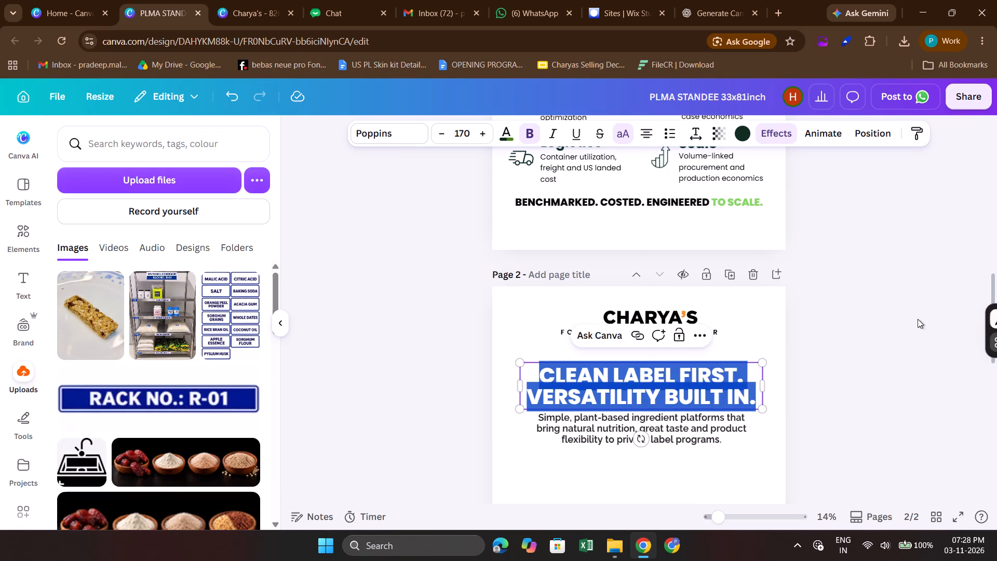
# Compare the Poppins weight of page 1's DEMAND FIRST. COST ENGINEERED. headline with that of page 2's headline.
pyautogui.scroll(4, 918, 319)
pyautogui.scroll(1, 835, 317)
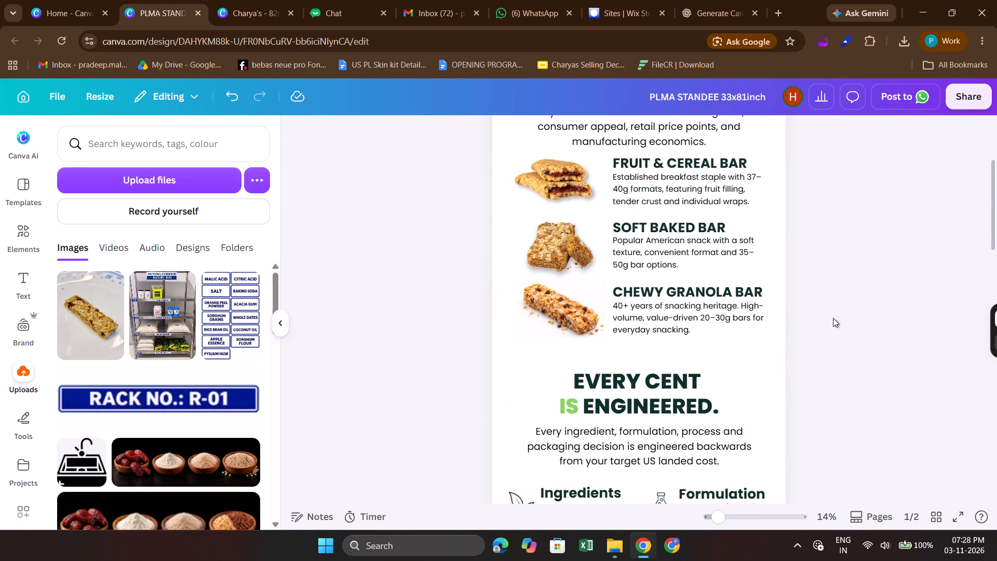
pyautogui.scroll(3, 705, 336)
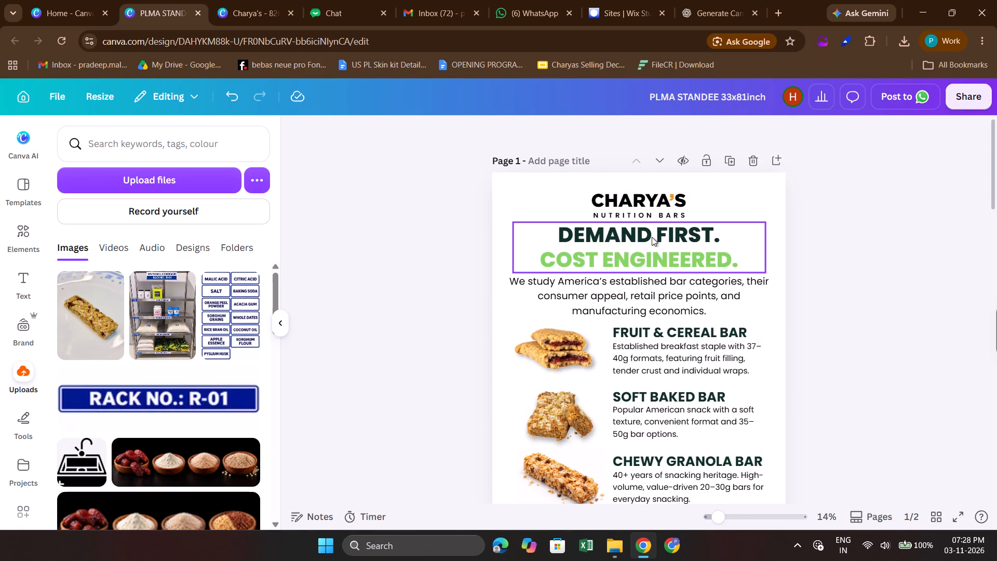
pyautogui.click(652, 237)
pyautogui.click(378, 137)
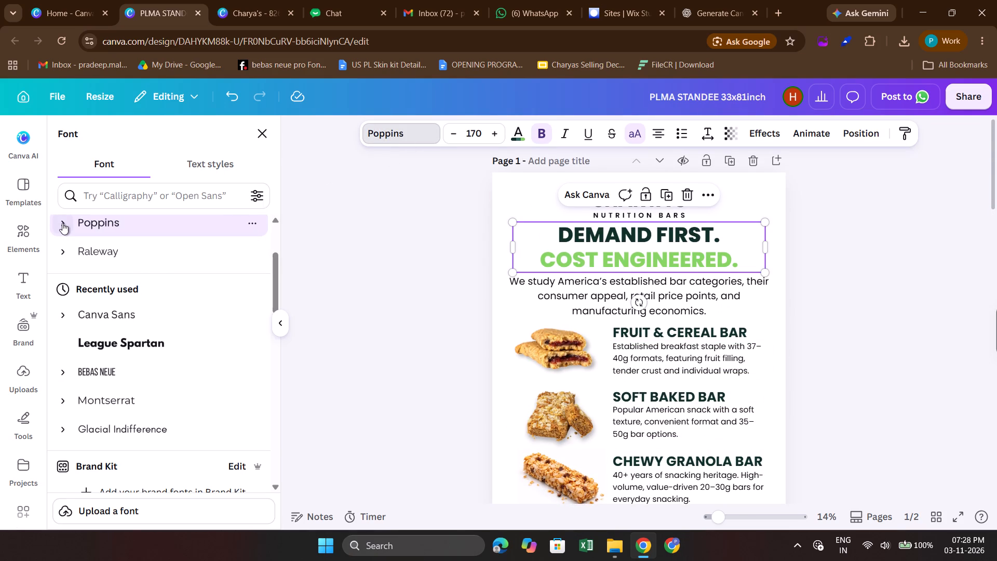
pyautogui.click(62, 223)
pyautogui.scroll(-1, 143, 336)
pyautogui.click(372, 374)
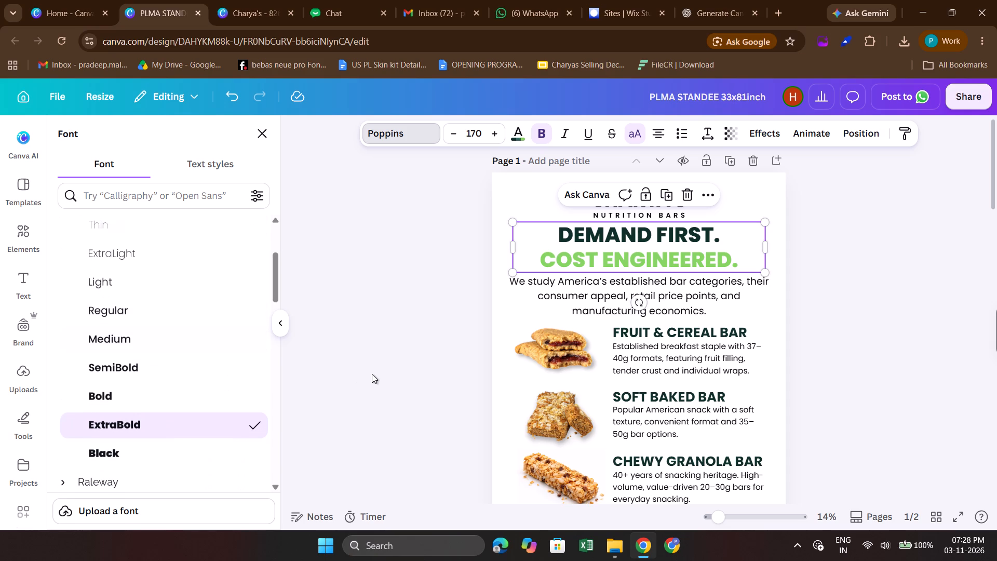
pyautogui.scroll(-8, 372, 374)
pyautogui.click(642, 303)
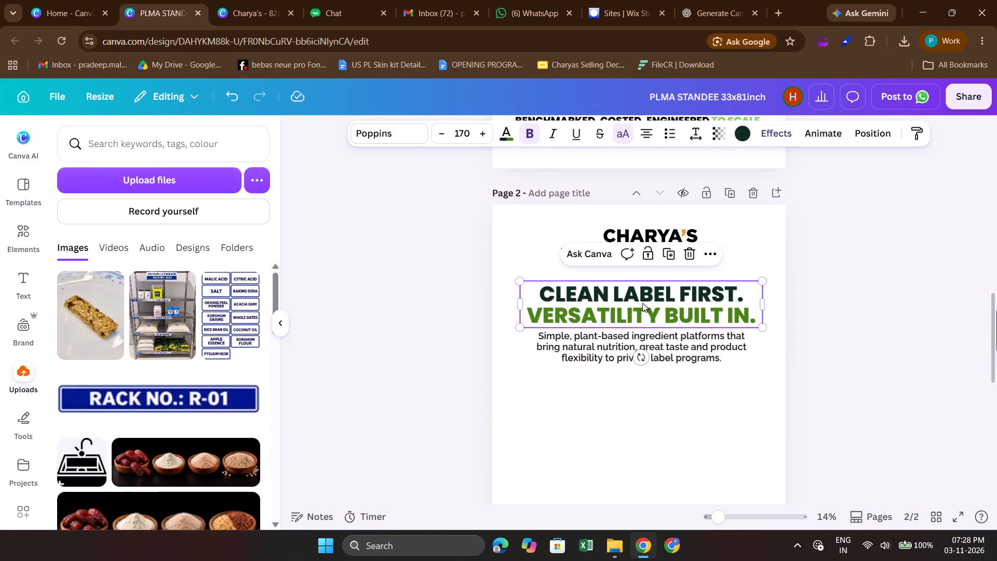
pyautogui.click(403, 128)
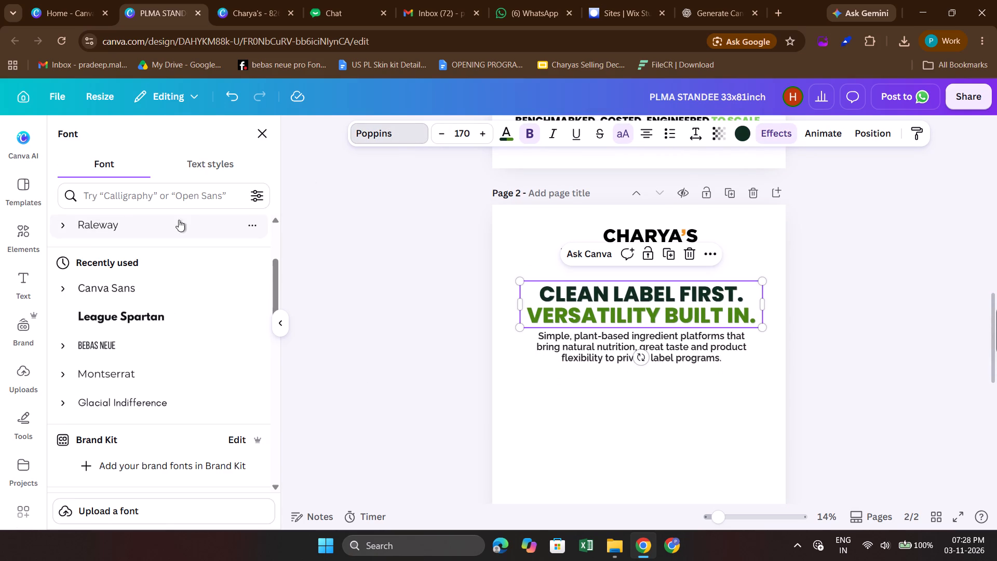
pyautogui.scroll(4, 122, 294)
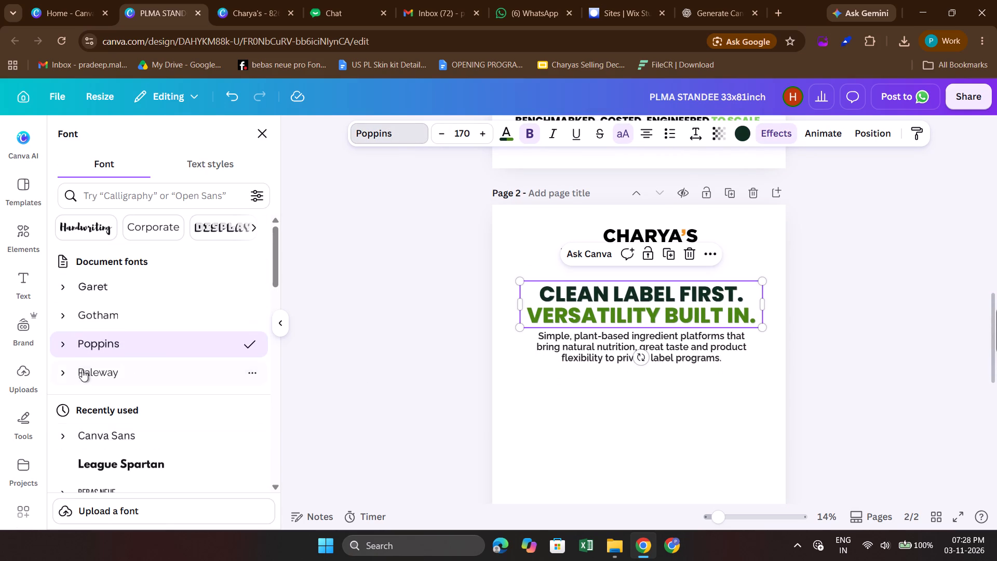
pyautogui.click(58, 352)
pyautogui.scroll(-3, 157, 409)
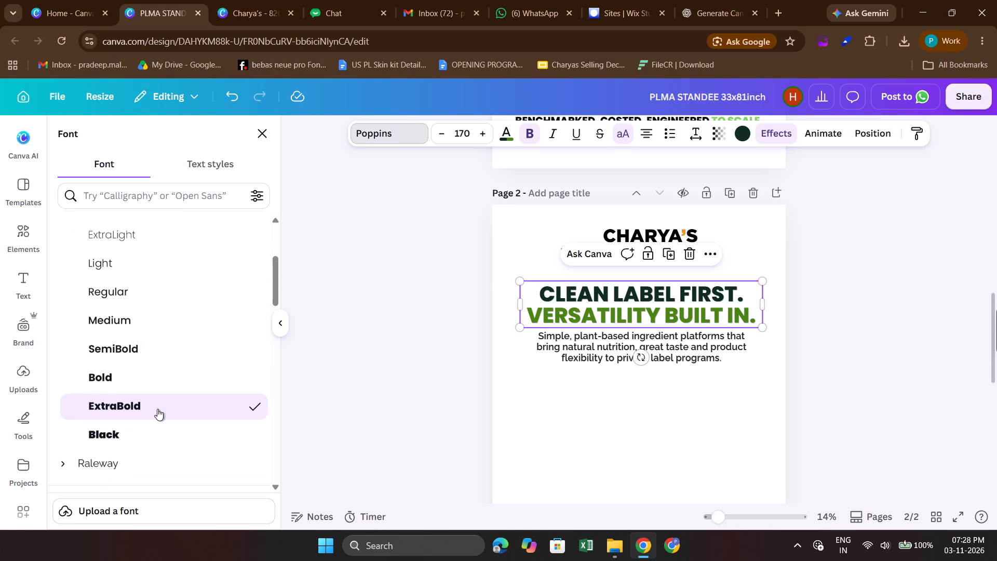
pyautogui.click(389, 348)
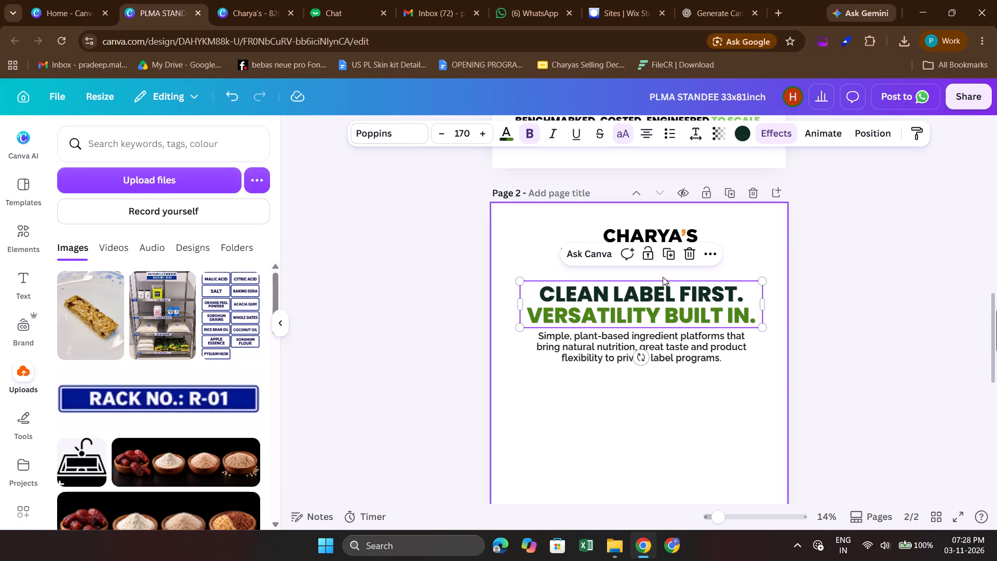
pyautogui.doubleClick(663, 292)
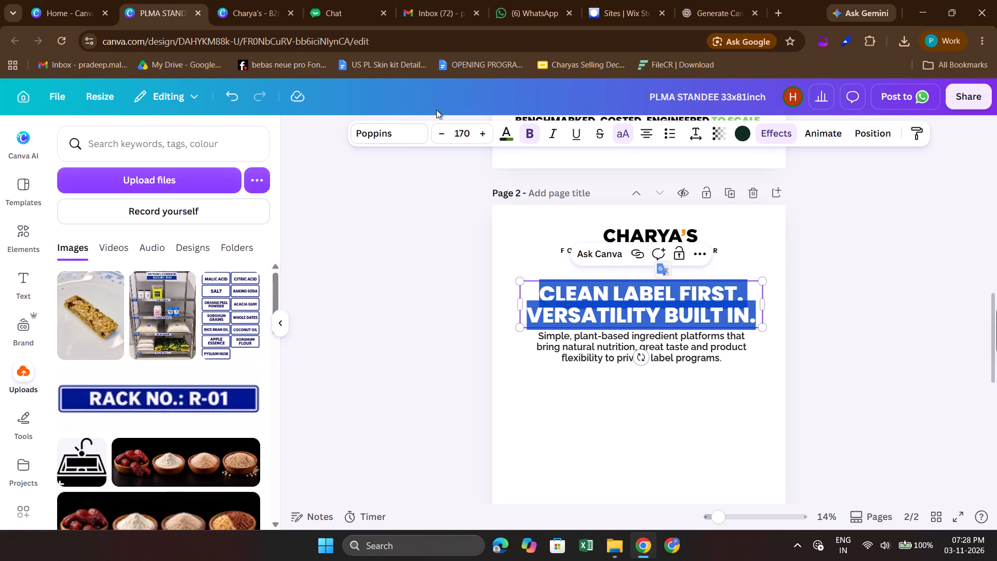
pyautogui.click(401, 129)
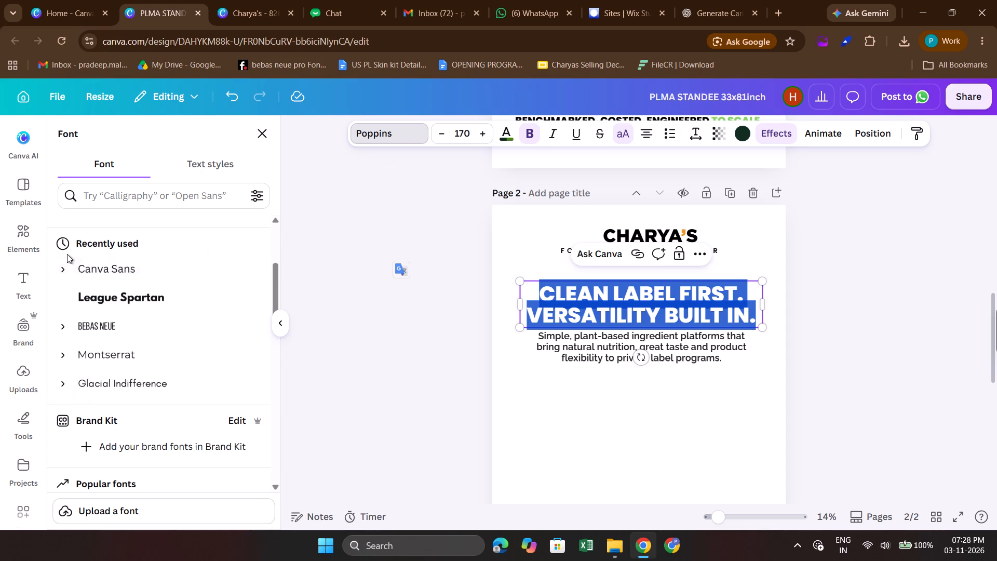
pyautogui.scroll(2, 67, 254)
pyautogui.click(61, 319)
pyautogui.scroll(-3, 128, 406)
pyautogui.click(667, 386)
# Move page 2's CLEAN LABEL FIRST. VERSATILITY BUILT IN. headline up to sit just beneath the FOOD INNOVATION PARTNER tagline.
pyautogui.scroll(2, 667, 386)
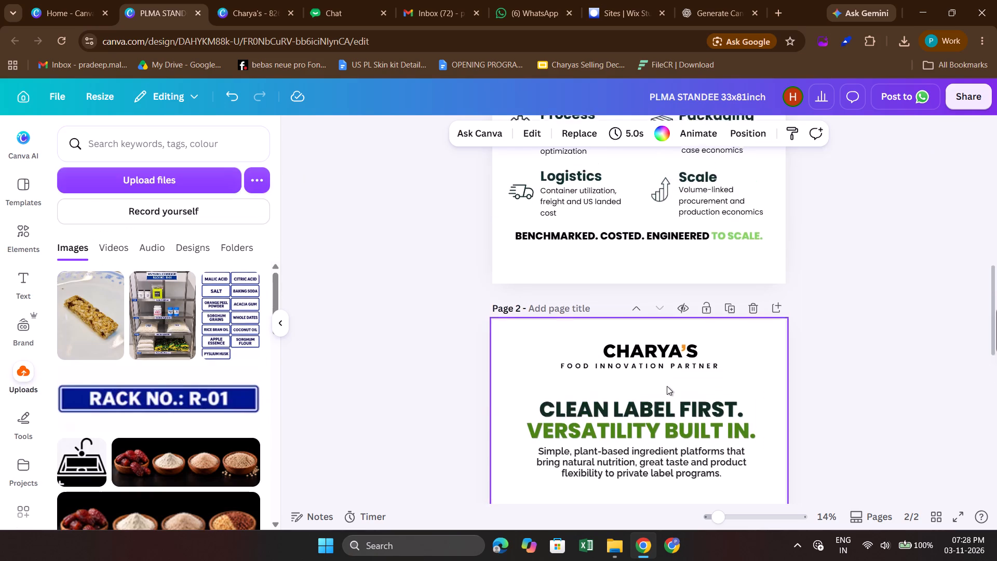
pyautogui.scroll(4, 667, 386)
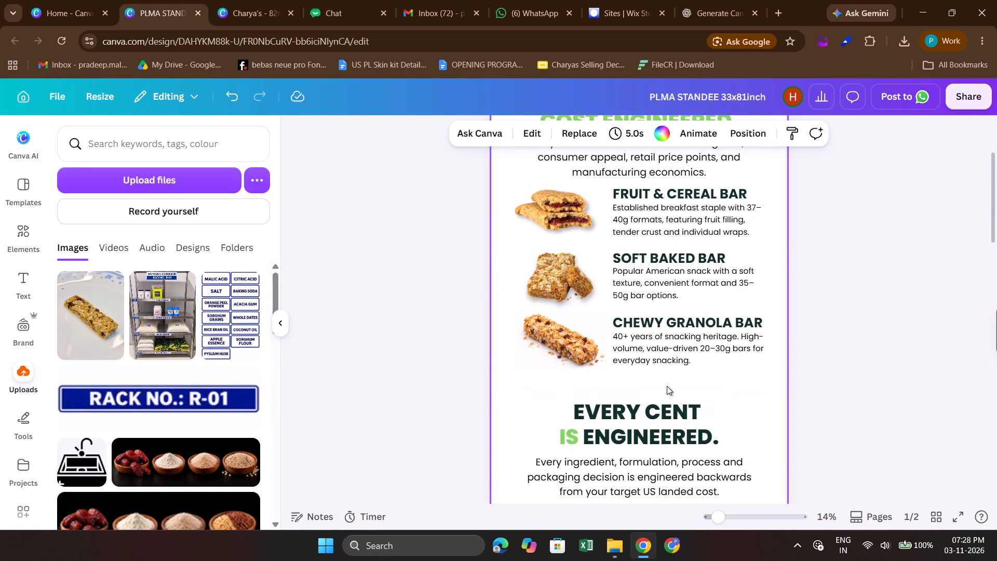
pyautogui.scroll(-5, 667, 386)
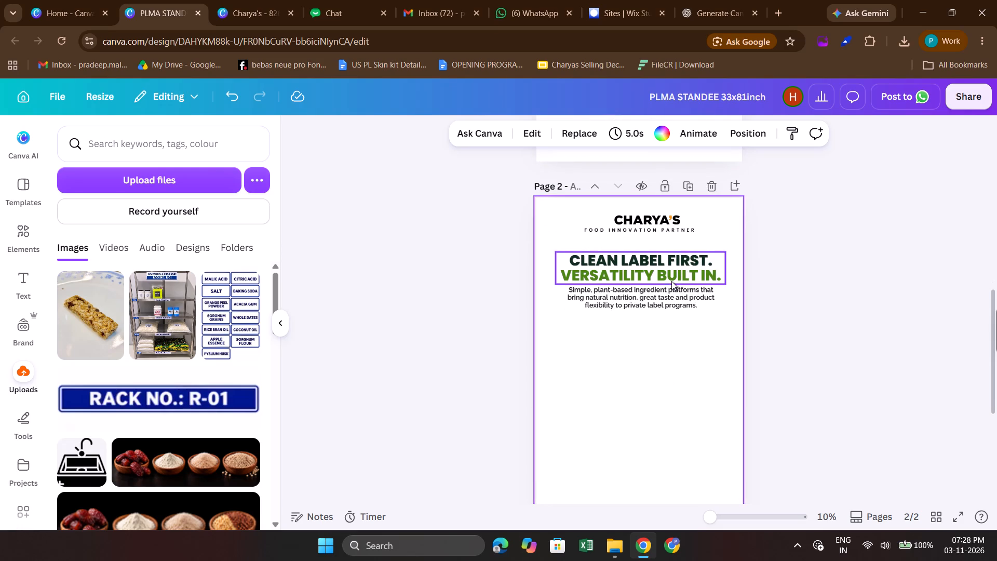
pyautogui.click(670, 284)
pyautogui.scroll(1, 670, 284)
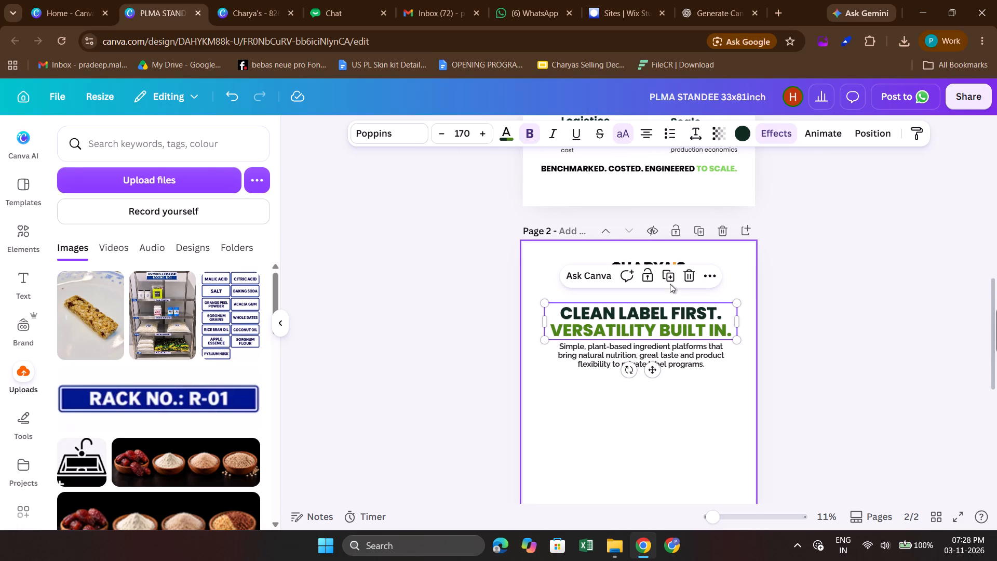
pyautogui.hotkey('shift', 'Up')
pyautogui.hotkey('shift', 'Up')
pyautogui.hotkey('shift', 'Up')
pyautogui.hotkey('shift', 'Down')
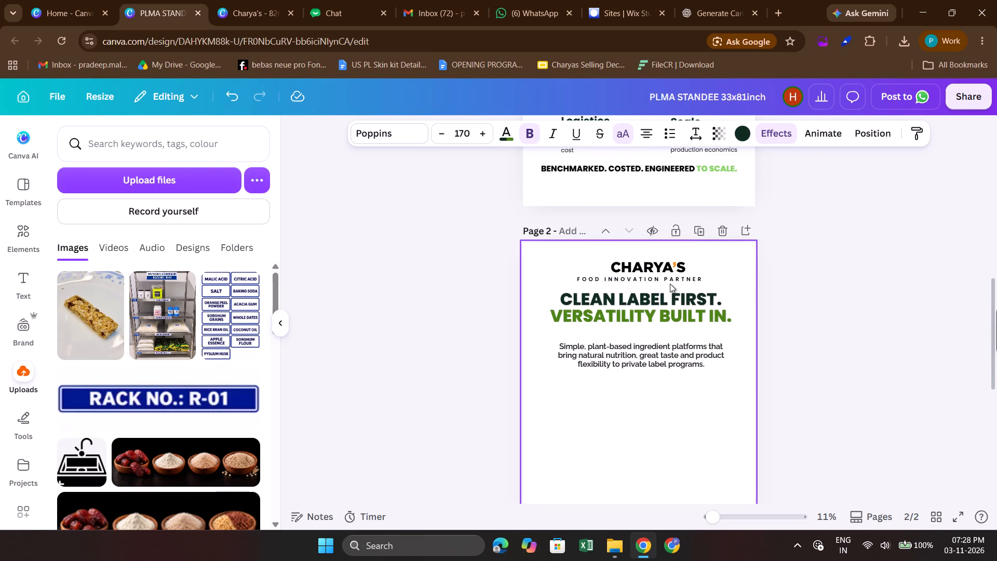
# Copy the text style of page 1's "Every ingredient, formulation, process" paragraph onto page 2's "Simple, plant-based ingredient platforms" paragraph.
pyautogui.click(627, 355)
pyautogui.click(604, 353)
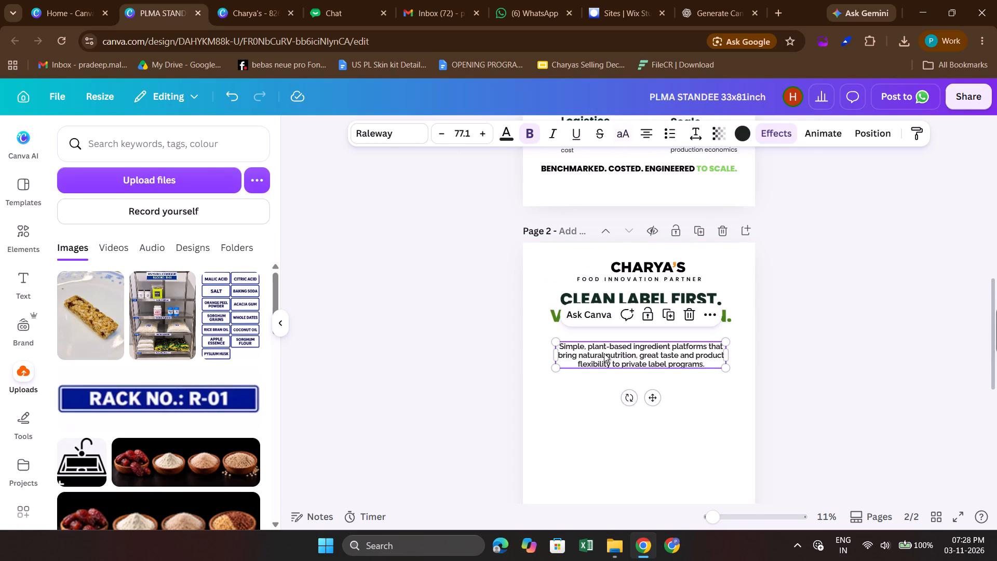
pyautogui.scroll(4, 604, 353)
pyautogui.click(608, 390)
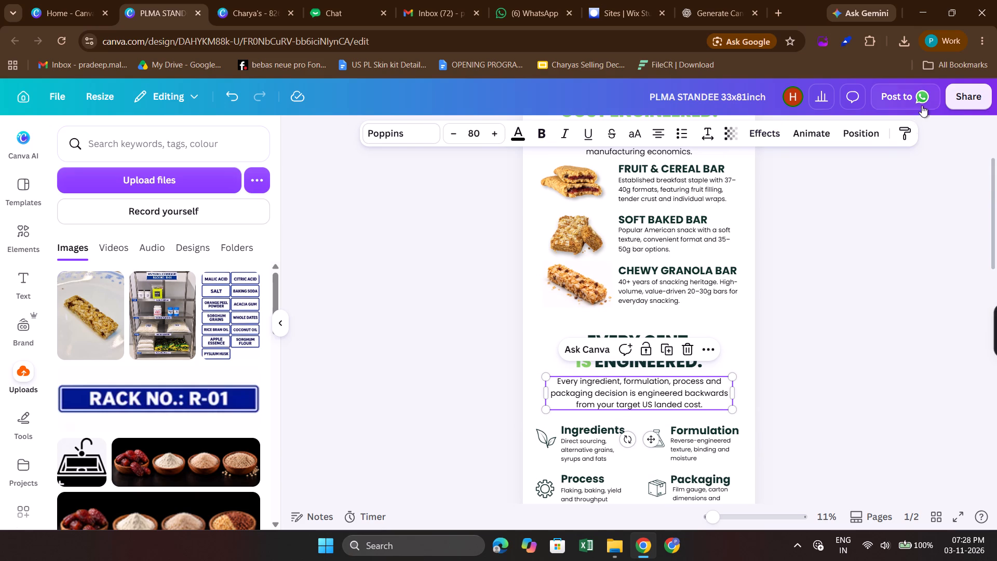
pyautogui.click(896, 138)
pyautogui.scroll(-4, 741, 349)
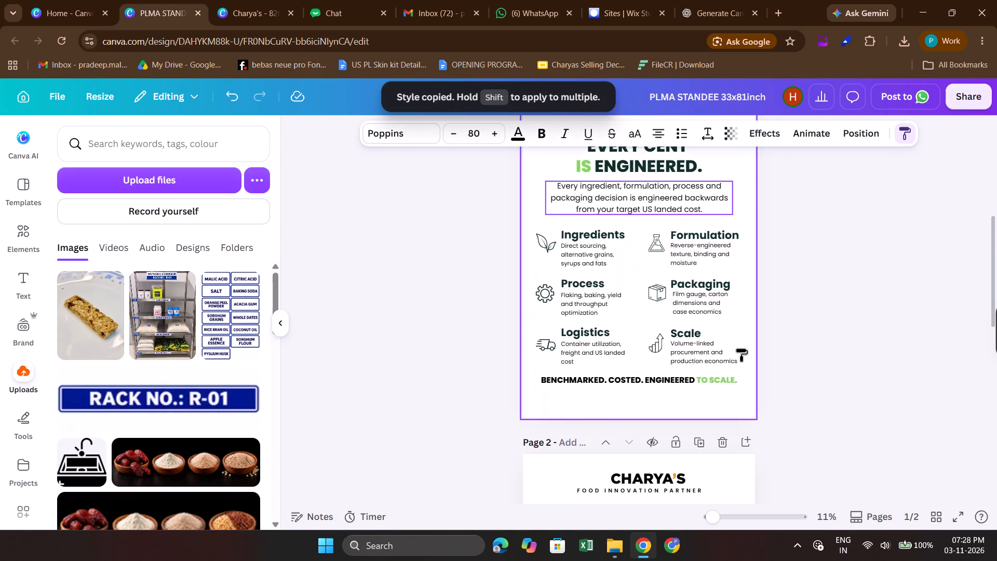
pyautogui.scroll(-1, 741, 349)
pyautogui.click(620, 443)
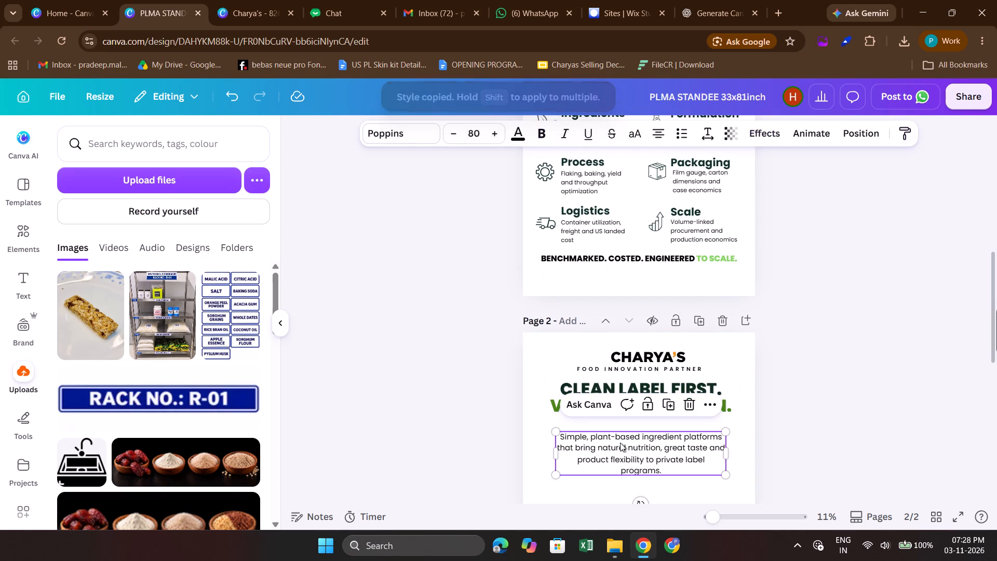
# Move page 2's "Simple, plant-based ingredient platforms" paragraph up to sit just beneath the VERSATILITY BUILT IN. line.
pyautogui.click(857, 397)
pyautogui.click(641, 452)
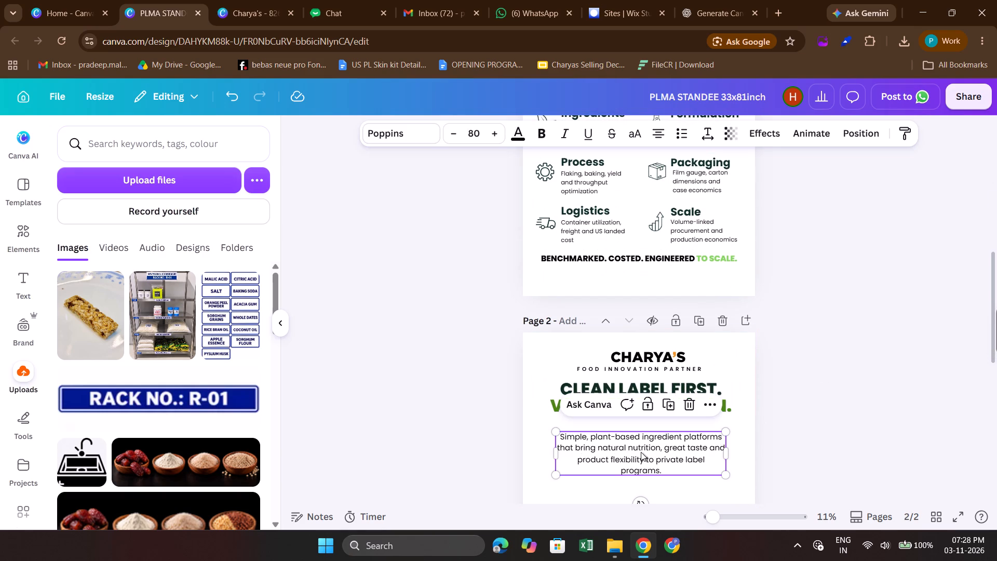
pyautogui.hotkey('shift', 'Up')
pyautogui.hotkey('shift', 'Up')
pyautogui.press('Down')
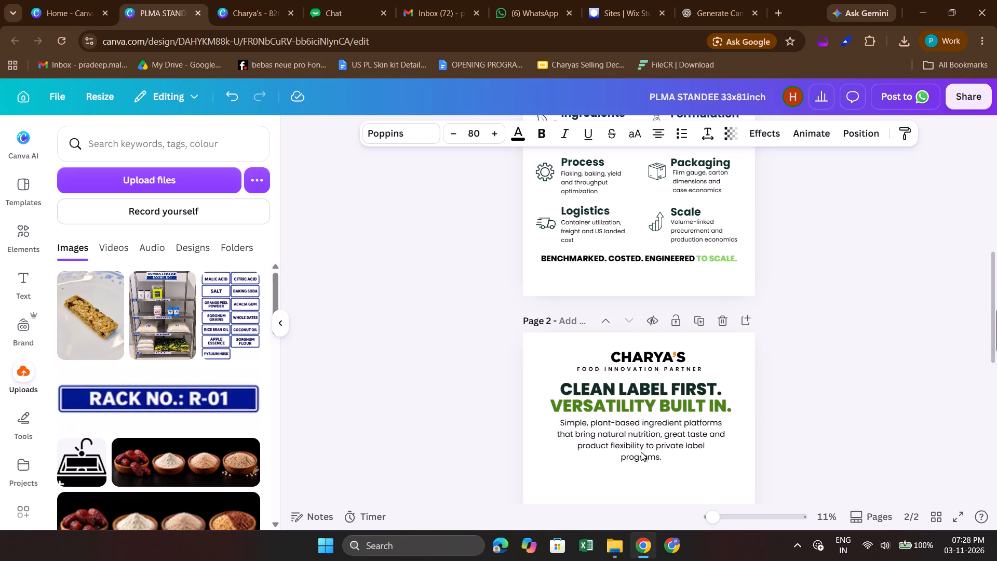
pyautogui.scroll(5, 641, 452)
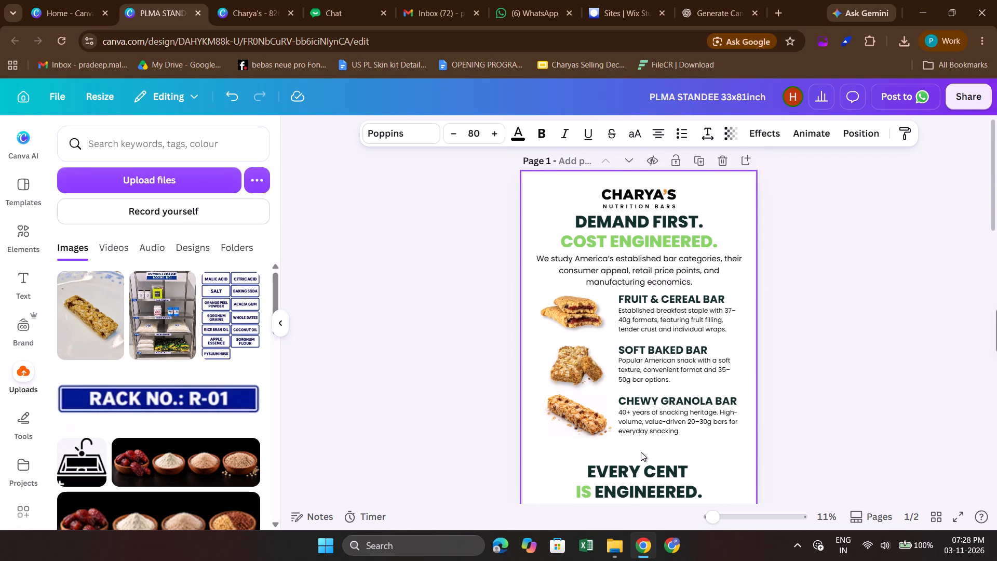
pyautogui.scroll(-1, 641, 452)
pyautogui.click(855, 298)
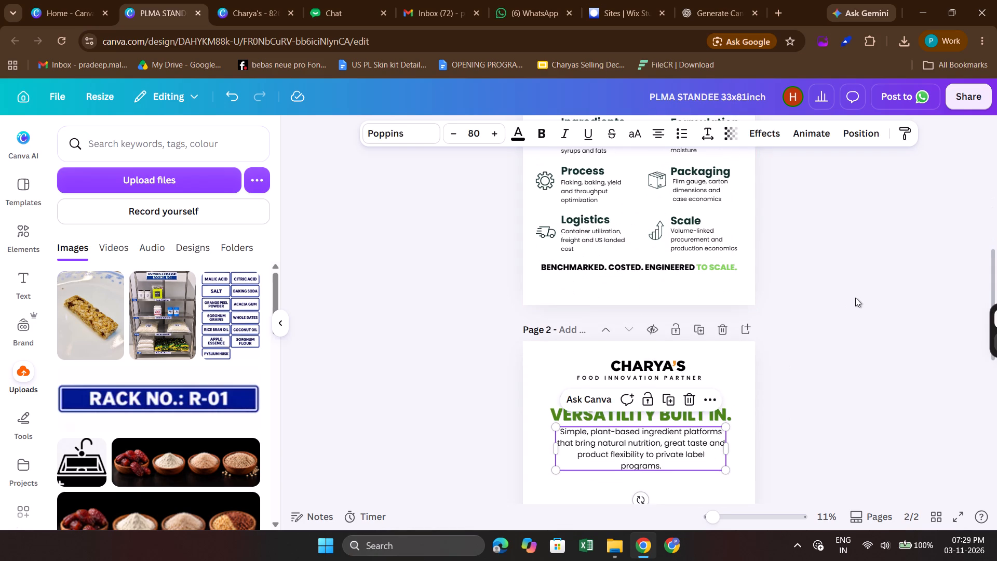
# Recolour page 2's VERSATILITY BUILT IN. line with the light green used for page 1's COST ENGINEERED. line.
pyautogui.scroll(5, 855, 298)
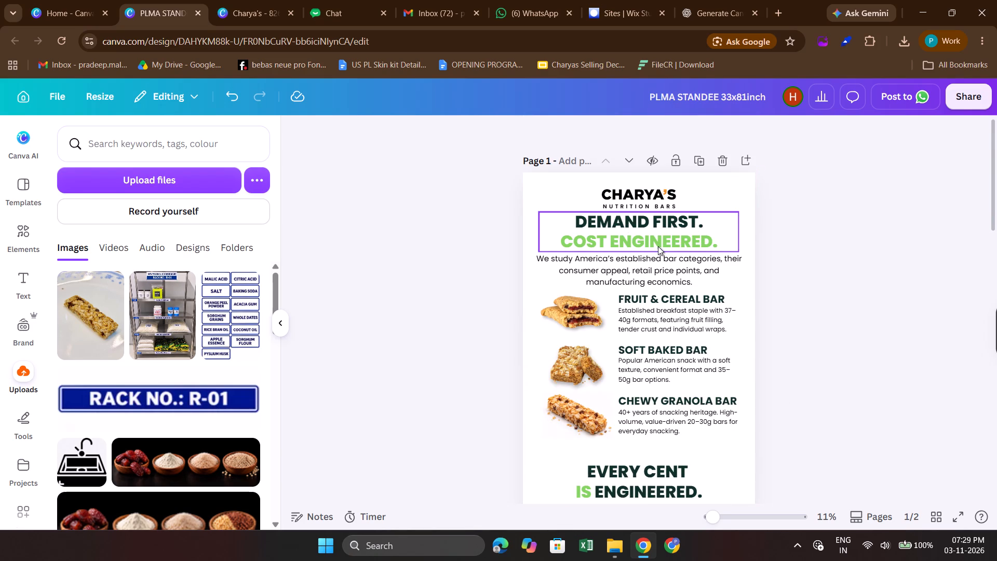
pyautogui.doubleClick(658, 246)
pyautogui.click(670, 246)
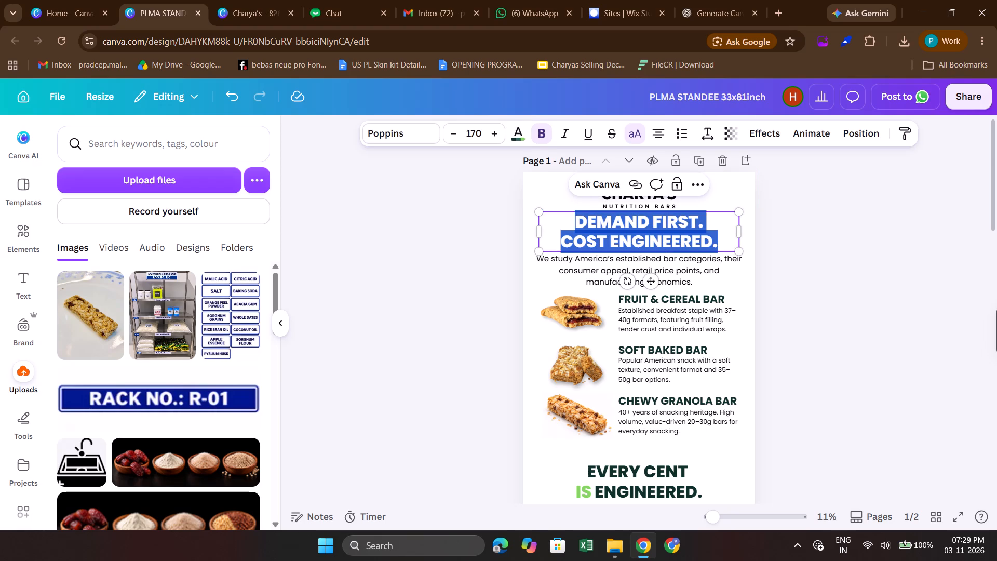
pyautogui.click(511, 133)
pyautogui.click(410, 303)
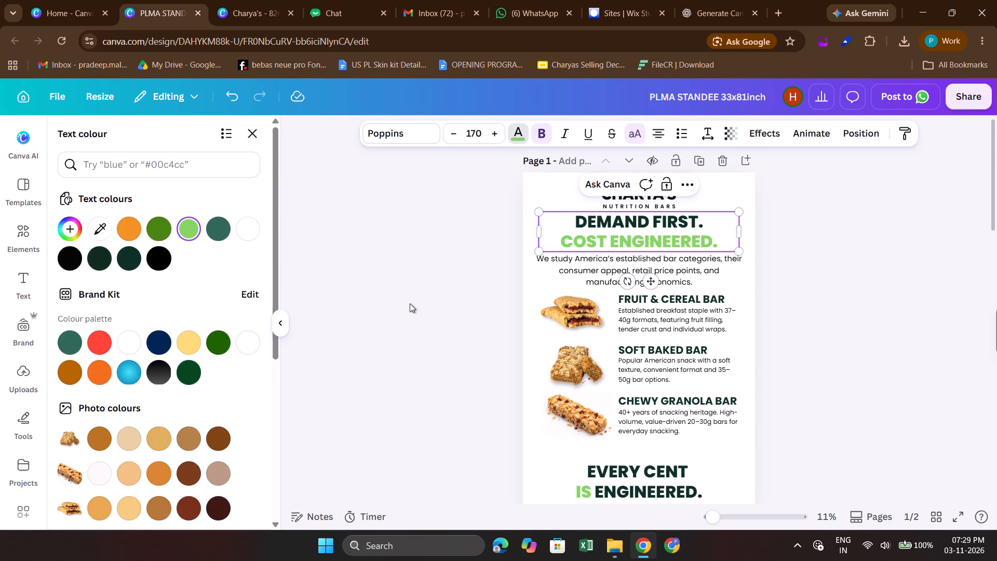
pyautogui.scroll(-5, 410, 303)
pyautogui.scroll(-1, 598, 403)
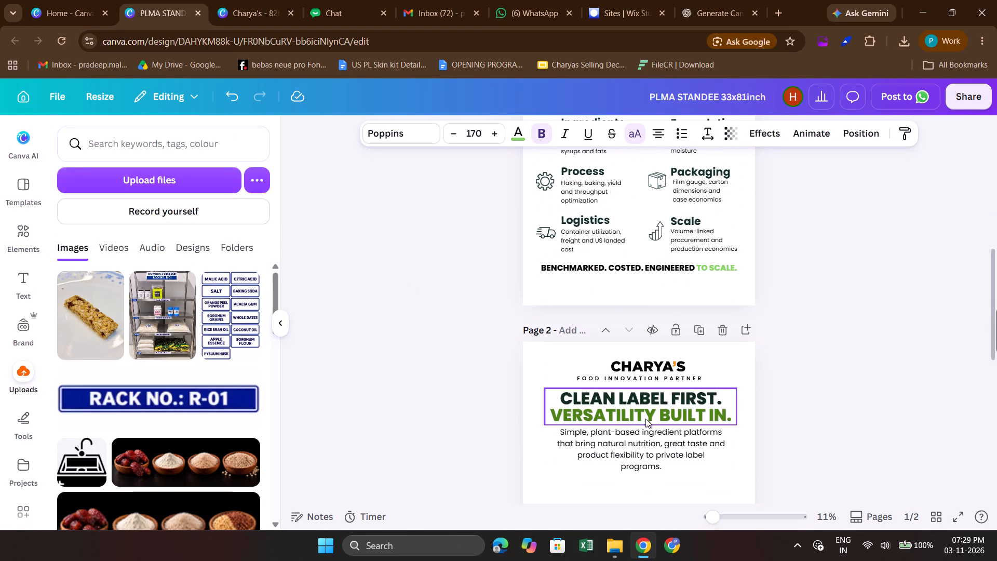
pyautogui.doubleClick(651, 418)
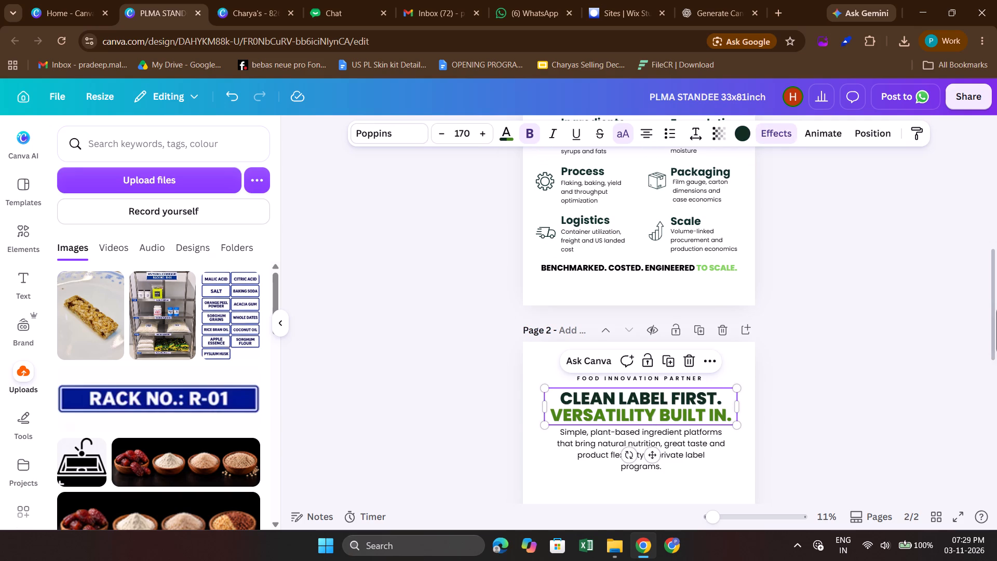
pyautogui.click(553, 412)
pyautogui.hotkey('shift', 'Right')
pyautogui.hotkey('shift', 'Right')
pyautogui.hotkey('shift', 'Right')
pyautogui.hotkey('shift', 'Right')
pyautogui.hotkey('shift', 'Right')
pyautogui.hotkey('shift', 'Right')
pyautogui.hotkey('shift', 'Right')
pyautogui.hotkey('shift', 'Right')
pyautogui.hotkey('shift', 'Right')
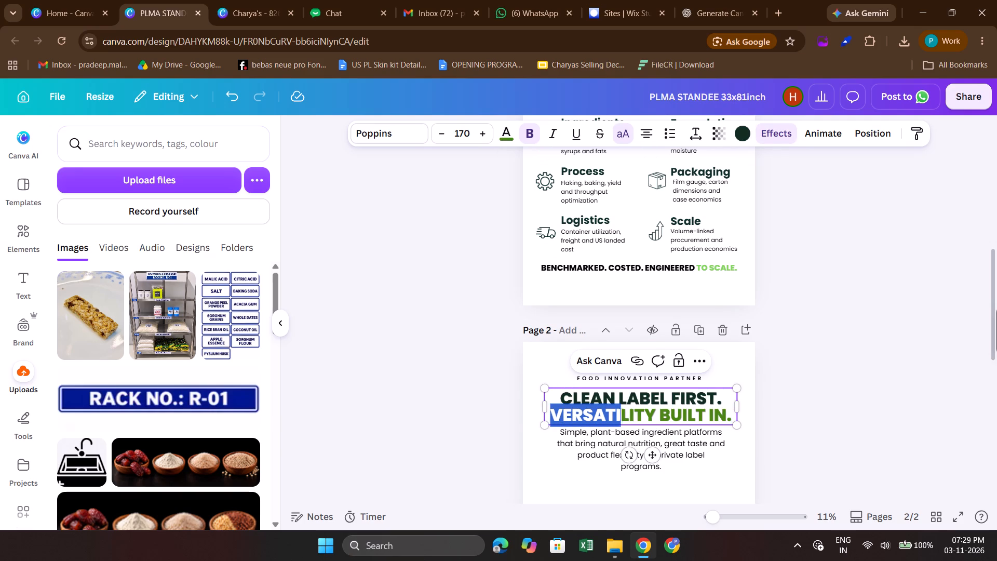
pyautogui.hotkey('shift', 'Right')
pyautogui.hotkey('shift', 'Right')
pyautogui.hotkey('shift', 'Right')
pyautogui.hotkey('shift', 'Right')
pyautogui.hotkey('shift', 'Right')
pyautogui.hotkey('shift', 'Right')
pyautogui.hotkey('shift', 'Right')
pyautogui.hotkey('shift', 'Right')
pyautogui.hotkey('shift', 'Right')
pyautogui.hotkey('shift', 'Right')
pyautogui.hotkey('shift', 'Right')
pyautogui.hotkey('shift', 'Right')
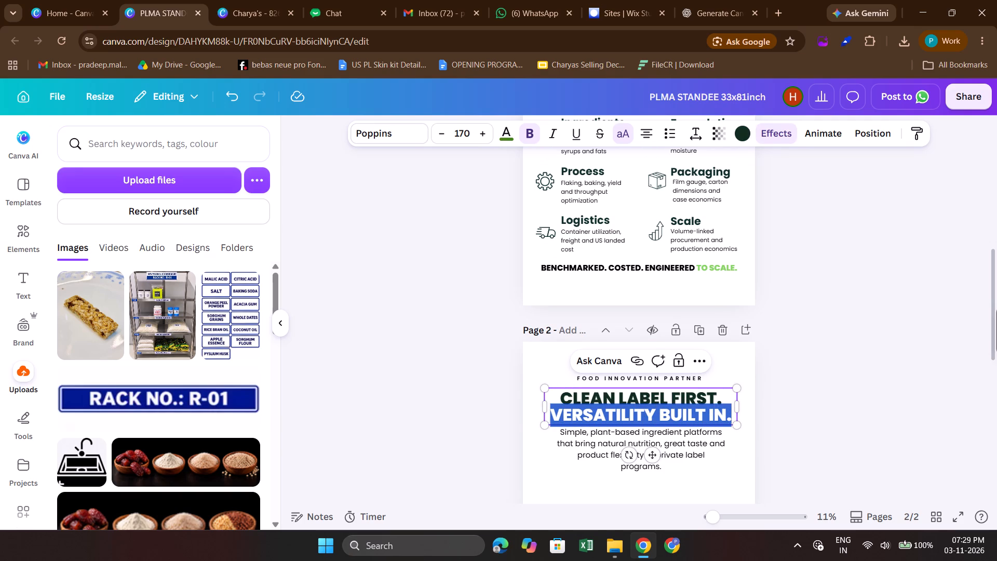
pyautogui.click(501, 132)
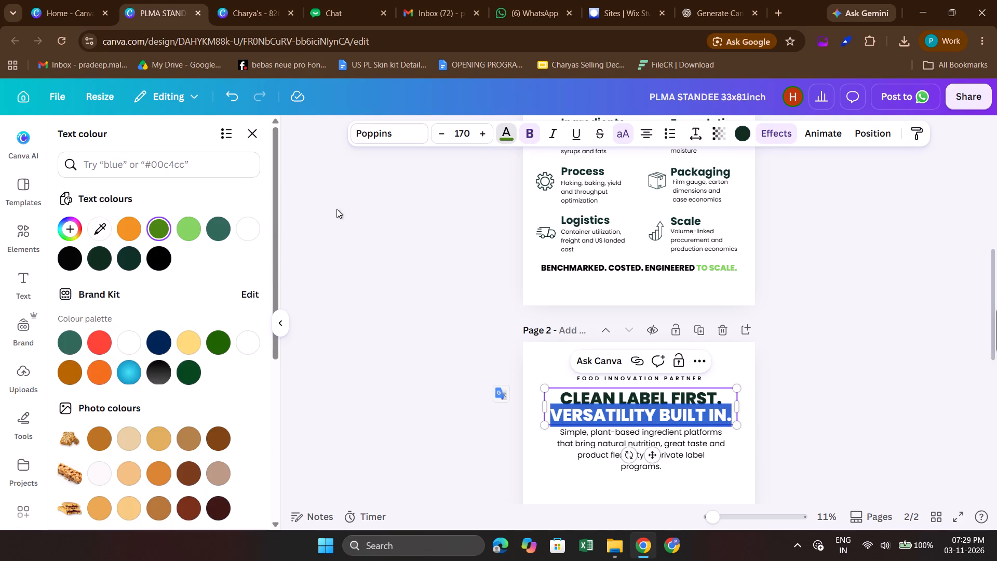
pyautogui.click(183, 226)
pyautogui.click(456, 343)
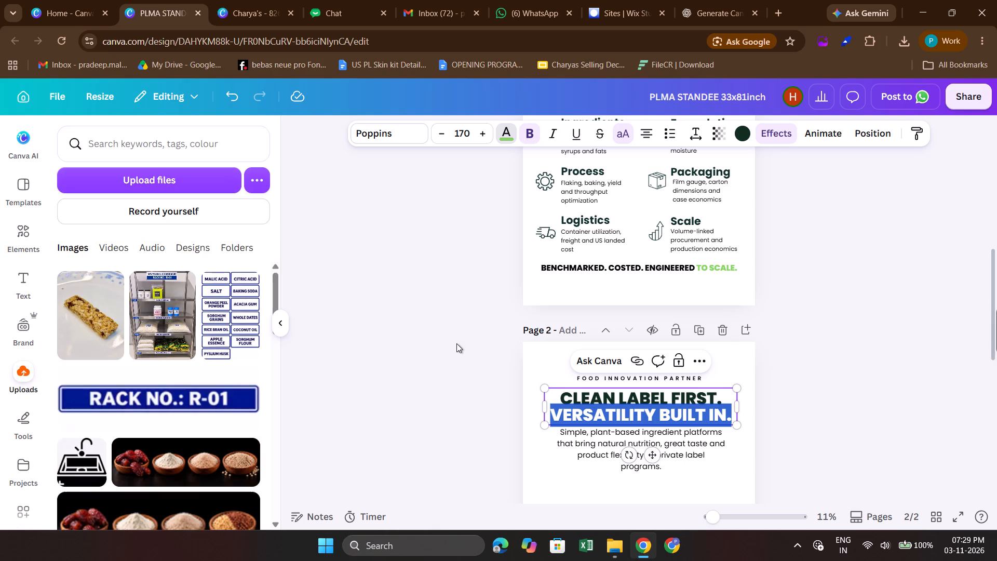
pyautogui.click(813, 343)
# Remove the drop shadow effect from page 2's CLEAN LABEL FIRST. VERSATILITY BUILT IN. headline.
pyautogui.scroll(-1, 813, 343)
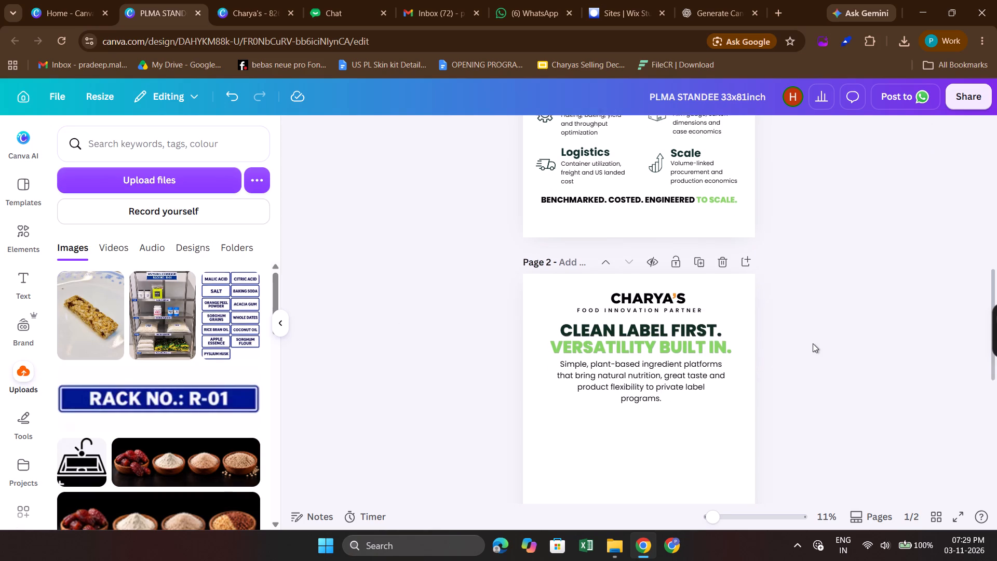
pyautogui.scroll(-1, 813, 343)
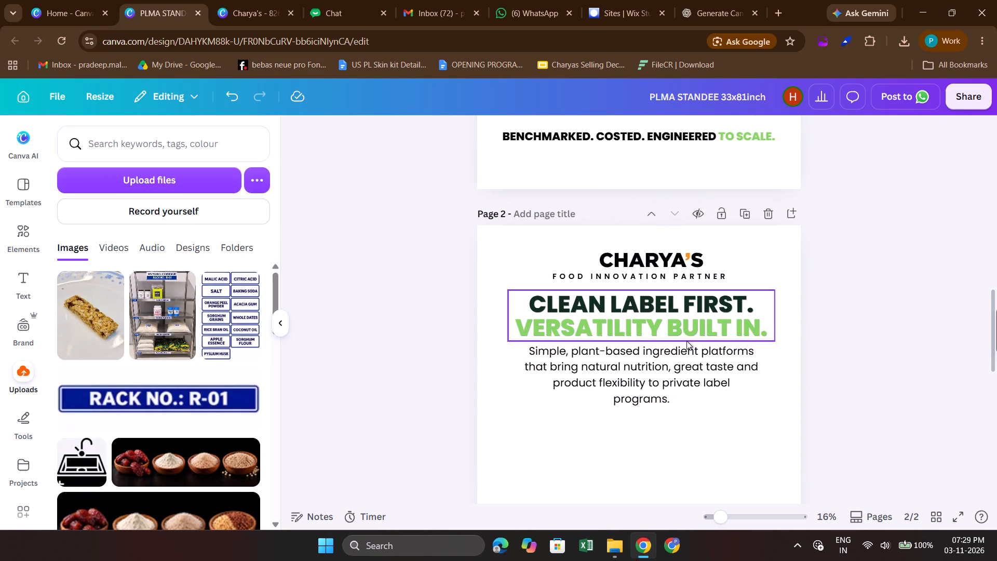
pyautogui.click(686, 341)
pyautogui.doubleClick(692, 332)
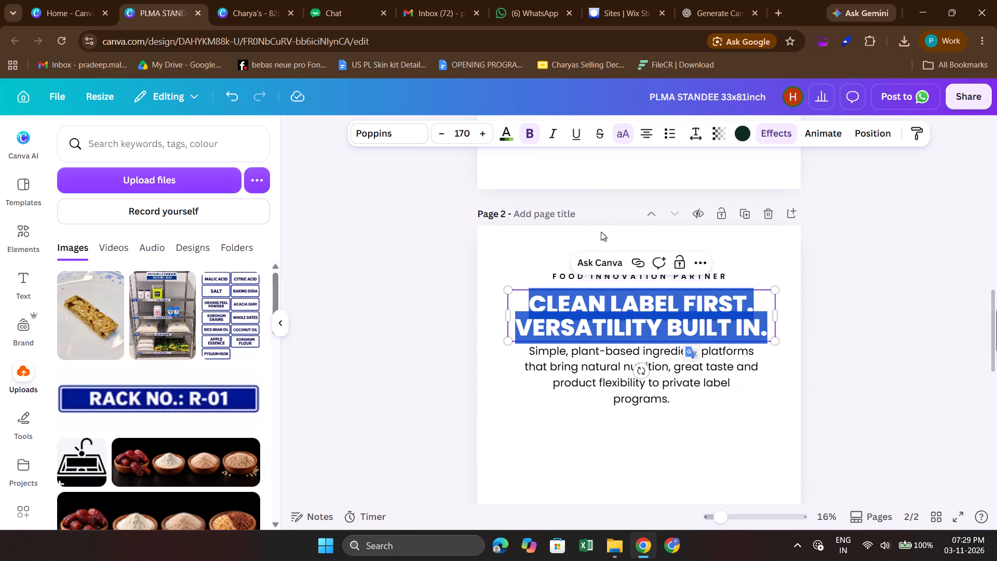
pyautogui.click(778, 127)
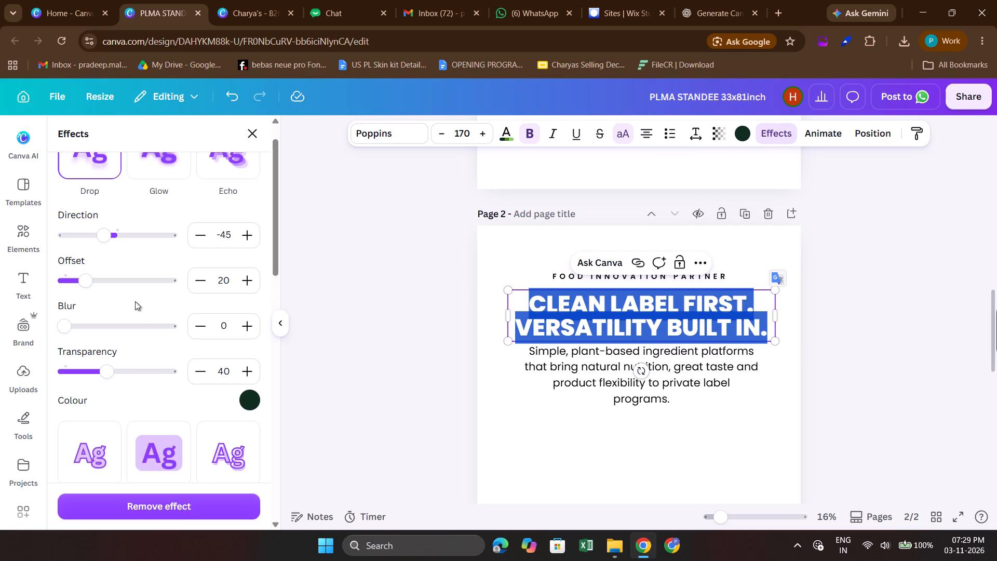
pyautogui.click(146, 513)
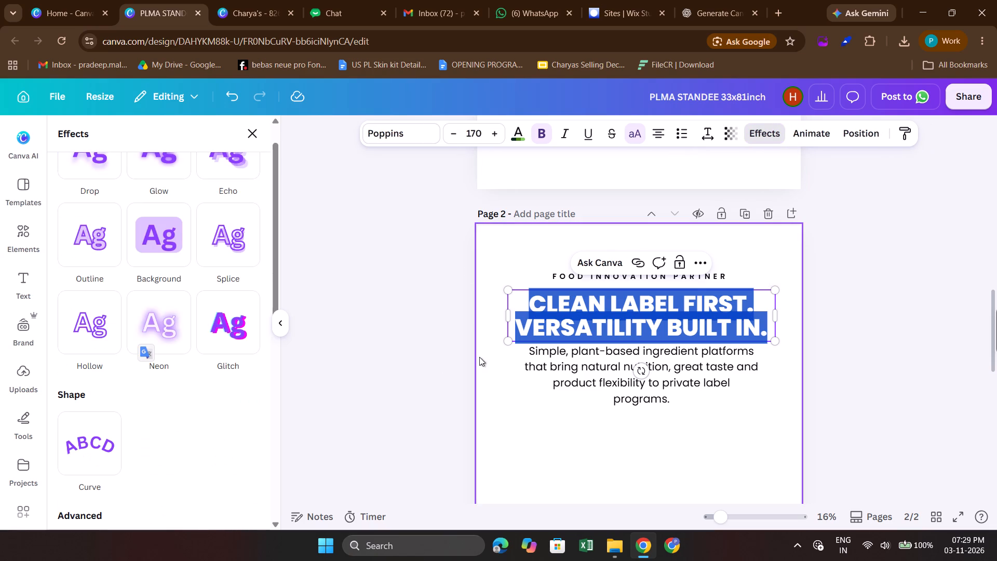
# Widen page 2's "Simple, plant-based ingredient platforms" text box to about 29.4 in so the paragraph wraps onto three lines.
pyautogui.click(551, 400)
pyautogui.click(856, 331)
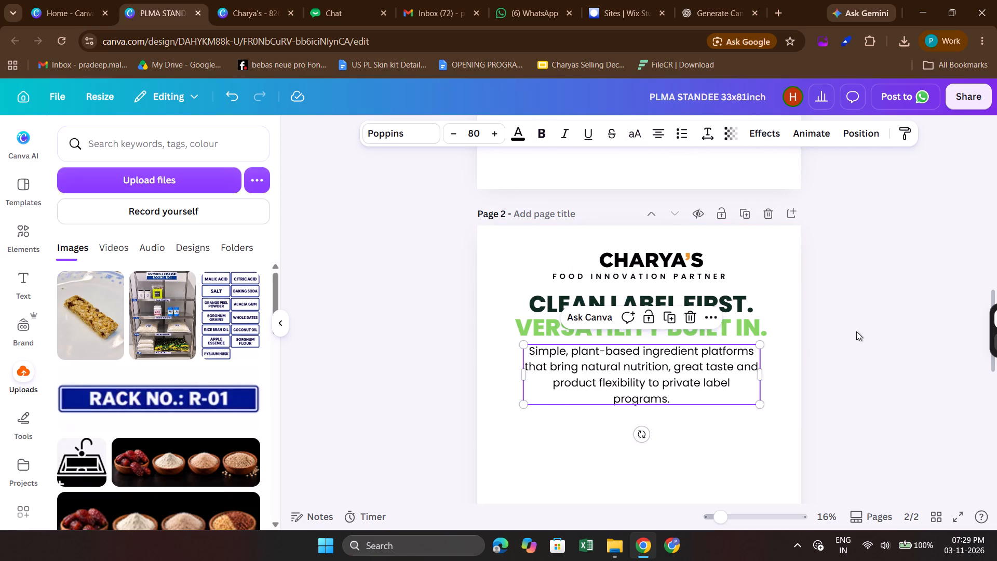
pyautogui.scroll(3, 856, 331)
pyautogui.scroll(-3, 788, 346)
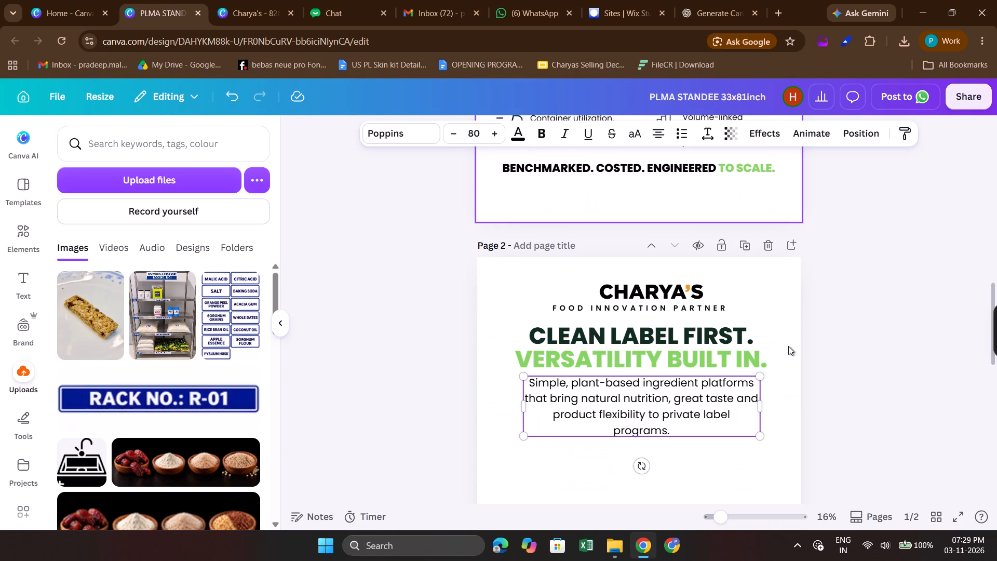
pyautogui.scroll(3, 625, 410)
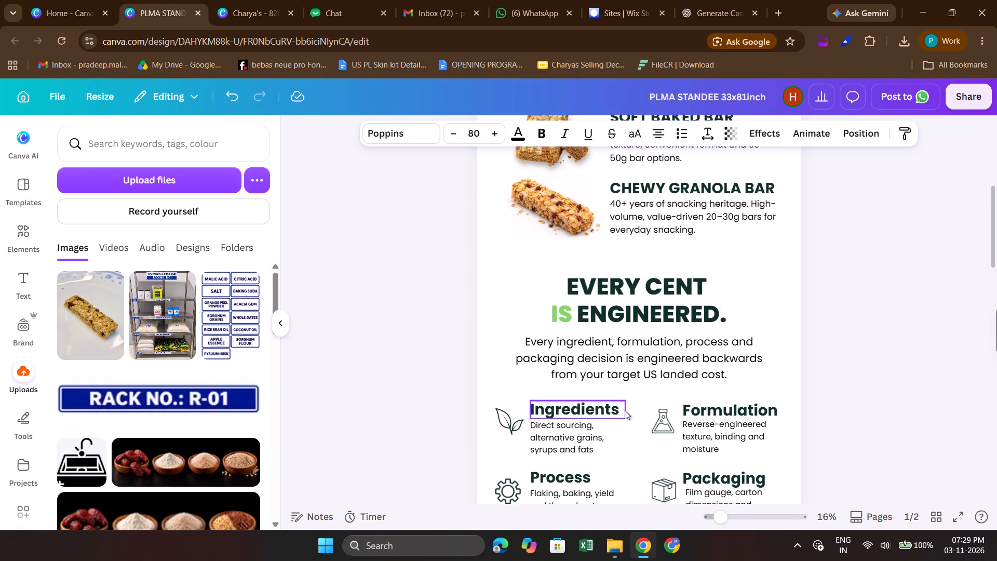
pyautogui.scroll(-4, 644, 352)
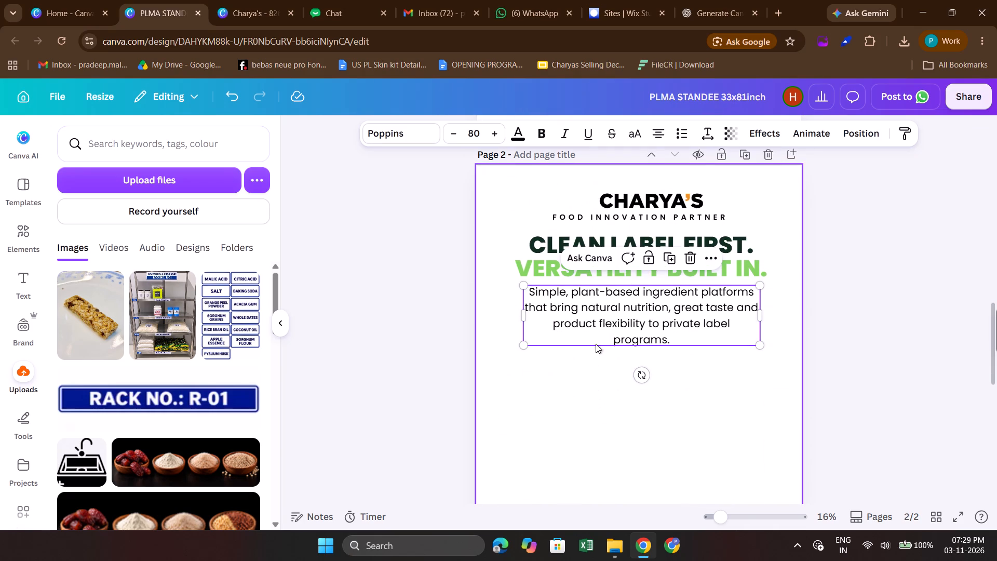
pyautogui.moveTo(522, 316); pyautogui.dragTo(501, 317)
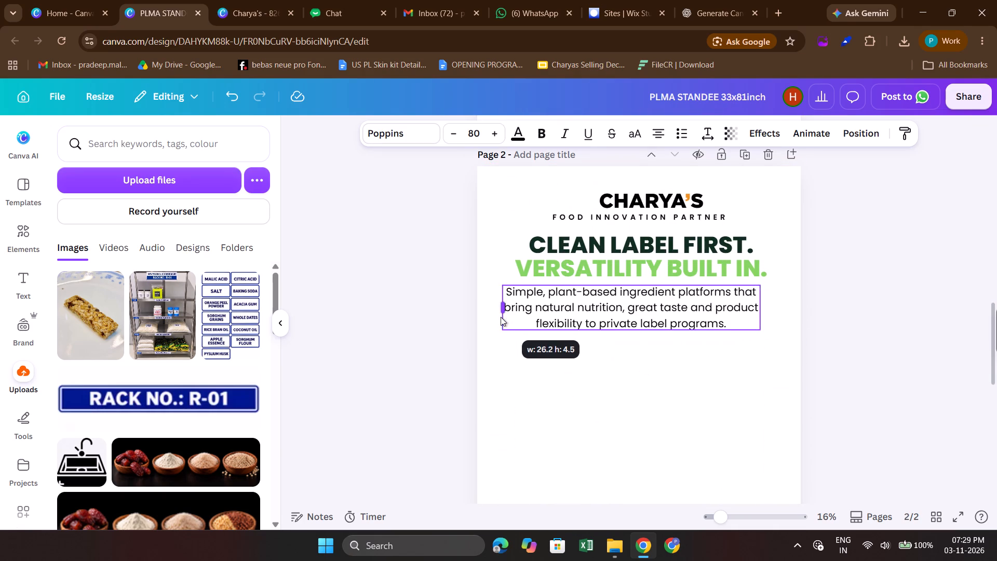
pyautogui.moveTo(501, 317); pyautogui.dragTo(497, 316)
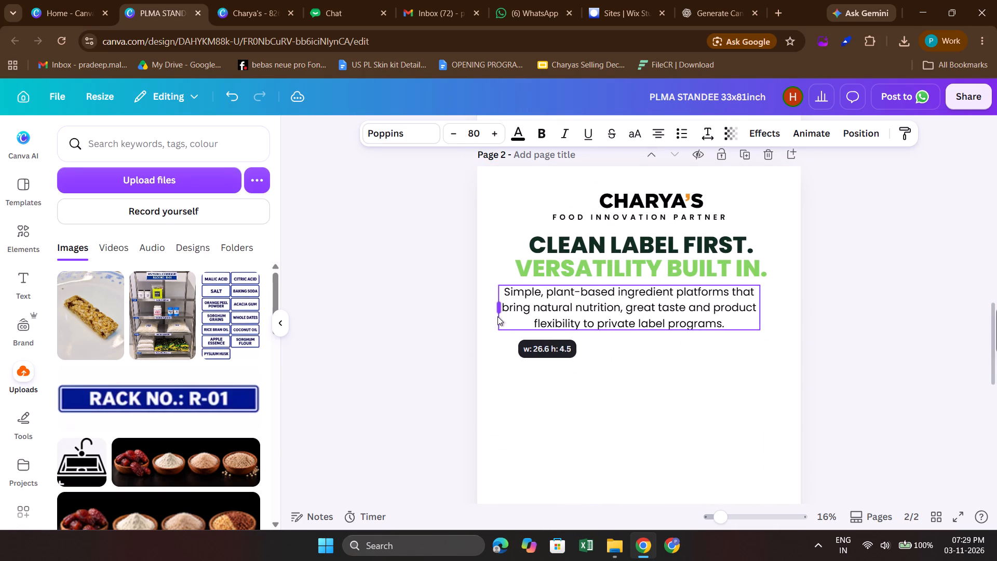
pyautogui.moveTo(497, 316); pyautogui.dragTo(498, 316)
pyautogui.moveTo(763, 311); pyautogui.dragTo(771, 347)
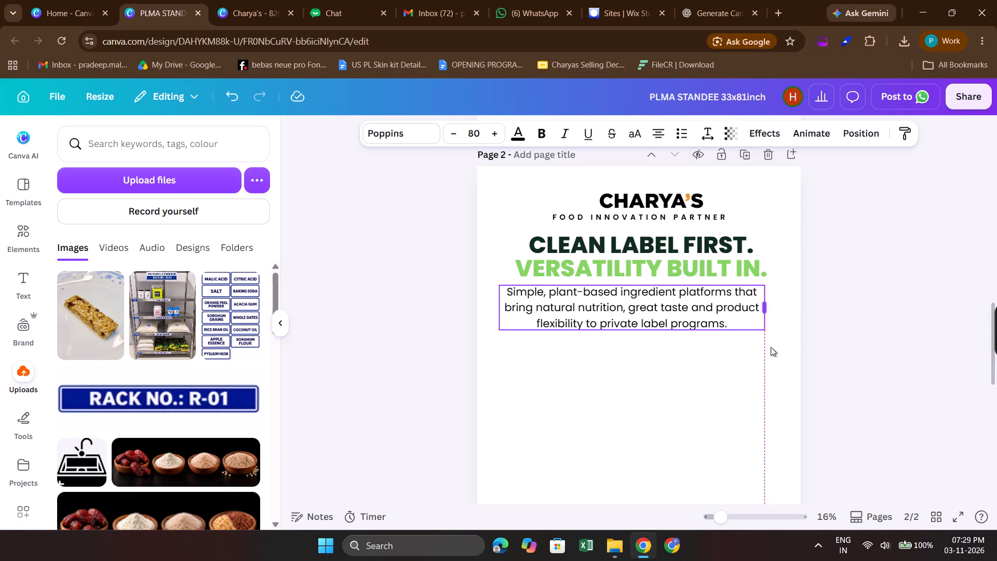
pyautogui.moveTo(771, 347); pyautogui.dragTo(780, 346)
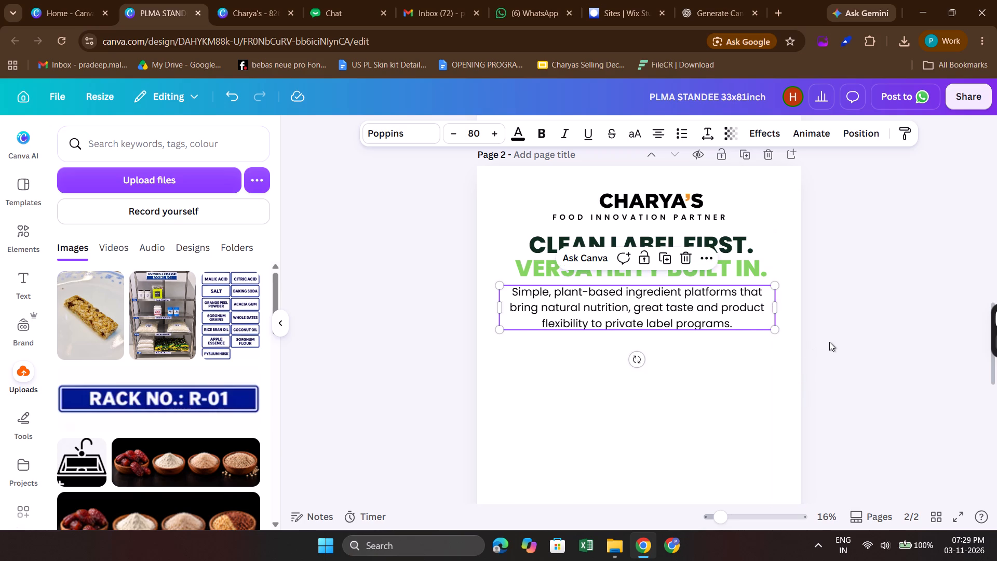
pyautogui.click(851, 333)
pyautogui.scroll(1, 851, 333)
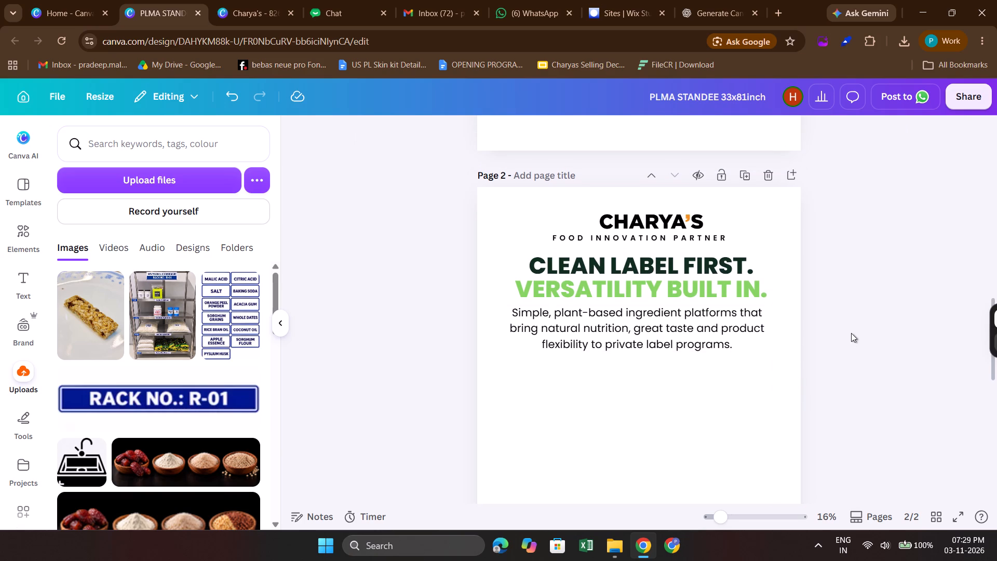
pyautogui.click(629, 337)
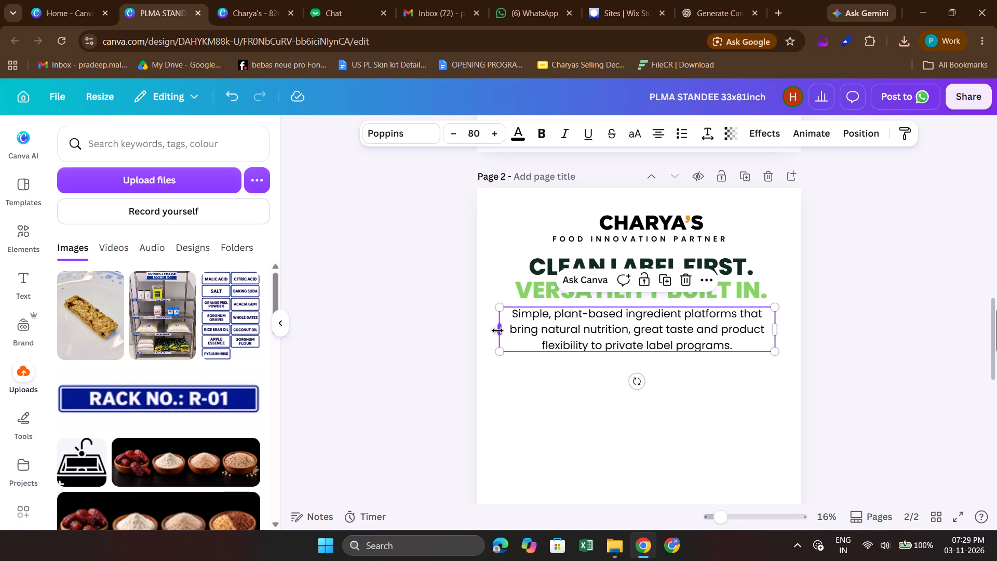
pyautogui.moveTo(497, 330); pyautogui.dragTo(492, 329)
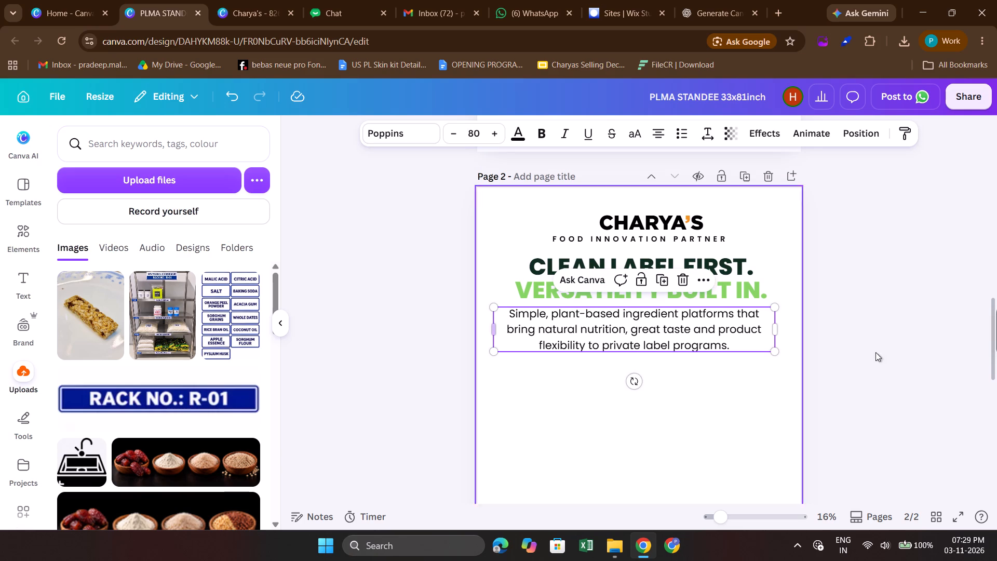
pyautogui.moveTo(493, 325); pyautogui.dragTo(487, 325)
# Centre the "Simple, plant-based ingredient platforms" paragraph horizontally on page 2.
pyautogui.moveTo(646, 326); pyautogui.dragTo(651, 327)
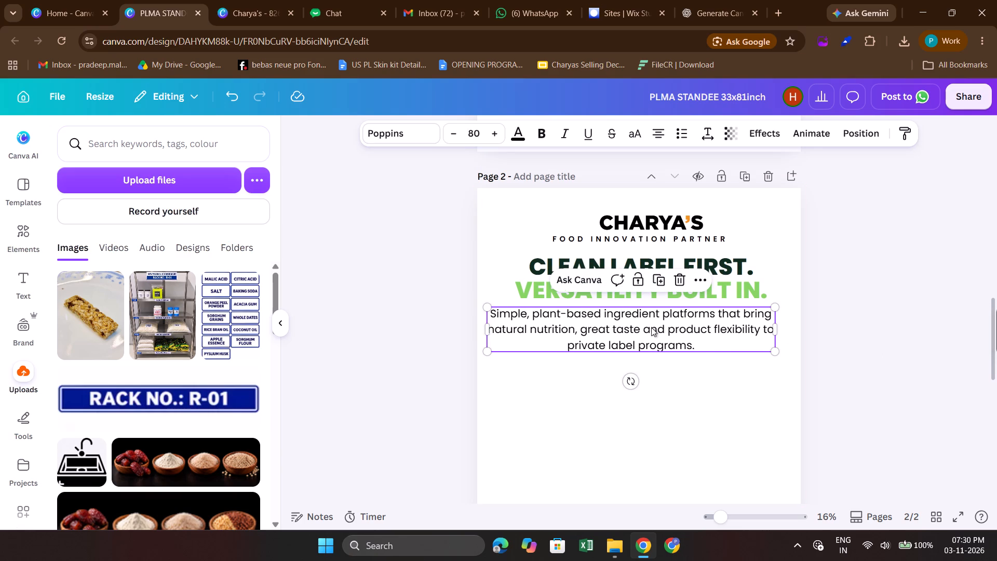
pyautogui.moveTo(651, 327); pyautogui.dragTo(656, 326)
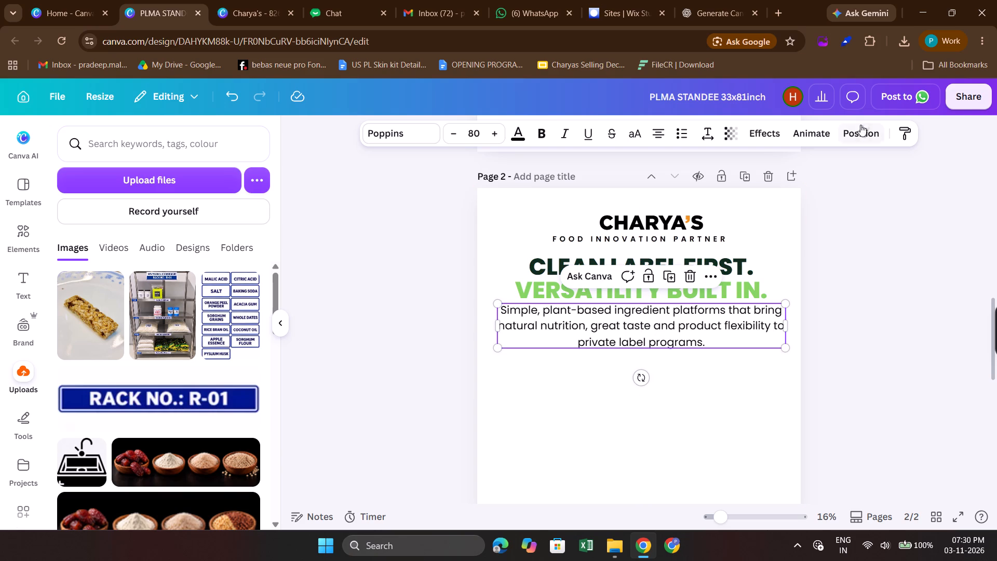
pyautogui.click(856, 132)
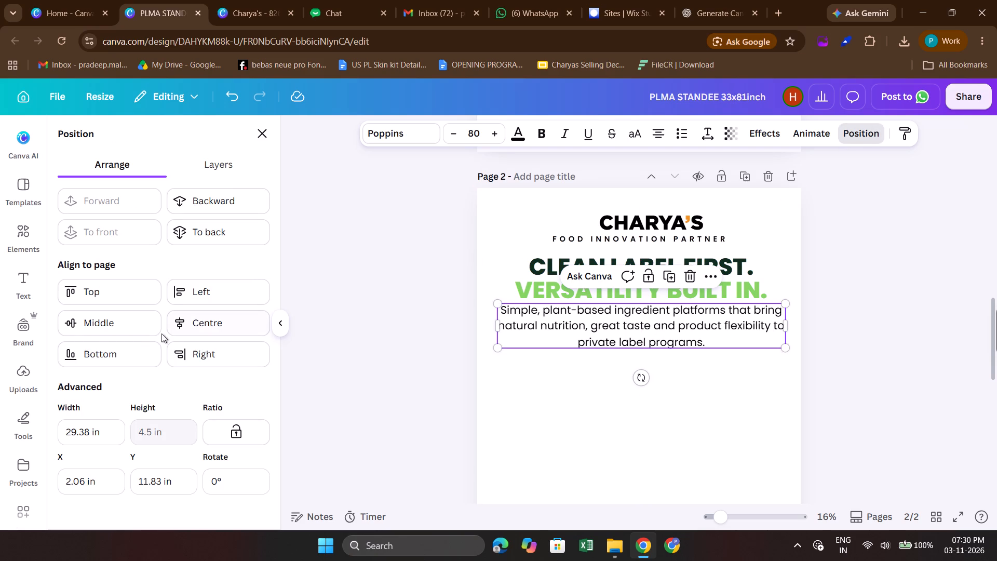
pyautogui.click(193, 326)
pyautogui.click(264, 138)
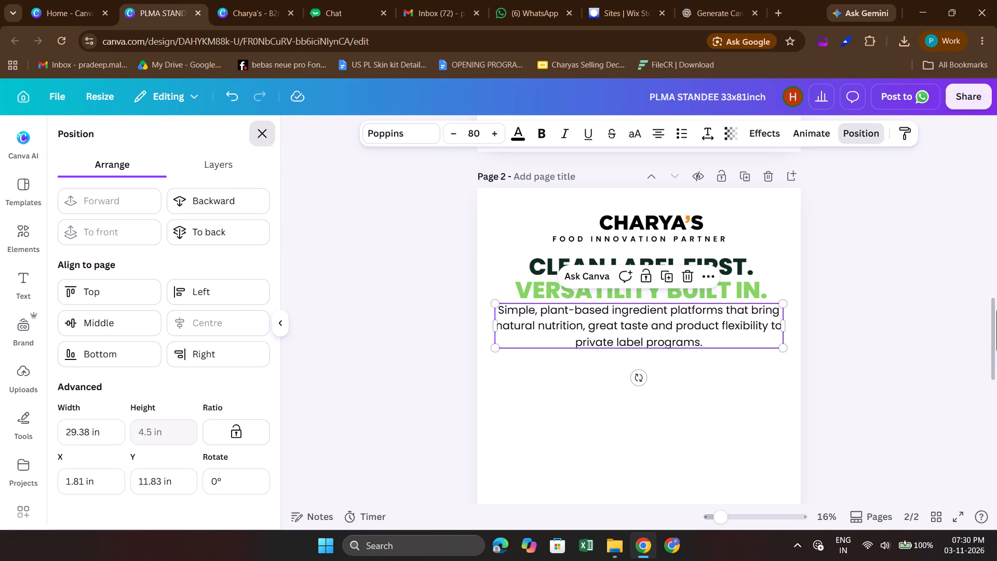
# Nudge page 2's "Simple, plant-based ingredient platforms" paragraph slightly down, away from the headline.
pyautogui.click(767, 435)
pyautogui.click(683, 345)
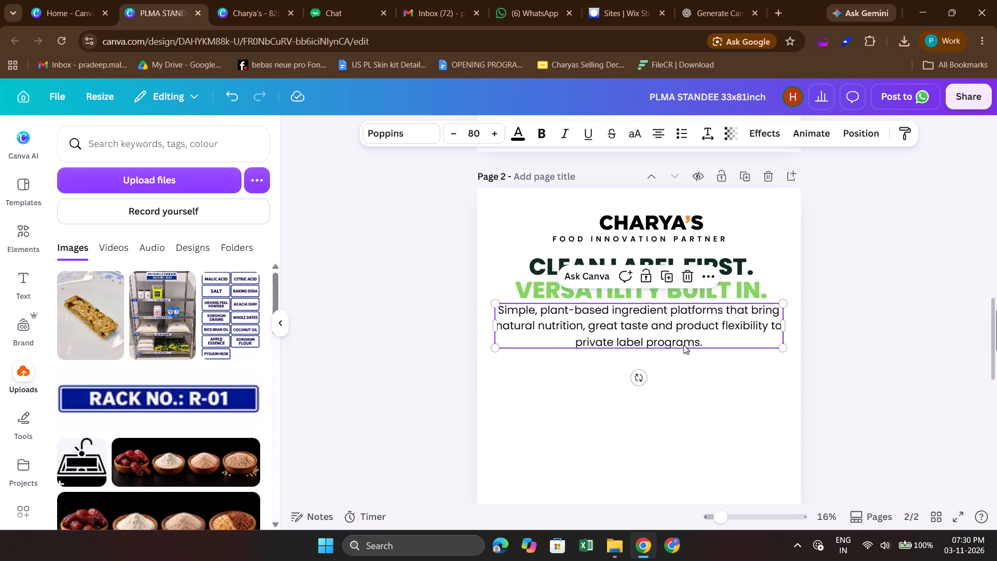
pyautogui.press('Down')
pyautogui.press('Down')
pyautogui.press('Down')
pyautogui.press('Down')
pyautogui.click(865, 316)
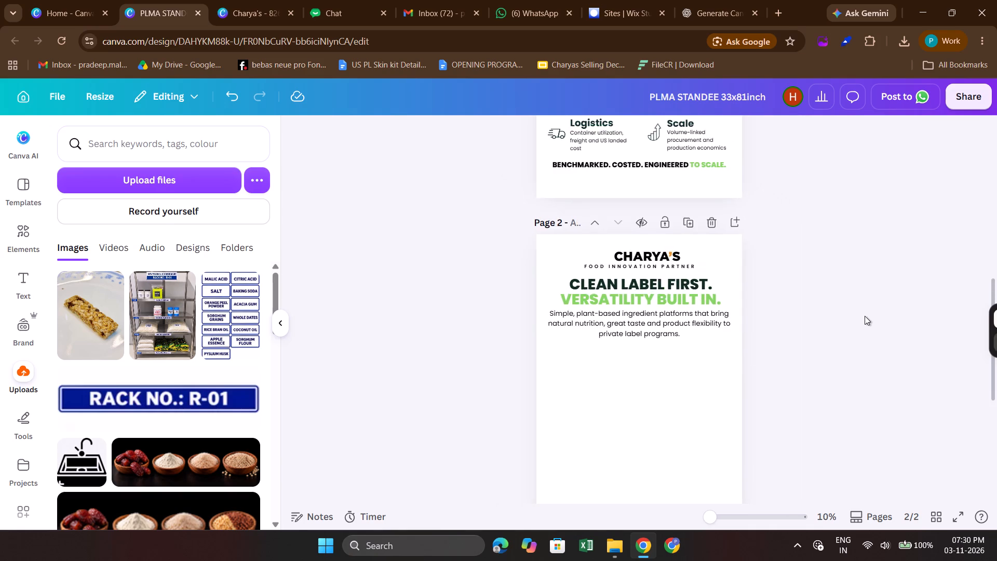
# Compare page 1's layout with the header, headline and intro paragraph placed on page 2.
pyautogui.scroll(3, 865, 316)
pyautogui.scroll(4, 752, 295)
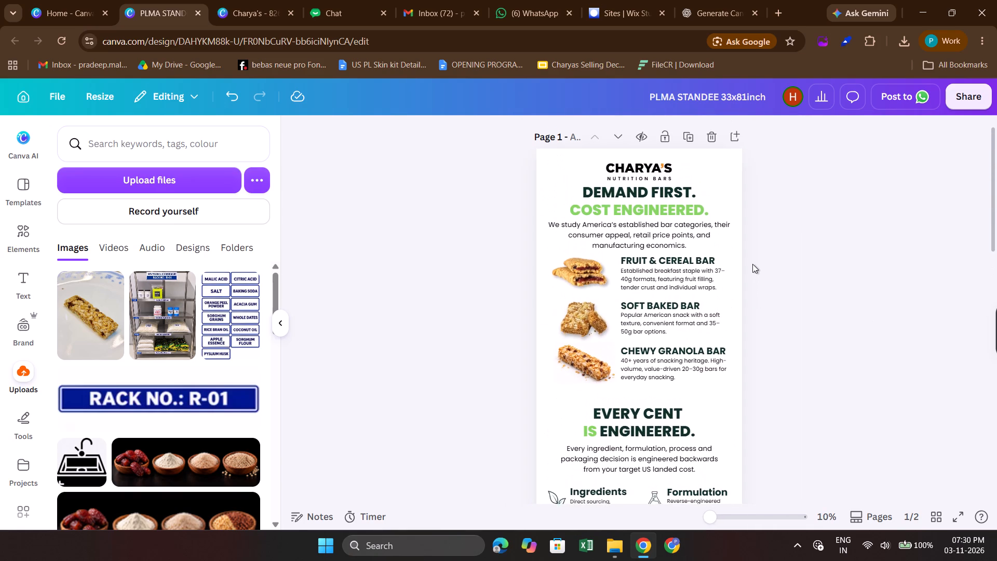
pyautogui.scroll(-4, 752, 264)
pyautogui.scroll(-1, 700, 345)
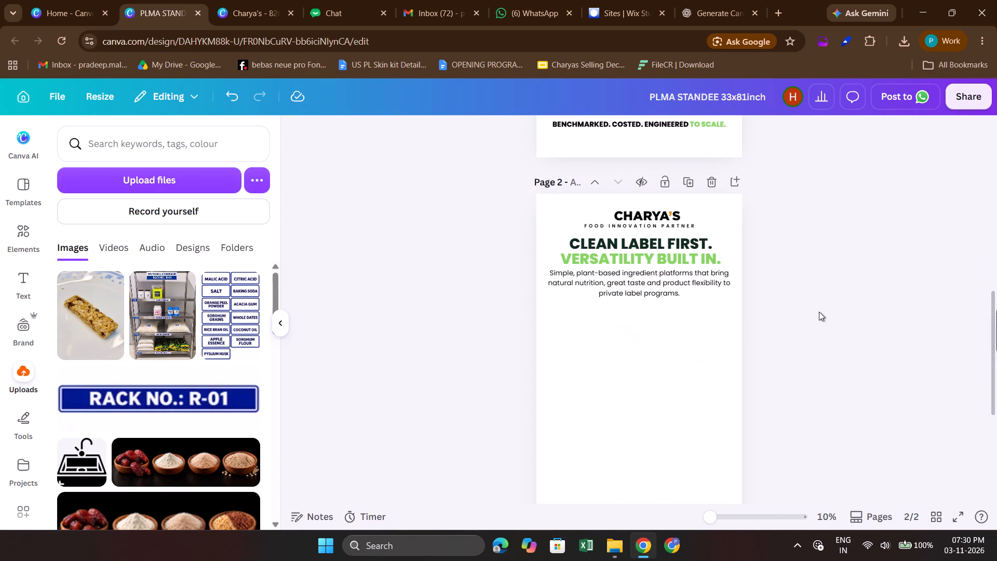
pyautogui.click(819, 312)
pyautogui.scroll(-1, 419, 275)
pyautogui.scroll(1, 453, 244)
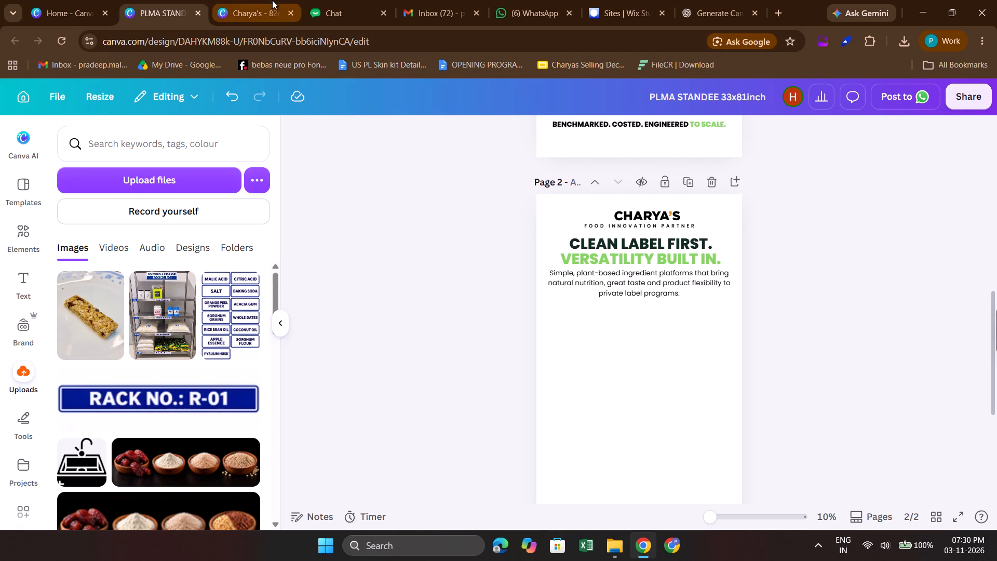
# Copy the four ingredient rows, from SORGHUM FLAKES to DATE SYRUP with images and feature icons, from the Charya's poster.
pyautogui.click(271, 0)
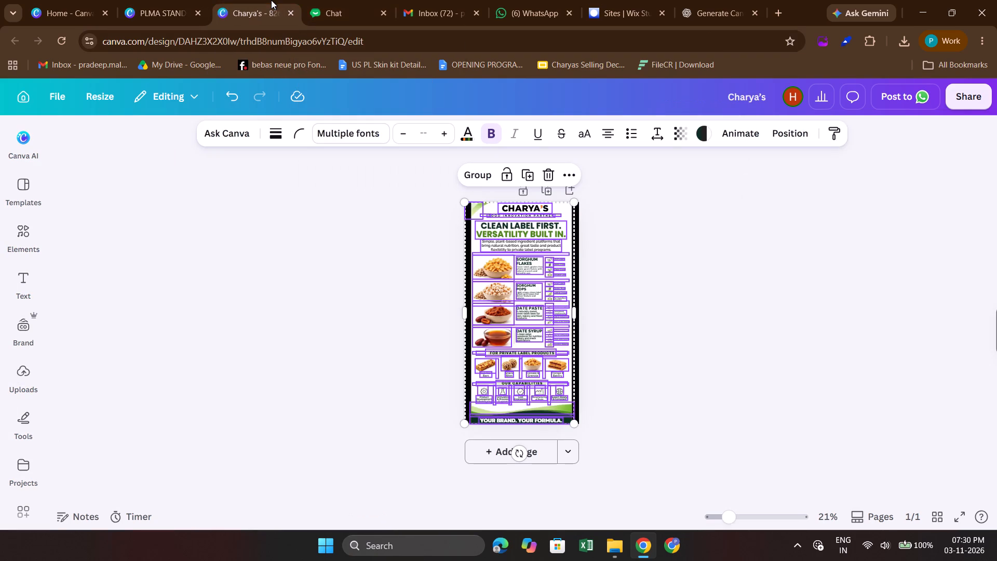
pyautogui.click(644, 268)
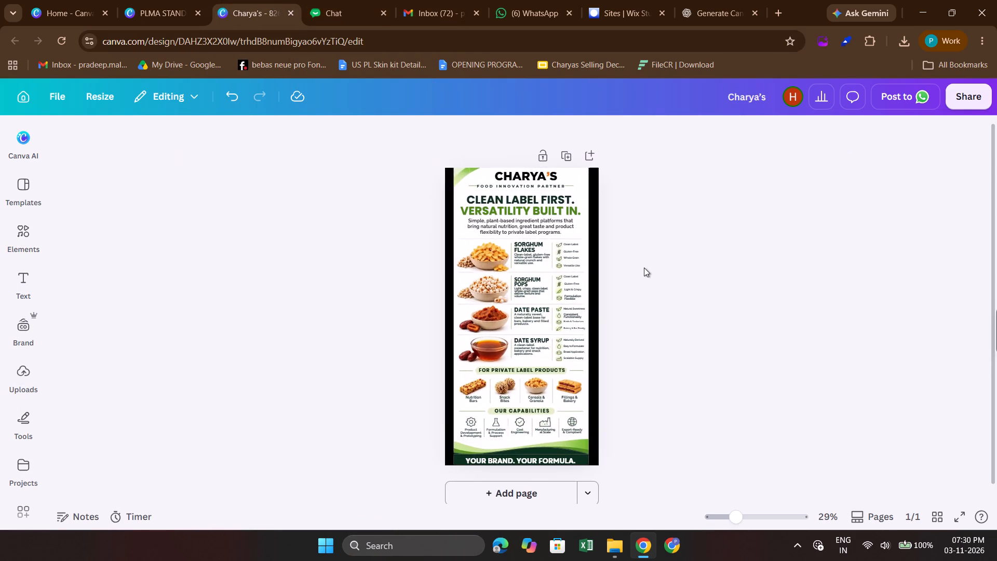
pyautogui.scroll(1, 546, 280)
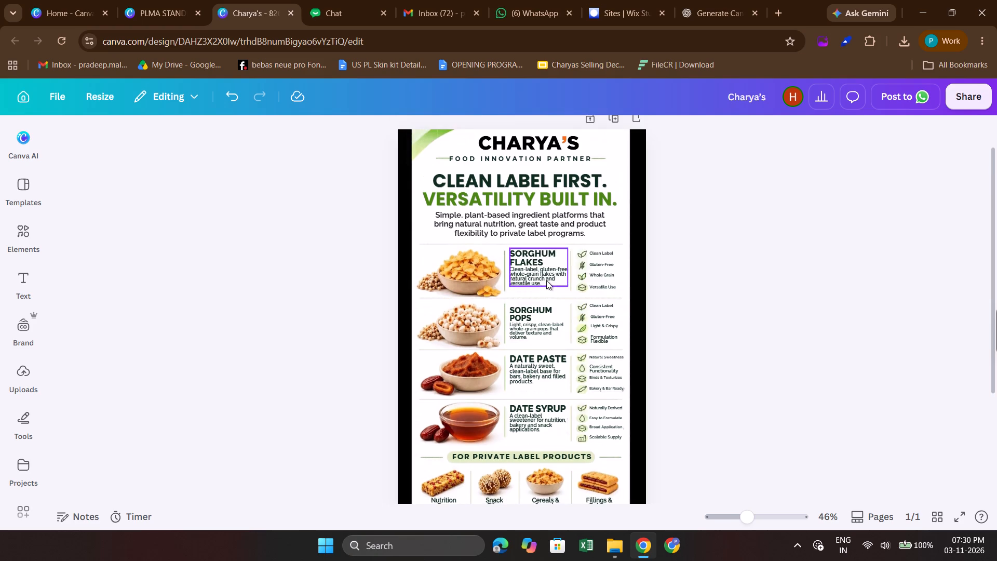
pyautogui.click(736, 270)
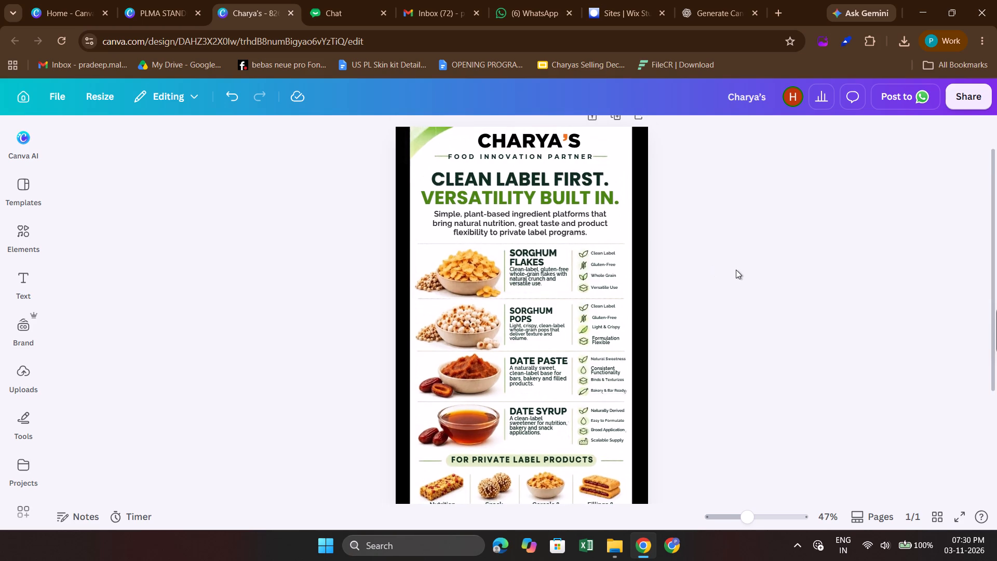
pyautogui.scroll(-1, 736, 270)
pyautogui.scroll(-1, 693, 272)
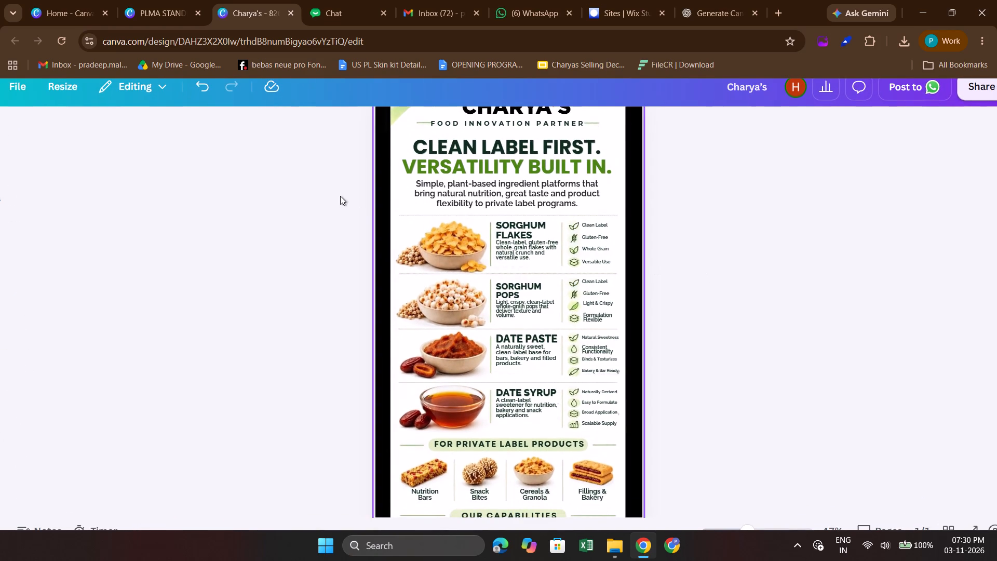
pyautogui.click(362, 212)
pyautogui.moveTo(360, 211); pyautogui.dragTo(578, 325)
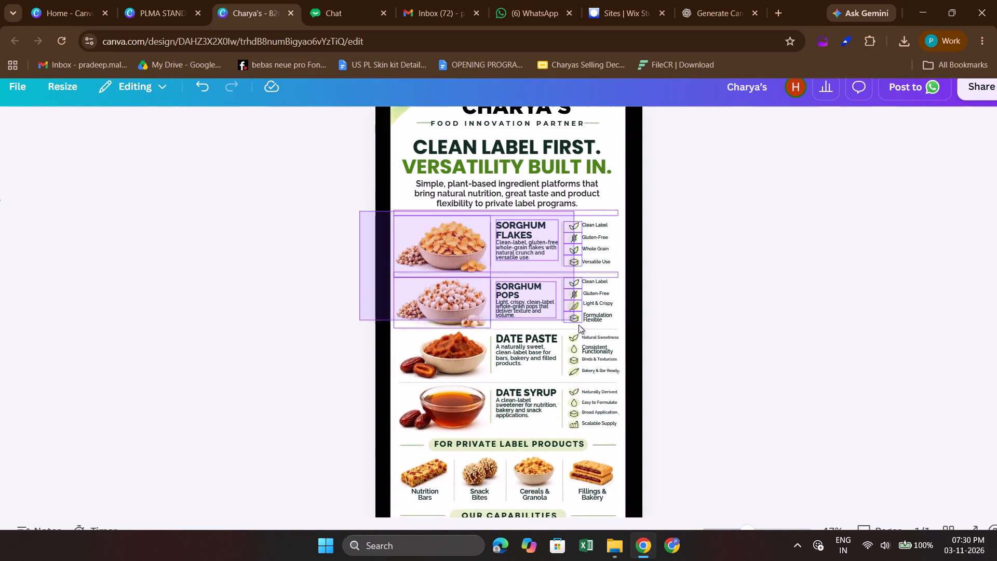
pyautogui.moveTo(578, 325); pyautogui.dragTo(664, 433)
pyautogui.hotkey('ctrl', 'c')
pyautogui.hotkey('ctrl', 'c')
pyautogui.hotkey('ctrl', 'c')
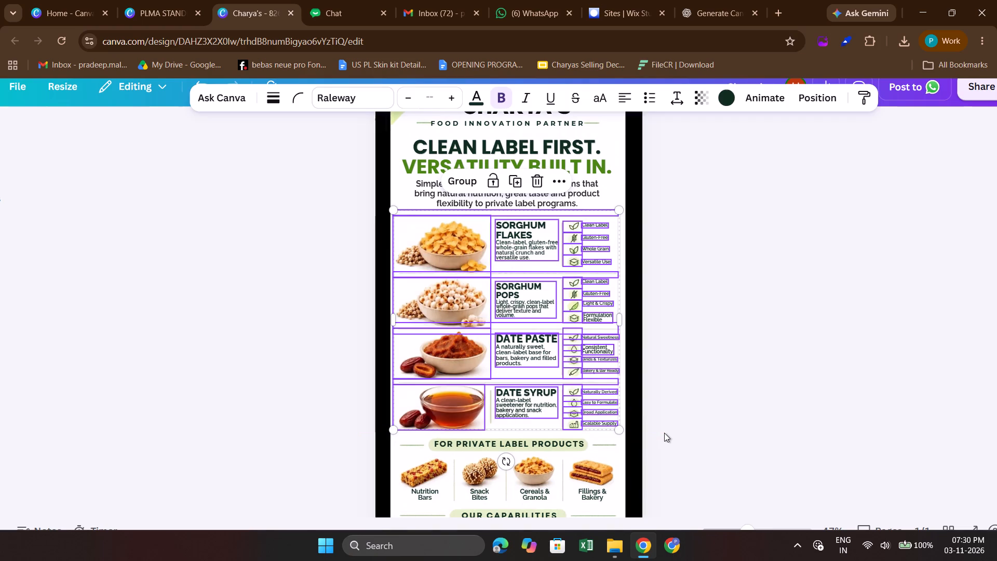
pyautogui.hotkey('ctrl', 'c')
pyautogui.hotkey('ctrl', 'c')
# Paste the ingredient rows onto page 2 of PLMA STANDEE below the intro paragraph and enlarge them to nearly the page width.
pyautogui.click(147, 0)
pyautogui.scroll(-1, 341, 209)
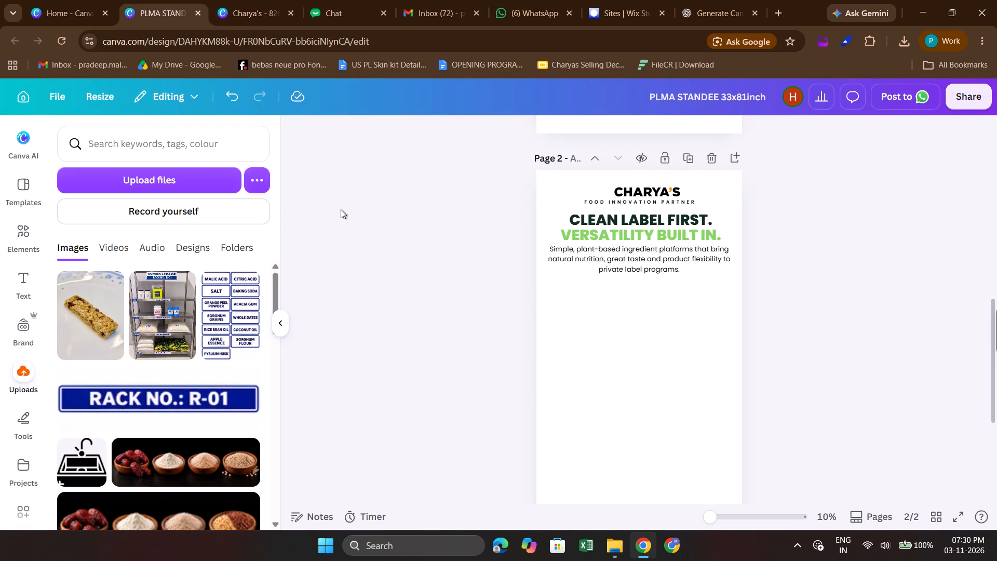
pyautogui.scroll(-1, 341, 209)
pyautogui.hotkey('ctrl', 'v')
pyautogui.scroll(-1, 722, 324)
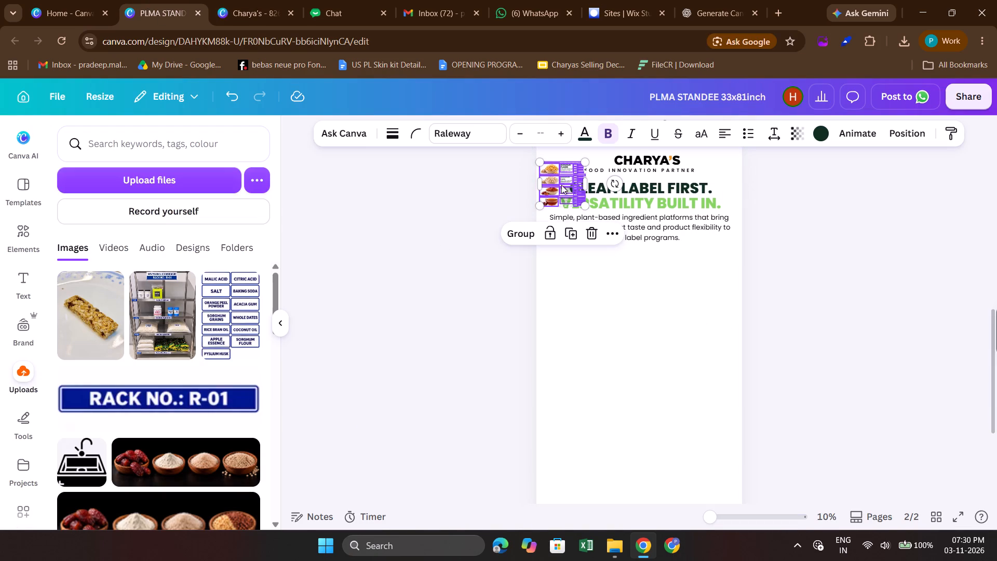
pyautogui.moveTo(557, 181); pyautogui.dragTo(570, 269)
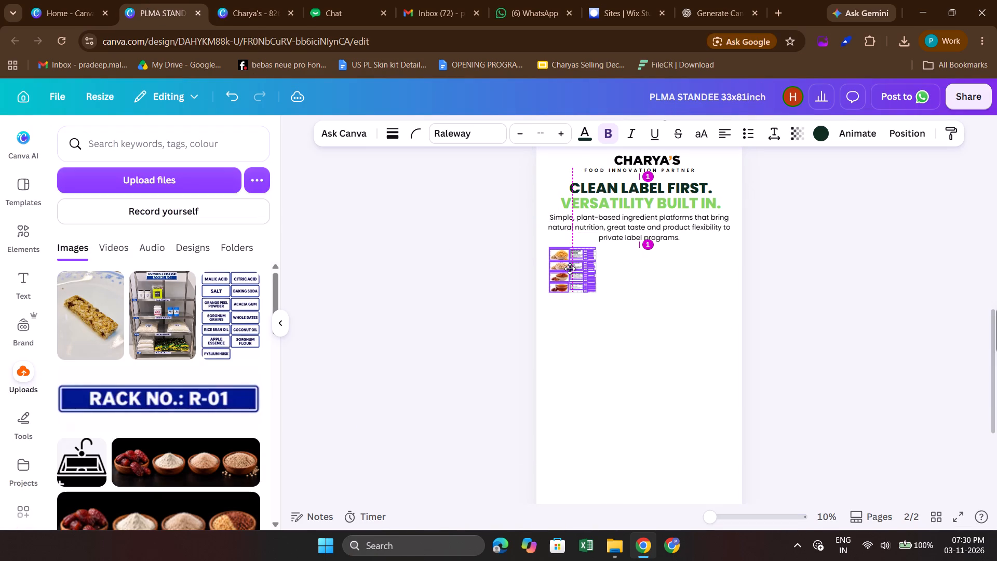
pyautogui.moveTo(570, 269); pyautogui.dragTo(565, 278)
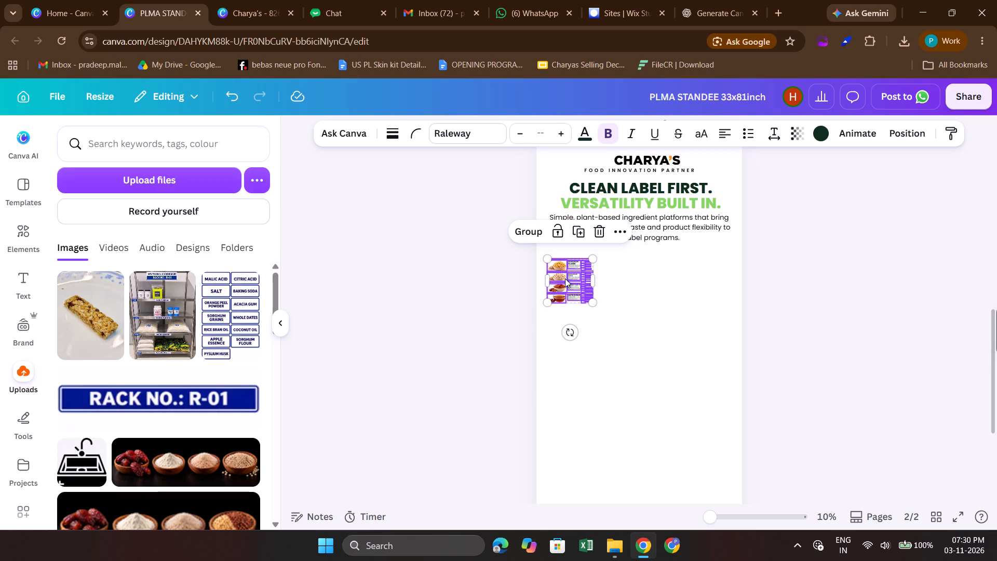
pyautogui.click(565, 278)
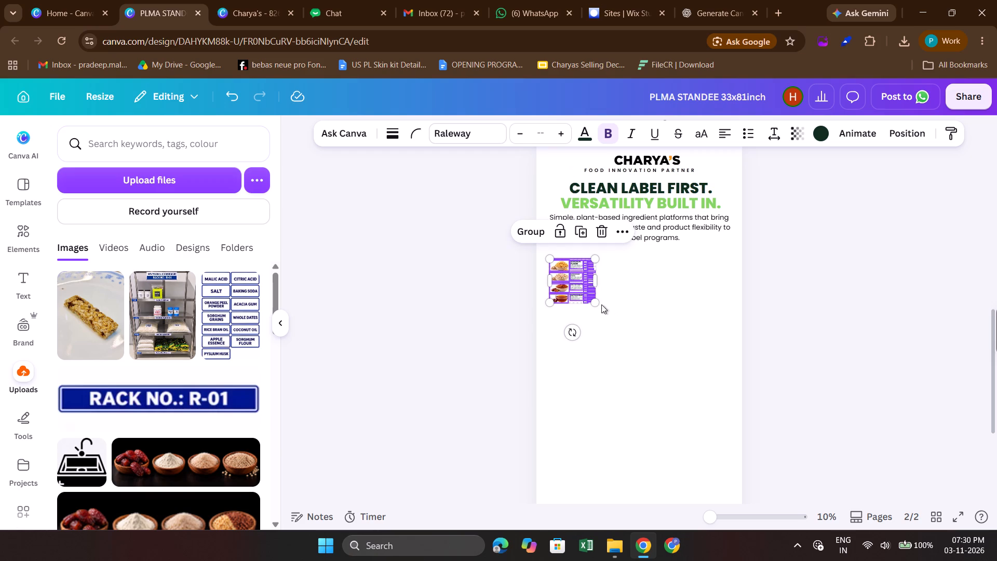
pyautogui.moveTo(596, 304); pyautogui.dragTo(714, 456)
pyautogui.click(799, 358)
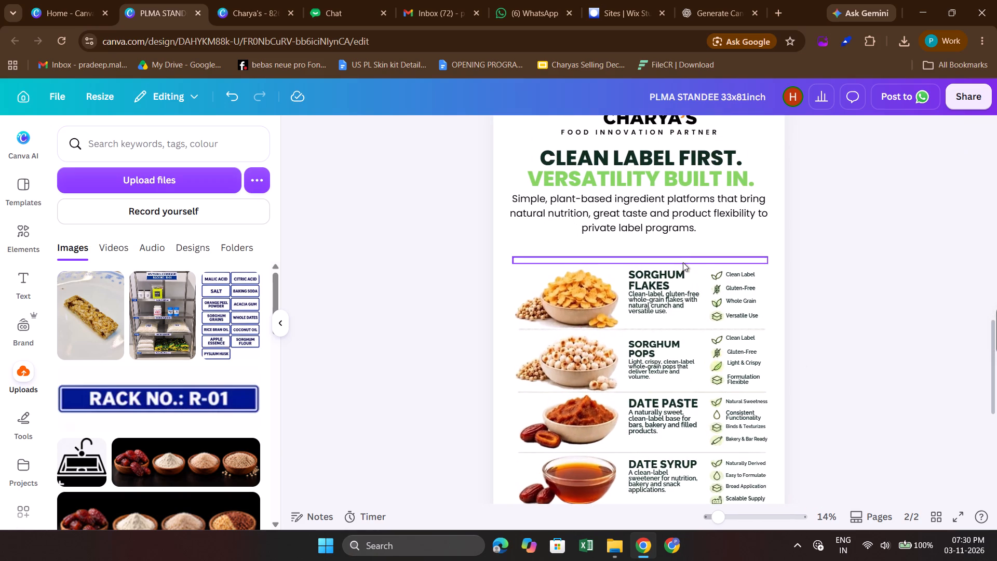
# Delete the divider line above the SORGHUM FLAKES row on page 2.
pyautogui.click(675, 262)
pyautogui.press('BackSpace')
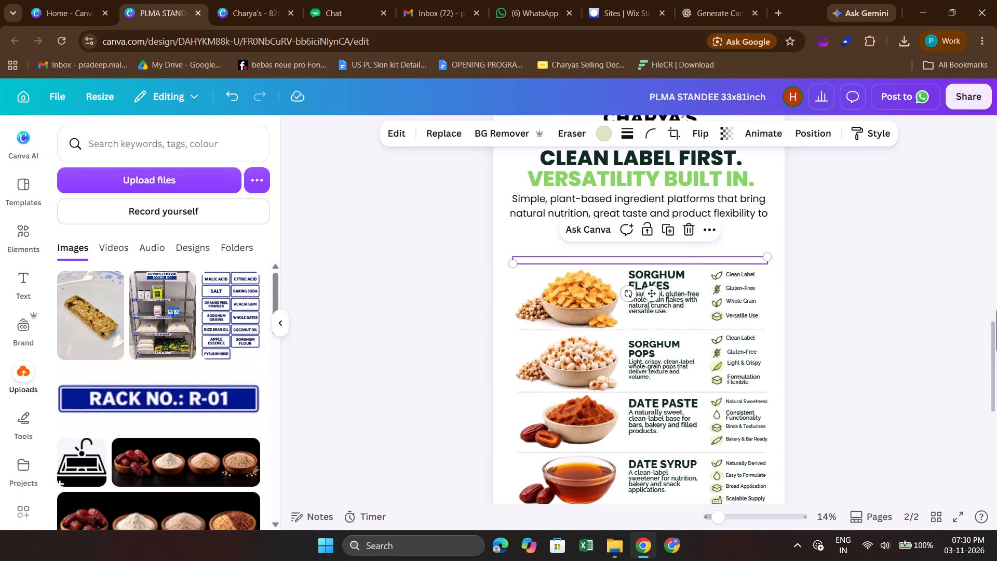
# Delete the four bowl images beside the sorghum flakes, sorghum pops, date paste and date syrup texts on page 2.
pyautogui.scroll(-1, 567, 324)
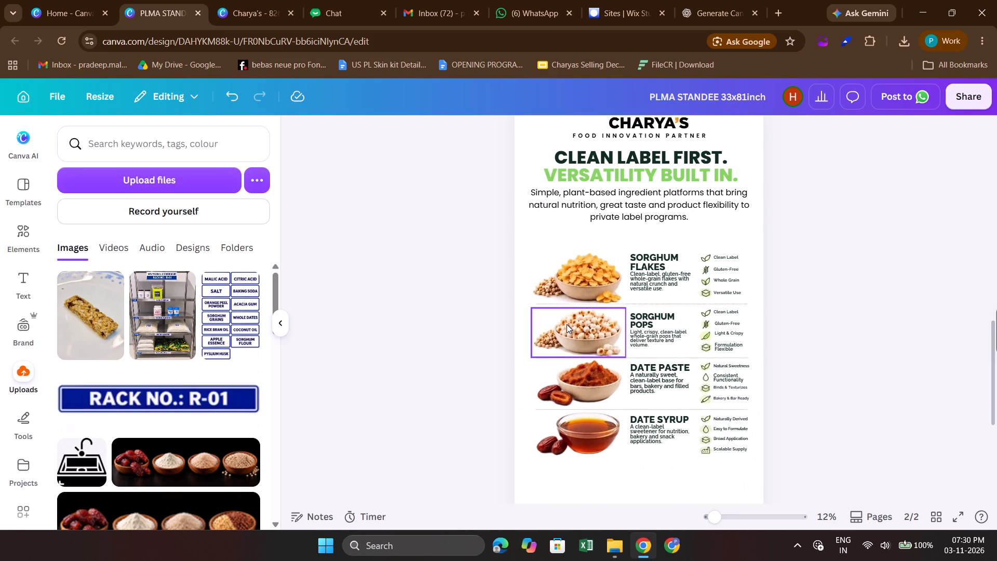
pyautogui.scroll(-1, 567, 324)
pyautogui.click(572, 257)
pyautogui.press('BackSpace')
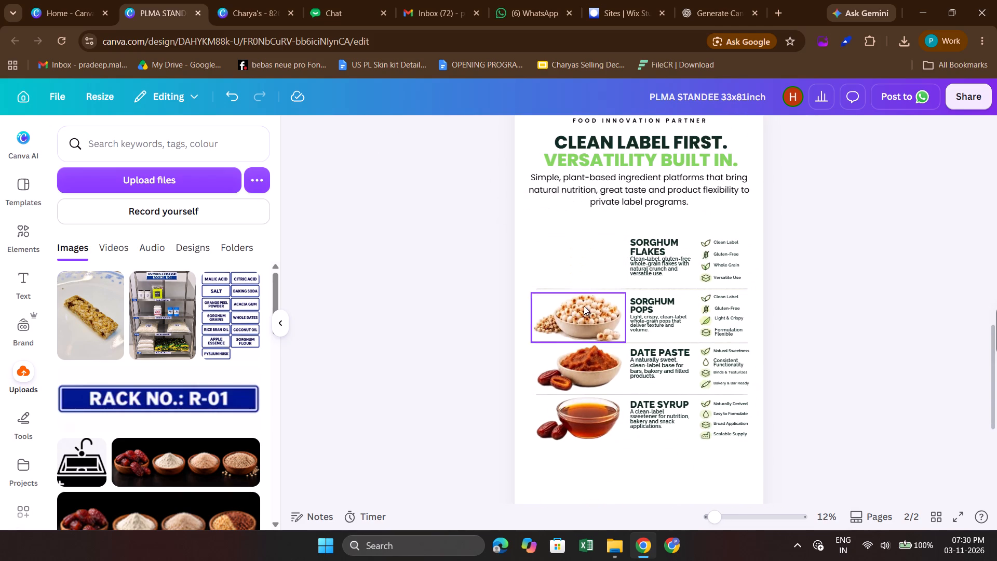
pyautogui.click(584, 319)
pyautogui.press('BackSpace')
pyautogui.click(590, 363)
pyautogui.press('BackSpace')
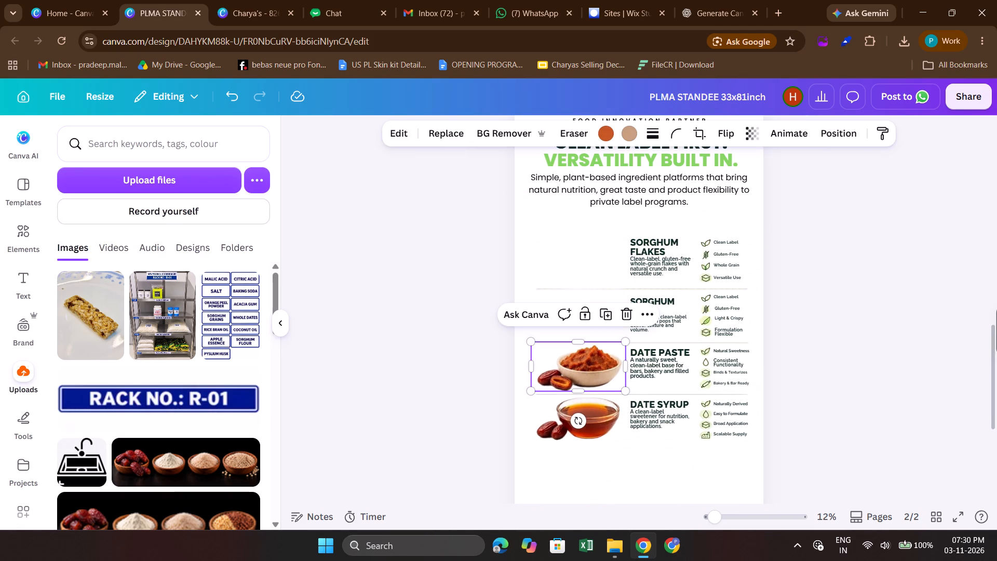
pyautogui.click(599, 423)
pyautogui.press('BackSpace')
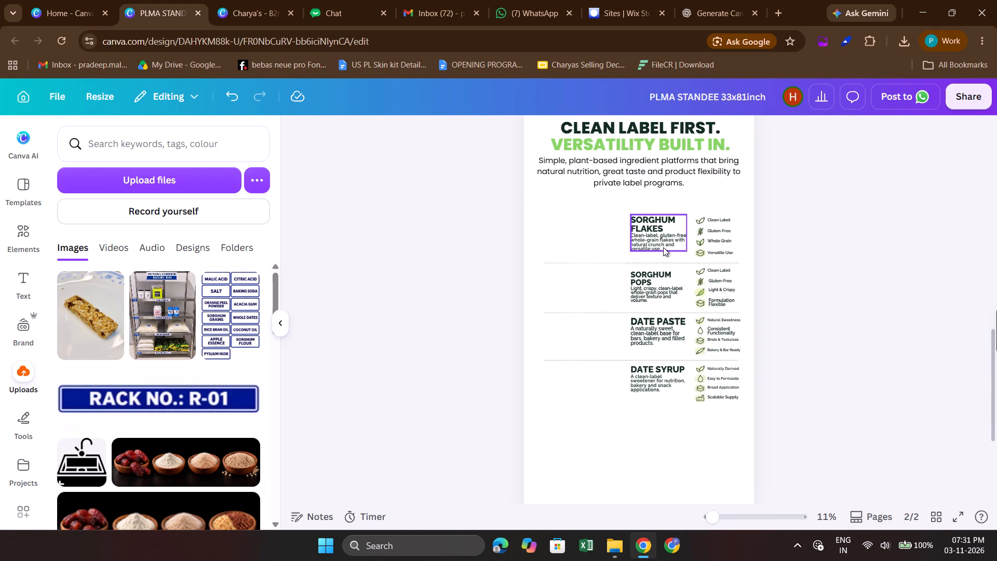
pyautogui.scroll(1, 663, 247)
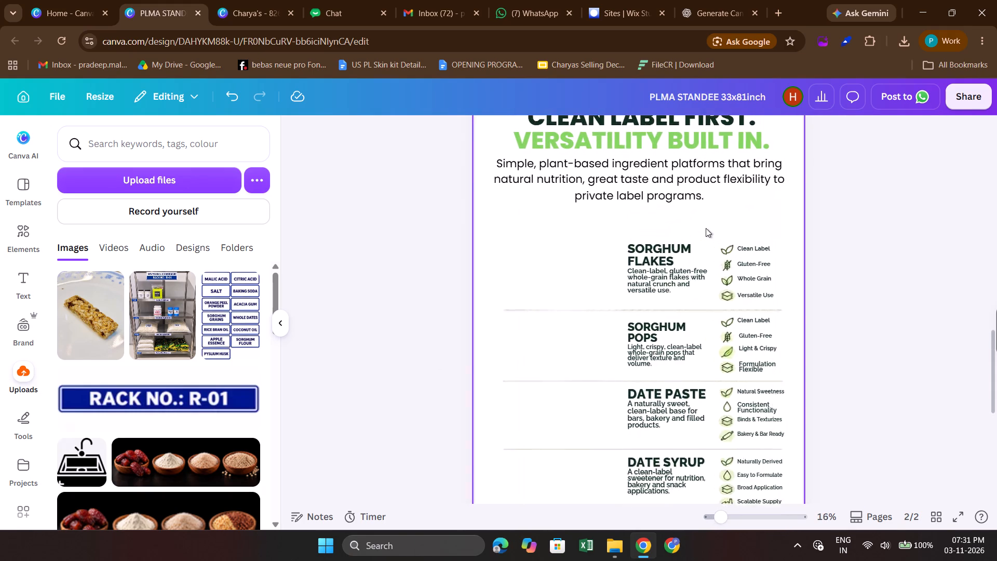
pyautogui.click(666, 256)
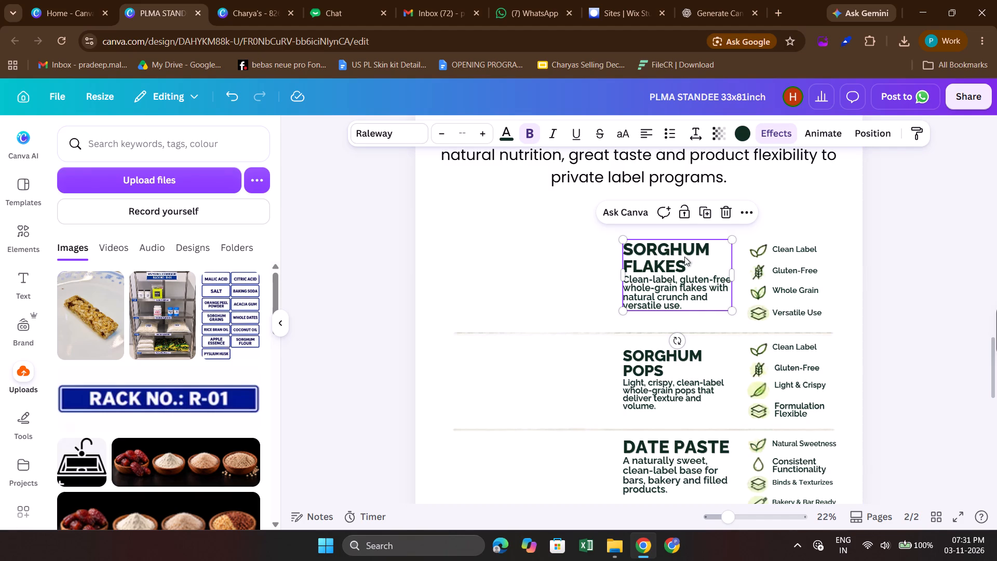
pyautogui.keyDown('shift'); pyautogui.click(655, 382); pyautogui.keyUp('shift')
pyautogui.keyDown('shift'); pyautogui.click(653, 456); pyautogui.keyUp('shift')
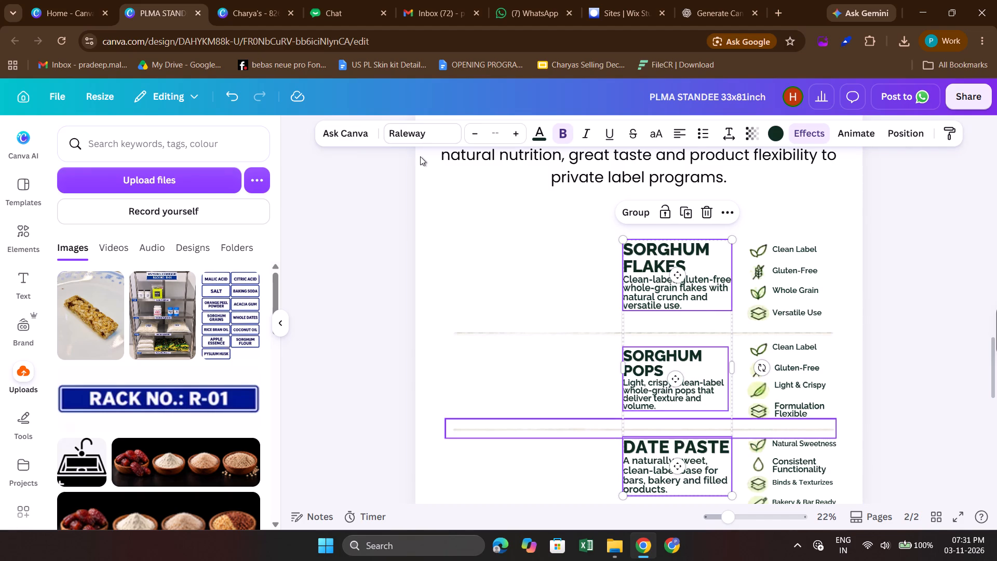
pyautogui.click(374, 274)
# Set the SORGHUM FLAKES heading text on page 2 in Gotham Bold.
pyautogui.click(655, 256)
pyautogui.doubleClick(655, 256)
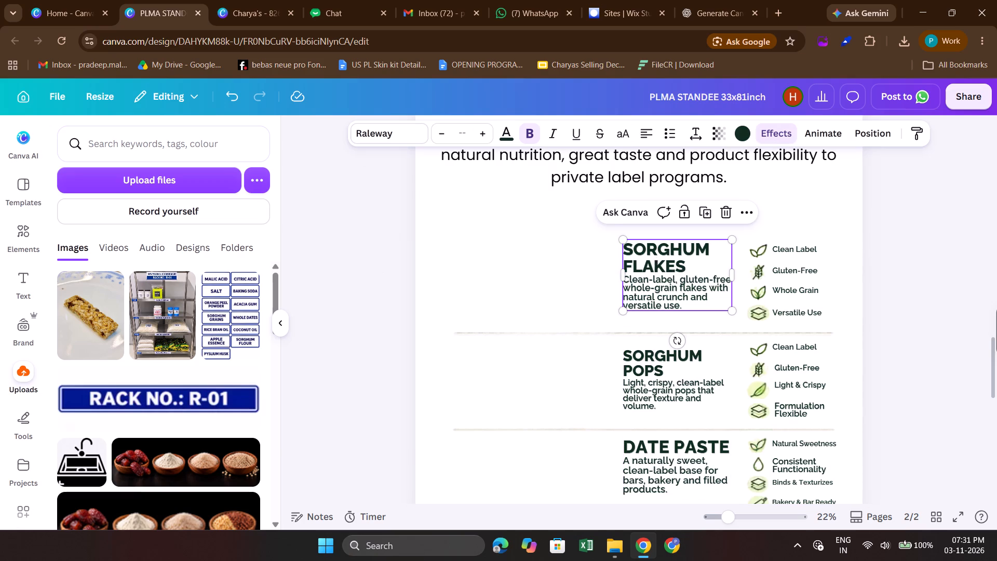
pyautogui.click(706, 265)
pyautogui.moveTo(694, 267); pyautogui.dragTo(642, 256)
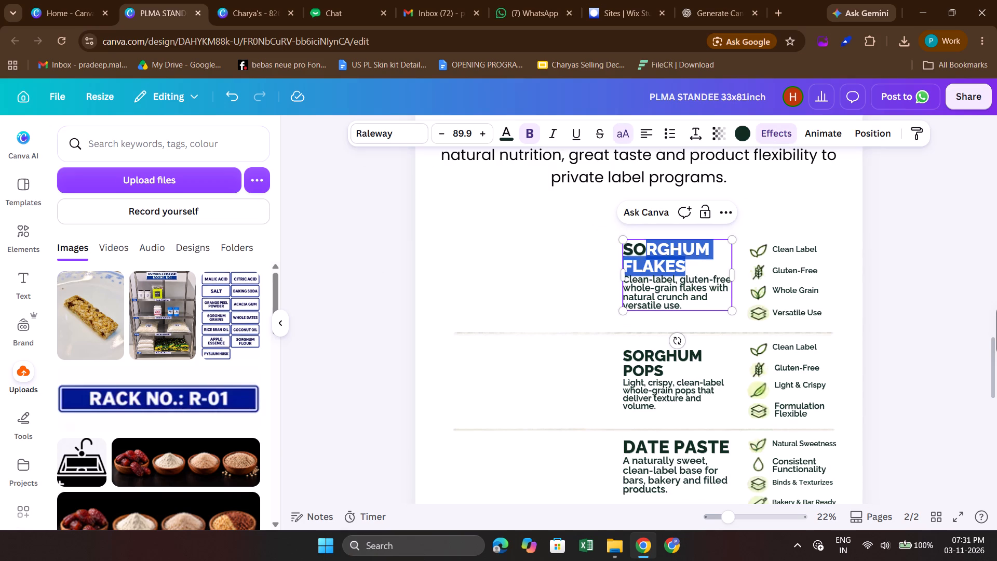
pyautogui.moveTo(642, 256); pyautogui.dragTo(621, 250)
pyautogui.click(411, 132)
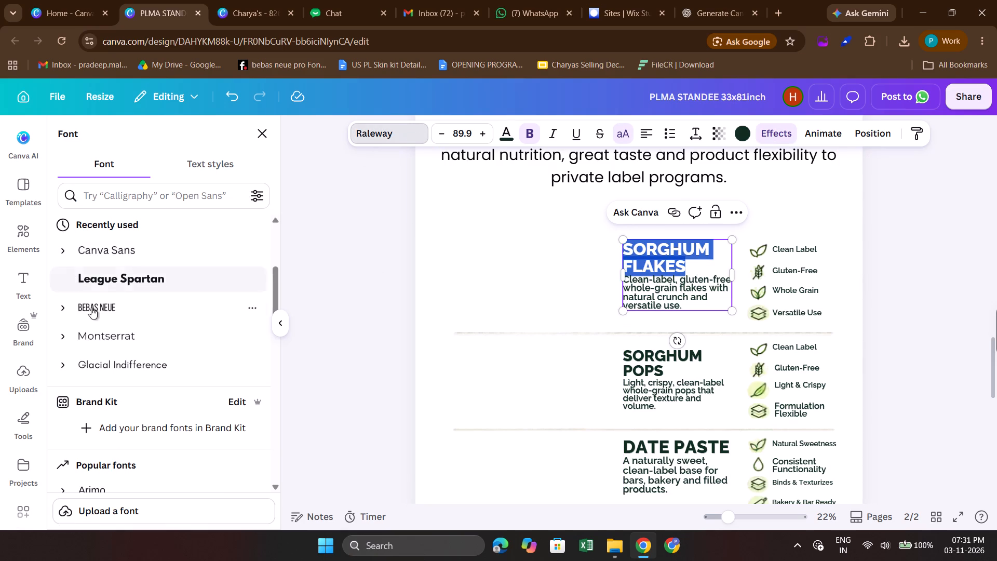
pyautogui.hscroll(1, 111, 329)
pyautogui.scroll(3, 80, 308)
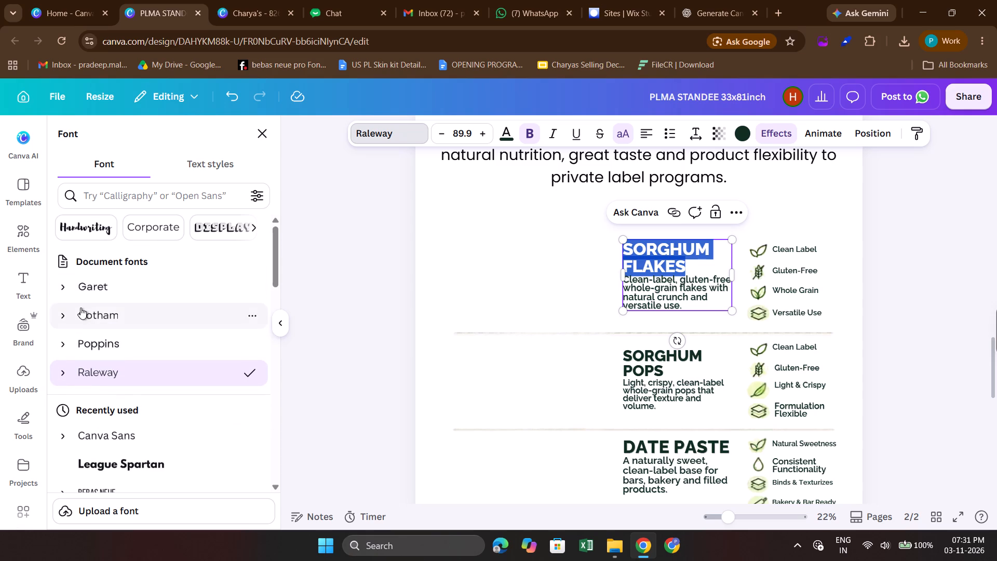
pyautogui.hscroll(1, 77, 429)
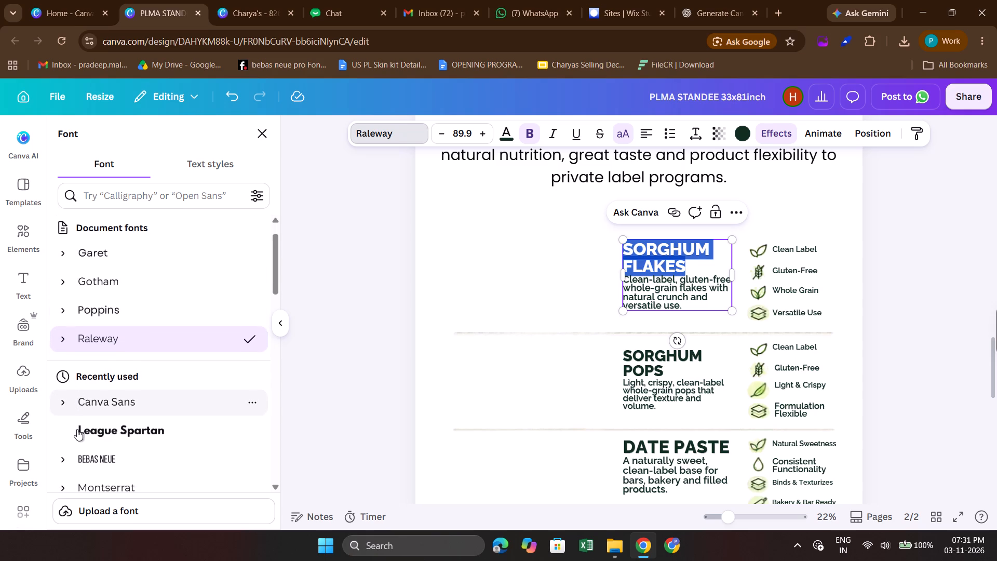
pyautogui.hscroll(1, 77, 429)
pyautogui.click(62, 316)
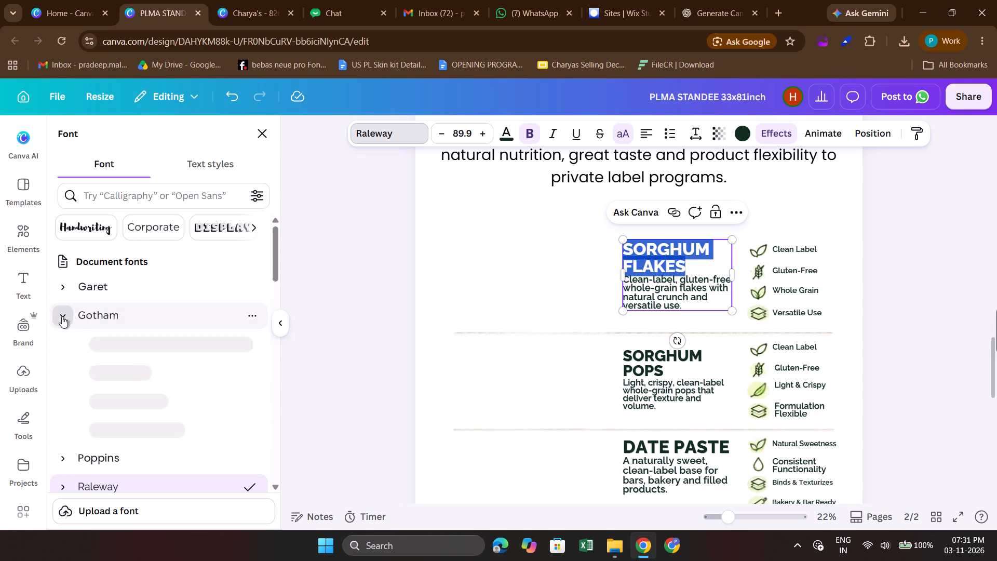
pyautogui.scroll(-1, 134, 415)
pyautogui.scroll(1, 150, 376)
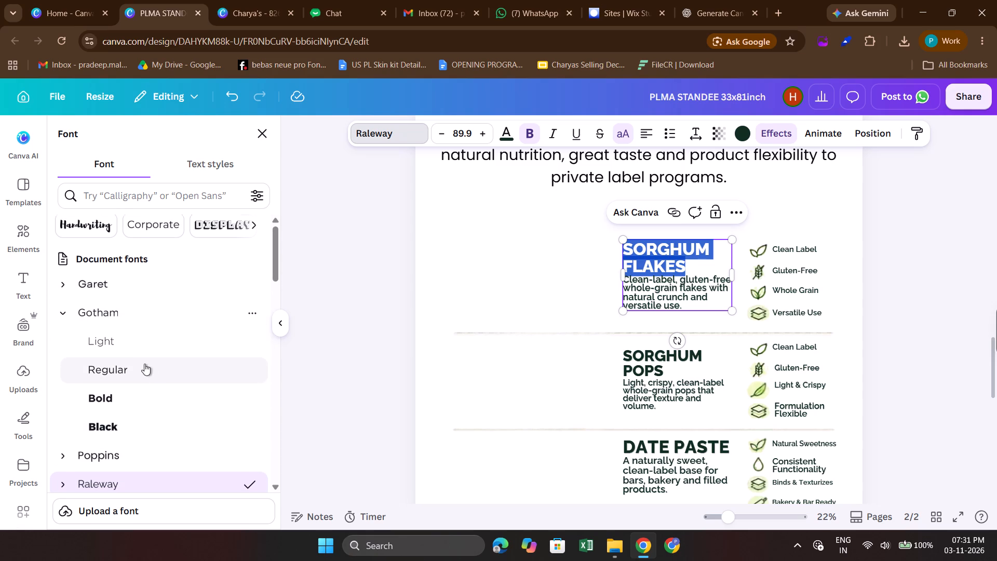
pyautogui.click(107, 395)
pyautogui.click(550, 257)
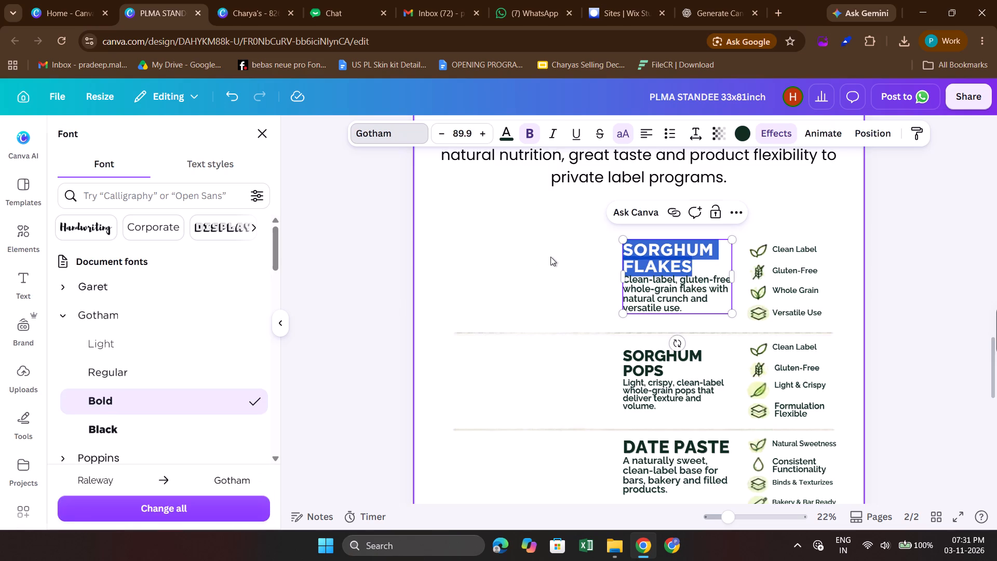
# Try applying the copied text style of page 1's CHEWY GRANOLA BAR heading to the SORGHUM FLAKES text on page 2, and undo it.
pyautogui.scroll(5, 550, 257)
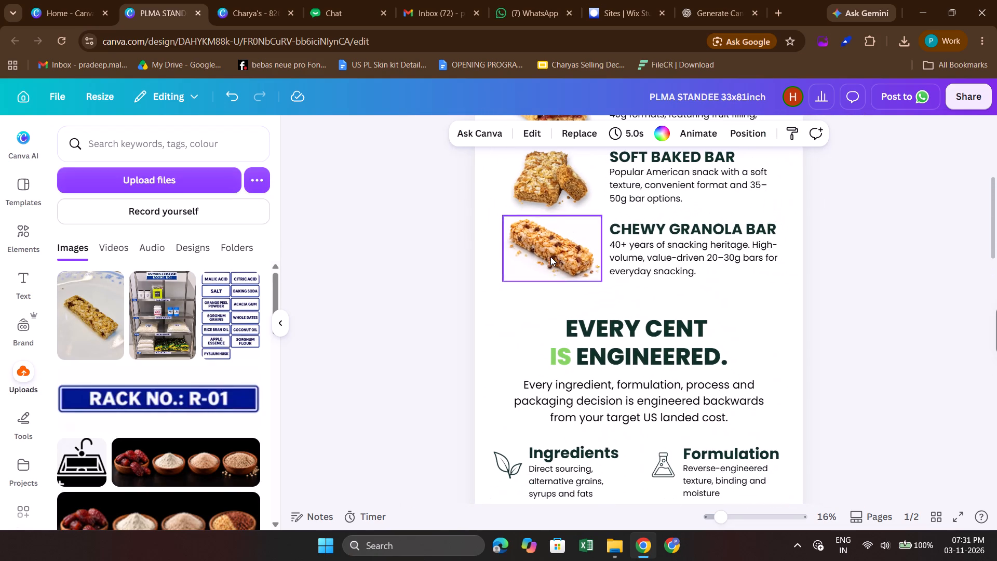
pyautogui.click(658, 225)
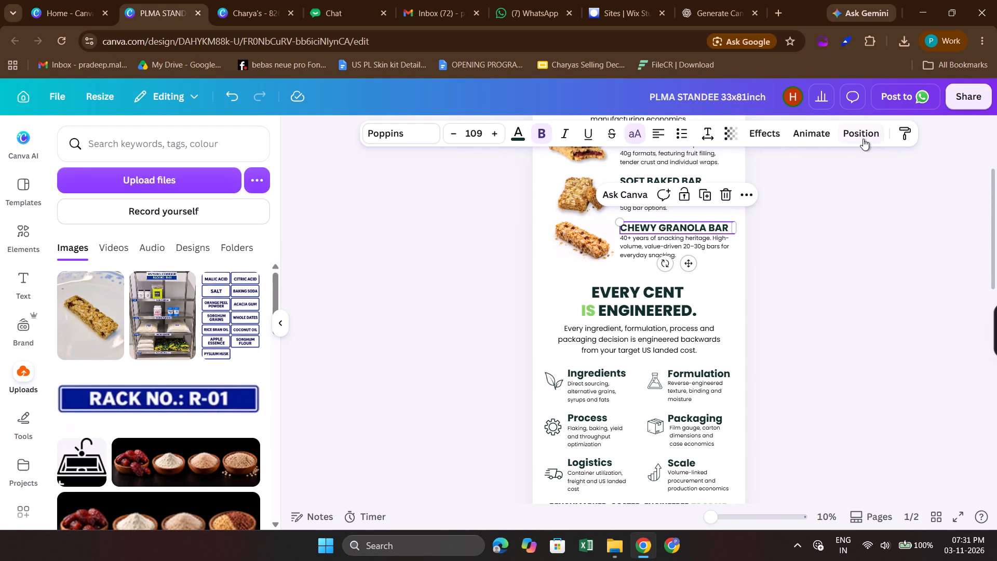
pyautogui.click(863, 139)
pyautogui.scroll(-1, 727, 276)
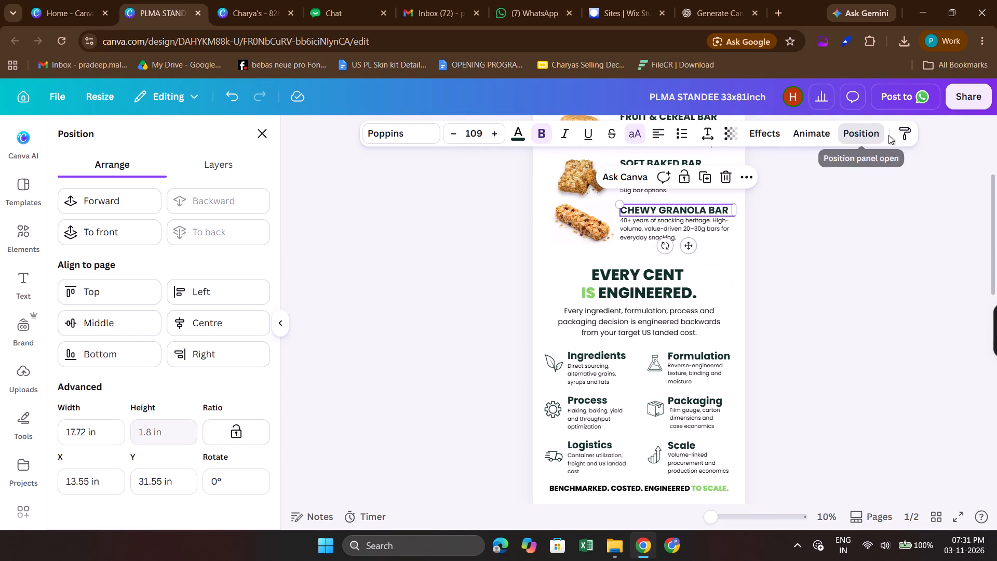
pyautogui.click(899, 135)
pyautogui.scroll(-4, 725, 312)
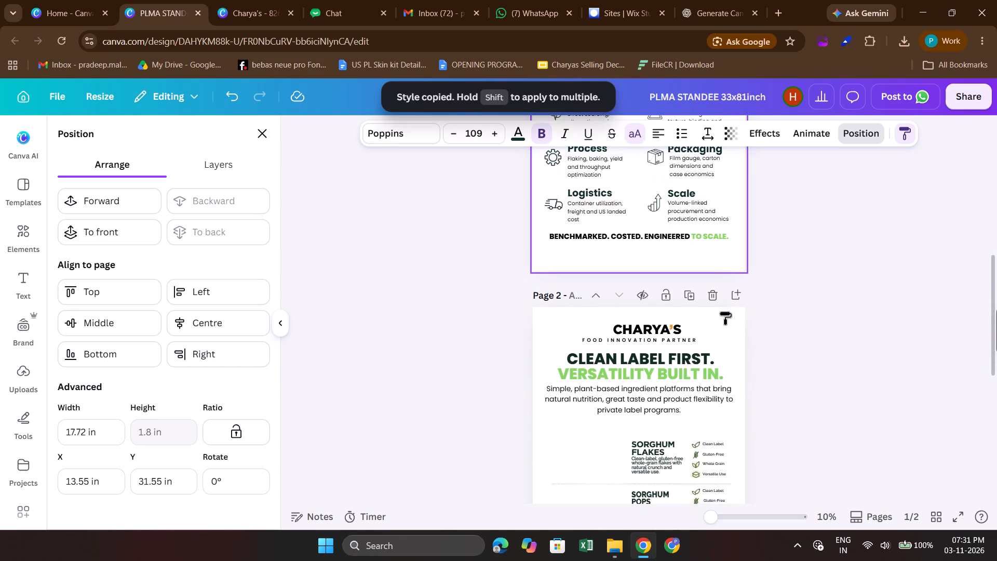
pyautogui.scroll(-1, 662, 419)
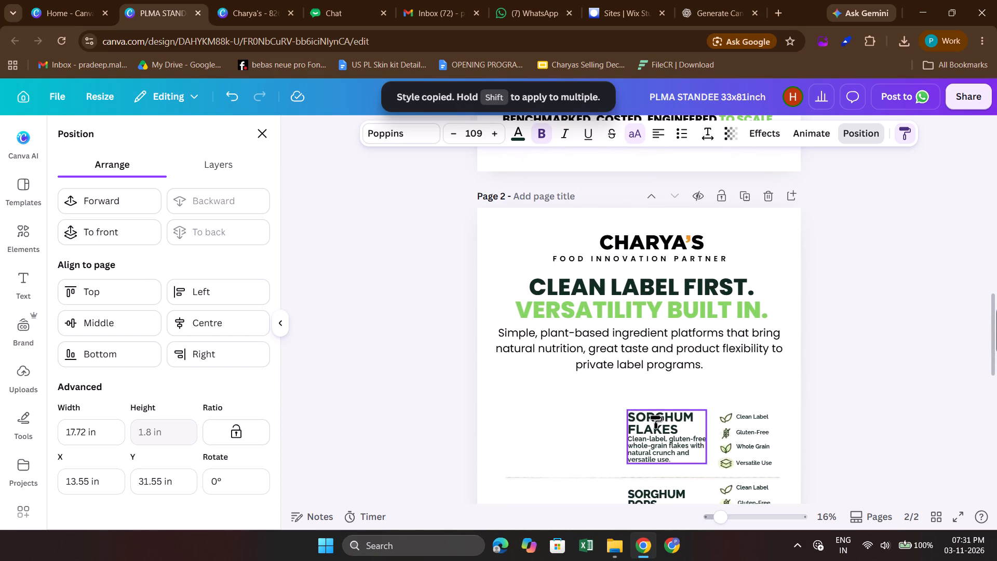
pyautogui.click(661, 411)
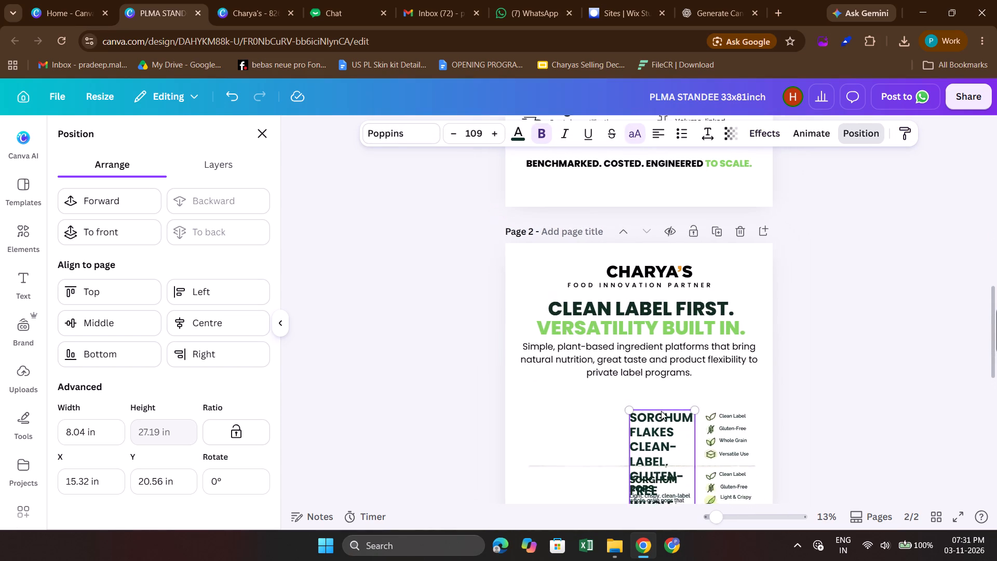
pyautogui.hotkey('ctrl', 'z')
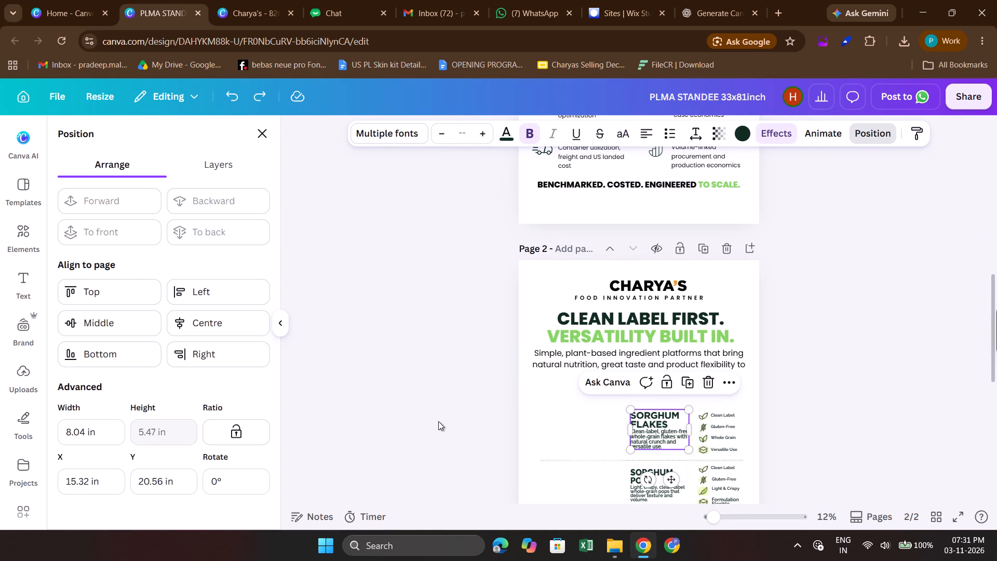
# Cut the description sentence out of the SORGHUM FLAKES text on page 2 and paste it as a separate text box.
pyautogui.click(438, 421)
pyautogui.doubleClick(660, 436)
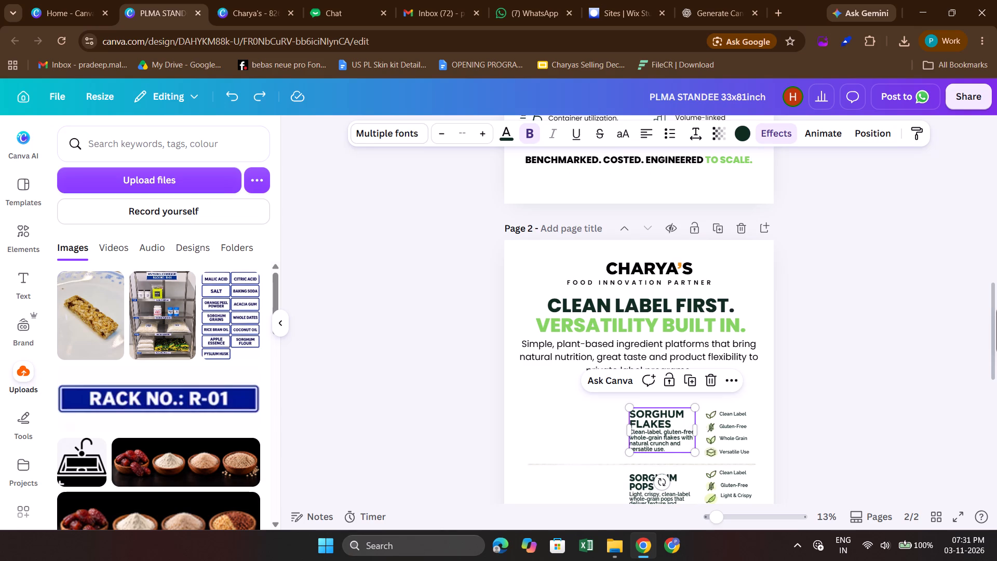
pyautogui.click(682, 451)
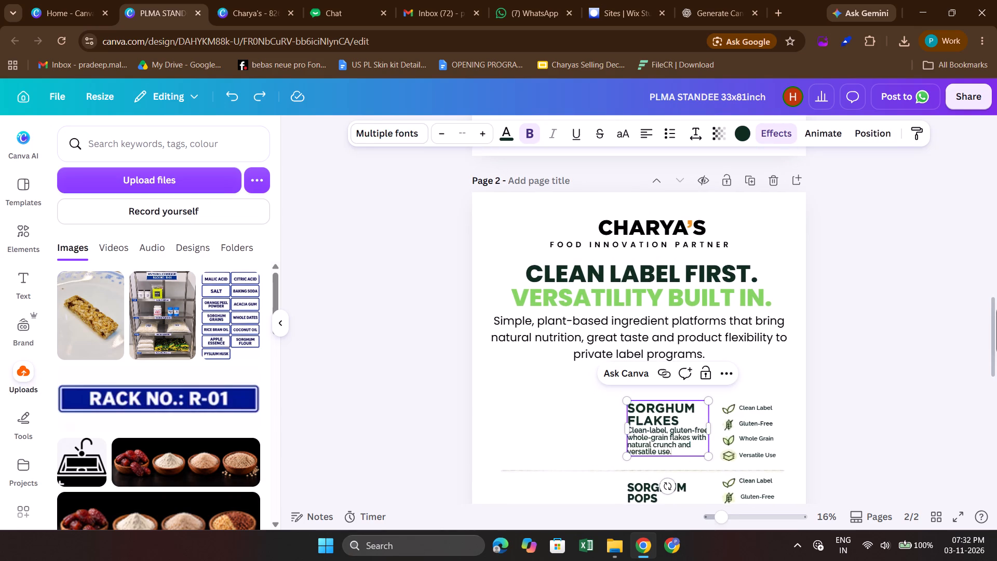
pyautogui.moveTo(681, 451); pyautogui.dragTo(629, 433)
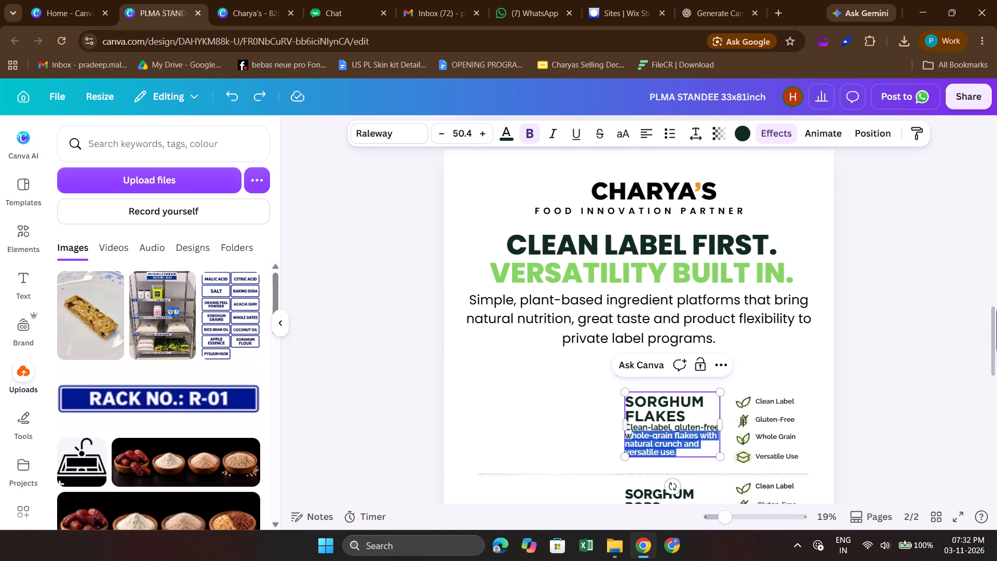
pyautogui.moveTo(629, 433); pyautogui.dragTo(626, 430)
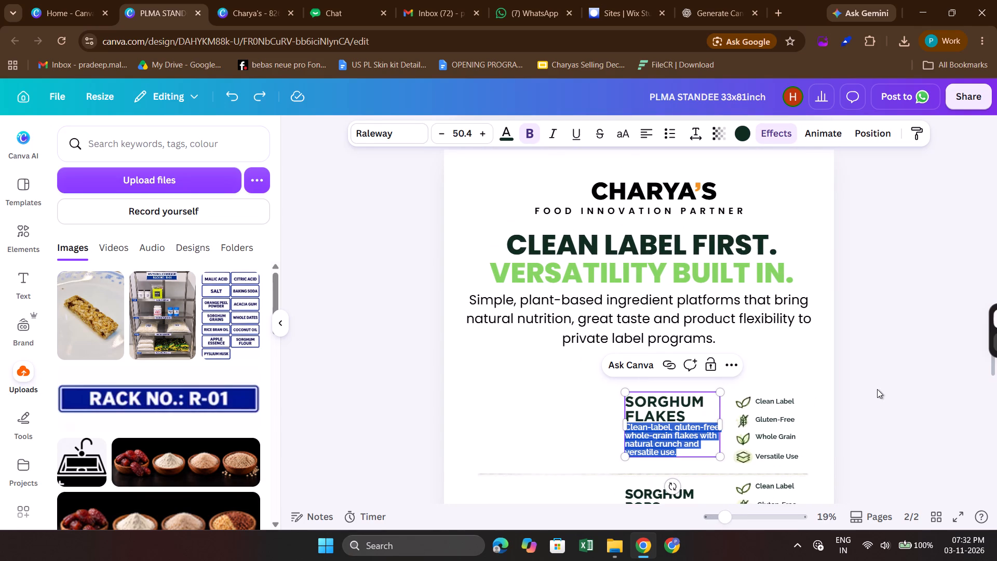
pyautogui.hotkey('ctrl', 'x')
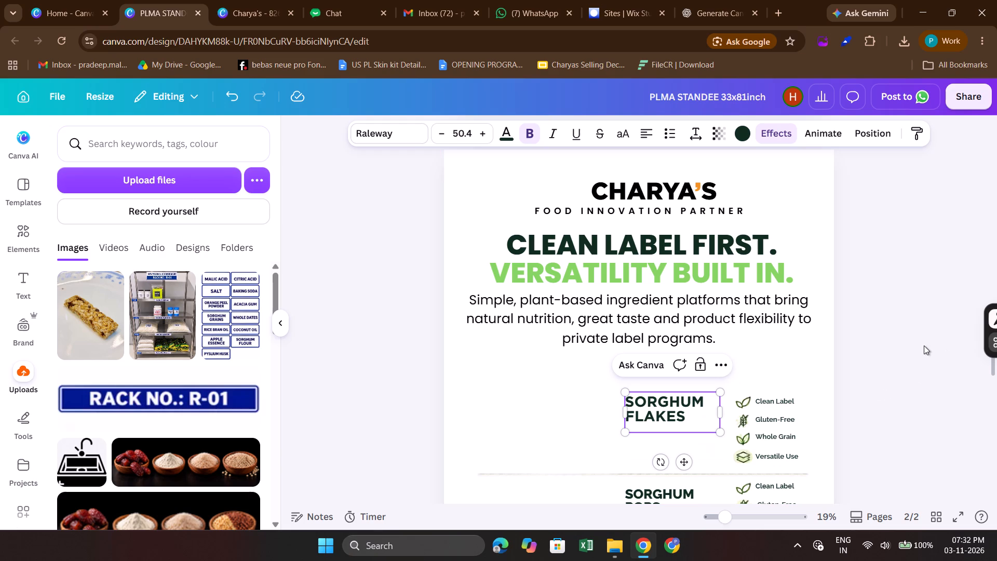
pyautogui.click(877, 379)
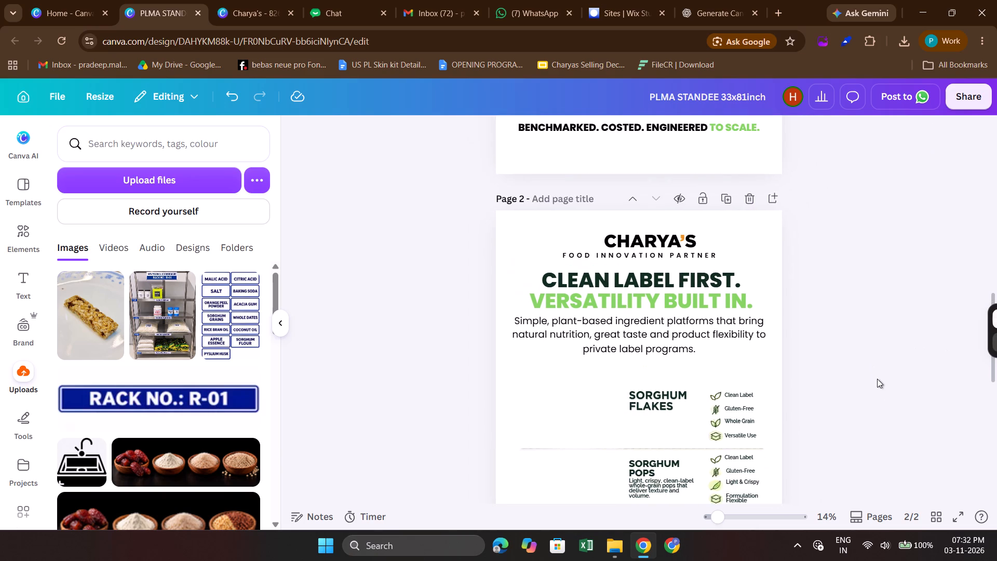
pyautogui.hotkey('ctrl', 'v')
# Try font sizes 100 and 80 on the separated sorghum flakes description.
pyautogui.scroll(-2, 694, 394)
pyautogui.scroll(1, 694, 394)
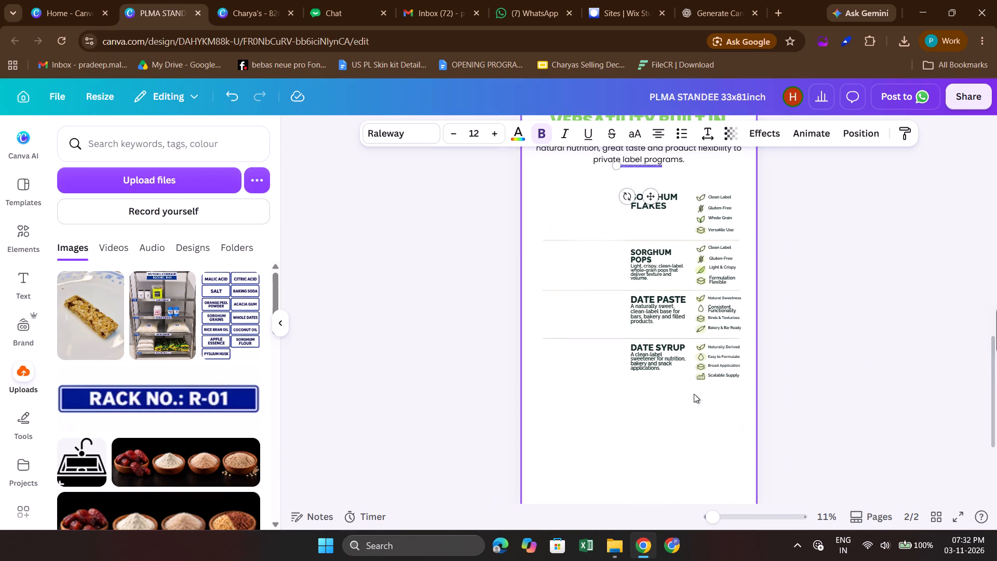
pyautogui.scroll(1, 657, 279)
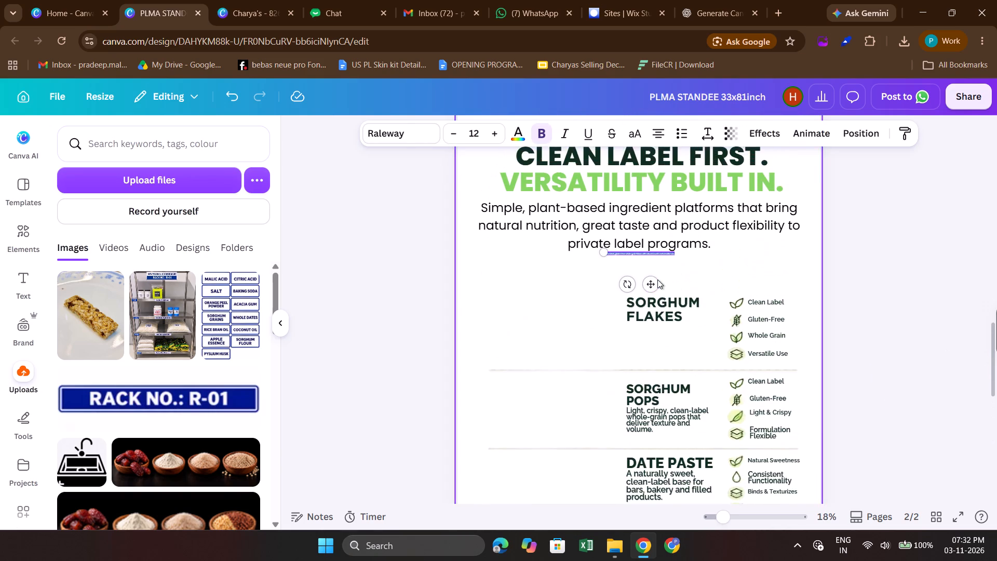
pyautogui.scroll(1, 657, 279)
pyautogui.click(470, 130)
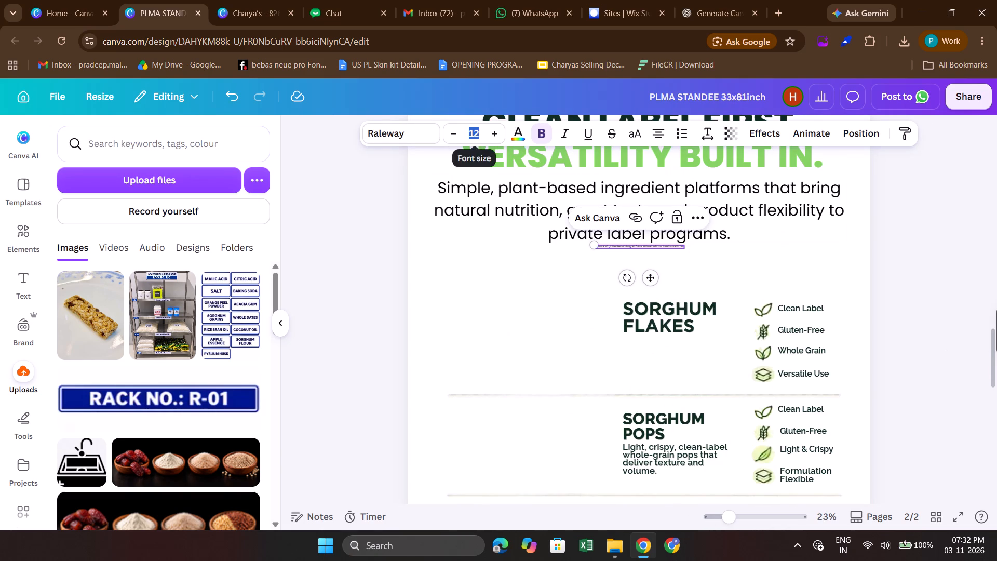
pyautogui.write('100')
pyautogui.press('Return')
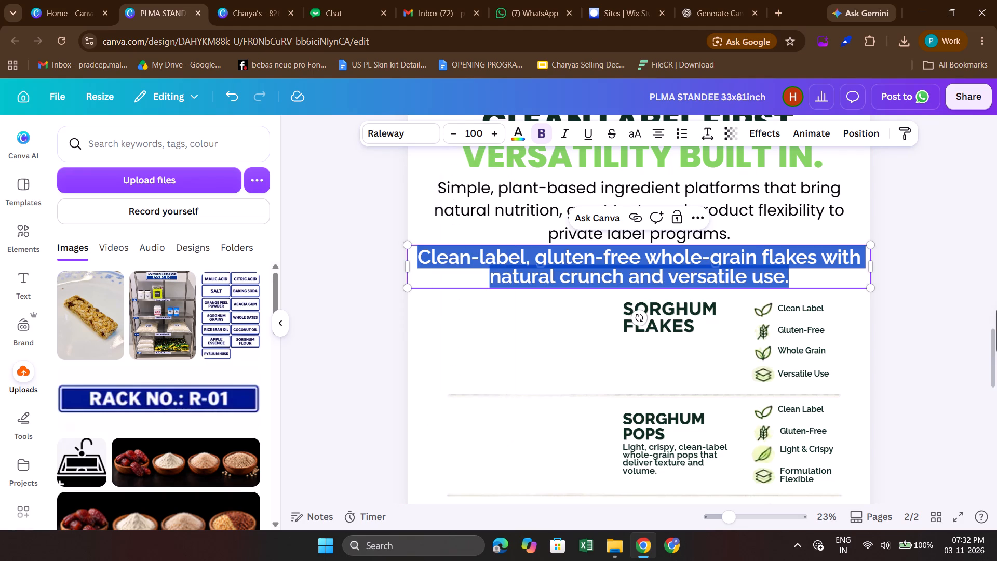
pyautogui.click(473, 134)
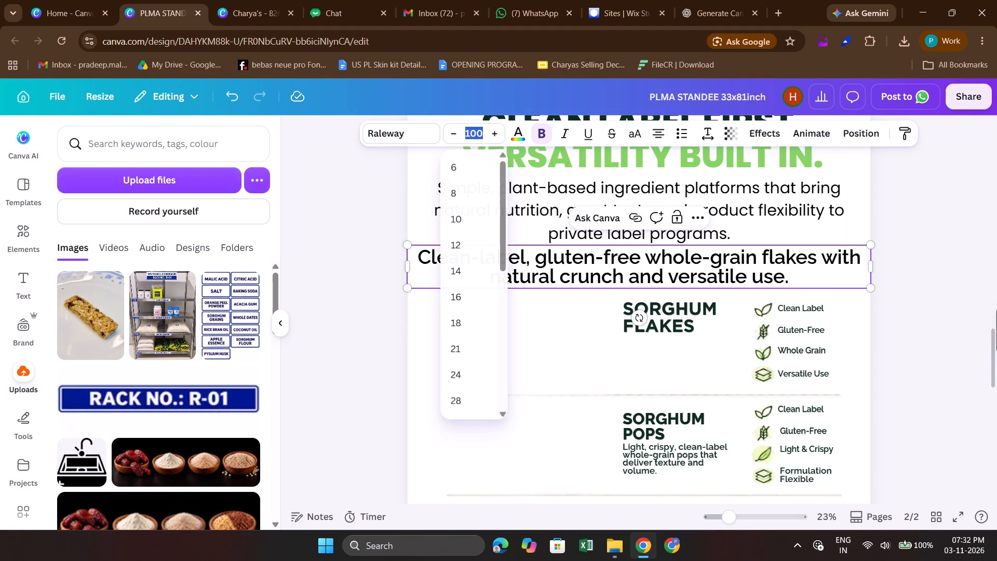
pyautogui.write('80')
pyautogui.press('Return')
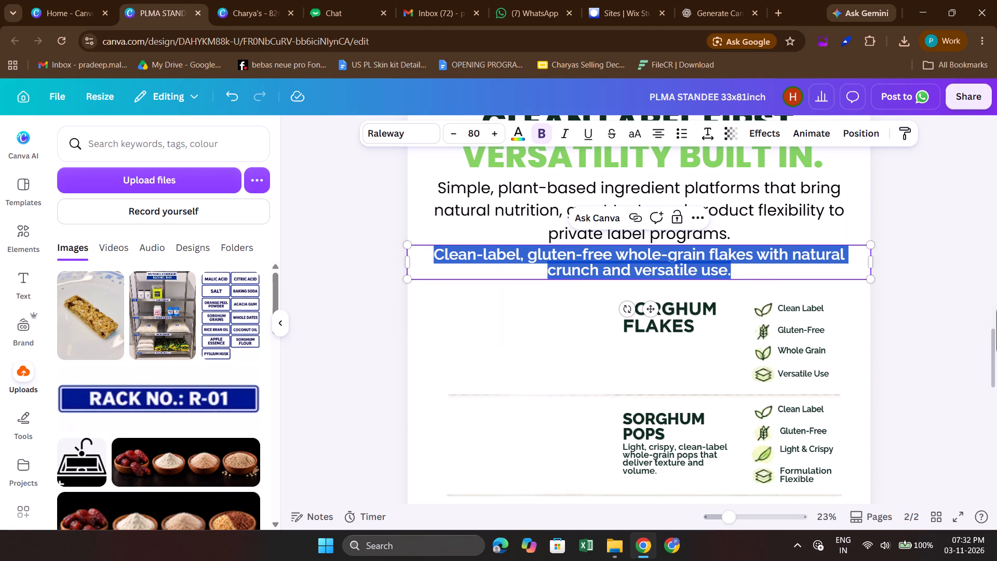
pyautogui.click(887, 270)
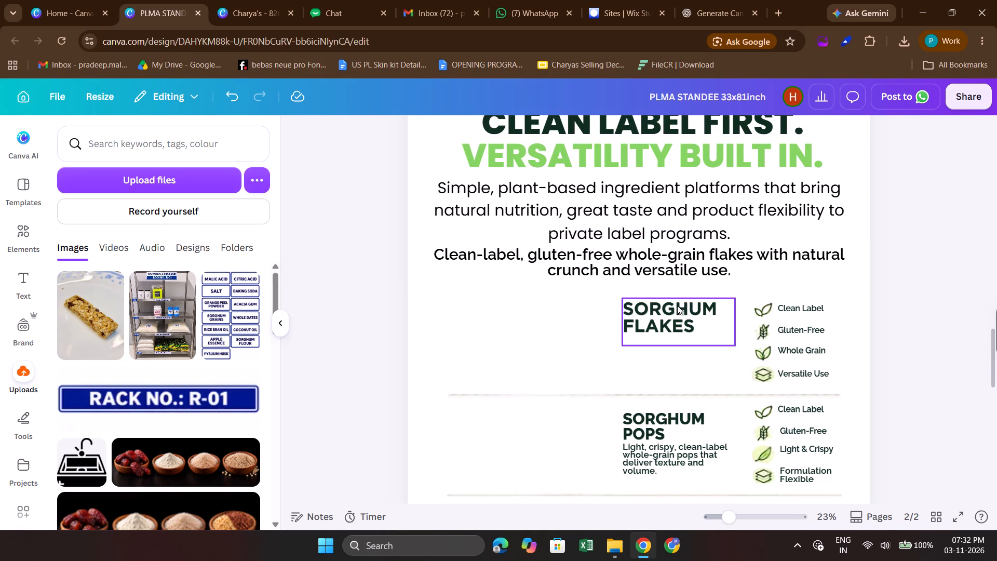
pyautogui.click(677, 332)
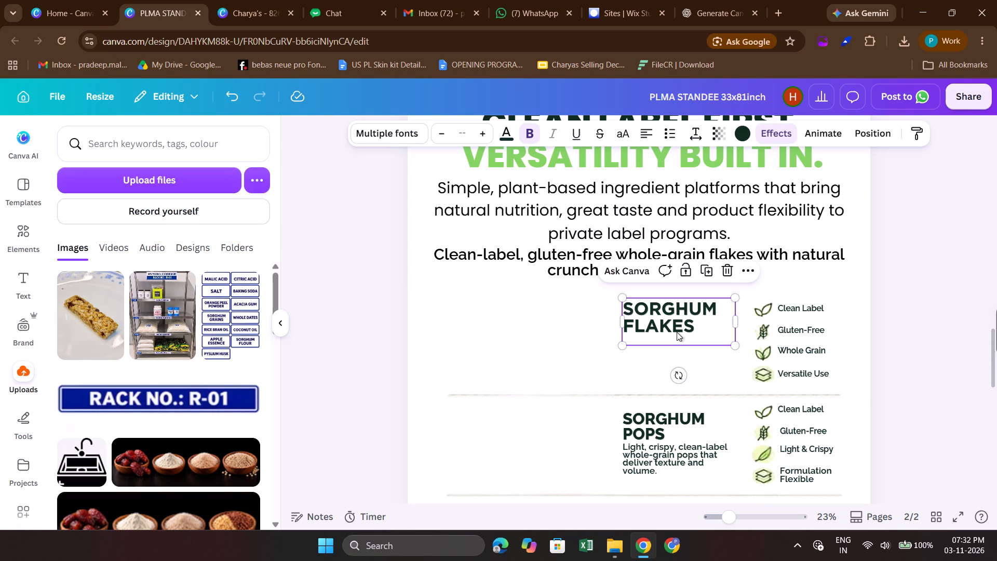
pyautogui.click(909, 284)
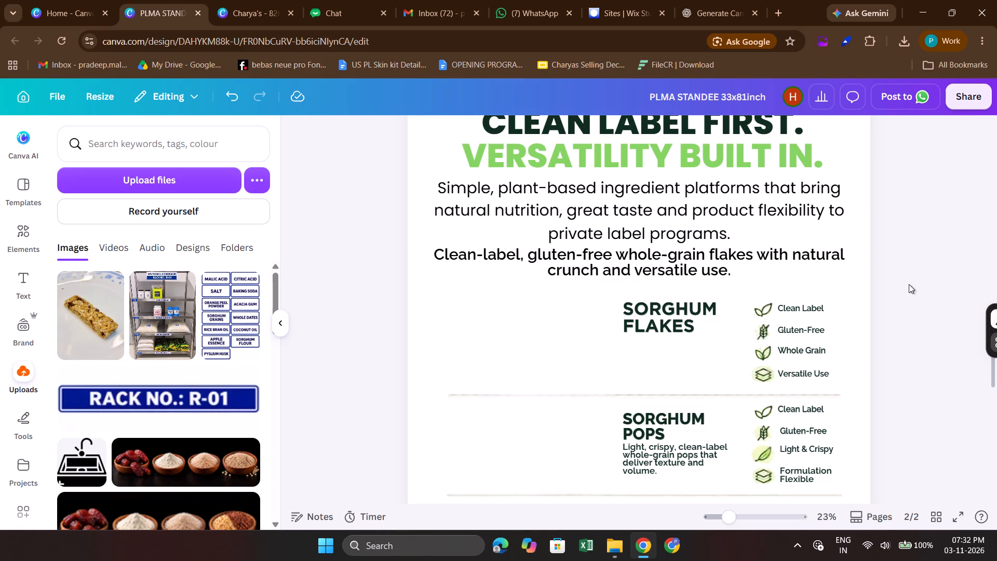
# Set the font size of the sorghum flakes description to 50.
pyautogui.click(817, 262)
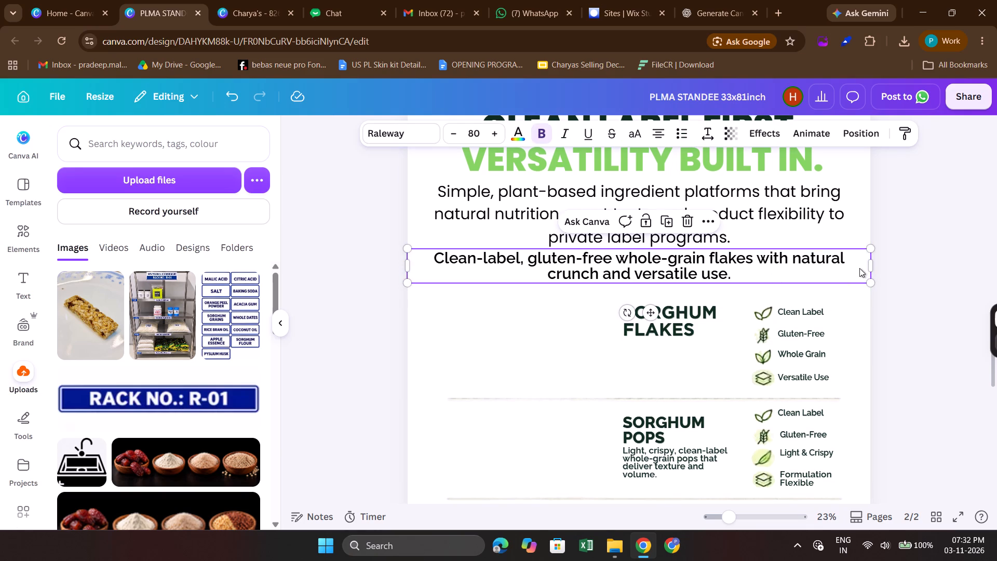
pyautogui.scroll(1, 718, 227)
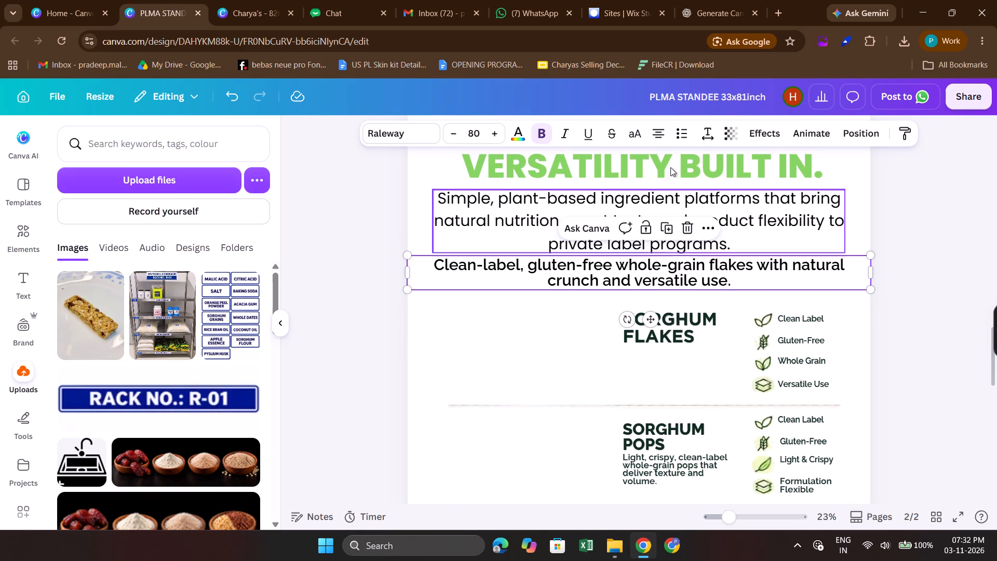
pyautogui.doubleClick(584, 279)
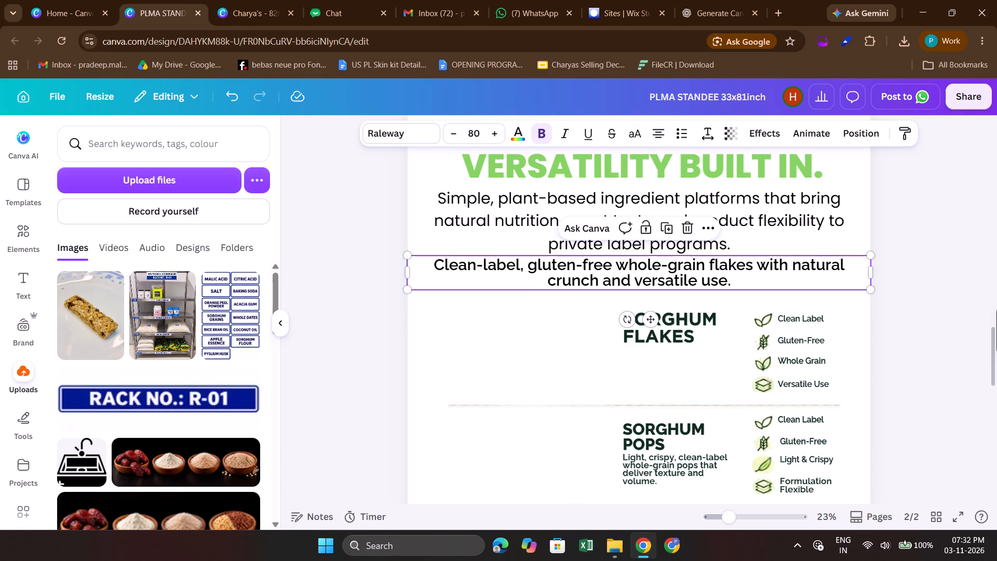
pyautogui.click(466, 134)
pyautogui.write('50')
pyautogui.press('Return')
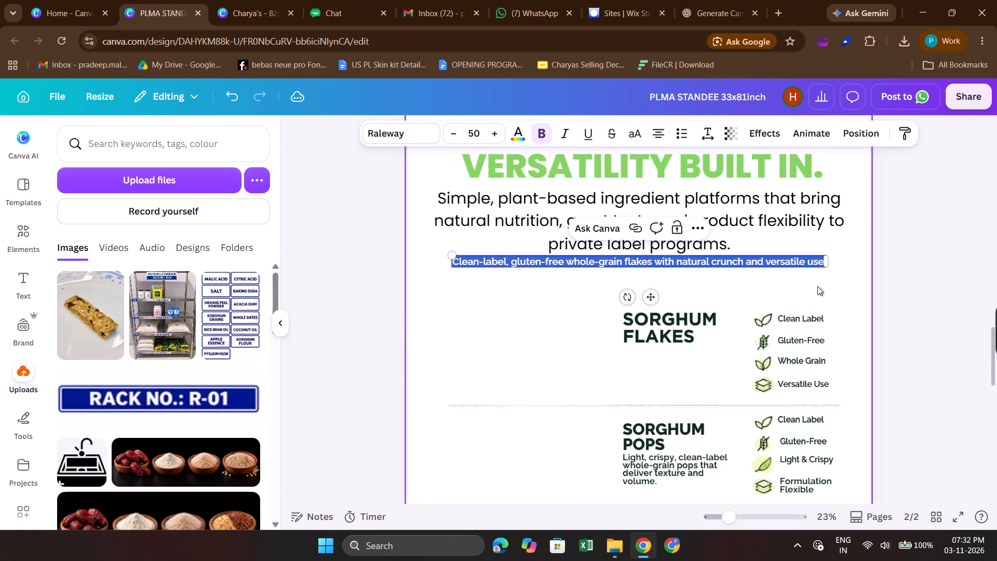
pyautogui.click(932, 278)
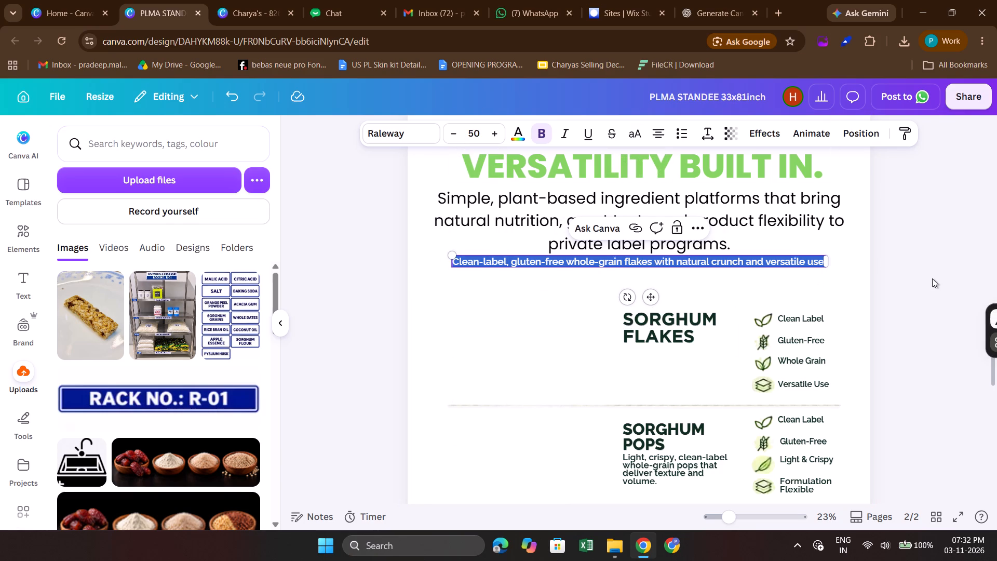
# Narrow the sorghum flakes description box so its text wraps onto three lines.
pyautogui.click(772, 260)
pyautogui.moveTo(828, 261); pyautogui.dragTo(619, 270)
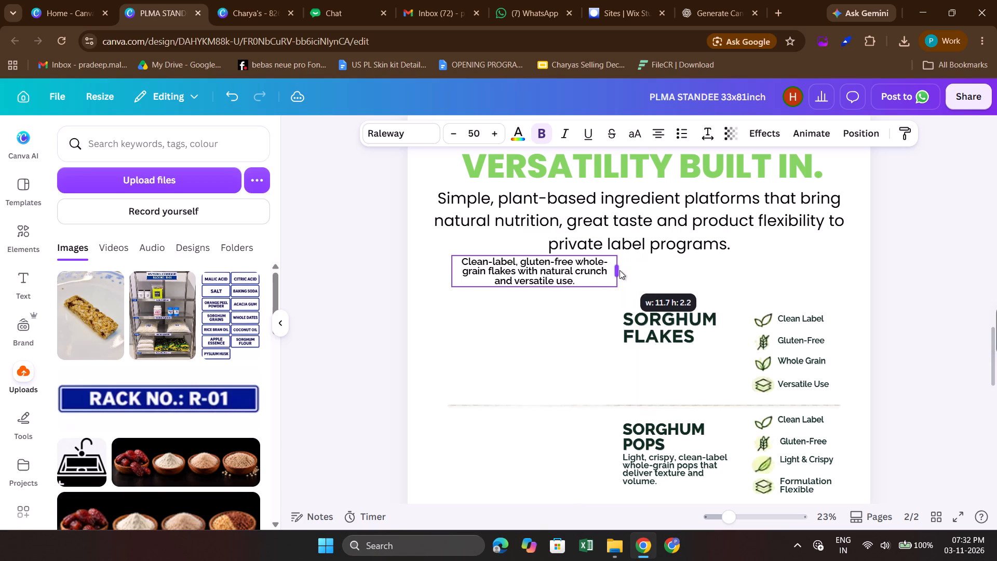
pyautogui.moveTo(619, 270); pyautogui.dragTo(610, 266)
pyautogui.click(975, 228)
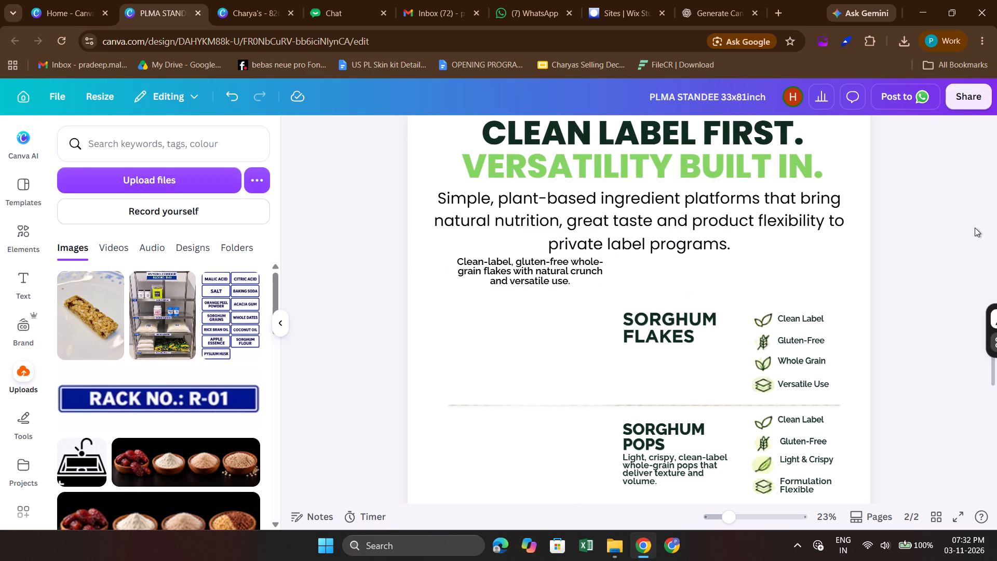
# Move the sorghum flakes description directly beneath the SORGHUM FLAKES heading, aligned with the heading's left edge.
pyautogui.click(534, 282)
pyautogui.moveTo(534, 282); pyautogui.dragTo(630, 355)
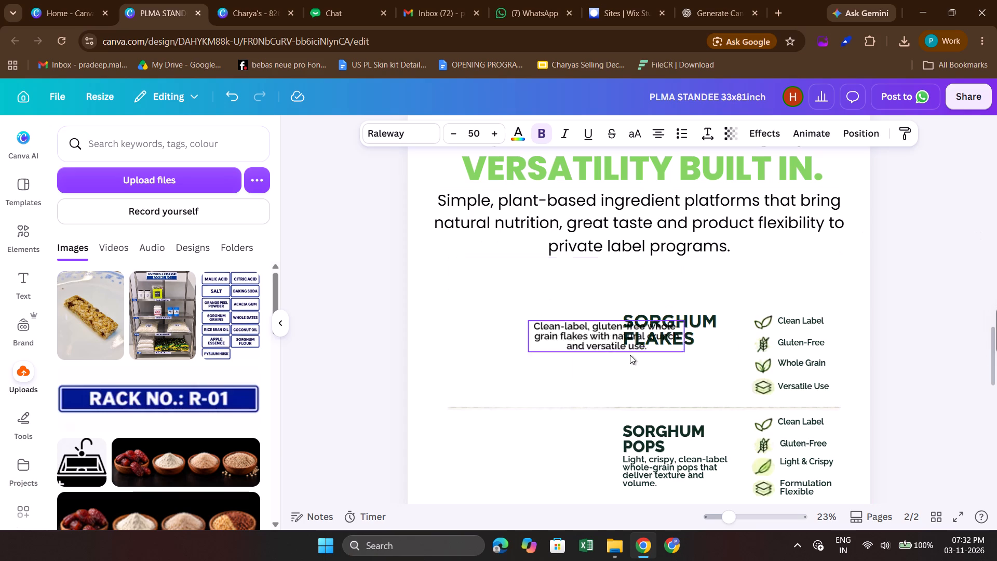
pyautogui.moveTo(630, 355); pyautogui.dragTo(702, 377)
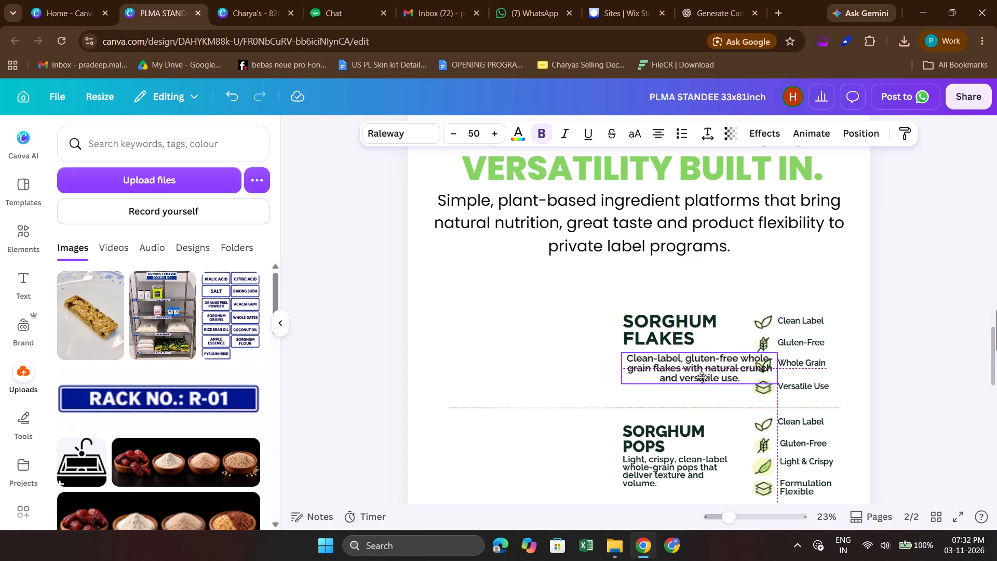
pyautogui.moveTo(702, 377); pyautogui.dragTo(706, 376)
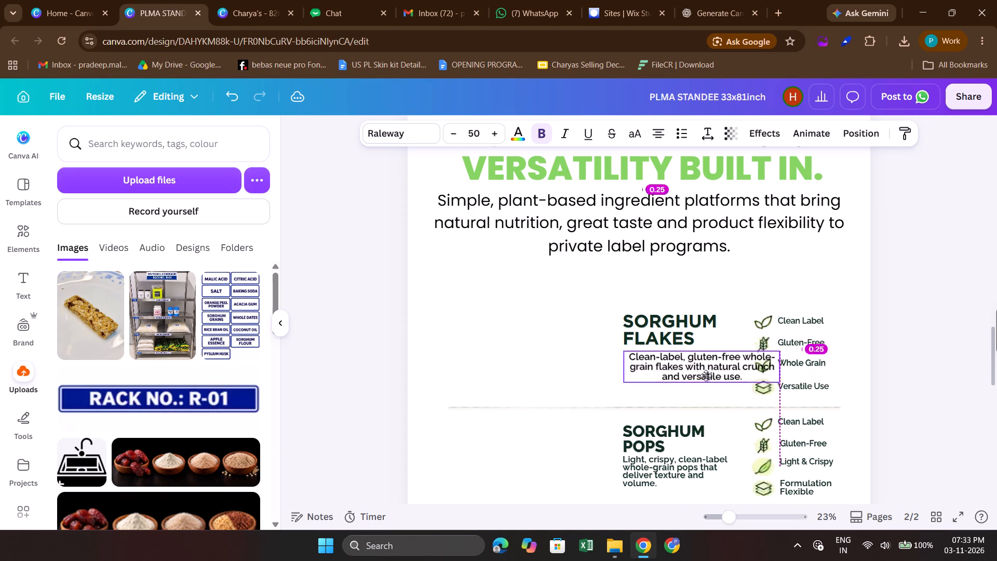
pyautogui.moveTo(706, 376); pyautogui.dragTo(705, 374)
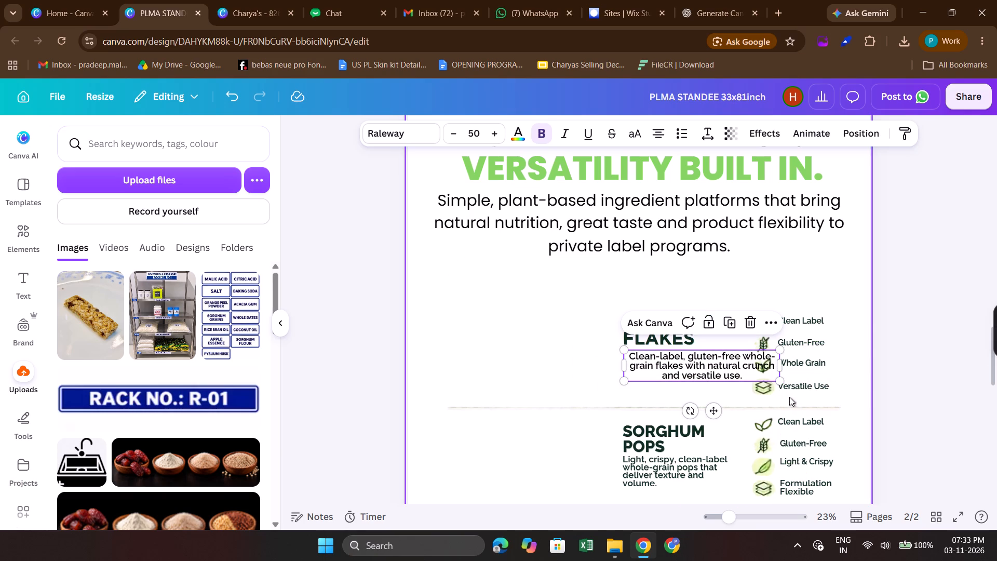
# Narrow the sorghum flakes description box to roughly the heading's width so it clears the feature icons.
pyautogui.moveTo(781, 367); pyautogui.dragTo(713, 370)
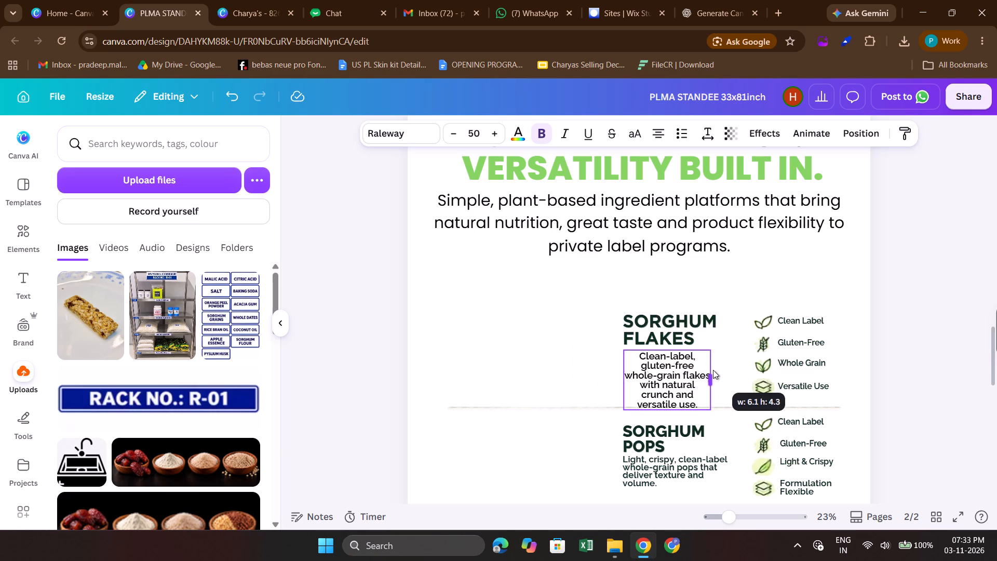
pyautogui.moveTo(713, 370); pyautogui.dragTo(725, 364)
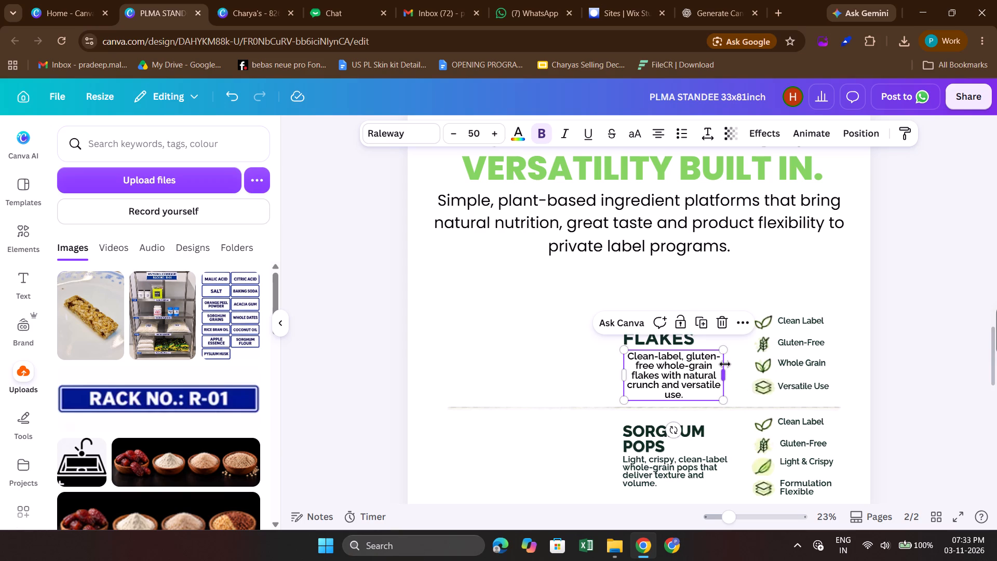
# Delete the two divider lines, one below the sorghum flakes row and one below the sorghum pops row.
pyautogui.scroll(-1, 775, 371)
pyautogui.click(923, 285)
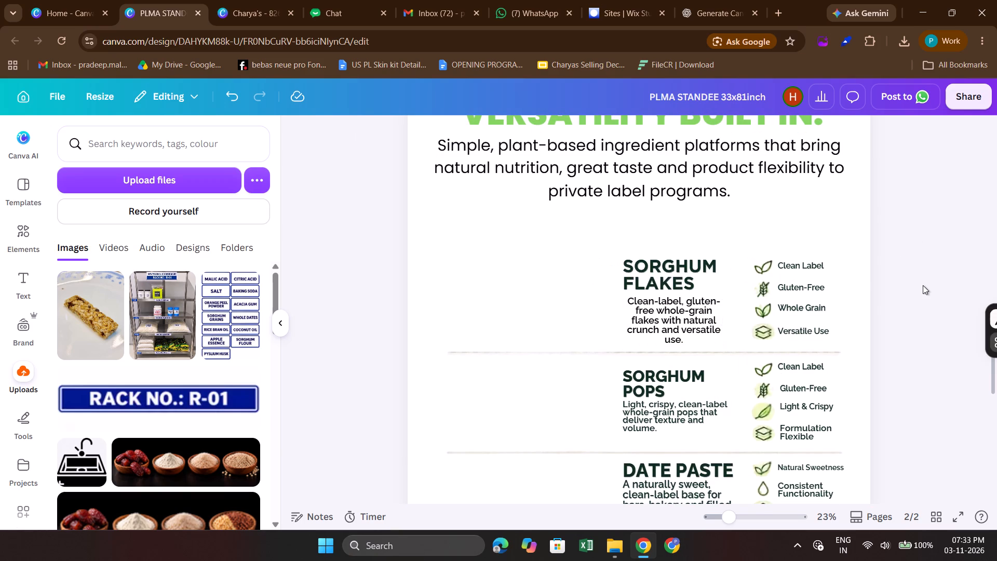
pyautogui.scroll(-1, 923, 285)
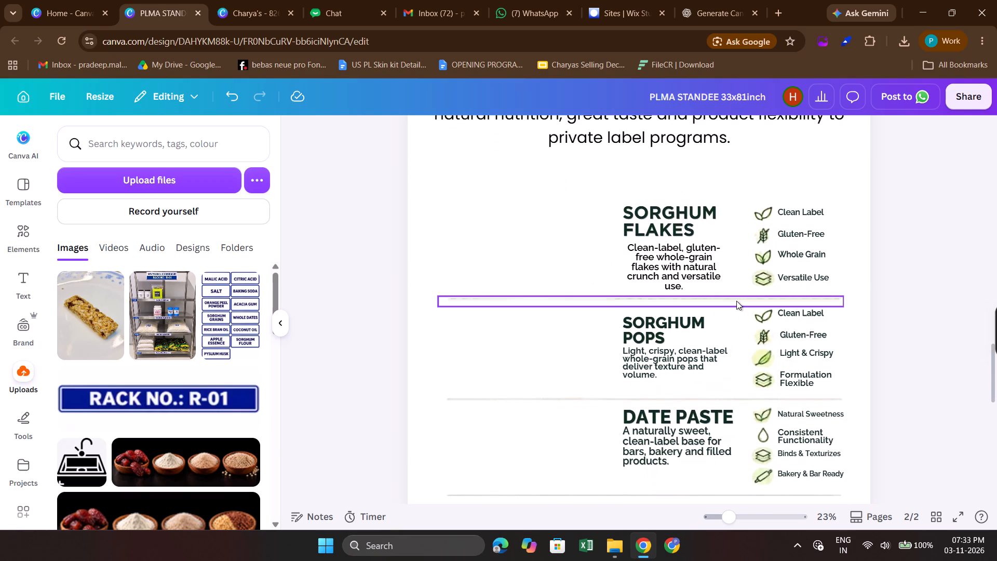
pyautogui.click(571, 301)
pyautogui.scroll(1, 571, 301)
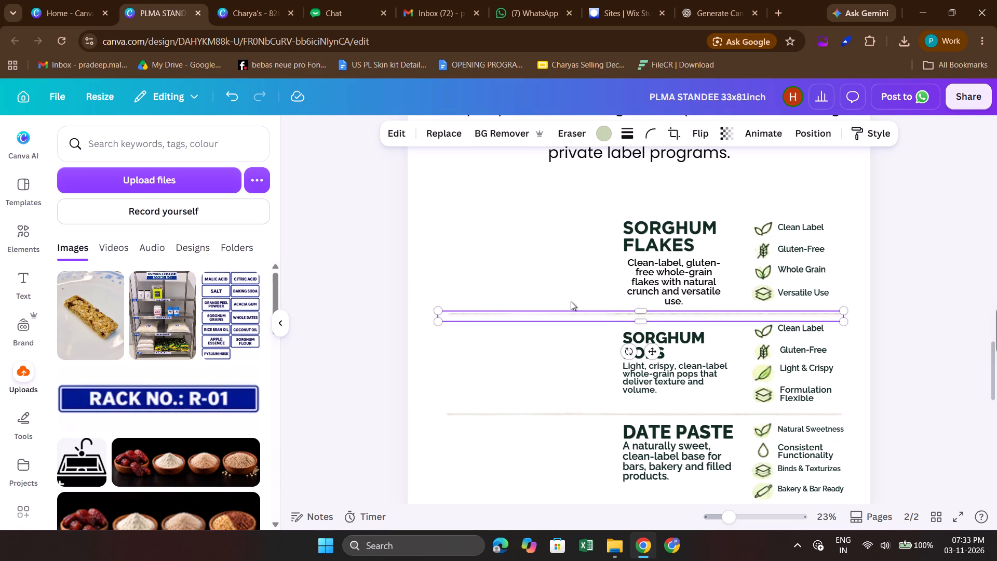
pyautogui.scroll(1, 571, 301)
pyautogui.press('BackSpace')
pyautogui.scroll(-1, 571, 301)
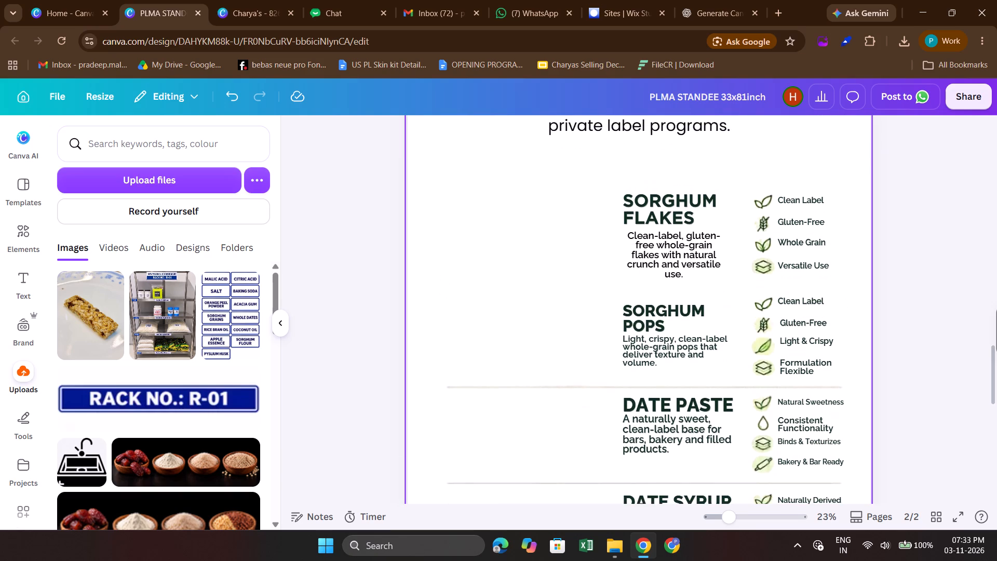
pyautogui.click(532, 391)
pyautogui.press('BackSpace')
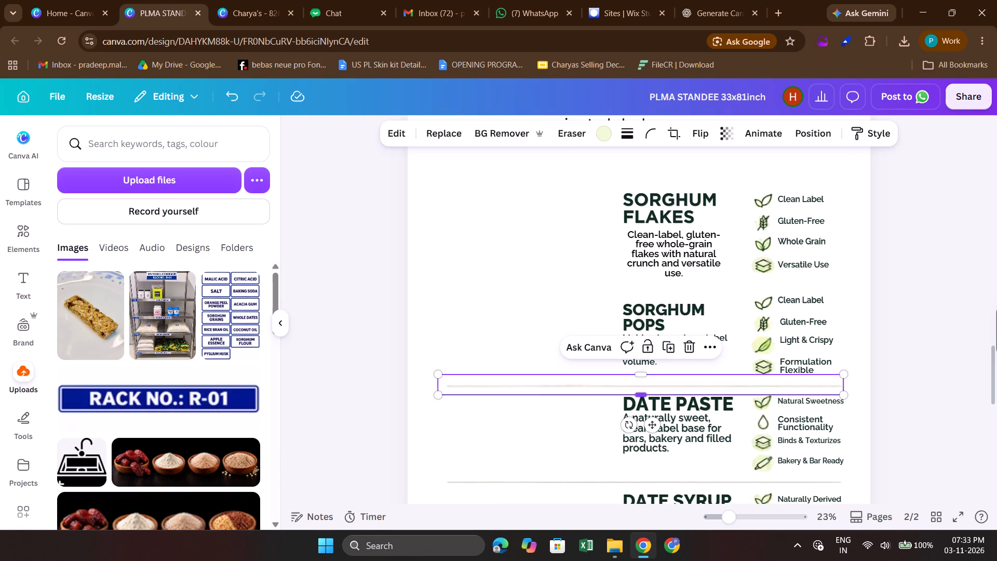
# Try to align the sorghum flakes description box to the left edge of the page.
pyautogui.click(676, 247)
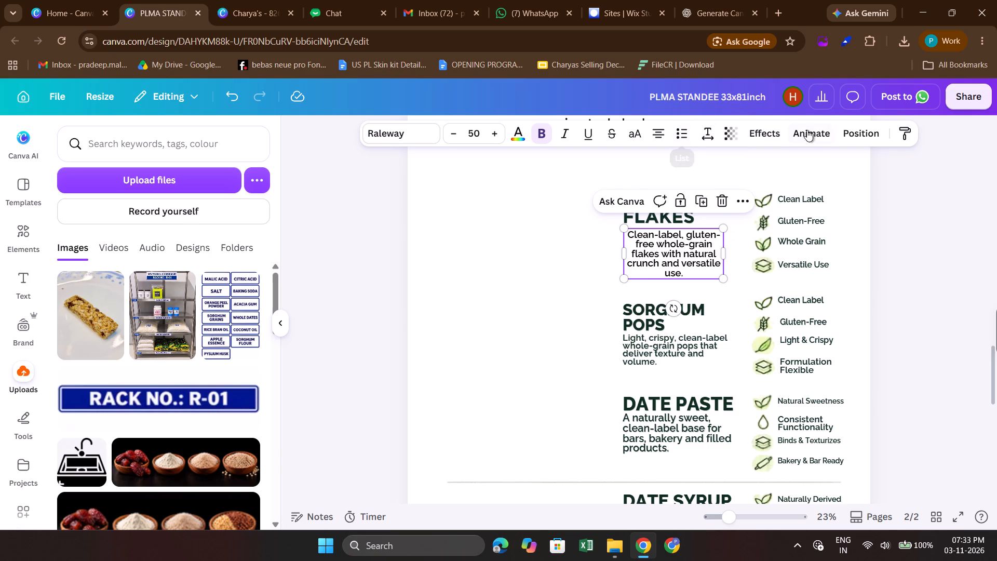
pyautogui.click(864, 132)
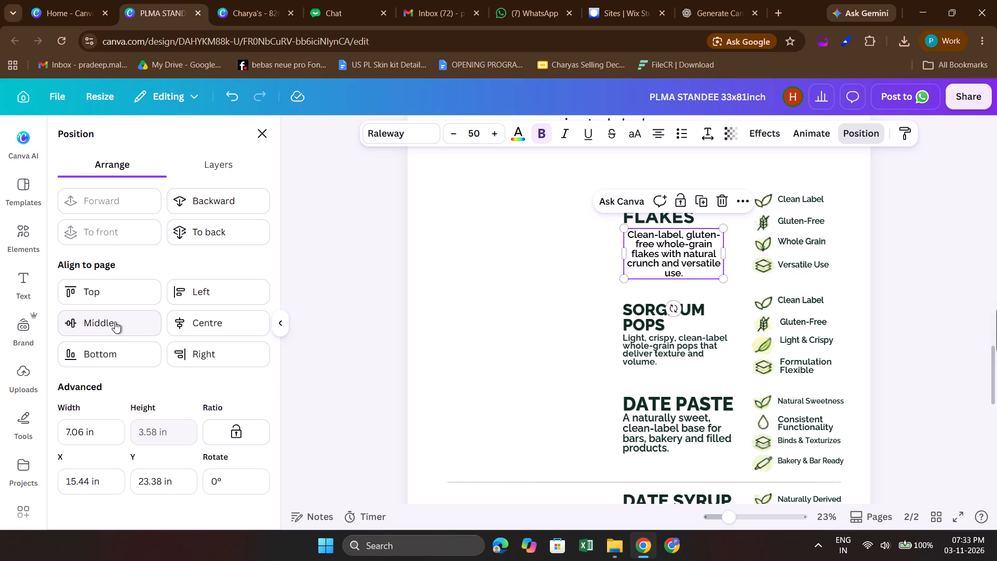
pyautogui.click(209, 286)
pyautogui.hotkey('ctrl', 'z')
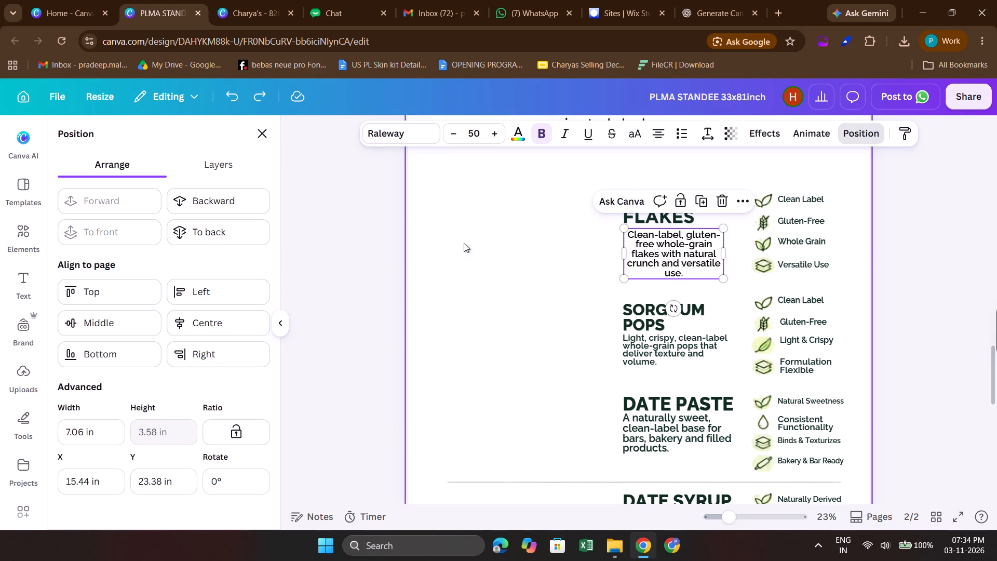
# Left-align the text inside the sorghum flakes description box.
pyautogui.click(654, 136)
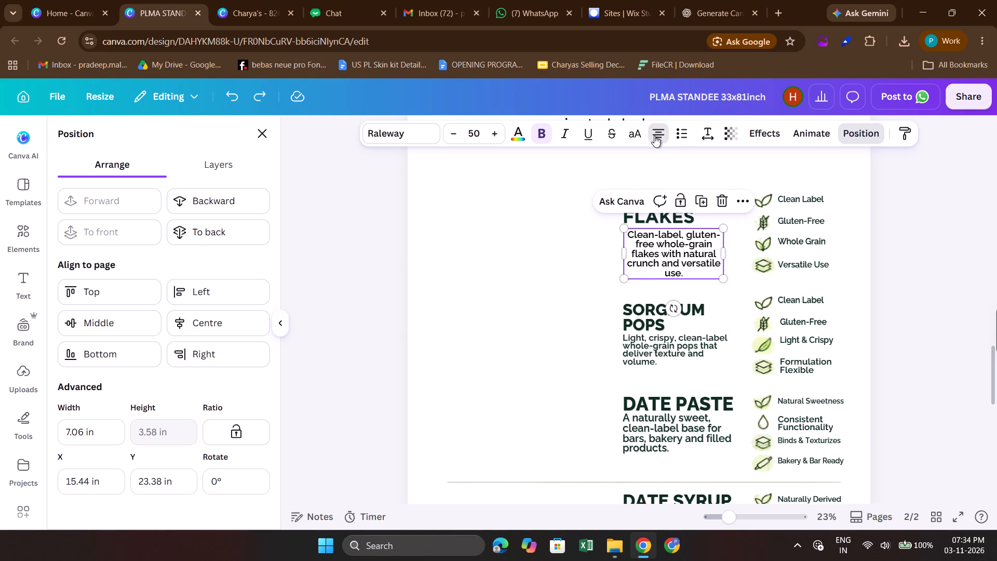
pyautogui.click(921, 201)
# Cut the description out of the SORGHUM POPS text block and paste it onto the page as a separate text box.
pyautogui.scroll(1, 755, 266)
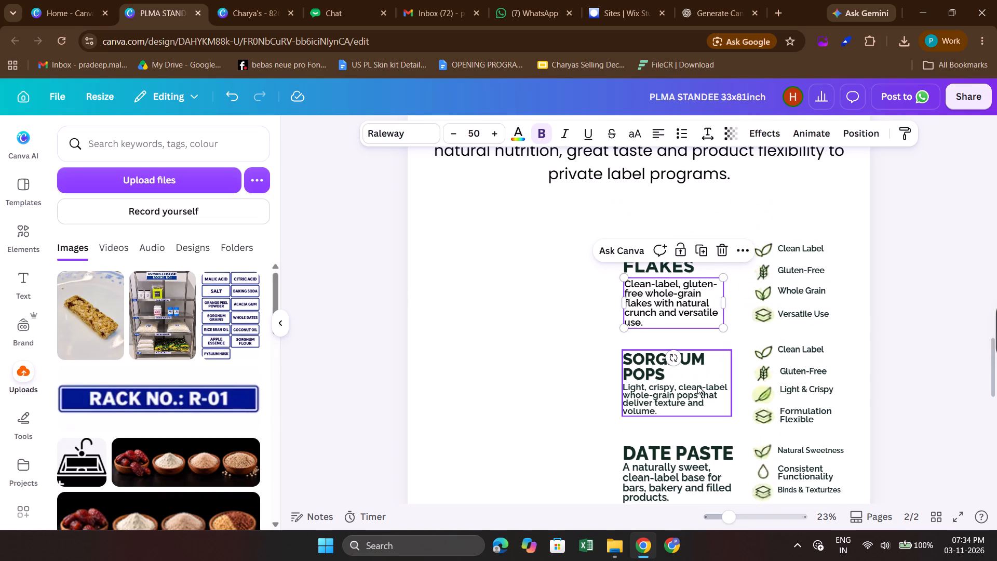
pyautogui.click(682, 402)
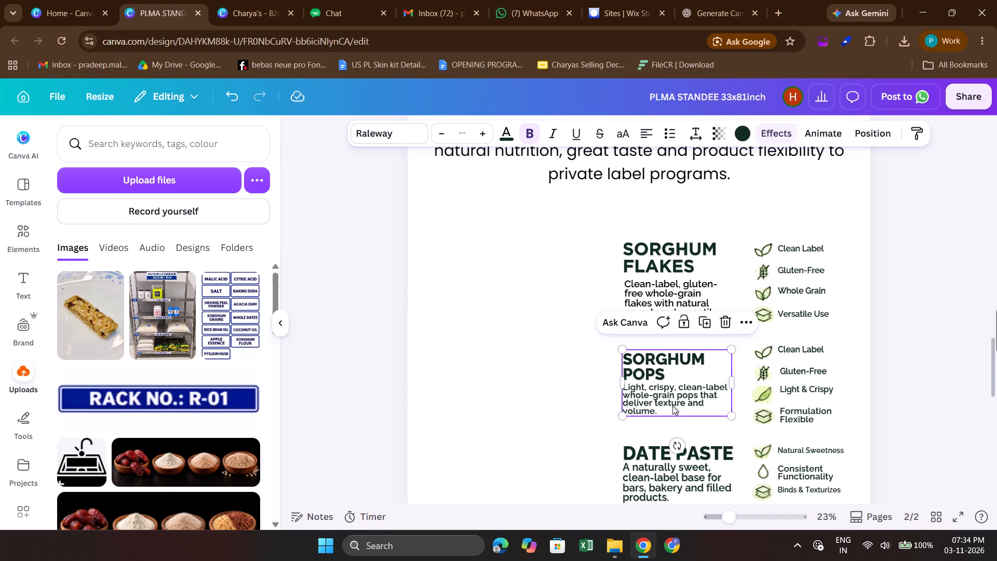
pyautogui.doubleClick(672, 406)
pyautogui.click(662, 408)
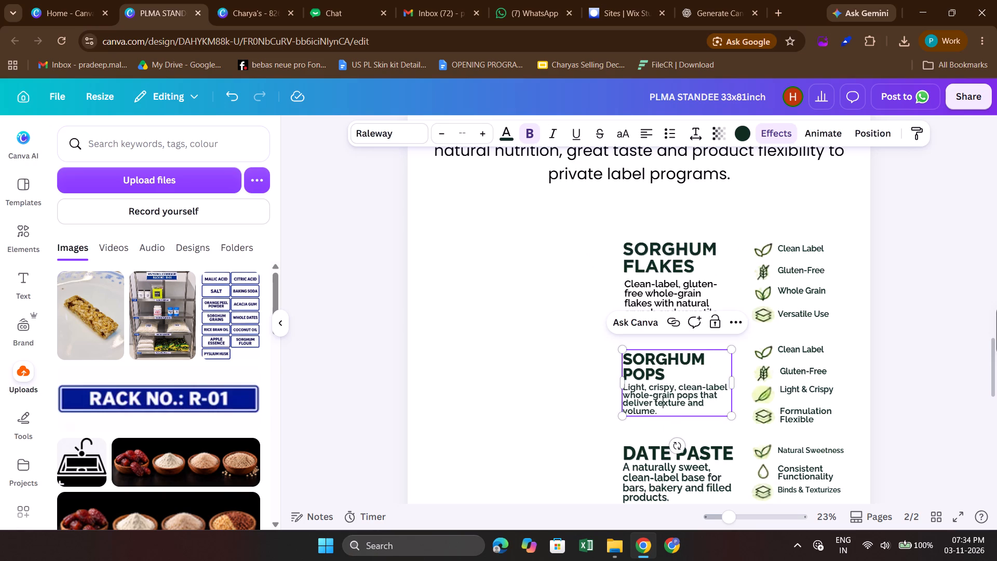
pyautogui.moveTo(657, 410); pyautogui.dragTo(623, 394)
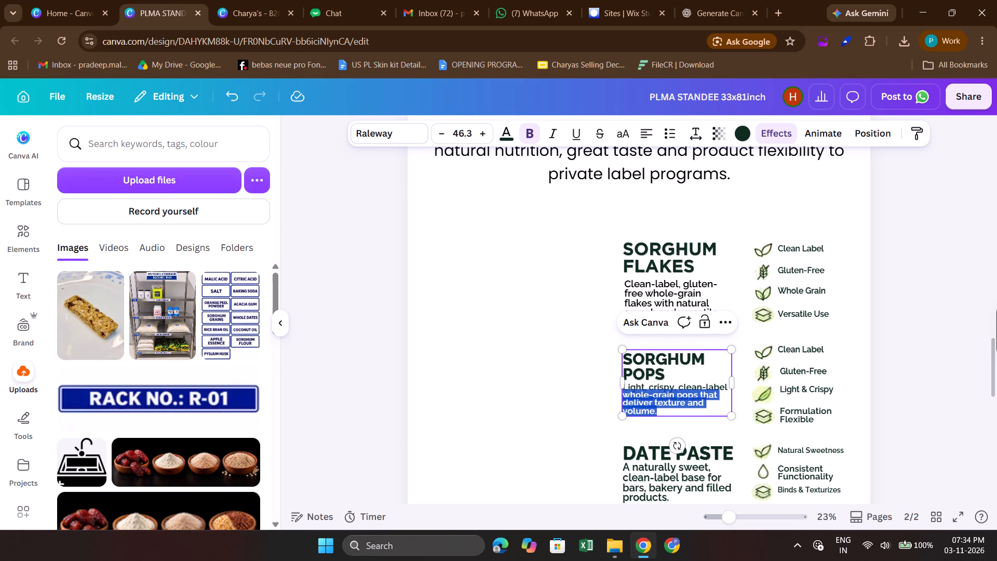
pyautogui.moveTo(623, 394); pyautogui.dragTo(625, 390)
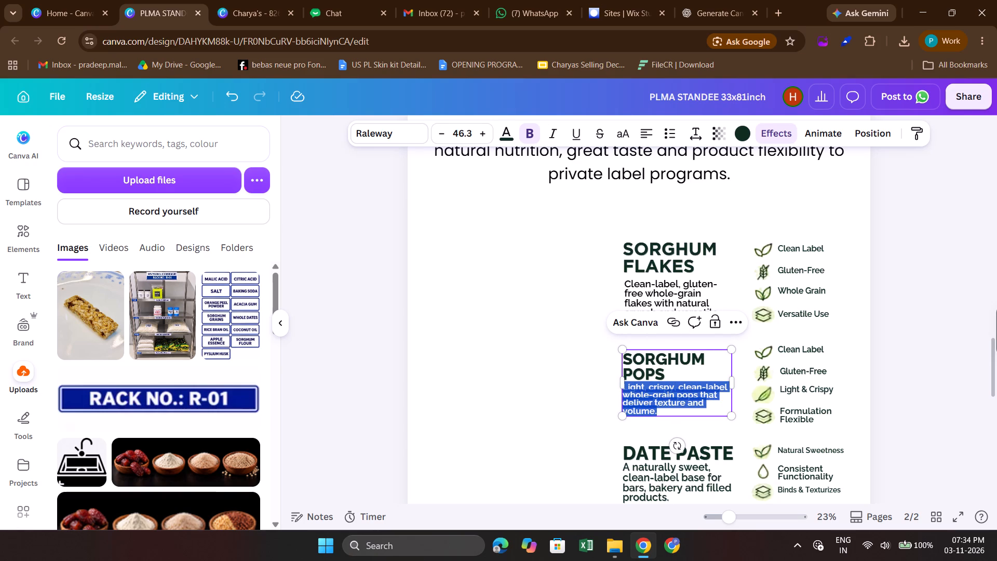
pyautogui.hotkey('ctrl', 'x')
pyautogui.click(550, 399)
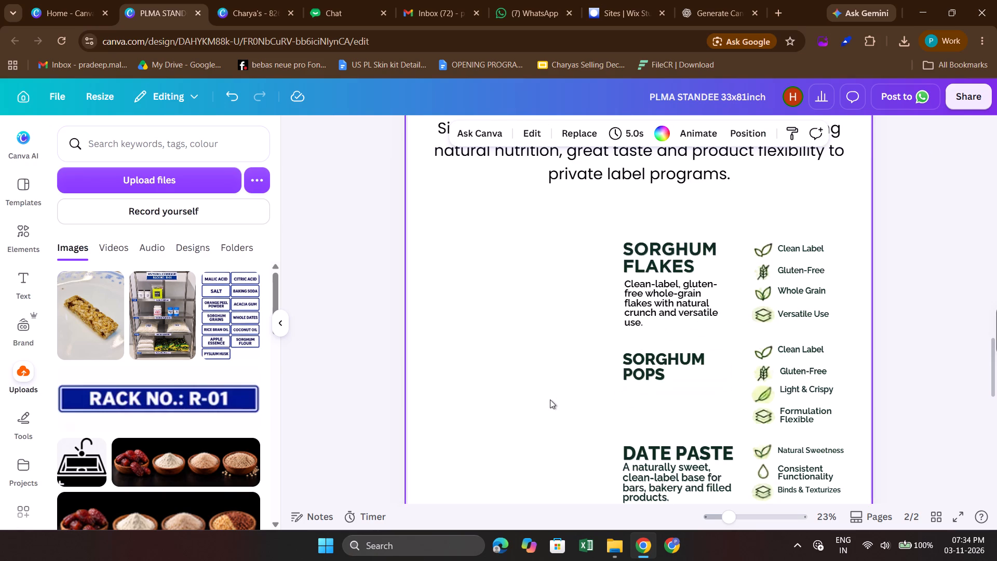
pyautogui.hotkey('ctrl', 'v')
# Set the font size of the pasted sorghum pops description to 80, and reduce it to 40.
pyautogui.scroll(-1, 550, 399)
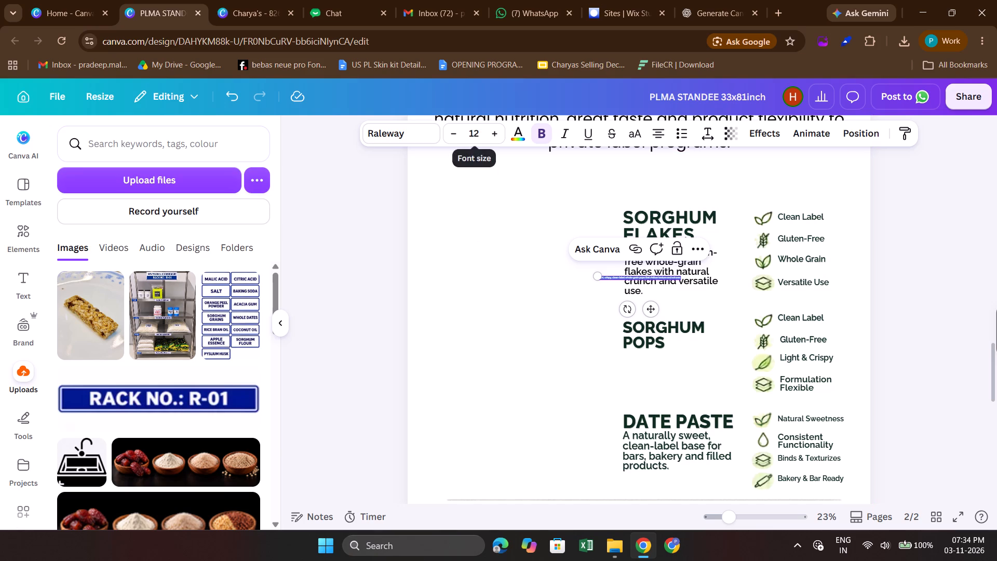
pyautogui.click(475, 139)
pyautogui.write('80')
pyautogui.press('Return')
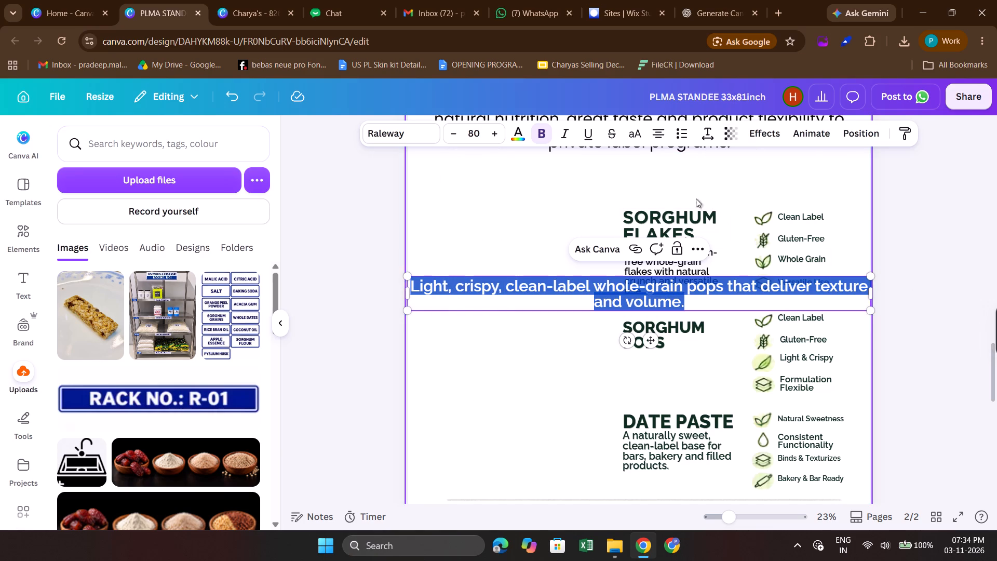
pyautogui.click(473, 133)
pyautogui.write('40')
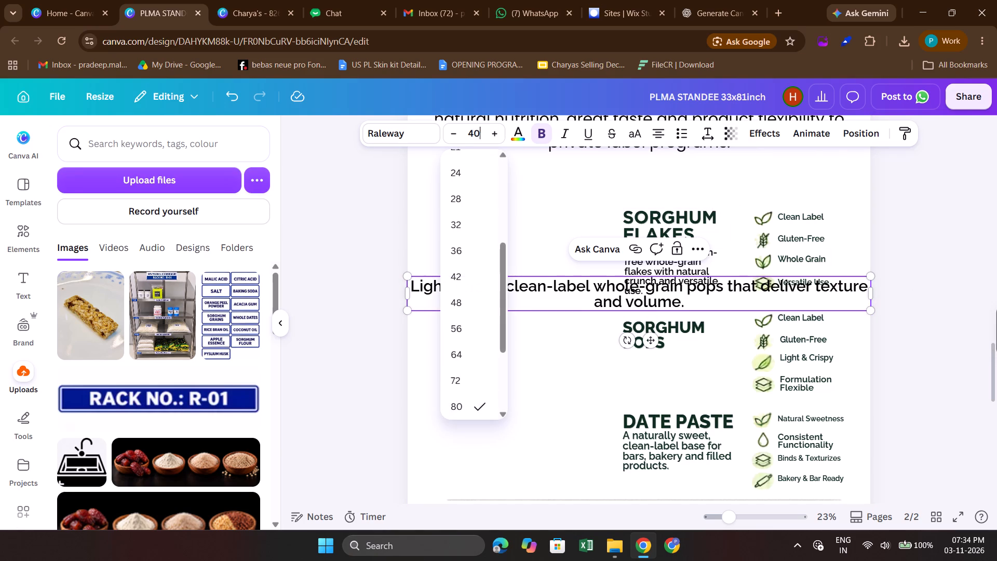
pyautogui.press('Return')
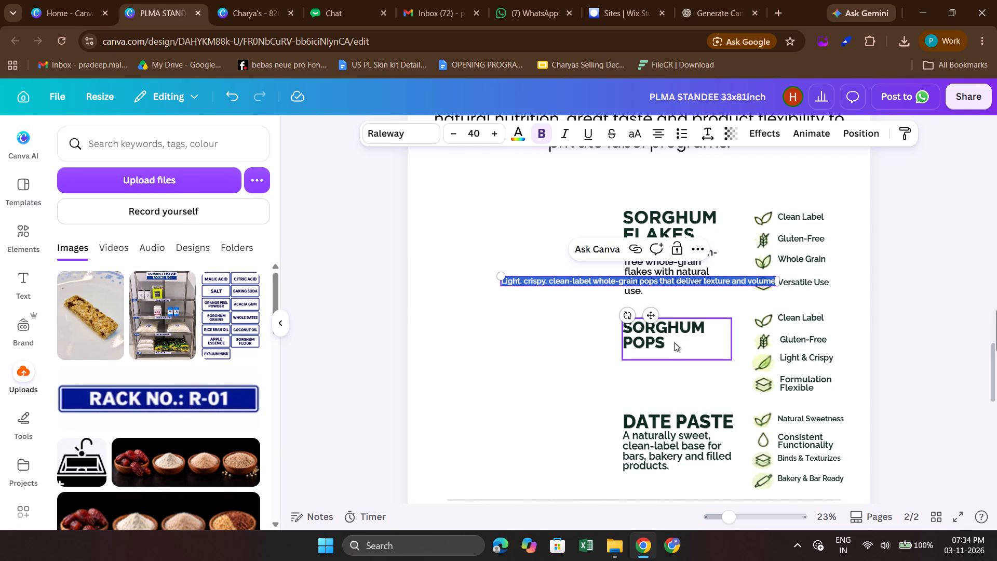
# Move the one-line sorghum pops description down to just below the SORGHUM POPS heading.
pyautogui.moveTo(648, 313); pyautogui.dragTo(651, 393)
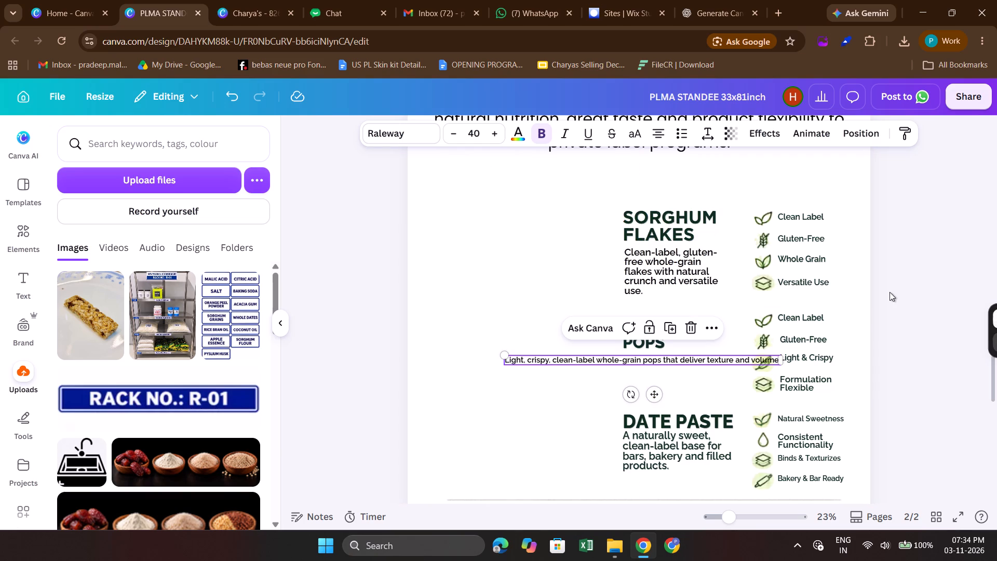
pyautogui.click(890, 292)
# Reduce the font size of the sorghum flakes description to 45.
pyautogui.click(672, 259)
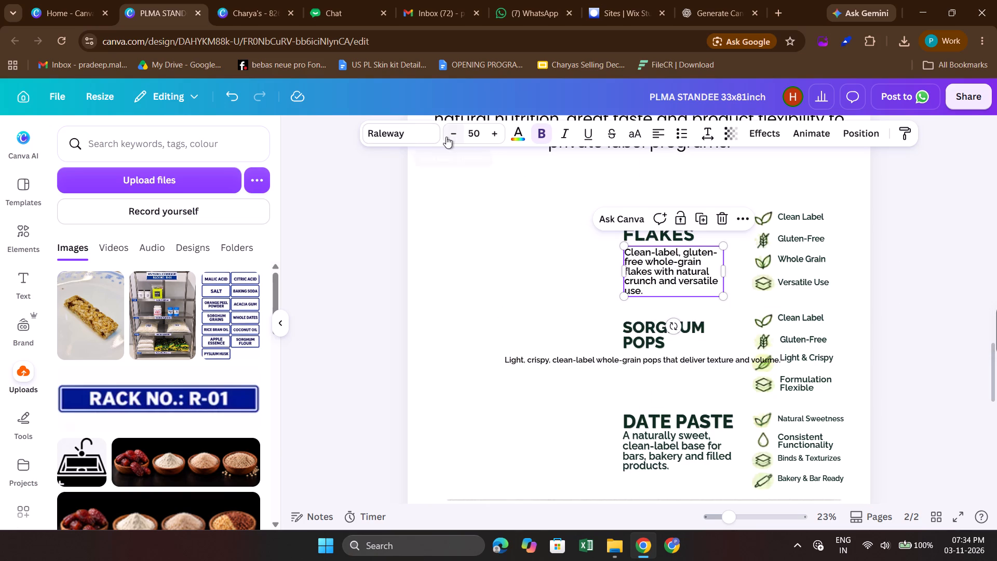
pyautogui.tripleClick(450, 137)
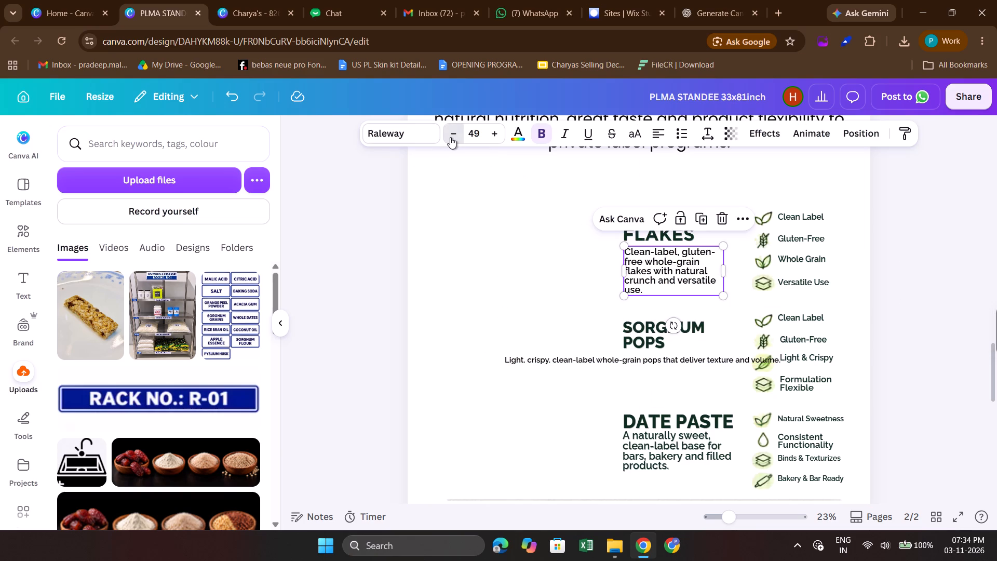
pyautogui.click(450, 137)
pyautogui.click(450, 137)
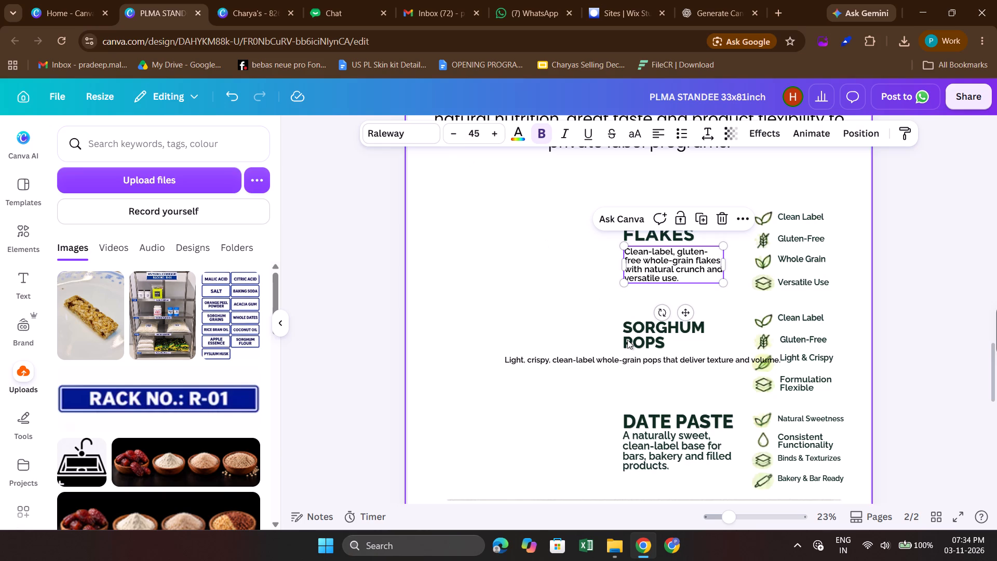
# Set the font size of the sorghum pops description to 45 to match the sorghum flakes description.
pyautogui.click(591, 364)
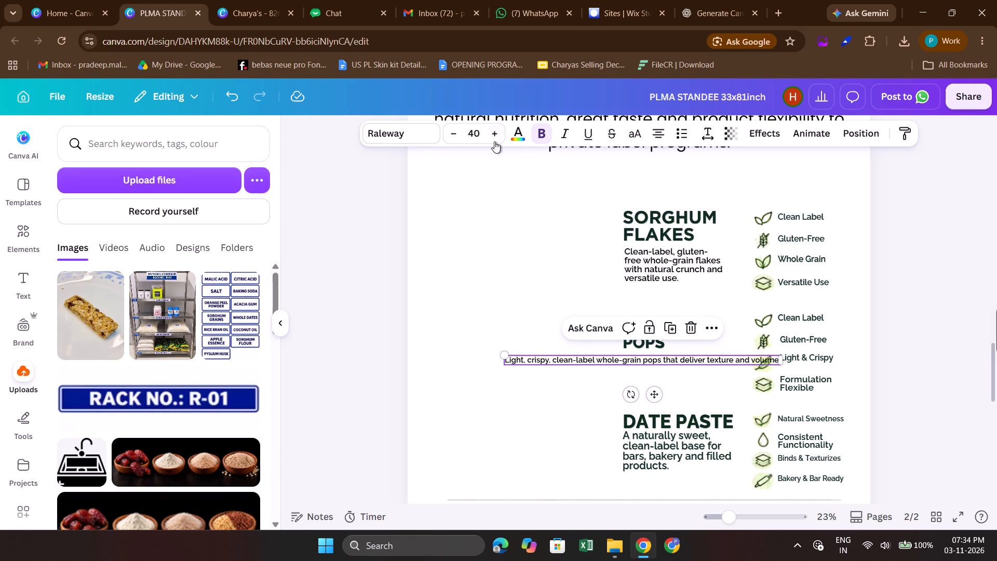
pyautogui.tripleClick(494, 139)
pyautogui.doubleClick(494, 139)
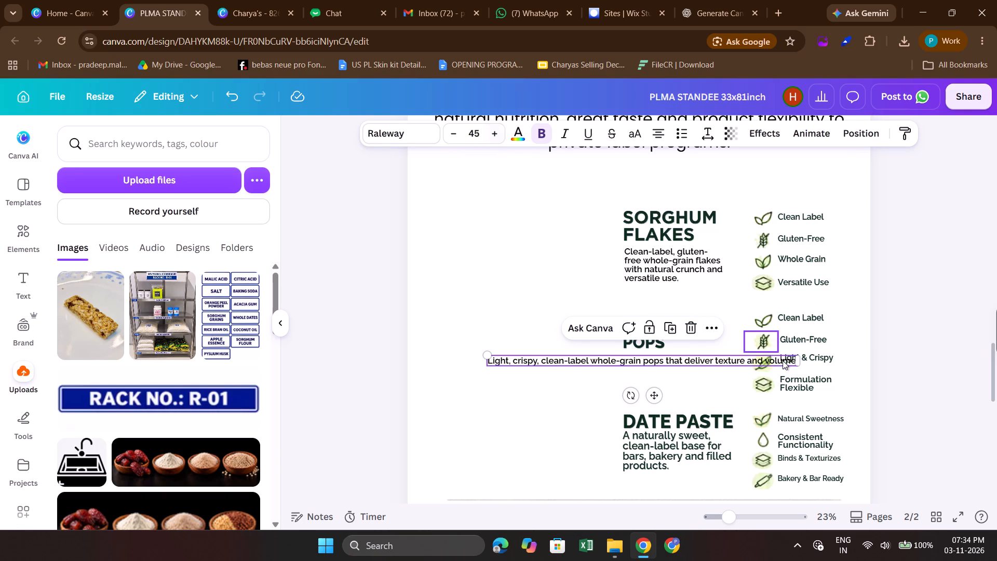
# Narrow the sorghum pops description box so its text wraps onto three lines, and left-align the text.
pyautogui.moveTo(799, 365); pyautogui.dragTo(636, 351)
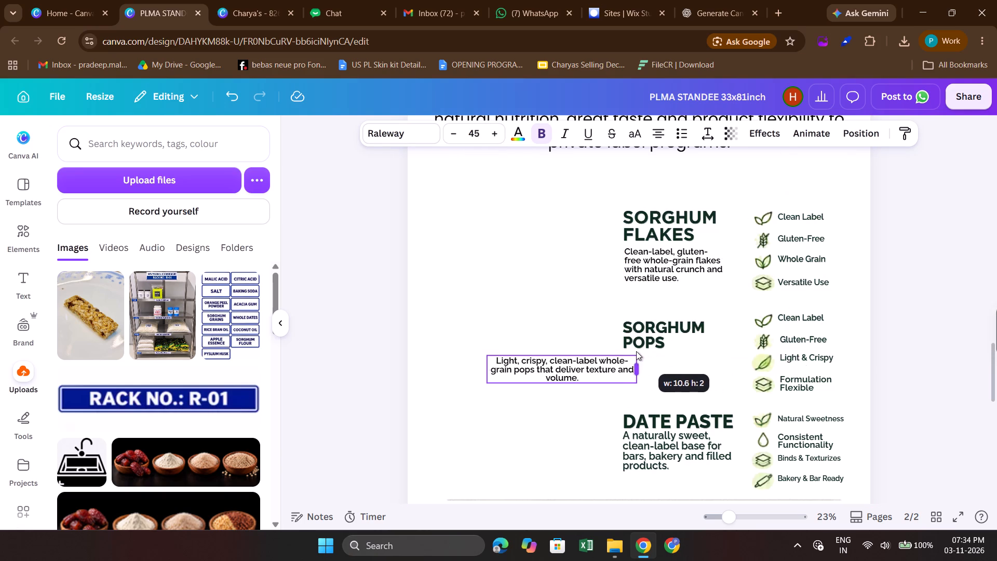
pyautogui.moveTo(636, 351); pyautogui.dragTo(623, 353)
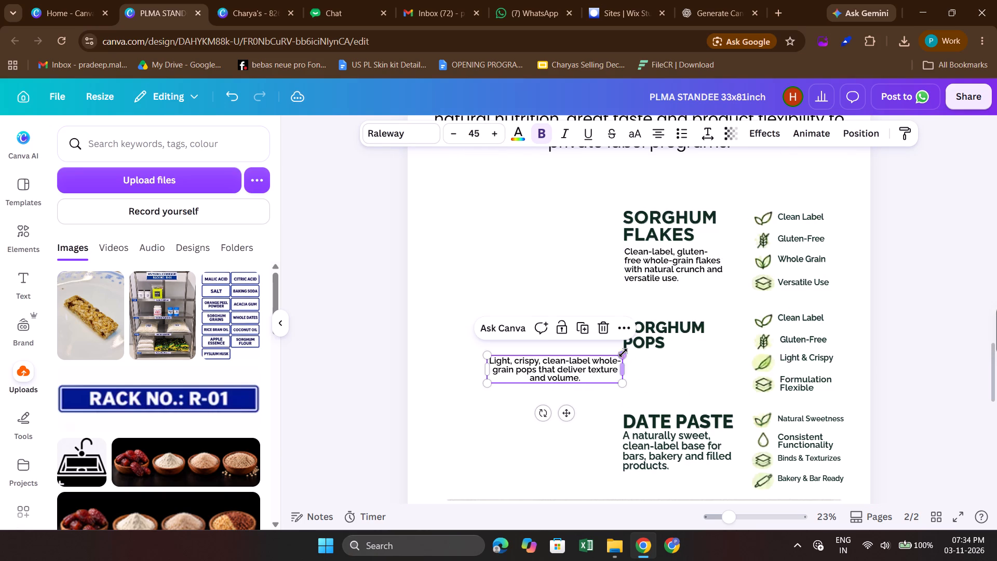
pyautogui.click(652, 134)
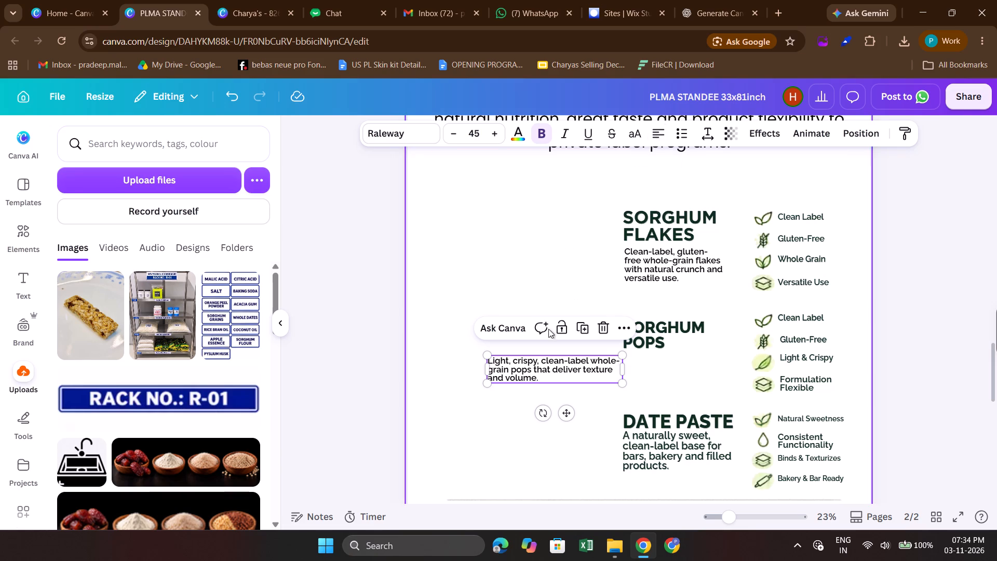
pyautogui.click(378, 333)
# Move the sorghum pops description directly beneath the SORGHUM POPS heading, lined up with the sorghum flakes description's left edge.
pyautogui.click(549, 362)
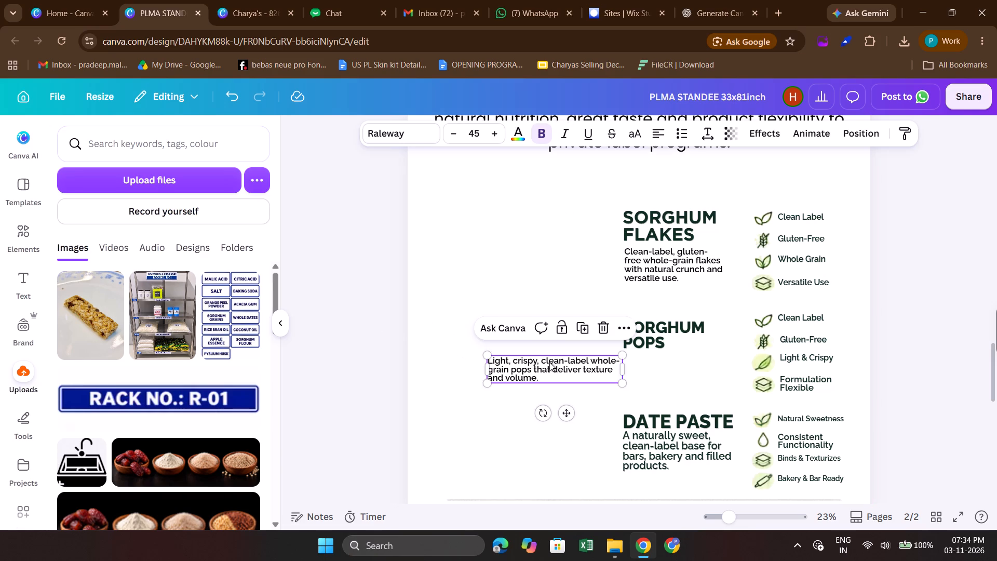
pyautogui.moveTo(549, 362); pyautogui.dragTo(685, 359)
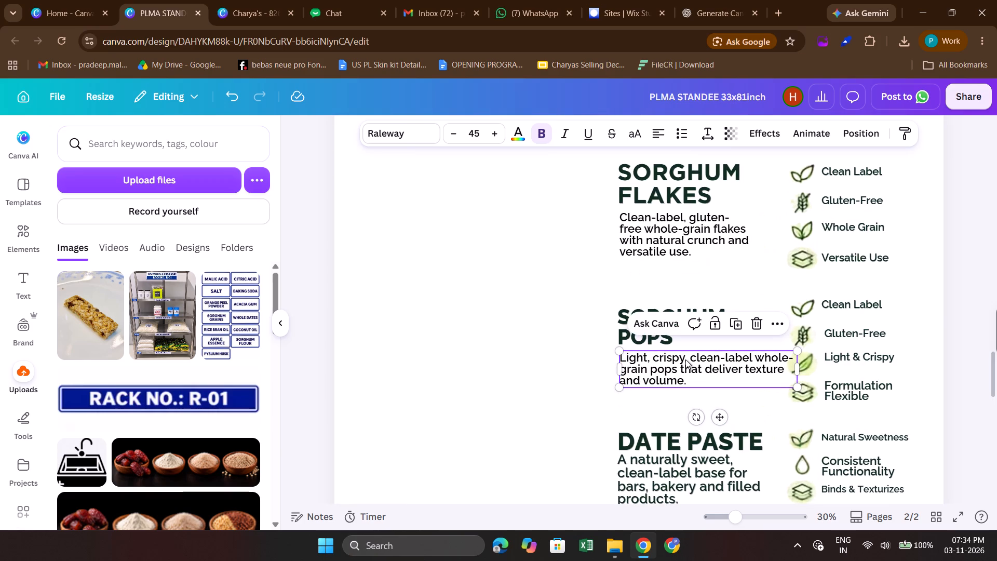
pyautogui.press('Down')
pyautogui.press('Down')
pyautogui.press('Up')
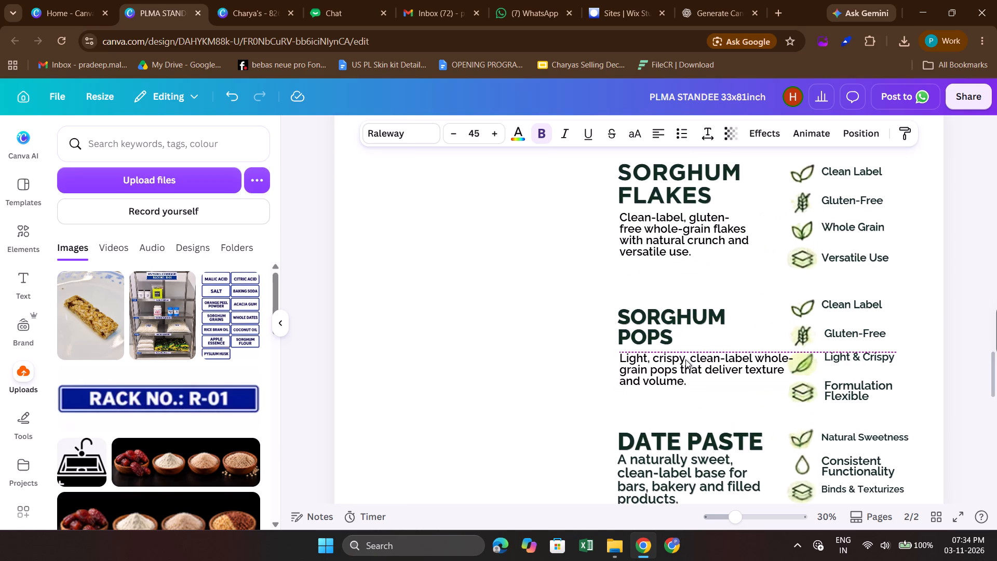
# Narrow the sorghum pops description box so it clears the feature icons while staying on three lines.
pyautogui.moveTo(798, 372); pyautogui.dragTo(769, 373)
pyautogui.hscroll(1, 769, 373)
pyautogui.click(967, 259)
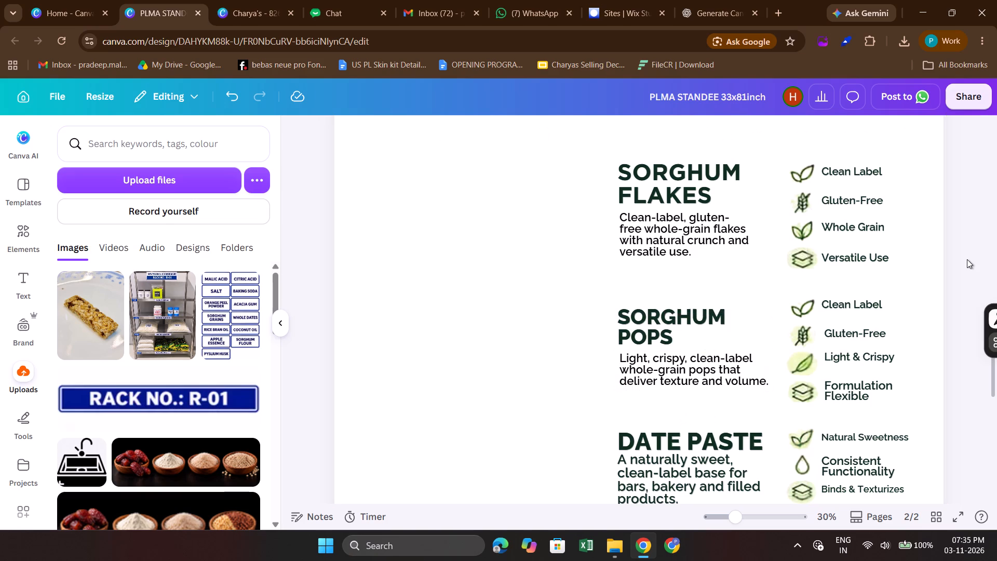
# Move the DATE PASTE text block up to just below the sorghum pops description.
pyautogui.scroll(-2, 772, 349)
pyautogui.click(682, 352)
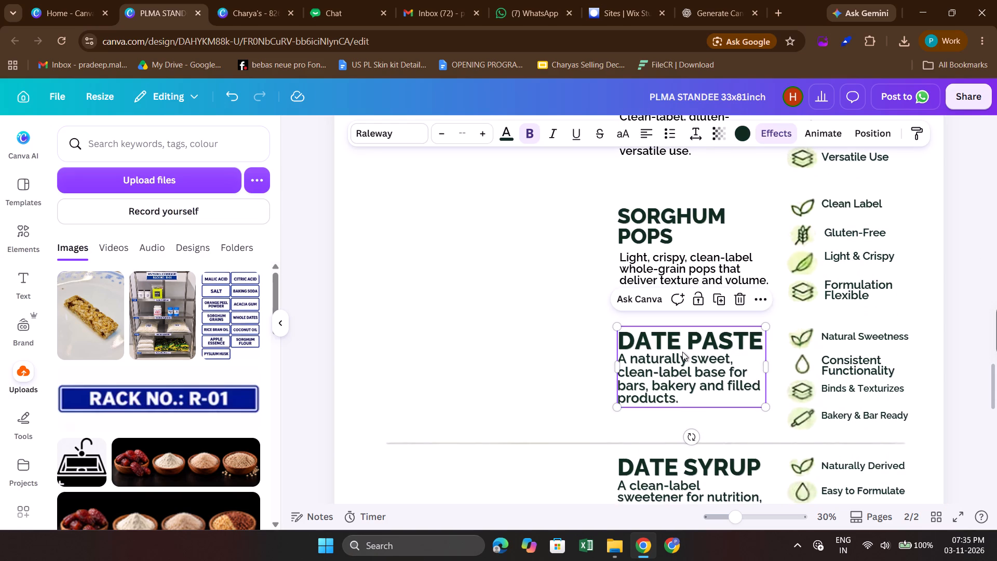
pyautogui.scroll(1, 682, 352)
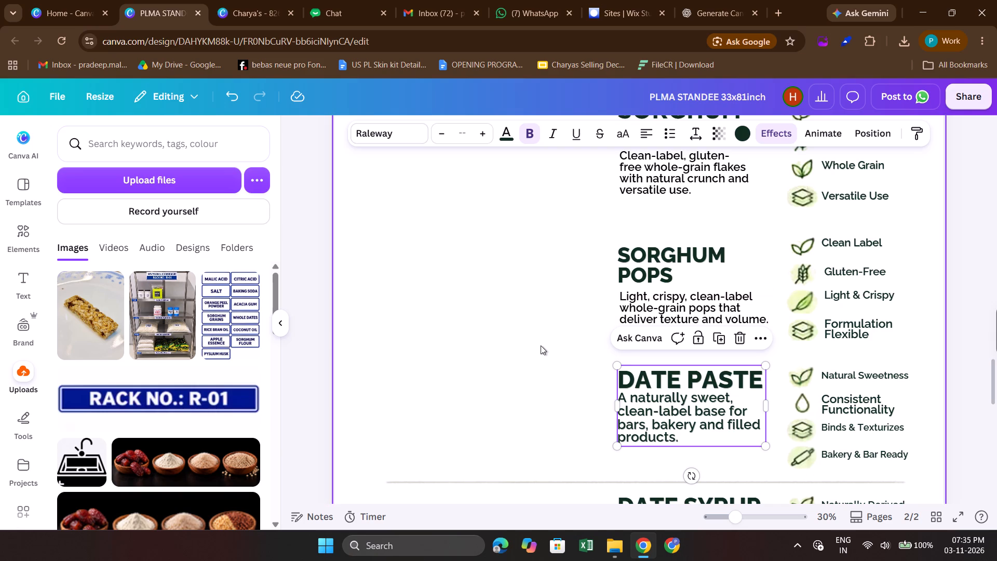
pyautogui.hotkey('shift', 'Up')
pyautogui.hotkey('shift', 'Up')
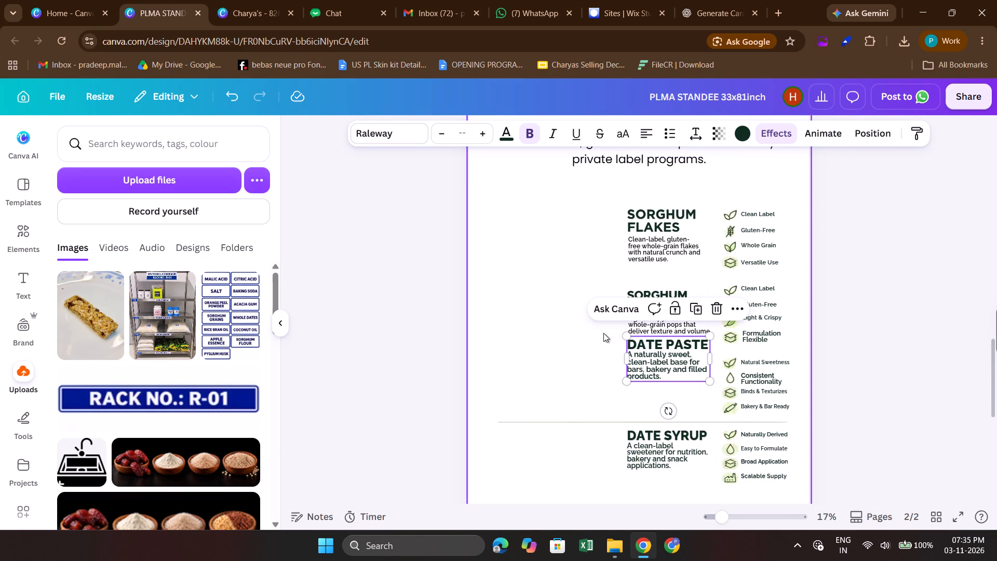
# Nudge the DATE PASTE text block slightly down so it clears the sorghum pops description.
pyautogui.hotkey('shift', 'Down')
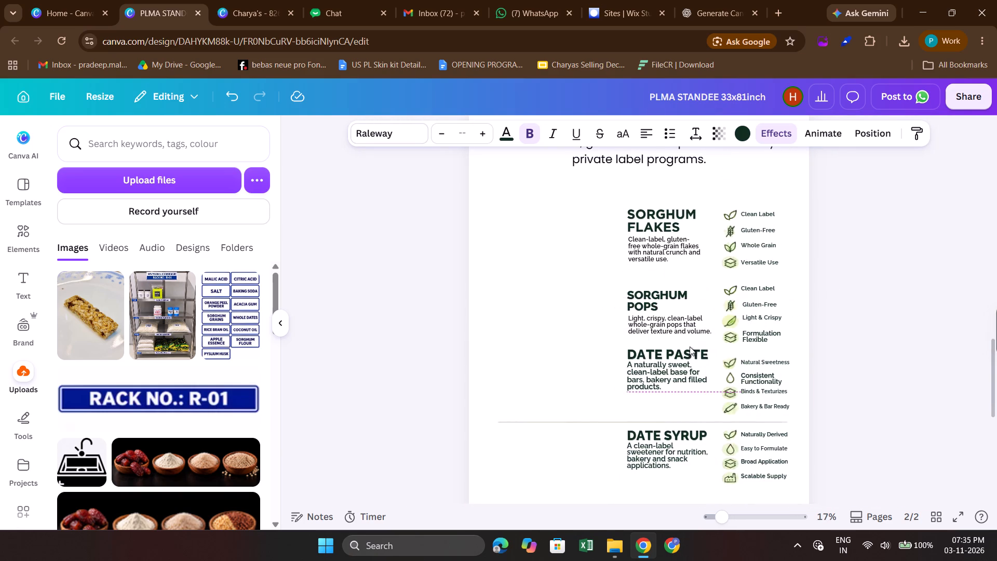
pyautogui.click(824, 345)
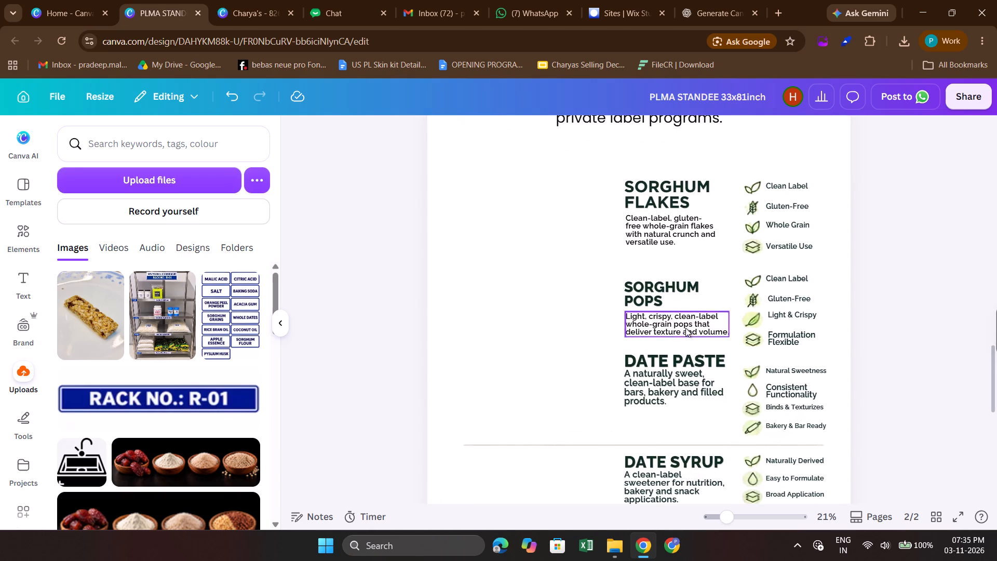
# Cut the description sentence out of the DATE PASTE text block and paste it as a separate text box.
pyautogui.click(649, 370)
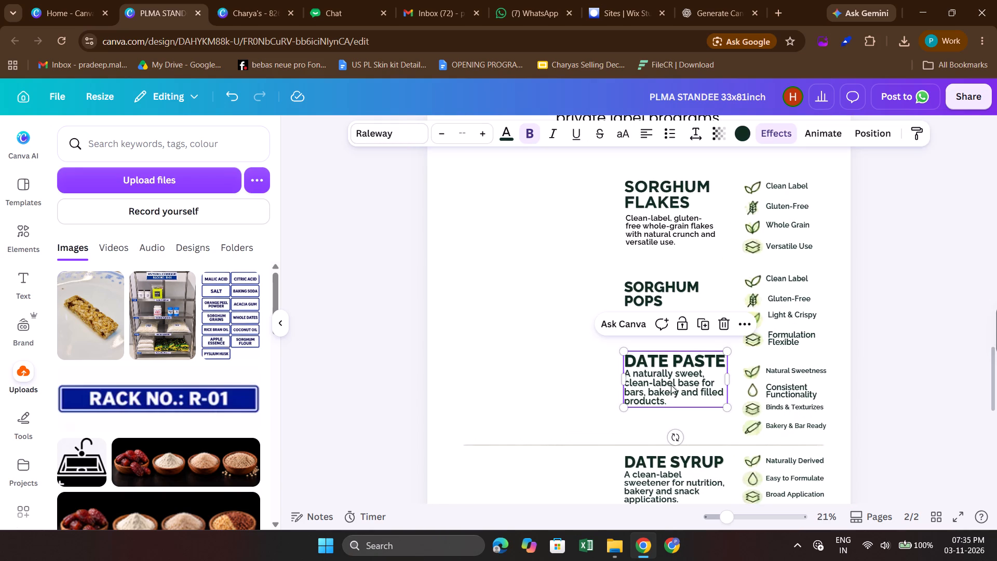
pyautogui.doubleClick(672, 393)
pyautogui.click(663, 404)
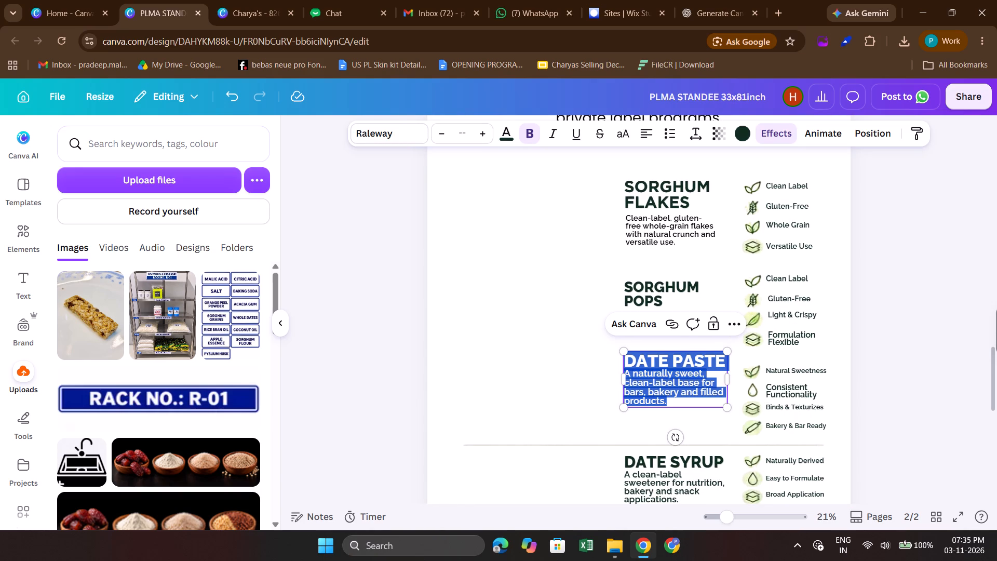
pyautogui.click(677, 404)
pyautogui.moveTo(677, 404); pyautogui.dragTo(627, 397)
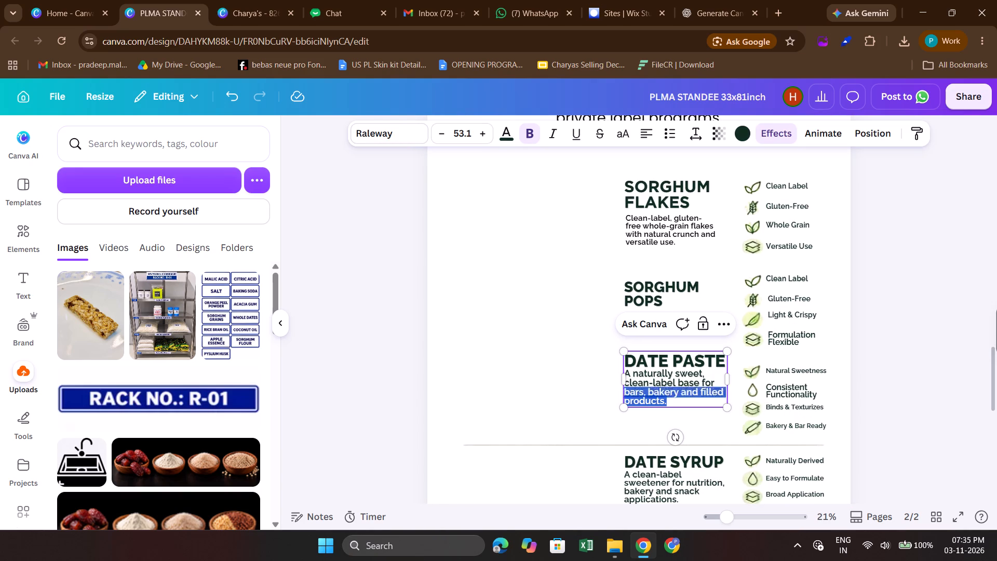
pyautogui.moveTo(627, 397); pyautogui.dragTo(620, 374)
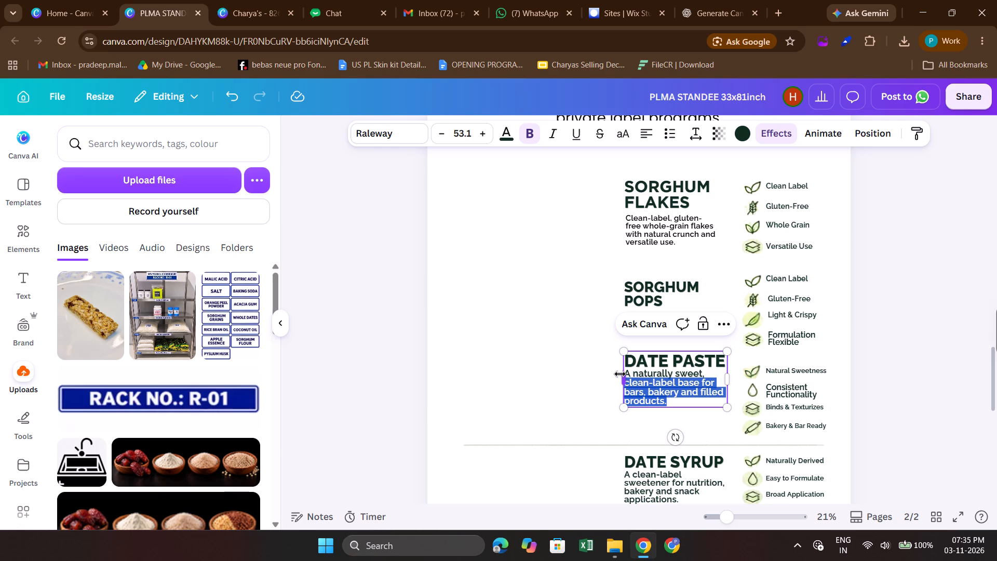
pyautogui.moveTo(620, 374); pyautogui.dragTo(627, 377)
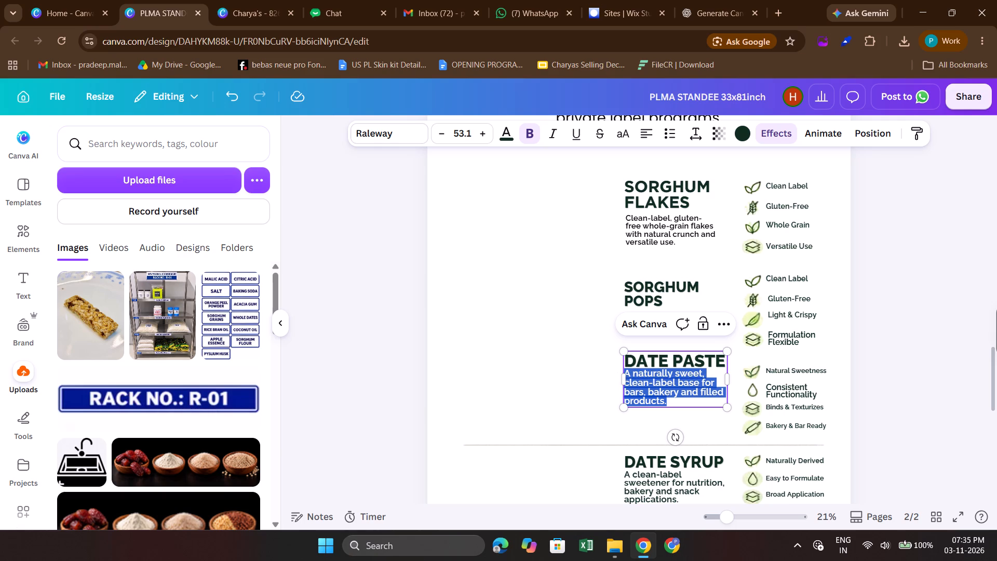
pyautogui.moveTo(627, 377); pyautogui.dragTo(624, 377)
pyautogui.hotkey('ctrl', 'x')
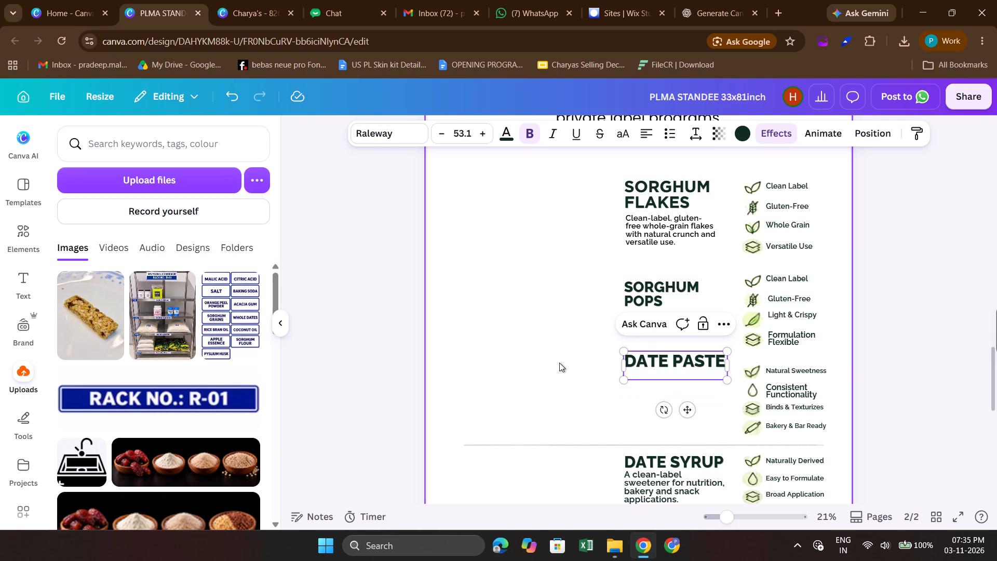
pyautogui.click(559, 363)
pyautogui.hotkey('ctrl', 'v')
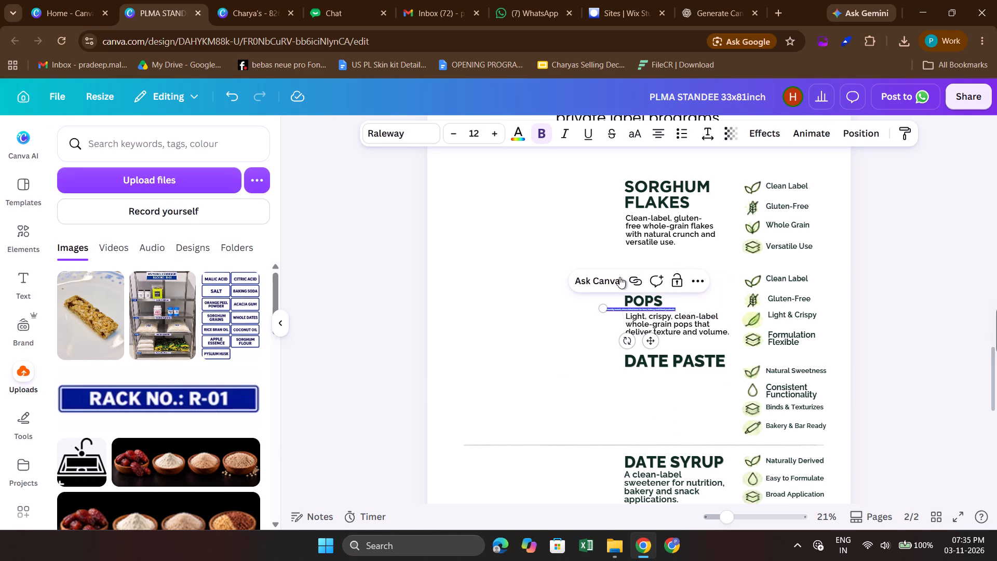
# Set the separated date paste description's font size to 45, matching the sorghum pops description.
pyautogui.click(471, 132)
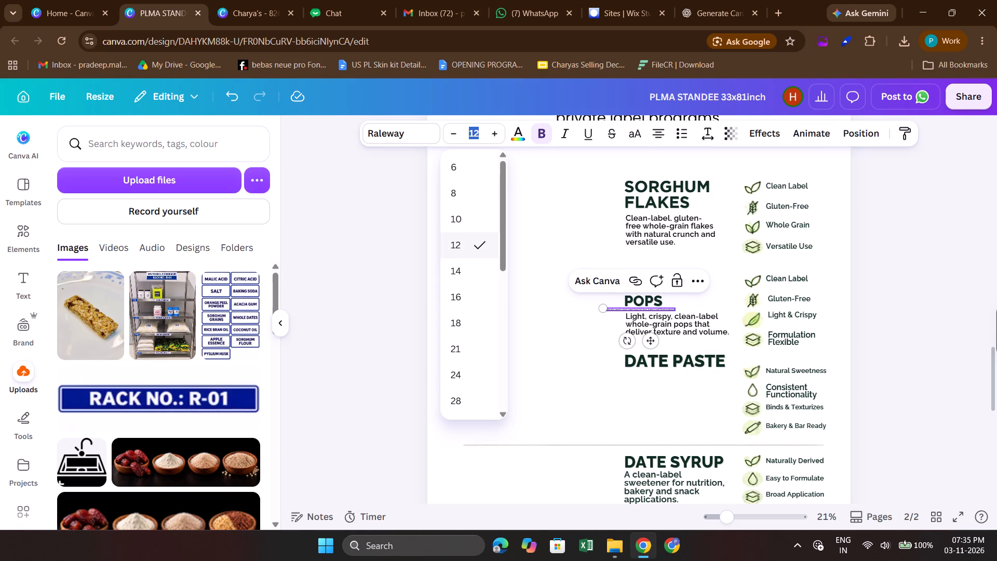
pyautogui.write('40')
pyautogui.press('Return')
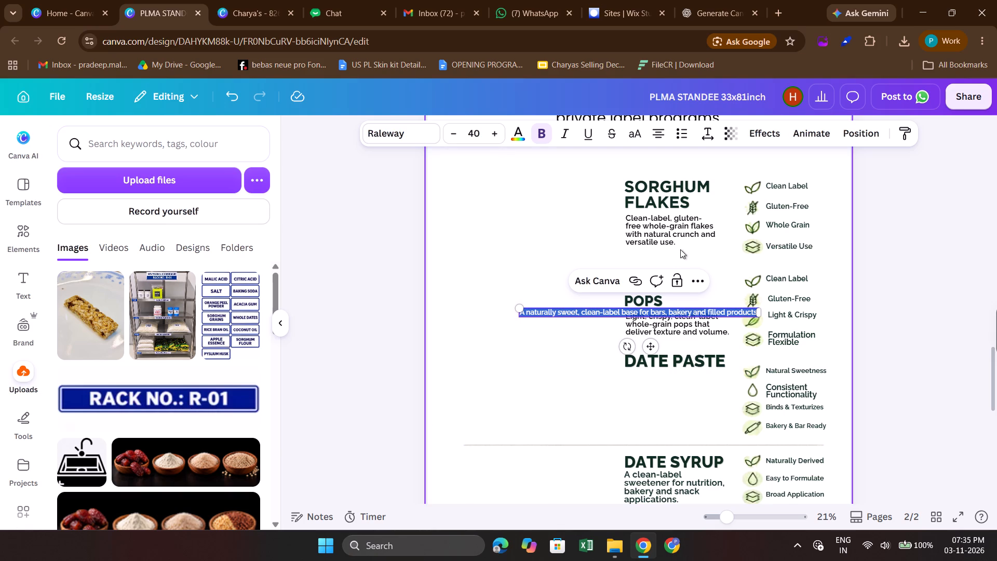
pyautogui.click(677, 328)
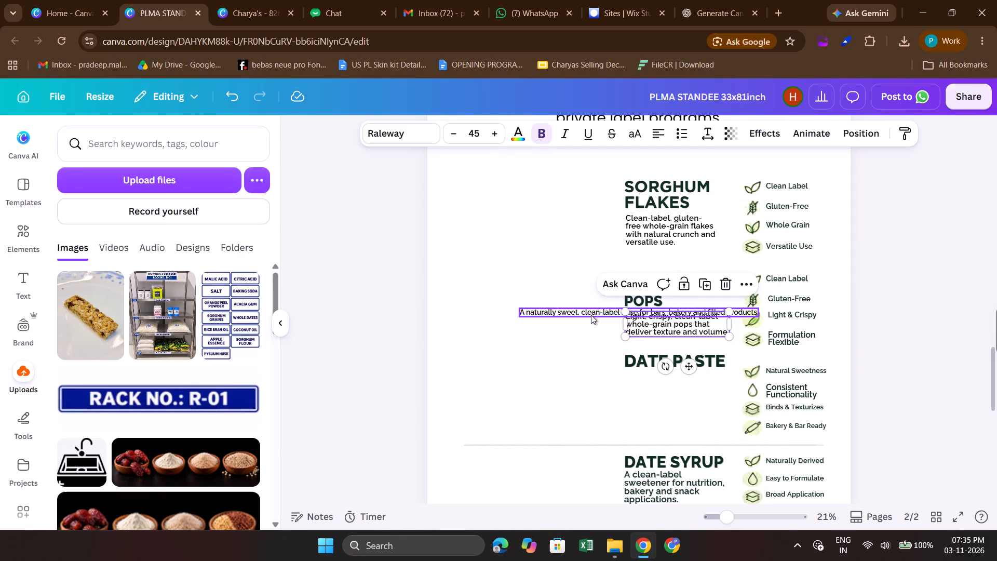
pyautogui.click(591, 315)
pyautogui.click(482, 140)
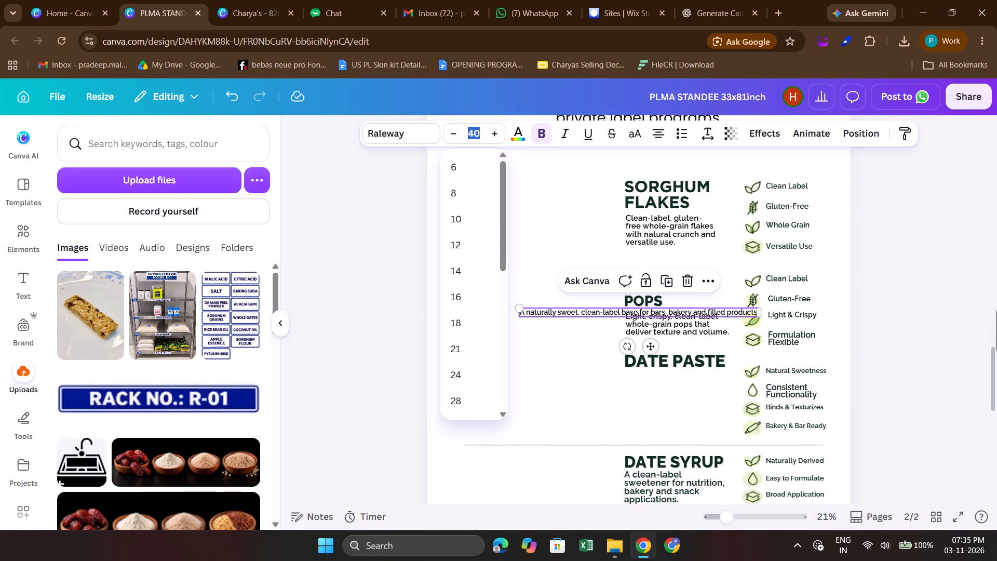
pyautogui.write('45')
pyautogui.press('Return')
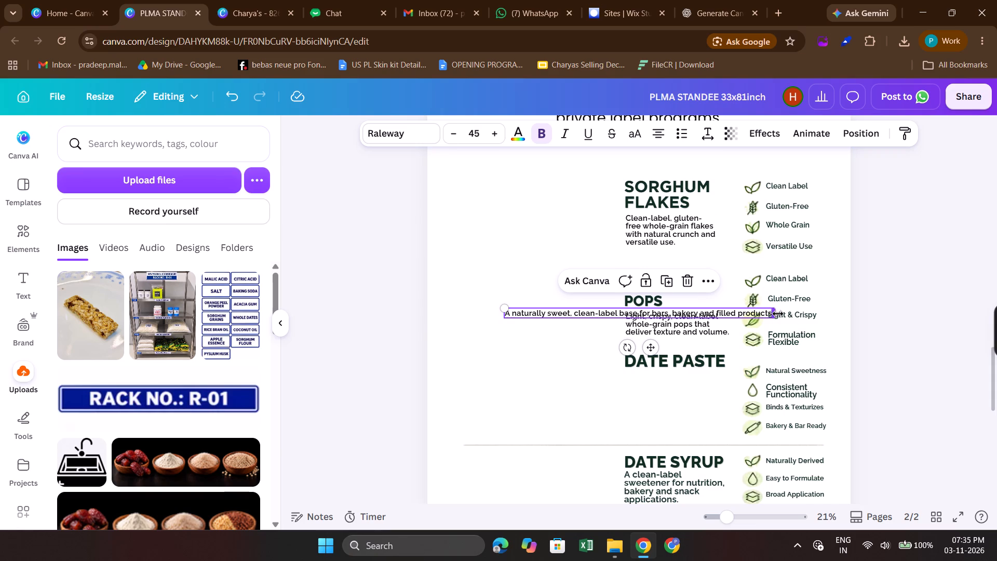
# Narrow the date paste description box so its text wraps onto four lines, and left-align the text.
pyautogui.moveTo(778, 314); pyautogui.dragTo(598, 327)
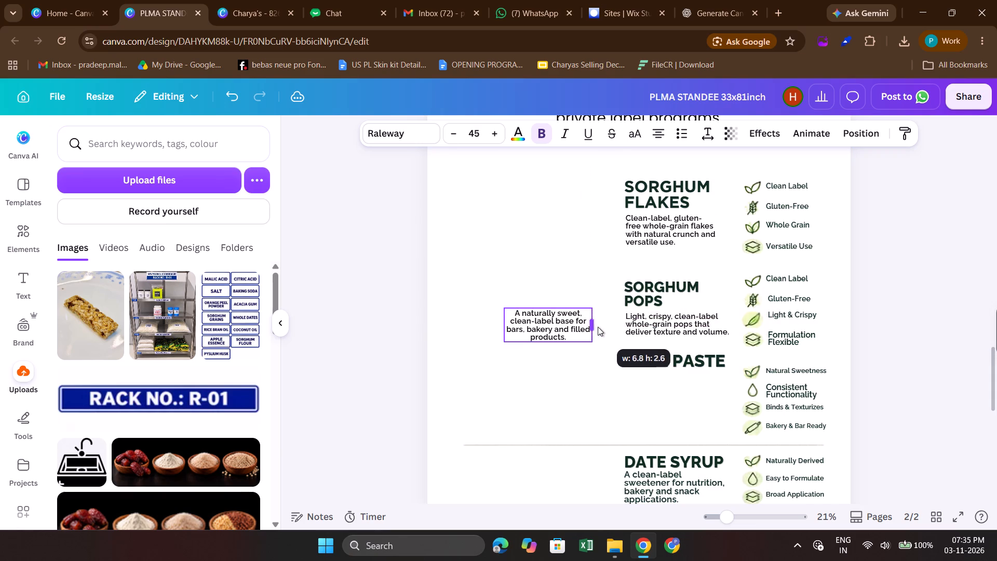
pyautogui.moveTo(598, 327); pyautogui.dragTo(602, 330)
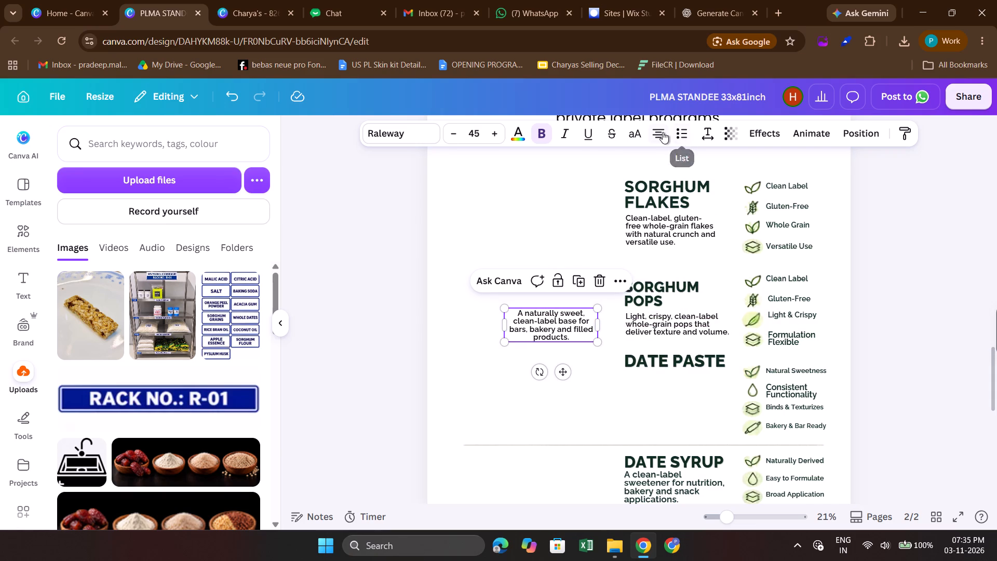
pyautogui.click(662, 132)
# Move the date paste description directly beneath the DATE PASTE heading, lined up with the sorghum pops description's left edge.
pyautogui.moveTo(538, 321); pyautogui.dragTo(608, 416)
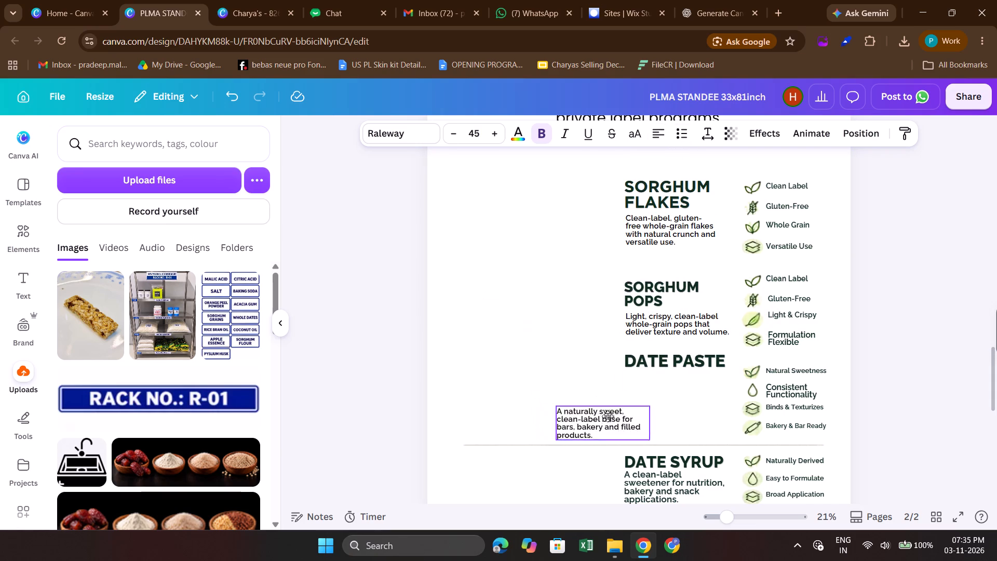
pyautogui.moveTo(608, 416); pyautogui.dragTo(656, 383)
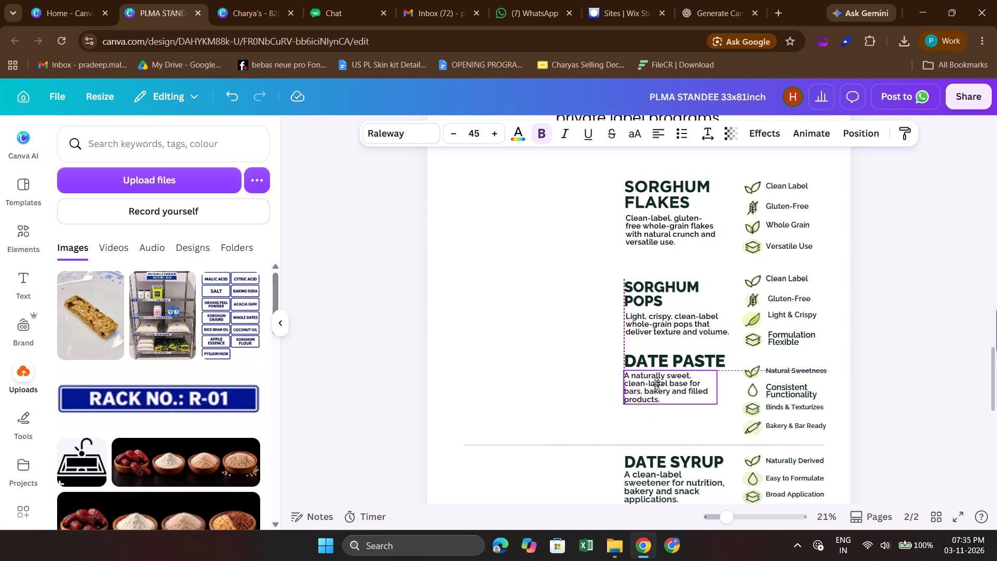
pyautogui.moveTo(656, 383); pyautogui.dragTo(659, 383)
pyautogui.click(901, 305)
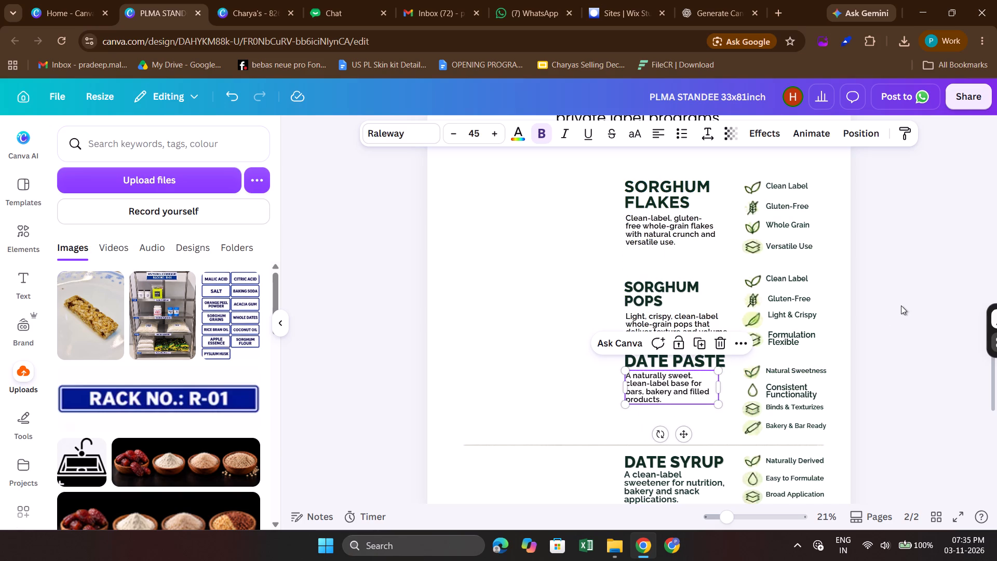
# Cut the description sentence out of the DATE SYRUP text block and paste it as a separate text box.
pyautogui.scroll(-1, 672, 437)
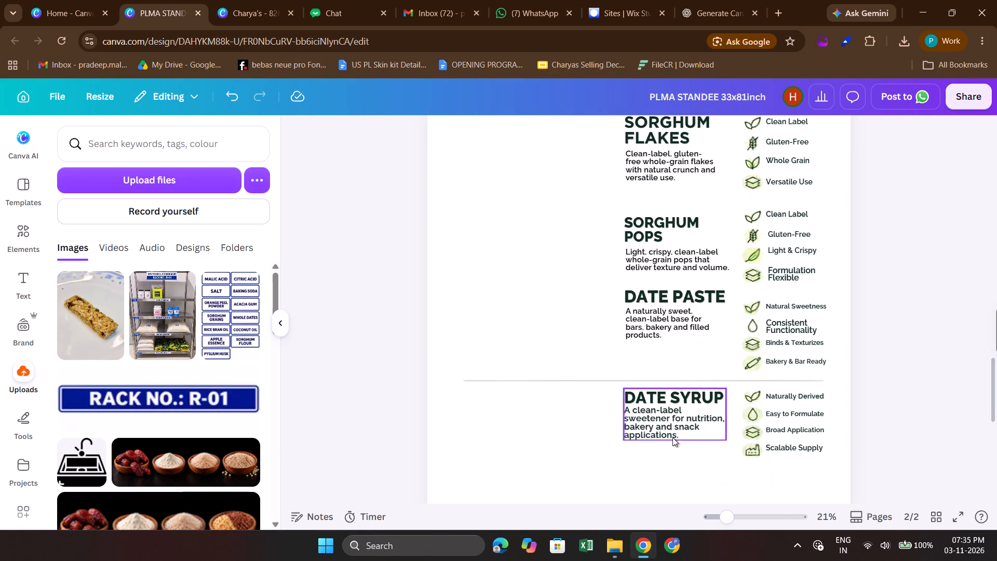
pyautogui.doubleClick(679, 431)
pyautogui.click(689, 434)
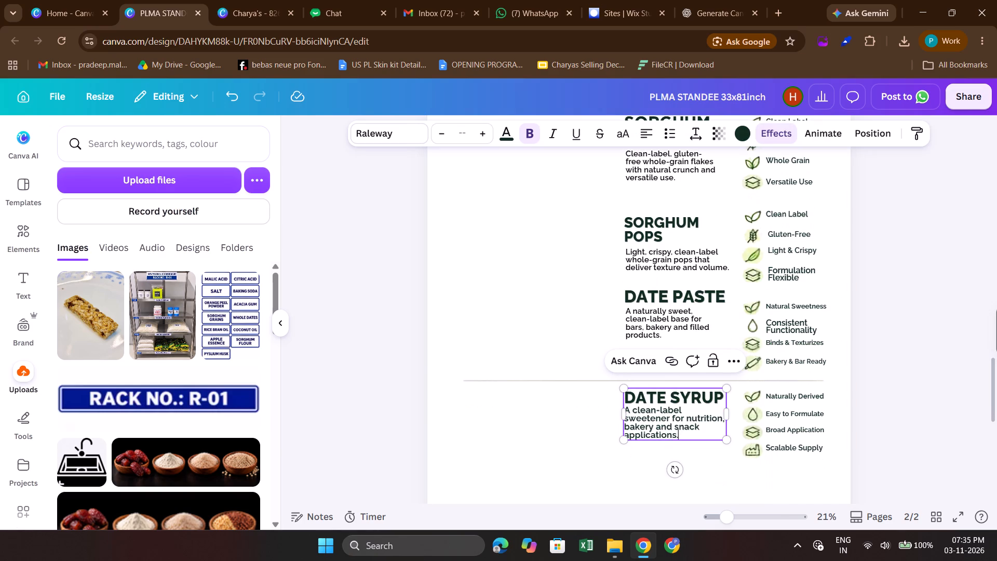
pyautogui.hotkey('shift', 'Up')
pyautogui.hotkey('shift', 'Up')
pyautogui.hotkey('shift', 'Up')
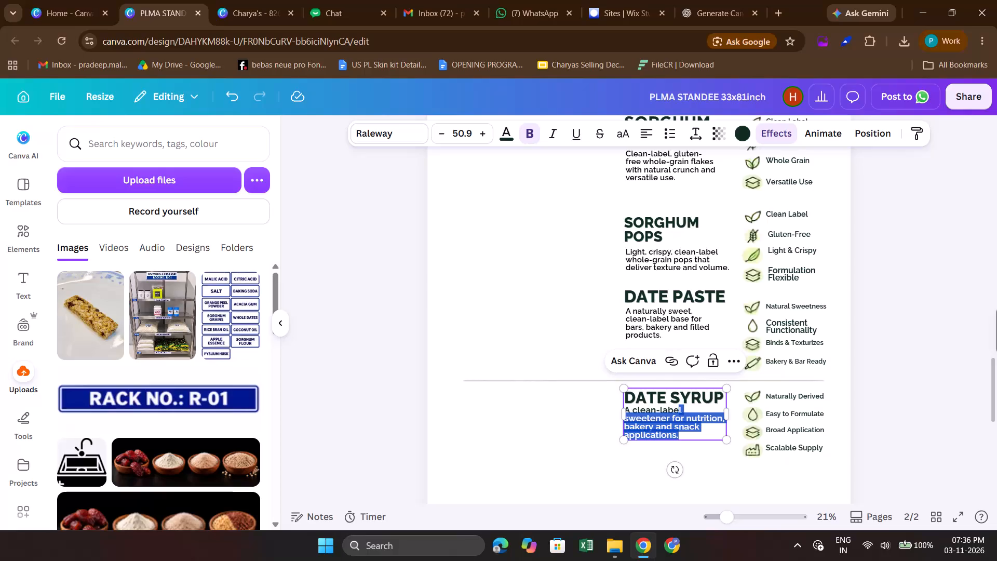
pyautogui.hotkey('shift', 'Left')
pyautogui.hotkey('shift', 'Left')
pyautogui.hotkey('shift', 'Left')
pyautogui.hotkey('shift', 'Left')
pyautogui.hotkey('shift', 'Left')
pyautogui.hotkey('shift', 'Left')
pyautogui.hotkey('shift', 'Left')
pyautogui.hotkey('shift', 'Left')
pyautogui.hotkey('shift', 'Left')
pyautogui.hotkey('shift', 'Left')
pyautogui.hotkey('shift', 'Left')
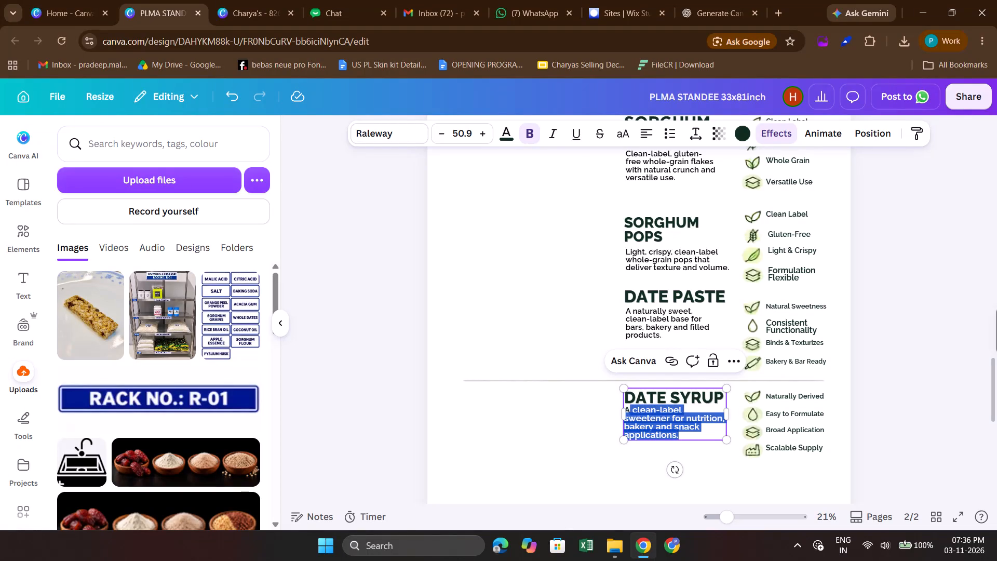
pyautogui.hotkey('shift', 'Left')
pyautogui.hotkey('ctrl', 'x')
pyautogui.click(616, 429)
pyautogui.scroll(-1, 616, 429)
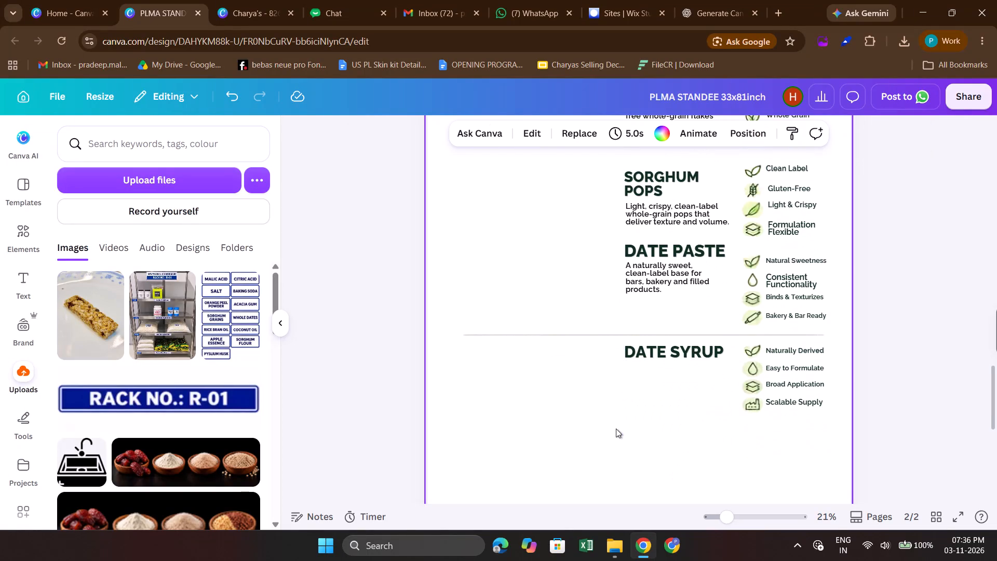
pyautogui.scroll(-1, 616, 429)
pyautogui.hotkey('ctrl', 'v')
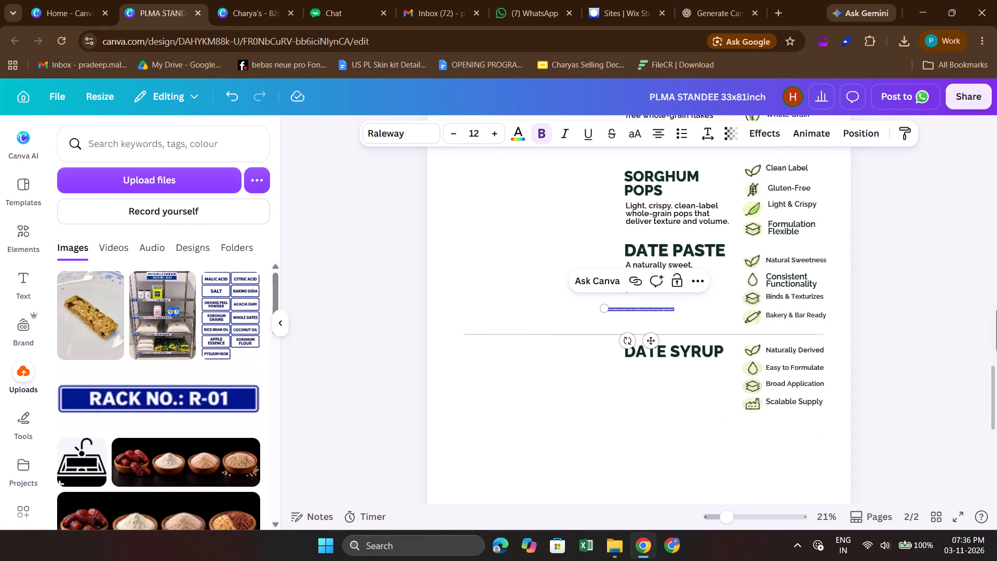
# Set the separated date syrup description's font size to 45.
pyautogui.click(476, 138)
pyautogui.write('45')
pyautogui.press('Return')
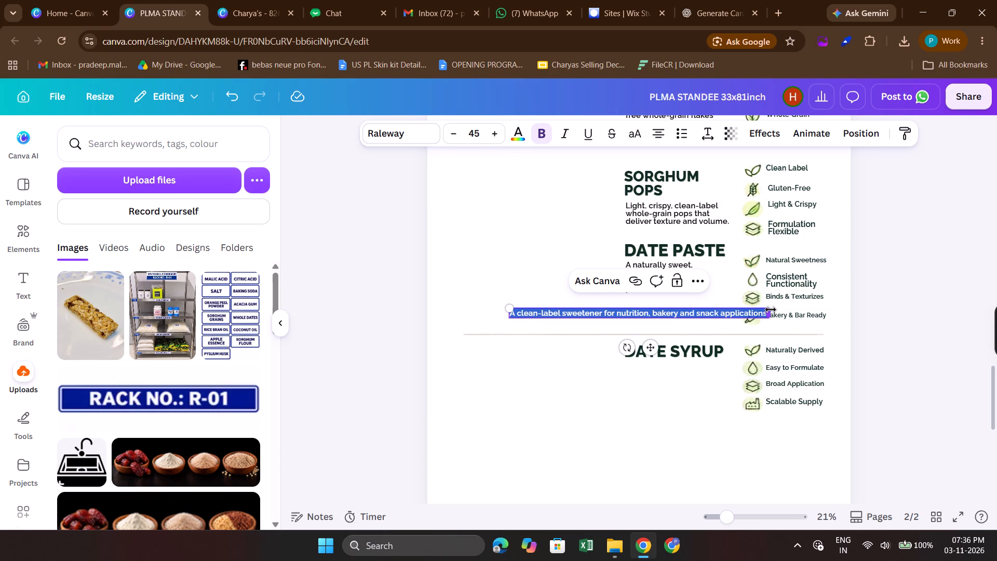
# Narrow the date syrup description box so its text wraps onto three lines, and left-align the text.
pyautogui.moveTo(771, 310); pyautogui.dragTo(621, 302)
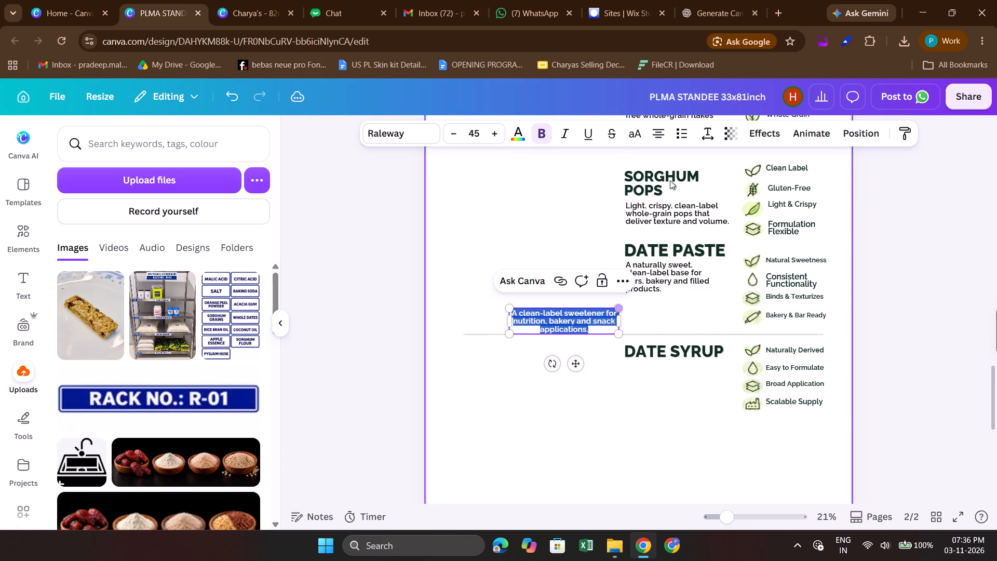
pyautogui.click(649, 136)
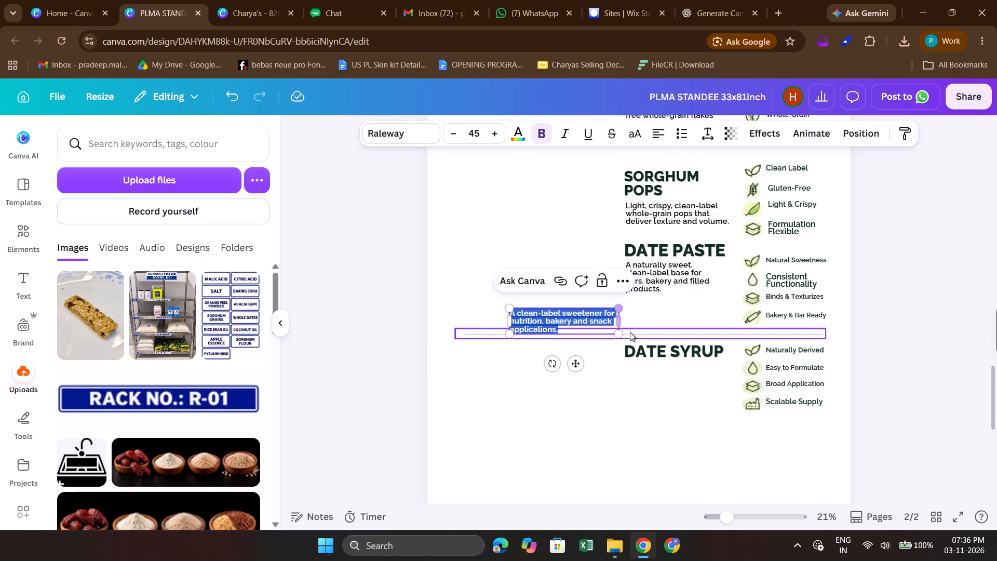
pyautogui.click(589, 386)
# Move the date syrup description directly beneath the DATE SYRUP heading, lined up with the heading's left edge.
pyautogui.click(554, 315)
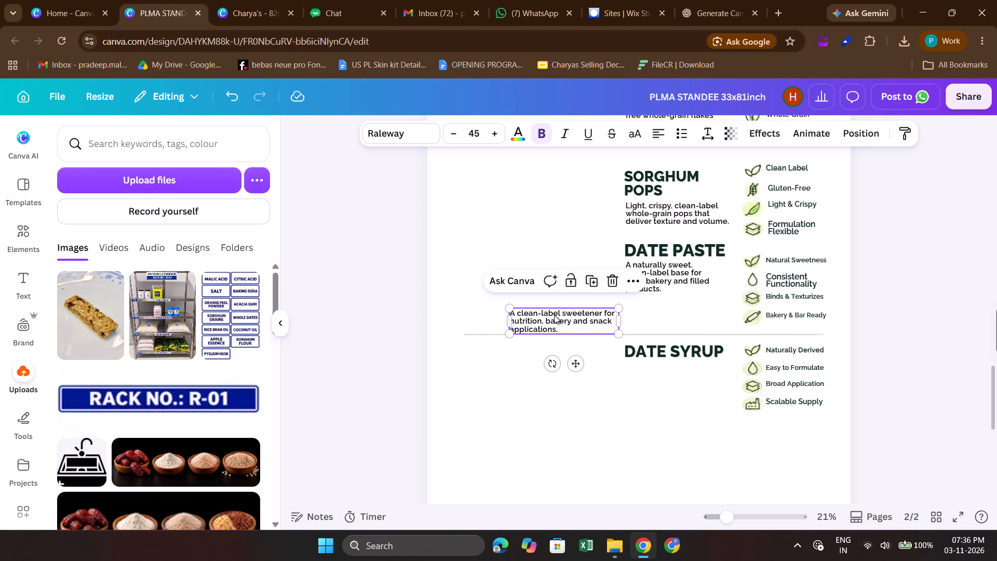
pyautogui.moveTo(551, 315); pyautogui.dragTo(665, 368)
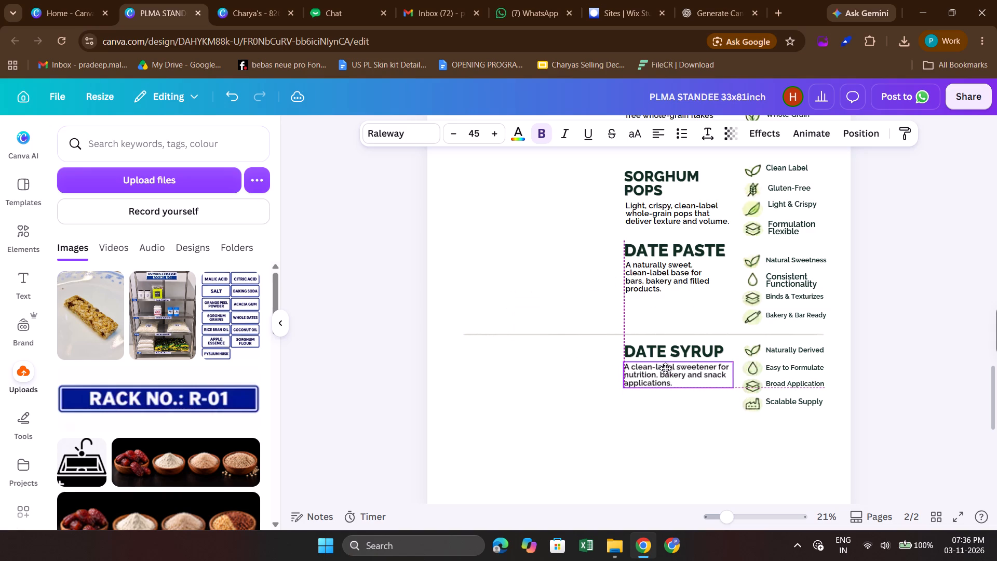
pyautogui.moveTo(665, 368); pyautogui.dragTo(665, 366)
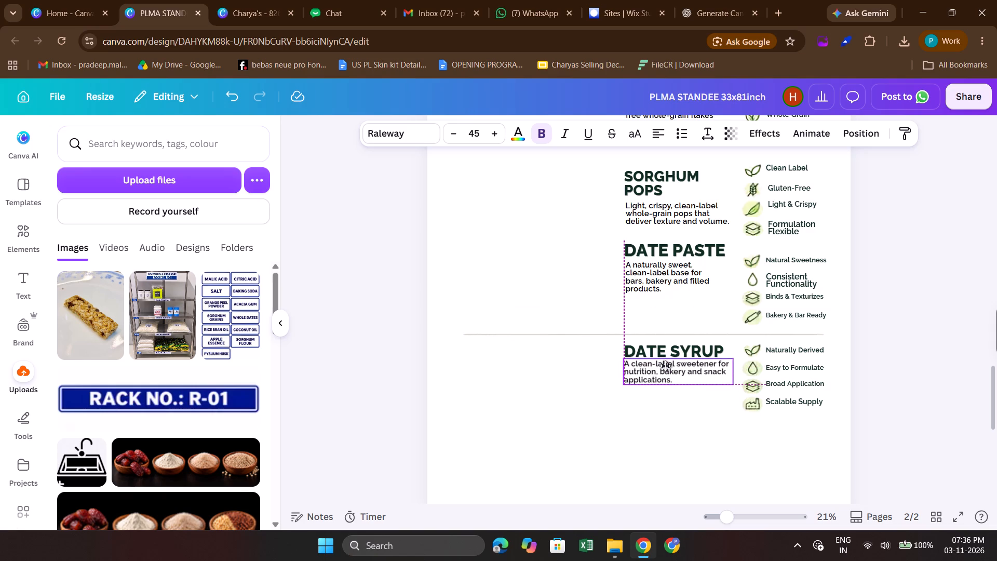
pyautogui.moveTo(665, 366); pyautogui.dragTo(665, 368)
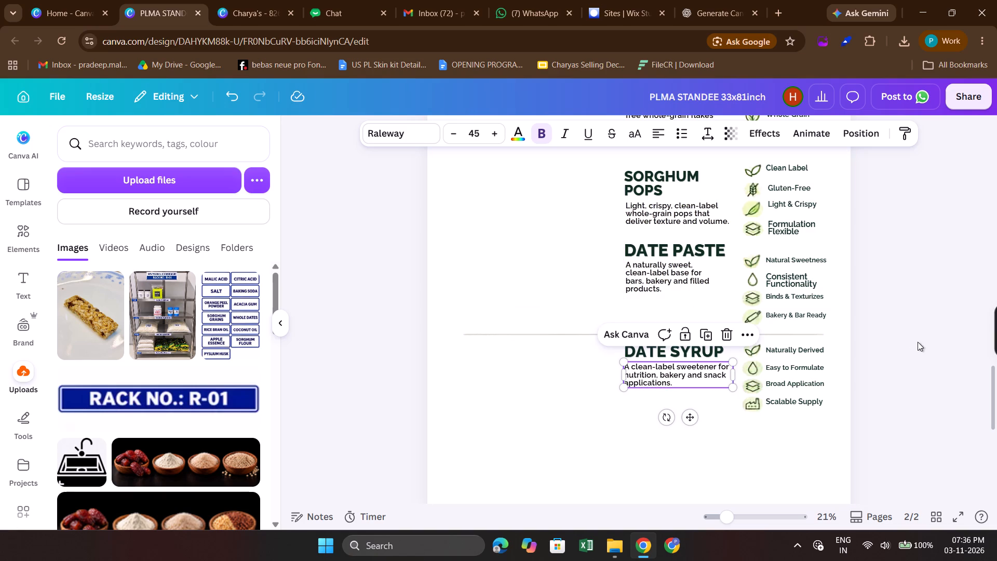
pyautogui.click(918, 342)
# Widen the date paste description box slightly so its text wraps onto three lines.
pyautogui.scroll(1, 918, 342)
pyautogui.click(664, 309)
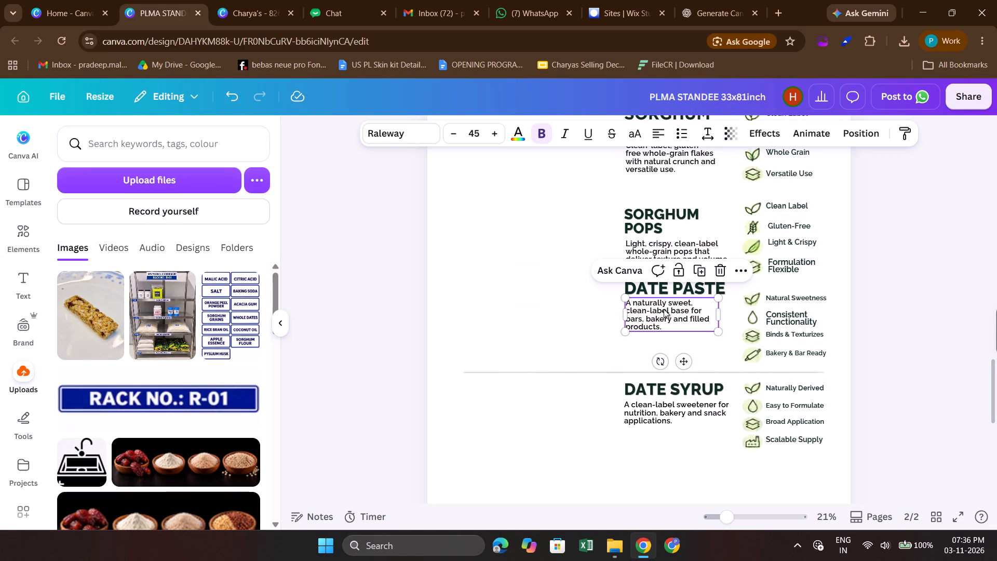
pyautogui.moveTo(719, 310); pyautogui.dragTo(727, 310)
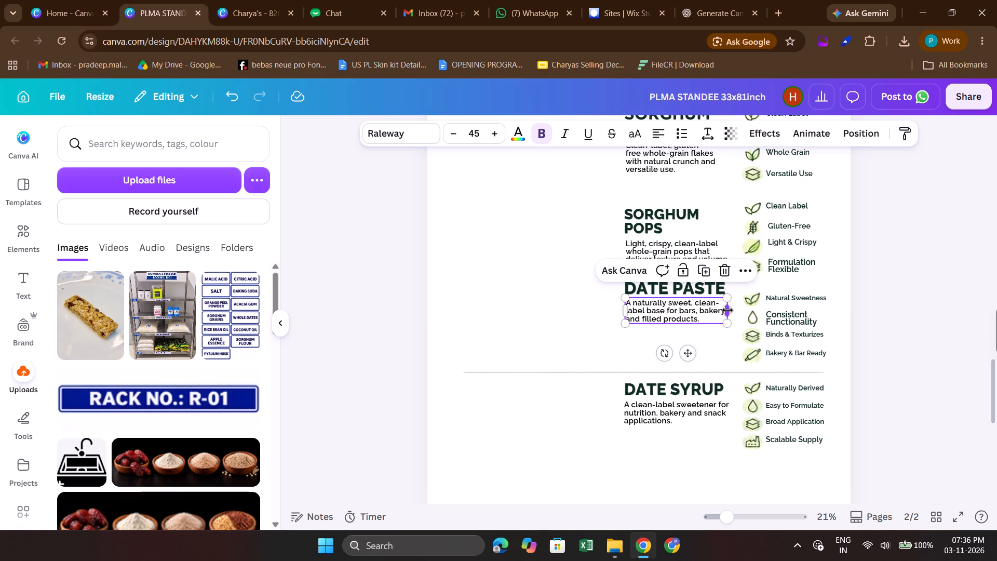
pyautogui.click(884, 293)
pyautogui.scroll(1, 884, 293)
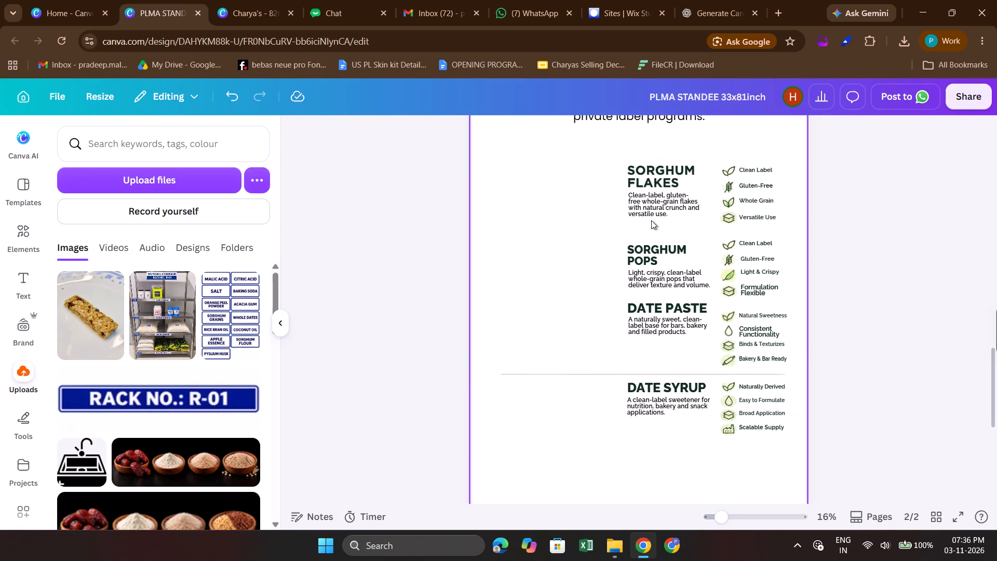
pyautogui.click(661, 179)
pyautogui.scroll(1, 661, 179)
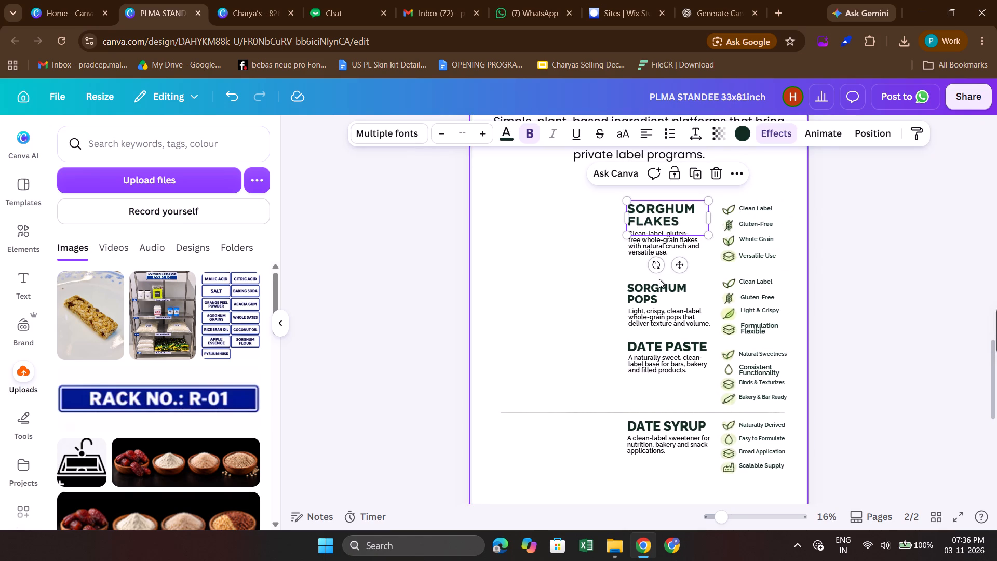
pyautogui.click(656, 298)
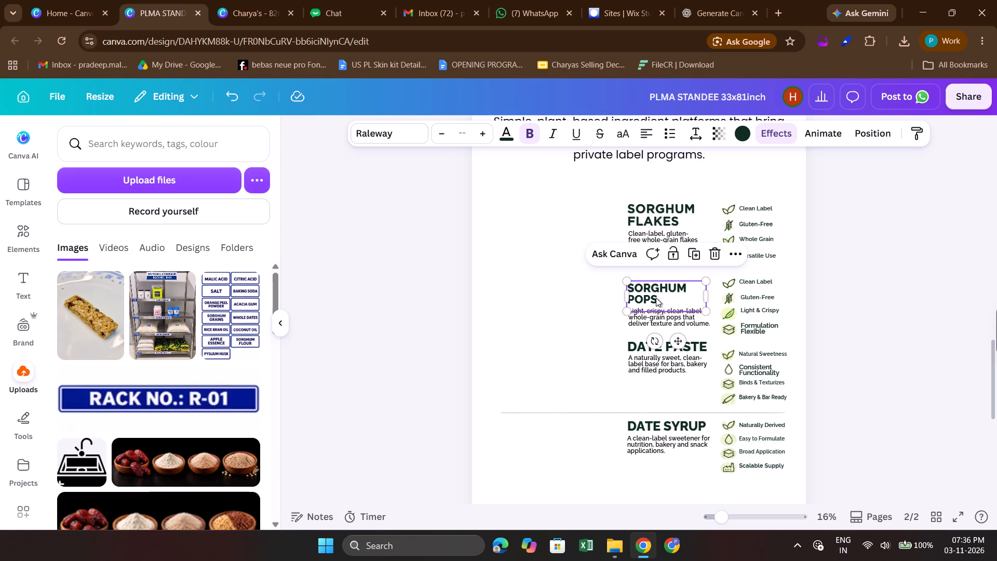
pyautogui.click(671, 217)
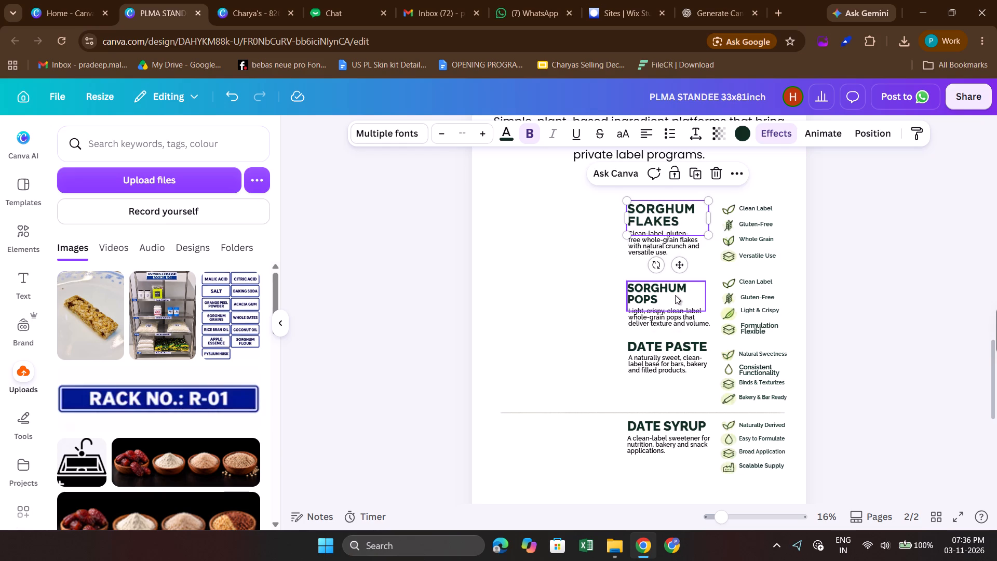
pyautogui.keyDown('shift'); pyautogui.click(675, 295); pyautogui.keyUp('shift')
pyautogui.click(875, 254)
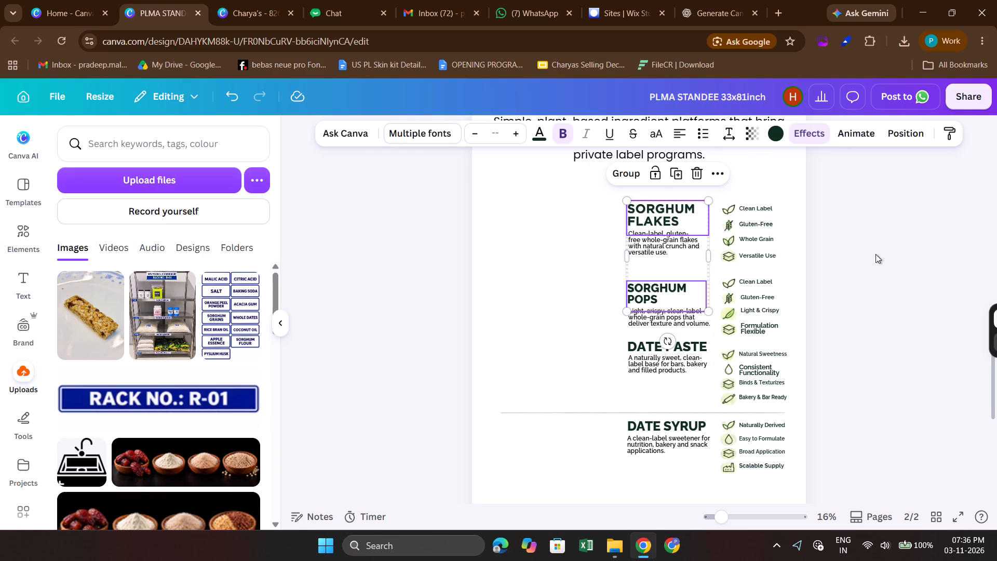
# Copy the text style of the Scale heading on page 1 onto the Sorghum Flakes heading on page 2.
pyautogui.scroll(2, 875, 254)
pyautogui.scroll(2, 833, 241)
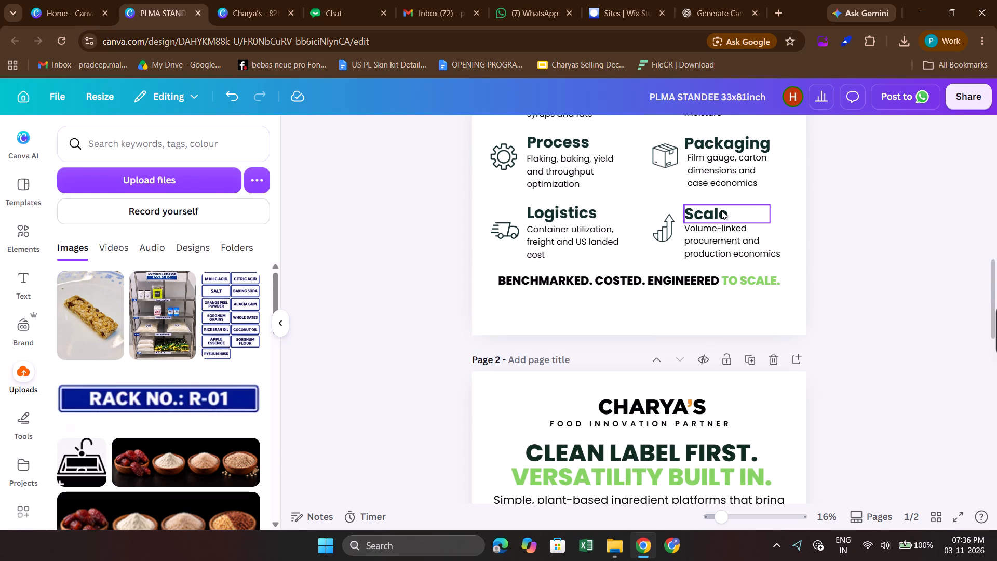
pyautogui.click(721, 210)
pyautogui.click(902, 134)
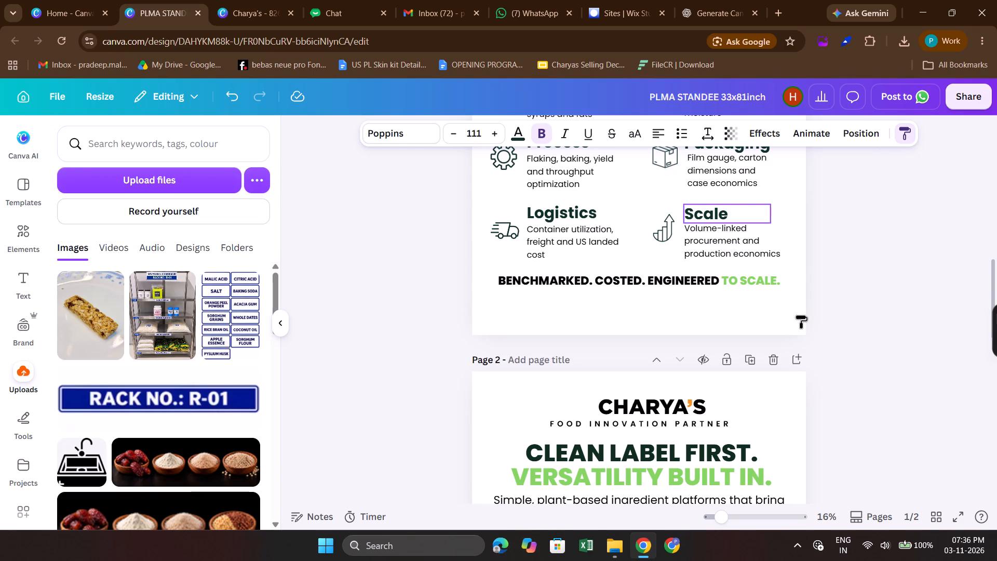
pyautogui.scroll(-4, 801, 315)
pyautogui.click(669, 402)
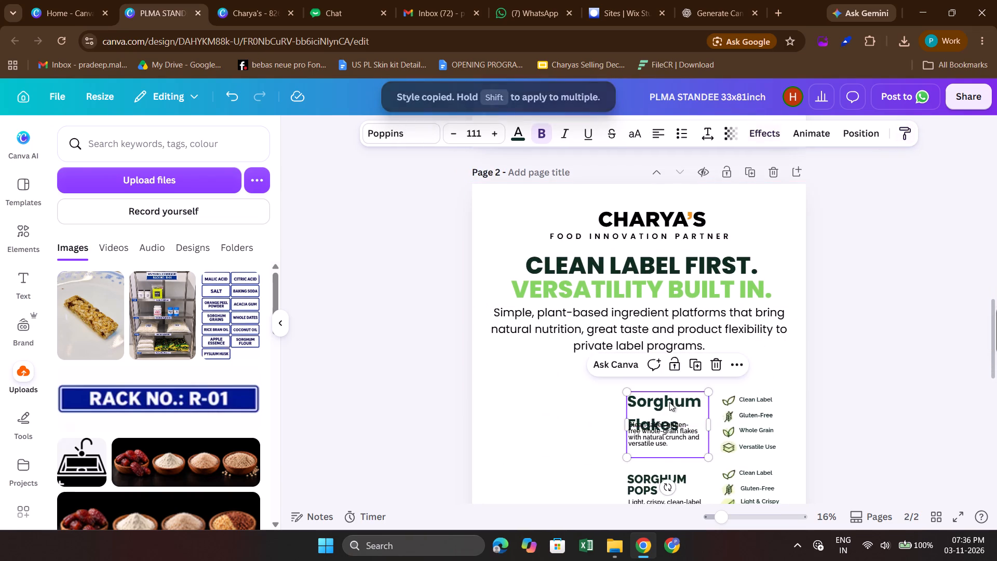
# Move the Sorghum Flakes heading straight up so both of its lines sit clear above the description.
pyautogui.scroll(-2, 669, 402)
pyautogui.moveTo(676, 235); pyautogui.dragTo(657, 234)
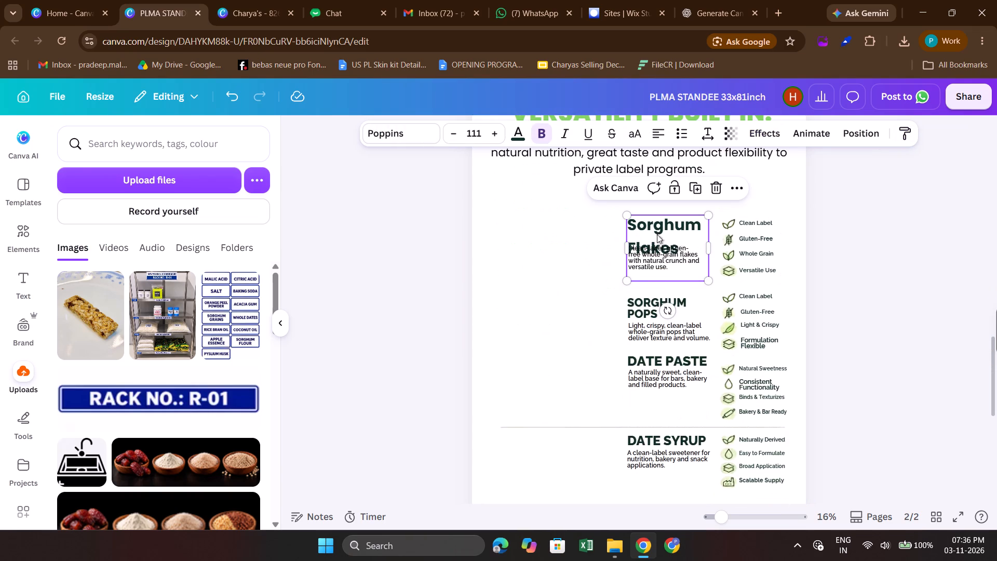
pyautogui.moveTo(657, 234); pyautogui.dragTo(676, 217)
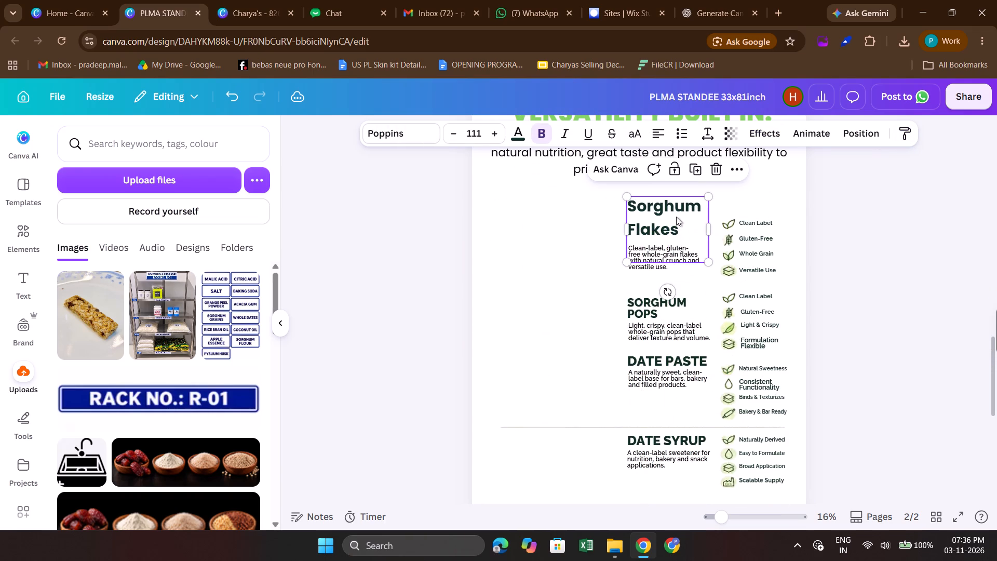
# Delete the empty trailing line from the Sorghum Flakes heading's text box.
pyautogui.doubleClick(650, 239)
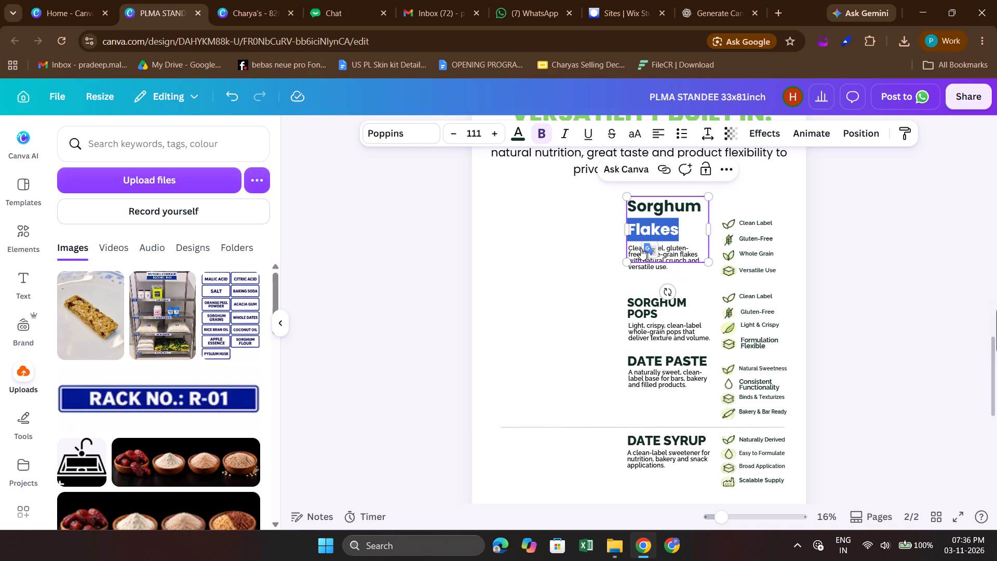
pyautogui.press('Down')
pyautogui.press('BackSpace')
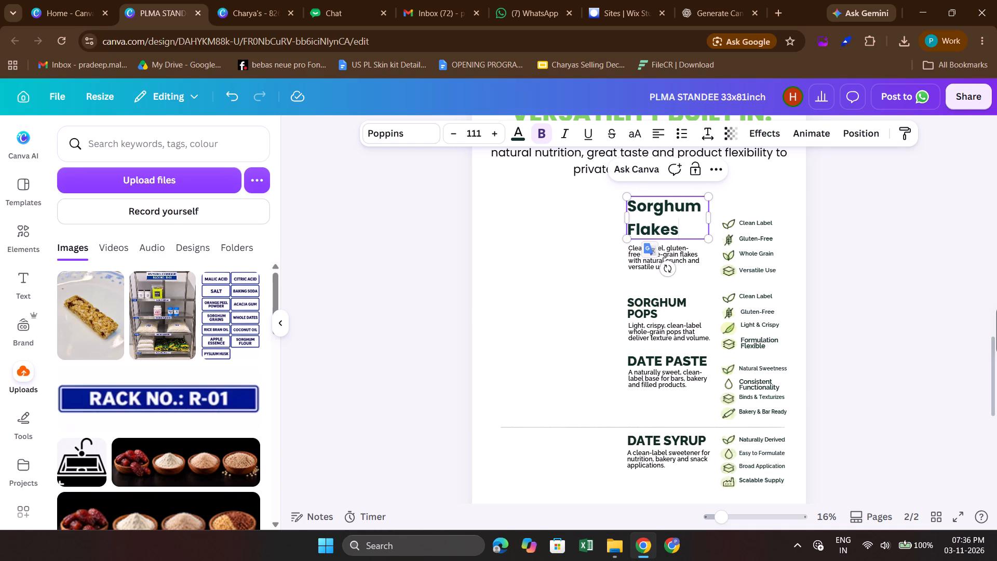
pyautogui.click(854, 252)
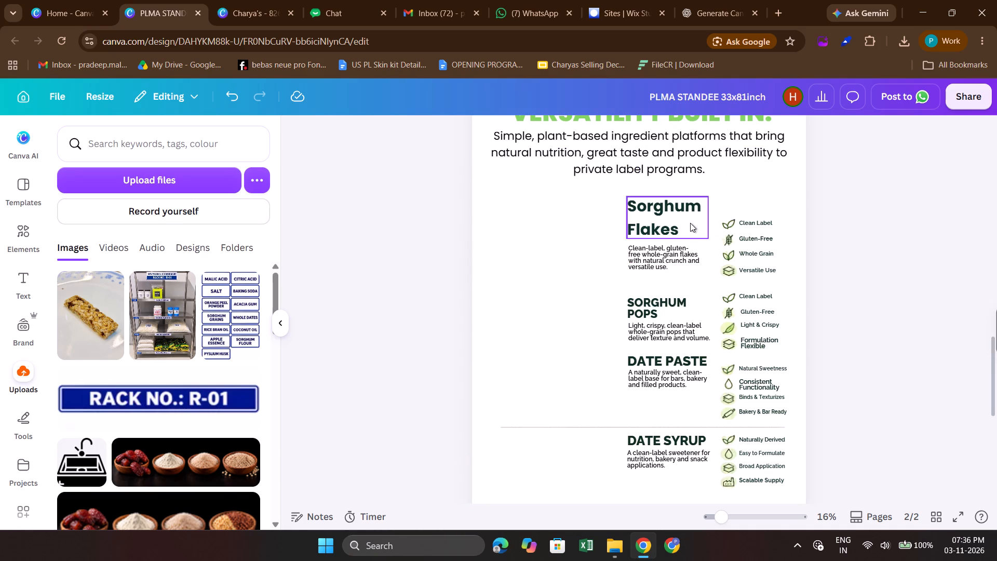
# Copy the Sorghum Flakes heading's style onto the Sorghum Pops, Date Paste and Date Syrup headings.
pyautogui.click(690, 223)
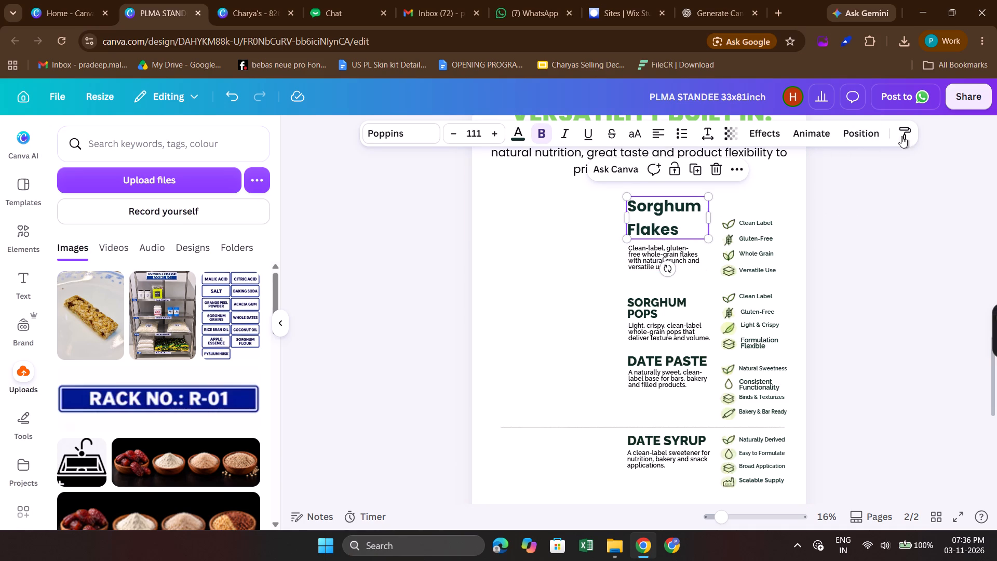
pyautogui.click(907, 135)
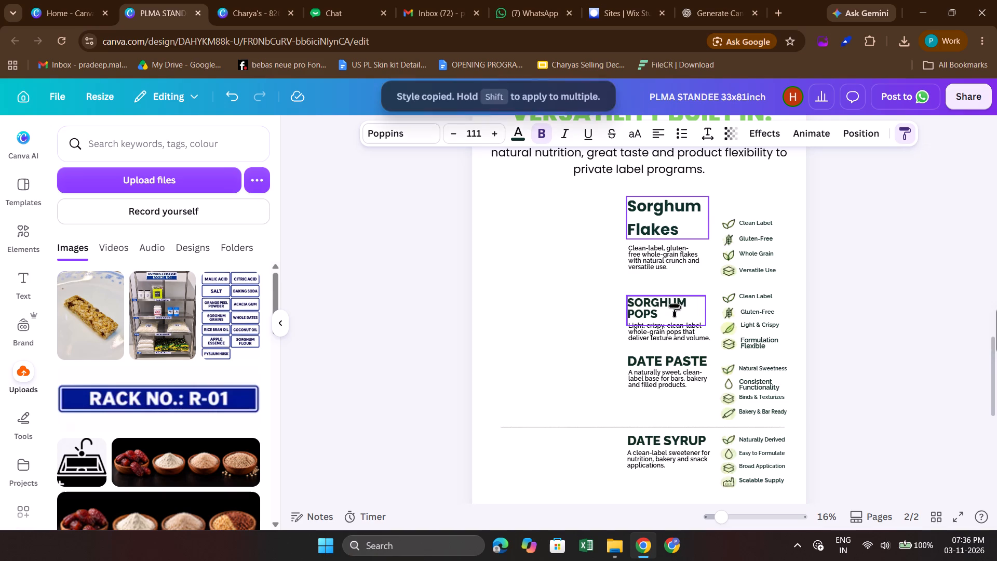
pyautogui.keyDown('shift'); pyautogui.click(670, 301); pyautogui.keyUp('shift')
pyautogui.keyDown('shift'); pyautogui.click(685, 363); pyautogui.keyUp('shift')
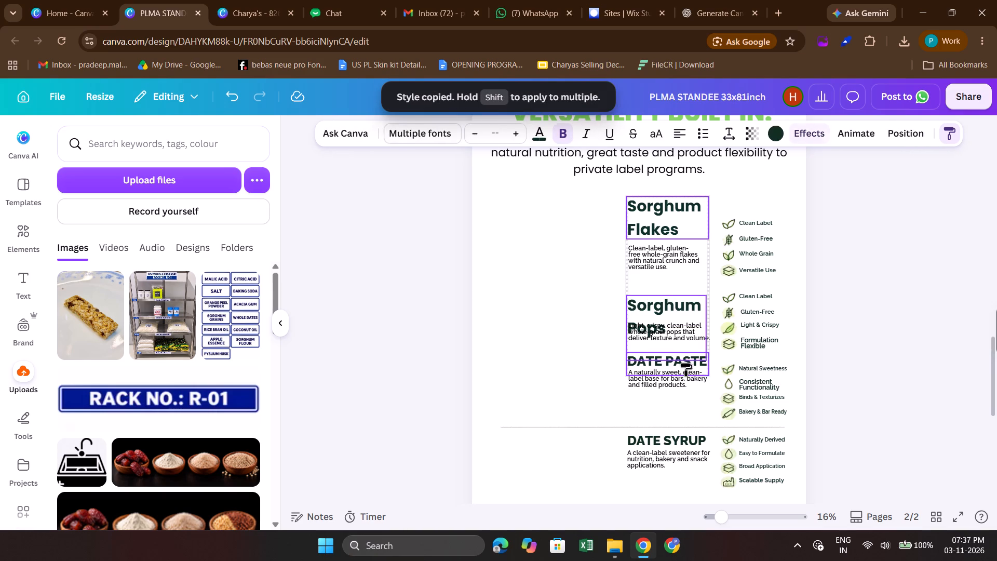
pyautogui.keyDown('shift'); pyautogui.click(685, 436); pyautogui.keyUp('shift')
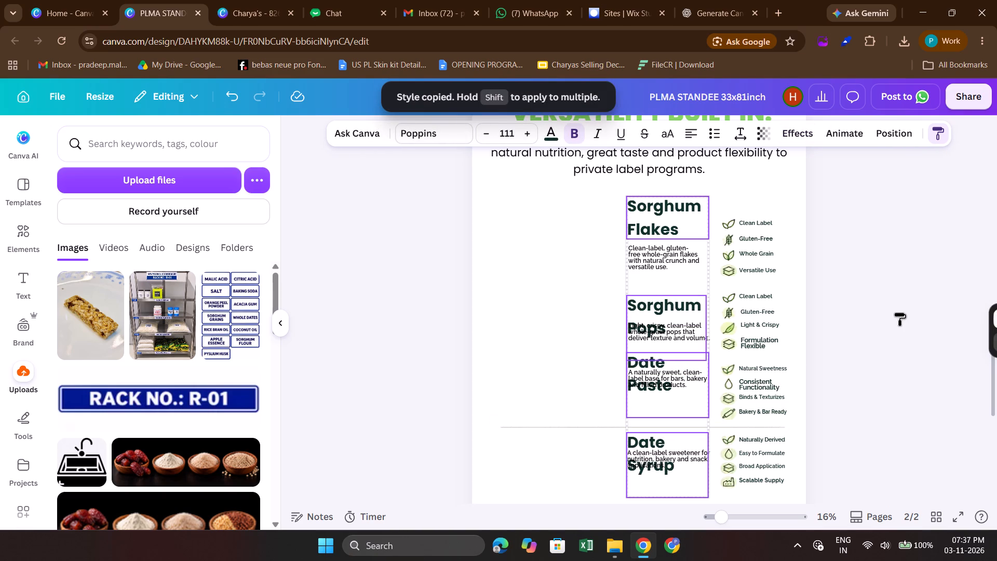
pyautogui.click(435, 265)
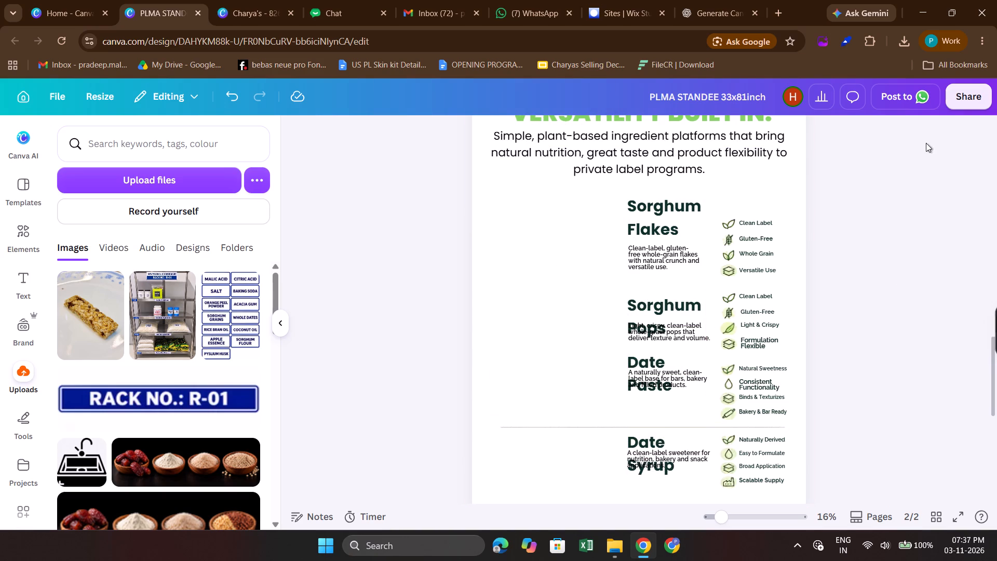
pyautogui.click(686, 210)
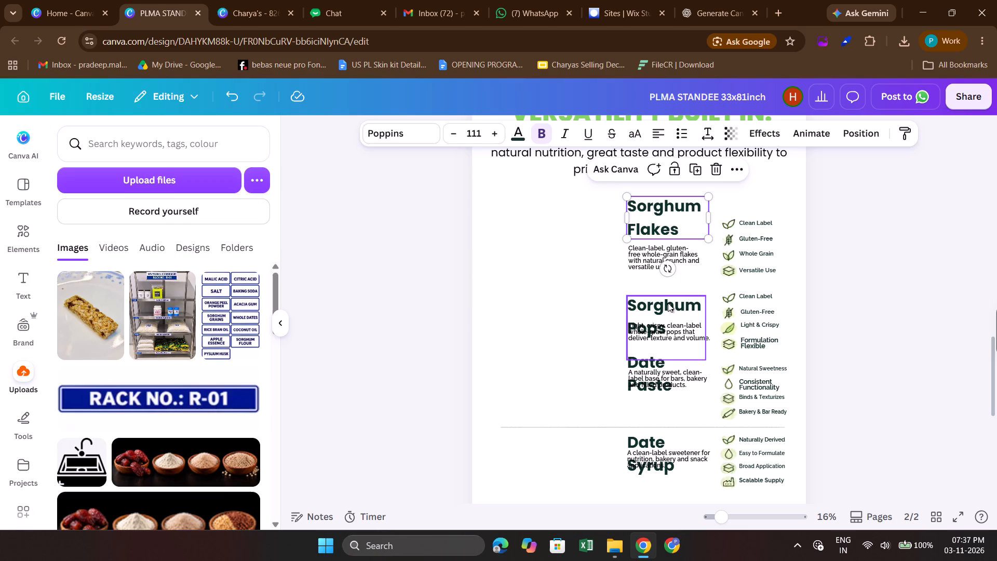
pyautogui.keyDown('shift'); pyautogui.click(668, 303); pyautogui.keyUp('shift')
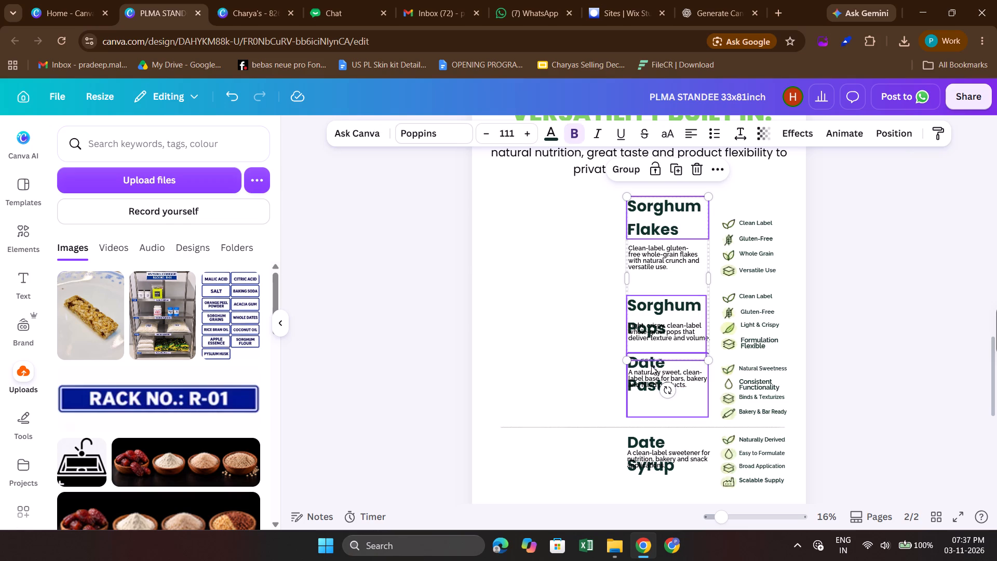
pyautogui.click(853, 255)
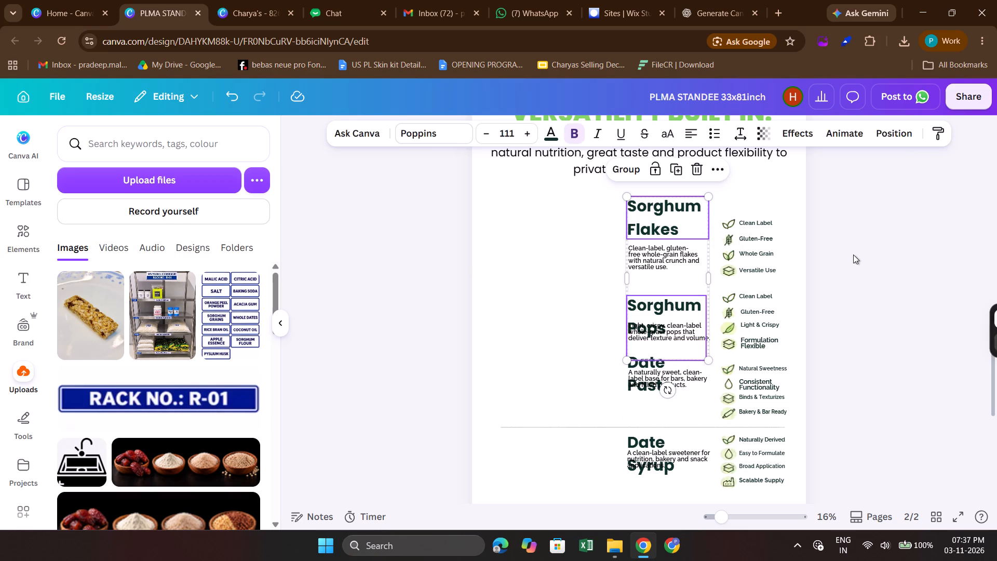
# Delete the empty trailing lines from the Sorghum Pops, Date Paste and Date Syrup heading boxes.
pyautogui.click(670, 311)
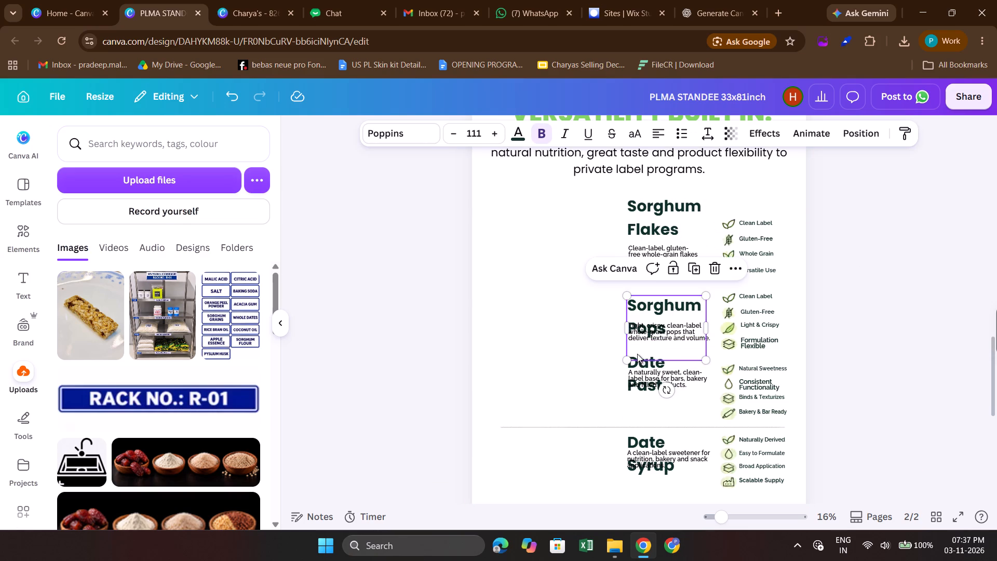
pyautogui.doubleClick(637, 346)
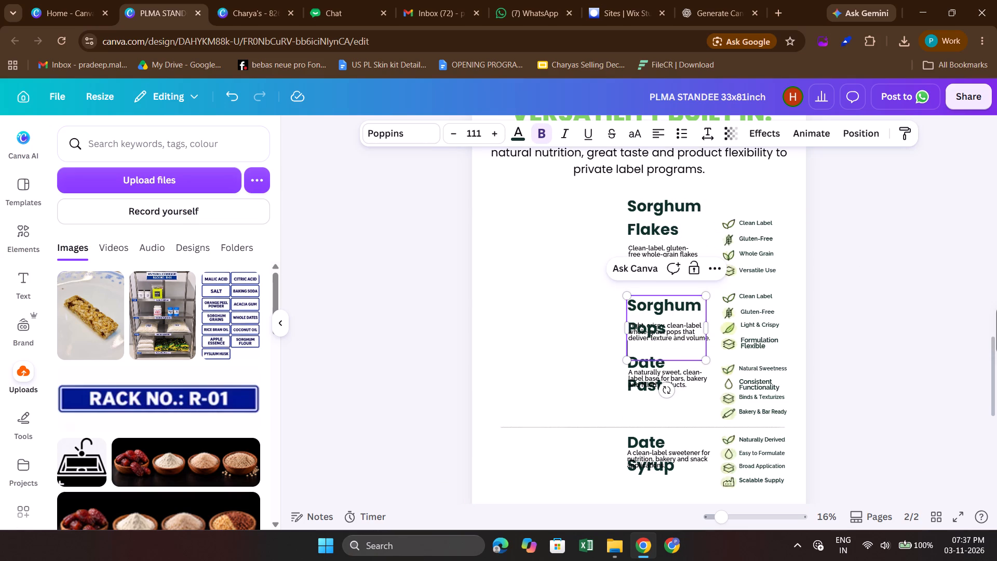
pyautogui.click(642, 349)
pyautogui.press('BackSpace')
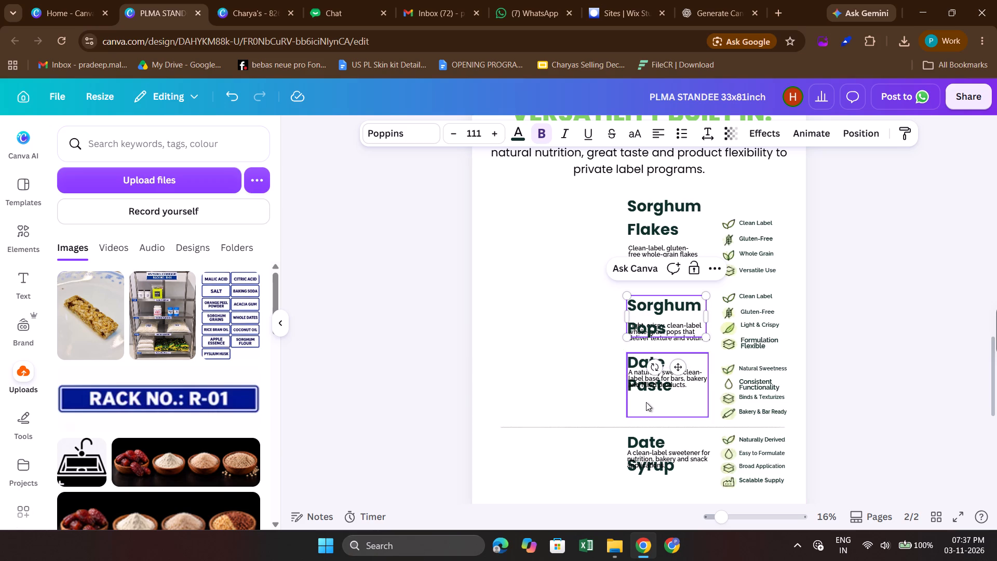
pyautogui.doubleClick(646, 403)
pyautogui.press('BackSpace')
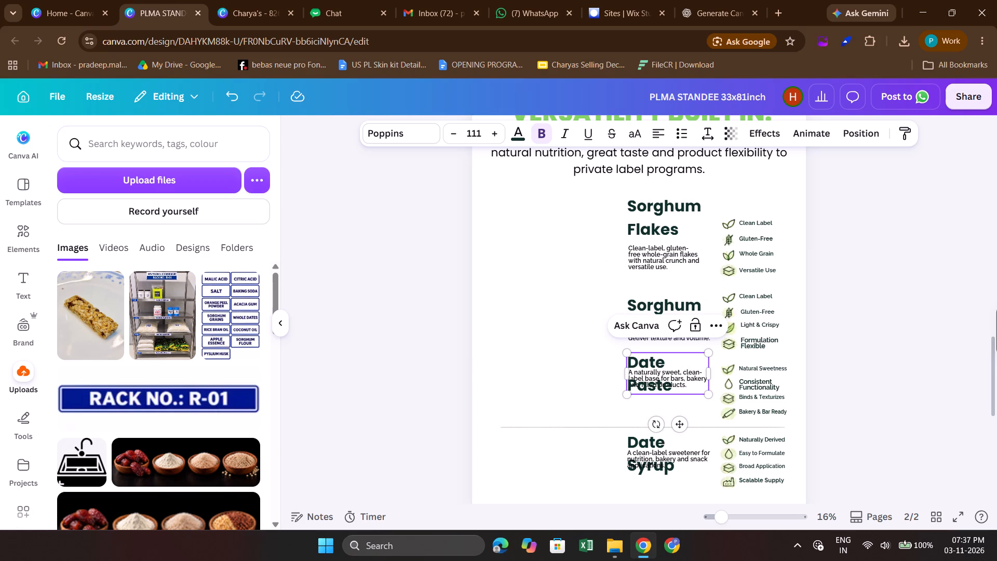
pyautogui.doubleClick(639, 482)
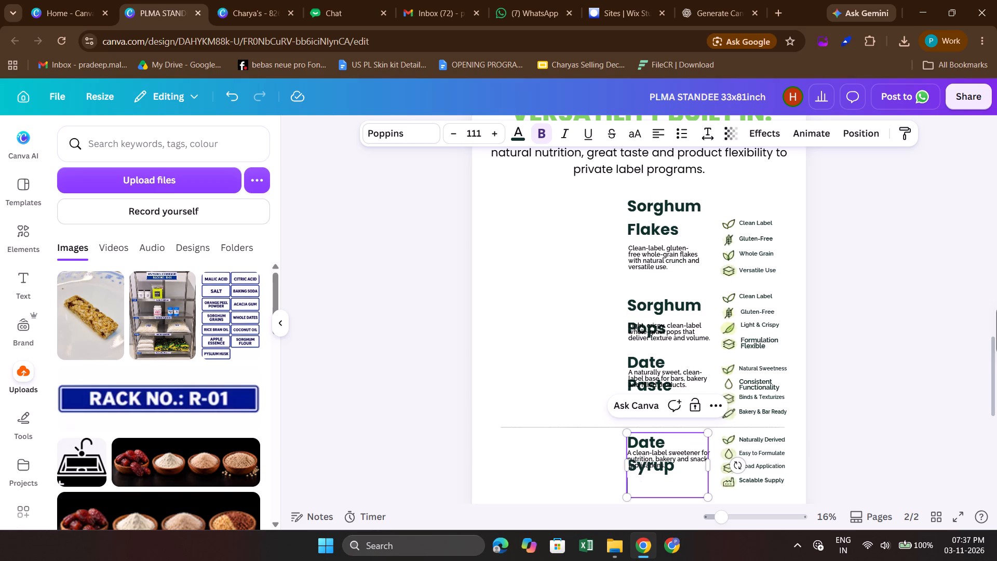
pyautogui.press('BackSpace')
pyautogui.click(857, 378)
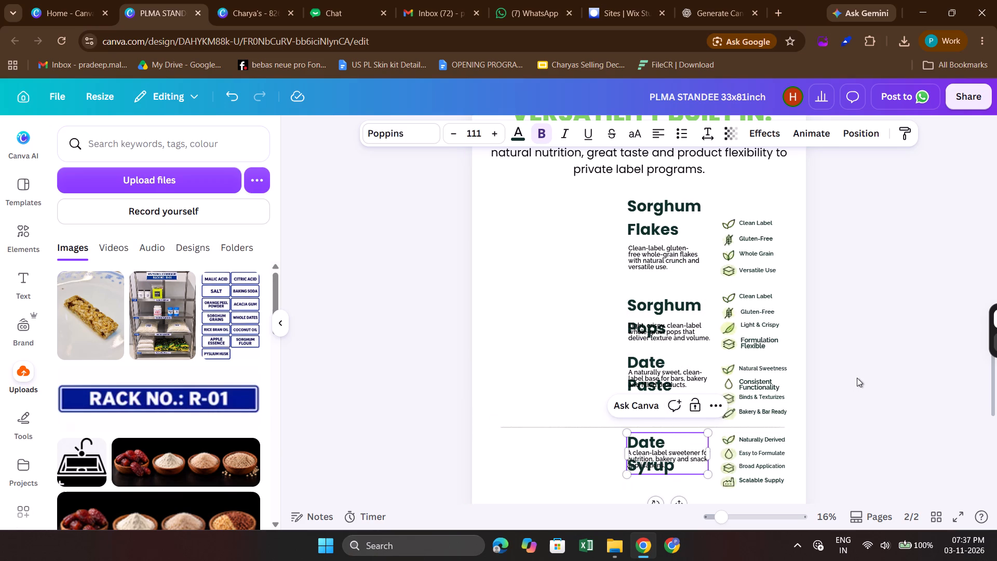
# Set the line spacing of all four ingredient headings together to 0.96, with letter spacing at 0.
pyautogui.click(640, 447)
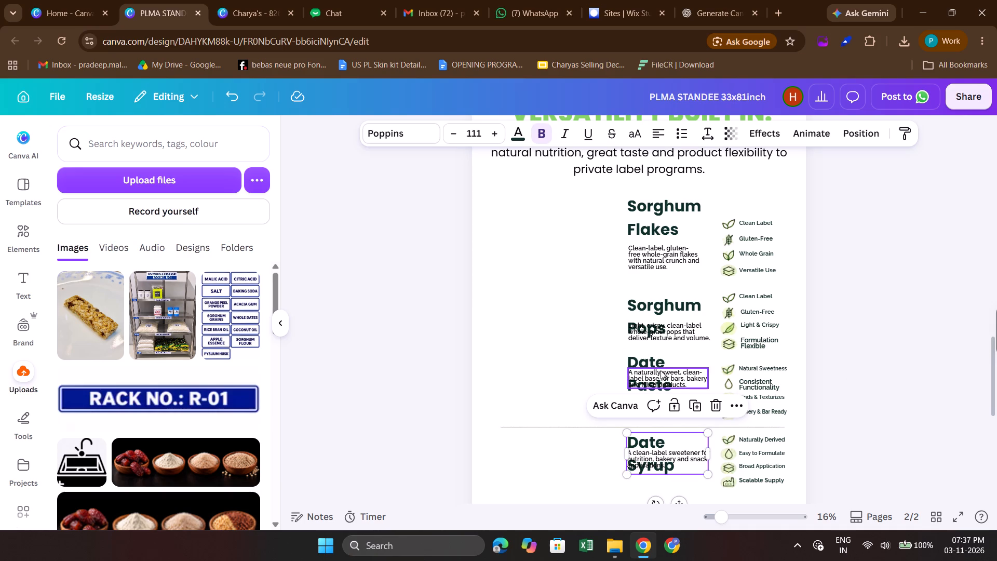
pyautogui.keyDown('shift'); pyautogui.click(656, 359); pyautogui.keyUp('shift')
pyautogui.keyDown('shift'); pyautogui.click(679, 307); pyautogui.keyUp('shift')
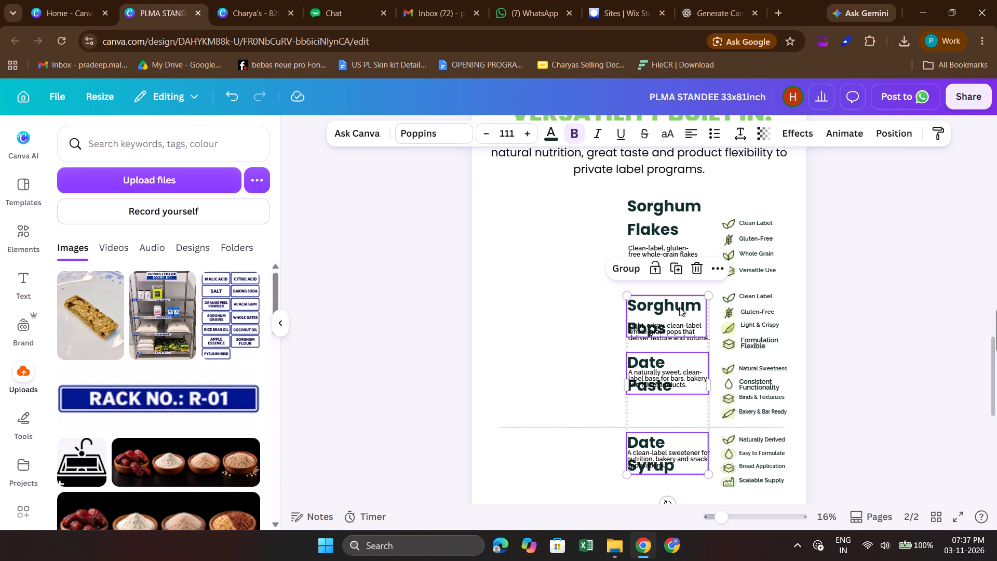
pyautogui.keyDown('shift'); pyautogui.click(680, 212); pyautogui.keyUp('shift')
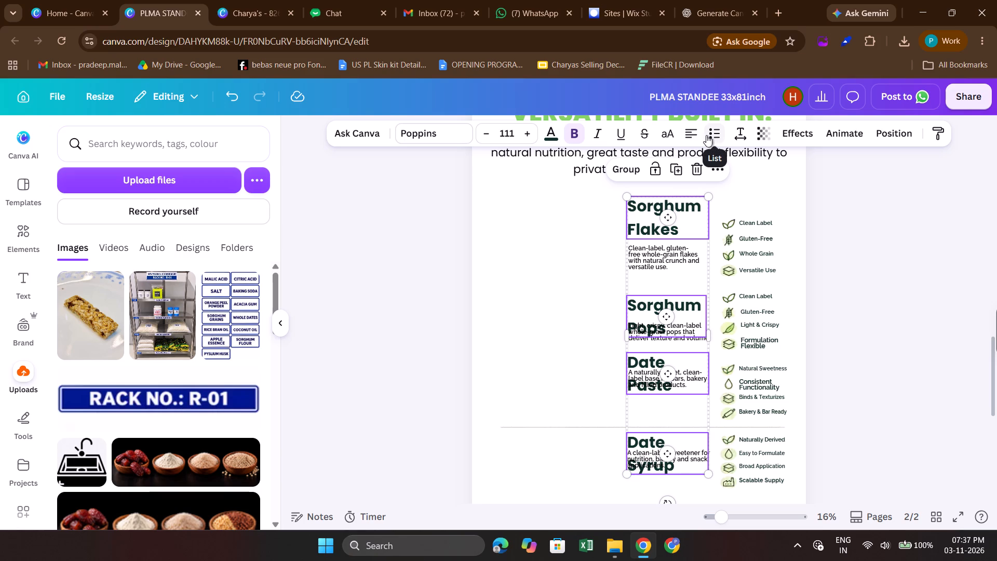
pyautogui.click(746, 132)
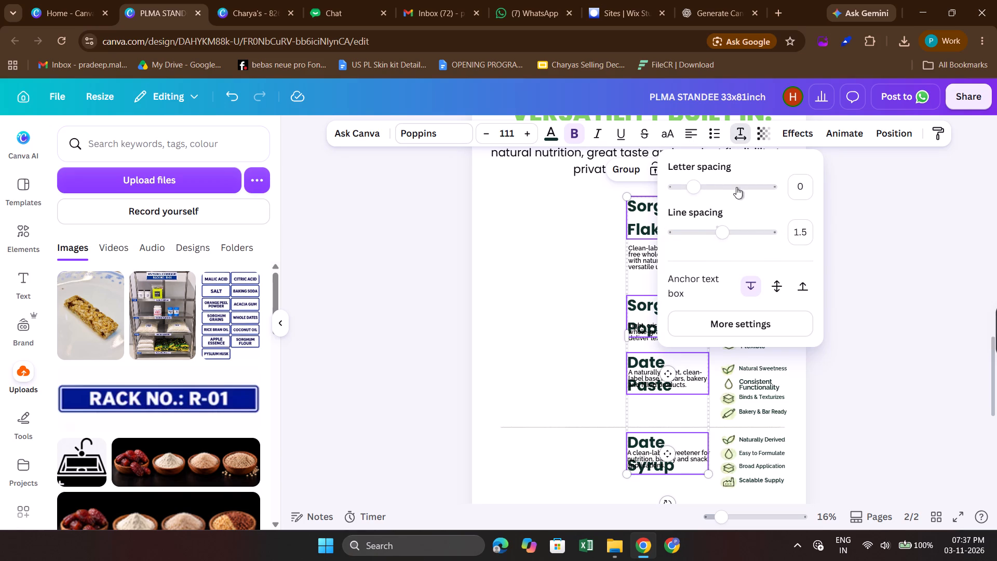
pyautogui.moveTo(697, 189); pyautogui.dragTo(713, 191)
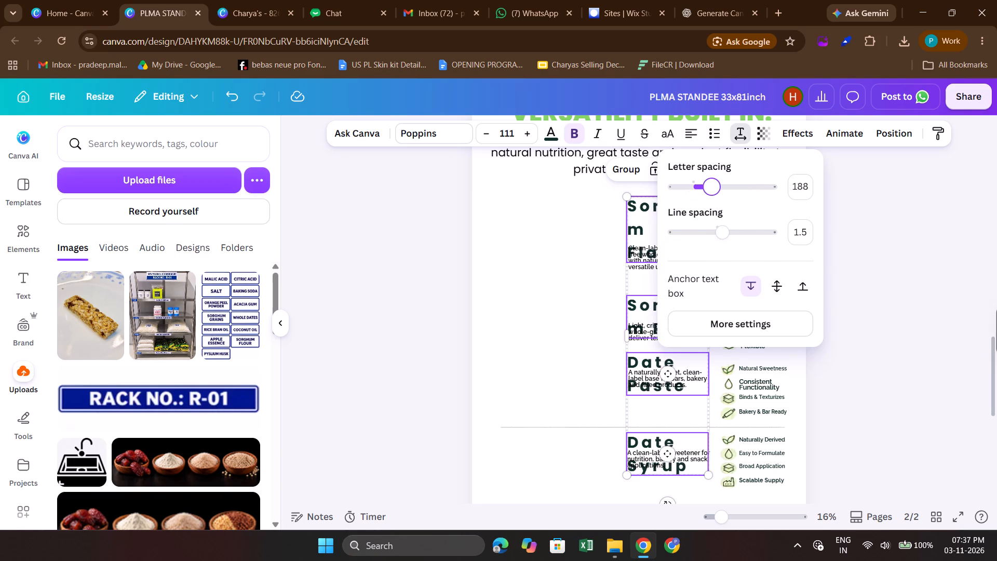
pyautogui.moveTo(713, 191); pyautogui.dragTo(695, 196)
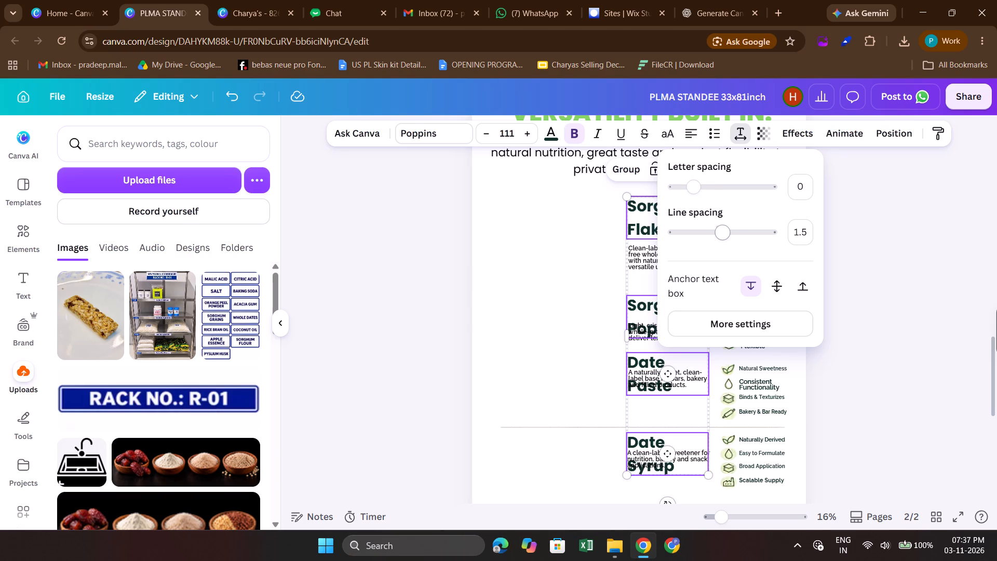
pyautogui.moveTo(726, 230); pyautogui.dragTo(696, 232)
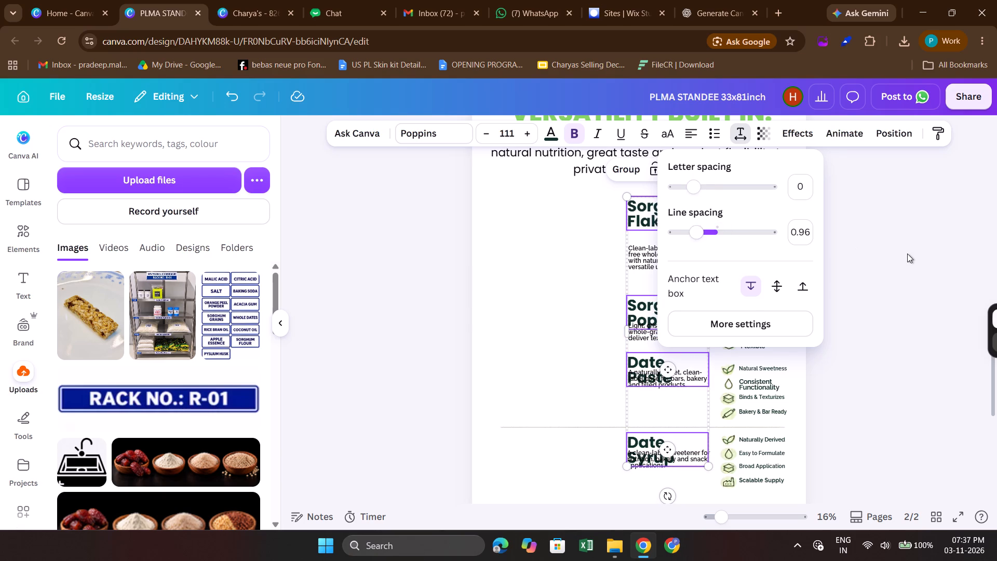
pyautogui.click(907, 253)
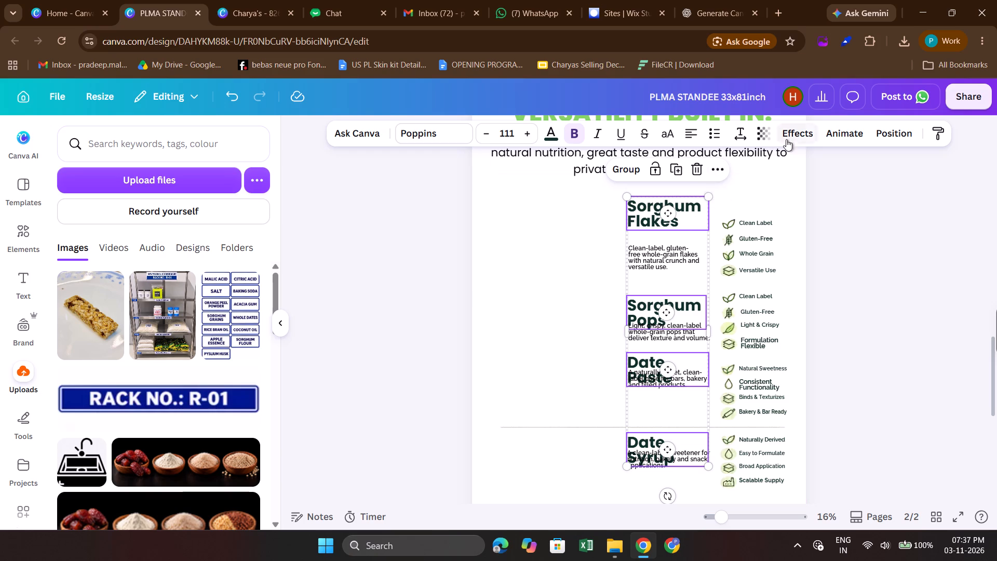
# Set the line spacing of the four selected ingredient headings to 1.
pyautogui.click(733, 130)
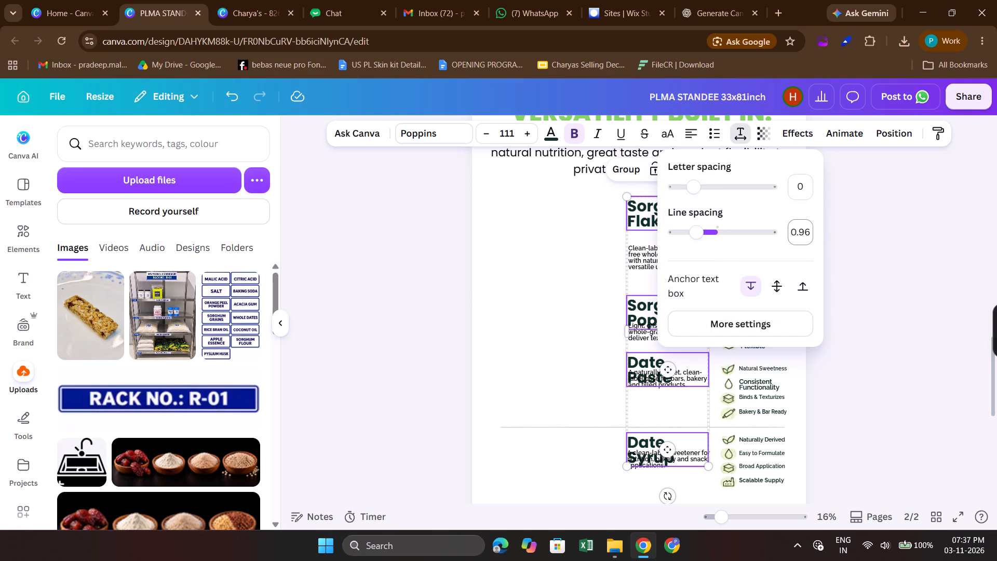
pyautogui.click(810, 238)
pyautogui.press('1')
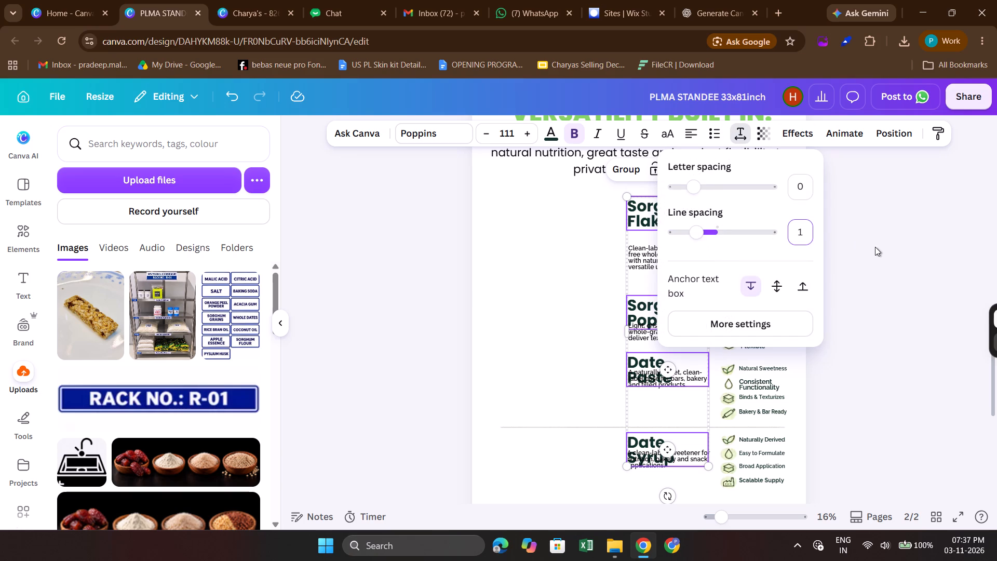
pyautogui.click(875, 247)
pyautogui.click(873, 284)
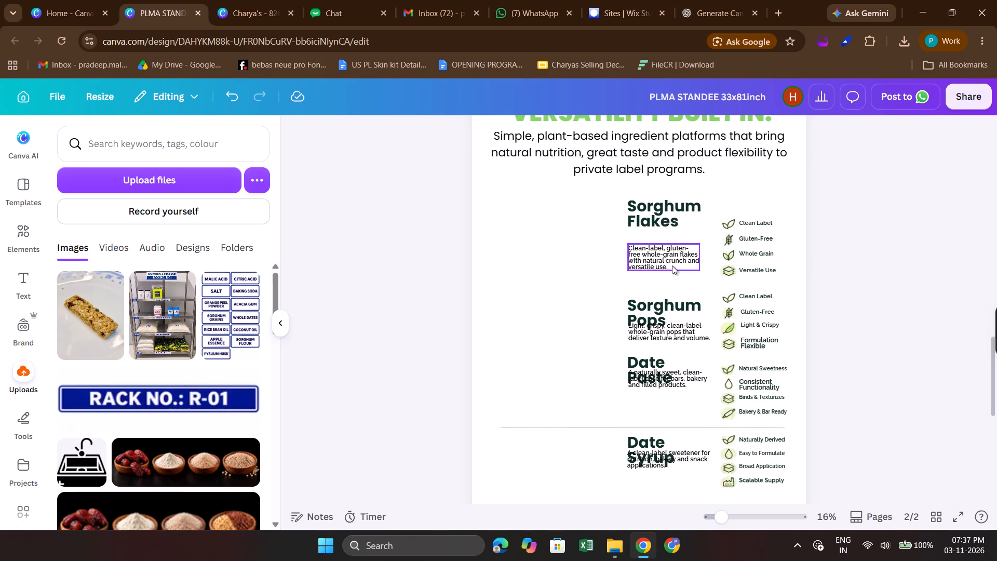
# Nudge the Sorghum Flakes heading up, closer to the intro paragraph.
pyautogui.scroll(1, 677, 241)
pyautogui.click(670, 237)
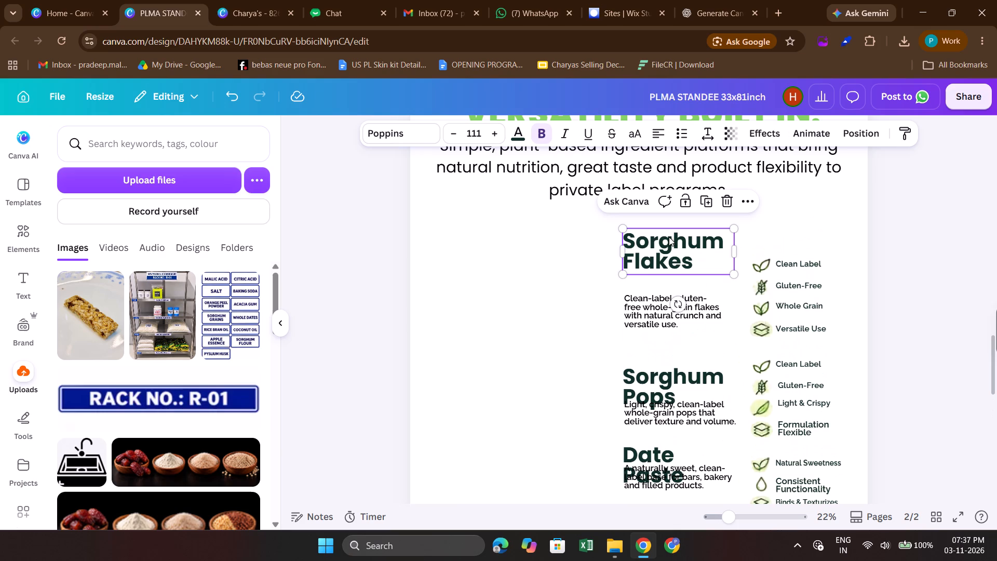
pyautogui.scroll(-1, 619, 309)
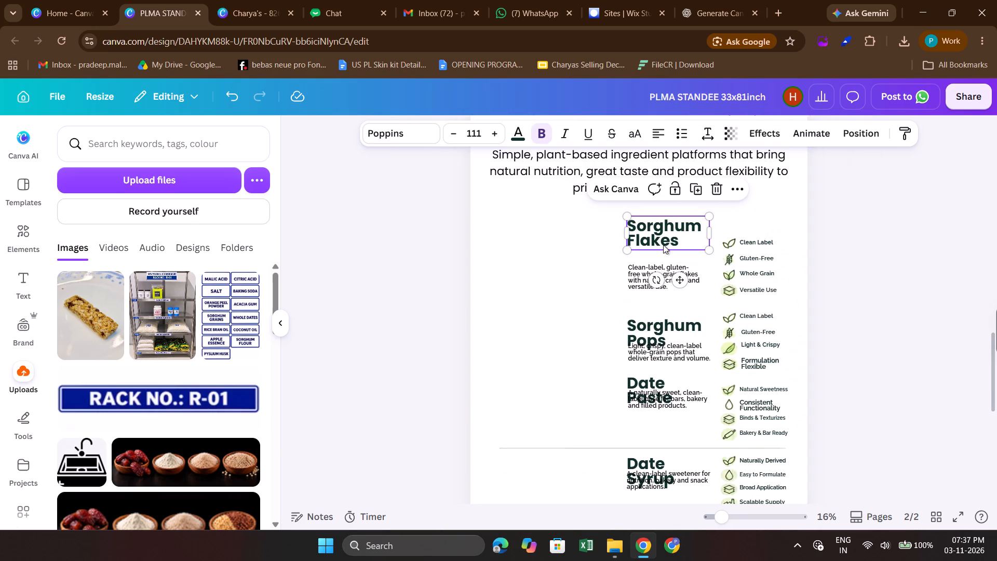
pyautogui.scroll(1, 634, 299)
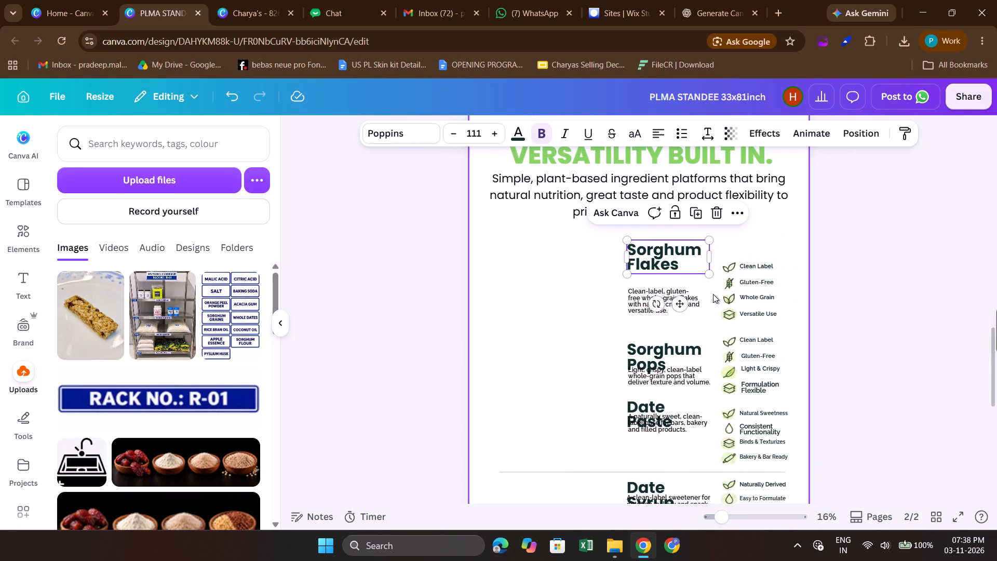
pyautogui.scroll(1, 713, 293)
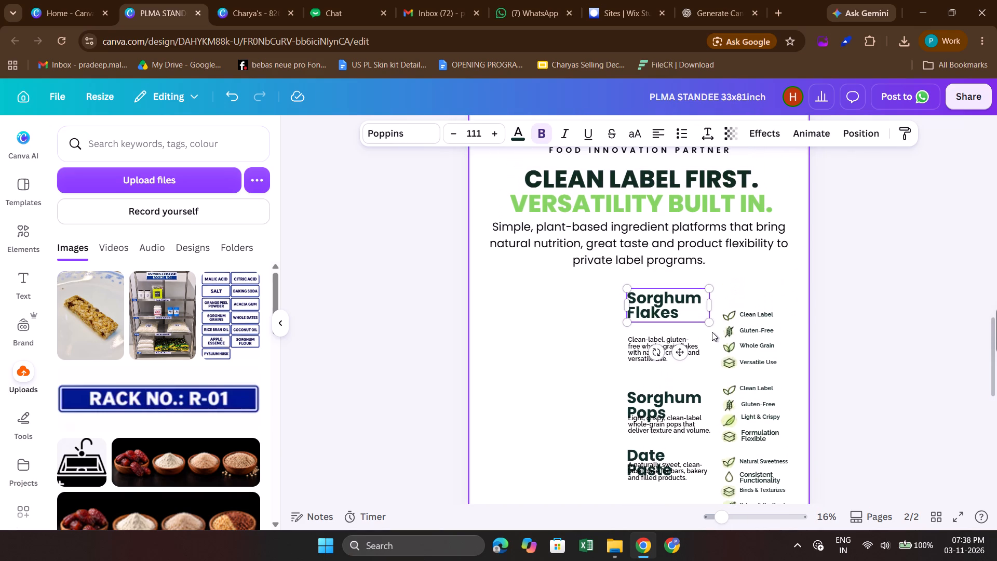
pyautogui.hotkey('shift', 'Up')
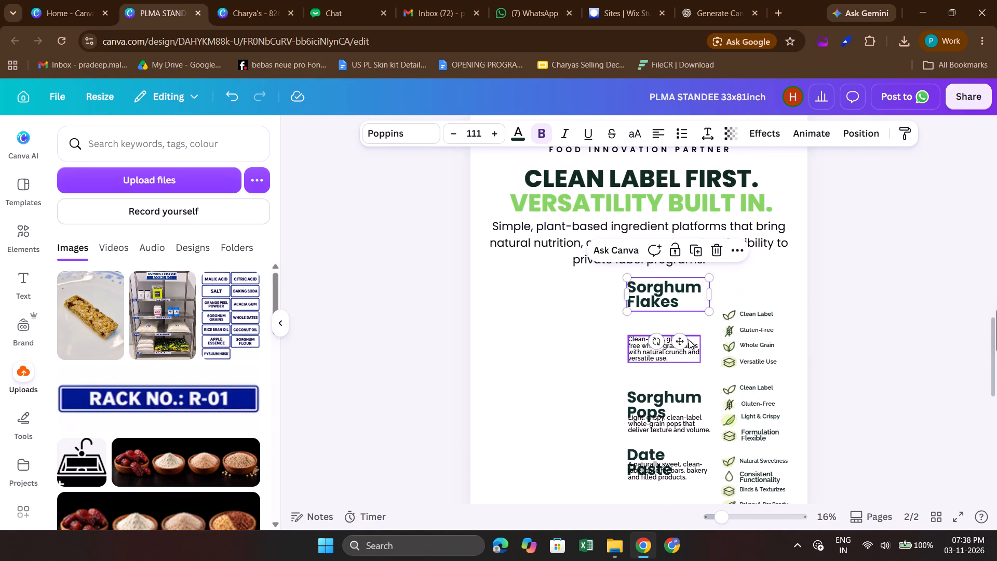
# Move the Sorghum Flakes description up so it sits directly beneath its heading.
pyautogui.click(685, 356)
pyautogui.hotkey('shift', 'Up')
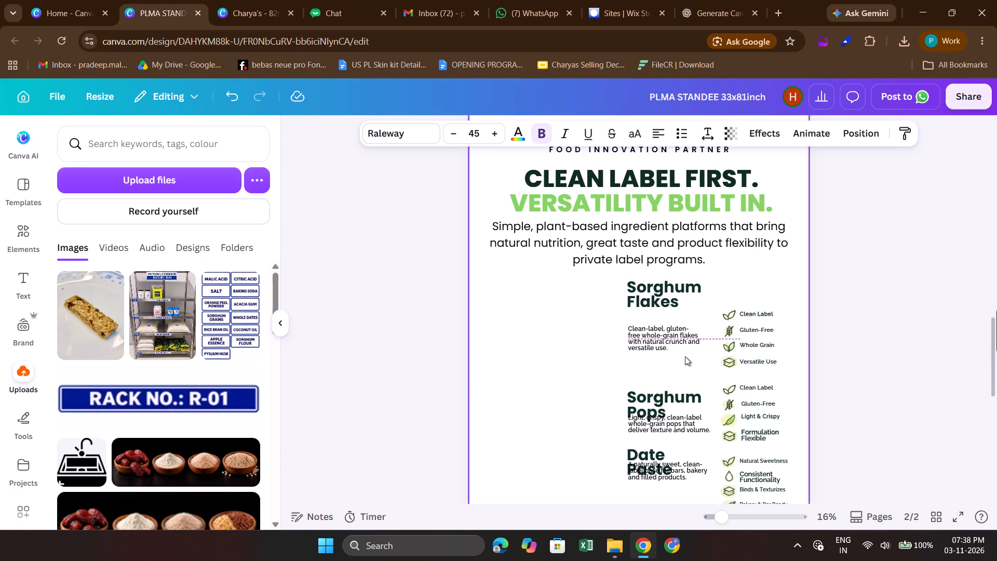
pyautogui.hotkey('shift', 'Up')
pyautogui.press('Up')
pyautogui.press('Up')
pyautogui.press('Up')
pyautogui.press('Up')
pyautogui.press('Up')
pyautogui.press('Up')
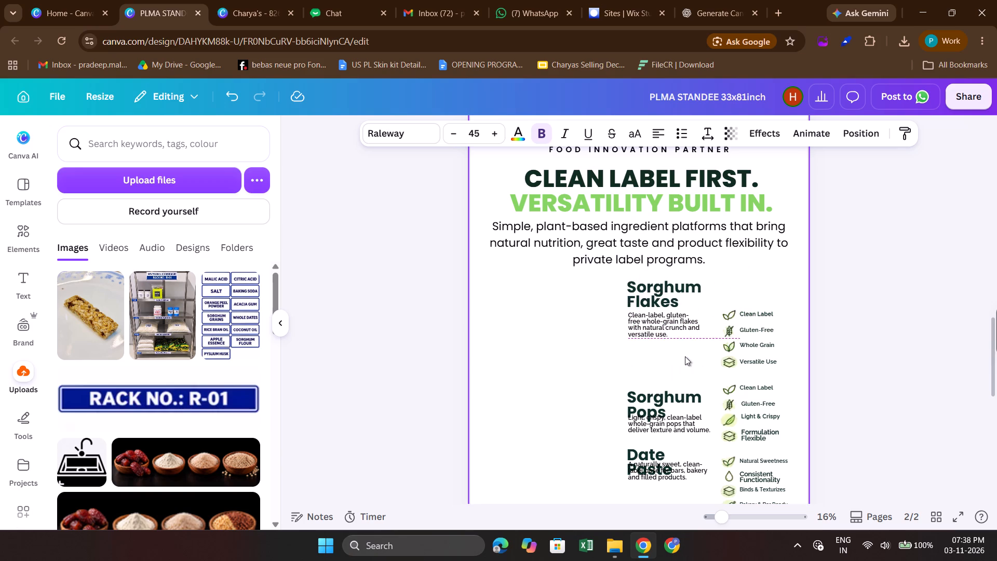
pyautogui.press('Up')
pyautogui.press('Up')
# Move the Sorghum Pops heading up to sit just below the Sorghum Flakes description.
pyautogui.click(654, 399)
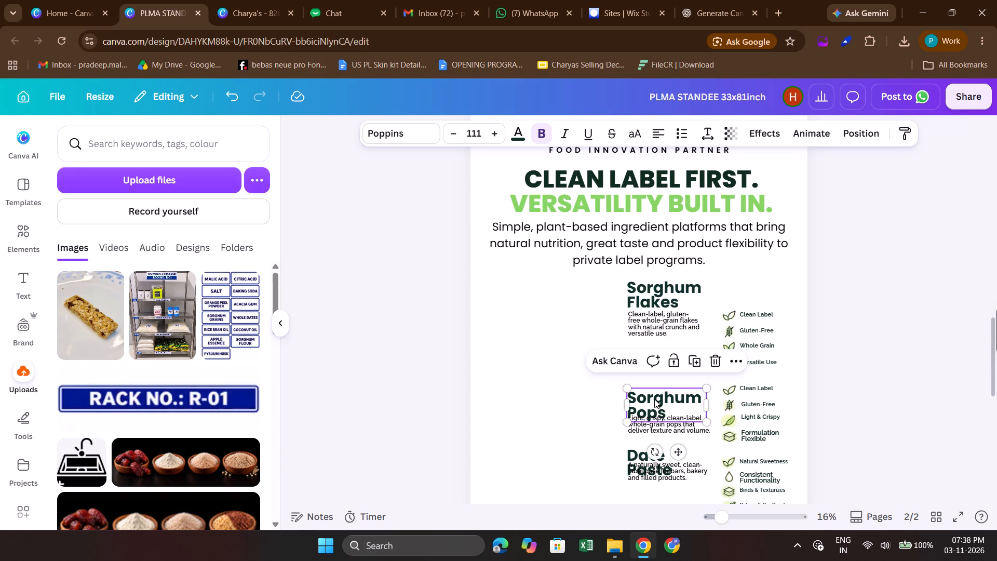
pyautogui.hotkey('shift', 'Up')
pyautogui.hotkey('shift', 'Up')
pyautogui.hotkey('shift', 'Up')
pyautogui.hotkey('shift', 'Up')
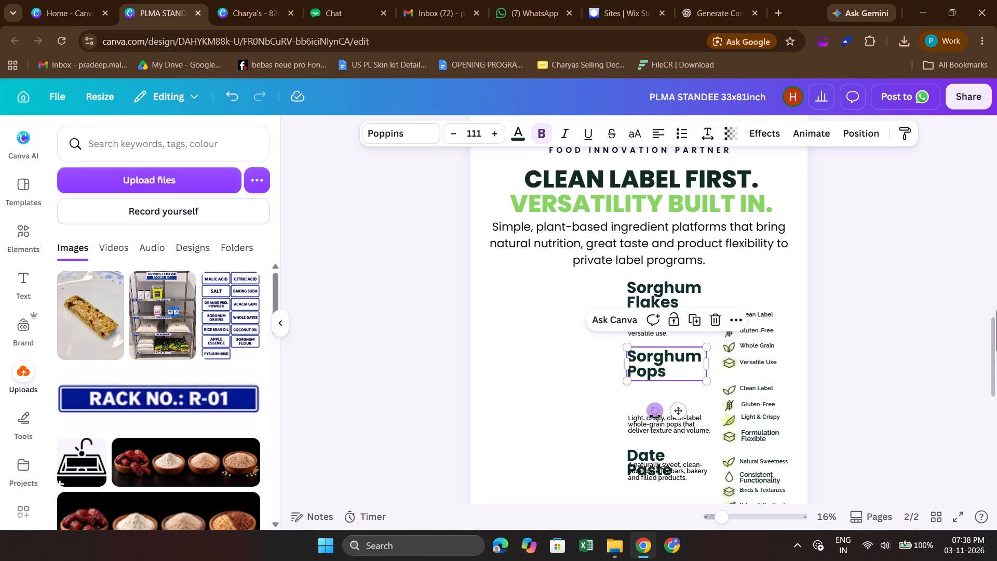
# Move the Sorghum Pops description up so it sits close beneath its heading without overlapping it.
pyautogui.click(654, 434)
pyautogui.hotkey('shift', 'Up')
pyautogui.hotkey('shift', 'Up')
pyautogui.hotkey('shift', 'Up')
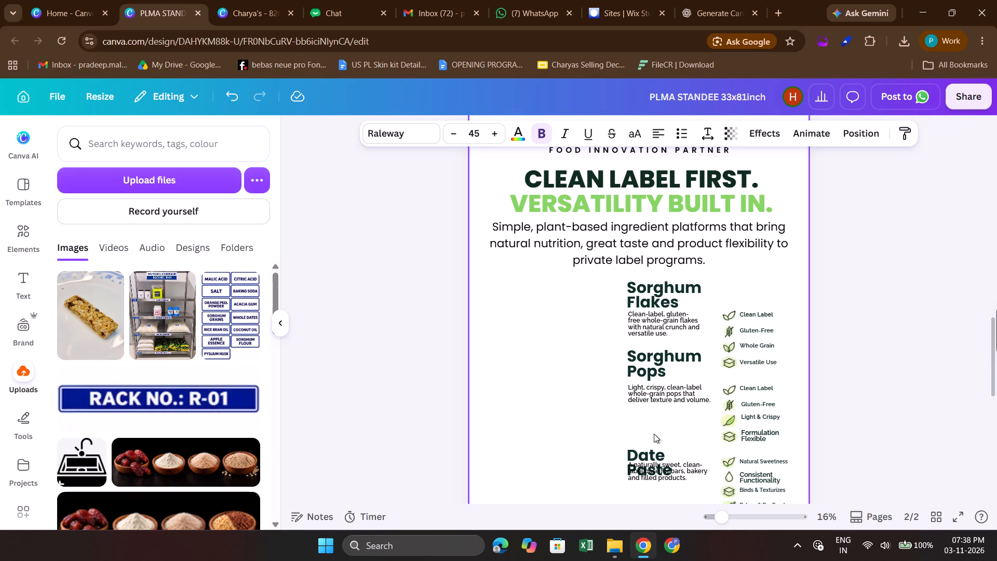
pyautogui.press('Up')
pyautogui.press('Up')
pyautogui.press('Up')
pyautogui.press('Down')
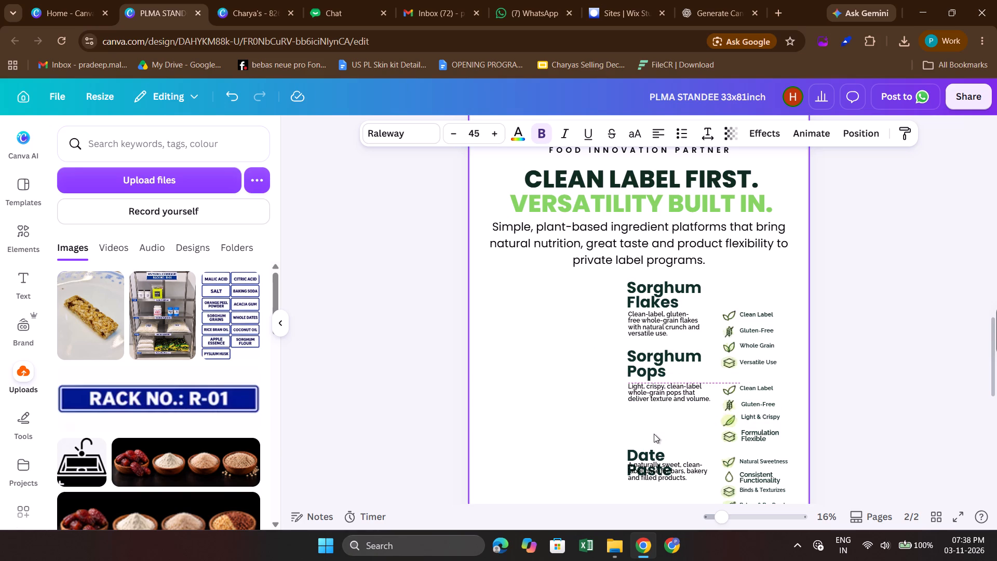
# Move the Date Paste heading up to sit just below the Sorghum Pops description.
pyautogui.scroll(-1, 654, 434)
pyautogui.click(646, 418)
pyautogui.hotkey('shift', 'Up')
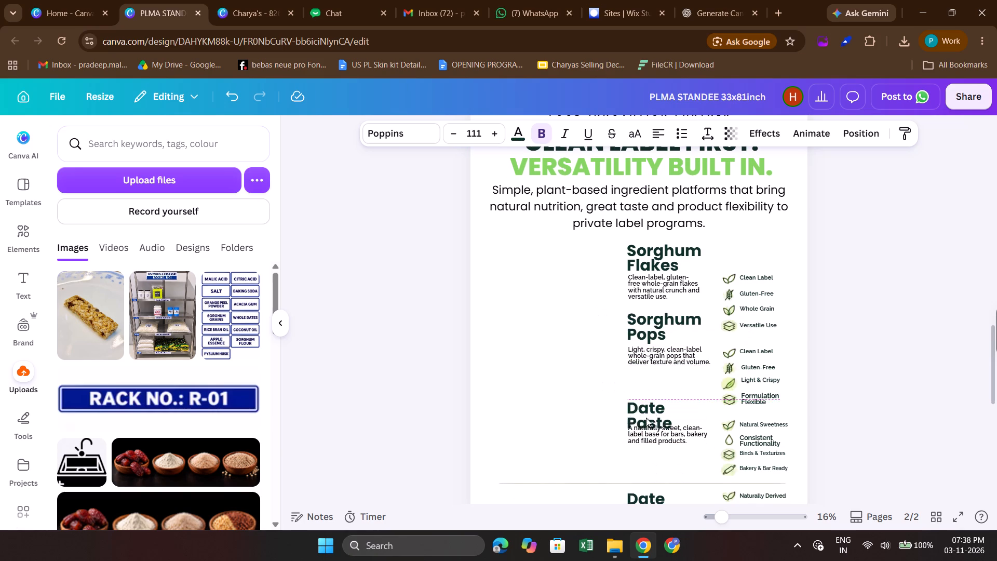
pyautogui.hotkey('shift', 'Up')
pyautogui.hotkey('shift', 'Up')
pyautogui.hotkey('shift', 'Up')
pyautogui.press('Down')
pyautogui.press('Down')
pyautogui.press('Down')
pyautogui.press('Down')
pyautogui.press('Down')
pyautogui.press('Down')
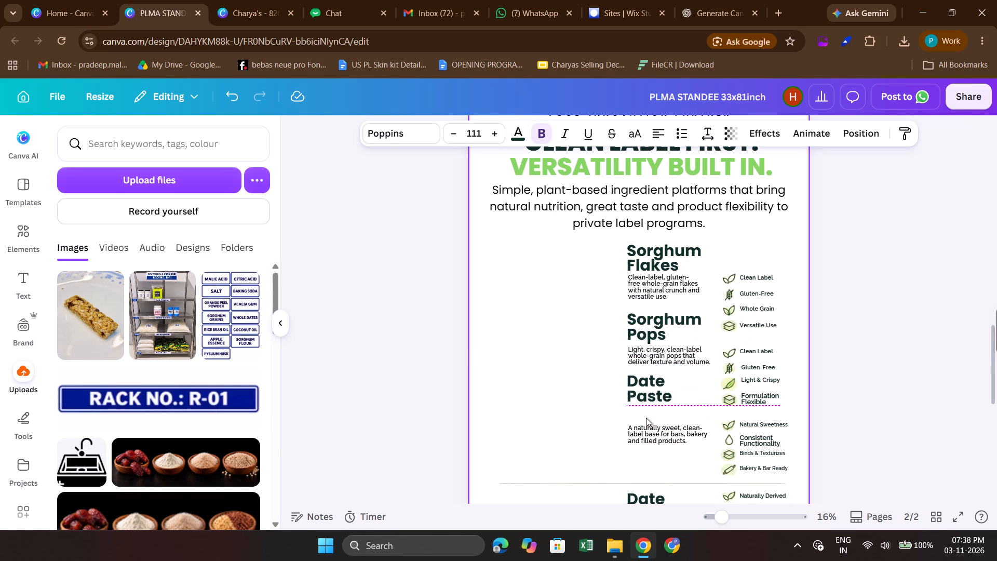
pyautogui.press('Down')
pyautogui.press('Down')
pyautogui.press('Down')
# Move the Date Paste description up so it sits directly beneath its heading.
pyautogui.click(641, 420)
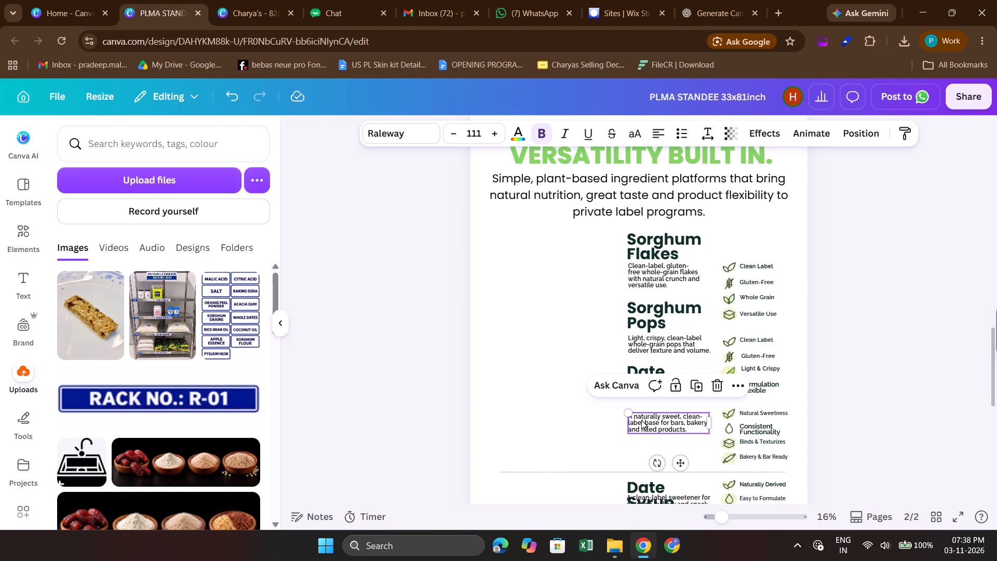
pyautogui.hotkey('shift', 'Up')
pyautogui.hotkey('shift', 'Up')
pyautogui.press('Down')
pyautogui.hotkey('shift', 'Down')
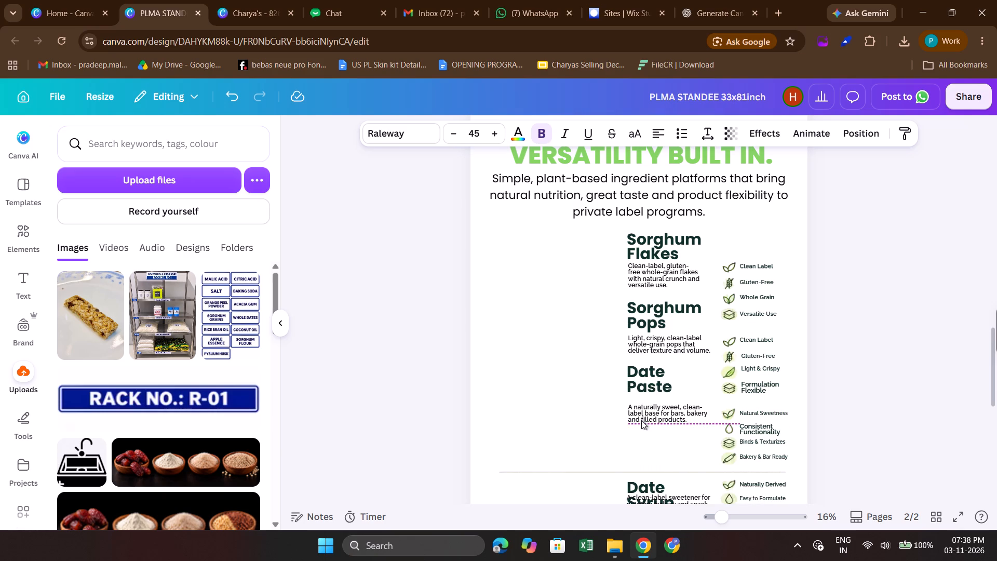
pyautogui.press('Up')
pyautogui.press('Up')
pyautogui.press('Up')
pyautogui.press('Up')
pyautogui.press('Up')
pyautogui.press('Up')
pyautogui.press('Up')
pyautogui.press('Up')
pyautogui.press('Up')
pyautogui.press('Up')
pyautogui.press('Up')
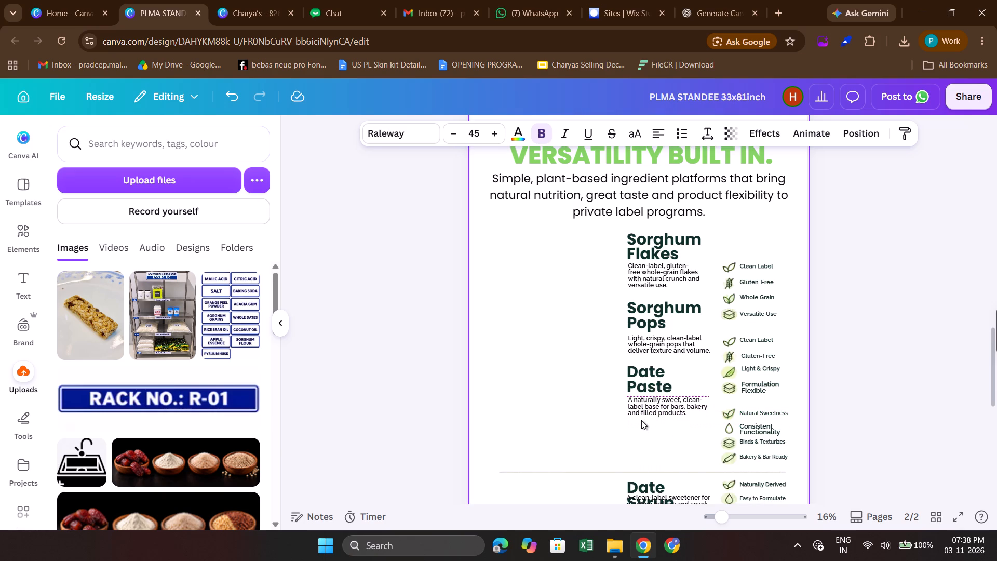
pyautogui.scroll(-1, 641, 420)
pyautogui.press('Up')
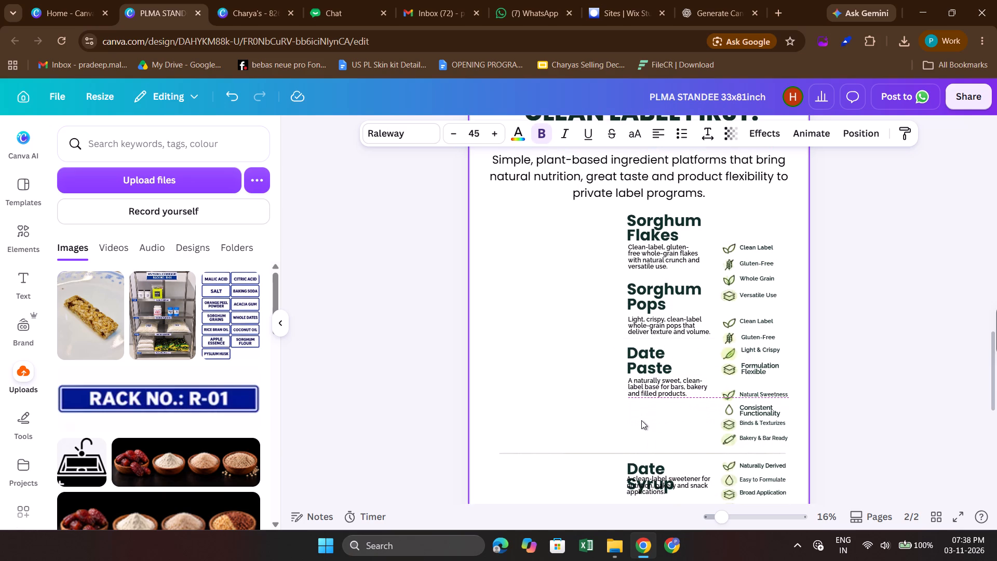
# Move the Date Syrup heading up to sit just below the Date Paste description.
pyautogui.scroll(-1, 641, 420)
pyautogui.click(641, 422)
pyautogui.hotkey('shift', 'Up')
pyautogui.hotkey('shift', 'Up')
pyautogui.hotkey('shift', 'Up')
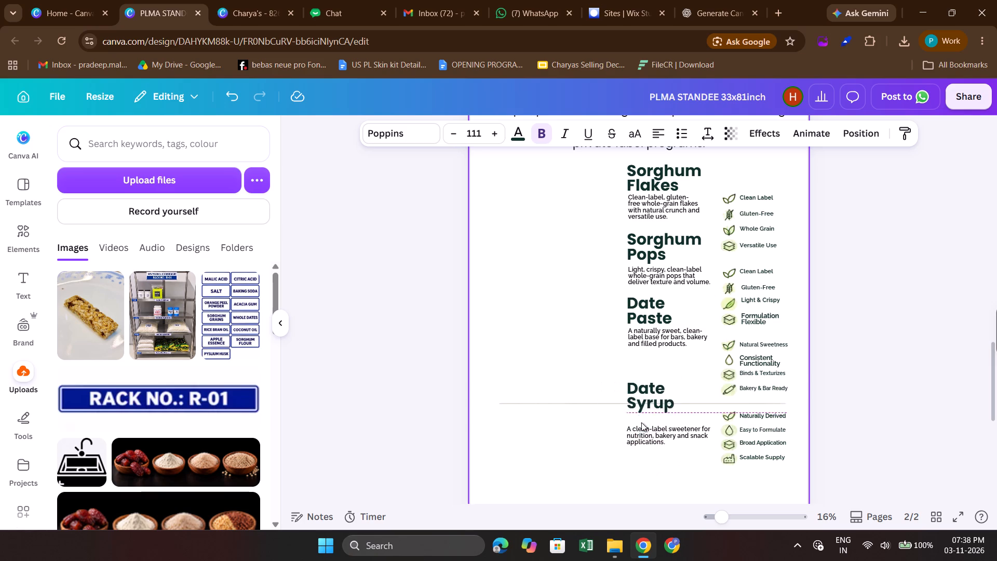
pyautogui.hotkey('shift', 'Up')
pyautogui.hotkey('shift', 'Up')
pyautogui.hotkey('shift', 'Up')
pyautogui.hotkey('shift', 'Down')
pyautogui.press('Up')
pyautogui.press('Up')
pyautogui.press('Up')
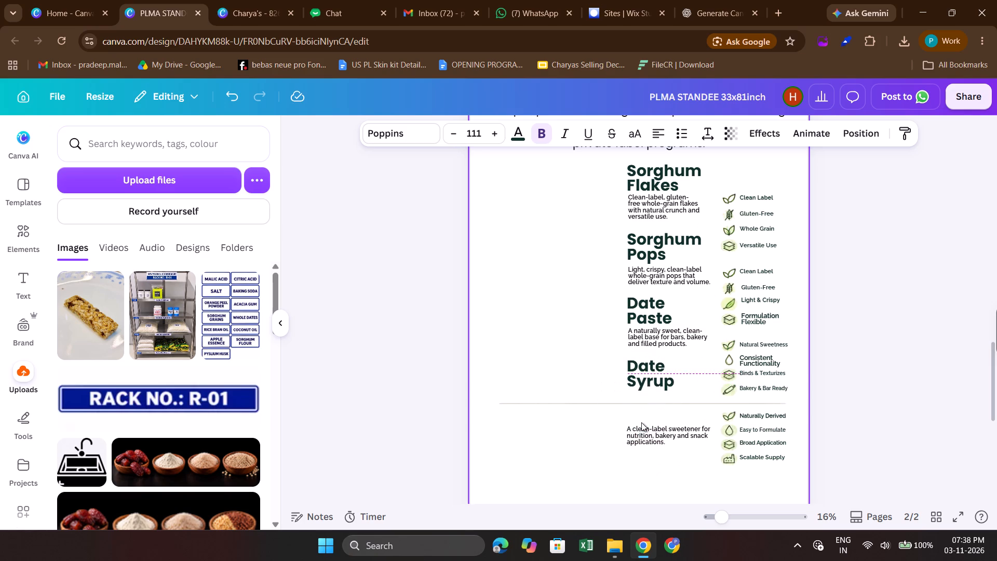
pyautogui.press('Up')
pyautogui.press('Up')
pyautogui.press('Down')
pyautogui.press('Up')
pyautogui.press('Up')
pyautogui.press('Up')
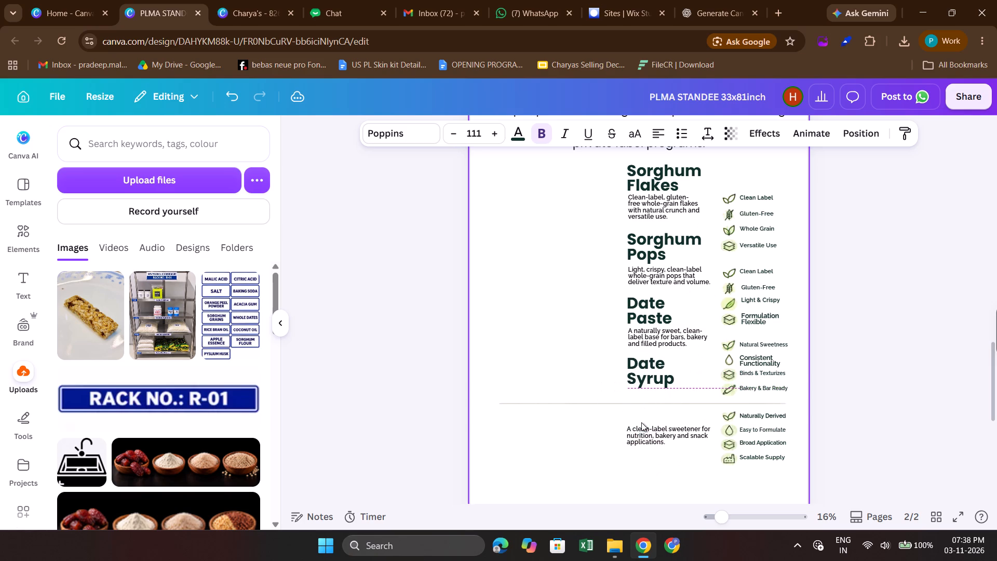
# Delete the thin horizontal divider line below the Date Syrup heading.
pyautogui.click(580, 404)
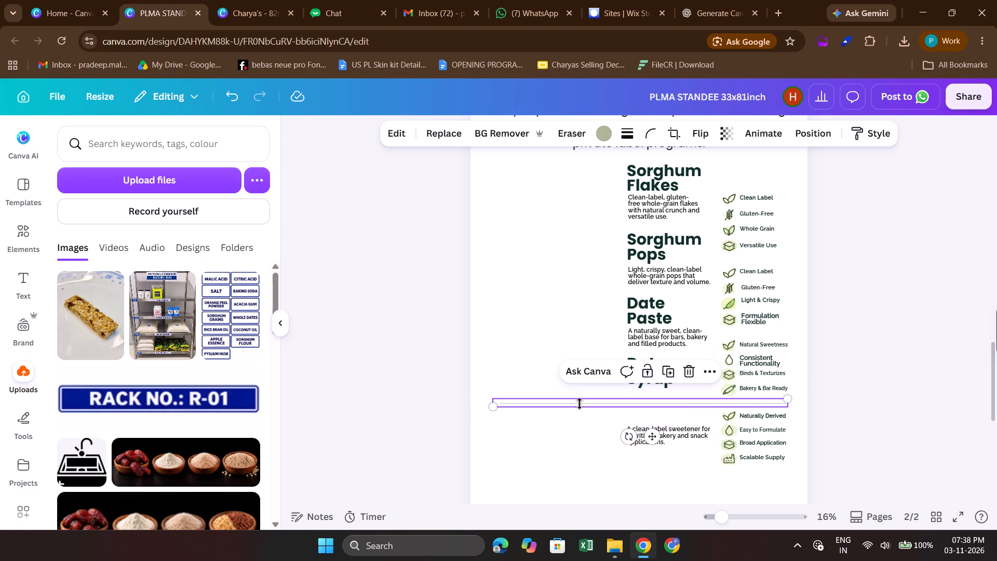
pyautogui.press('BackSpace')
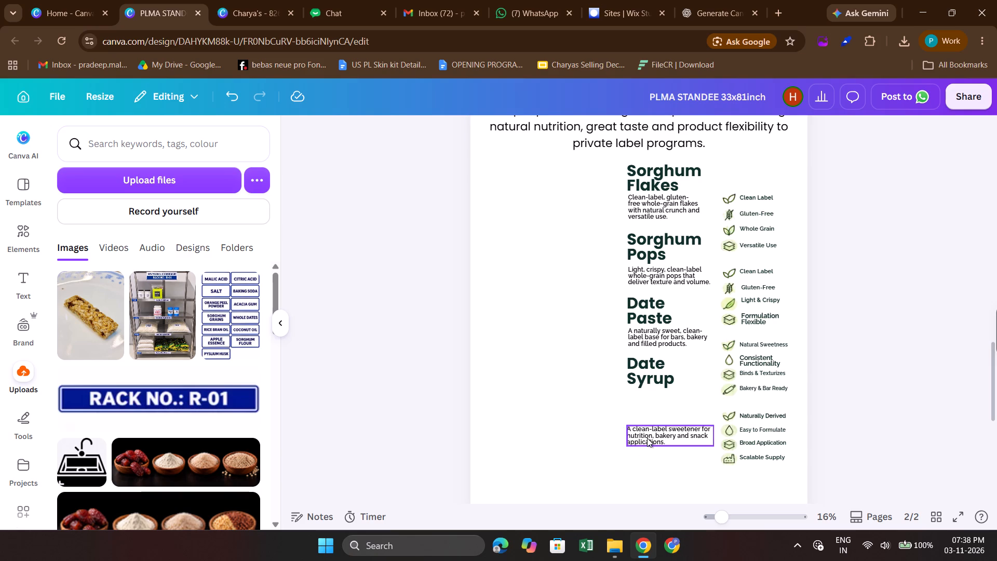
# Move the Date Syrup description up so it sits close beneath its heading.
pyautogui.click(647, 438)
pyautogui.press('Up')
pyautogui.press('Up')
pyautogui.press('Up')
pyautogui.press('Up')
pyautogui.press('Up')
pyautogui.press('Up')
pyautogui.press('Up')
pyautogui.press('Up')
pyautogui.press('Up')
pyautogui.press('Up')
pyautogui.press('Up')
pyautogui.press('Up')
pyautogui.press('Up')
pyautogui.press('Up')
pyautogui.press('Up')
pyautogui.press('Up')
pyautogui.press('Up')
pyautogui.press('Up')
pyautogui.press('Up')
pyautogui.press('Up')
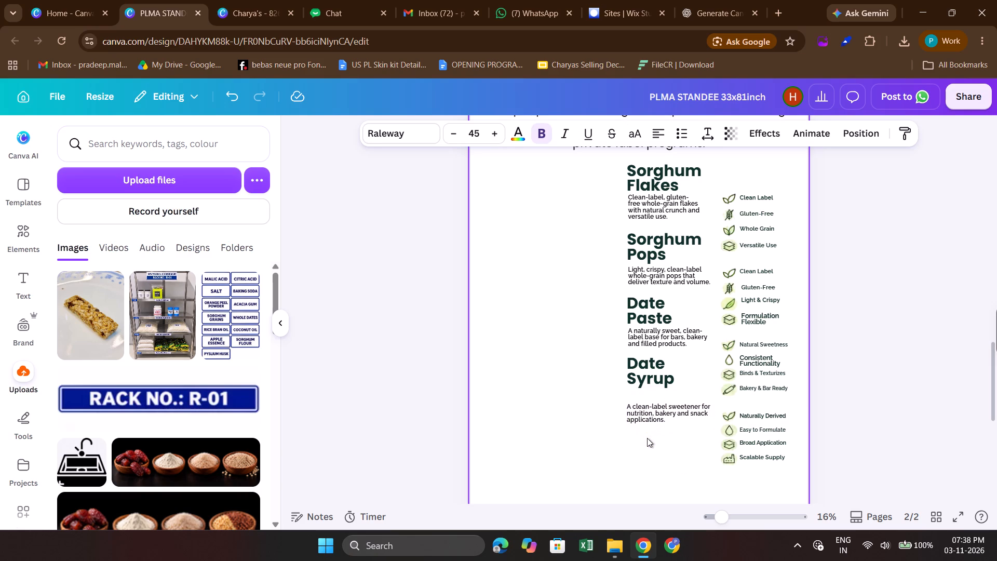
pyautogui.press('Up')
pyautogui.press('Up')
pyautogui.press('Up')
pyautogui.press('Down')
pyautogui.press('Down')
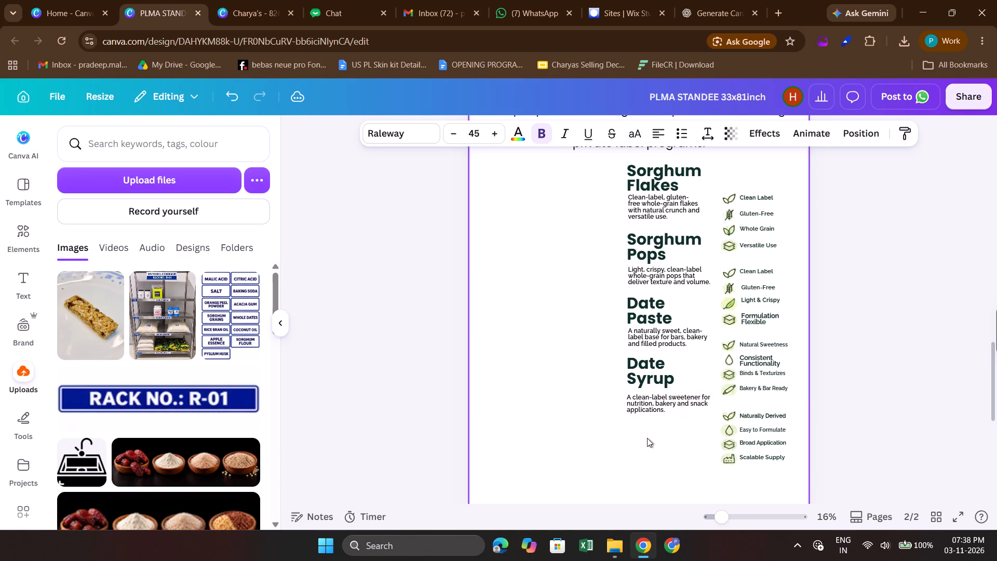
pyautogui.press('Up')
pyautogui.press('Up')
pyautogui.press('Up')
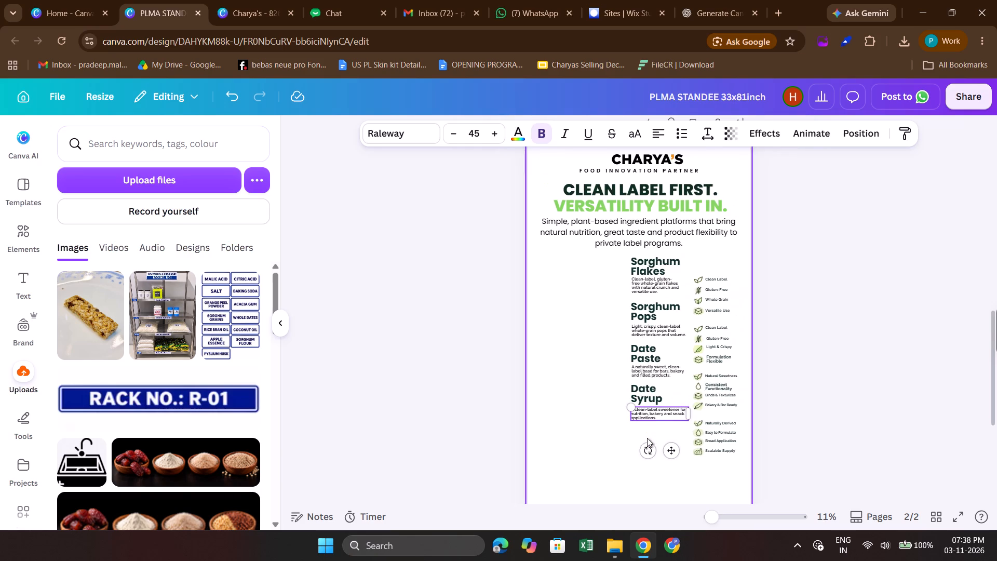
pyautogui.click(832, 360)
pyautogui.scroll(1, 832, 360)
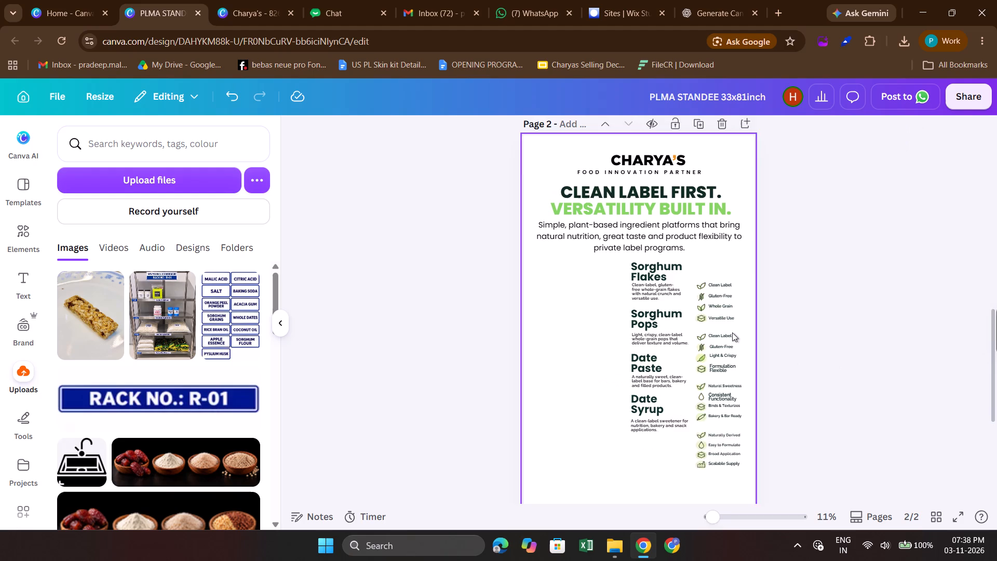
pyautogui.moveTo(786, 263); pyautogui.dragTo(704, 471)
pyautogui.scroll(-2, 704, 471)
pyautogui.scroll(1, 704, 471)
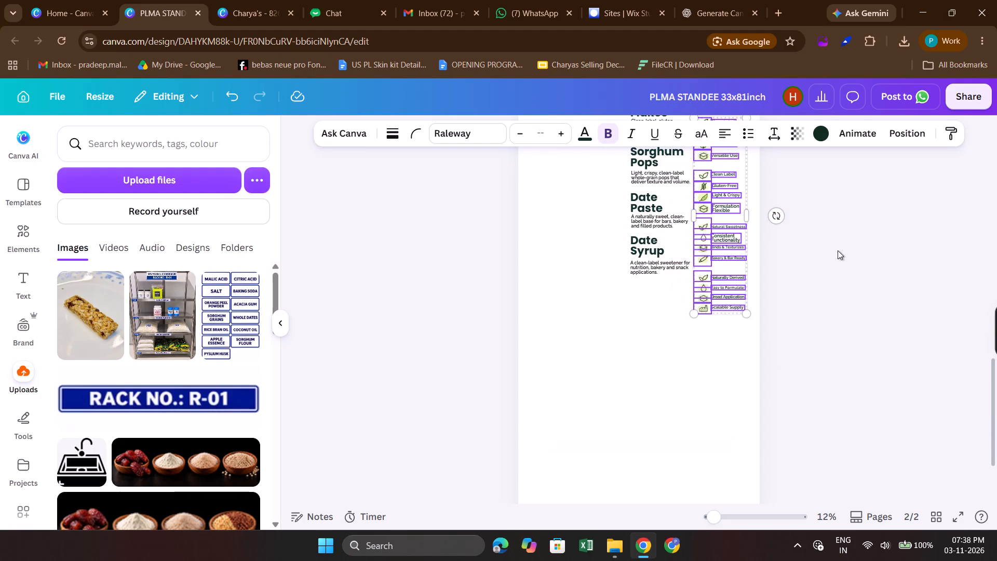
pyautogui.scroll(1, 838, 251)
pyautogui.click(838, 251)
# Move the four Sorghum Flakes feature icons and labels together up to line up beside the Sorghum Flakes heading.
pyautogui.scroll(2, 838, 251)
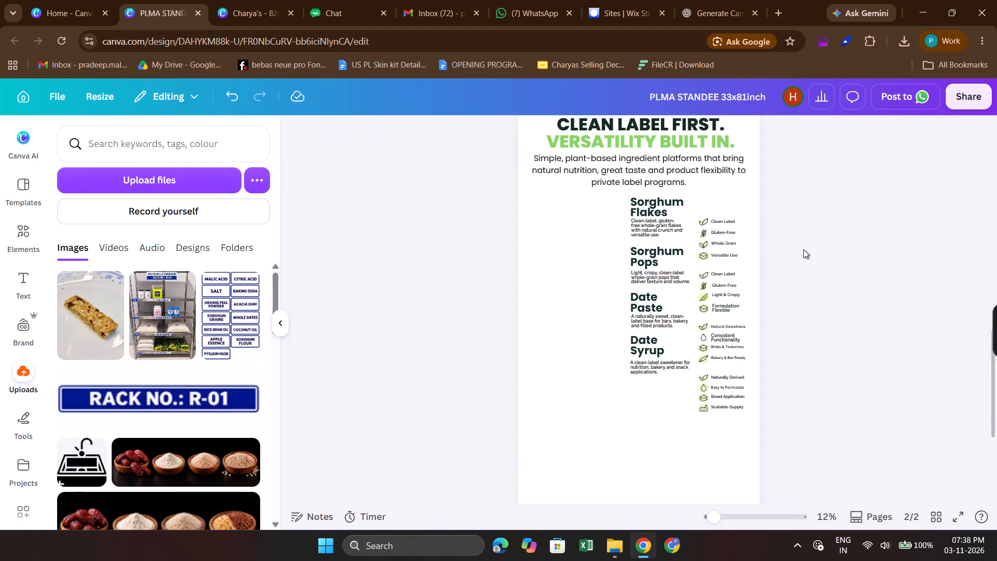
pyautogui.scroll(1, 803, 249)
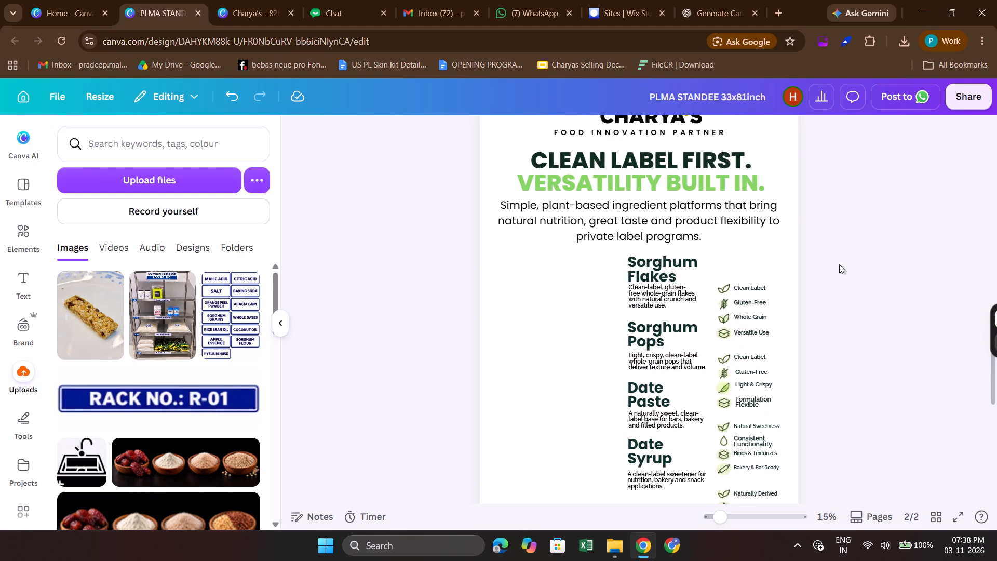
pyautogui.moveTo(839, 264); pyautogui.dragTo(723, 343)
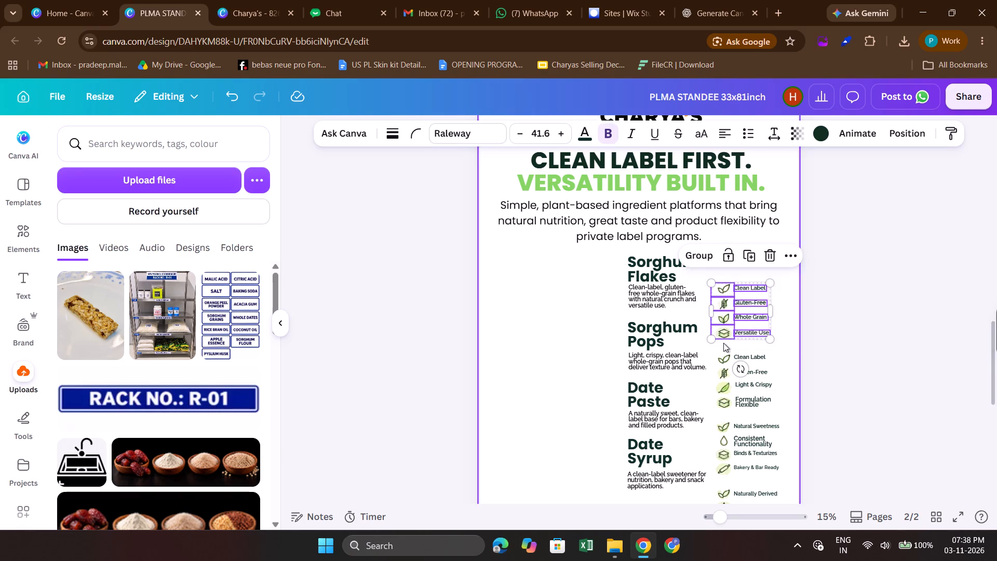
pyautogui.hotkey('shift', 'Up')
pyautogui.hotkey('shift', 'Up')
pyautogui.hotkey('shift', 'Up')
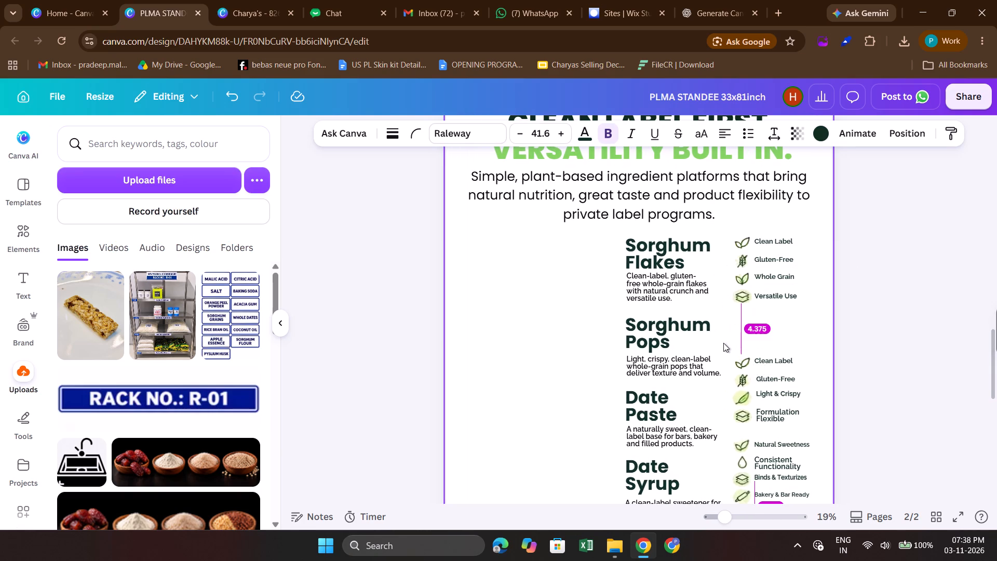
pyautogui.click(846, 335)
pyautogui.scroll(-1, 846, 335)
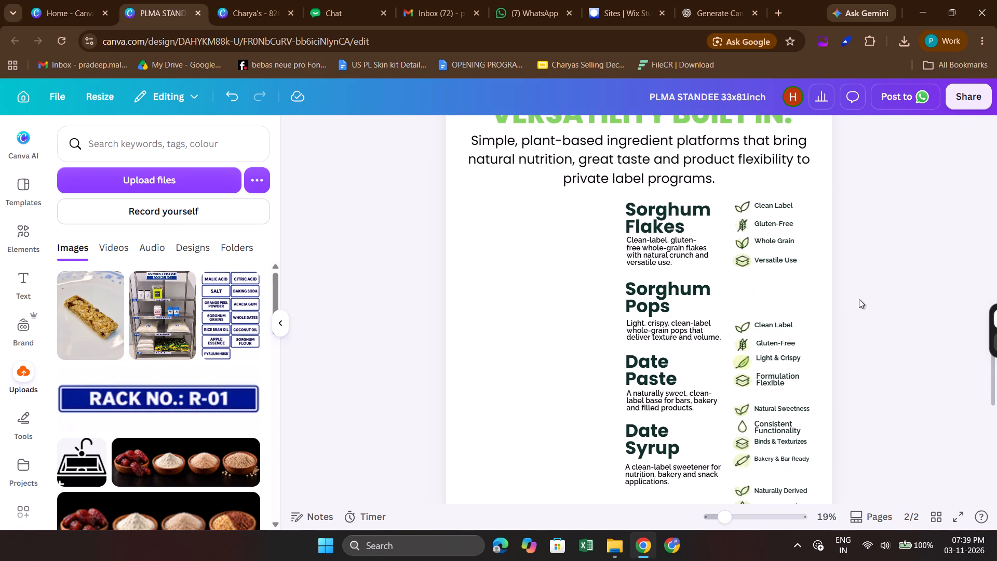
# Move the four Sorghum Pops feature icons and labels together up to line up beside the Sorghum Pops heading.
pyautogui.moveTo(859, 299); pyautogui.dragTo(741, 383)
pyautogui.hotkey('shift', 'Up')
pyautogui.hotkey('shift', 'Up')
pyautogui.hotkey('shift', 'Up')
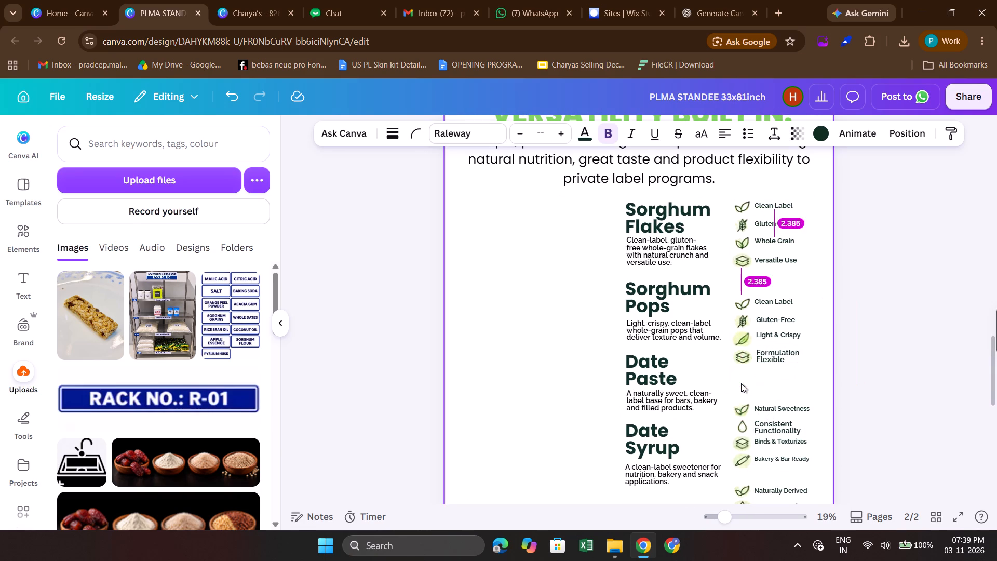
pyautogui.hotkey('shift', 'Up')
pyautogui.hotkey('shift', 'Down')
pyautogui.press('Up')
pyautogui.press('Up')
pyautogui.press('Up')
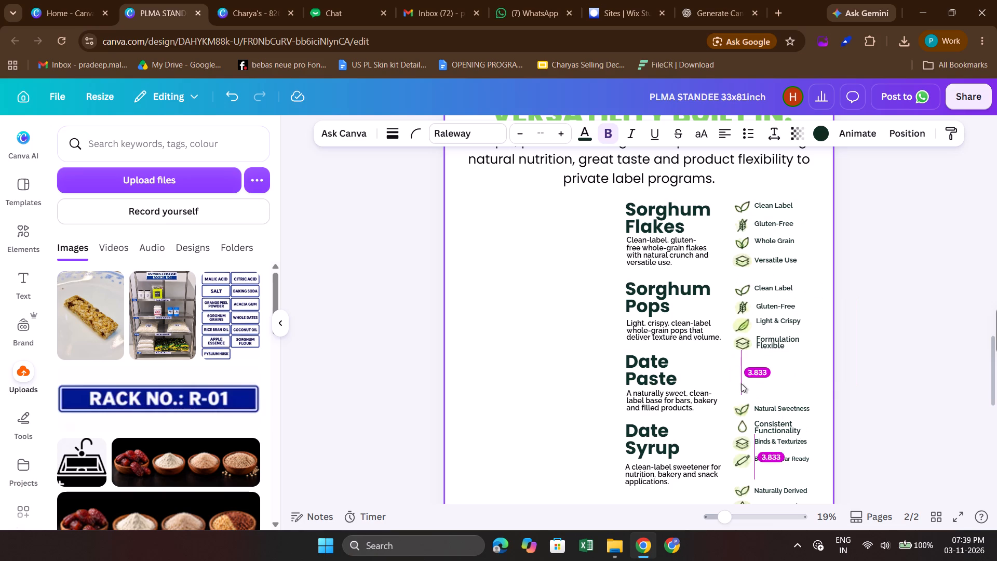
pyautogui.press('Up')
pyautogui.press('Up')
pyautogui.press('Up')
pyautogui.press('Up')
pyautogui.press('Up')
pyautogui.press('Up')
pyautogui.press('Up')
pyautogui.press('Up')
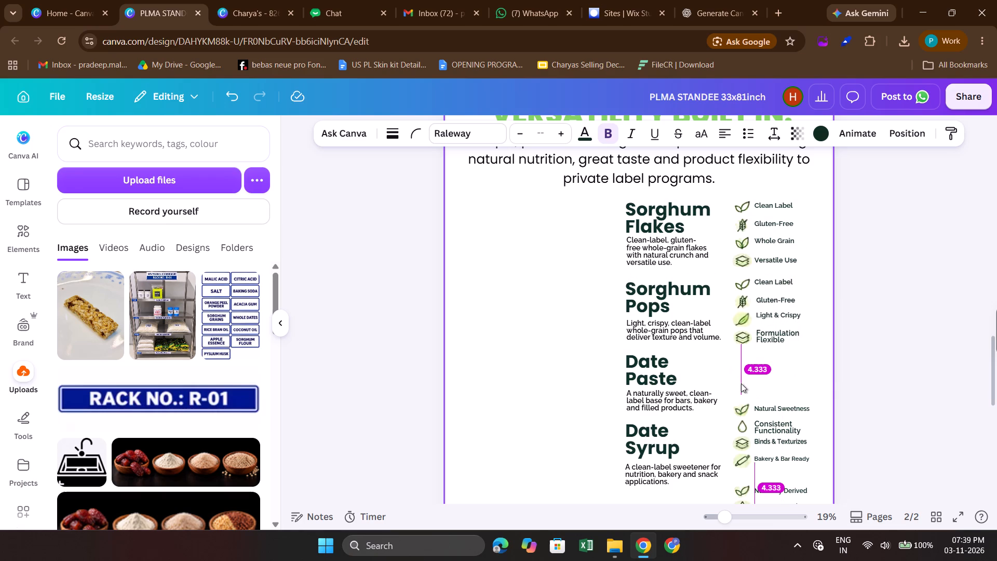
pyautogui.press('Down')
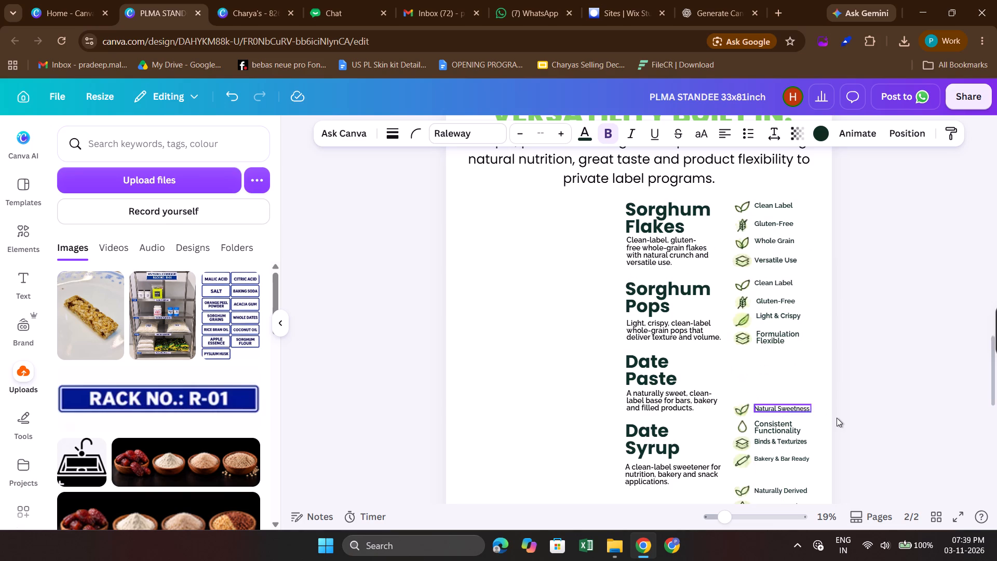
# Move the four Date Paste feature icons and labels together up to line up beside the Date Paste heading.
pyautogui.scroll(-1, 838, 418)
pyautogui.click(896, 311)
pyautogui.moveTo(881, 331); pyautogui.dragTo(743, 415)
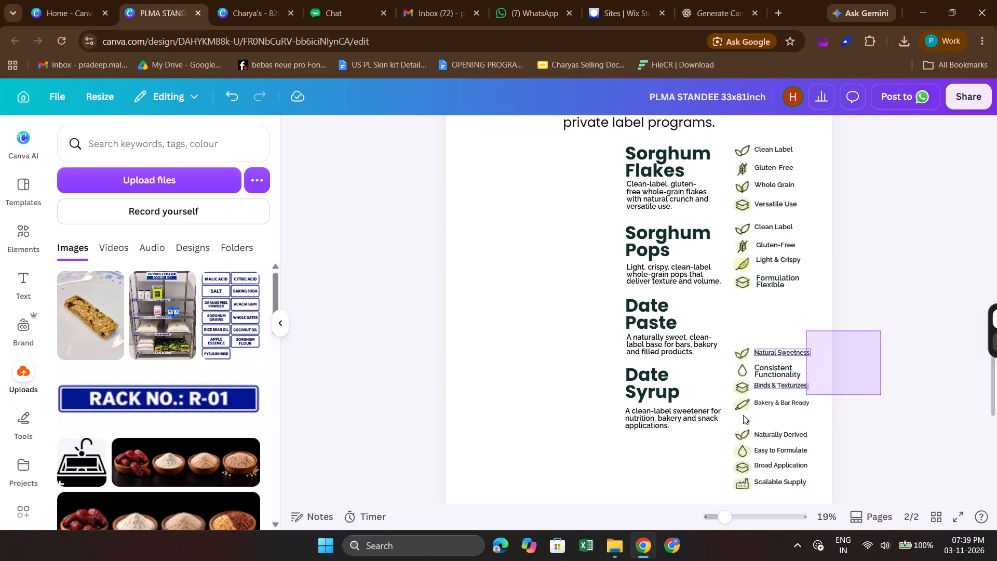
pyautogui.moveTo(743, 415); pyautogui.dragTo(738, 416)
pyautogui.hotkey('shift', 'Up')
pyautogui.hotkey('shift', 'Up')
pyautogui.hotkey('shift', 'Up')
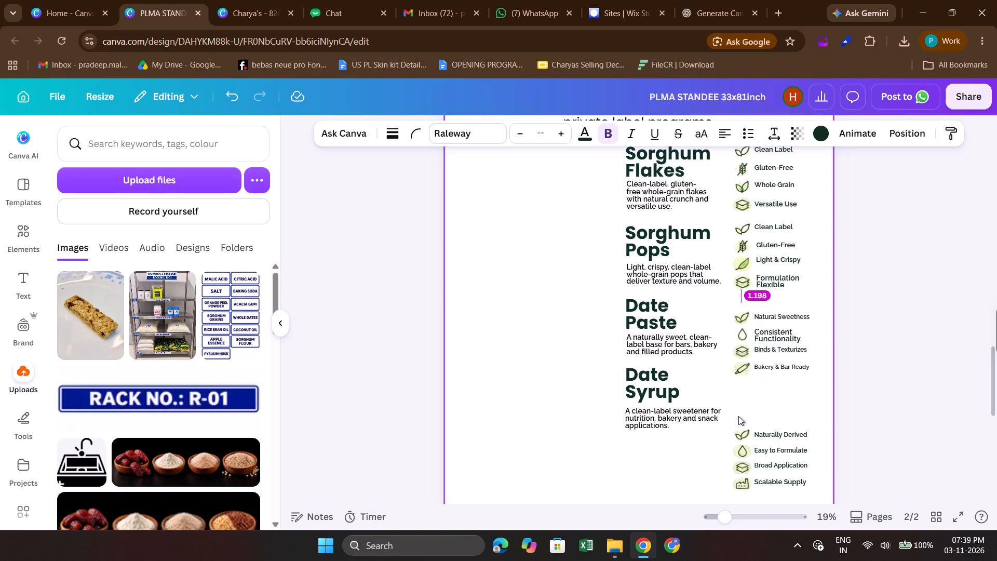
pyautogui.hotkey('shift', 'Up')
pyautogui.press('Up')
pyautogui.press('Up')
pyautogui.press('Up')
pyautogui.press('Up')
pyautogui.press('Up')
pyautogui.press('Up')
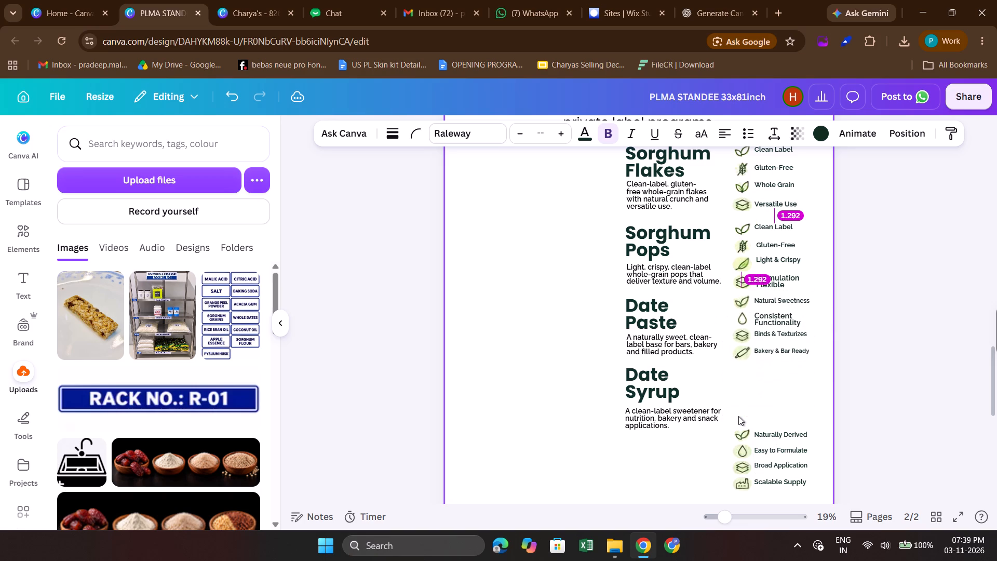
pyautogui.press('Up')
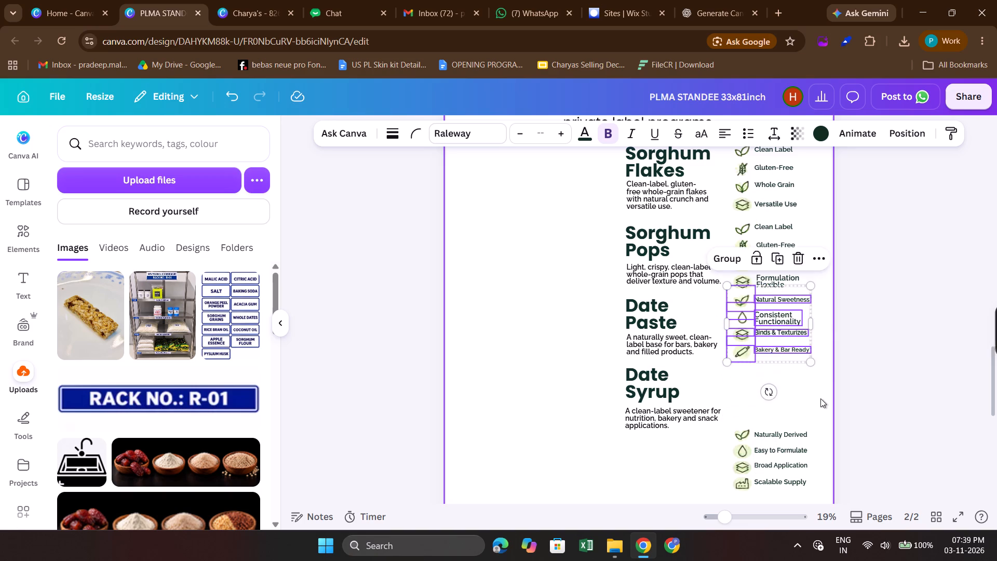
pyautogui.press('Down')
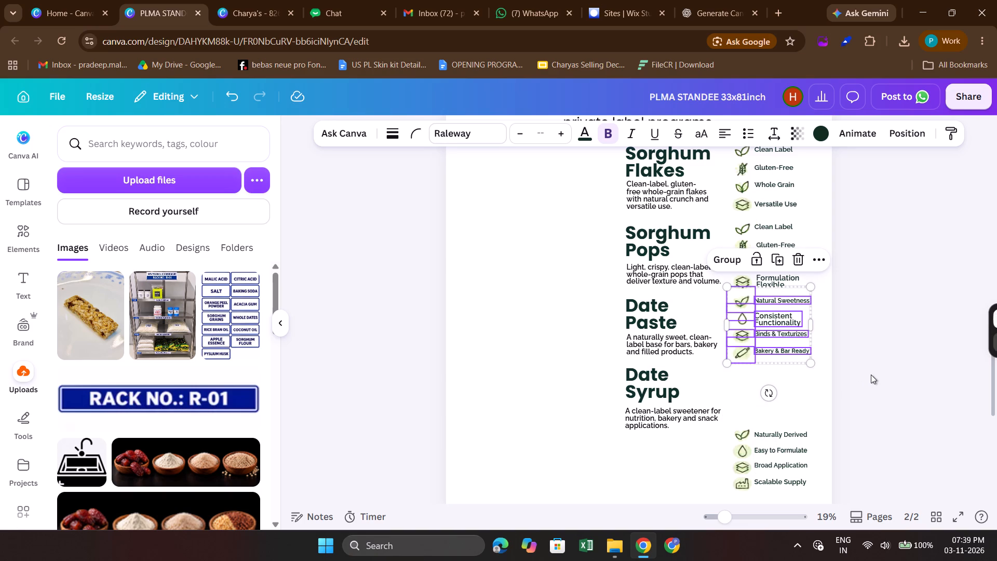
pyautogui.click(871, 375)
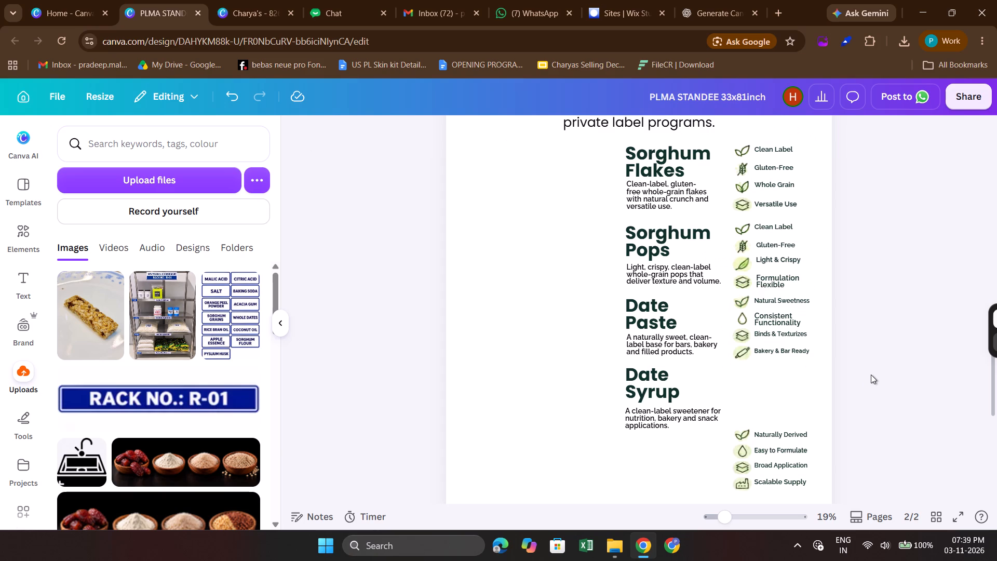
# Move the four Date Syrup feature icons and labels together up to line up beside the Date Syrup heading.
pyautogui.scroll(-2, 871, 375)
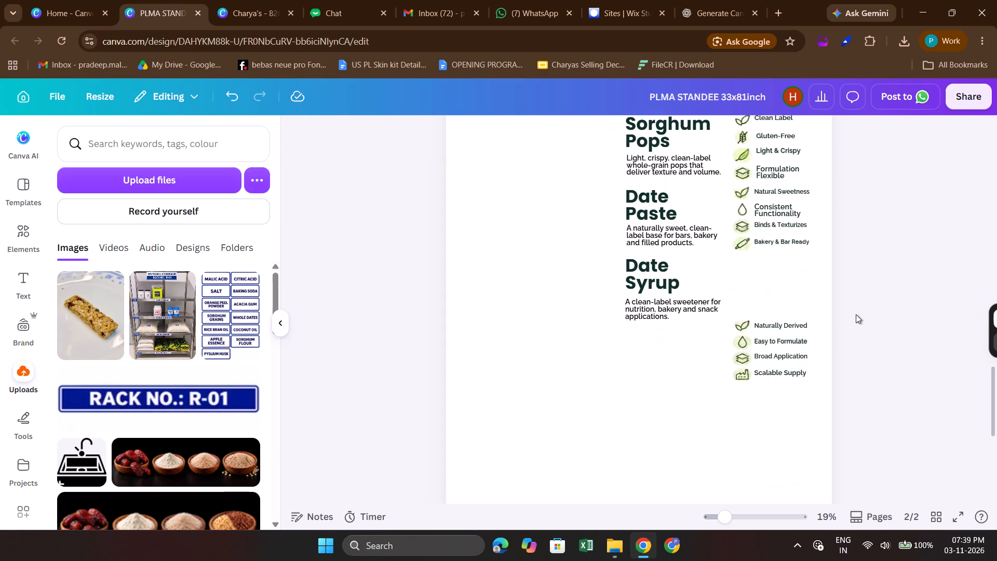
pyautogui.moveTo(856, 309); pyautogui.dragTo(736, 409)
pyautogui.hotkey('shift', 'Up')
pyautogui.hotkey('shift', 'Up')
pyautogui.hotkey('shift', 'Up')
pyautogui.hotkey('shift', 'Up')
pyautogui.hotkey('shift', 'Up')
pyautogui.hotkey('shift', 'Up')
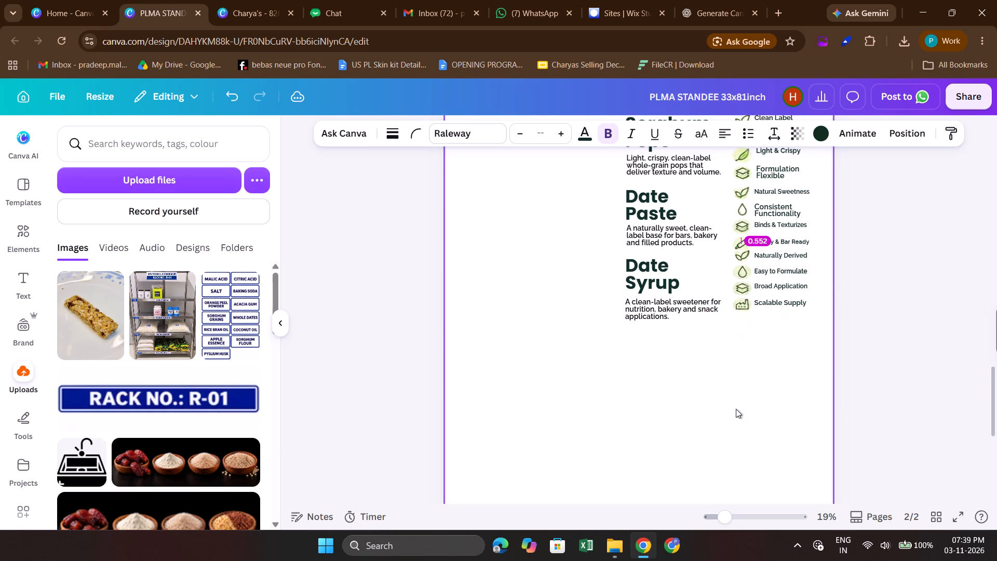
pyautogui.hotkey('shift', 'Down')
pyautogui.press('Up')
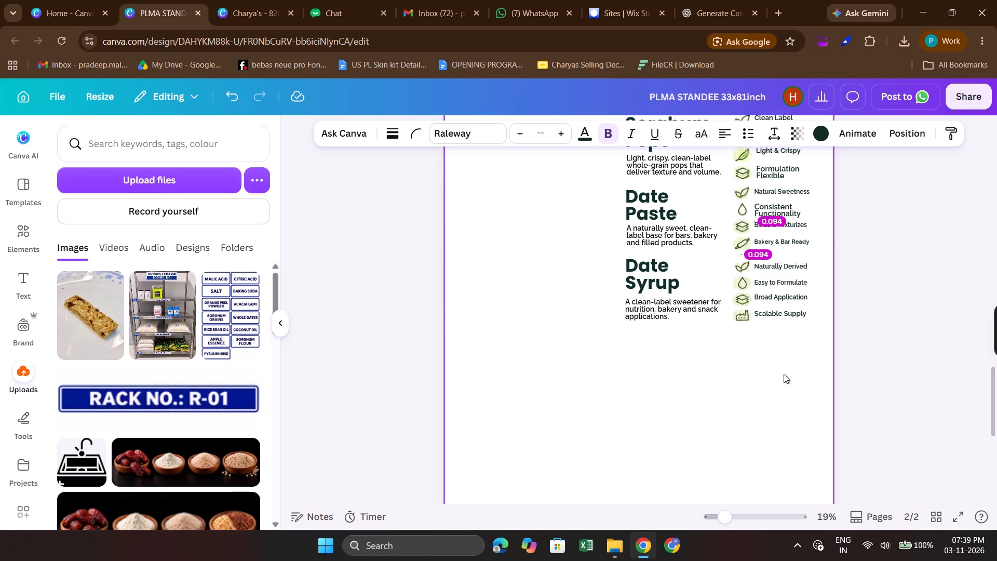
pyautogui.click(871, 325)
# Nudge the whole Date Syrup block, with its heading, description and features, slightly down to widen the gap above it.
pyautogui.scroll(1, 885, 287)
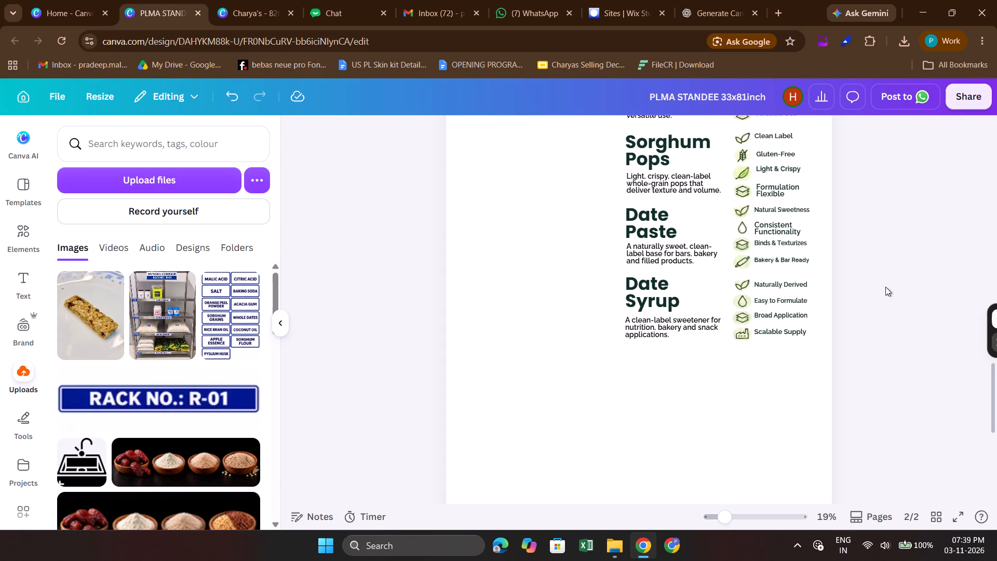
pyautogui.moveTo(860, 278); pyautogui.dragTo(637, 348)
pyautogui.press('Down')
pyautogui.press('Down')
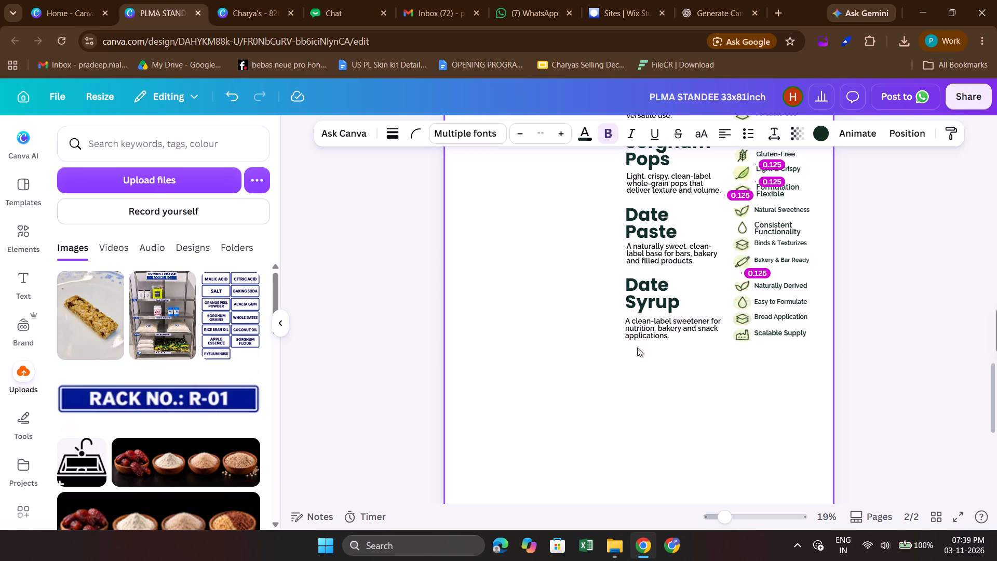
pyautogui.press('Down')
pyautogui.press('Down')
pyautogui.press('Down')
# Nudge the Date Paste heading, description and features slightly down to even out the spacing between blocks.
pyautogui.scroll(1, 818, 277)
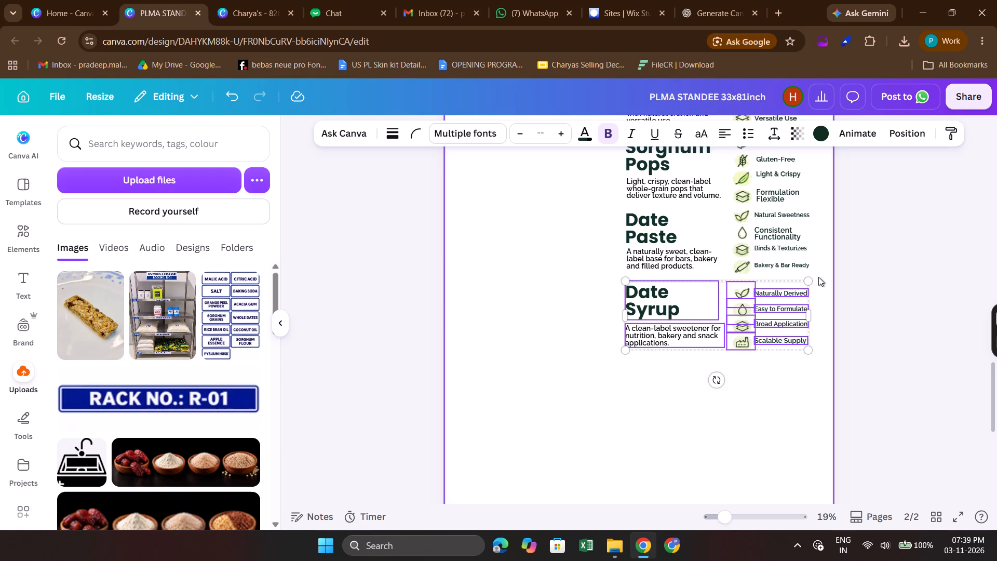
pyautogui.scroll(1, 818, 277)
pyautogui.click(907, 238)
pyautogui.moveTo(875, 238); pyautogui.dragTo(659, 289)
pyautogui.press('Down')
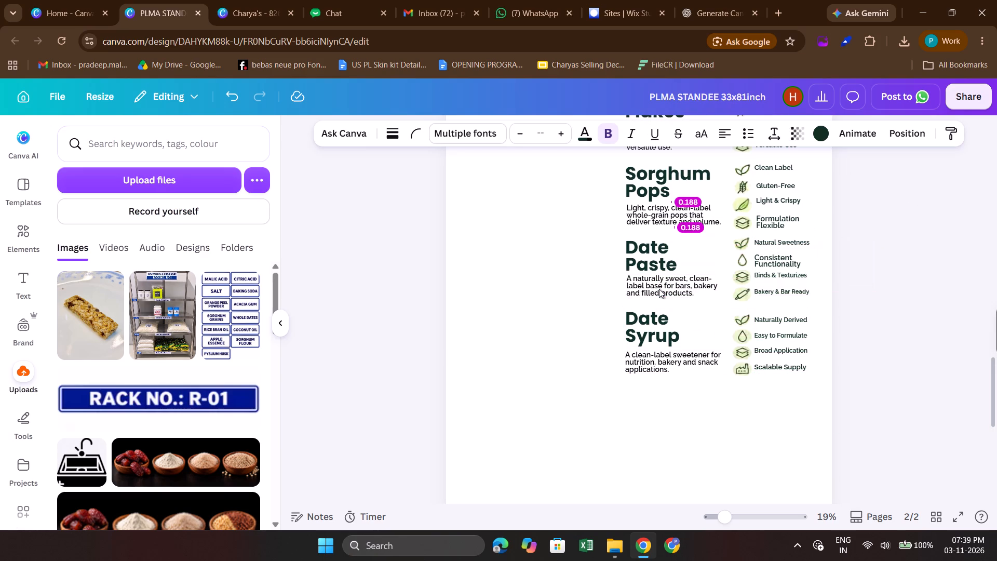
pyautogui.press('Down')
pyautogui.press('Down')
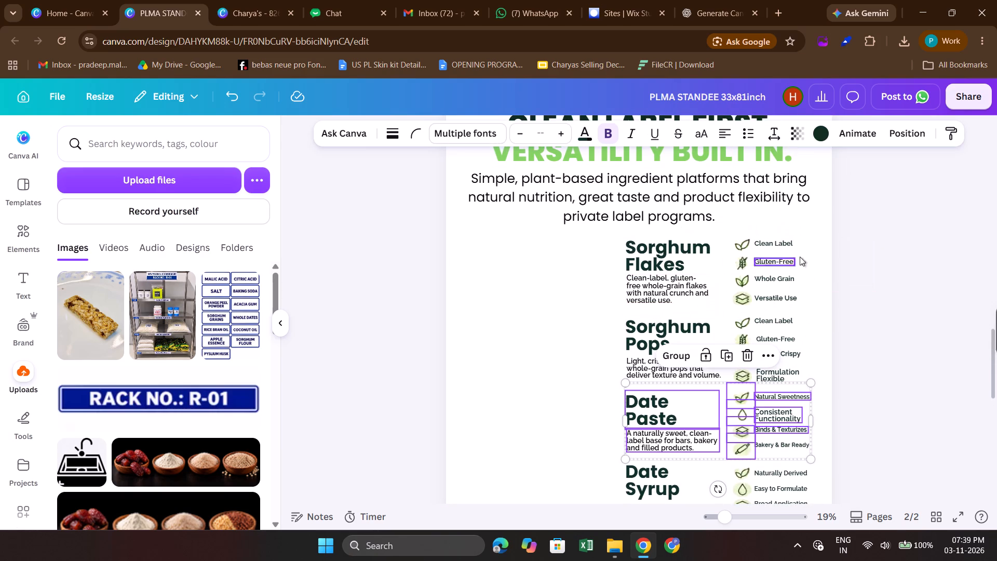
# Nudge the whole Sorghum Flakes block, with its heading, description and features, slightly up toward the intro paragraph.
pyautogui.click(842, 263)
pyautogui.moveTo(843, 239); pyautogui.dragTo(622, 300)
pyautogui.press('Up')
pyautogui.press('Up')
pyautogui.press('Up')
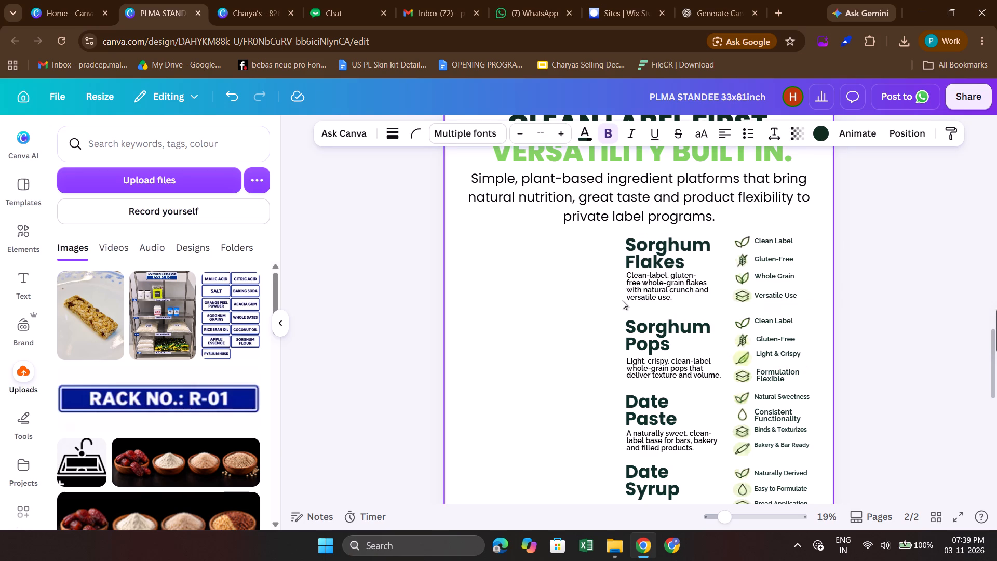
pyautogui.click(862, 325)
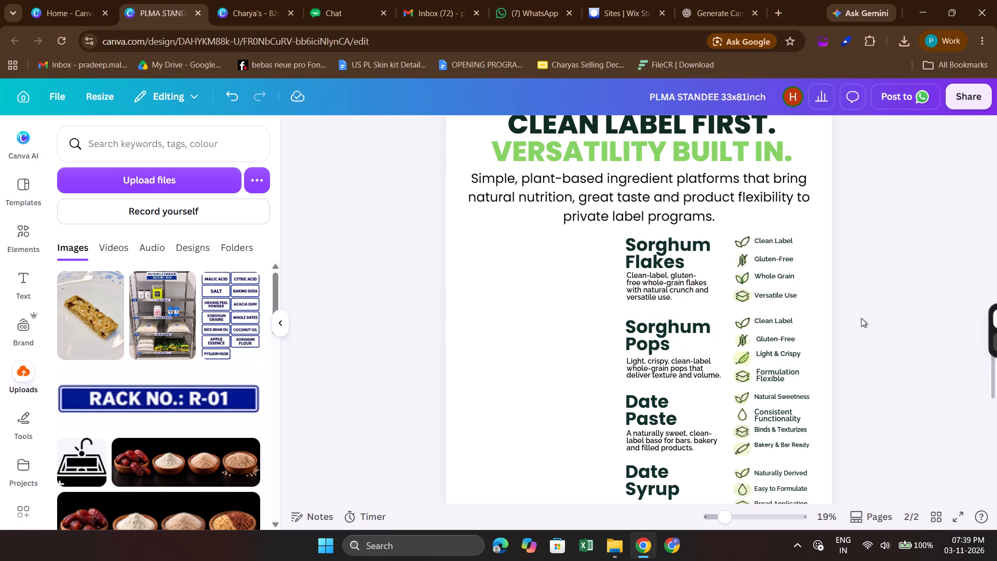
# Nudge the whole Sorghum Pops block, with its heading, description and features, slightly up for even spacing.
pyautogui.moveTo(861, 318); pyautogui.dragTo(671, 375)
pyautogui.press('Up')
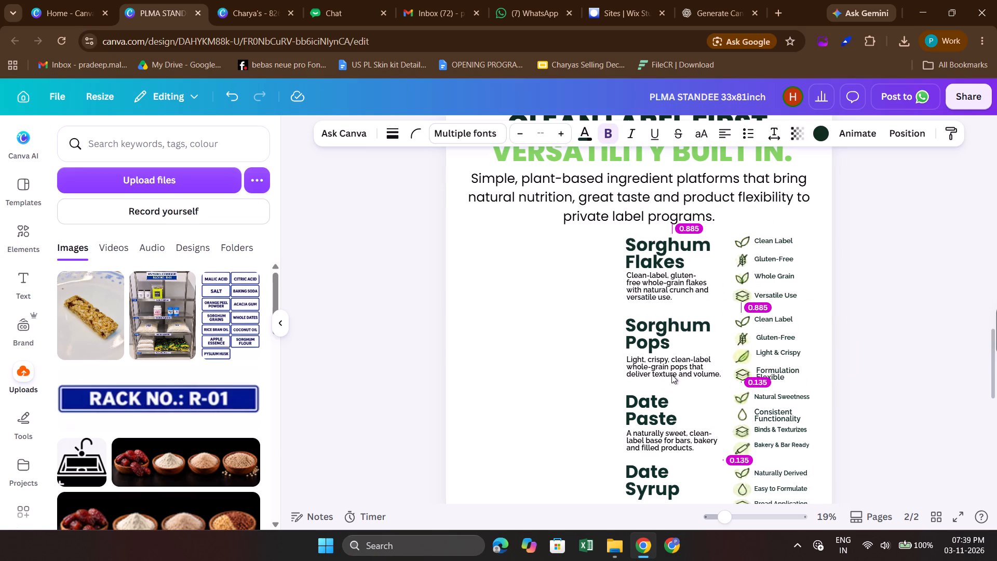
pyautogui.click(843, 319)
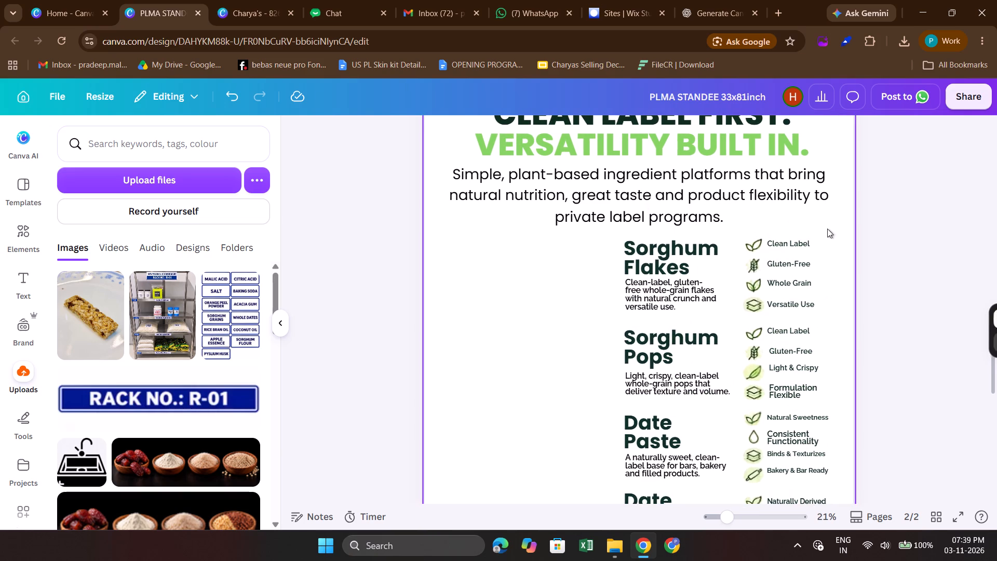
# Change the font of all feature labels across the four ingredient blocks to Poppins Medium.
pyautogui.click(806, 242)
pyautogui.click(902, 268)
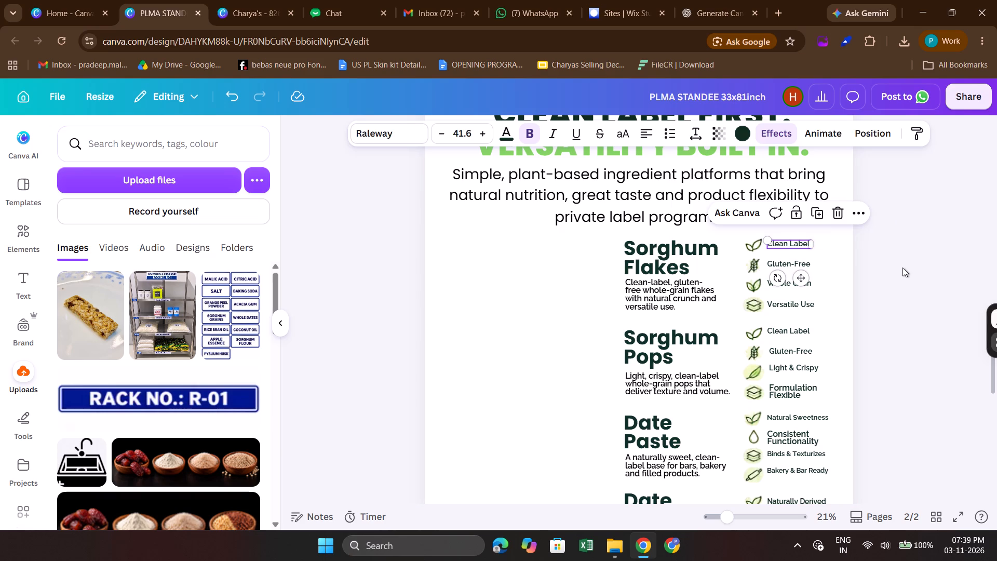
pyautogui.moveTo(833, 235); pyautogui.dragTo(832, 238)
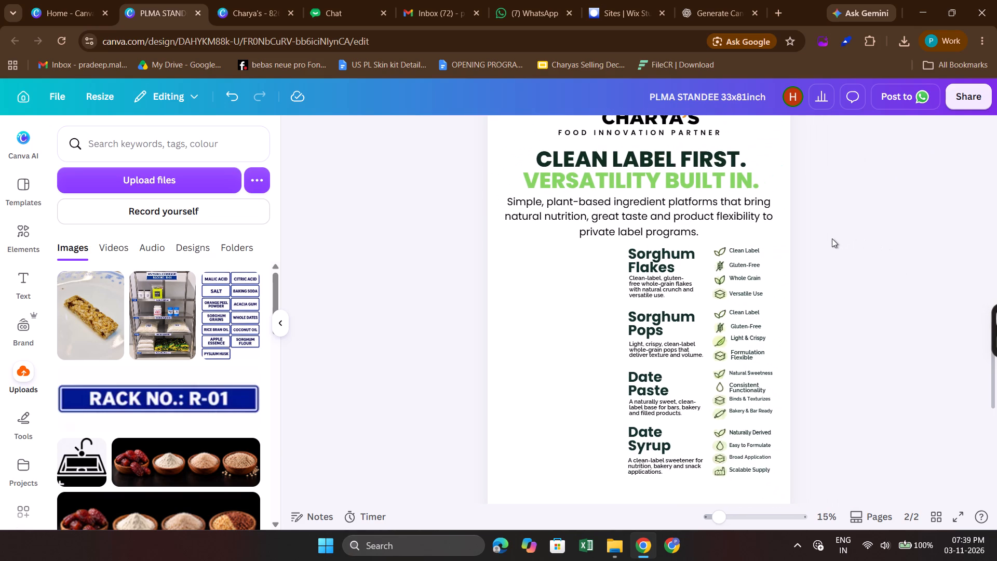
pyautogui.moveTo(832, 238); pyautogui.dragTo(902, 320)
pyautogui.moveTo(813, 250); pyautogui.dragTo(782, 291)
pyautogui.moveTo(782, 291); pyautogui.dragTo(745, 468)
pyautogui.scroll(-1, 745, 468)
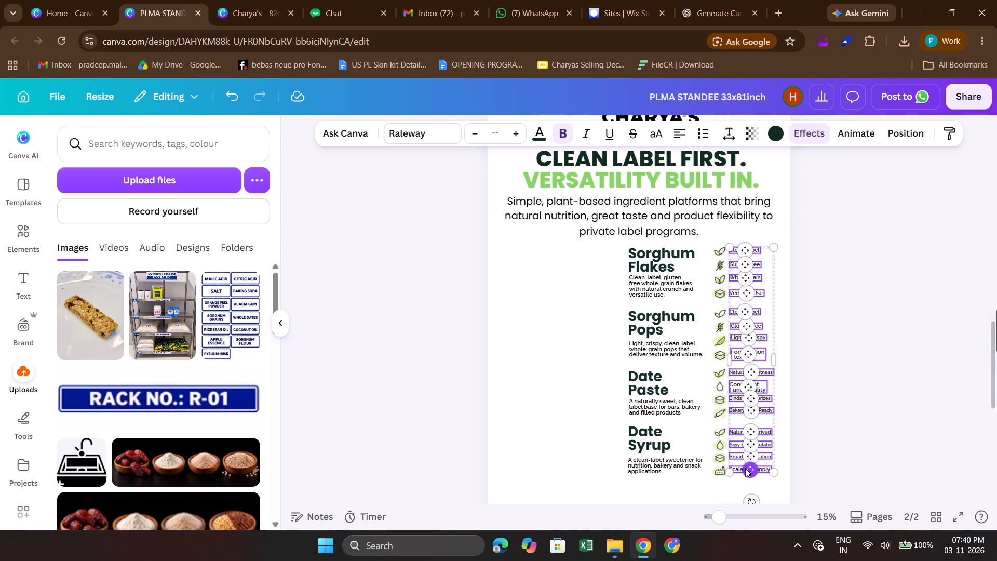
pyautogui.scroll(-1, 745, 468)
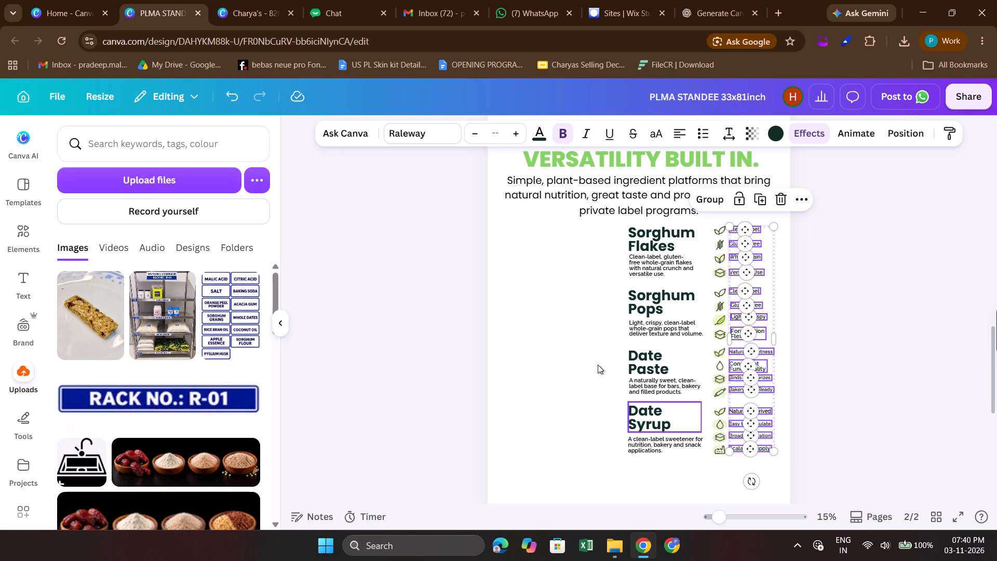
pyautogui.click(424, 134)
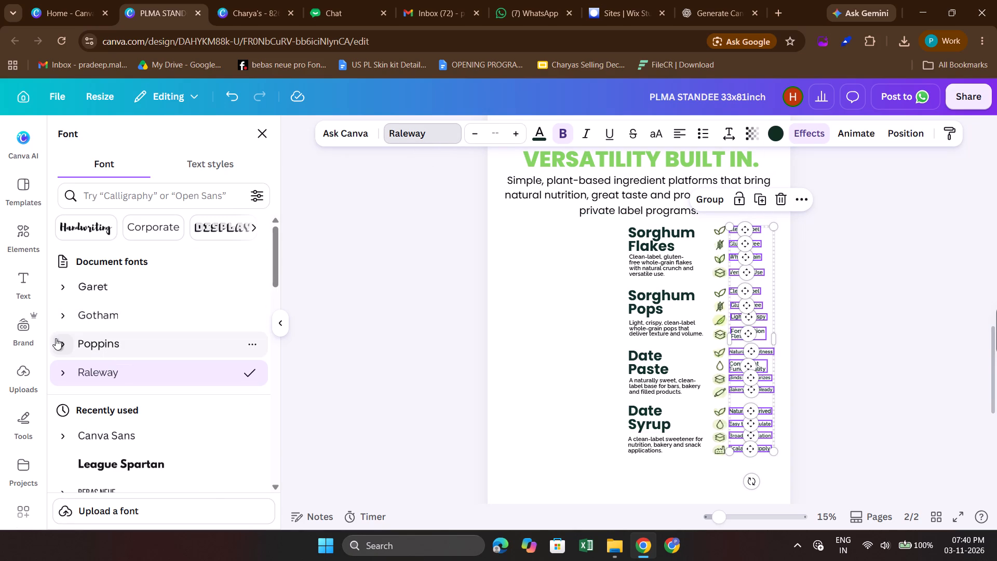
pyautogui.click(56, 338)
pyautogui.scroll(-1, 138, 391)
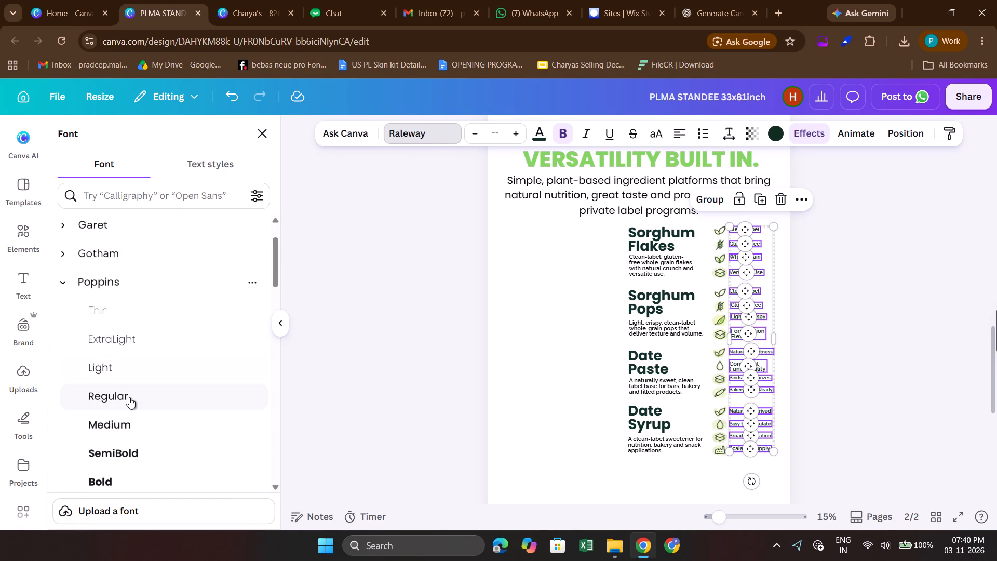
pyautogui.click(117, 422)
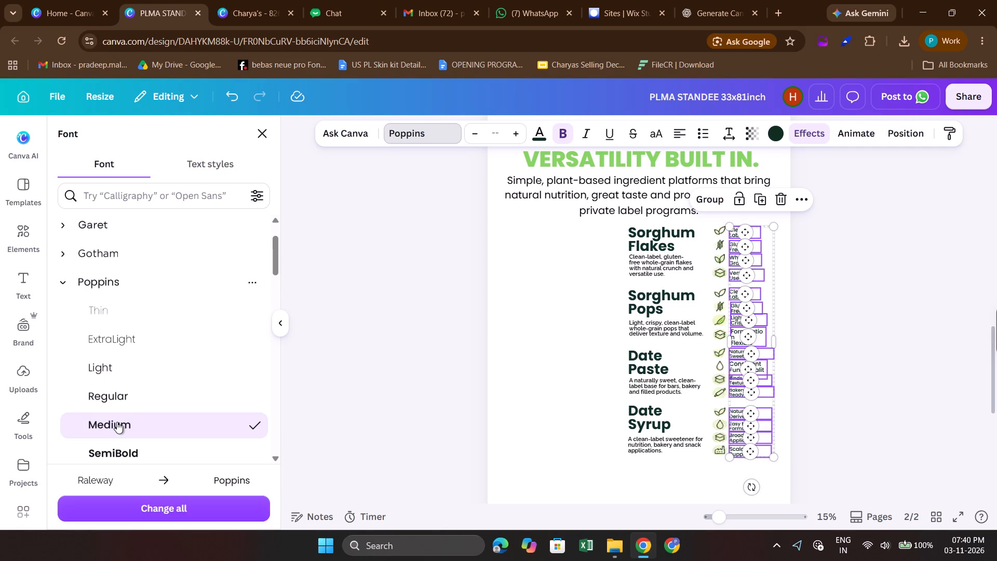
pyautogui.click(828, 290)
pyautogui.click(828, 290)
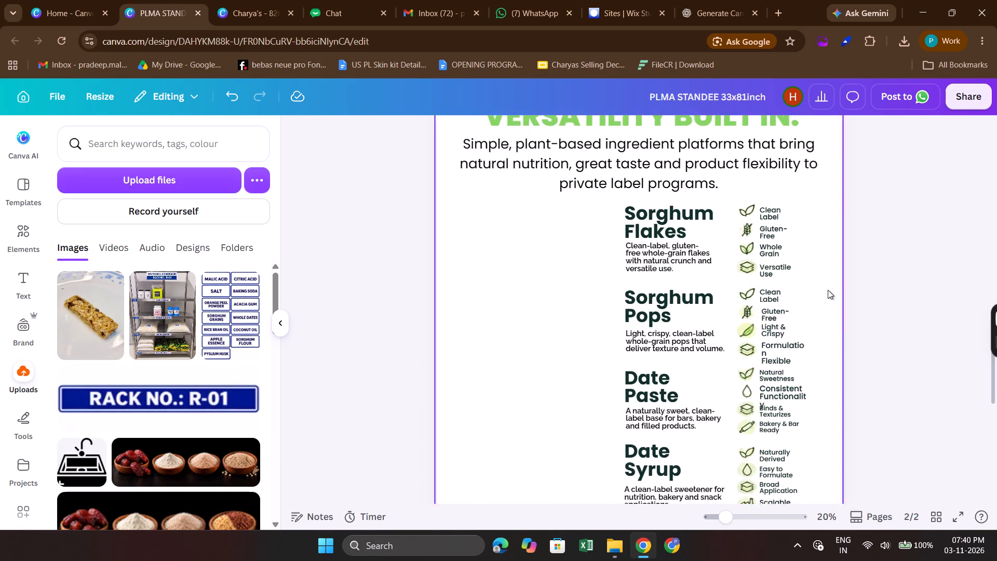
# Widen the Clean Label text box in the Sorghum Flakes features so the label fits on one line.
pyautogui.click(813, 196)
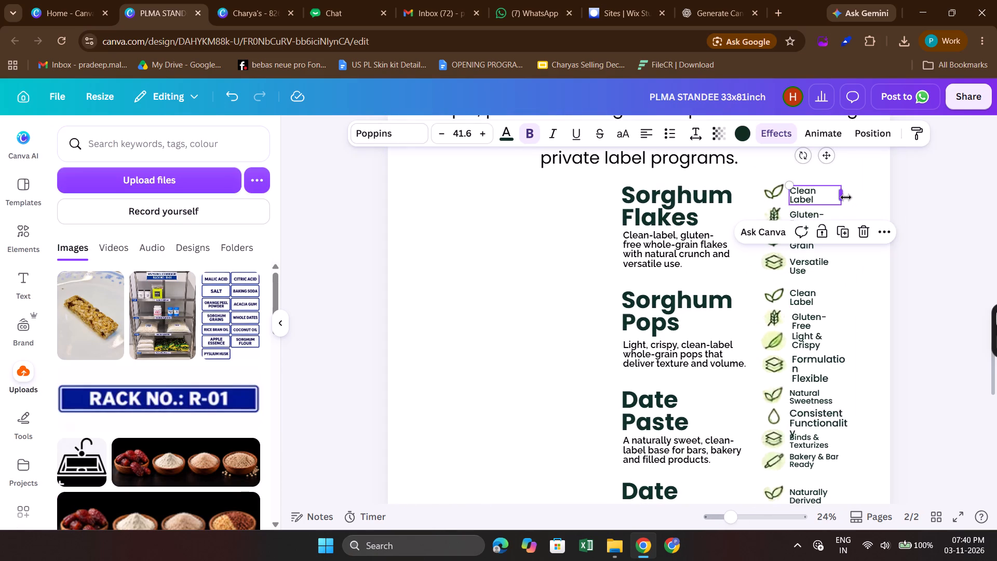
pyautogui.moveTo(846, 197); pyautogui.dragTo(856, 197)
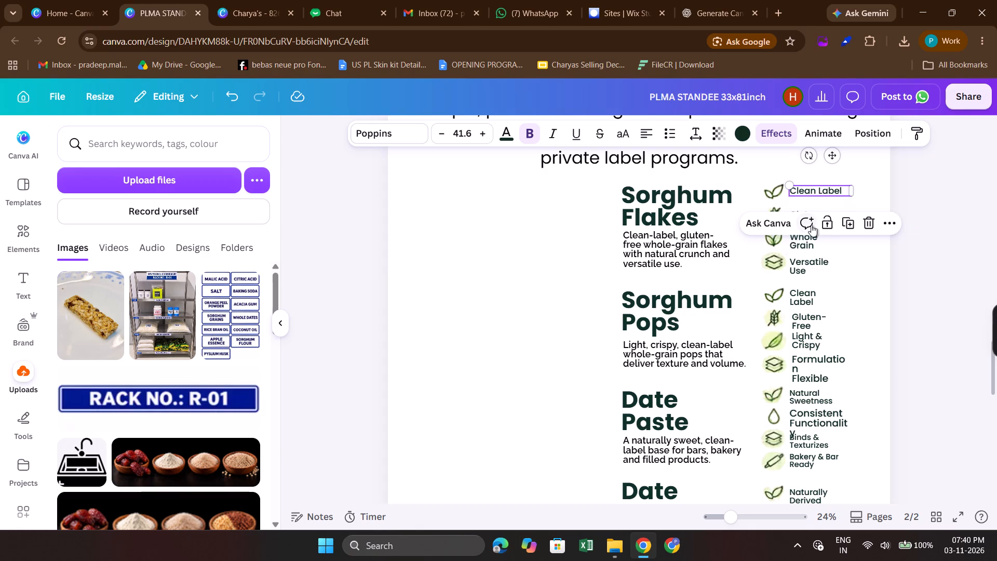
pyautogui.click(949, 284)
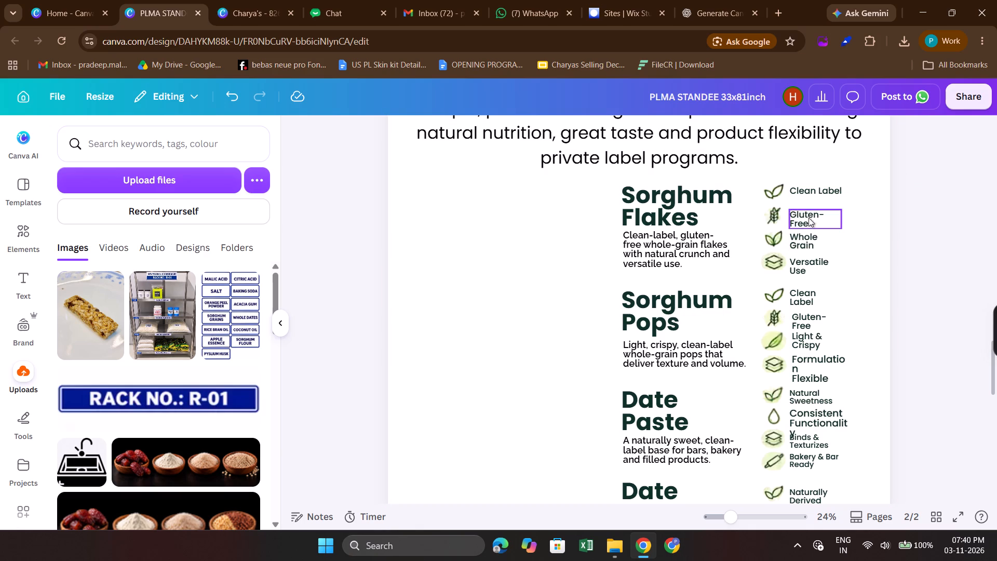
# Widen the Gluten-Free, Whole Grain and Versatile Use text boxes in the Sorghum Flakes features so each label fits on one line.
pyautogui.click(809, 213)
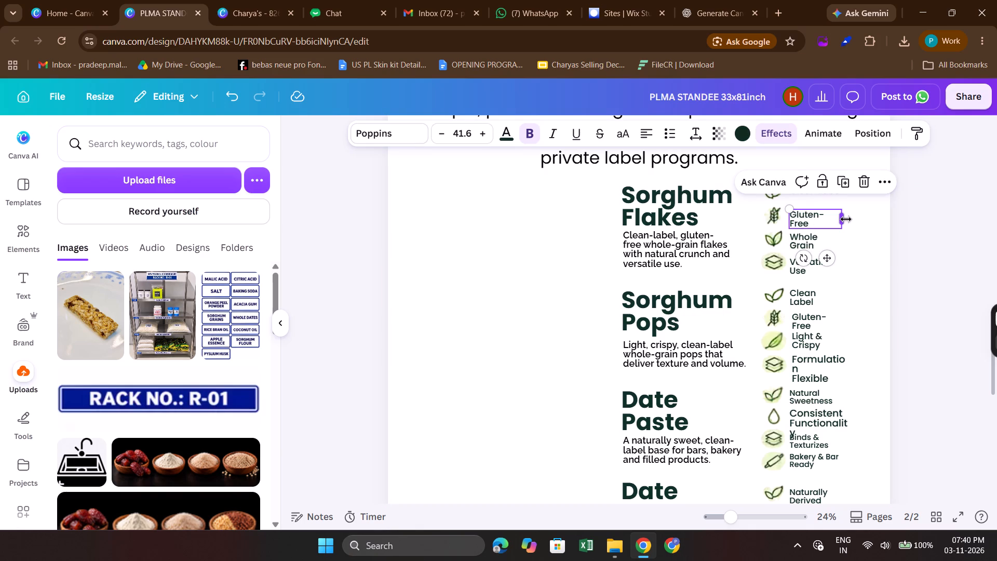
pyautogui.moveTo(846, 219); pyautogui.dragTo(857, 219)
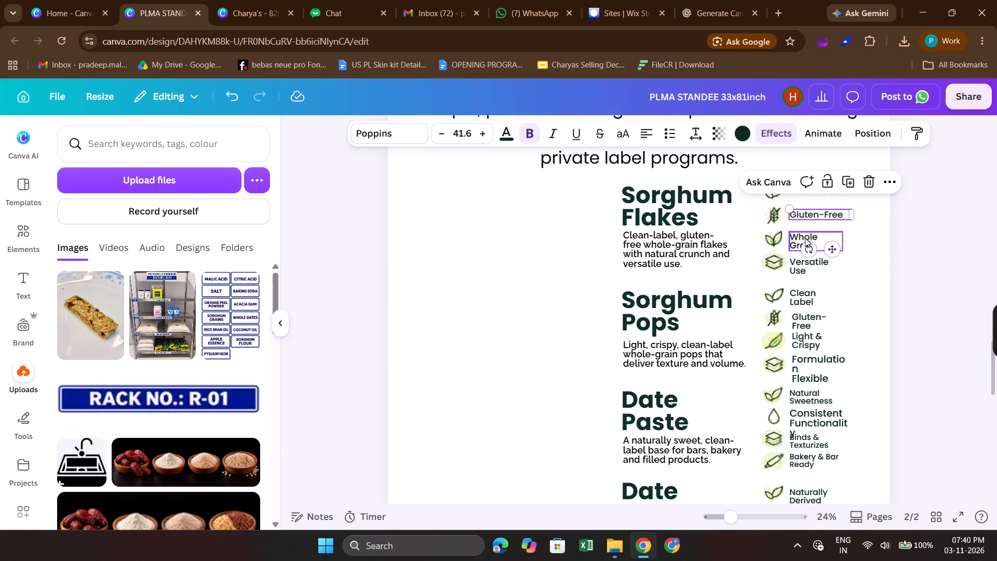
pyautogui.click(805, 237)
pyautogui.moveTo(845, 243); pyautogui.dragTo(862, 239)
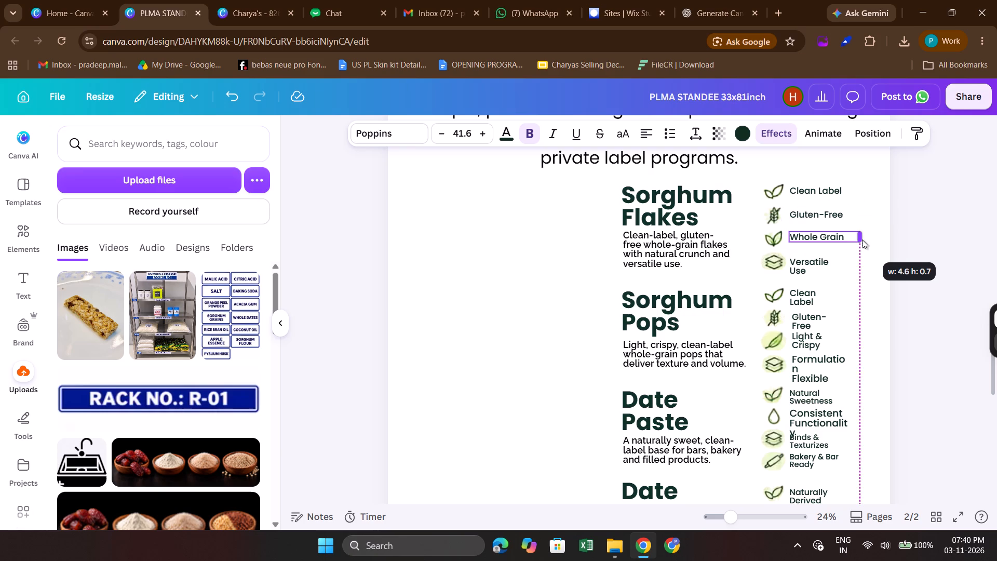
pyautogui.moveTo(862, 239); pyautogui.dragTo(855, 237)
pyautogui.click(811, 260)
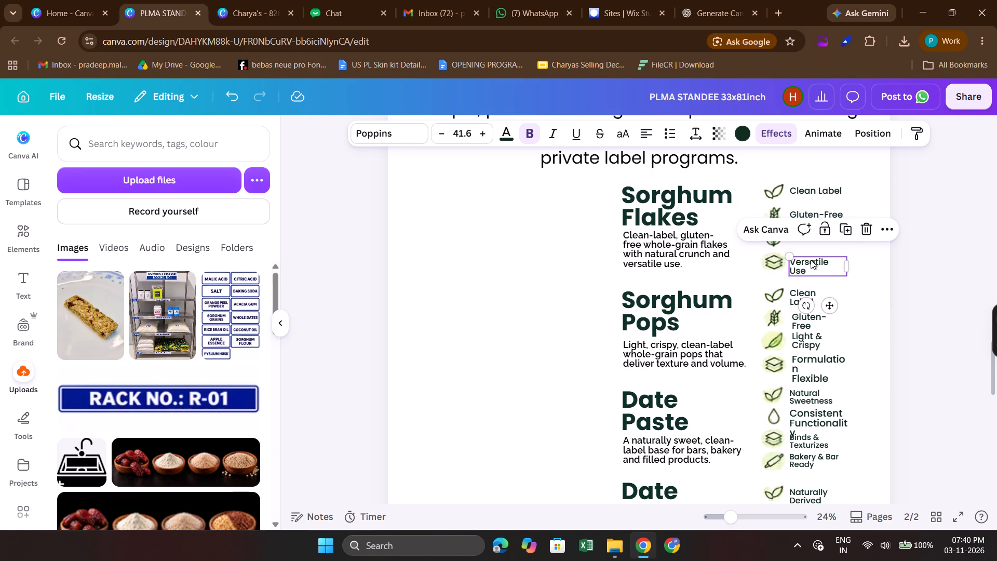
pyautogui.moveTo(846, 264); pyautogui.dragTo(853, 264)
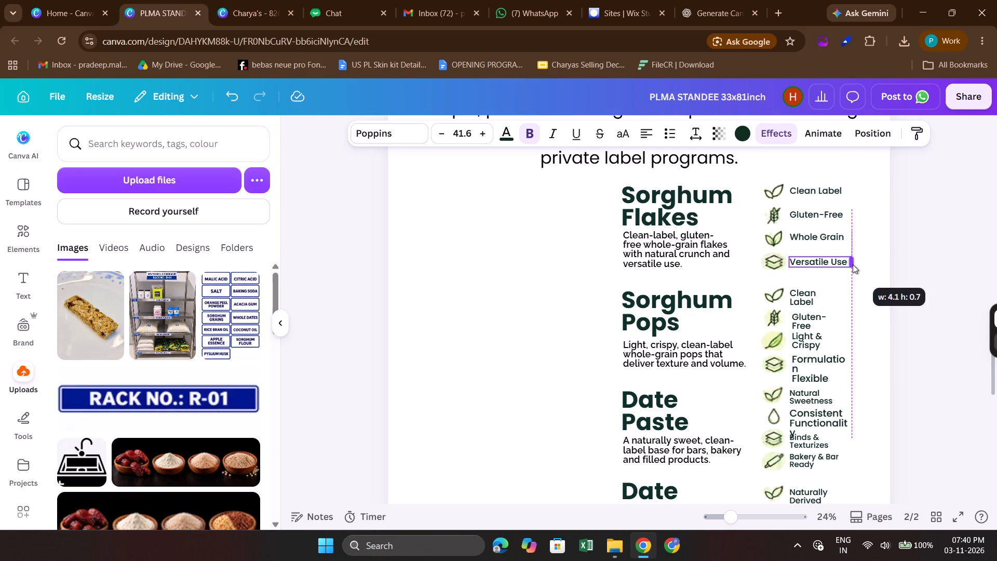
pyautogui.moveTo(853, 264); pyautogui.dragTo(852, 264)
# Widen the Clean Label, Gluten-Free and Light & Crispy text boxes in the Sorghum Pops features so each label fits on one line.
pyautogui.click(790, 306)
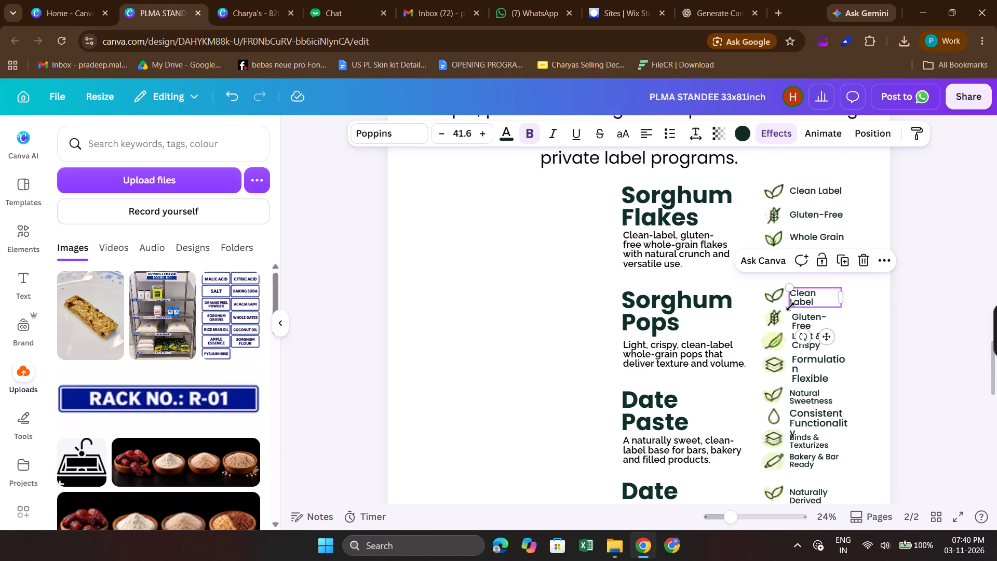
pyautogui.moveTo(845, 297); pyautogui.dragTo(860, 295)
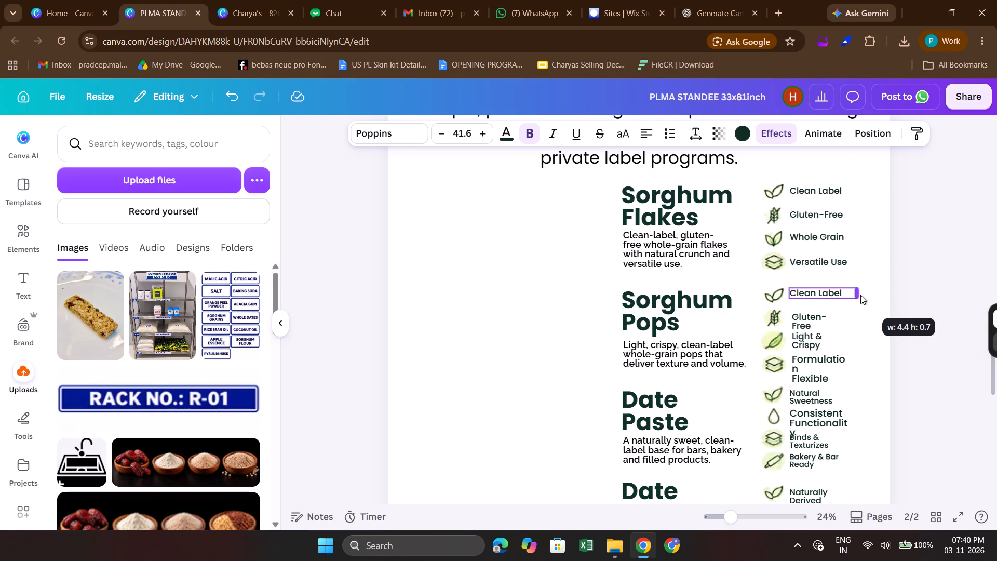
pyautogui.moveTo(860, 295); pyautogui.dragTo(854, 295)
pyautogui.click(804, 315)
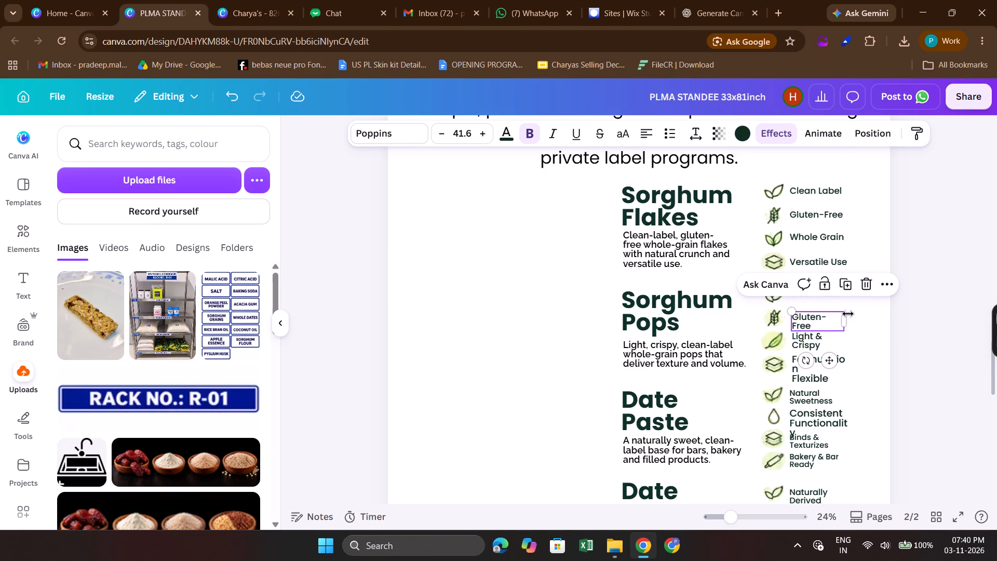
pyautogui.moveTo(849, 319); pyautogui.dragTo(855, 321)
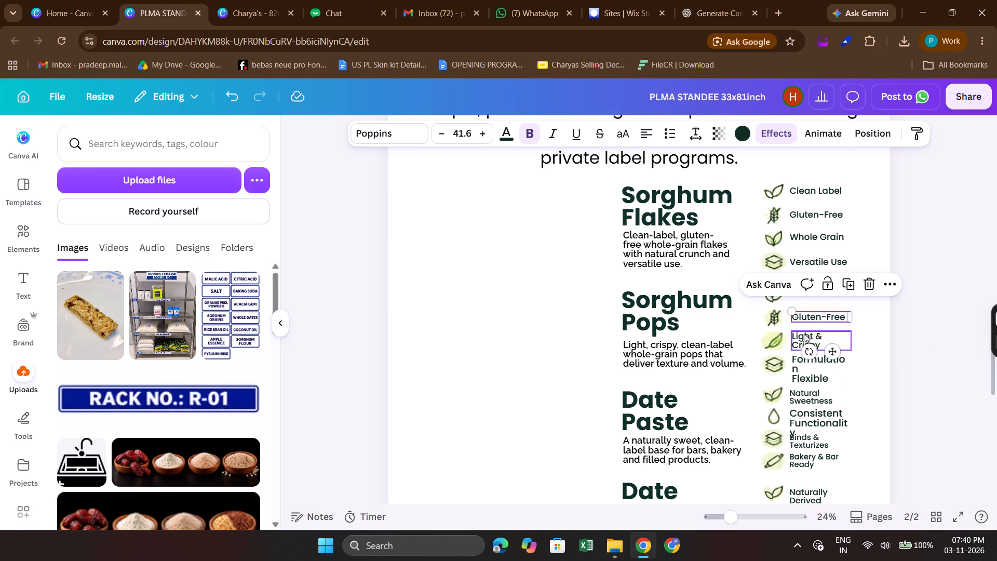
pyautogui.click(804, 333)
pyautogui.click(854, 339)
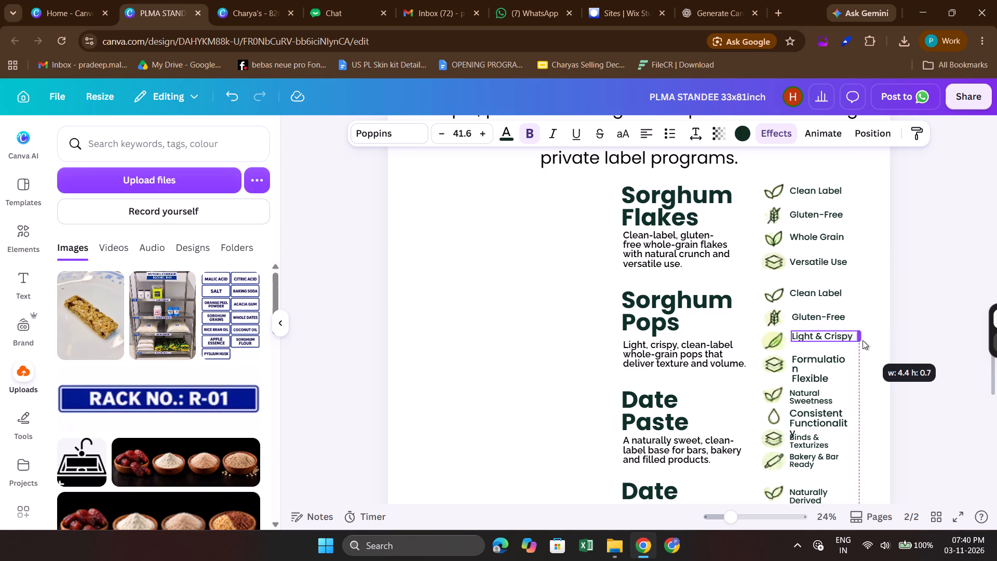
# Widen the Formulation Flexible text box in the Sorghum Pops features so the word Formulation is not split.
pyautogui.click(823, 357)
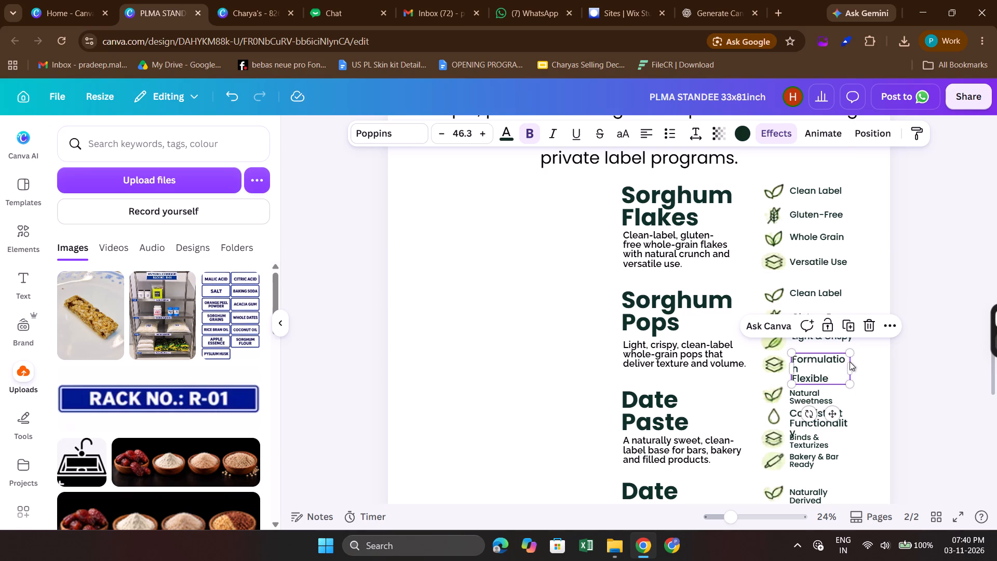
pyautogui.click(849, 366)
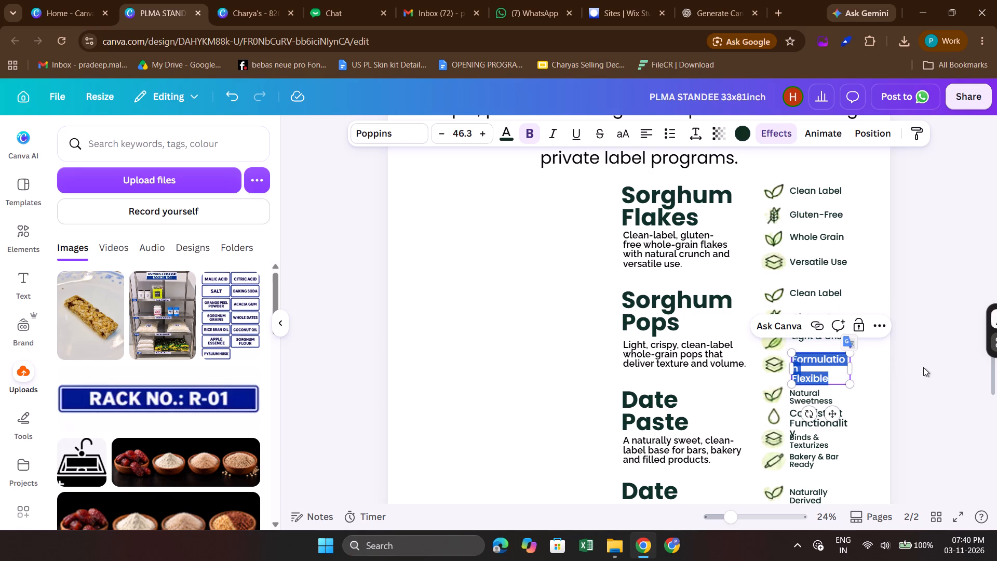
pyautogui.click(923, 367)
pyautogui.click(811, 371)
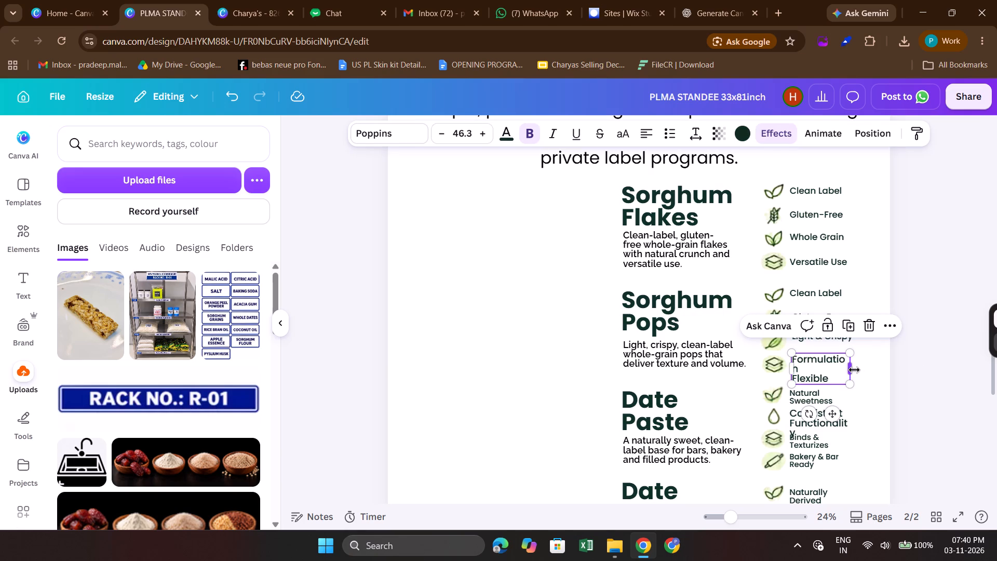
pyautogui.moveTo(854, 370); pyautogui.dragTo(870, 367)
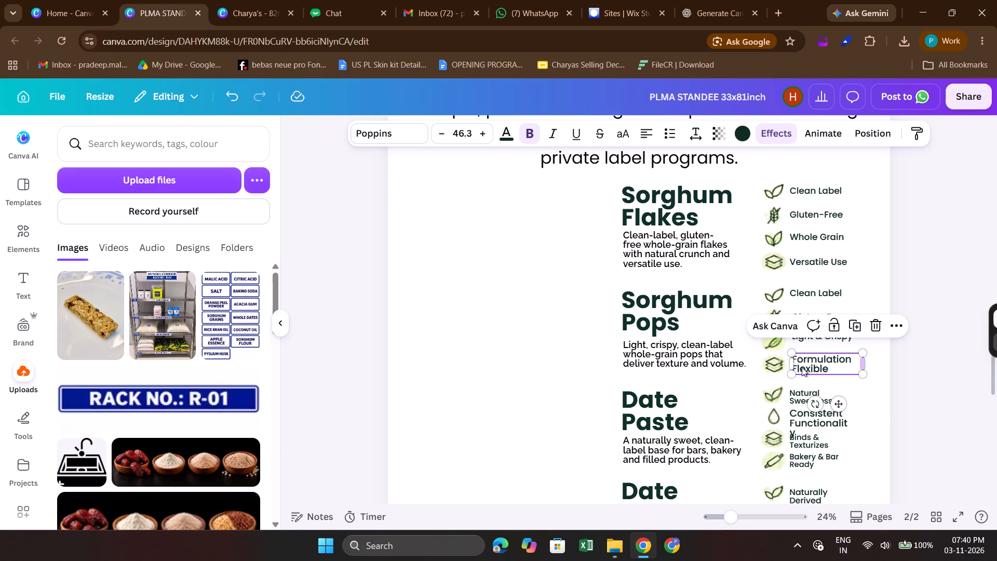
pyautogui.click(920, 291)
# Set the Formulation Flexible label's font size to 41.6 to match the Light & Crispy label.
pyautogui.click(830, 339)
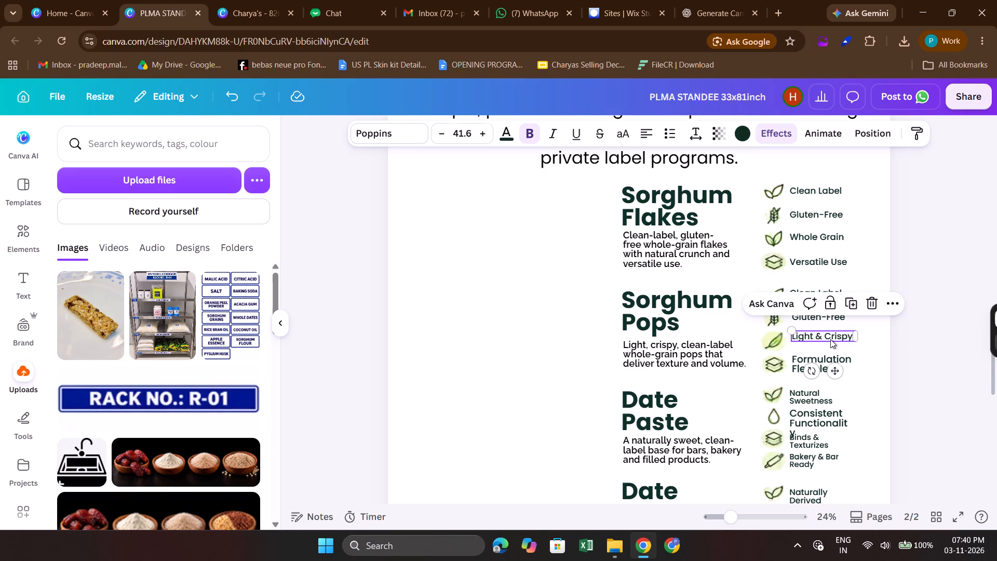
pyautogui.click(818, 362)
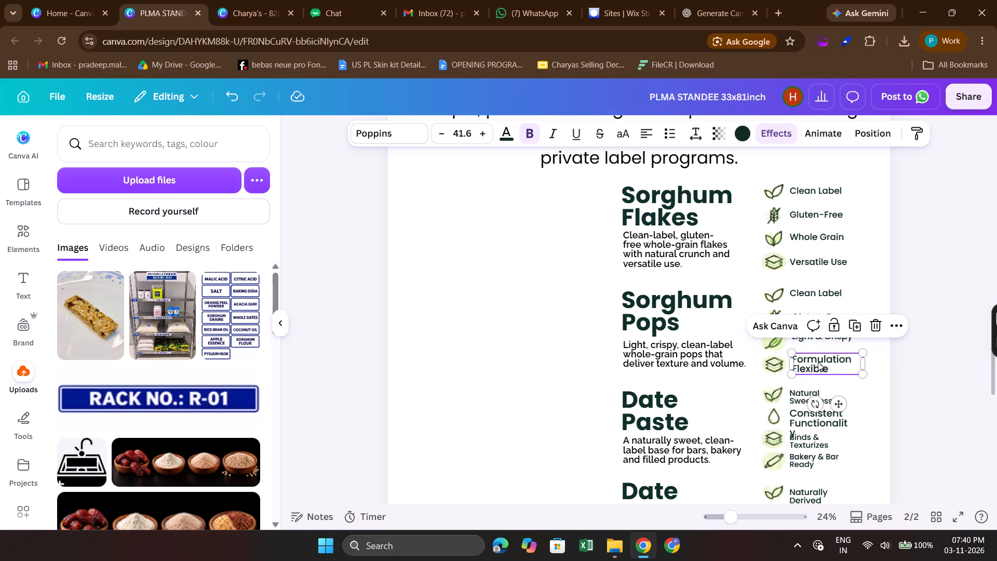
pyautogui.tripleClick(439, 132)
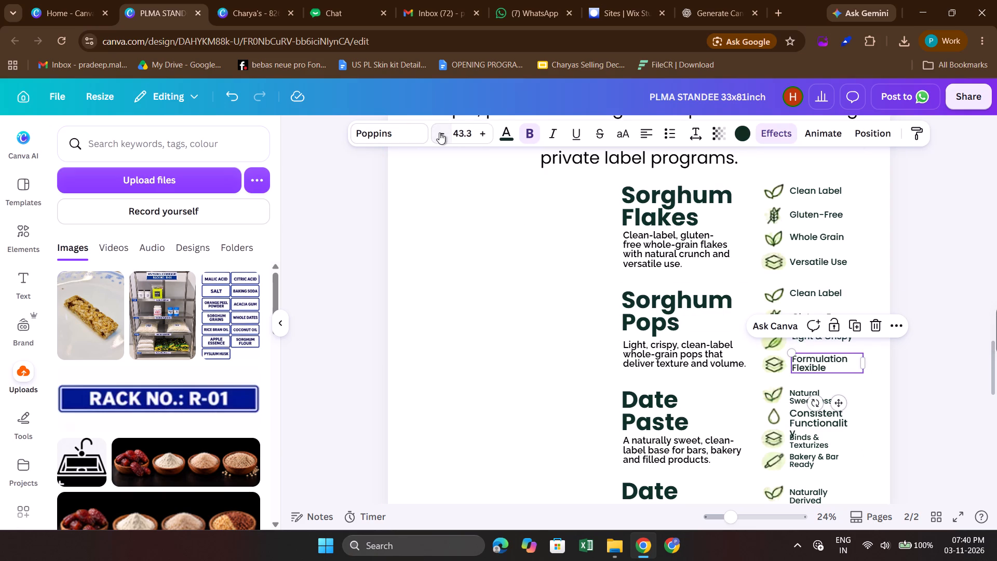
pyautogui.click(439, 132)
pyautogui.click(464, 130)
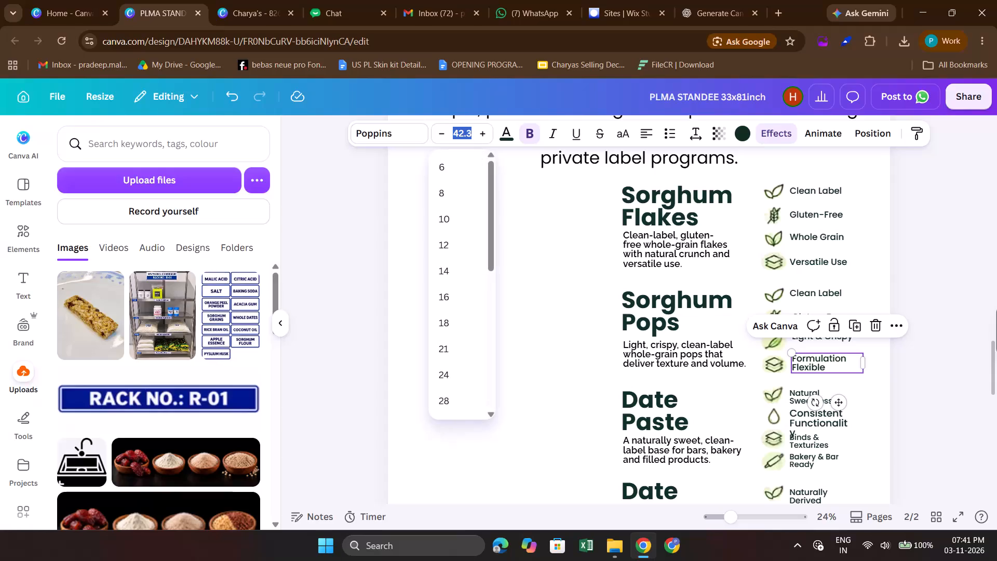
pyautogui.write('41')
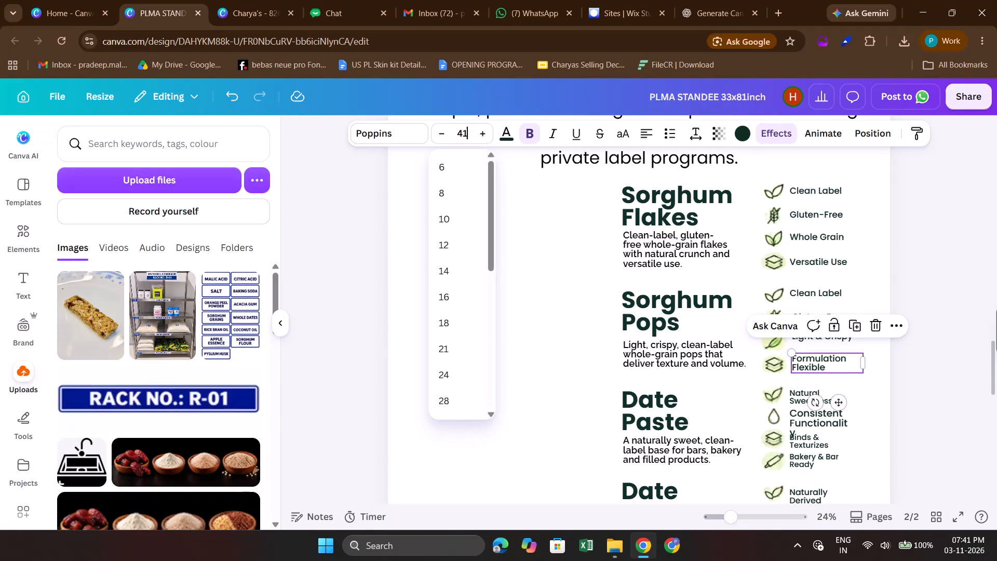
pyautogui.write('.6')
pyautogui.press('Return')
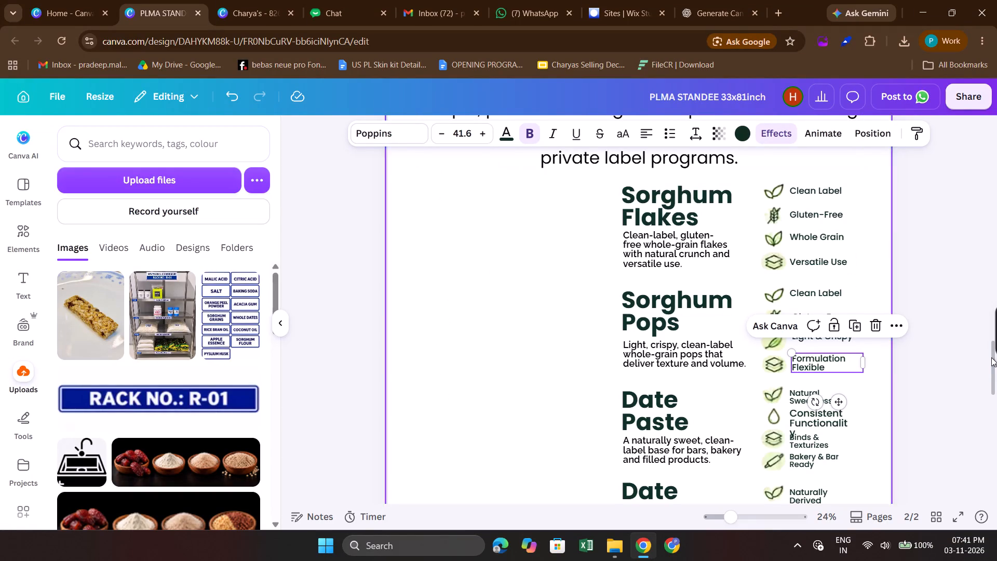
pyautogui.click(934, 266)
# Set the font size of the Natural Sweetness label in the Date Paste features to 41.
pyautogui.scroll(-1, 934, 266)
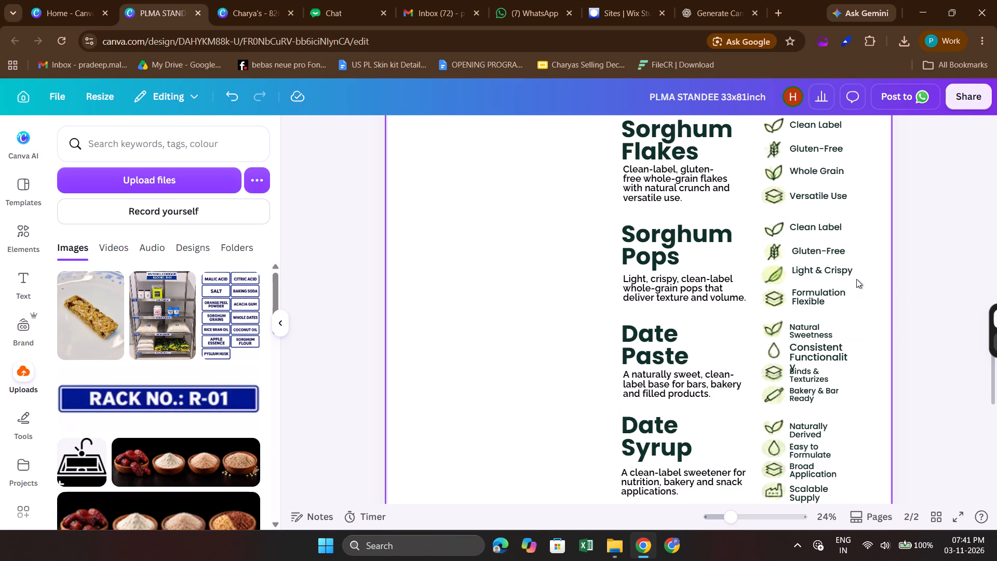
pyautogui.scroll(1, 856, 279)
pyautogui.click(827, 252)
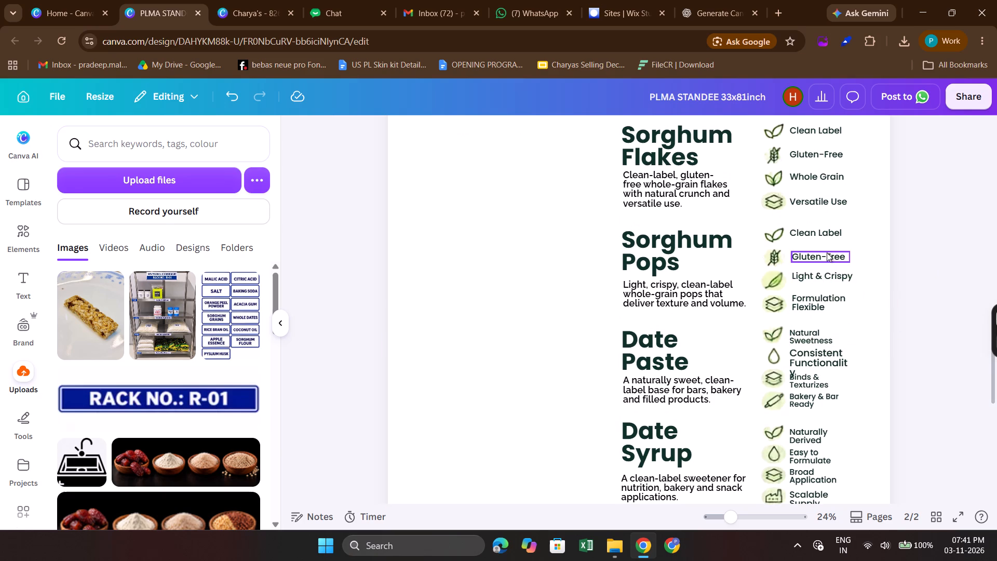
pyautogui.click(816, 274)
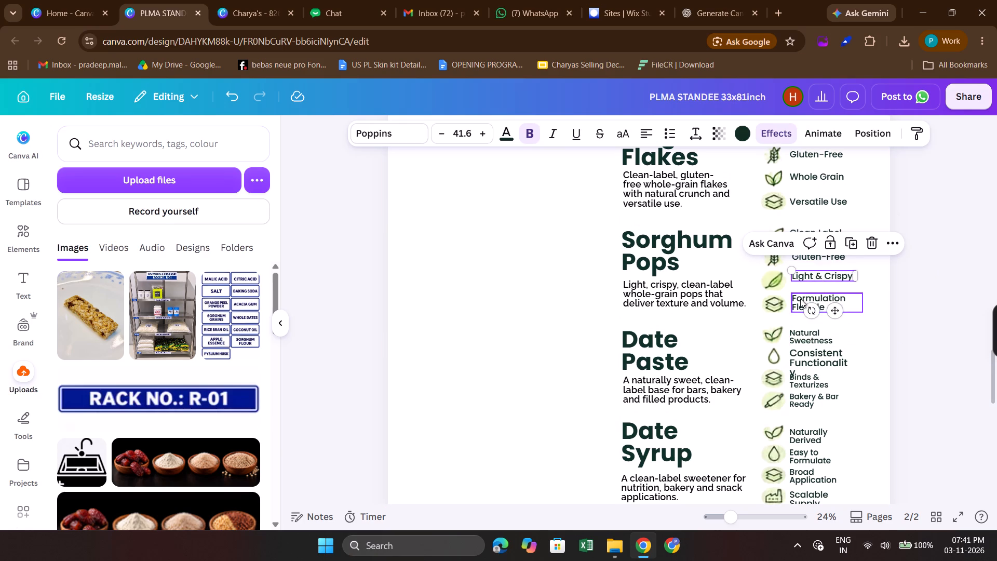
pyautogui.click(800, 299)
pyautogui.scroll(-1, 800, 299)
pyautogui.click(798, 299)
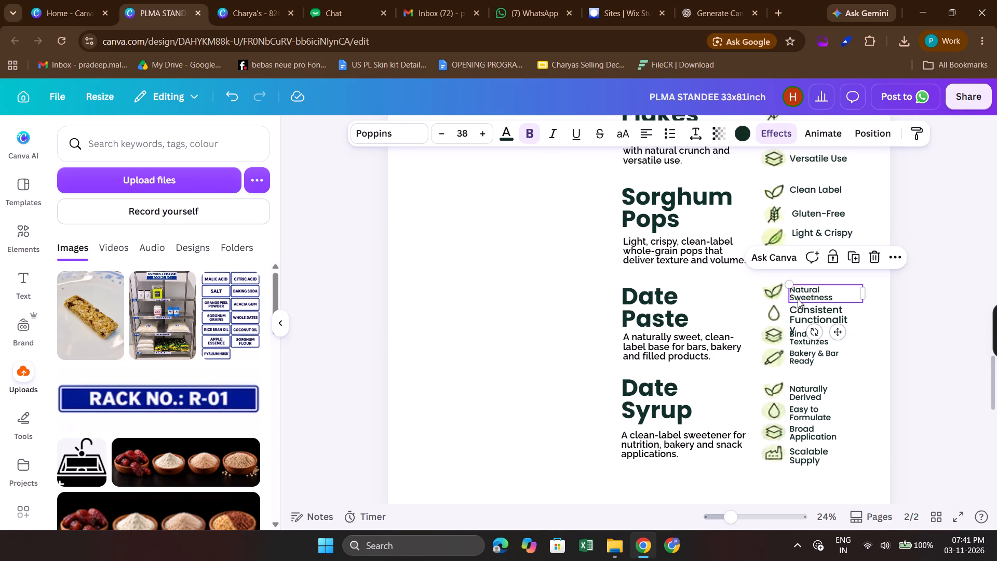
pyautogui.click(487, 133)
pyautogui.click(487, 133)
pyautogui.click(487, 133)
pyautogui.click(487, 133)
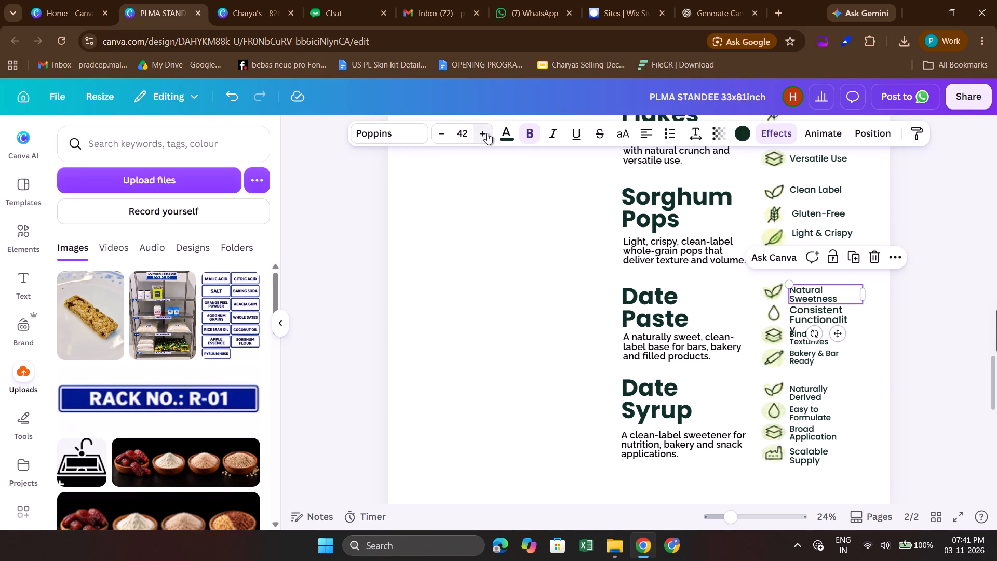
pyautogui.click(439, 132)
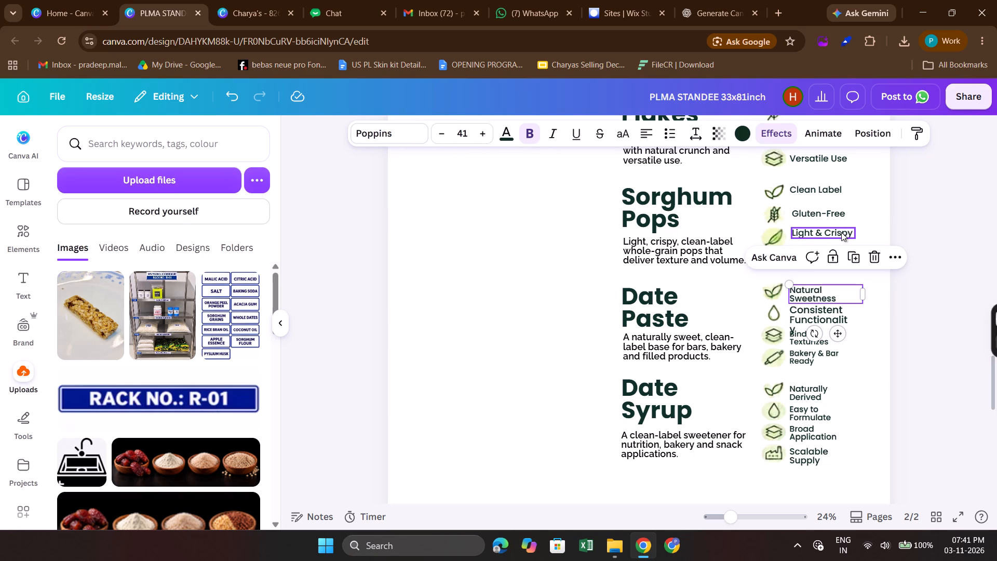
# Set the font size of all eight feature labels in the Sorghum Flakes and Sorghum Pops blocks to 41.
pyautogui.scroll(1, 841, 232)
pyautogui.click(910, 215)
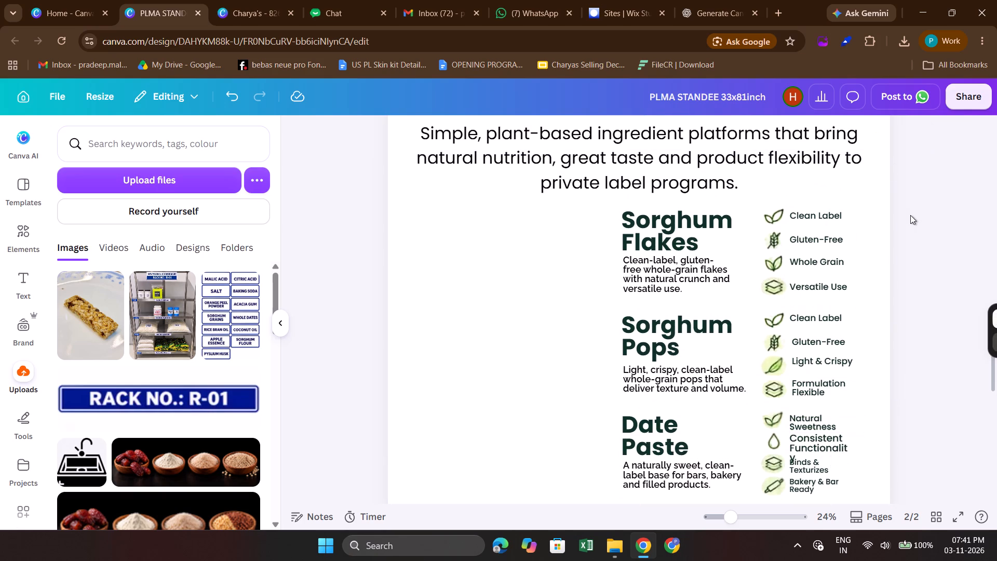
pyautogui.moveTo(897, 205); pyautogui.dragTo(814, 378)
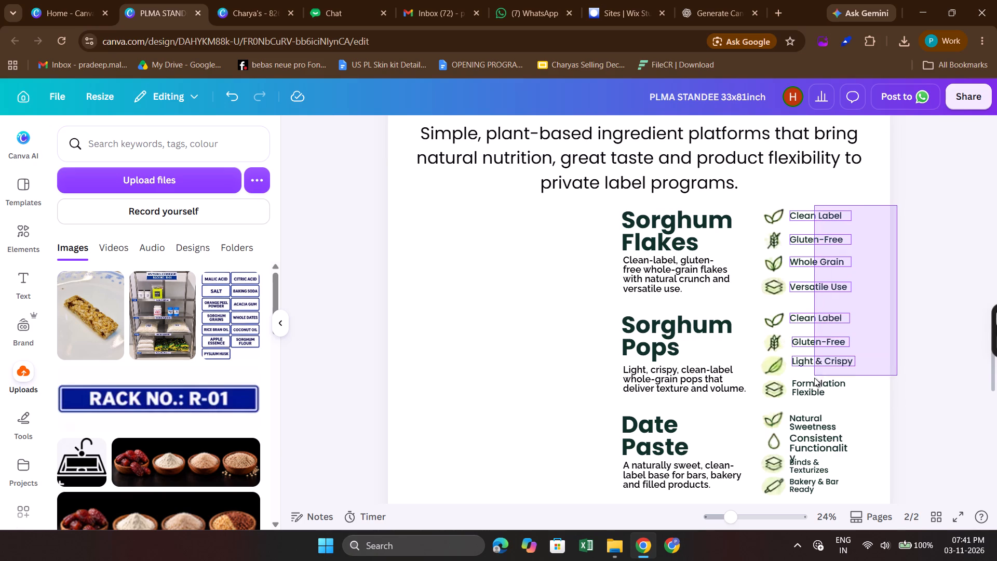
pyautogui.moveTo(814, 378); pyautogui.dragTo(814, 382)
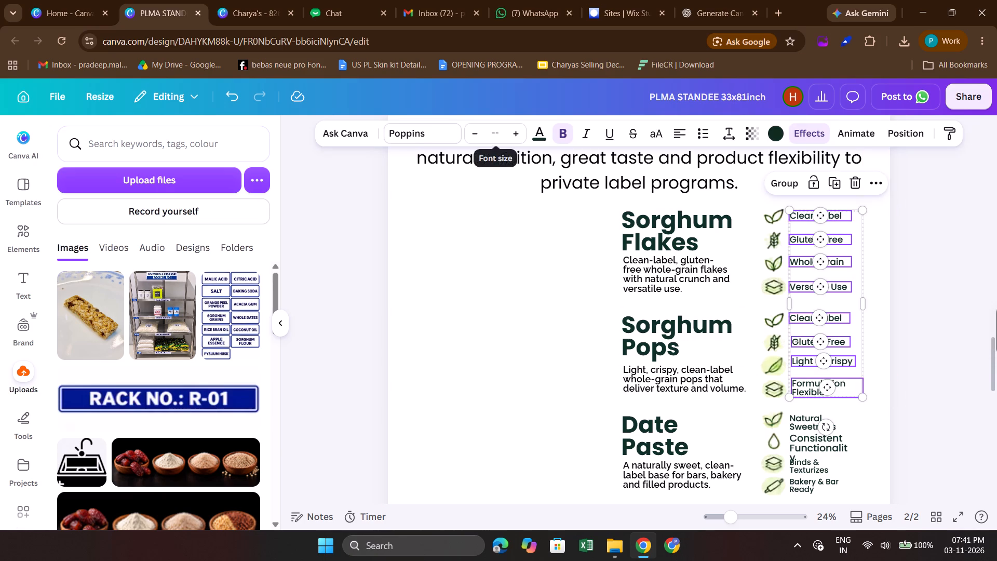
pyautogui.click(497, 137)
pyautogui.write('41')
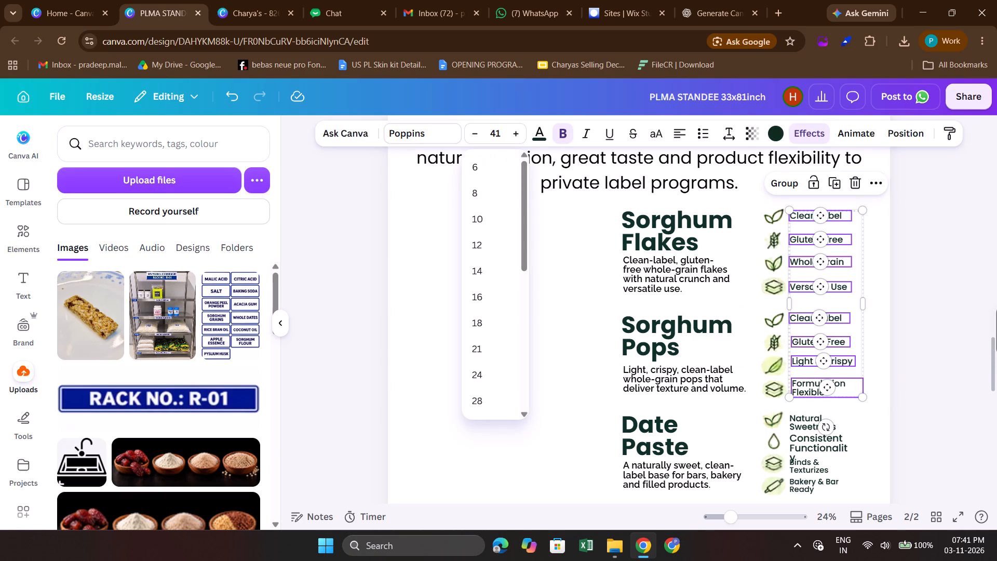
pyautogui.press('Return')
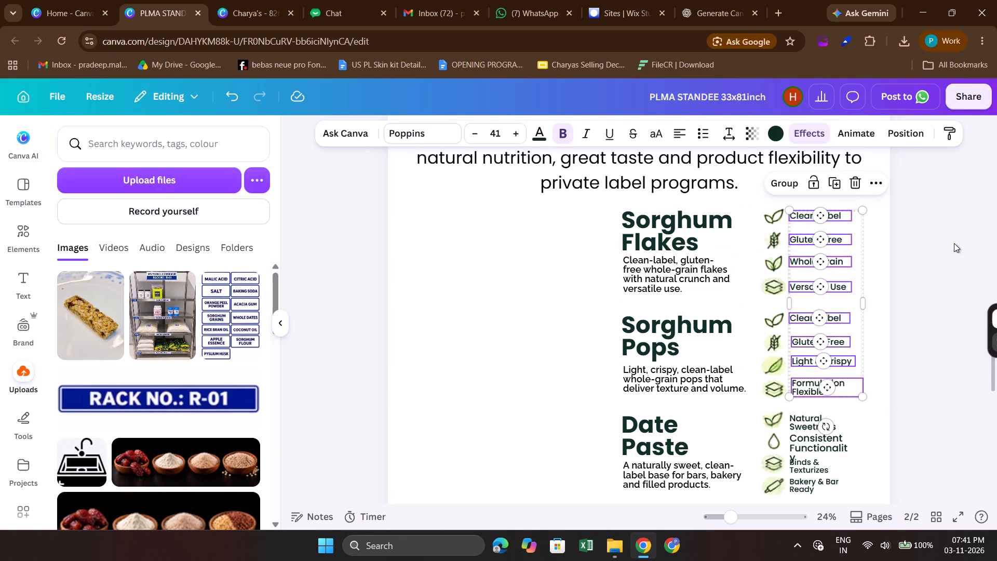
pyautogui.click(954, 243)
# Set the font size of all eight feature labels in the Date Paste and Date Syrup blocks to 41.
pyautogui.scroll(-1, 954, 243)
pyautogui.scroll(-1, 910, 291)
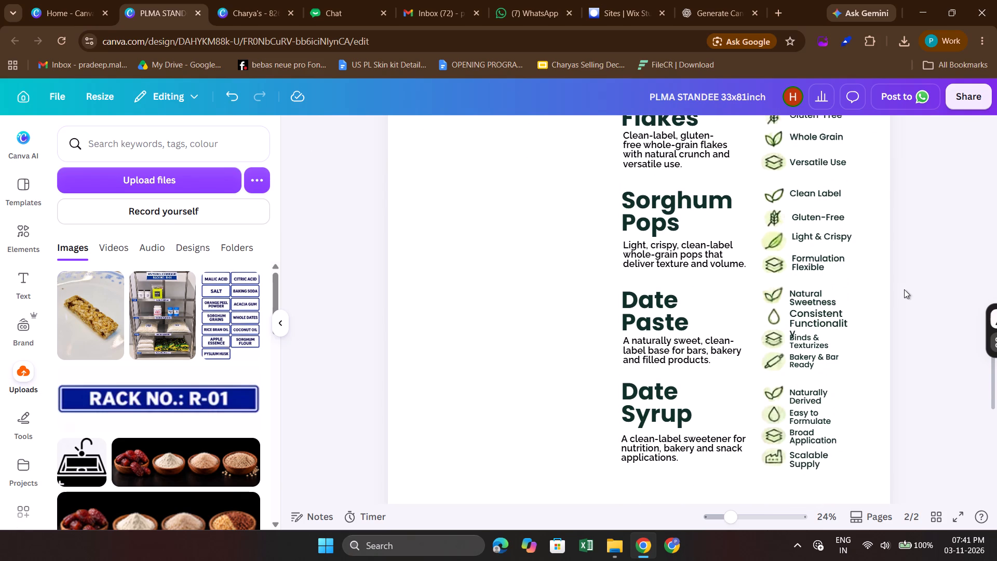
pyautogui.moveTo(904, 289); pyautogui.dragTo(803, 464)
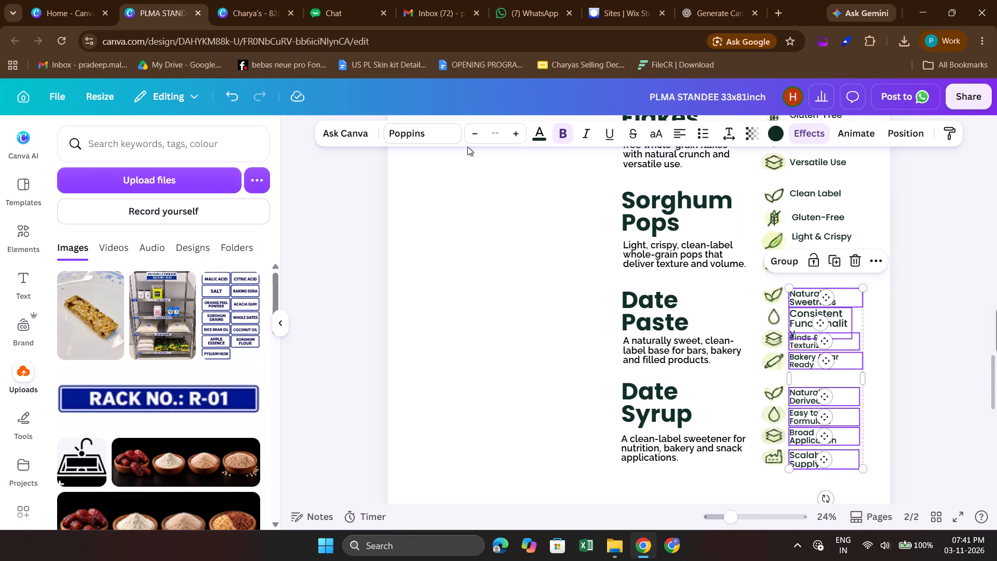
pyautogui.click(498, 137)
pyautogui.write('41')
pyautogui.press('Return')
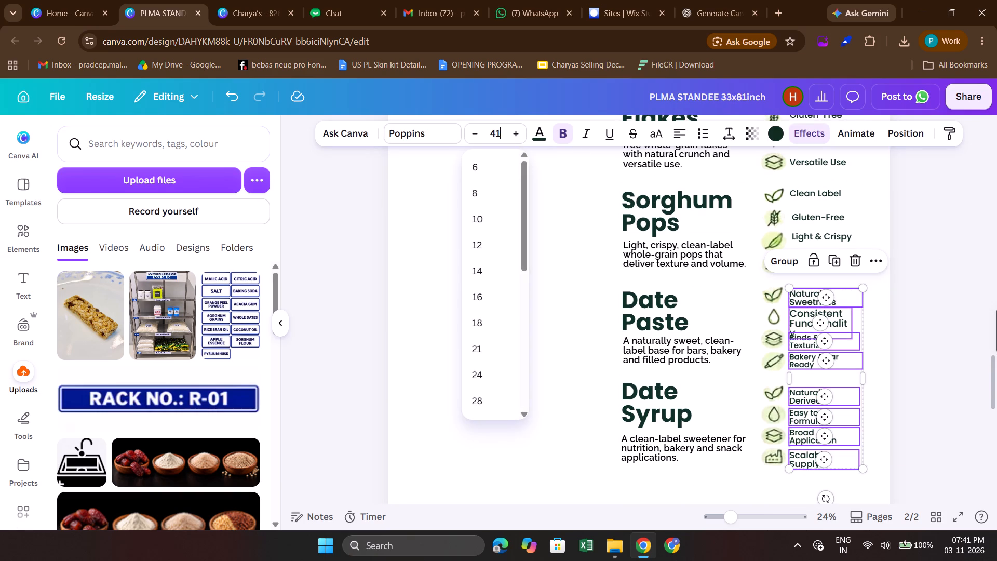
# Widen the Natural Sweetness label's text box in the Date Paste features so its text fits on one line.
pyautogui.click(903, 325)
pyautogui.scroll(1, 903, 325)
pyautogui.scroll(1, 852, 318)
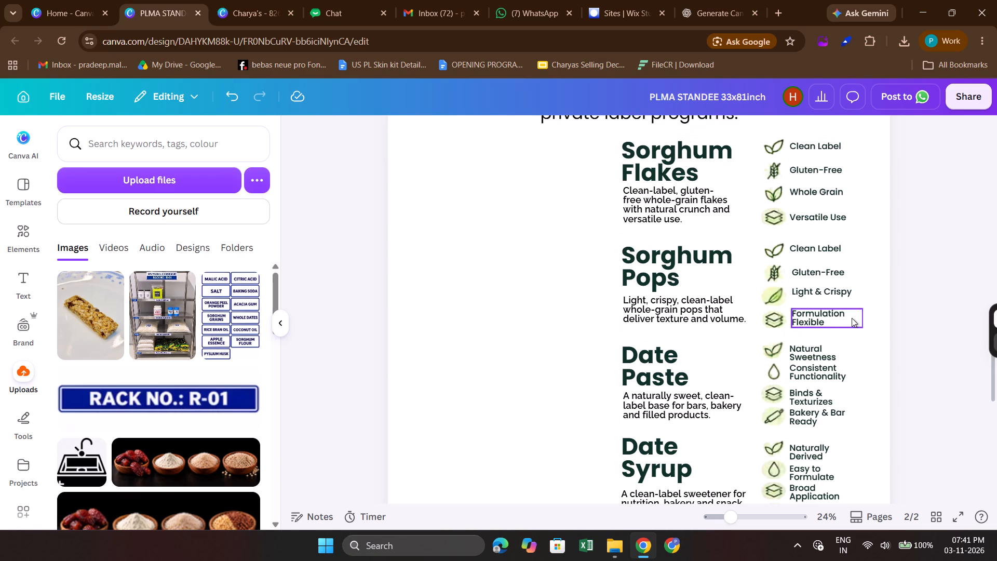
pyautogui.click(826, 356)
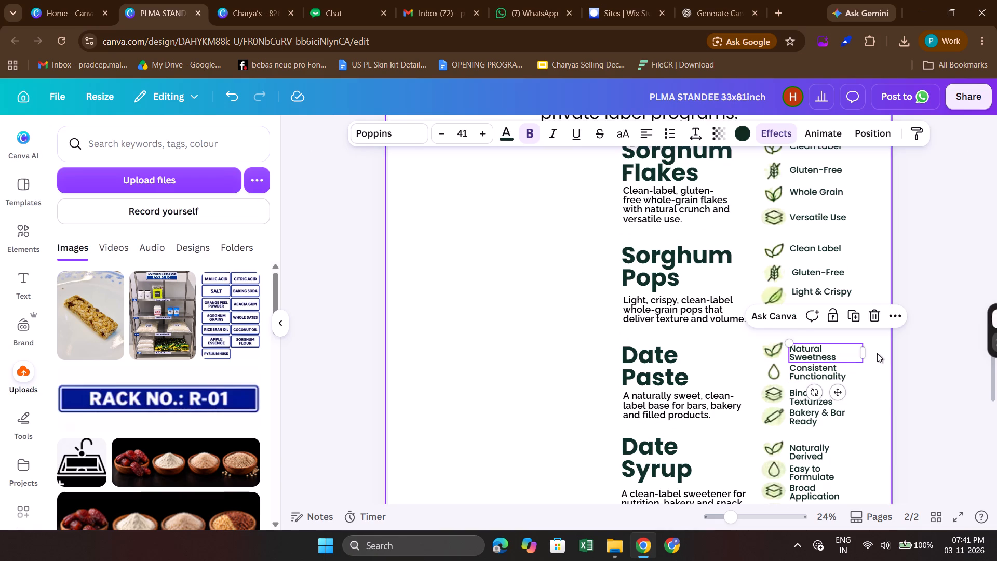
pyautogui.moveTo(867, 353); pyautogui.dragTo(882, 354)
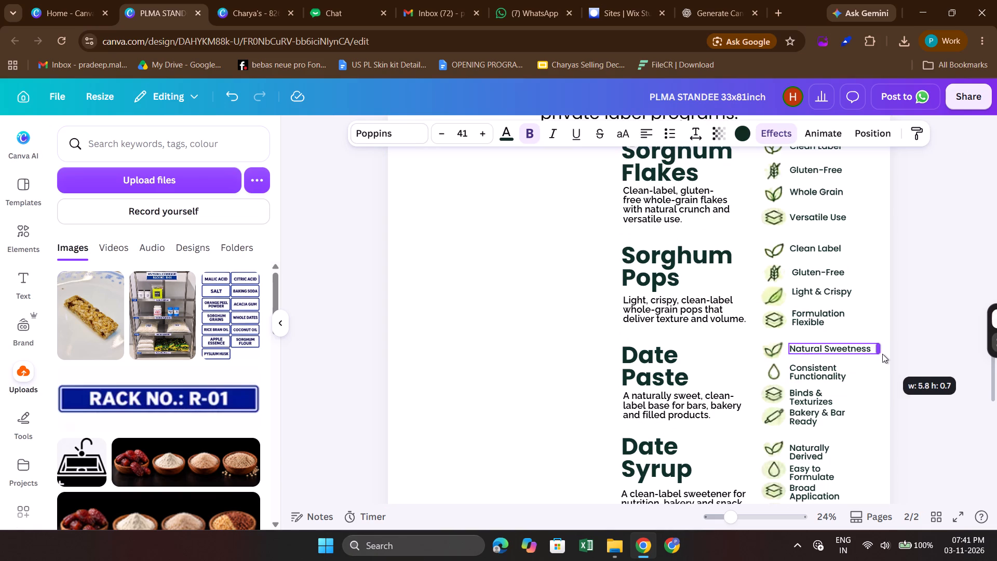
pyautogui.moveTo(882, 354); pyautogui.dragTo(880, 354)
# Widen the other seven Date Paste and Date Syrup feature labels together, from Consistent Functionality to Scalable Supply, to an overall width of about 5.7.
pyautogui.click(813, 370)
pyautogui.scroll(-1, 813, 370)
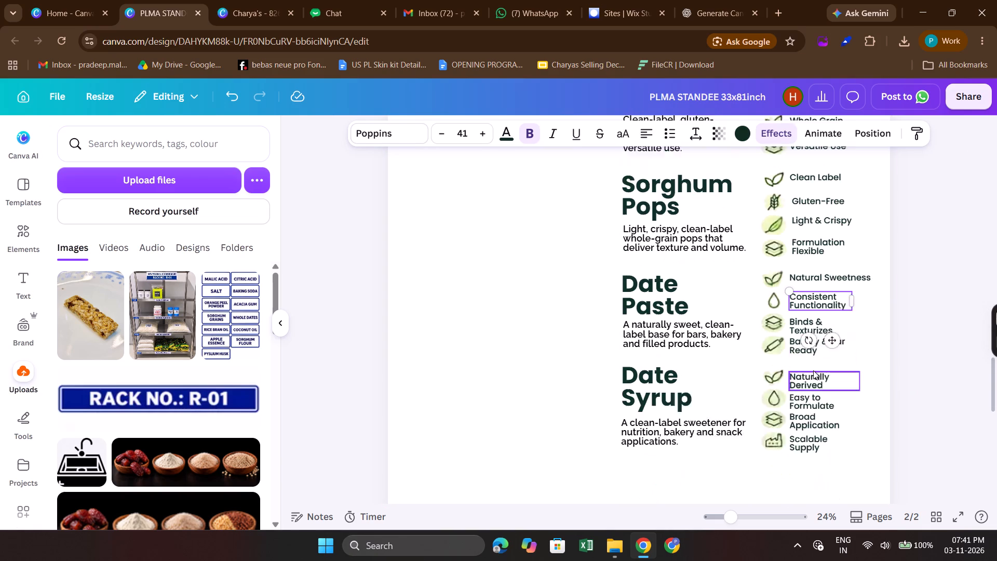
pyautogui.scroll(-1, 813, 370)
pyautogui.keyDown('shift'); pyautogui.click(798, 292); pyautogui.keyUp('shift')
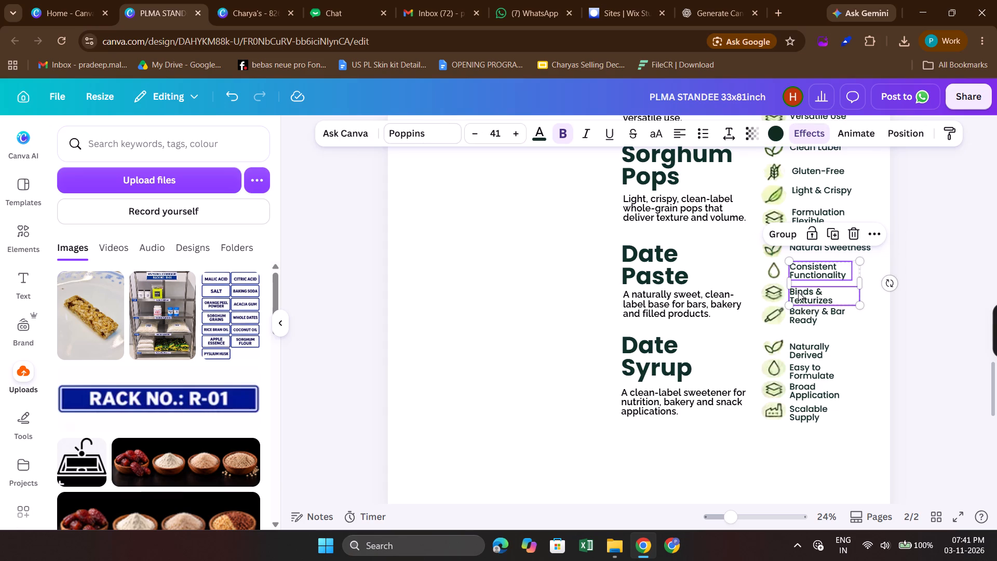
pyautogui.keyDown('shift'); pyautogui.click(800, 310); pyautogui.keyUp('shift')
pyautogui.keyDown('shift'); pyautogui.click(810, 346); pyautogui.keyUp('shift')
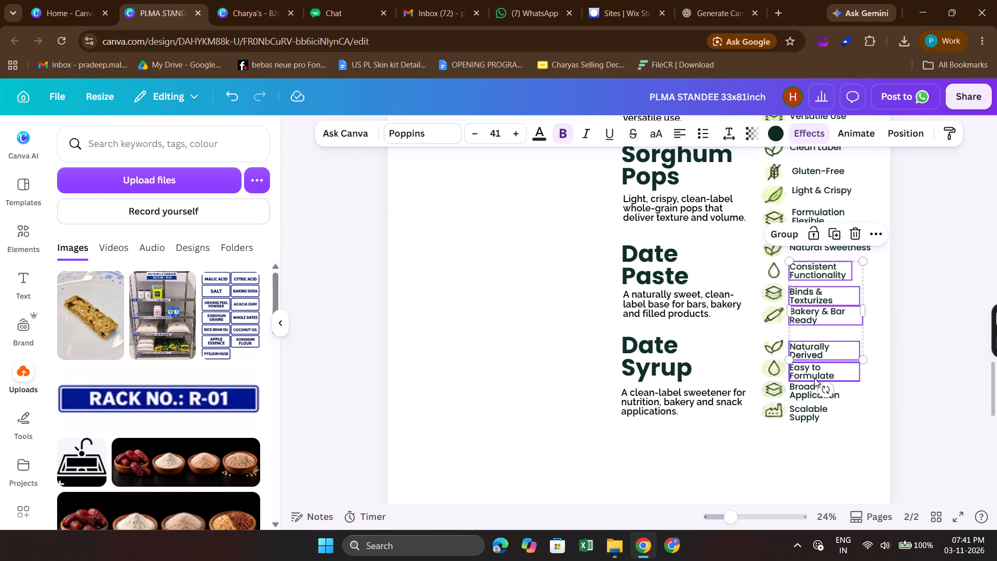
pyautogui.keyDown('shift'); pyautogui.click(814, 377); pyautogui.keyUp('shift')
pyautogui.keyDown('shift'); pyautogui.click(807, 390); pyautogui.keyUp('shift')
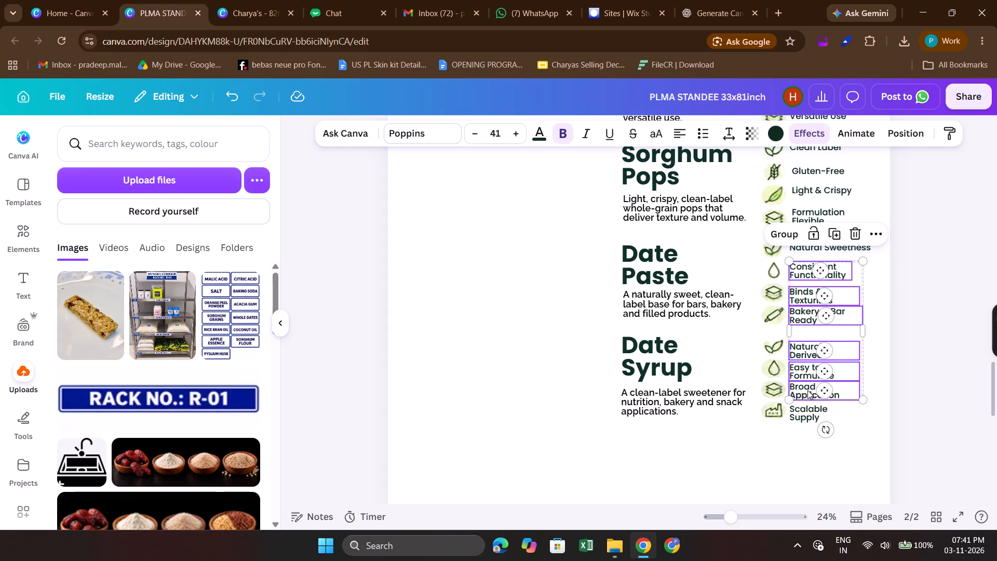
pyautogui.keyDown('shift'); pyautogui.click(806, 405); pyautogui.keyUp('shift')
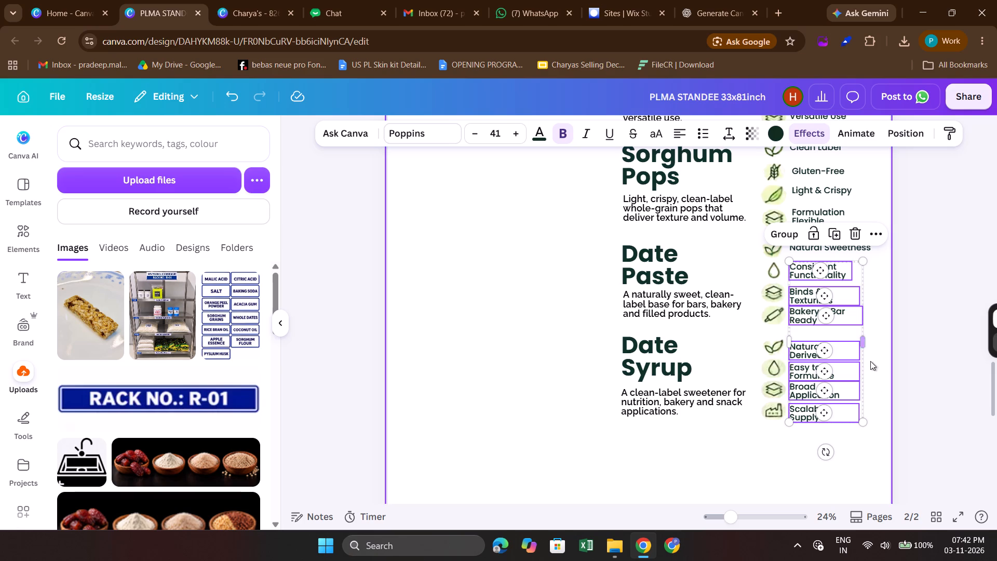
pyautogui.moveTo(864, 345); pyautogui.dragTo(882, 346)
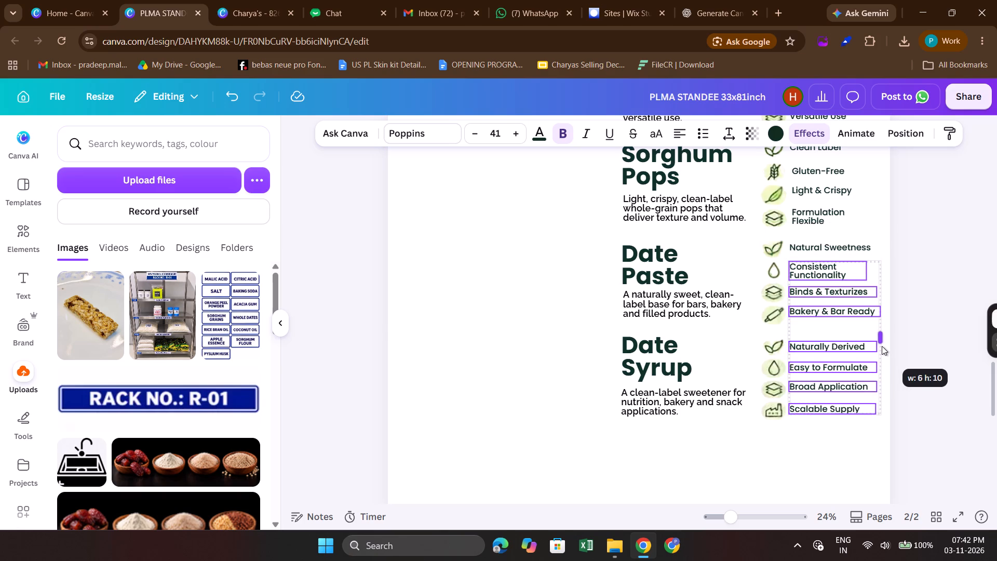
pyautogui.moveTo(882, 346); pyautogui.dragTo(874, 348)
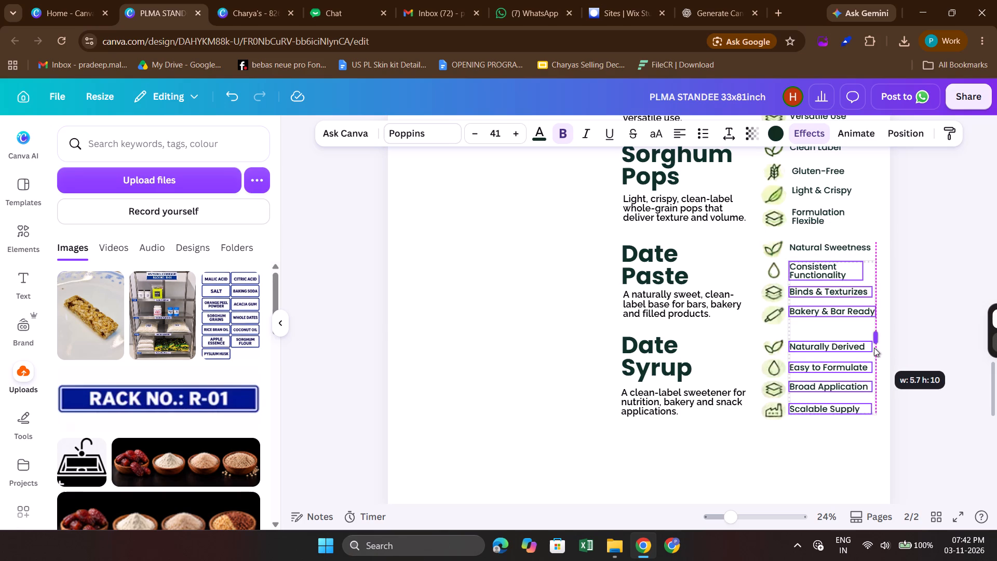
pyautogui.moveTo(874, 348); pyautogui.dragTo(874, 347)
pyautogui.click(936, 302)
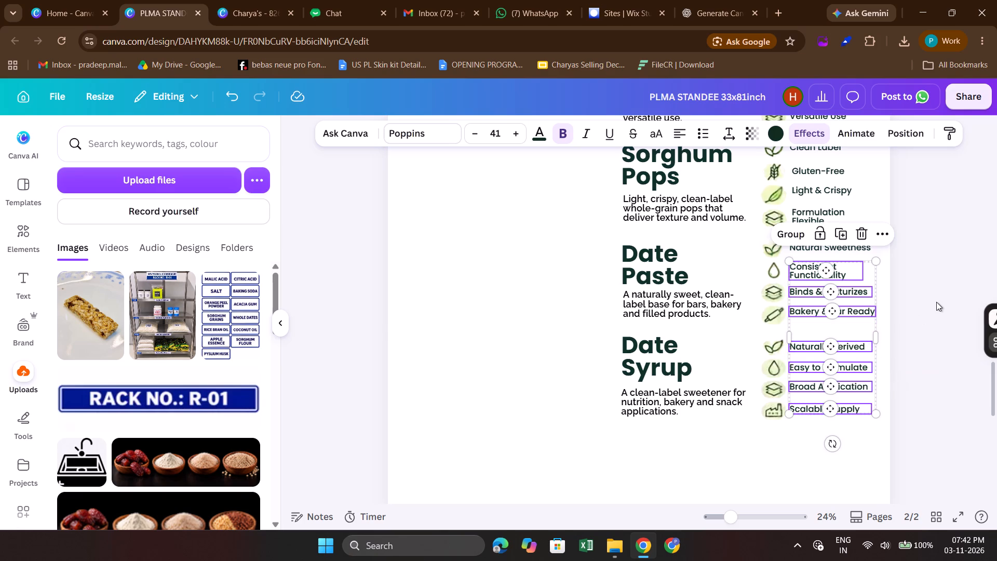
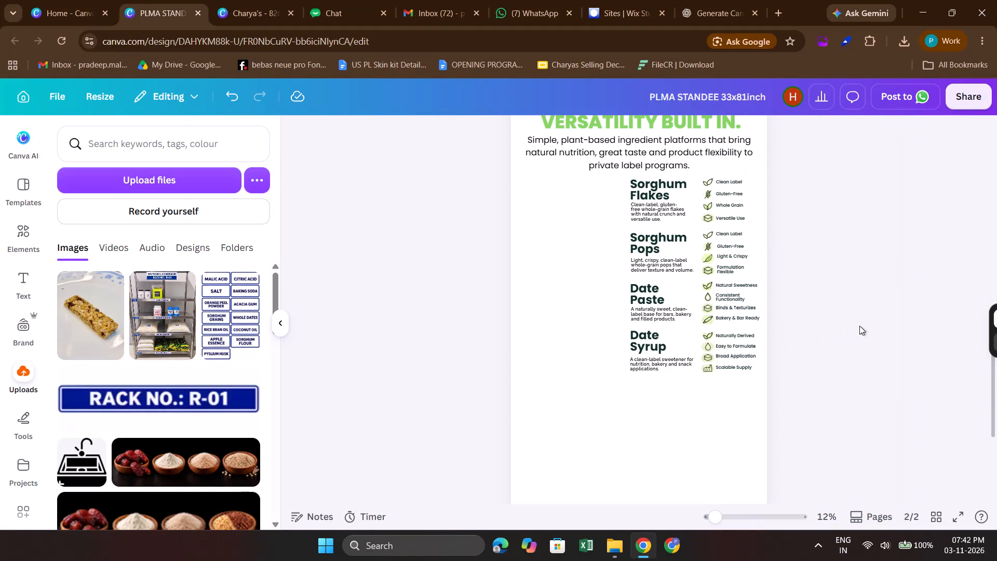
# Left-align the four product headings and their descriptions, from Sorghum Flakes to Date Syrup, on page 2.
pyautogui.scroll(-1, 859, 326)
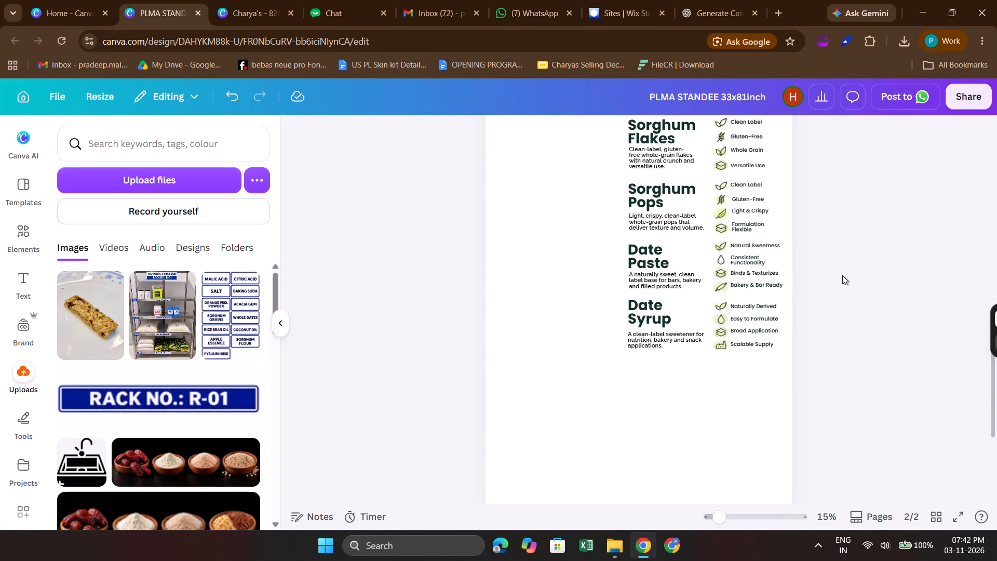
pyautogui.scroll(3, 842, 275)
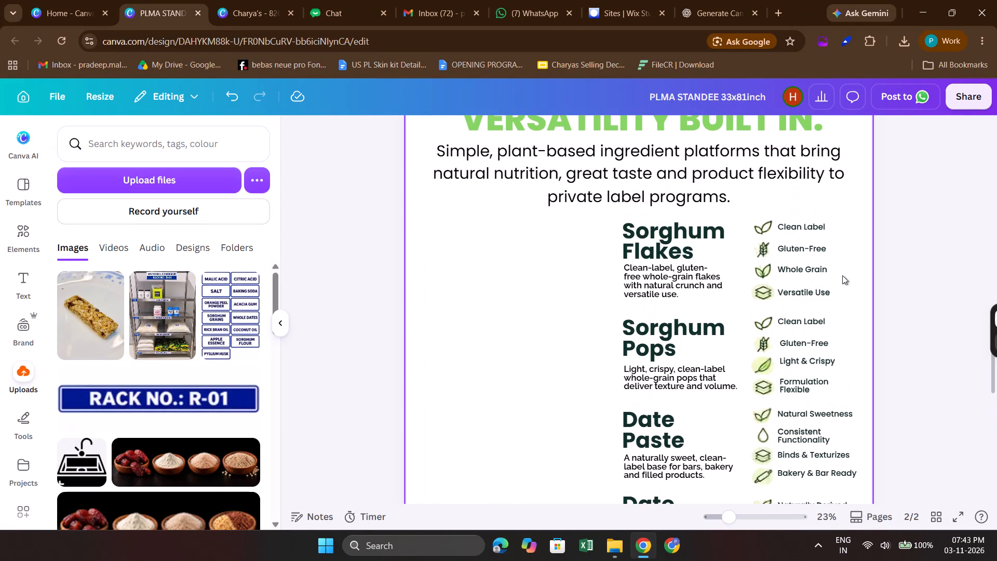
pyautogui.scroll(1, 842, 275)
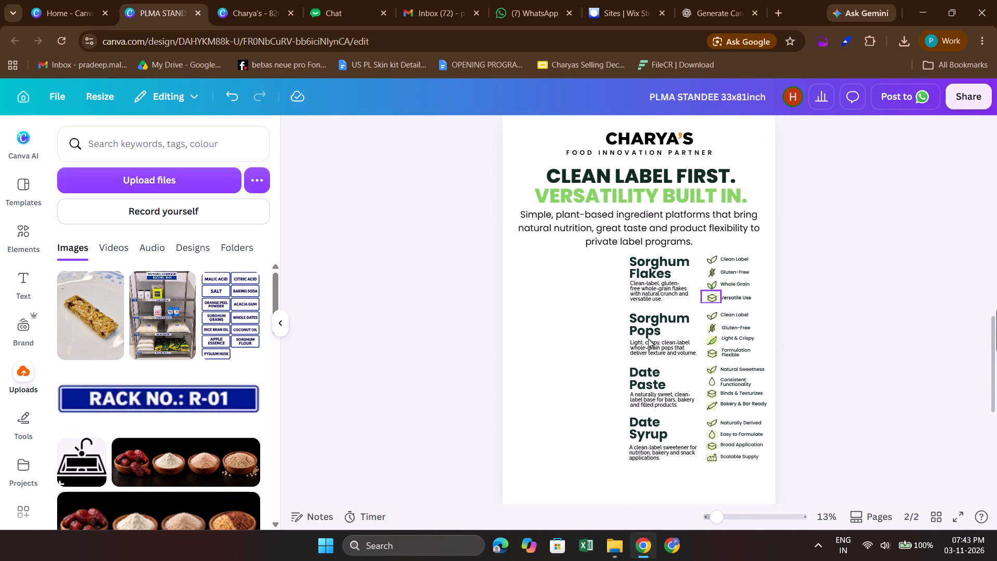
pyautogui.moveTo(484, 269); pyautogui.dragTo(663, 444)
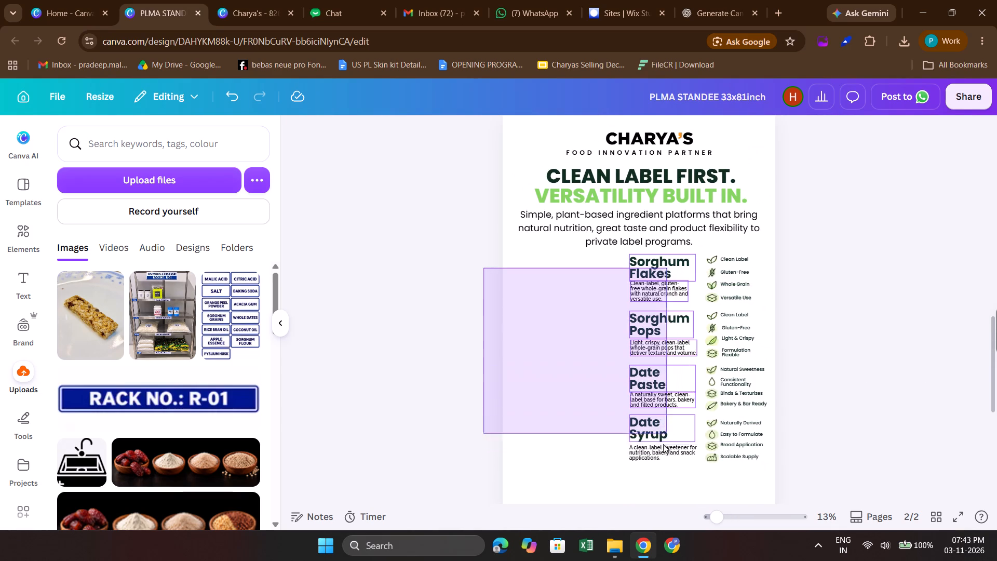
pyautogui.moveTo(663, 444); pyautogui.dragTo(665, 464)
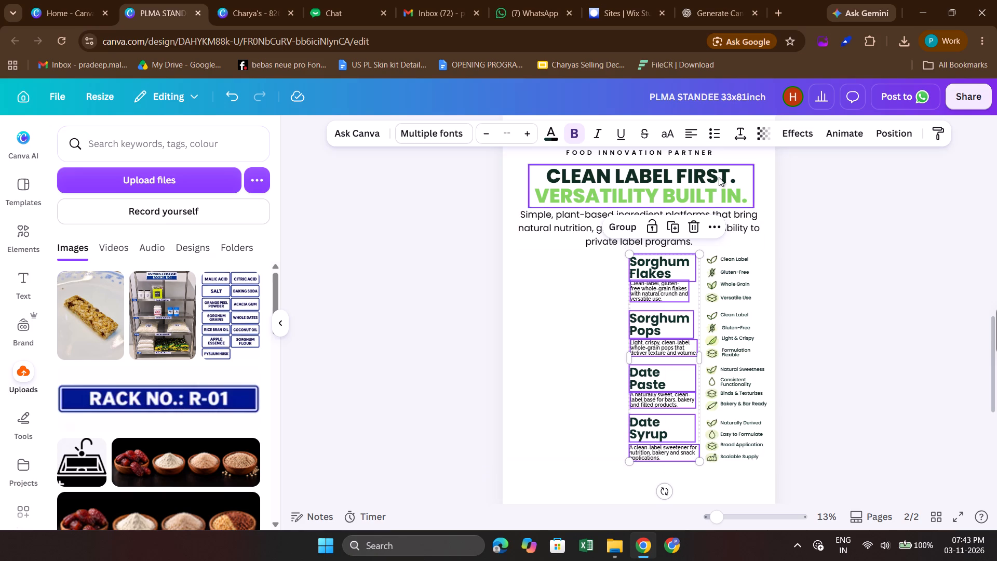
pyautogui.click(875, 138)
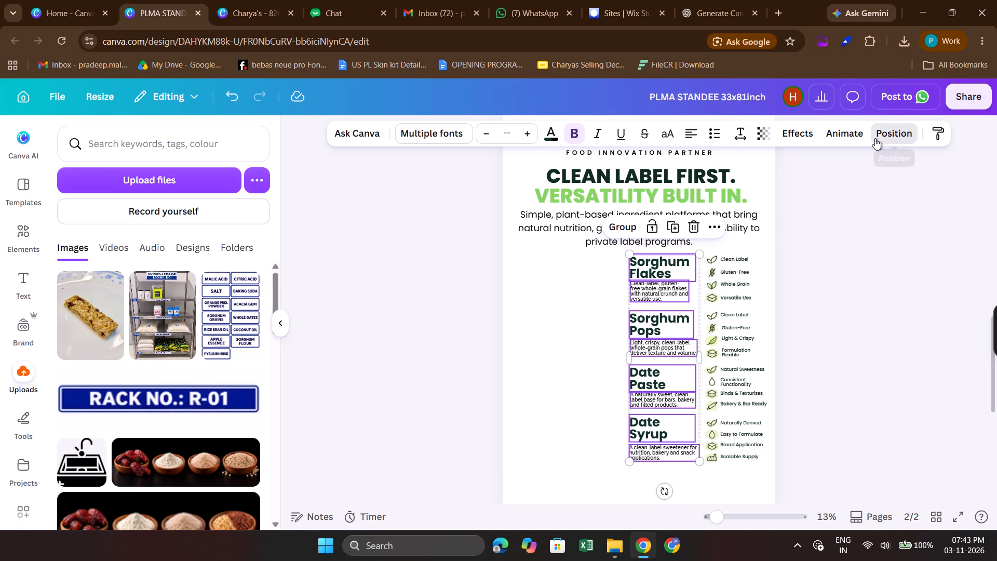
pyautogui.click(197, 285)
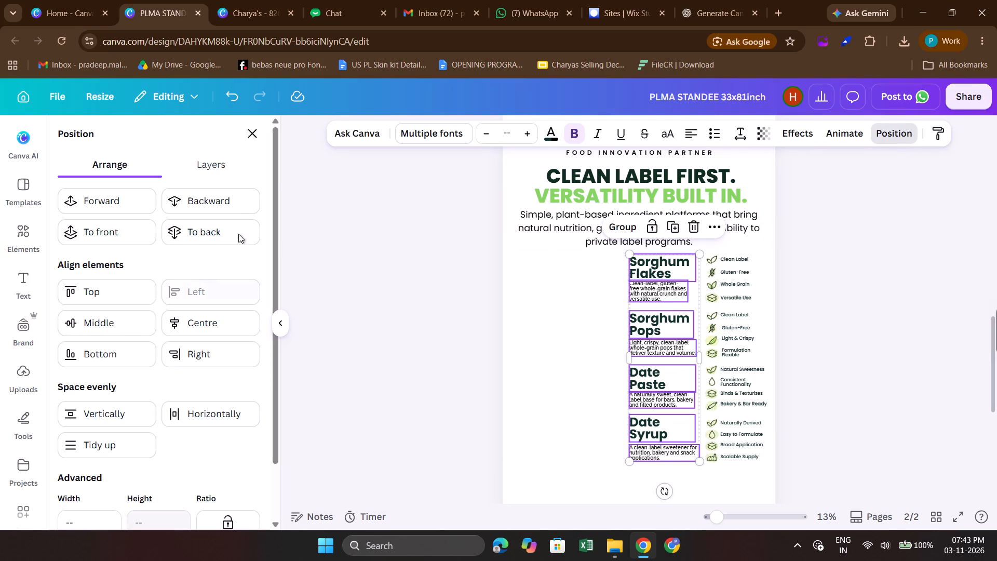
pyautogui.click(257, 135)
pyautogui.click(853, 257)
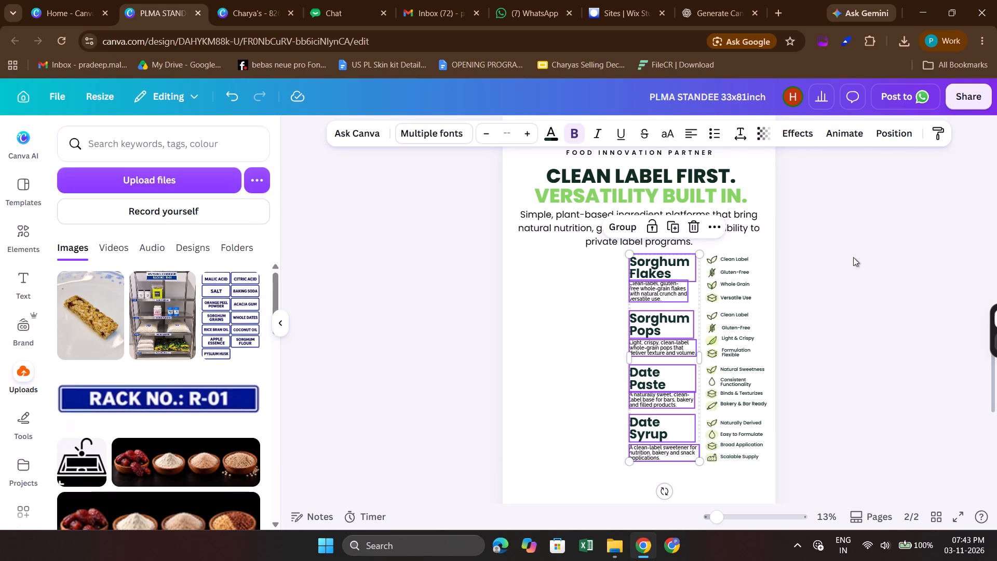
# Left-align all the feature labels beside the icons, from Clean Label to Scalable Supply, on page 2.
pyautogui.scroll(1, 853, 257)
pyautogui.scroll(-1, 853, 257)
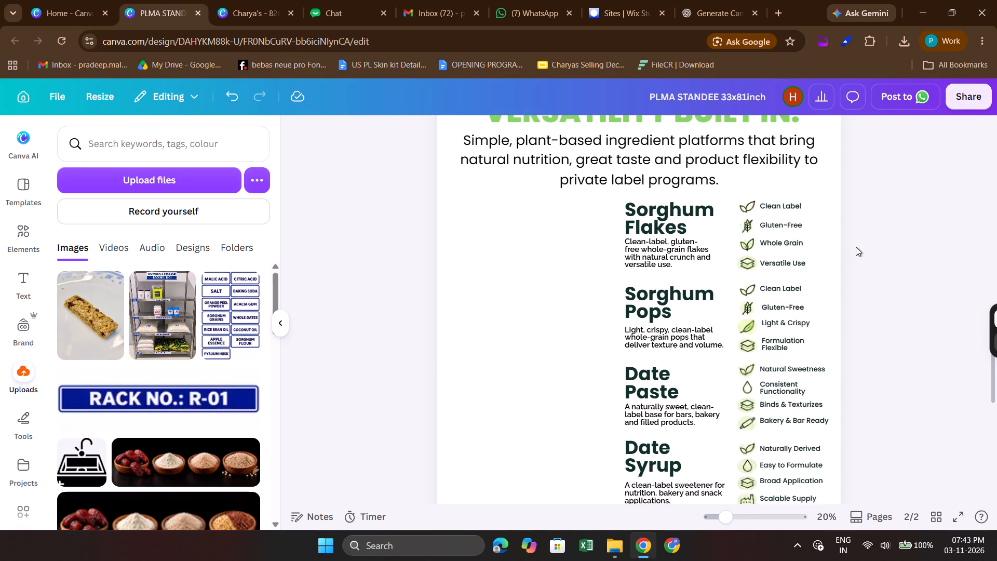
pyautogui.scroll(-1, 858, 243)
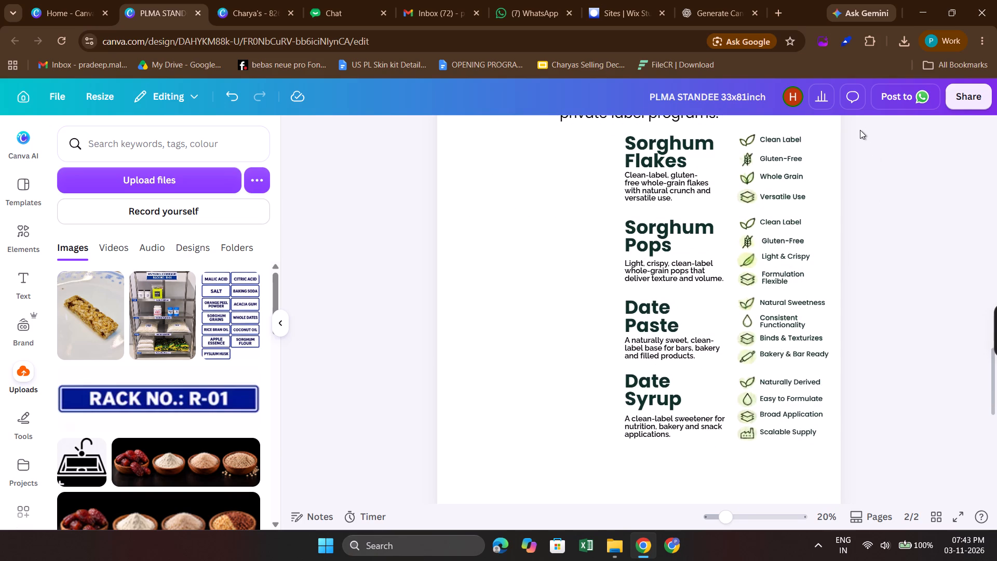
pyautogui.moveTo(857, 129); pyautogui.dragTo(785, 489)
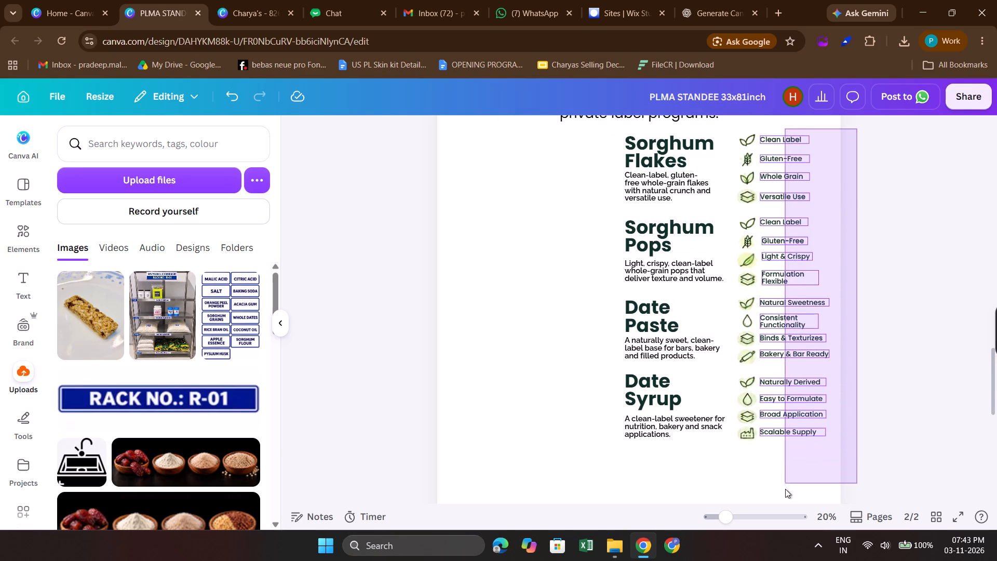
pyautogui.moveTo(785, 489); pyautogui.dragTo(799, 447)
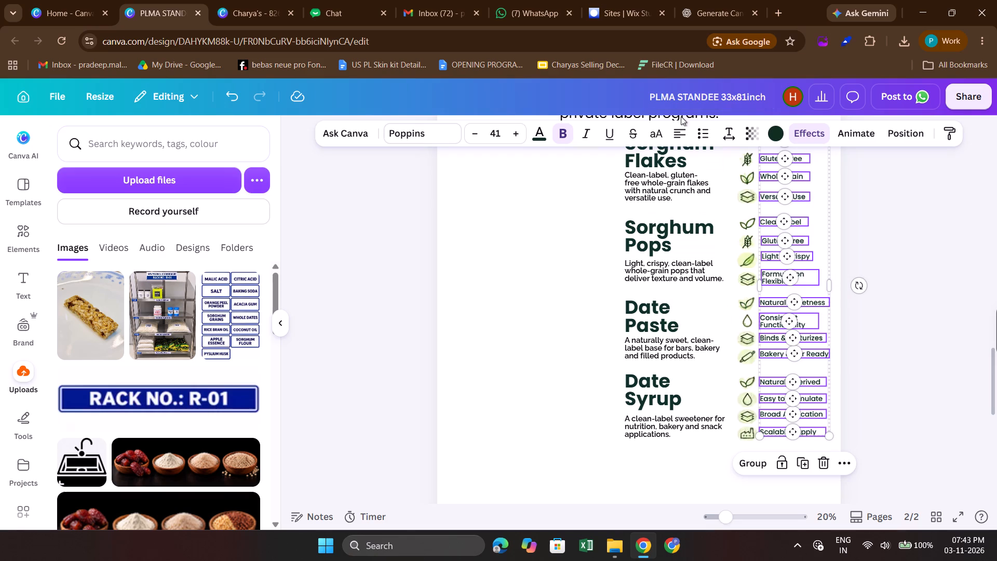
pyautogui.click(895, 127)
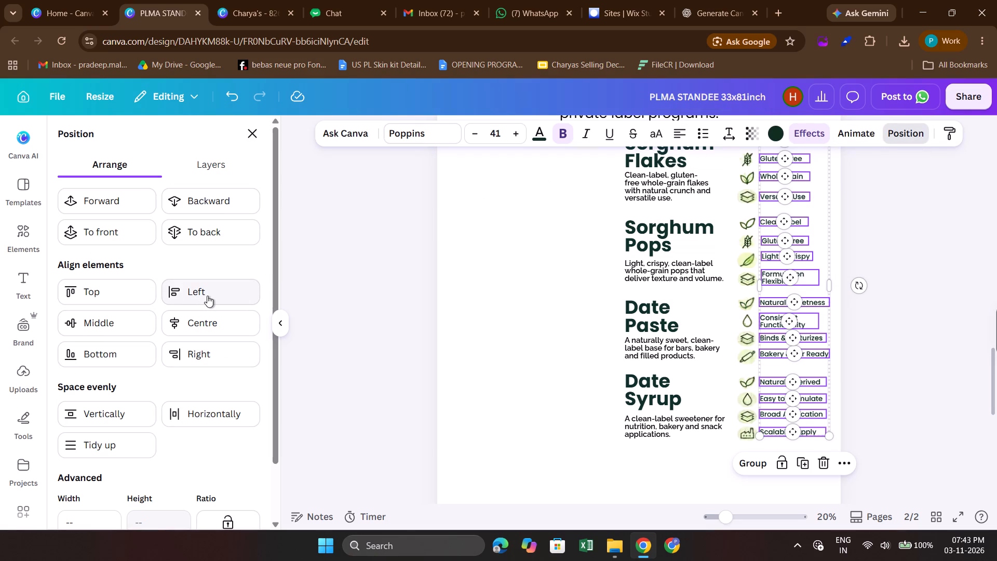
pyautogui.click(207, 296)
pyautogui.click(255, 136)
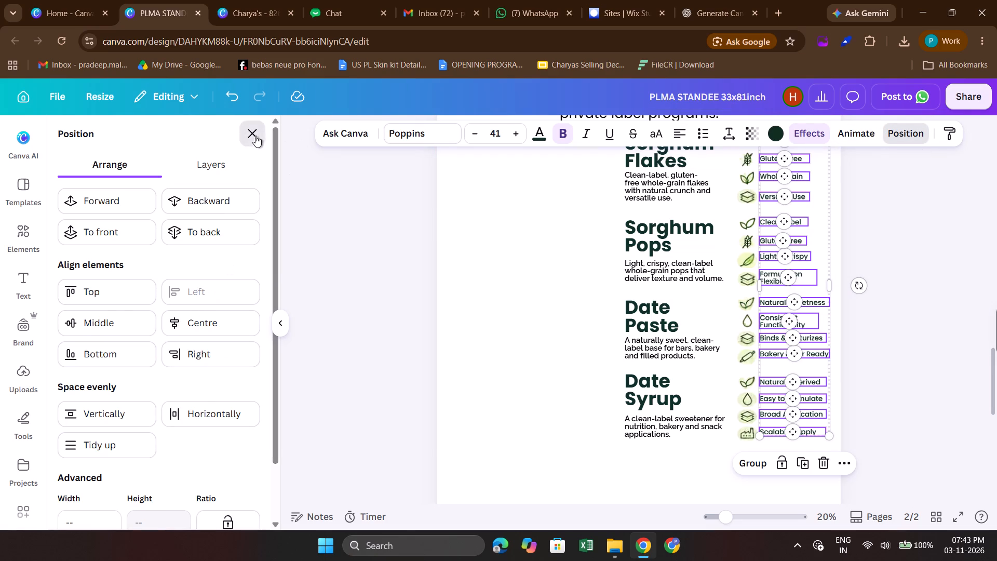
pyautogui.click(360, 279)
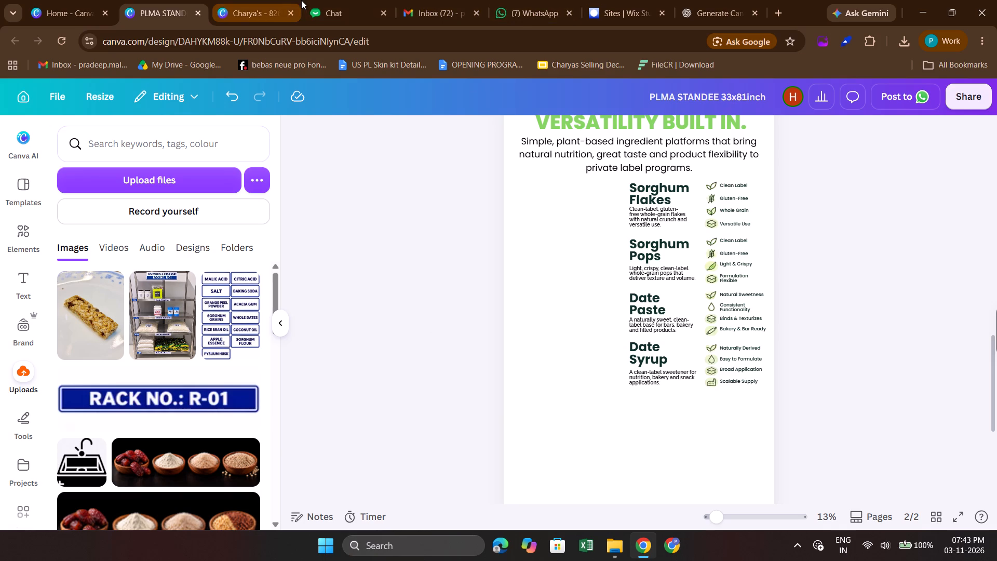
# Compare page 2 of the PLMA standee with the Charya's reference design, examining the header, product rows, private-label products and capabilities sections.
pyautogui.click(286, 1)
pyautogui.click(735, 312)
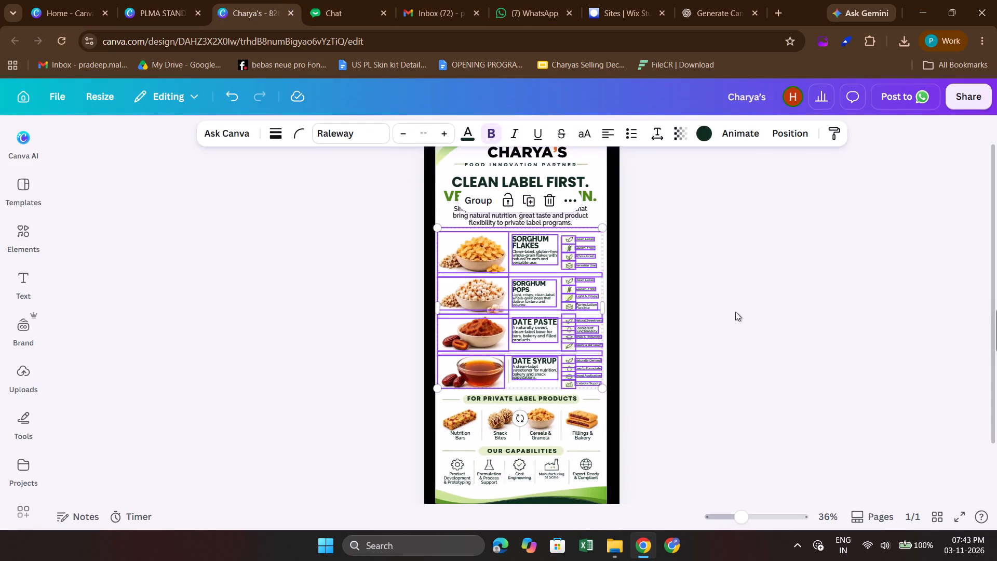
pyautogui.scroll(-1, 735, 312)
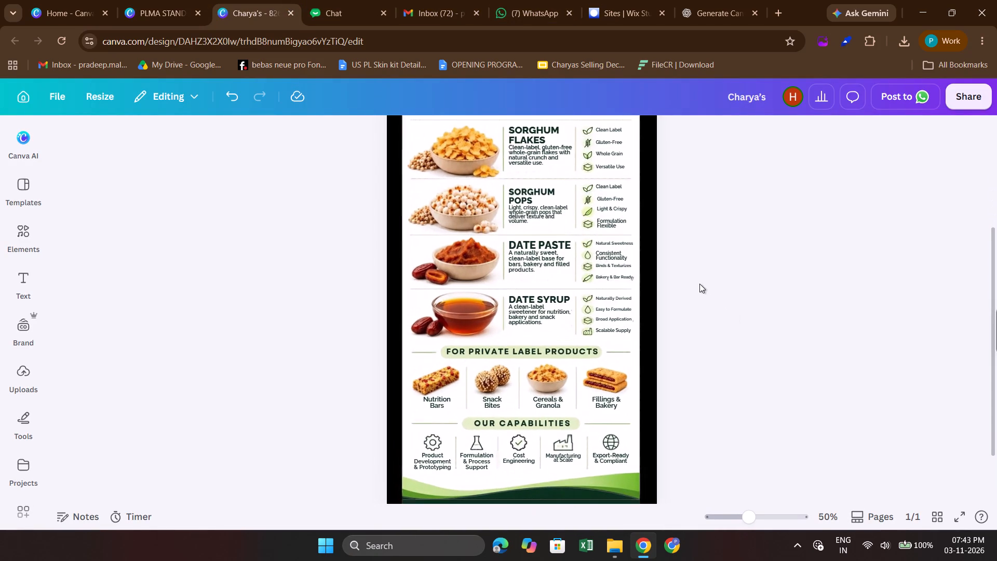
pyautogui.scroll(1, 699, 284)
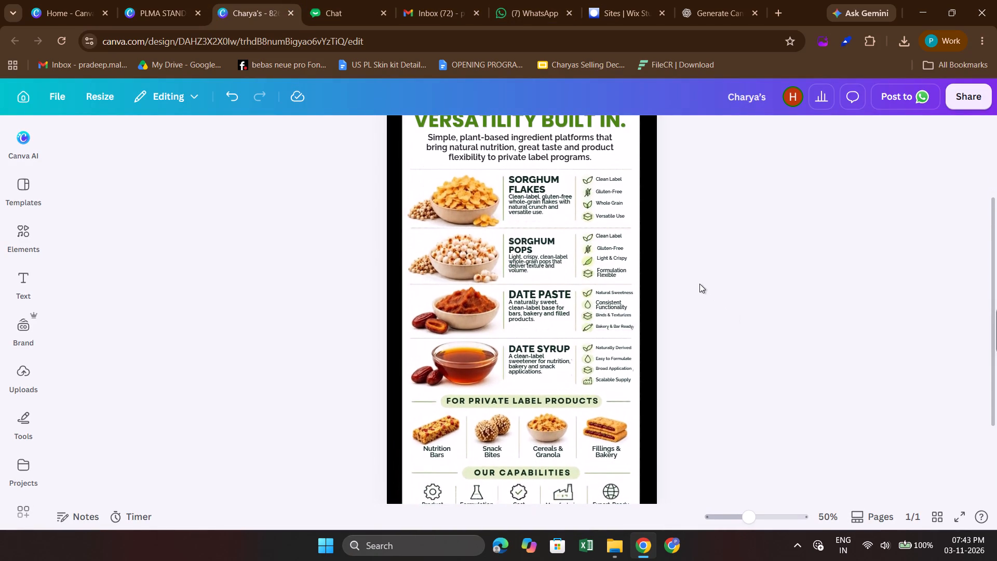
pyautogui.scroll(-1, 699, 284)
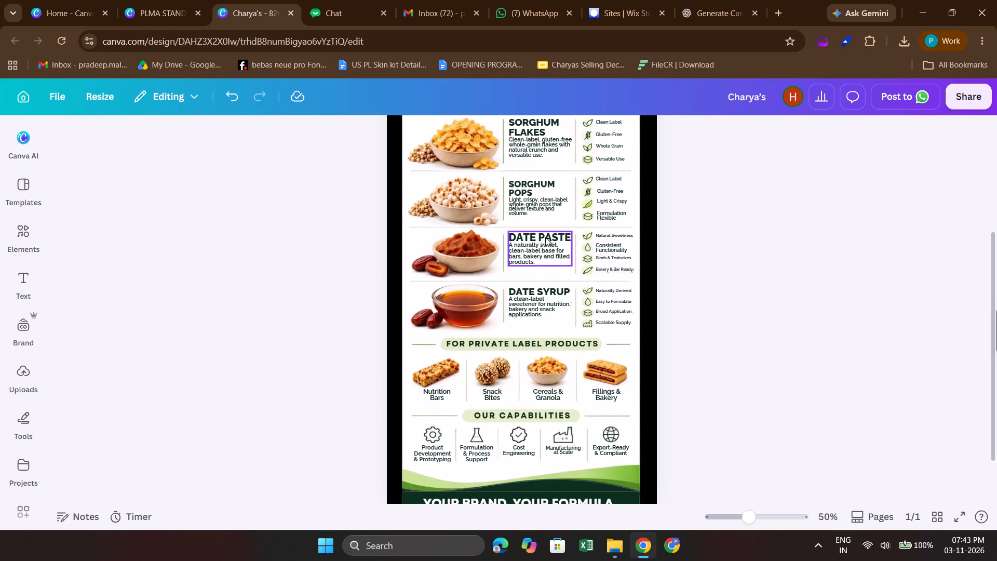
pyautogui.click(179, 0)
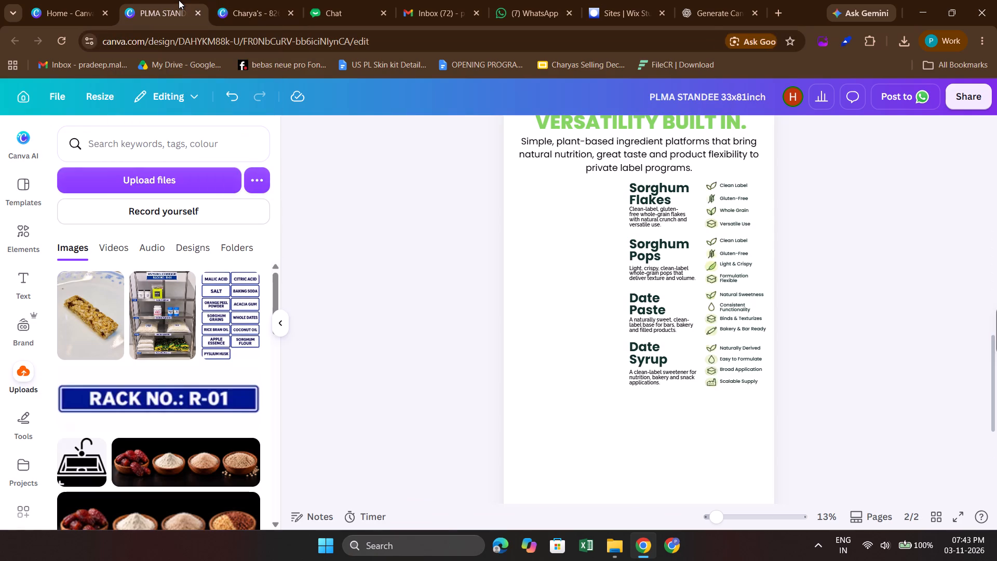
pyautogui.click(249, 0)
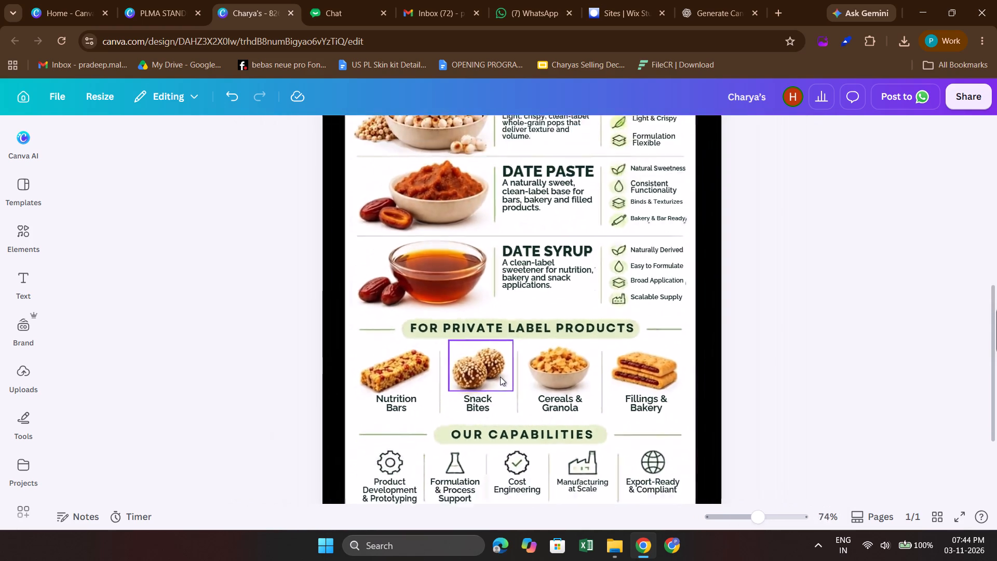
pyautogui.scroll(1, 500, 377)
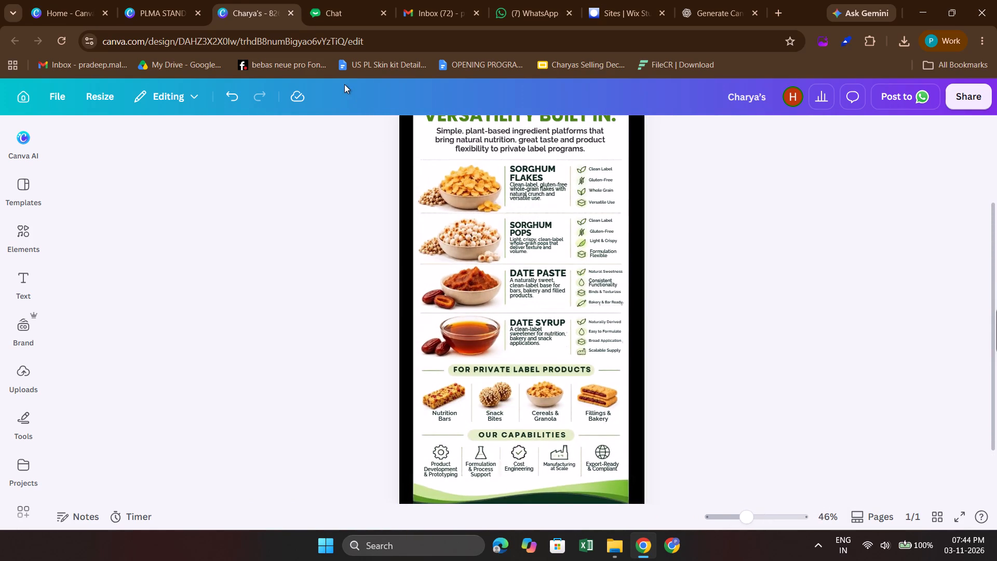
pyautogui.click(187, 2)
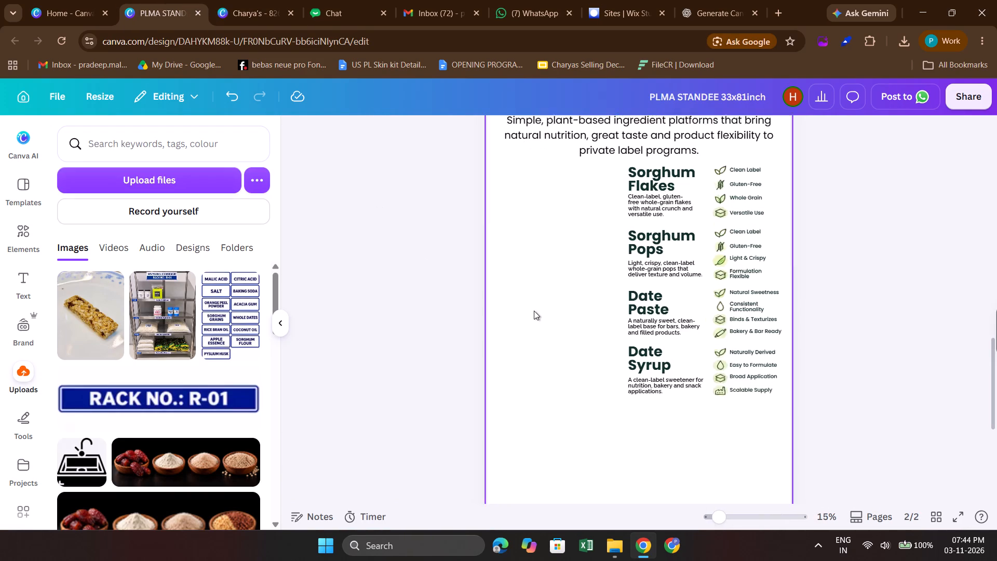
pyautogui.hscroll(-1, 747, 253)
pyautogui.scroll(1, 747, 253)
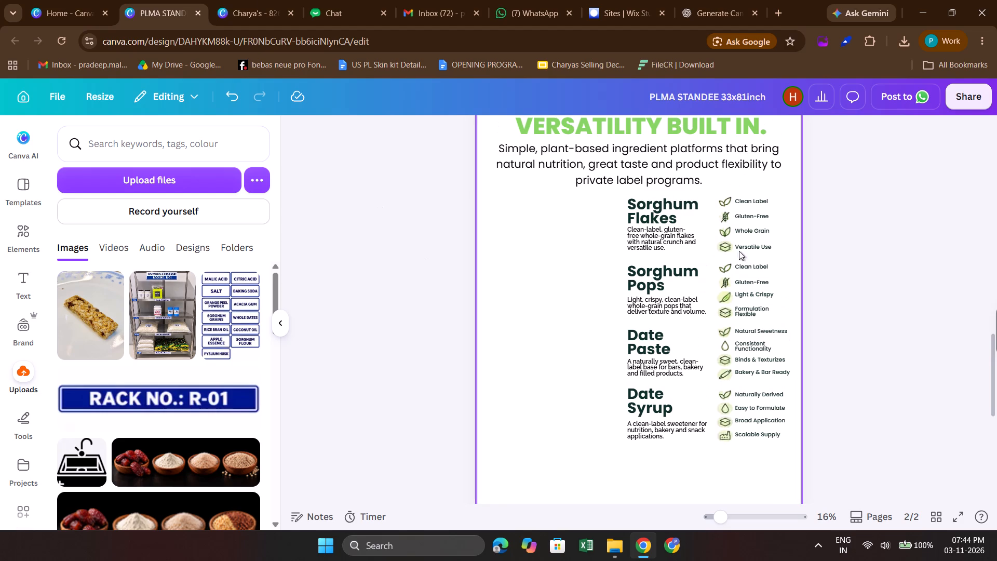
pyautogui.click(248, 0)
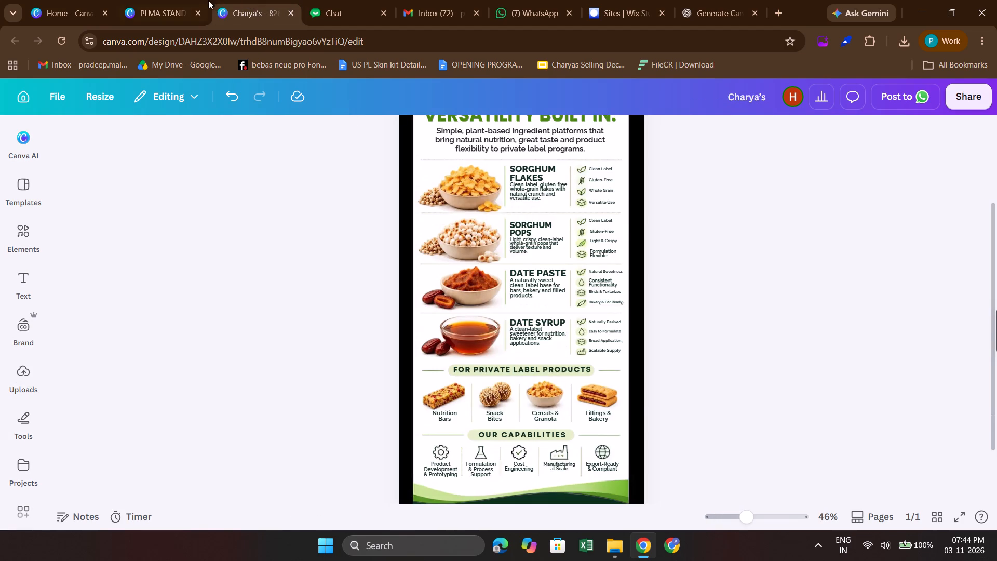
pyautogui.click(184, 0)
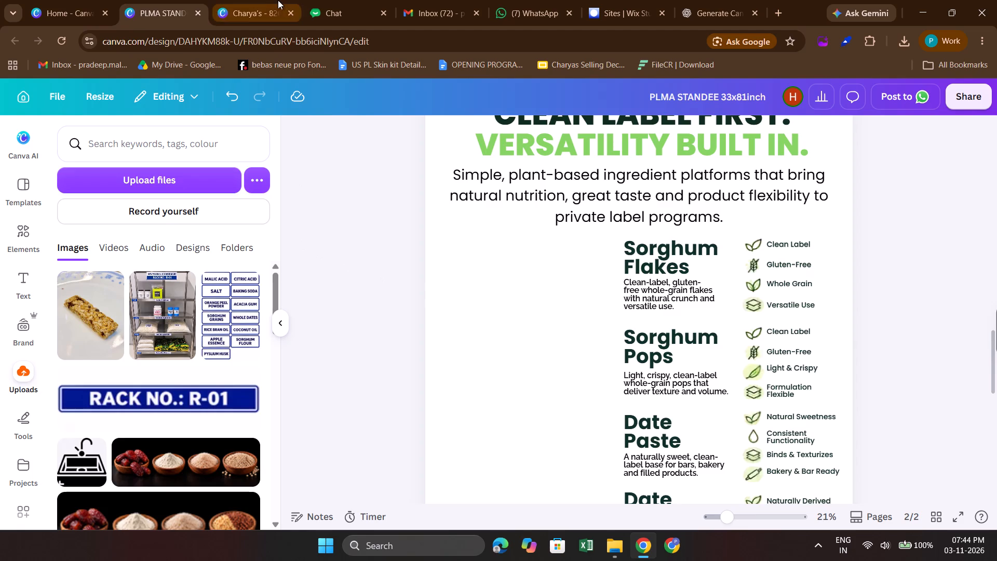
pyautogui.click(263, 0)
pyautogui.click(172, 0)
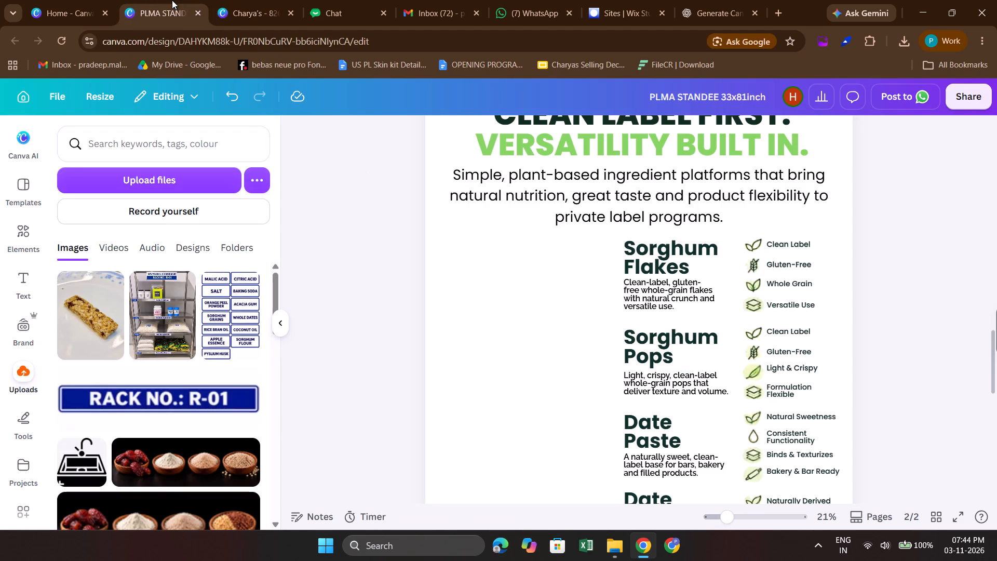
pyautogui.scroll(6, 425, 271)
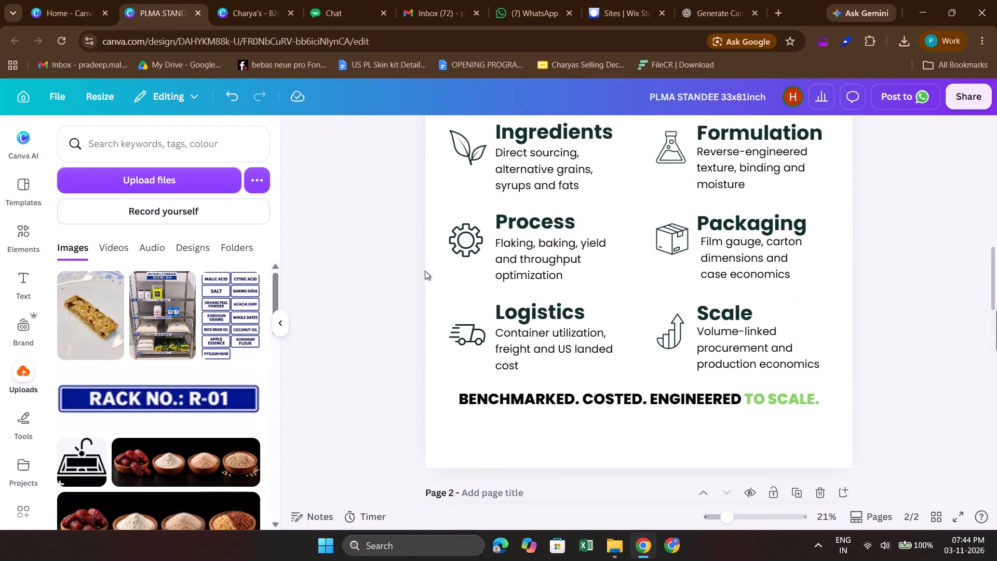
pyautogui.scroll(-2, 610, 249)
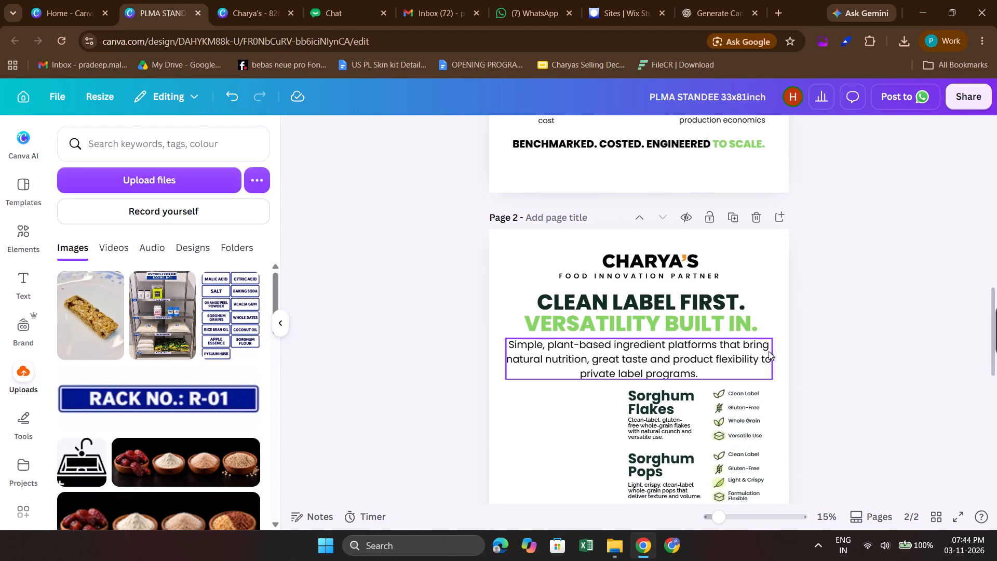
pyautogui.click(718, 393)
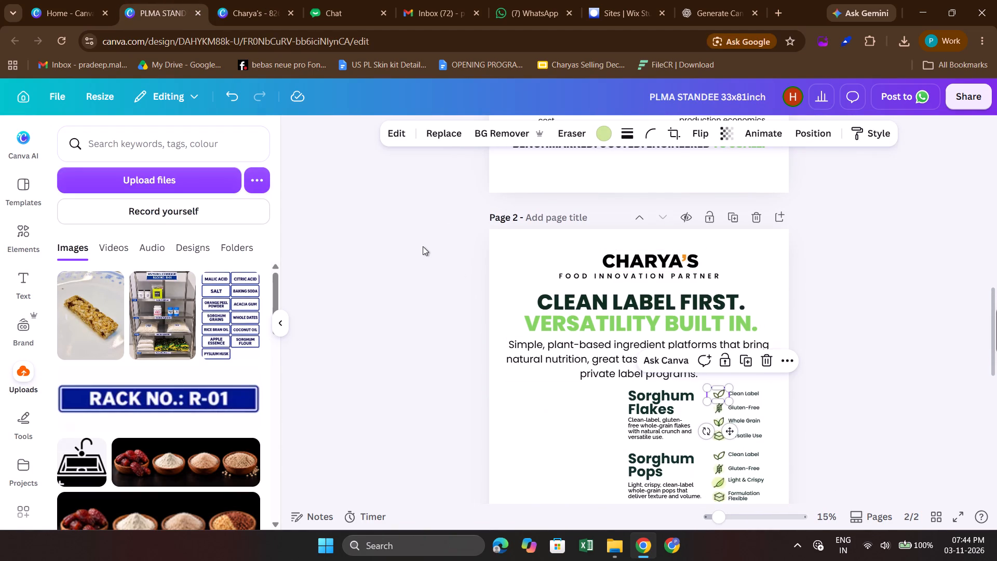
pyautogui.click(423, 246)
pyautogui.click(258, 0)
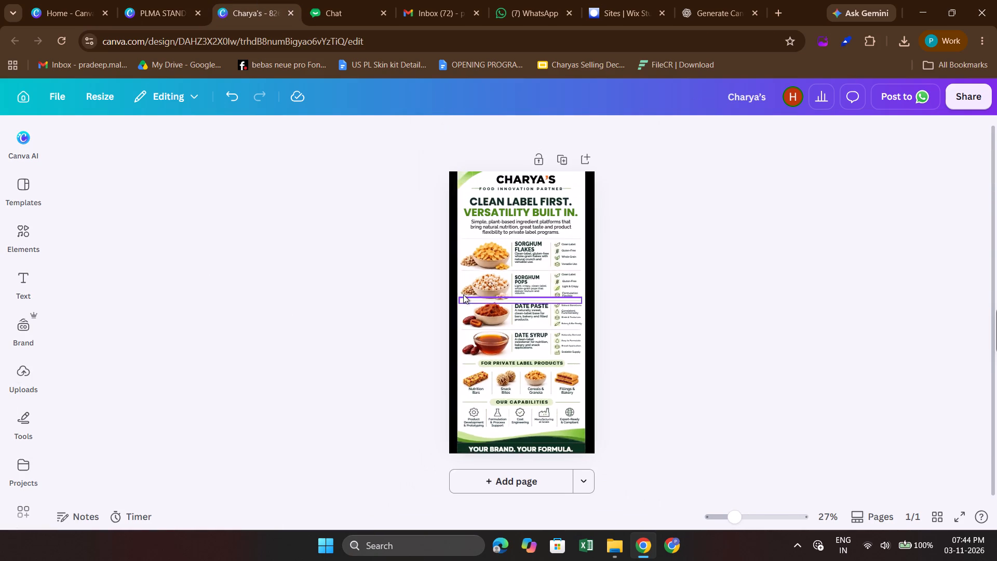
pyautogui.scroll(1, 654, 276)
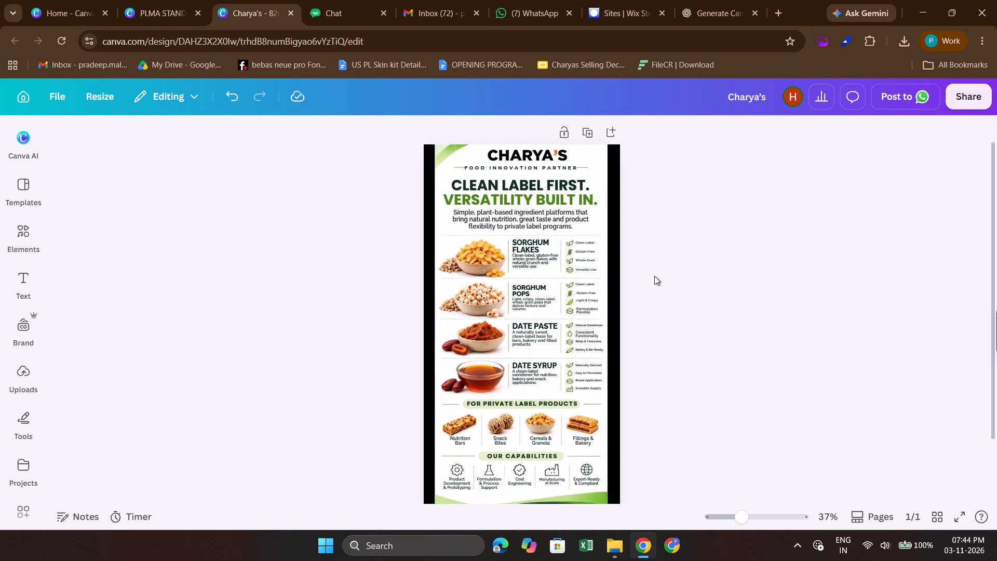
pyautogui.scroll(-1, 654, 276)
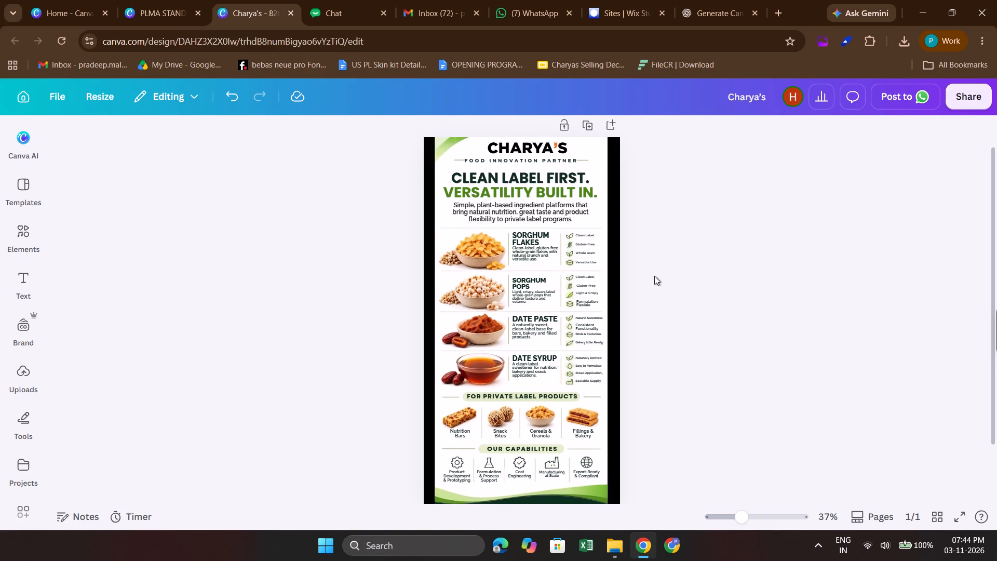
pyautogui.scroll(-1, 654, 276)
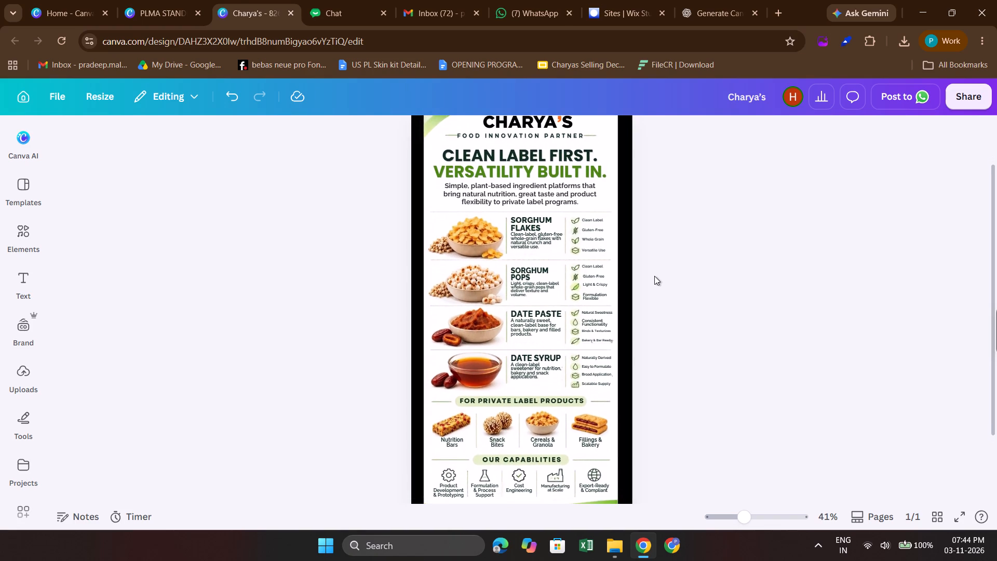
pyautogui.click(195, 0)
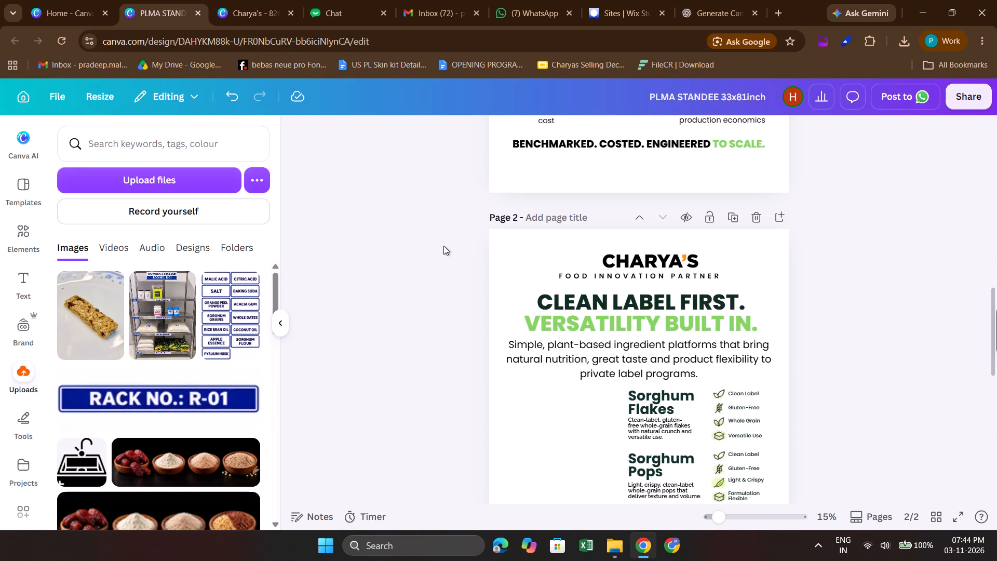
# Compare the product rows and feature icons on page 2 of the PLMA standee with the Charya's reference design.
pyautogui.scroll(-2, 443, 246)
pyautogui.scroll(-1, 621, 310)
pyautogui.scroll(1, 720, 217)
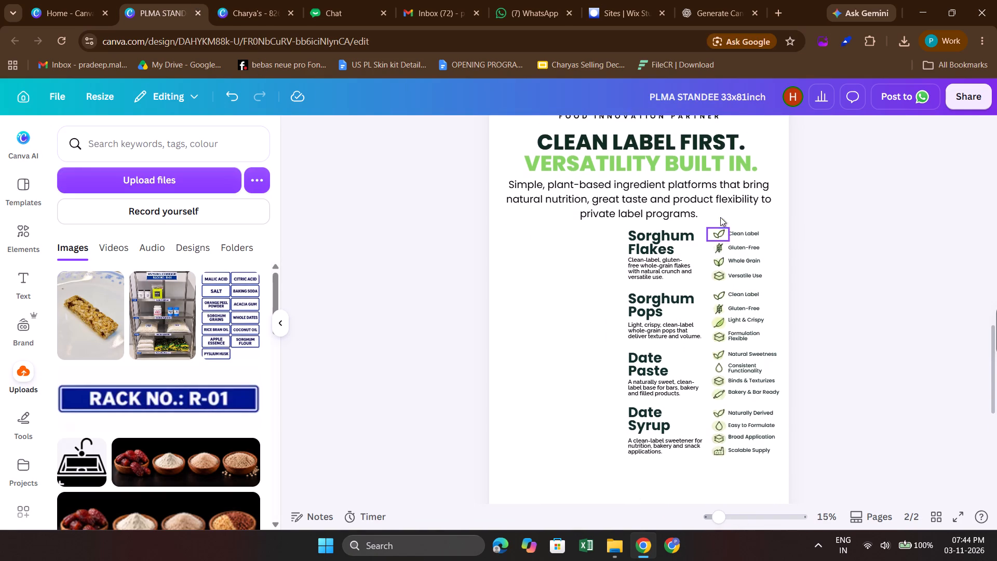
pyautogui.scroll(2, 720, 217)
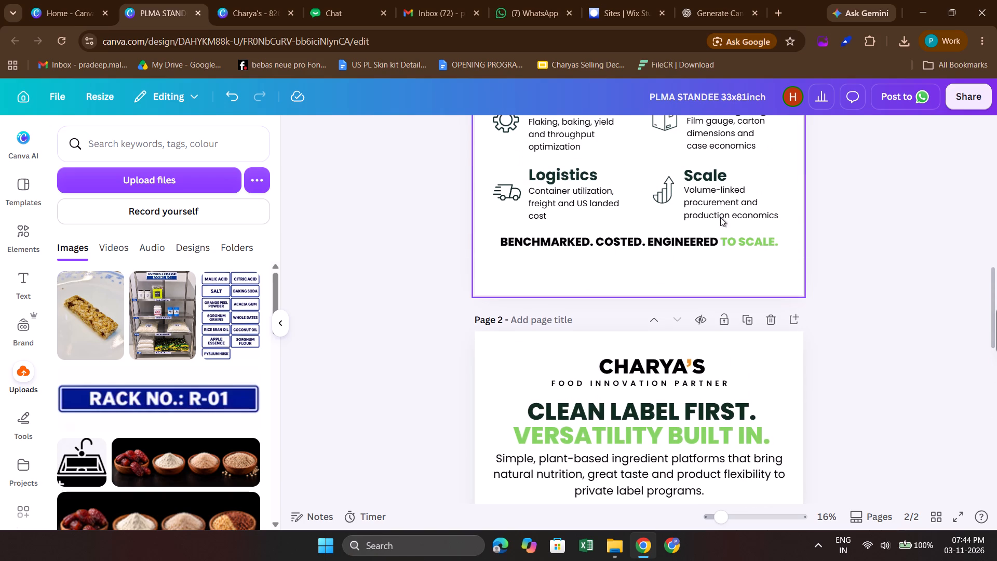
pyautogui.scroll(1, 720, 217)
pyautogui.click(265, 0)
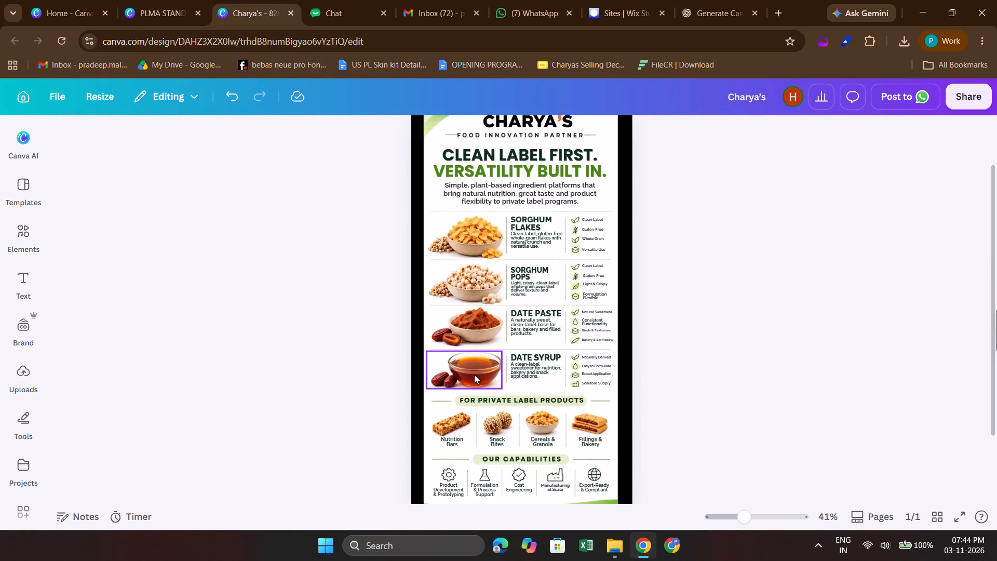
pyautogui.scroll(-1, 474, 375)
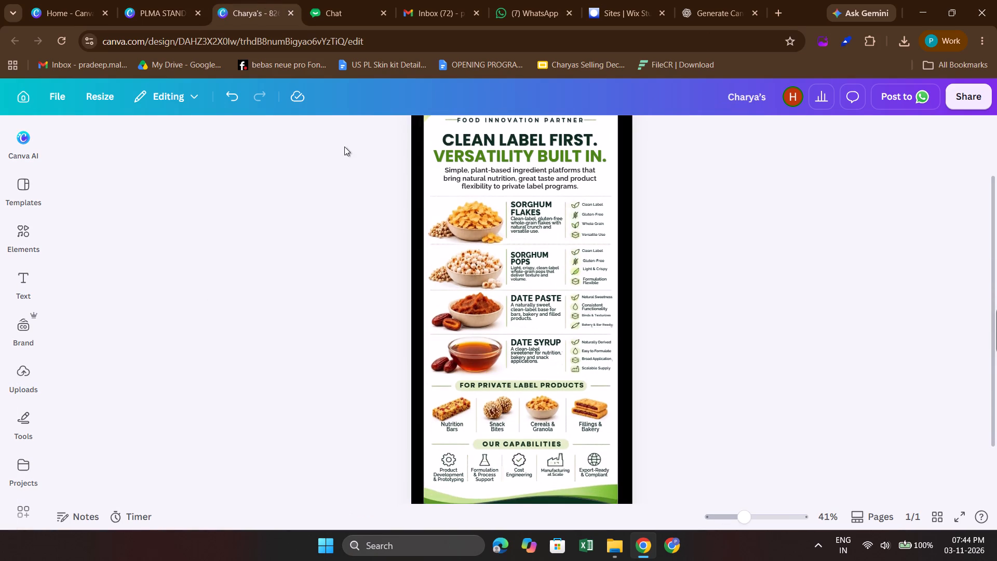
pyautogui.scroll(-1, 595, 333)
pyautogui.scroll(1, 595, 333)
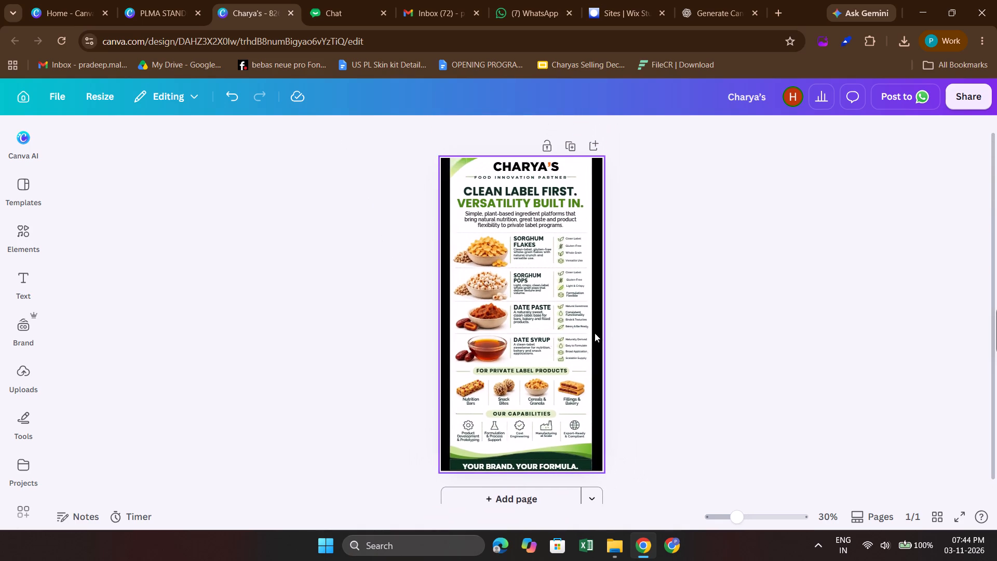
pyautogui.scroll(1, 595, 333)
pyautogui.click(177, 0)
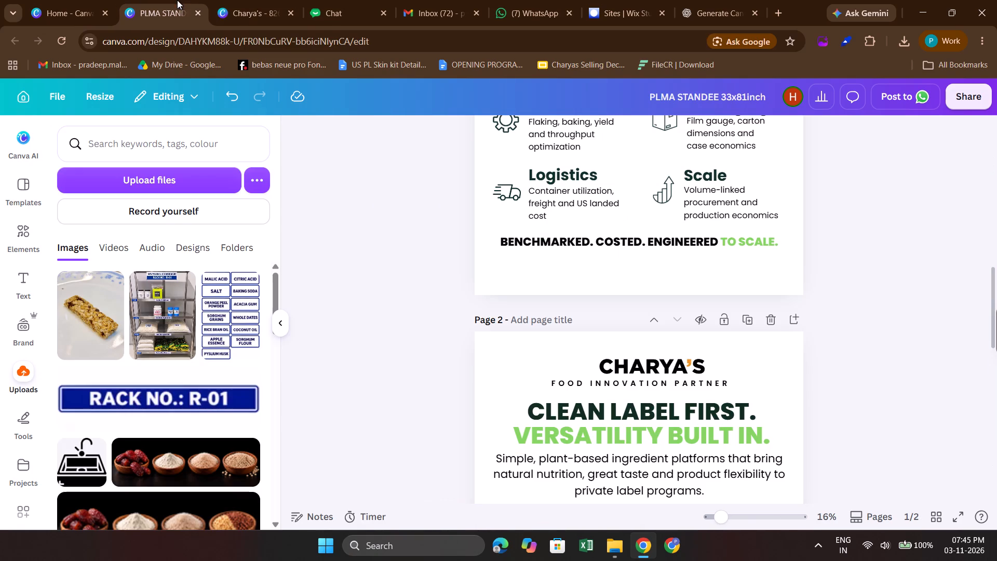
# Delete the leaf icon beside the Sorghum Flakes Clean Label text on page 2.
pyautogui.scroll(-4, 596, 294)
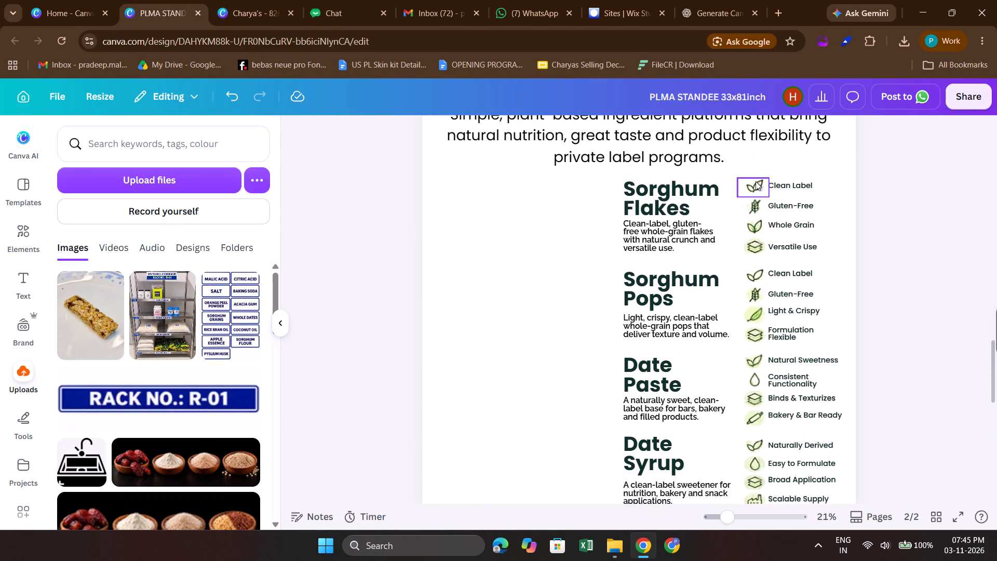
pyautogui.click(756, 181)
pyautogui.scroll(2, 756, 181)
pyautogui.press('BackSpace')
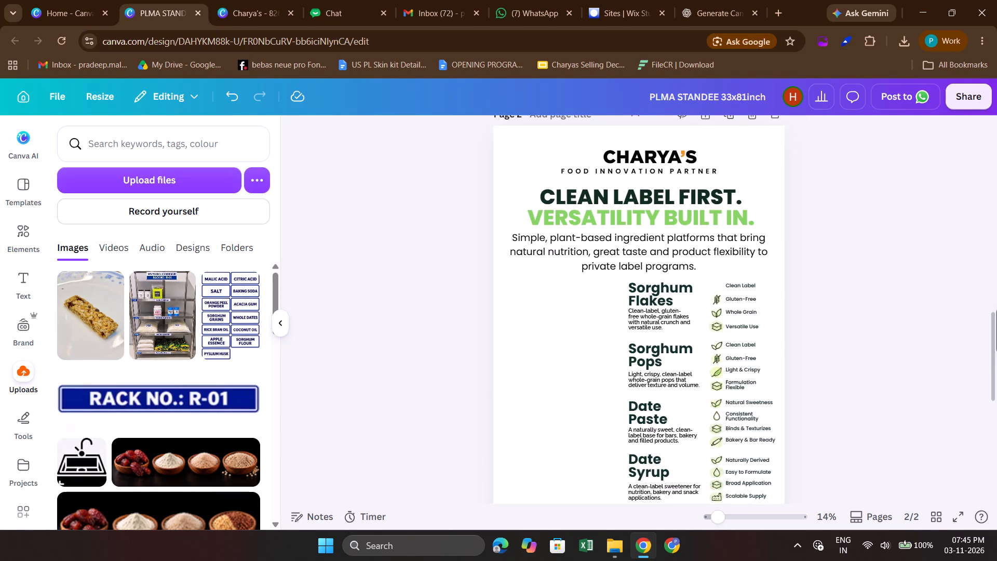
# Duplicate the Ingredients leaf icon on page 1 and move the copy to page 2, near the Sorghum Flakes Clean Label text.
pyautogui.scroll(2, 631, 220)
pyautogui.scroll(1, 533, 220)
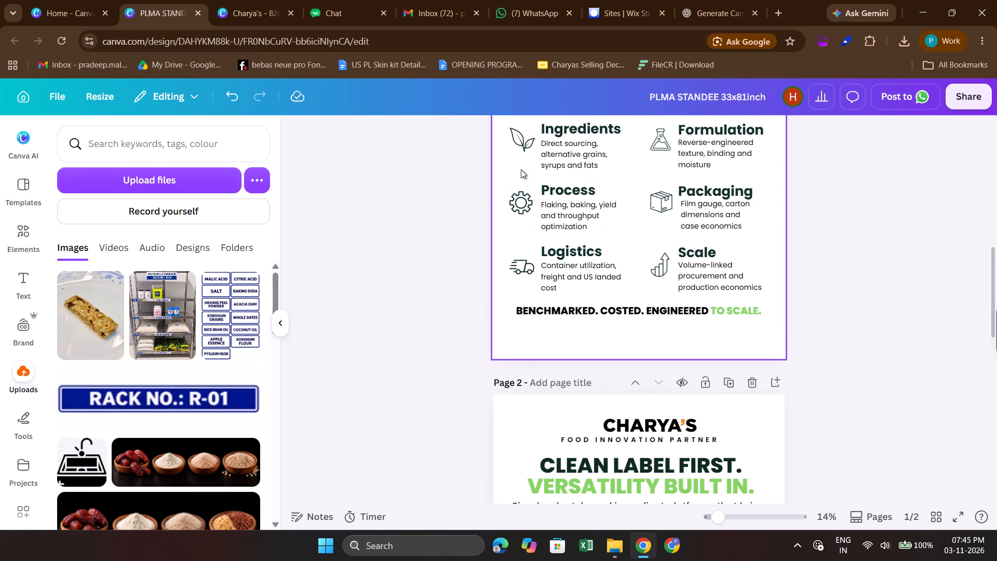
pyautogui.click(525, 146)
pyautogui.hotkey('ctrl', 'd')
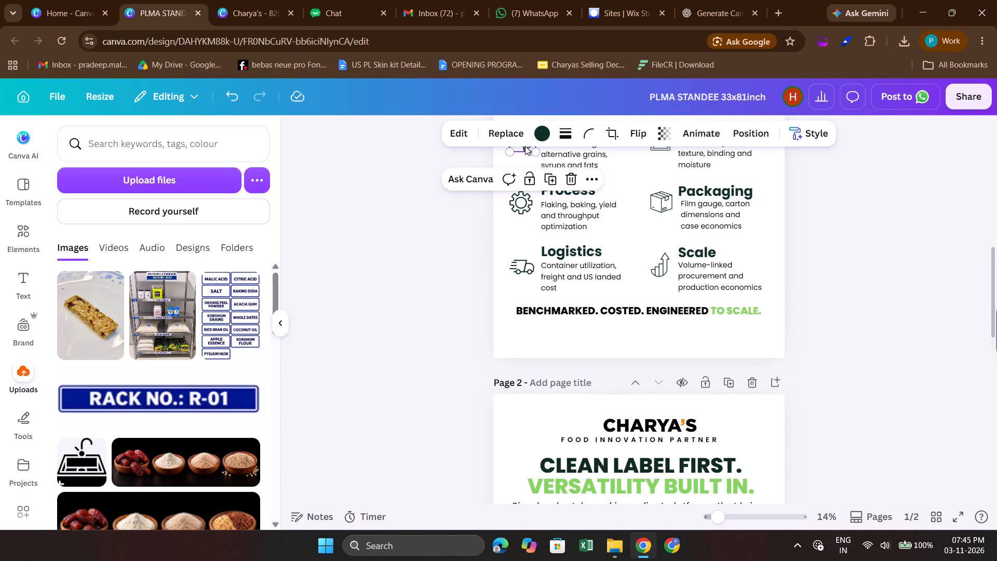
pyautogui.moveTo(527, 147); pyautogui.dragTo(700, 416)
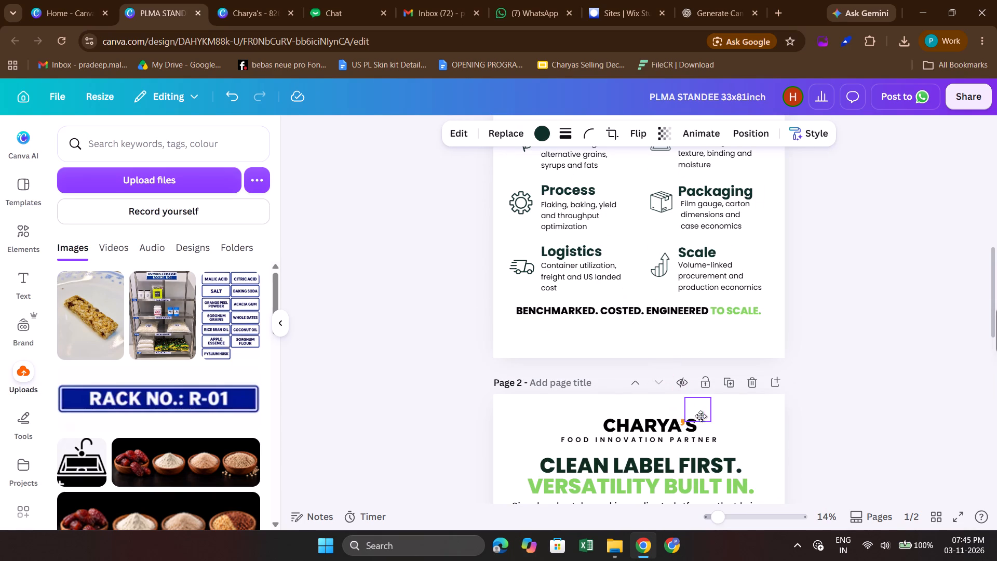
pyautogui.moveTo(700, 416); pyautogui.dragTo(700, 416)
pyautogui.scroll(-2, 700, 416)
pyautogui.moveTo(700, 227); pyautogui.dragTo(719, 362)
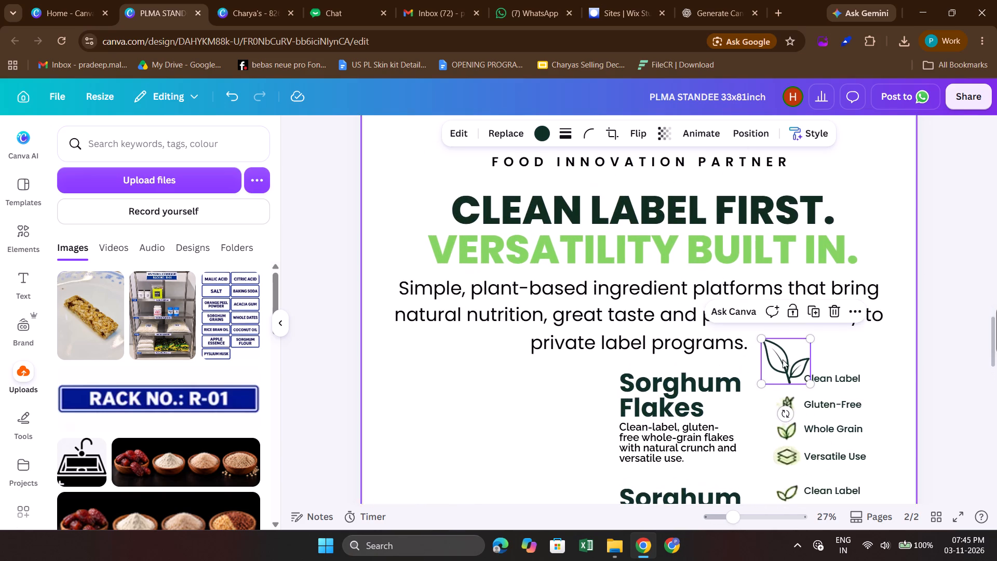
# Shrink the copied leaf icon to feature-icon size and align it beside Clean Label, above the Gluten-Free icon.
pyautogui.hscroll(-1, 783, 359)
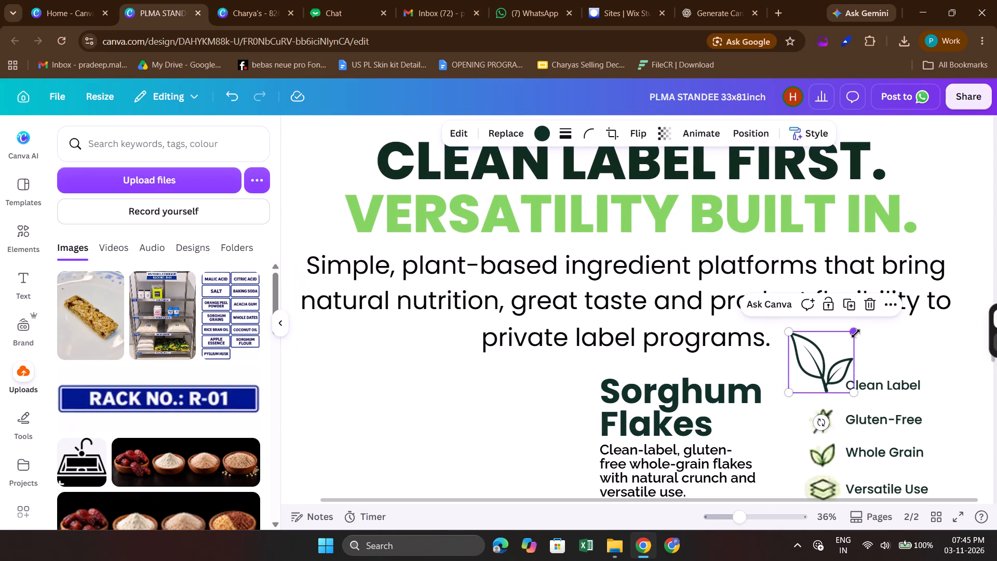
pyautogui.moveTo(856, 333); pyautogui.dragTo(813, 373)
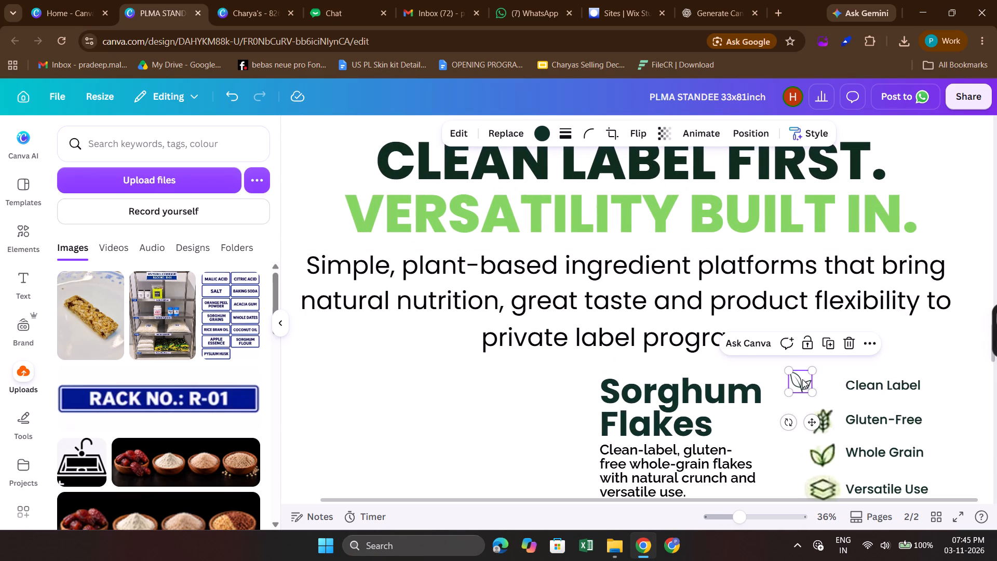
pyautogui.moveTo(802, 379); pyautogui.dragTo(826, 386)
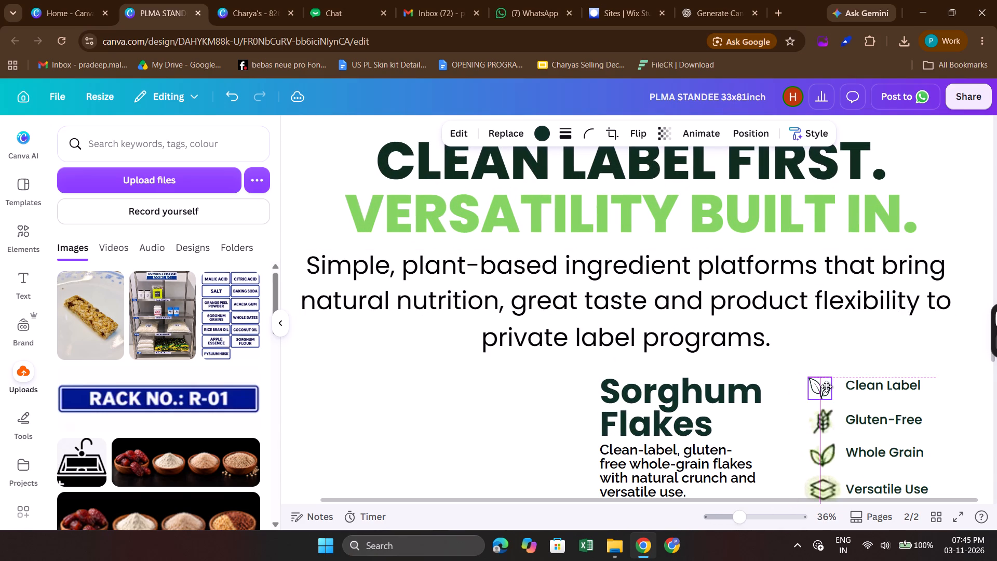
pyautogui.moveTo(826, 386); pyautogui.dragTo(825, 384)
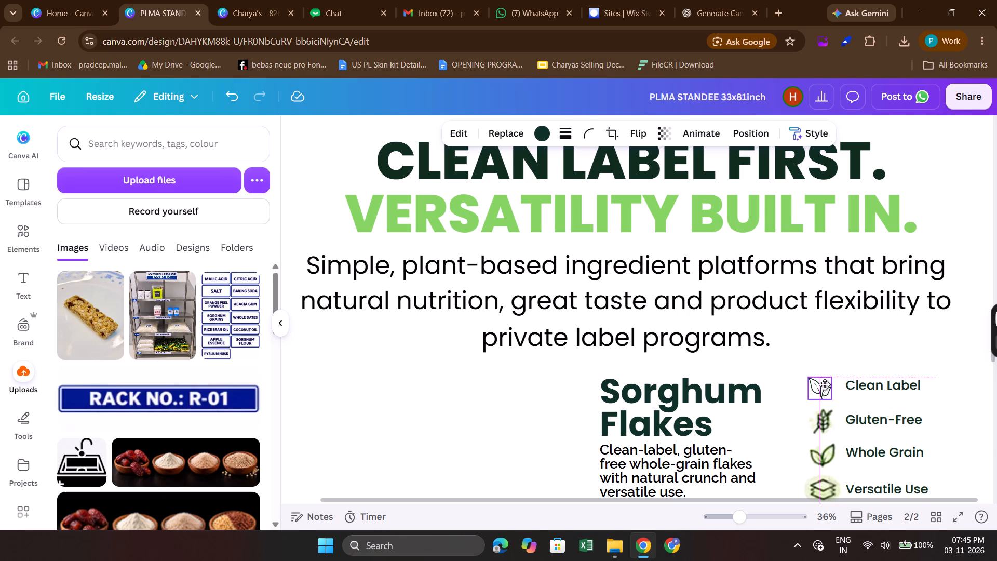
pyautogui.moveTo(825, 384); pyautogui.dragTo(825, 383)
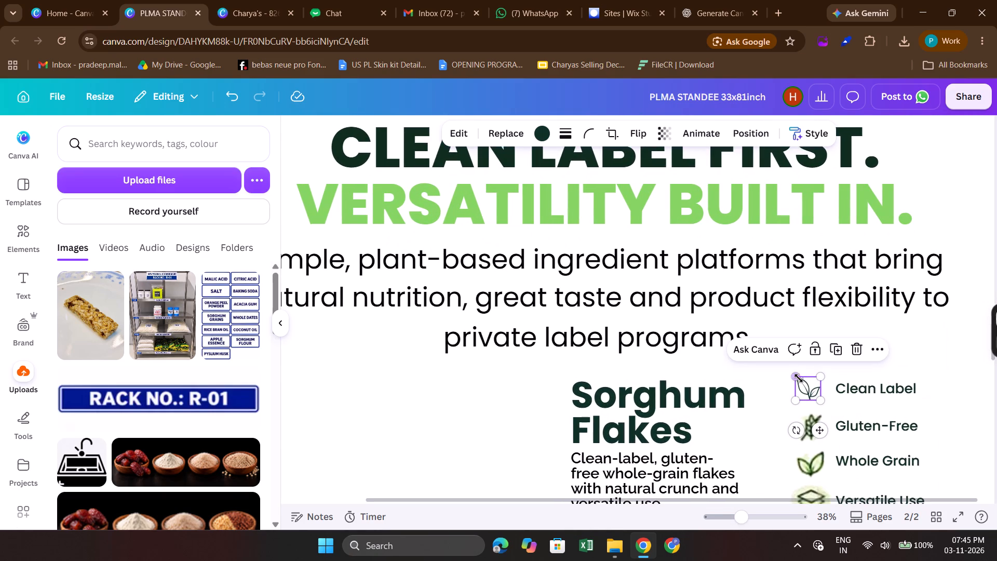
pyautogui.click(796, 377)
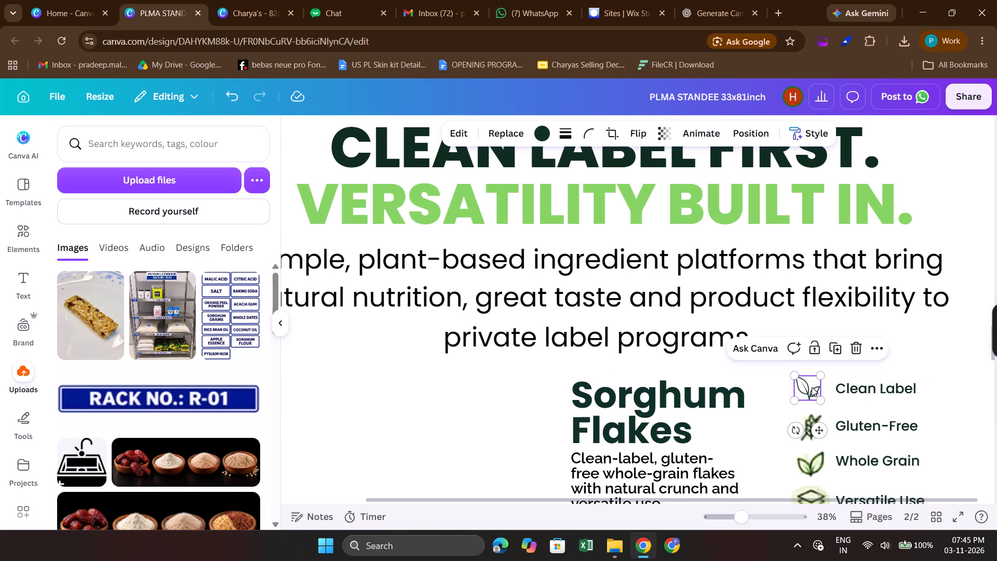
pyautogui.click(939, 304)
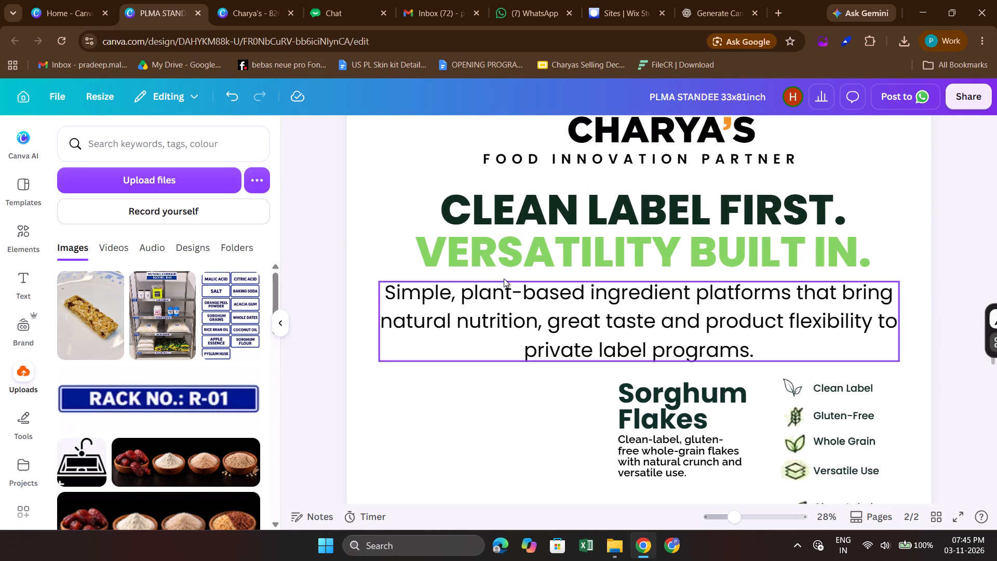
# Search the design elements for GLUTEN FREE and restrict the results to graphics.
pyautogui.click(20, 232)
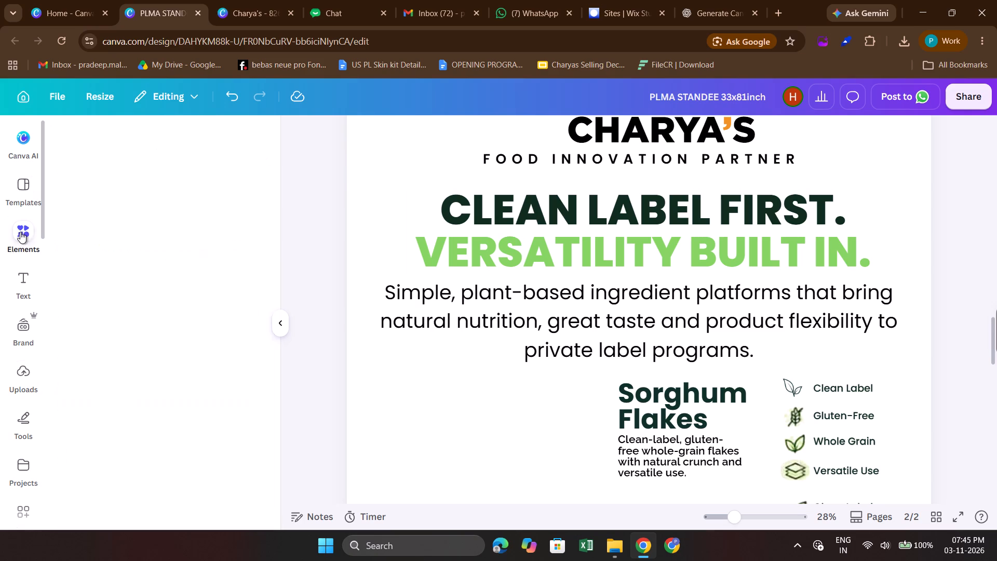
pyautogui.click(116, 151)
pyautogui.write('GLUT')
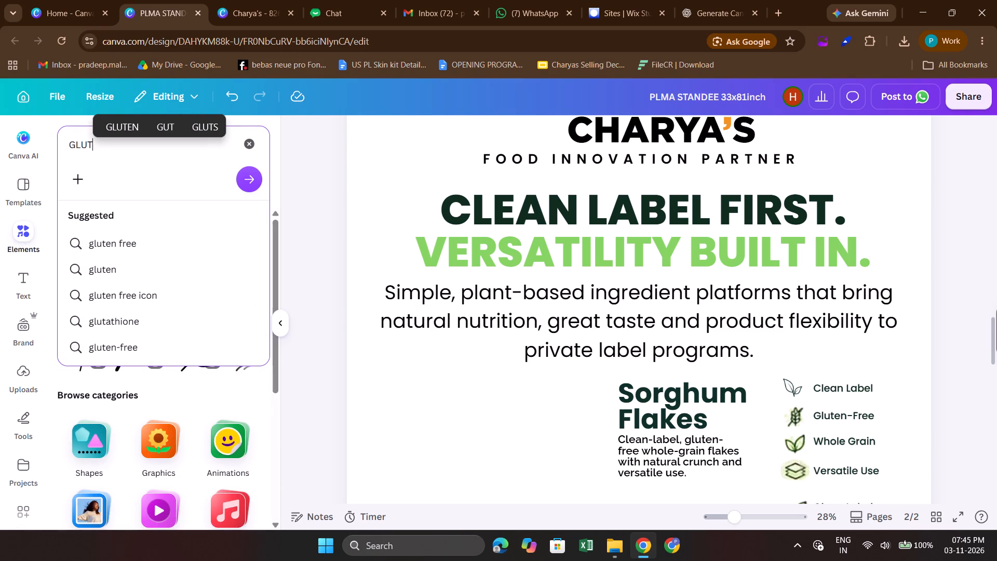
pyautogui.write('EN')
pyautogui.press('space')
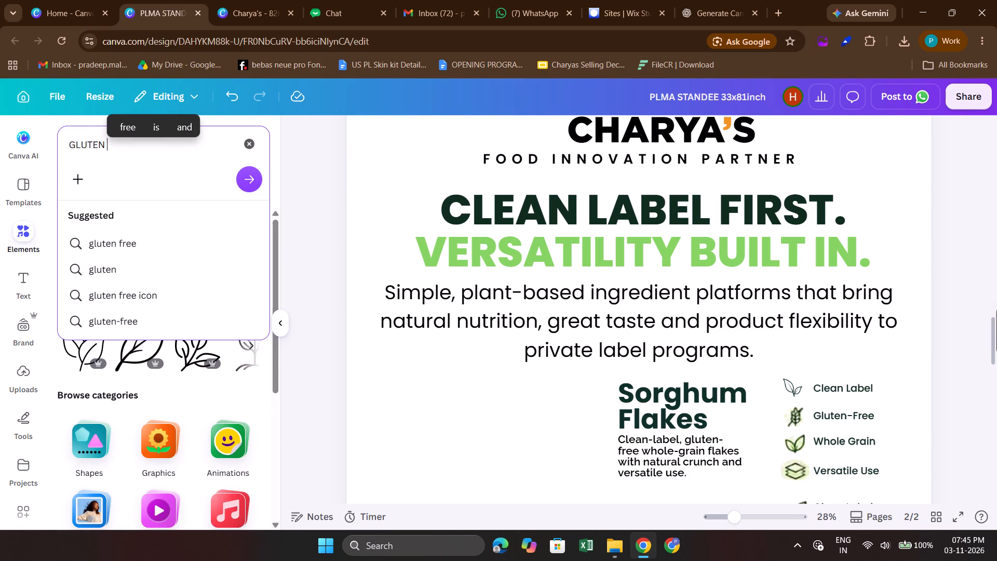
pyautogui.write('FREE')
pyautogui.press('Return')
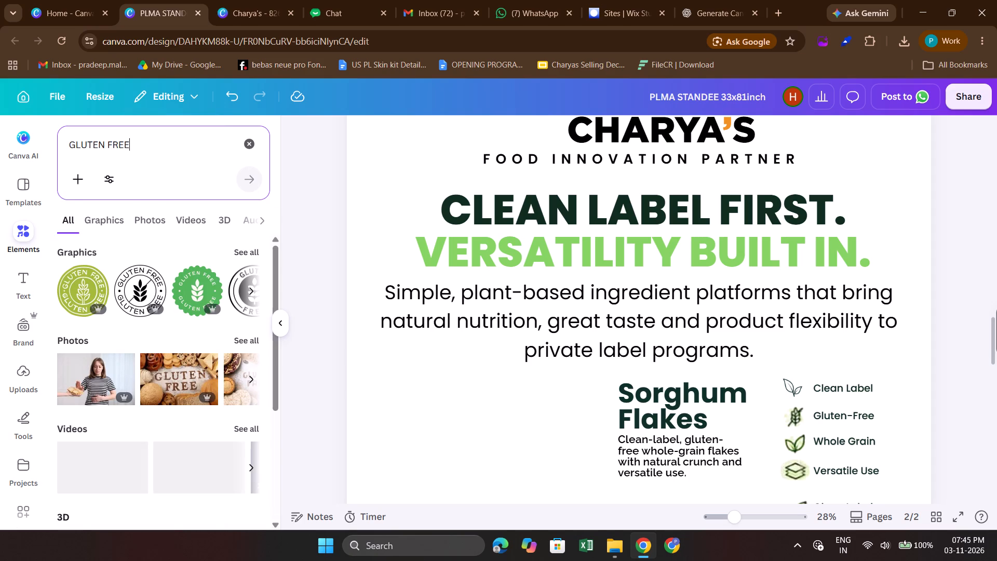
pyautogui.click(111, 217)
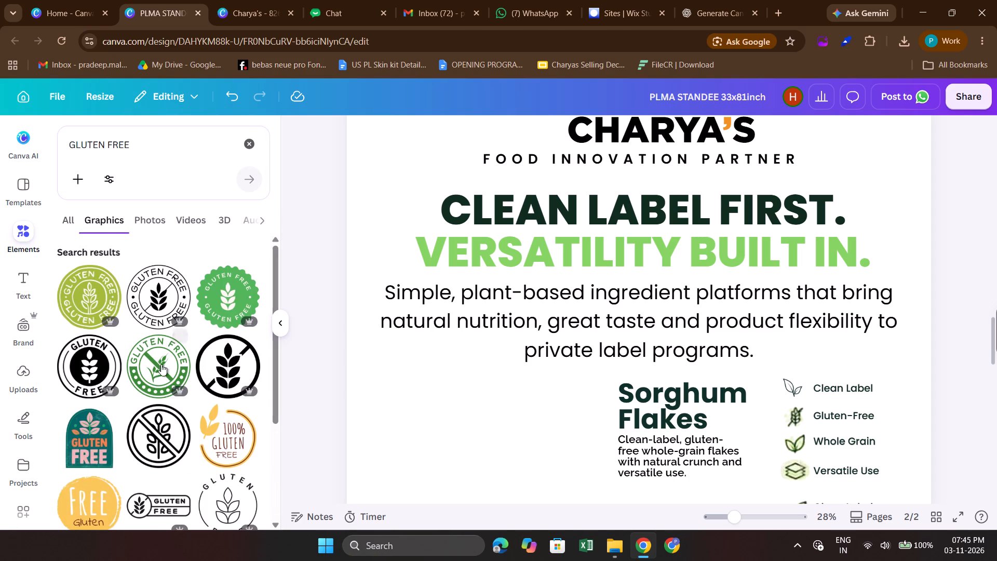
# Browse the GLUTEN FREE graphics results for a simple wheat symbol suited to a feature icon.
pyautogui.scroll(-3, 182, 380)
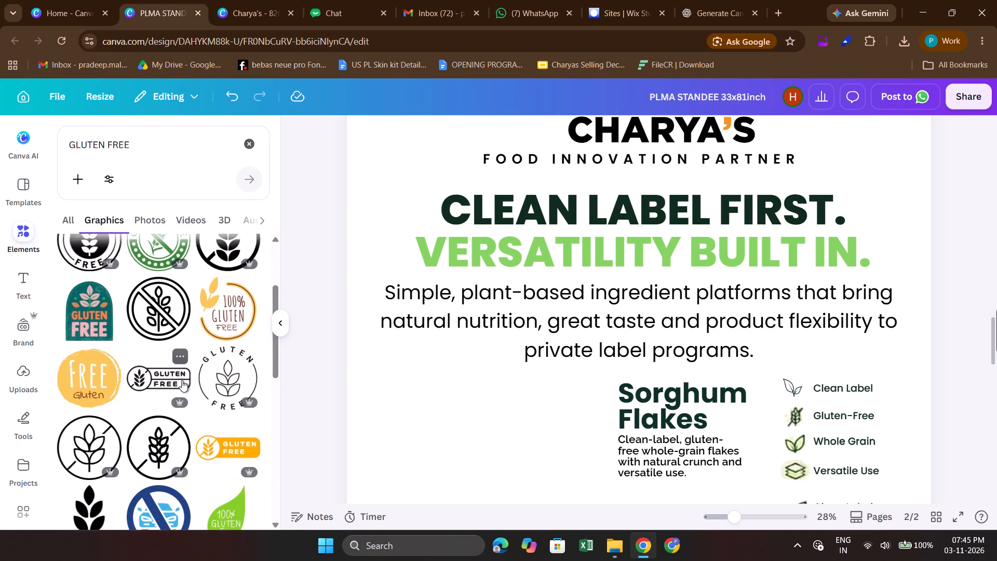
pyautogui.scroll(-4, 182, 380)
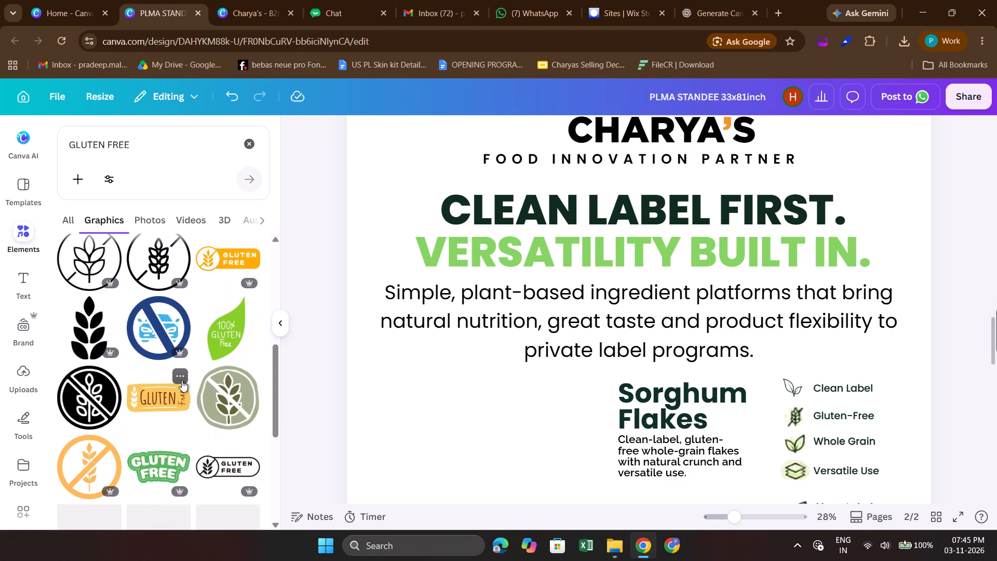
pyautogui.scroll(-3, 182, 380)
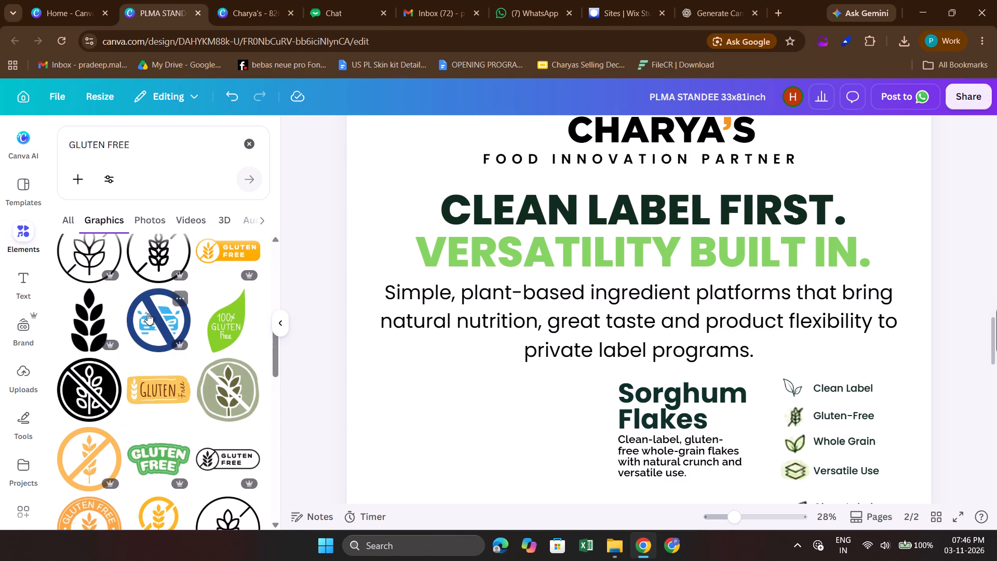
pyautogui.scroll(1, 147, 313)
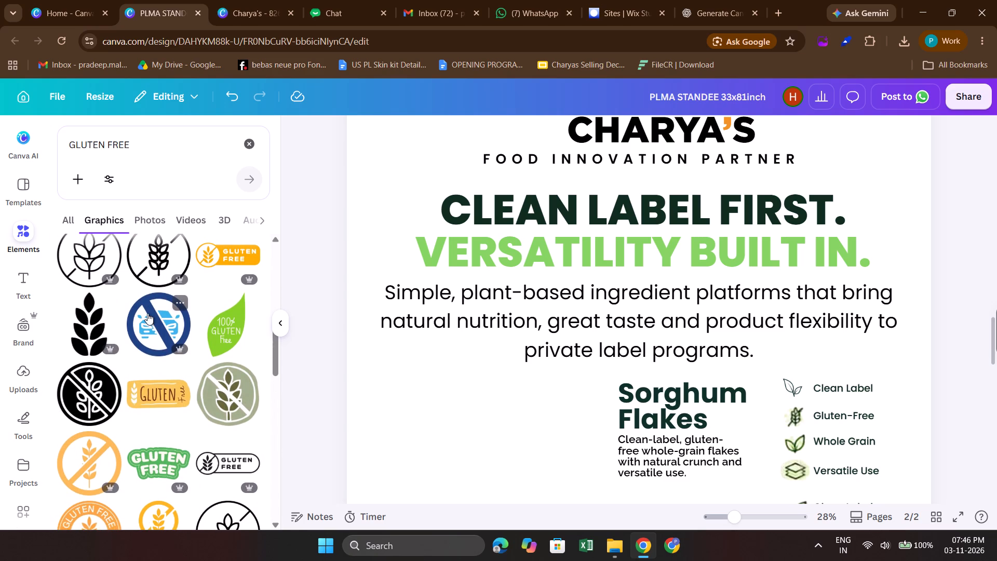
pyautogui.scroll(-3, 486, 310)
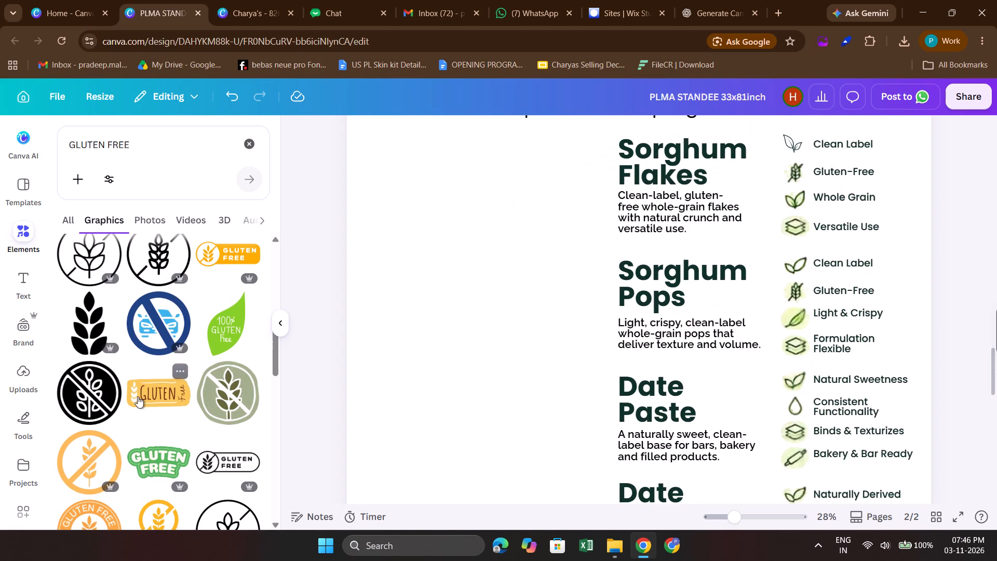
pyautogui.scroll(-3, 138, 396)
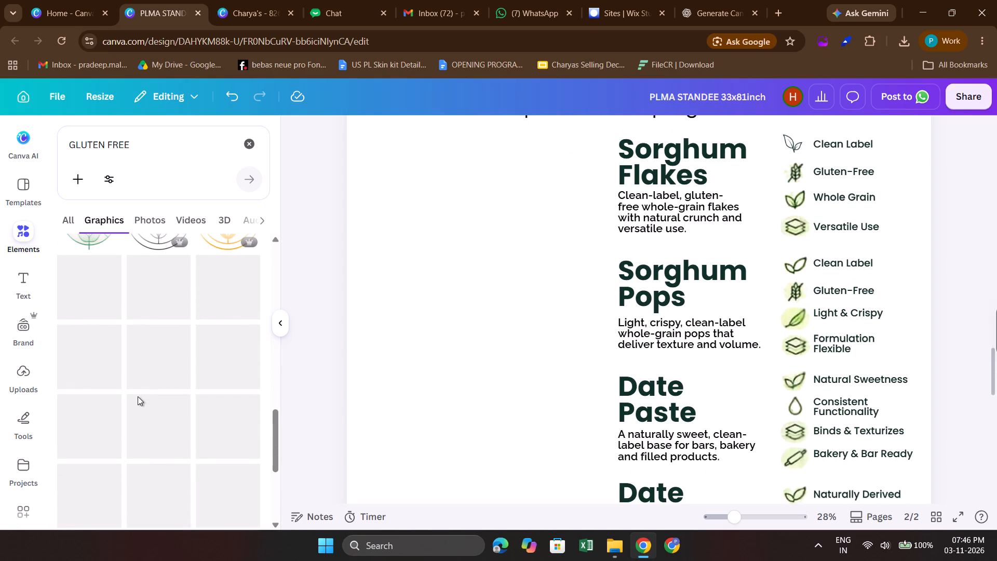
pyautogui.scroll(-1, 138, 396)
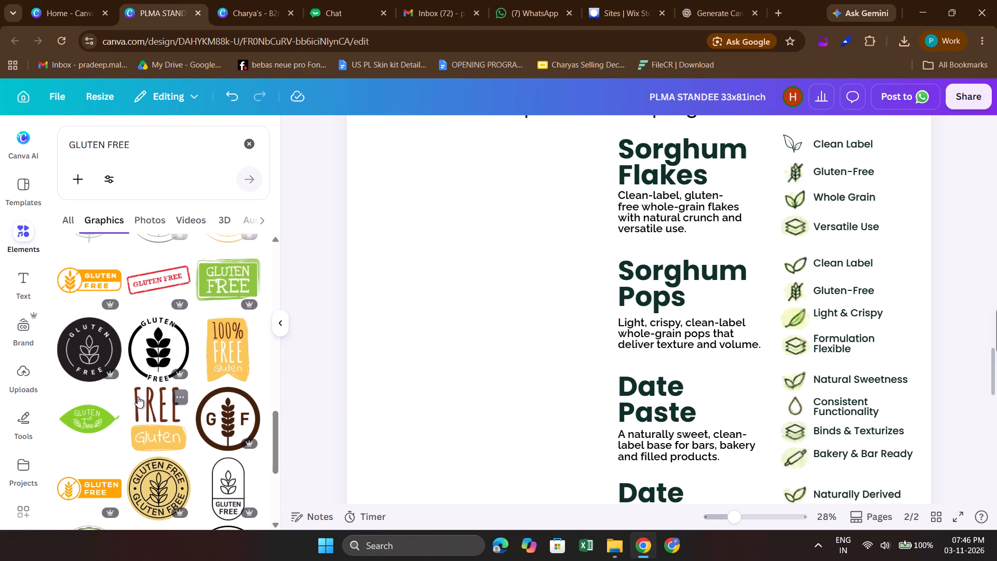
pyautogui.scroll(-3, 138, 396)
pyautogui.scroll(4, 161, 367)
pyautogui.scroll(-2, 161, 367)
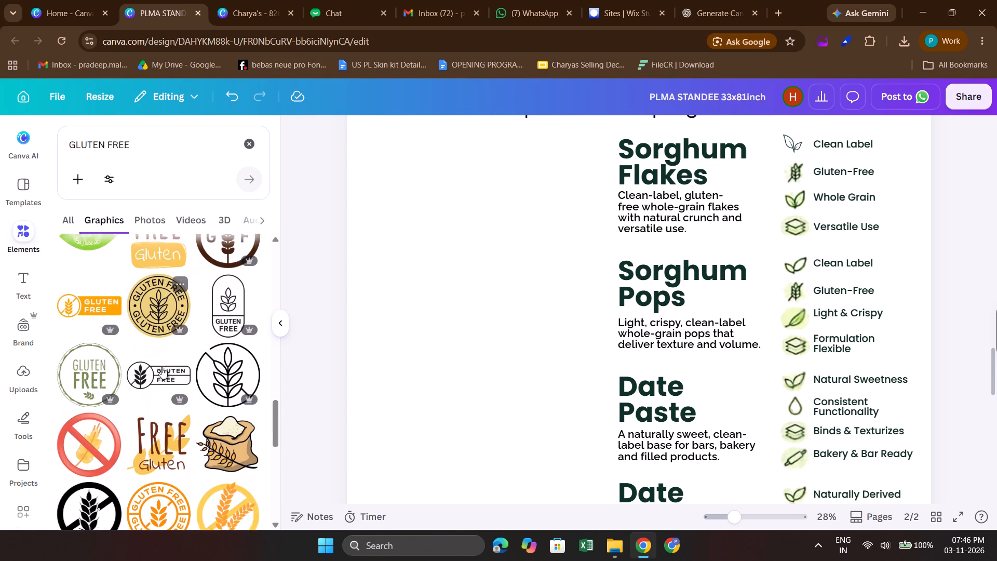
pyautogui.scroll(-4, 161, 367)
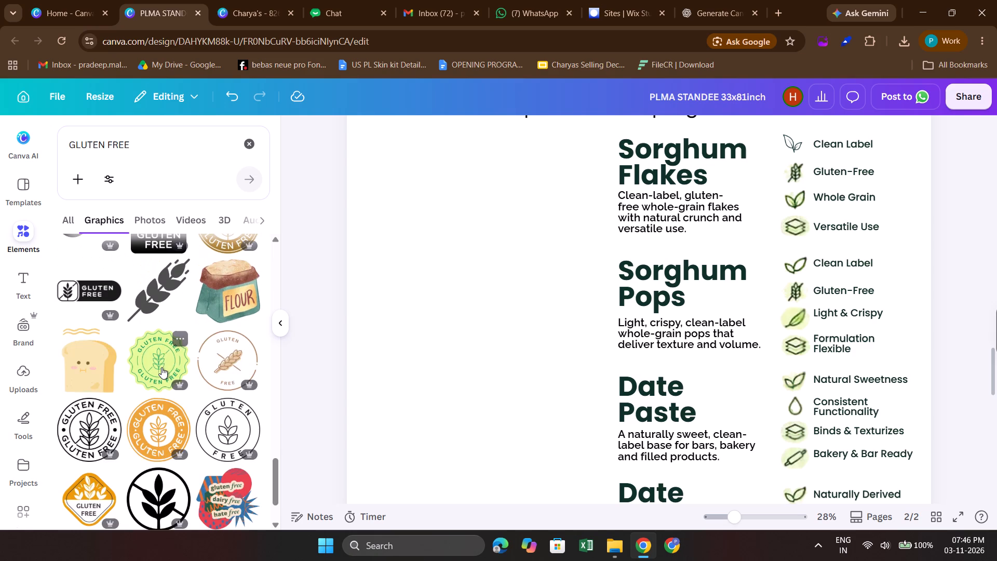
pyautogui.scroll(5, 161, 367)
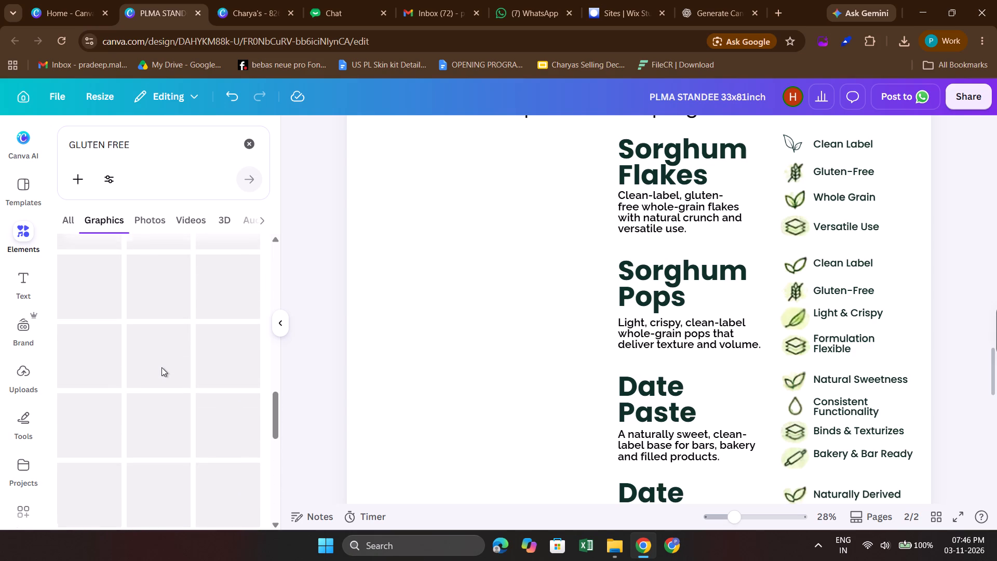
pyautogui.scroll(3, 161, 367)
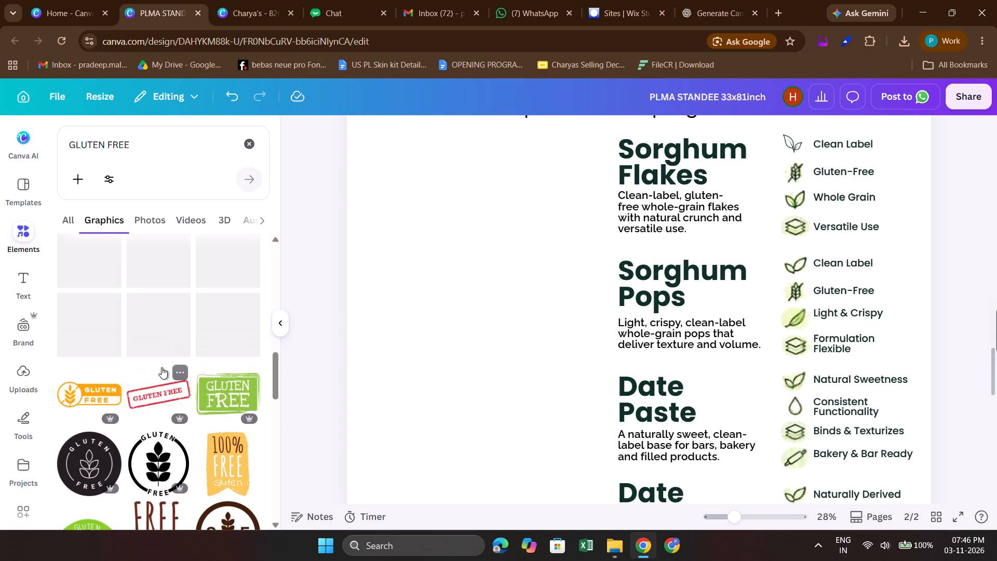
pyautogui.scroll(1, 161, 367)
pyautogui.scroll(2, 107, 336)
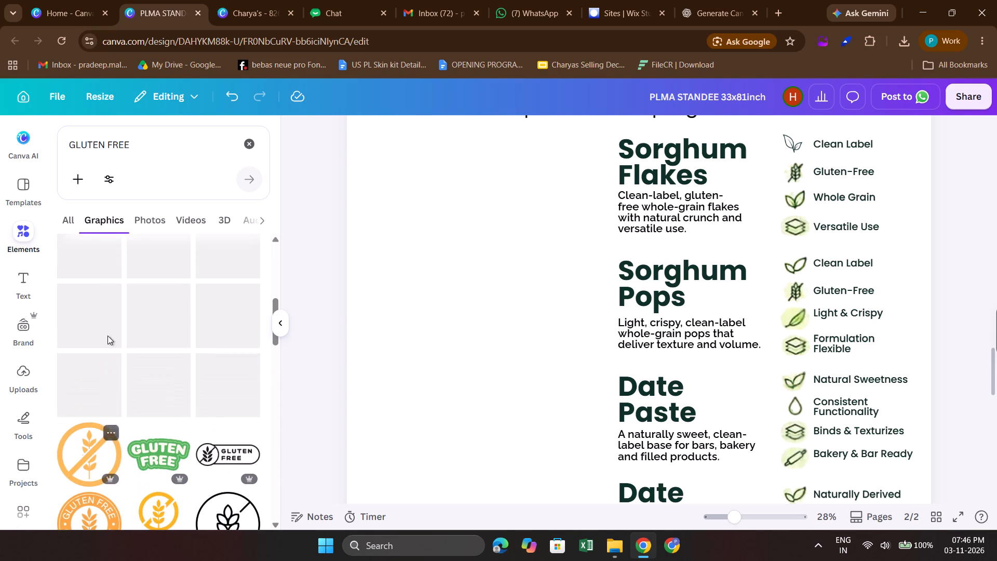
pyautogui.scroll(2, 107, 336)
# Insert the solid black wheat-ear graphic on page 2 and shrink it to a small icon near the Sorghum headings.
pyautogui.click(98, 335)
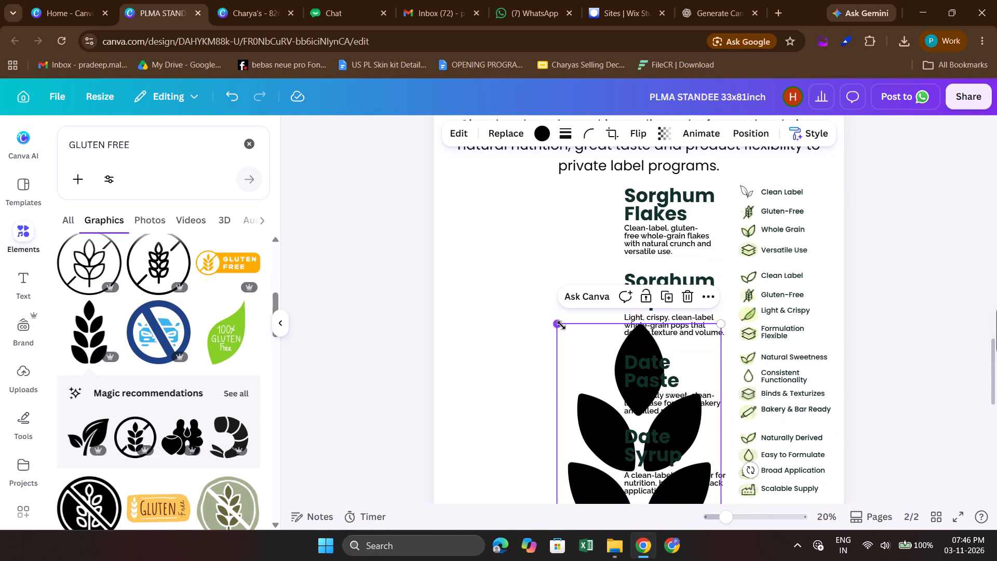
pyautogui.moveTo(561, 325); pyautogui.dragTo(613, 365)
pyautogui.click(604, 383)
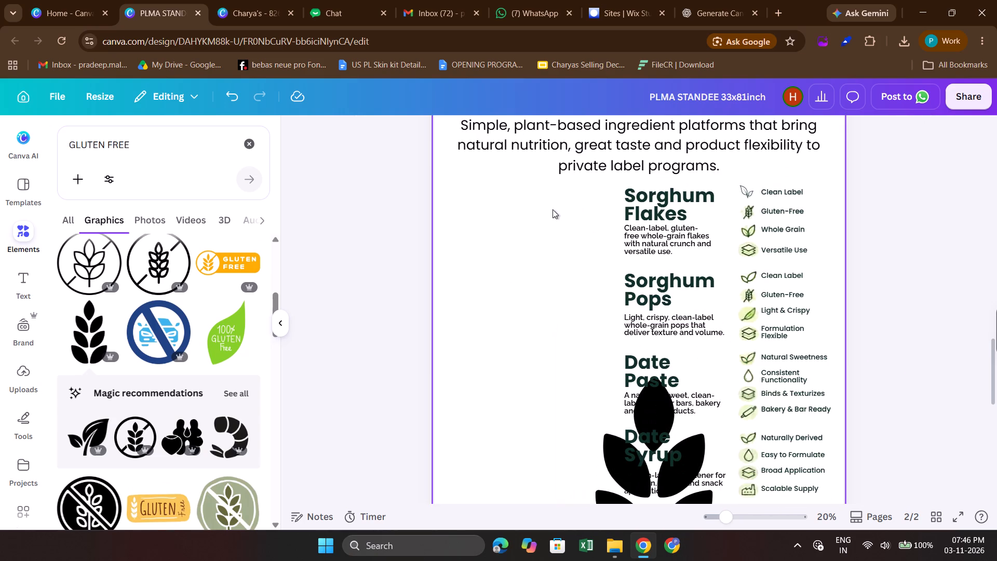
pyautogui.click(617, 409)
pyautogui.click(617, 409)
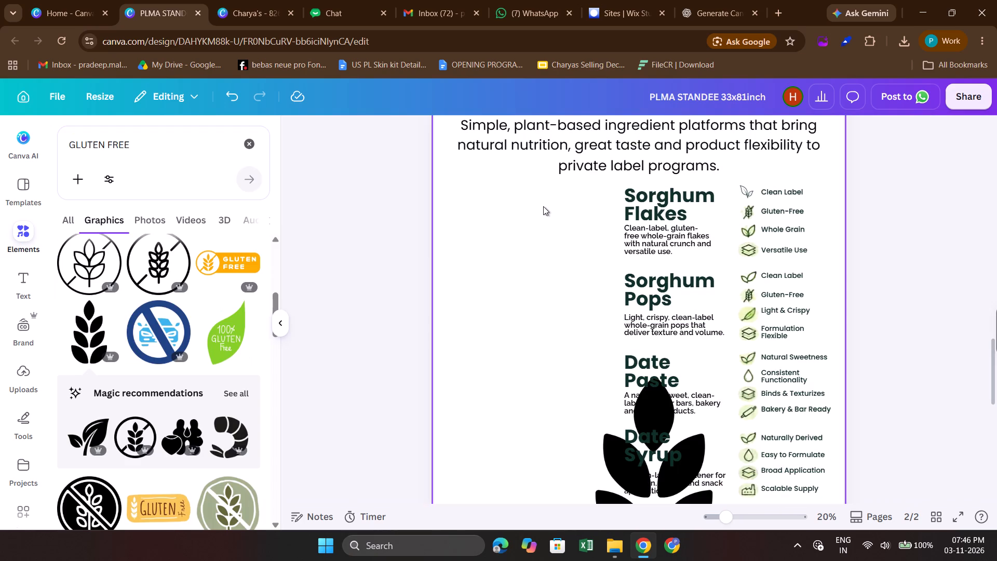
pyautogui.click(607, 391)
pyautogui.moveTo(605, 400); pyautogui.dragTo(516, 216)
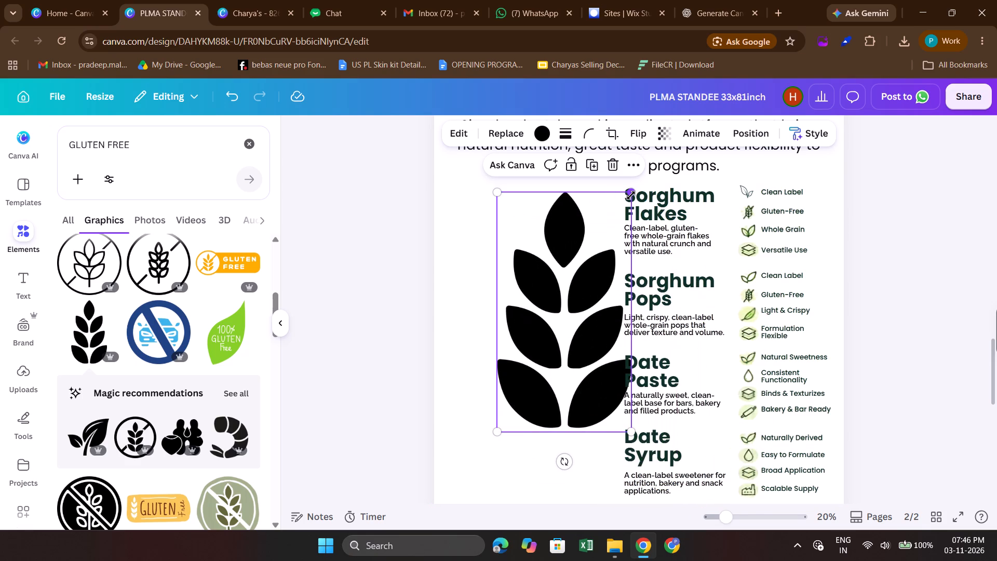
pyautogui.moveTo(631, 195); pyautogui.dragTo(509, 352)
pyautogui.moveTo(507, 384); pyautogui.dragTo(531, 370)
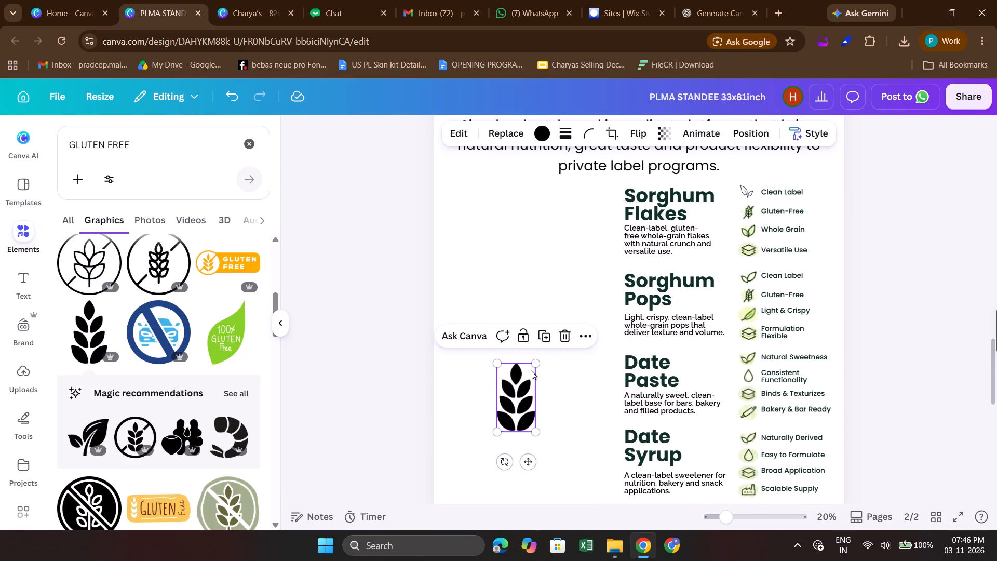
pyautogui.moveTo(531, 370); pyautogui.dragTo(624, 234)
pyautogui.scroll(1, 624, 234)
pyautogui.moveTo(652, 300); pyautogui.dragTo(646, 306)
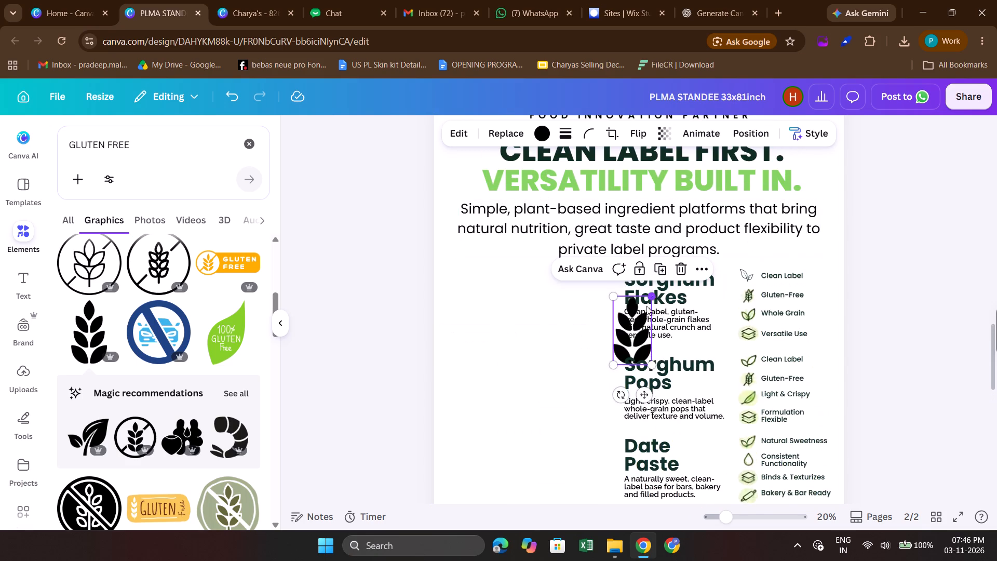
pyautogui.moveTo(646, 306); pyautogui.dragTo(618, 342)
# Recolour the wheat icon green #4a8614 and shrink it to about 0.6 wide by 1.1 high beside the Sorghum Flakes heading.
pyautogui.click(546, 130)
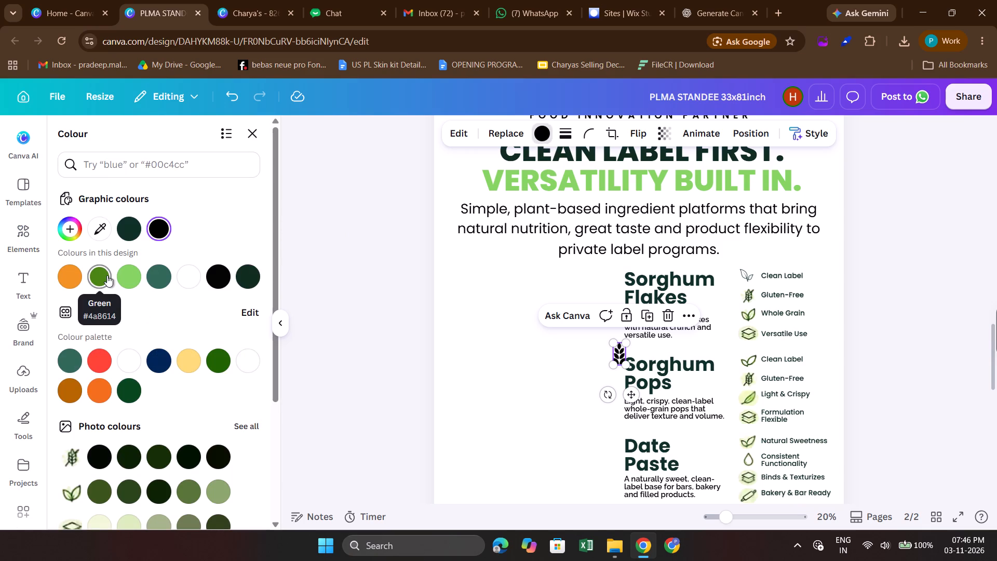
pyautogui.click(122, 277)
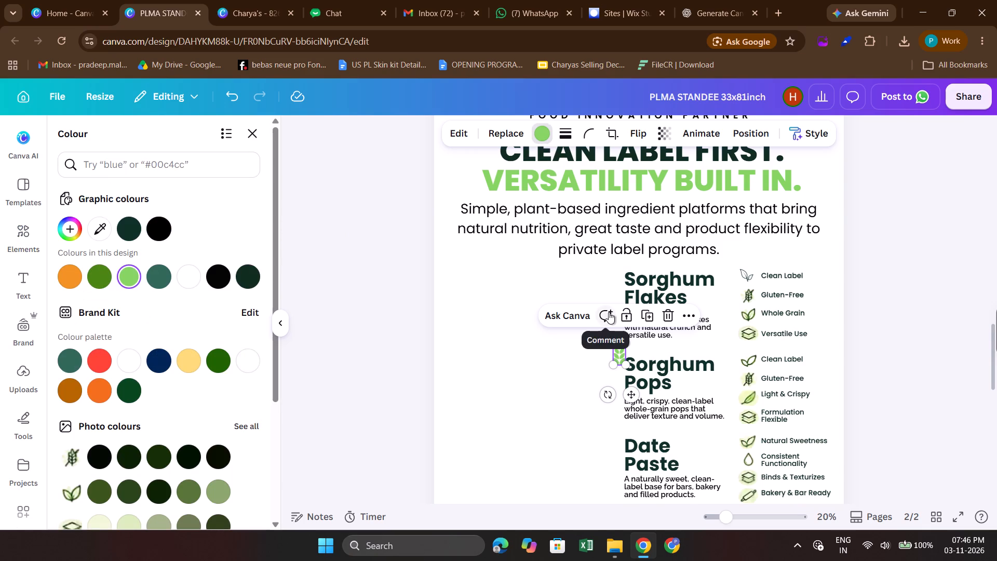
pyautogui.moveTo(611, 366); pyautogui.dragTo(613, 366)
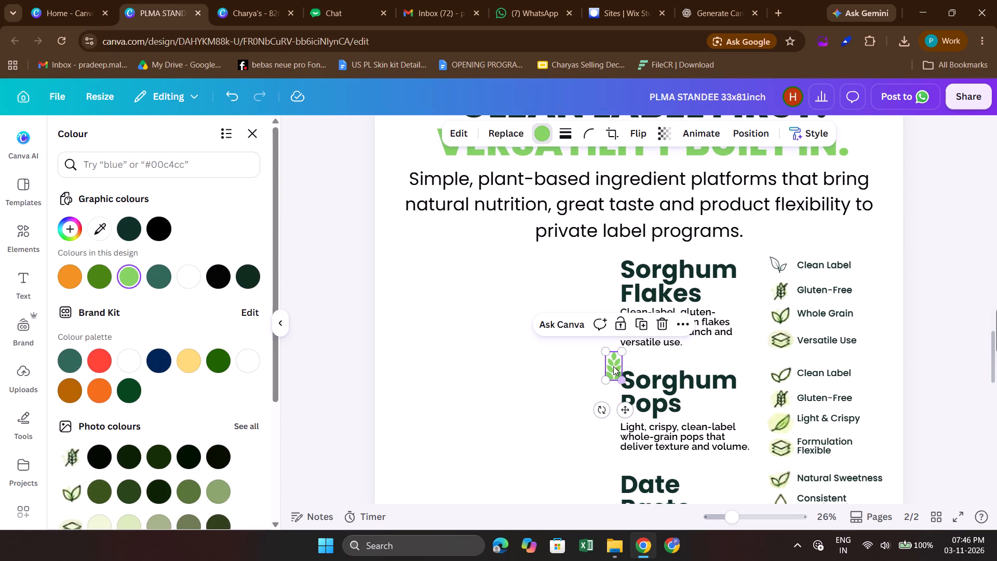
pyautogui.moveTo(613, 366); pyautogui.dragTo(749, 286)
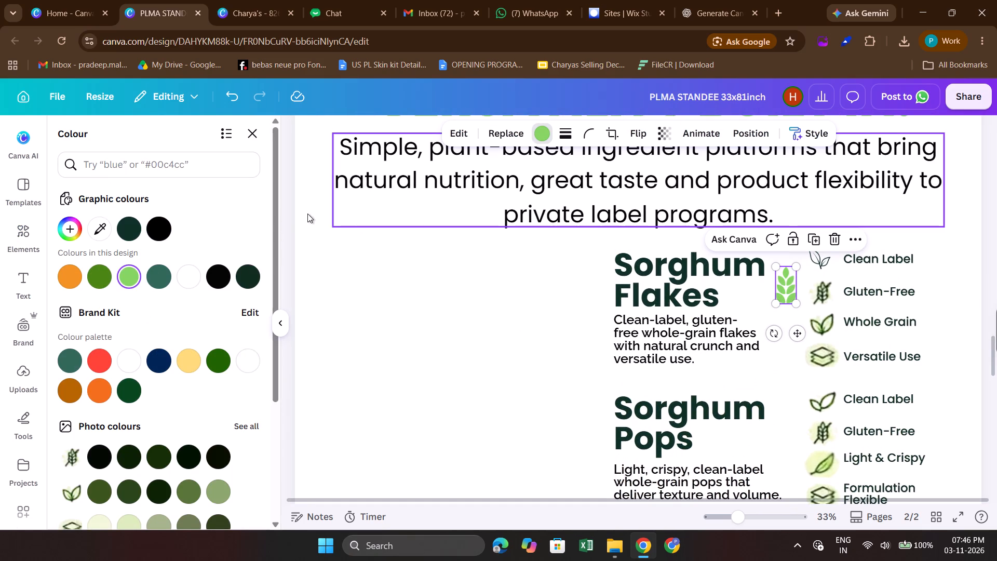
pyautogui.click(95, 270)
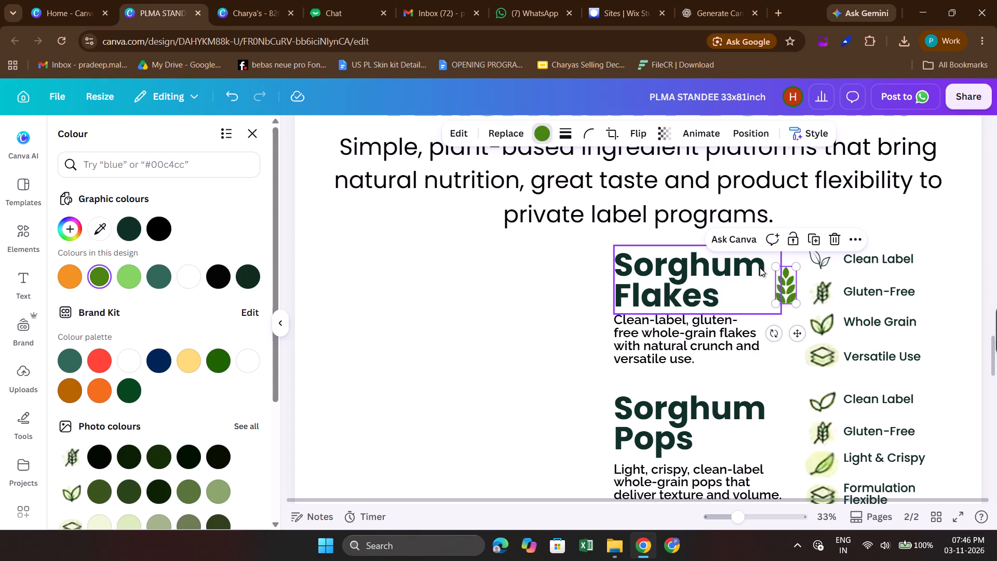
pyautogui.moveTo(794, 270); pyautogui.dragTo(792, 286)
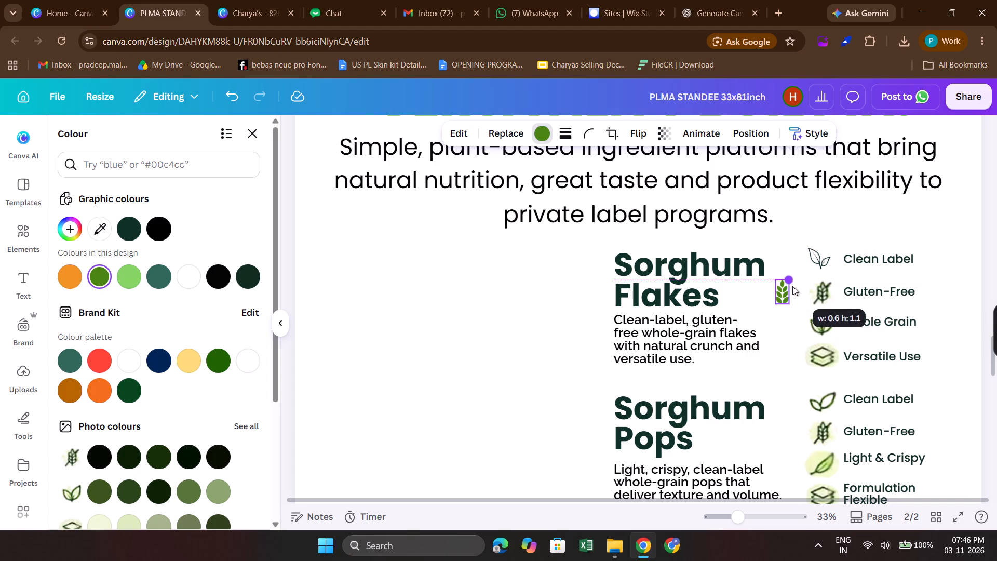
# Delete the old Gluten-Free icon in the Sorghum Flakes feature list.
pyautogui.click(823, 295)
pyautogui.press('BackSpace')
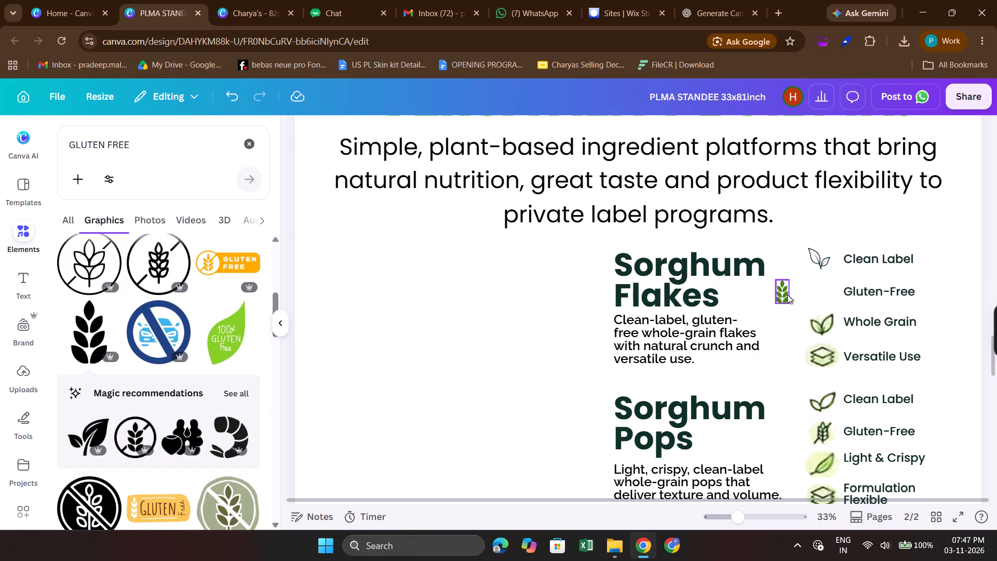
# Move the green wheat icon beside the Sorghum Flakes Gluten-Free text, aligned with the other feature icons.
pyautogui.click(785, 295)
pyautogui.moveTo(783, 292); pyautogui.dragTo(821, 296)
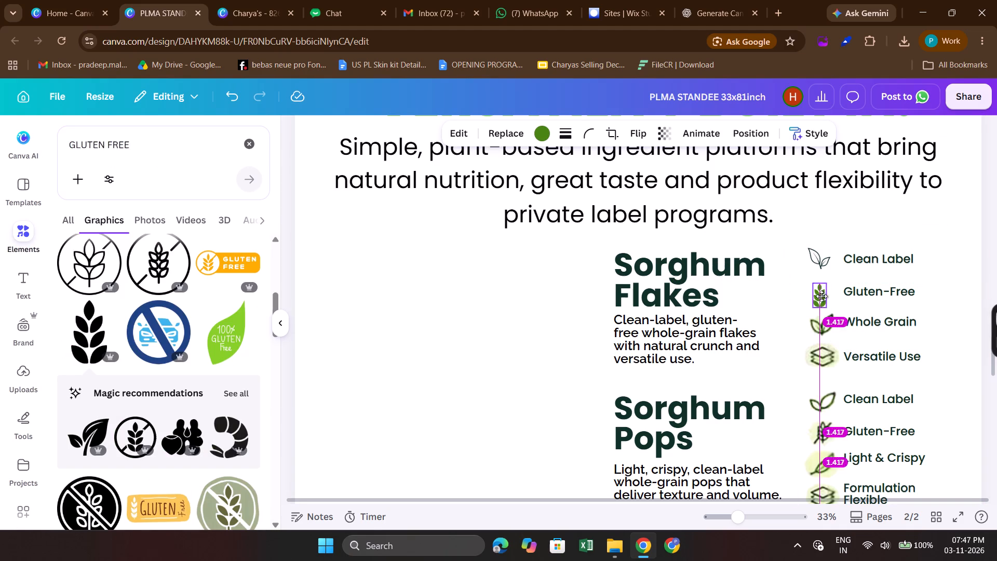
pyautogui.moveTo(821, 296); pyautogui.dragTo(821, 292)
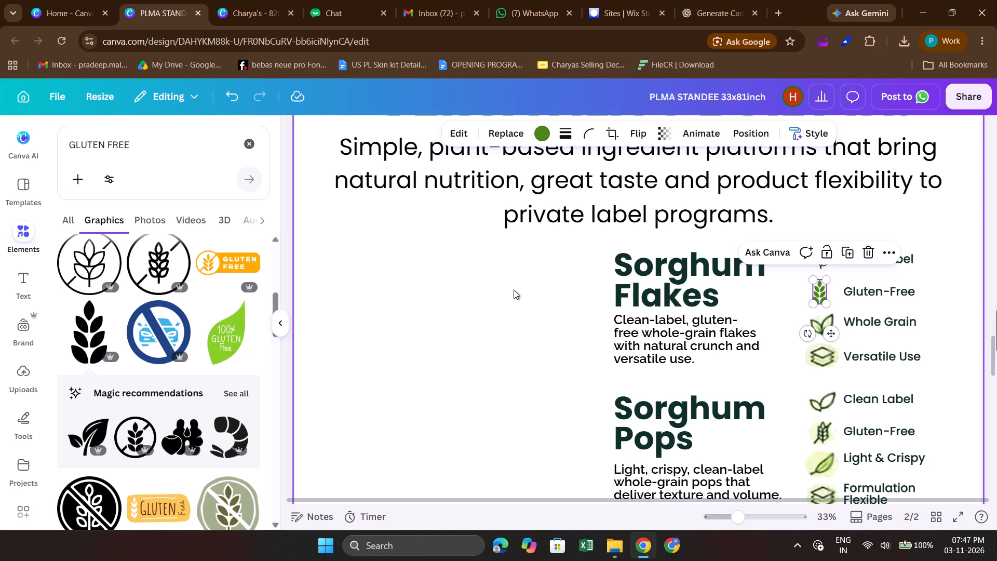
pyautogui.click(467, 288)
# Add a straight line to page 2 and move it up to the Sorghum Flakes section, across its text and icons.
pyautogui.scroll(2, 147, 238)
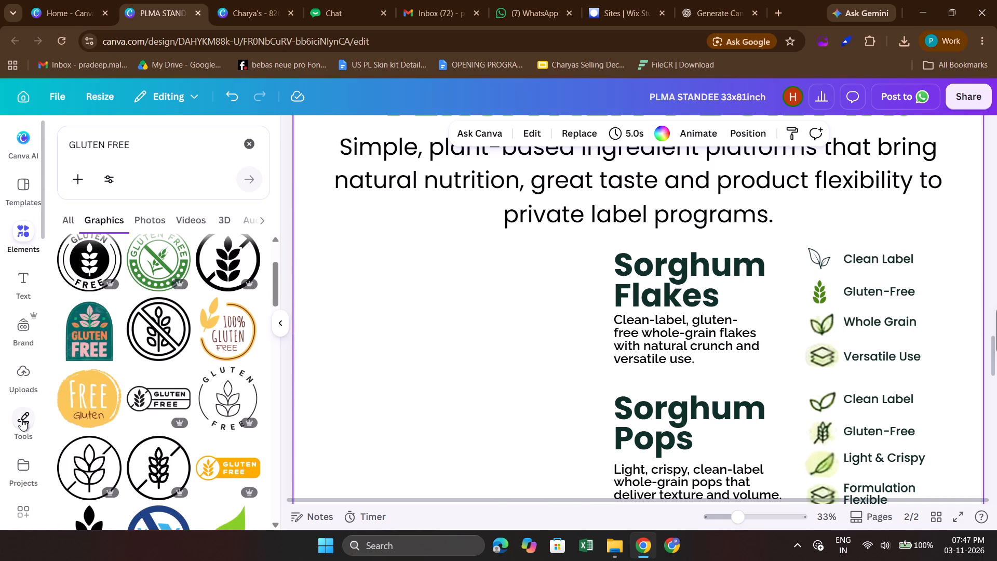
pyautogui.click(21, 419)
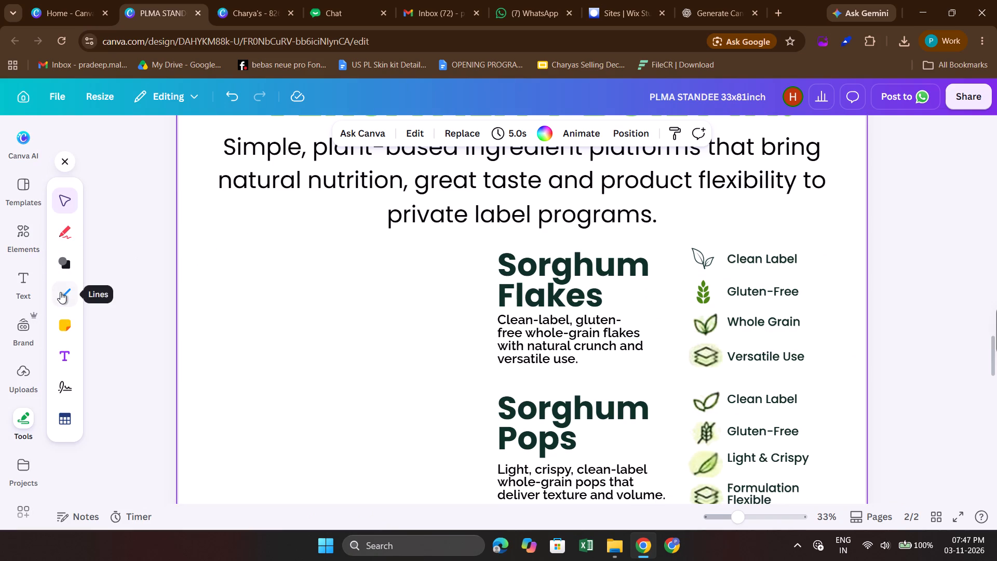
pyautogui.click(65, 290)
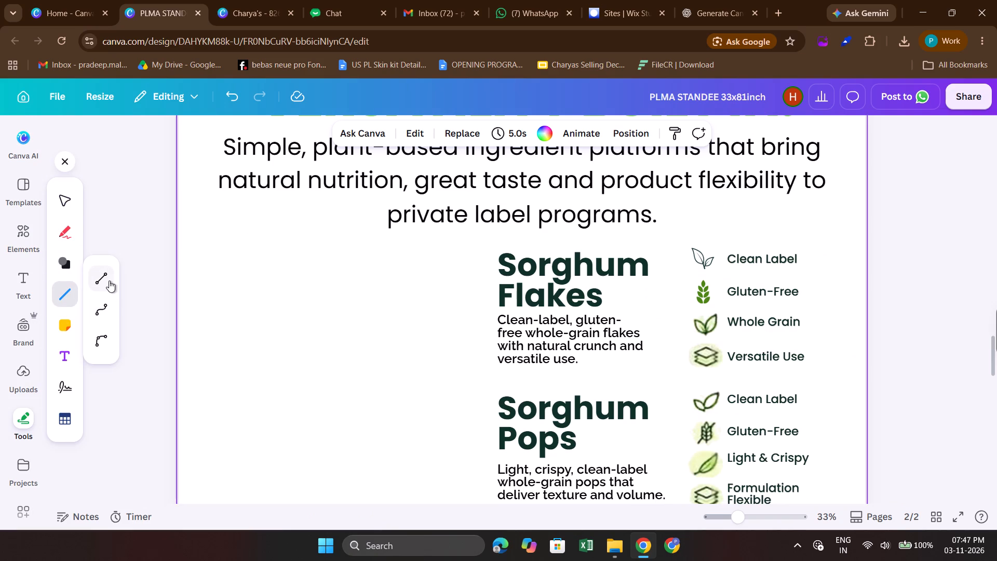
pyautogui.click(106, 280)
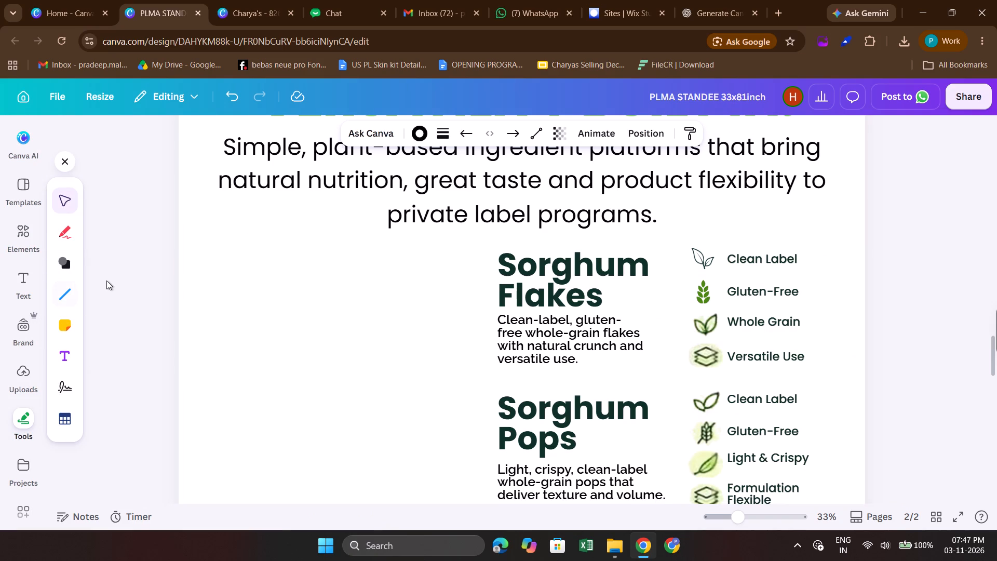
pyautogui.scroll(-2, 491, 381)
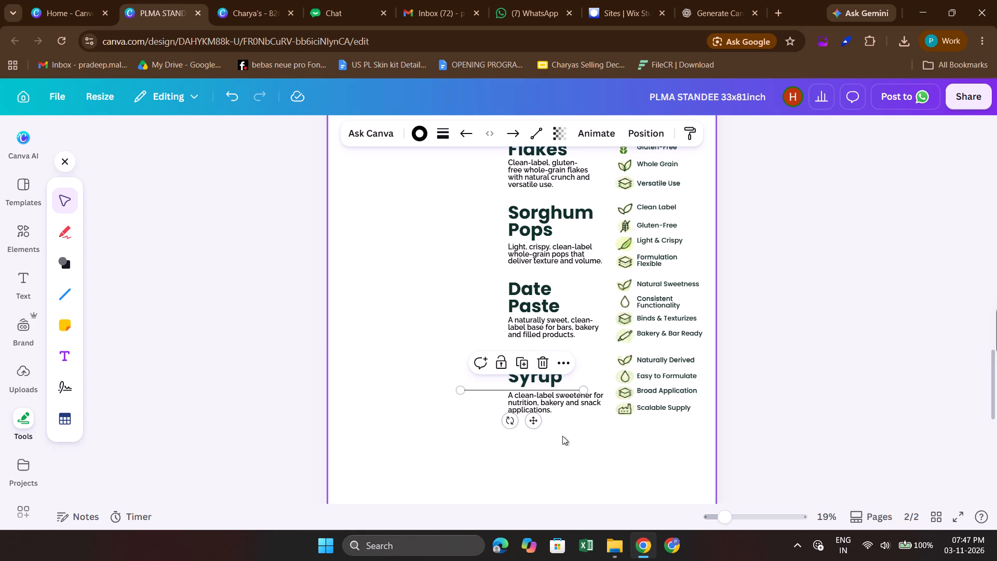
pyautogui.moveTo(534, 418); pyautogui.dragTo(607, 183)
pyautogui.scroll(2, 607, 183)
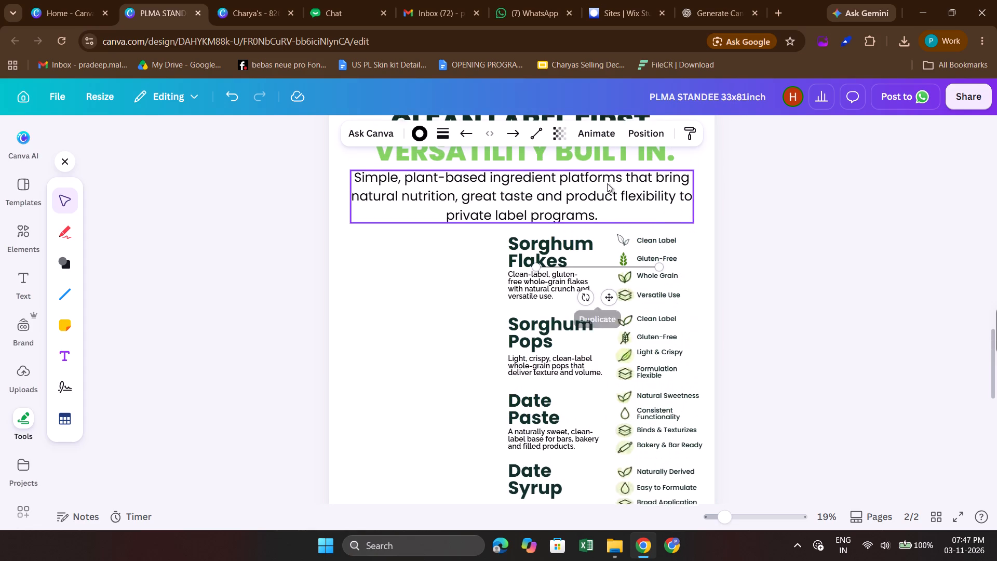
# Tilt the straight line into a rising diagonal and shorten it over the Sorghum Flakes description.
pyautogui.moveTo(585, 302); pyautogui.dragTo(605, 312)
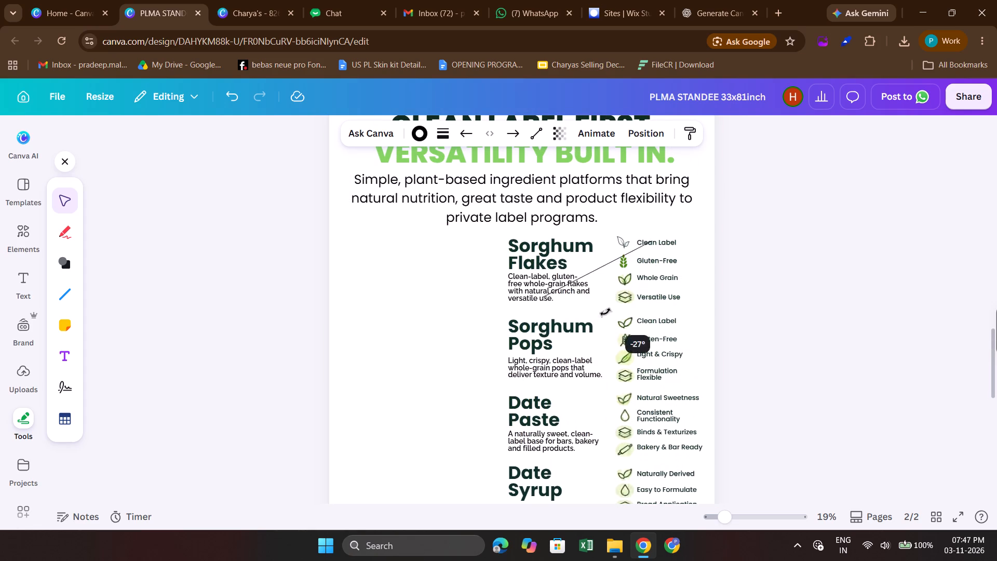
pyautogui.moveTo(605, 312); pyautogui.dragTo(635, 288)
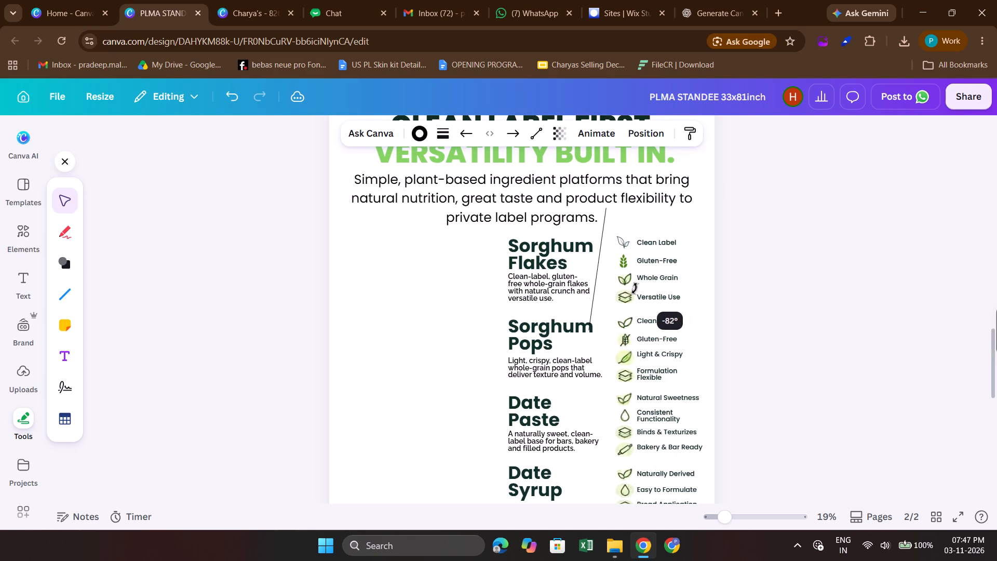
pyautogui.moveTo(635, 288); pyautogui.dragTo(618, 294)
pyautogui.moveTo(646, 228); pyautogui.dragTo(610, 250)
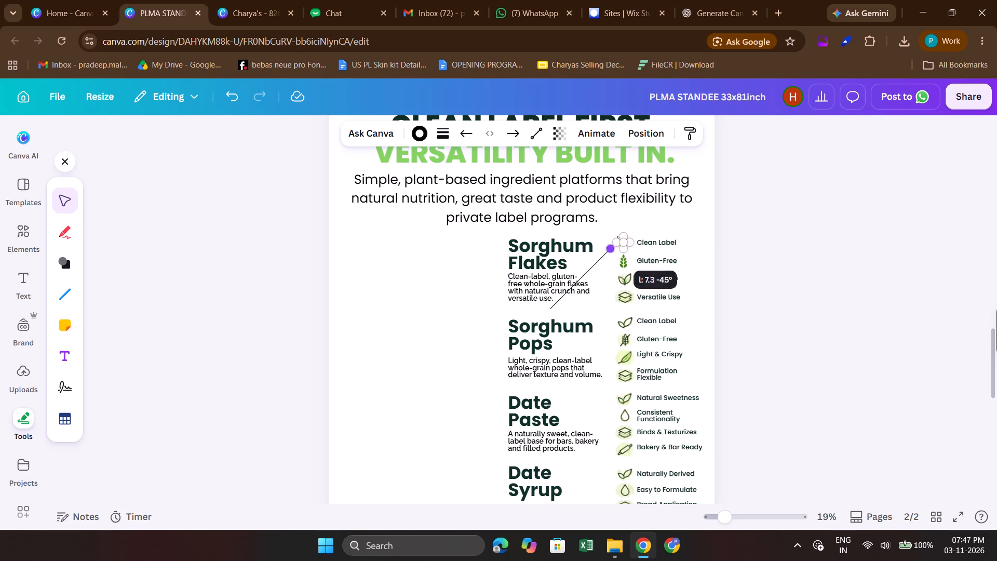
pyautogui.moveTo(610, 250); pyautogui.dragTo(585, 285)
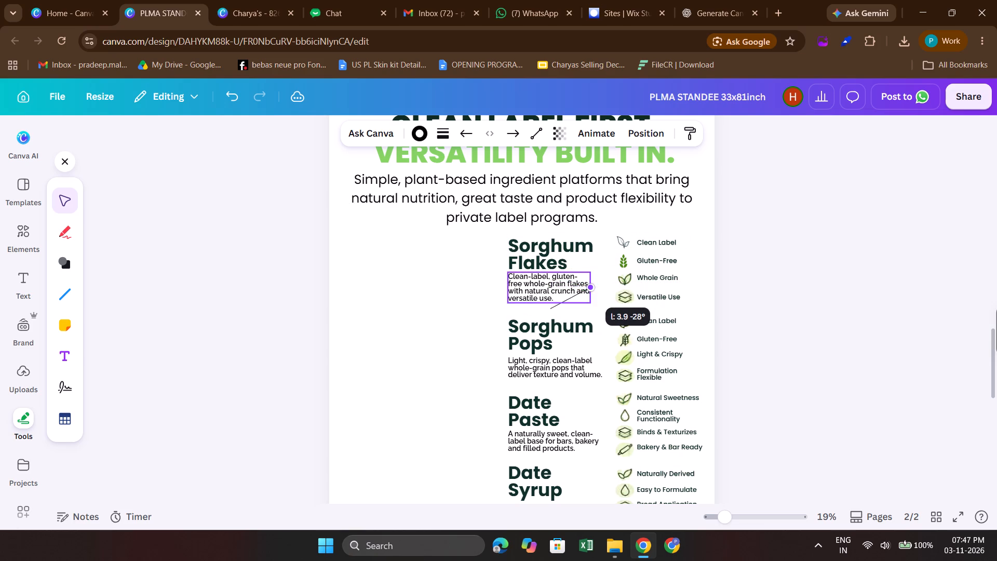
pyautogui.moveTo(585, 285); pyautogui.dragTo(582, 285)
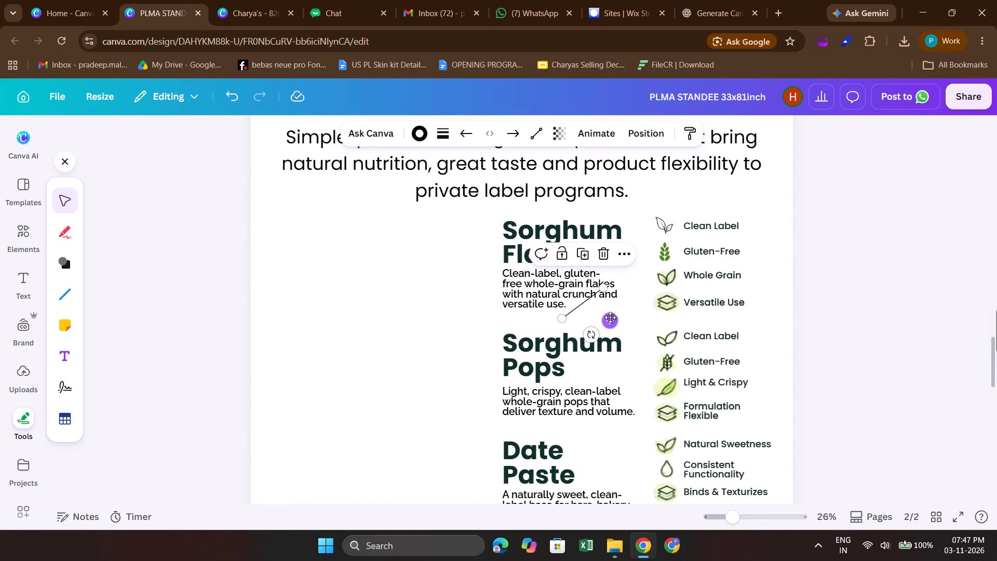
# Shorten the diagonal line to about 1.3 and place it as a slash across the Sorghum Flakes Gluten-Free wheat icon.
pyautogui.moveTo(610, 318); pyautogui.dragTo(687, 265)
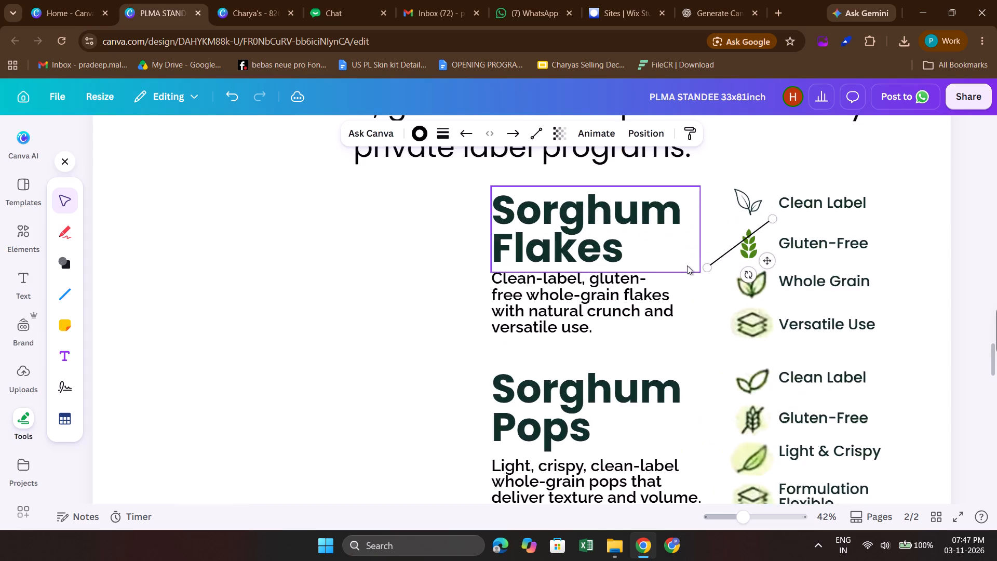
pyautogui.hscroll(-1, 789, 236)
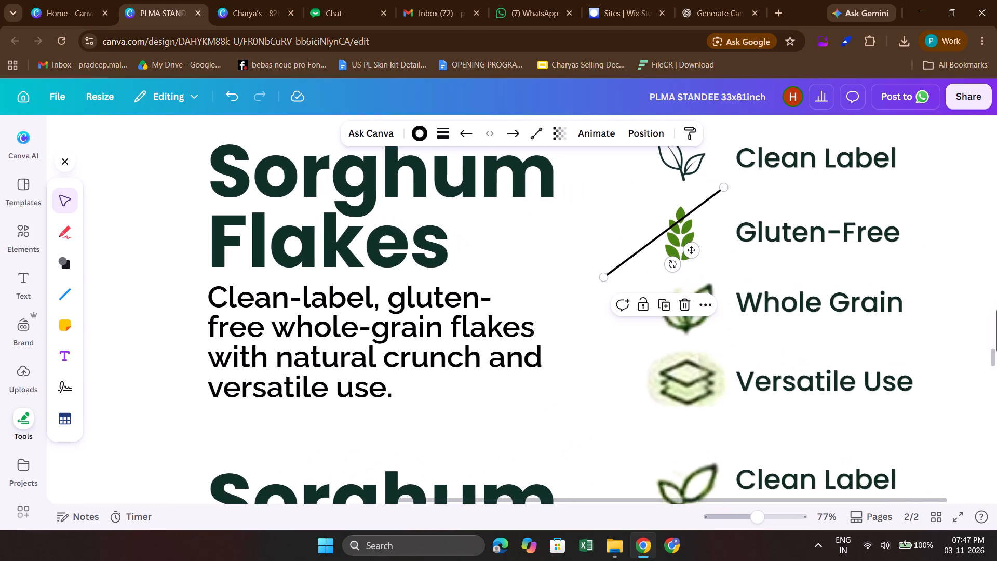
pyautogui.moveTo(725, 188); pyautogui.dragTo(656, 240)
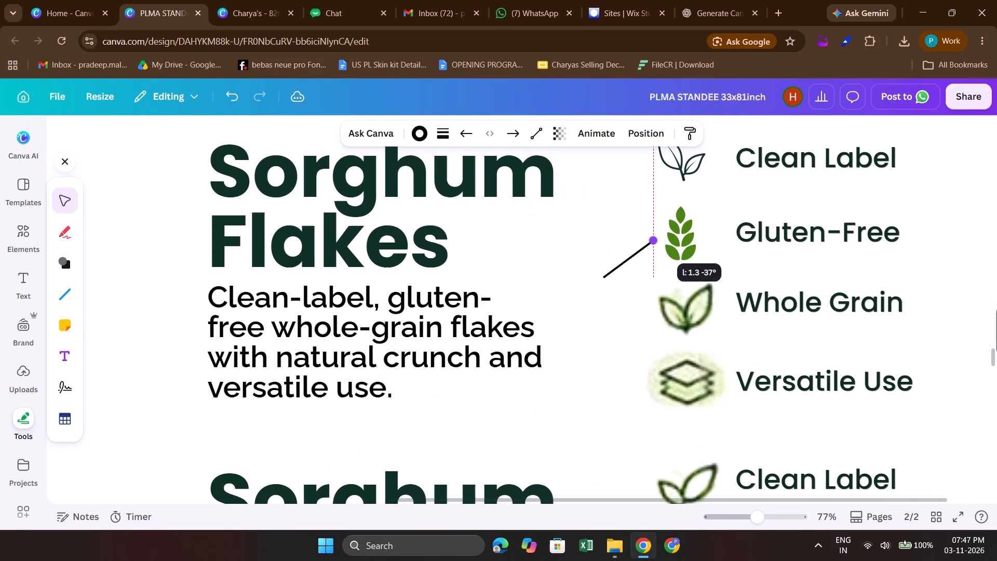
pyautogui.moveTo(656, 240); pyautogui.dragTo(653, 244)
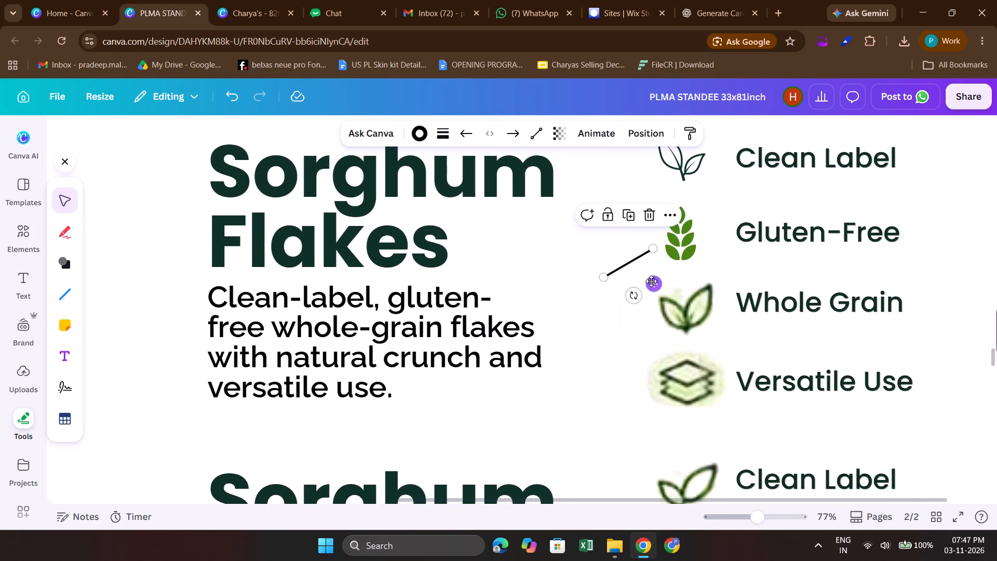
pyautogui.moveTo(651, 281); pyautogui.dragTo(705, 258)
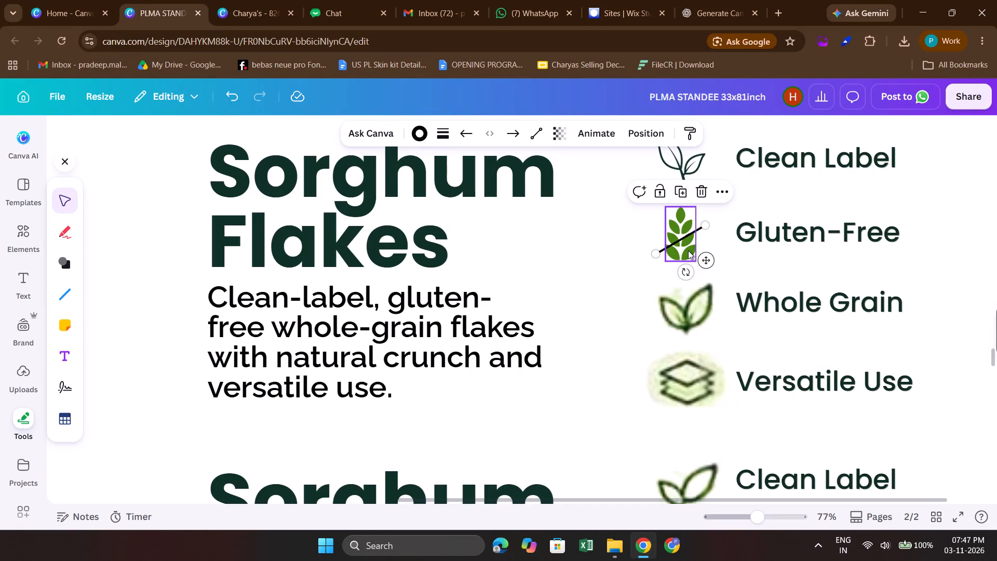
# Select the wheat icon together with its slash line and nudge them up slightly.
pyautogui.keyDown('shift'); pyautogui.click(688, 250); pyautogui.keyUp('shift')
pyautogui.press('Up')
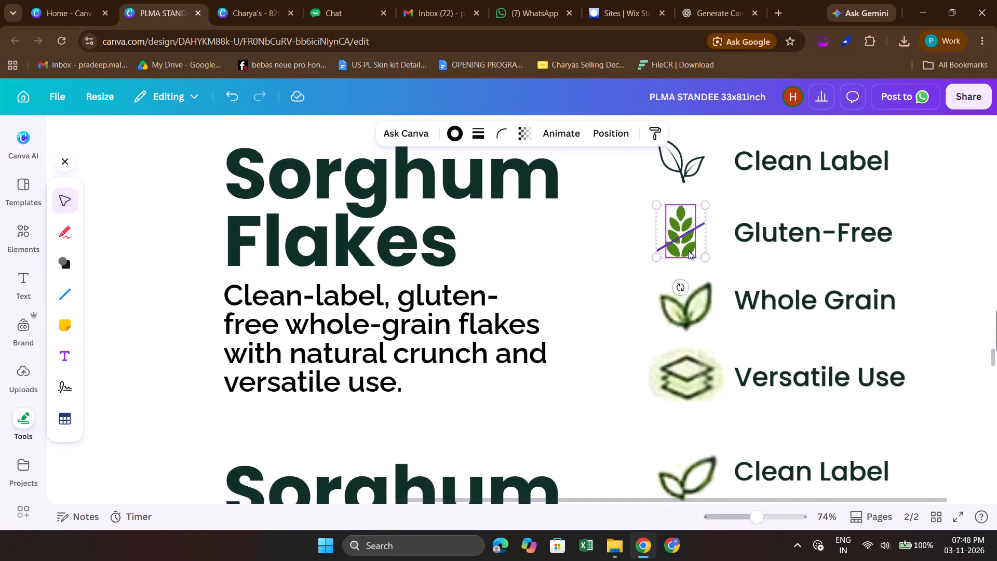
pyautogui.click(900, 216)
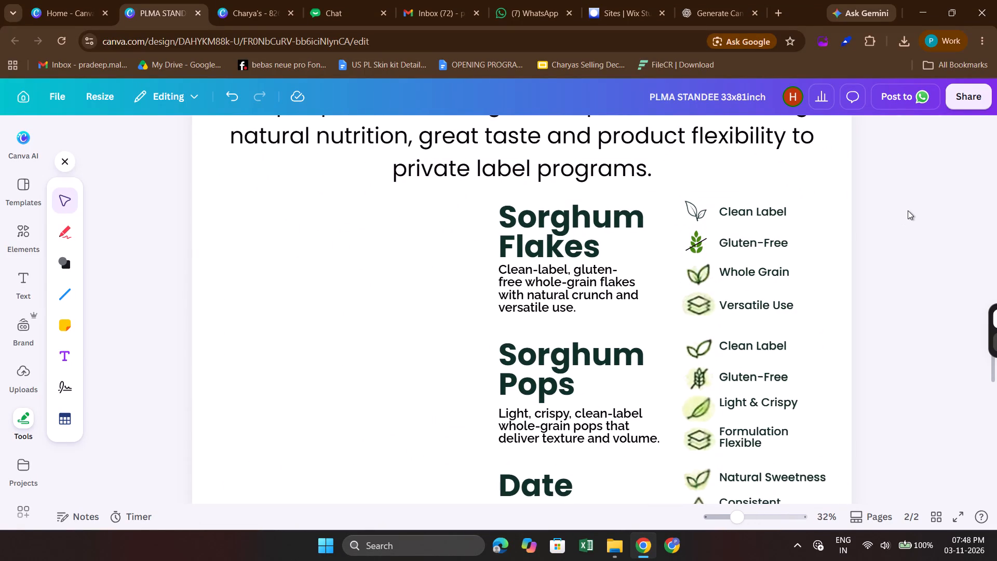
# Delete the old Whole Grain icon in the Sorghum Flakes feature list.
pyautogui.scroll(1, 908, 210)
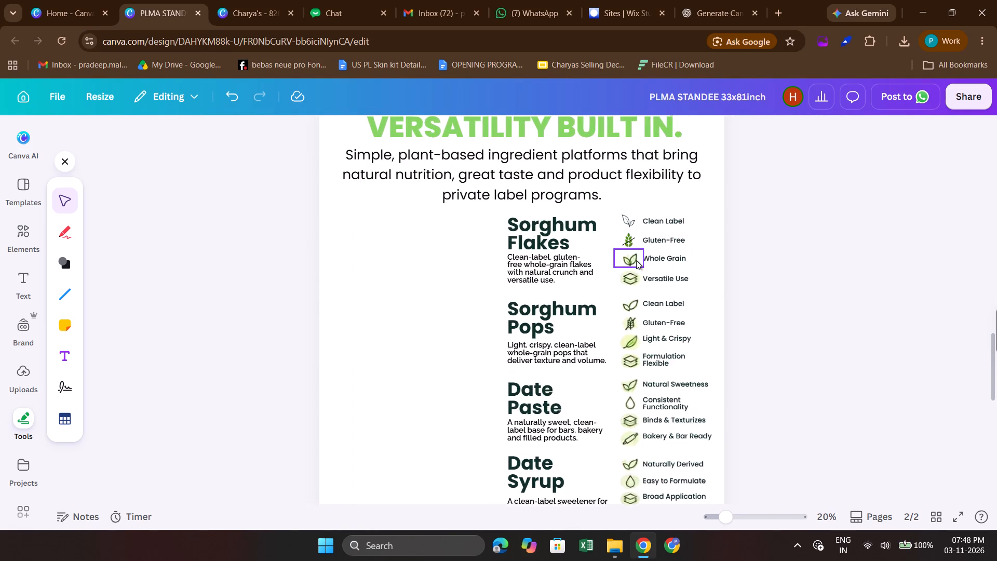
pyautogui.click(661, 262)
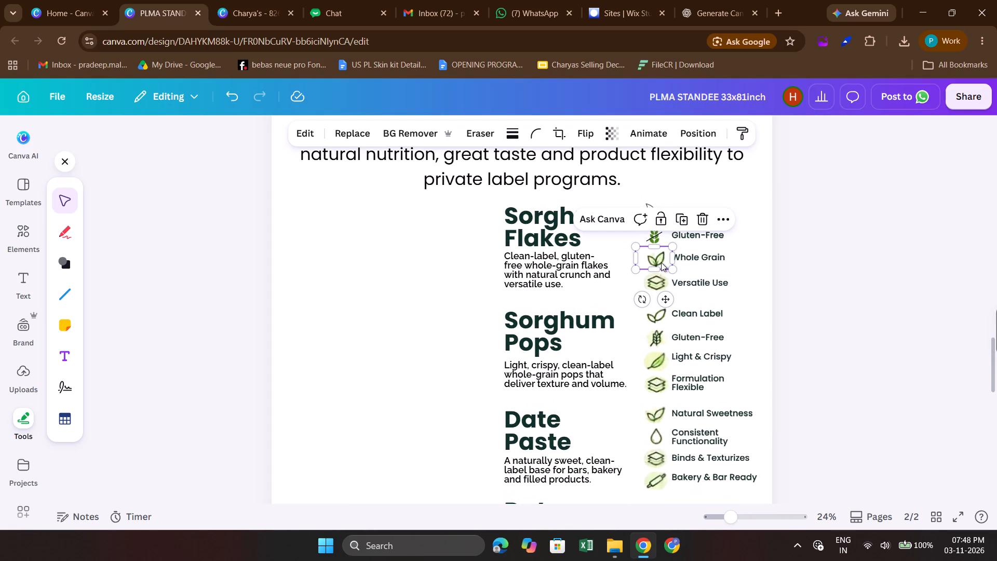
pyautogui.press('BackSpace')
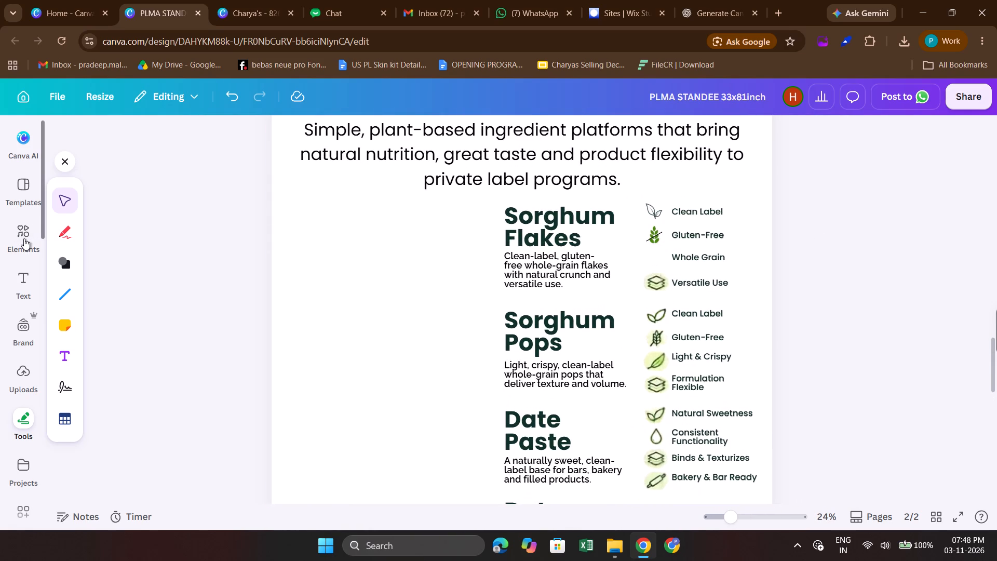
# Search the elements library for "whole grain" and limit the results to graphics.
pyautogui.click(26, 222)
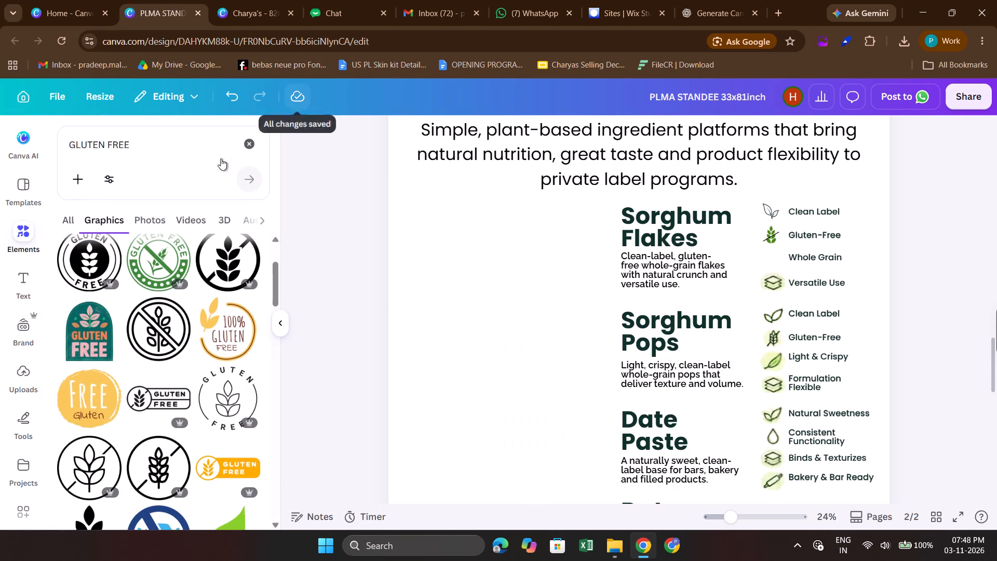
pyautogui.click(254, 144)
pyautogui.write('whole grain')
pyautogui.press('Return')
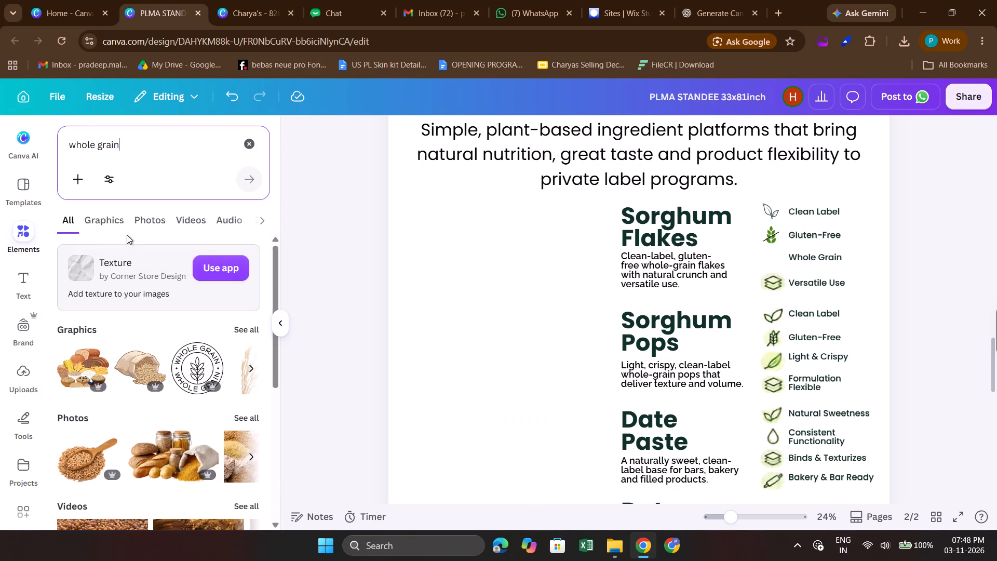
pyautogui.click(112, 223)
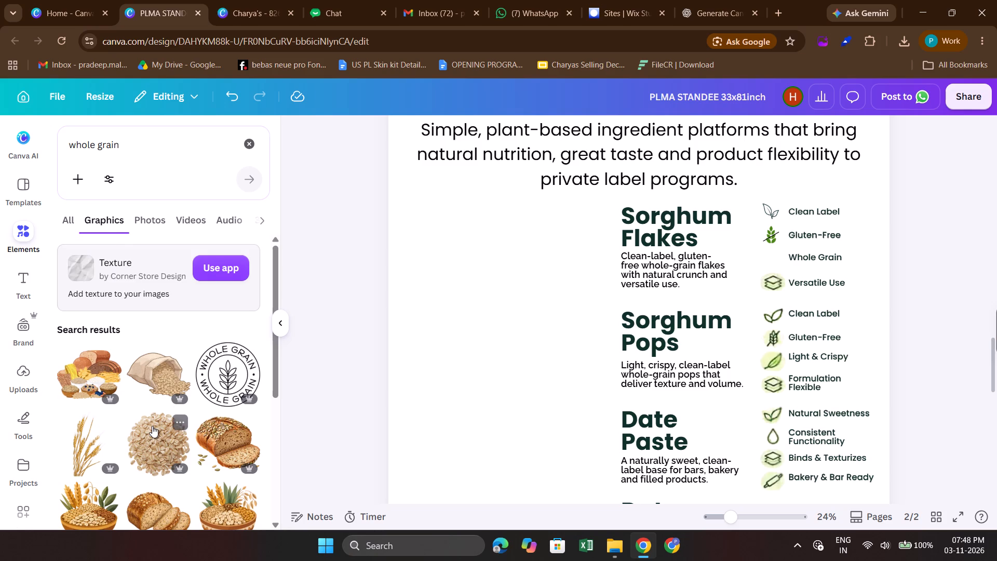
# Browse the whole grain graphics for a simple line-style grain icon suited to the Whole Grain feature.
pyautogui.scroll(-4, 152, 426)
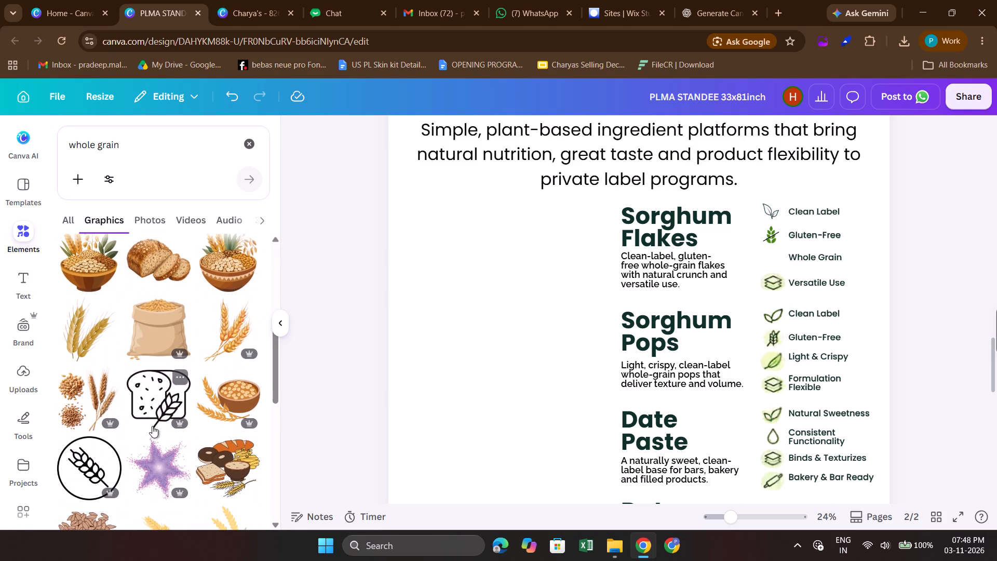
pyautogui.scroll(-2, 152, 426)
pyautogui.scroll(-1, 106, 399)
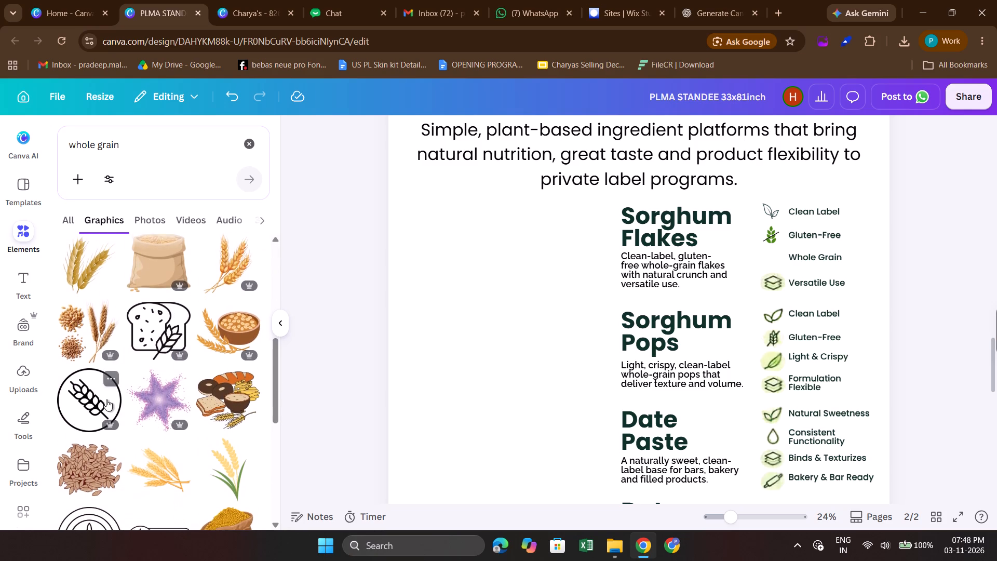
pyautogui.scroll(-1, 106, 399)
pyautogui.scroll(-2, 141, 368)
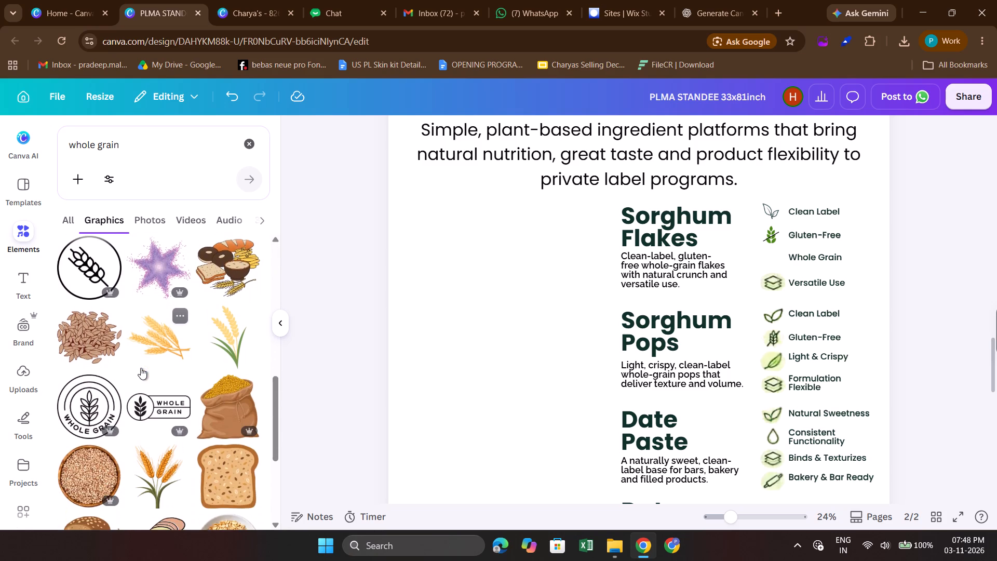
pyautogui.scroll(-4, 141, 368)
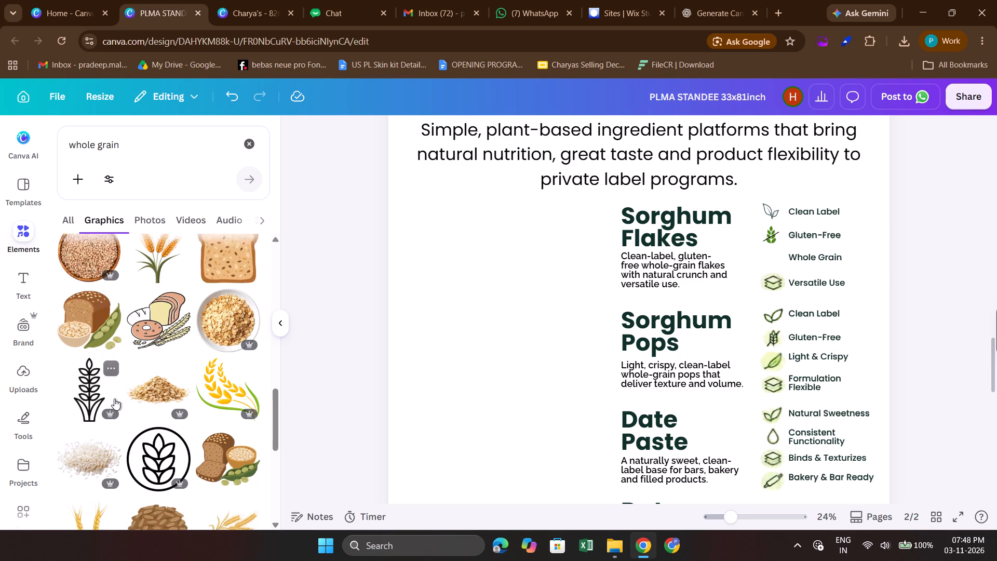
pyautogui.scroll(-2, 114, 398)
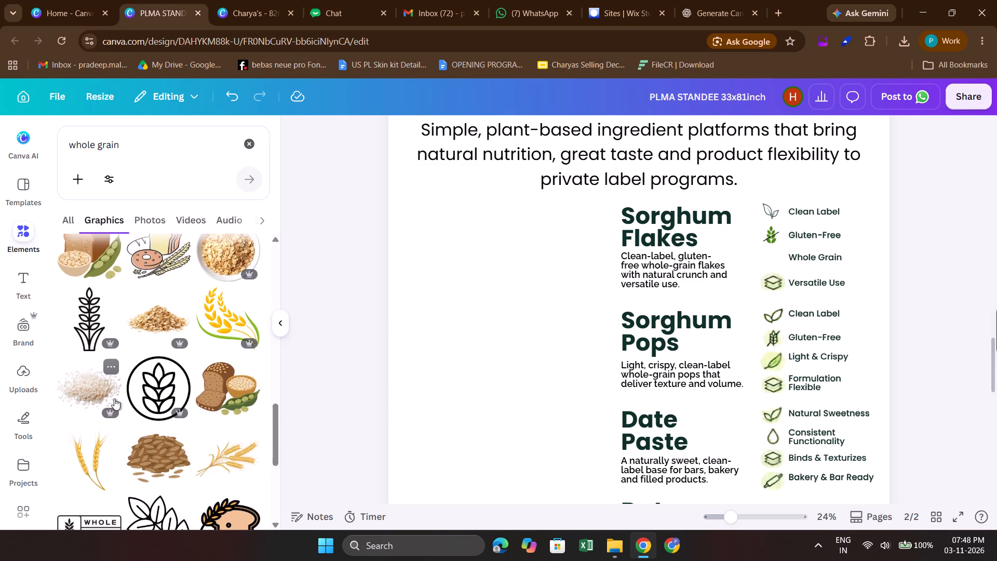
pyautogui.scroll(-4, 114, 398)
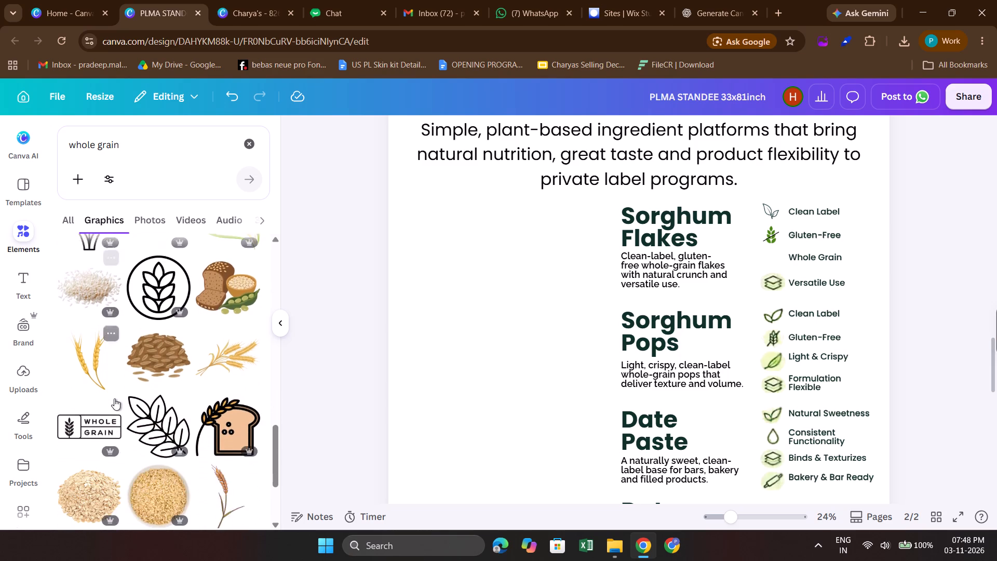
pyautogui.scroll(-3, 114, 398)
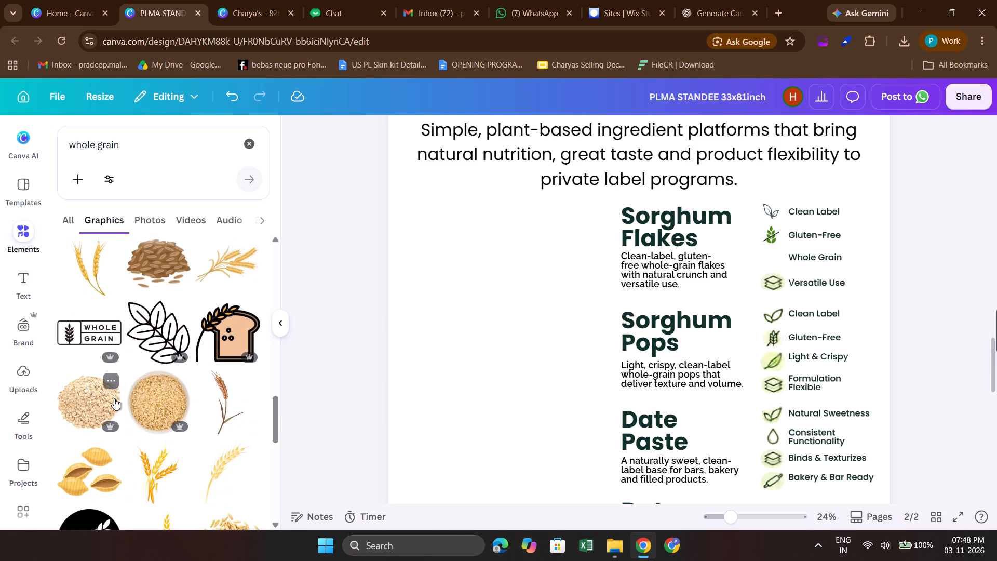
pyautogui.scroll(1, 114, 398)
pyautogui.scroll(1, 116, 351)
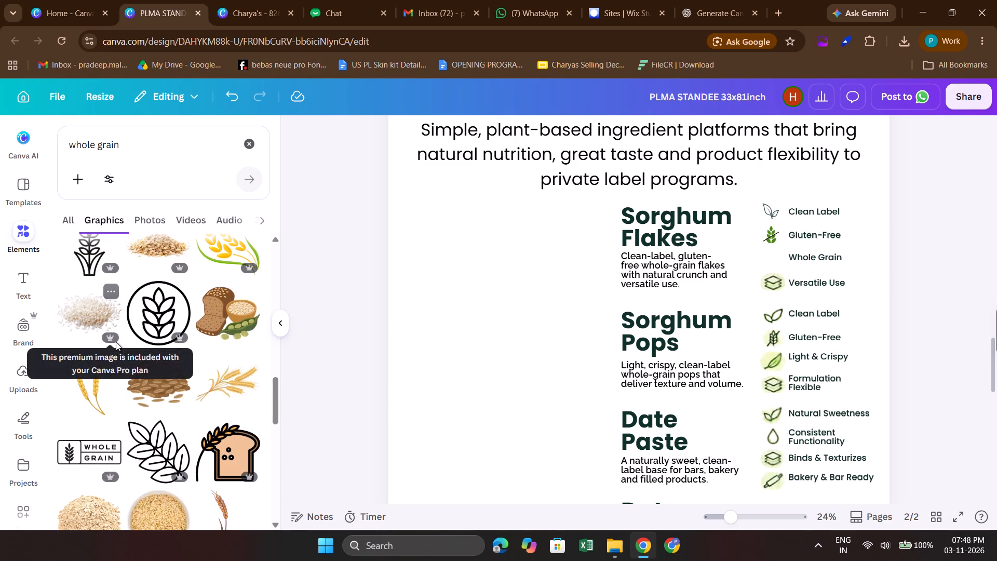
pyautogui.scroll(-3, 116, 342)
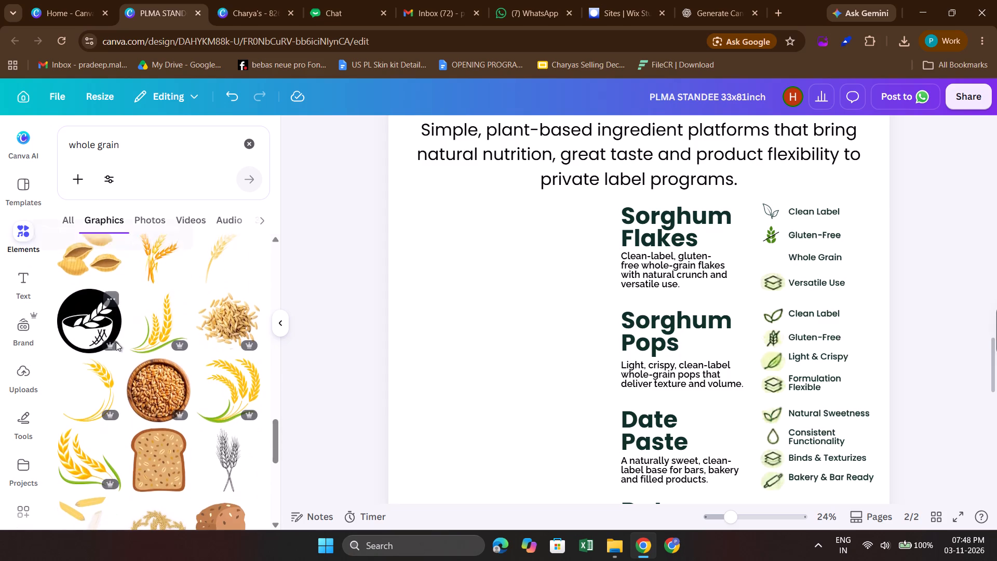
pyautogui.scroll(-4, 116, 342)
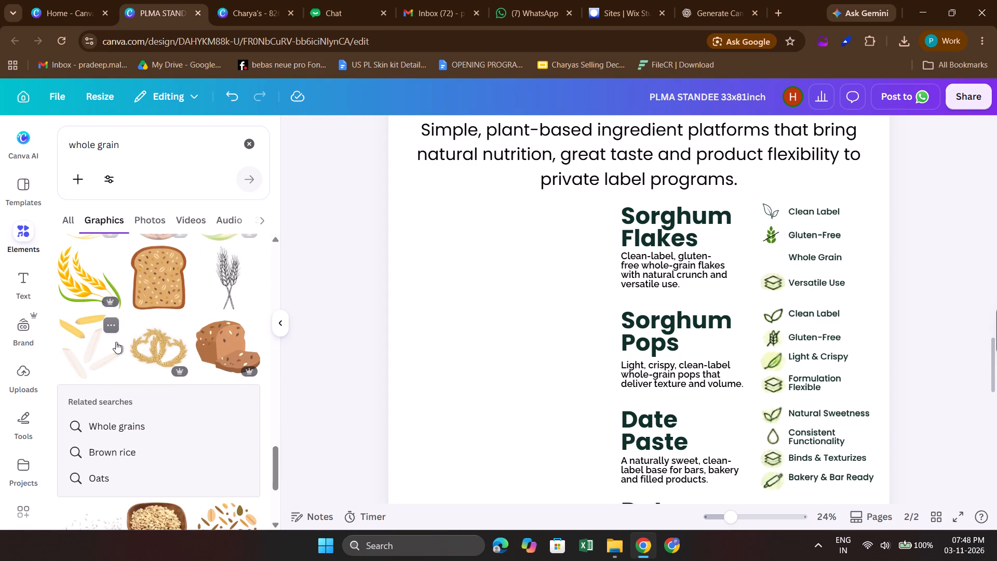
pyautogui.scroll(-1, 116, 342)
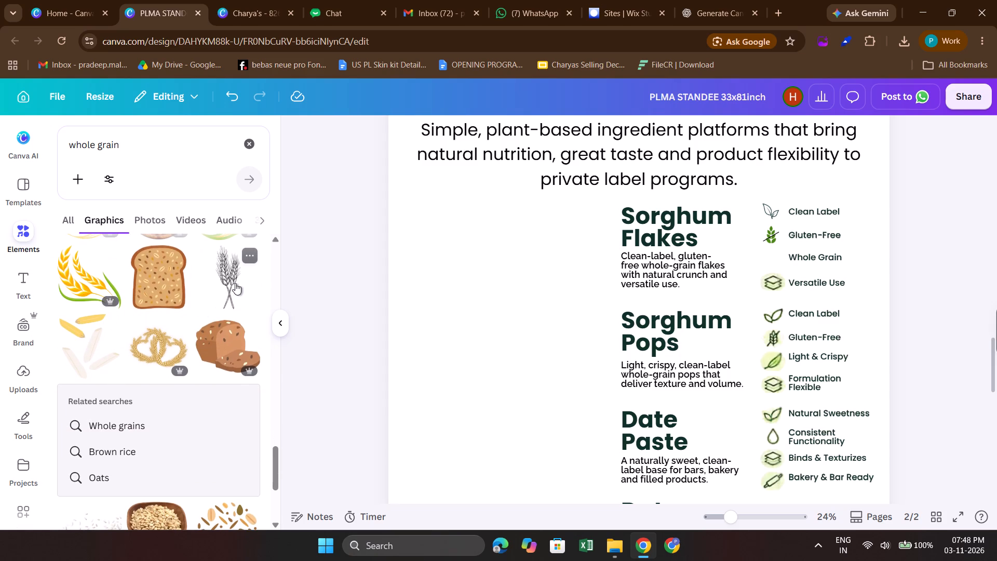
pyautogui.hscroll(1, 236, 278)
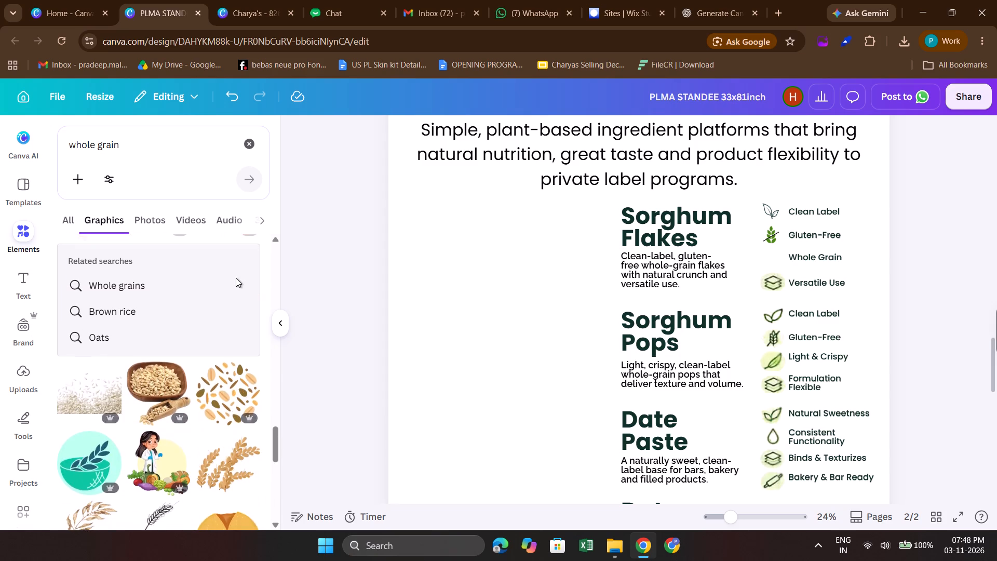
pyautogui.hscroll(2, 236, 278)
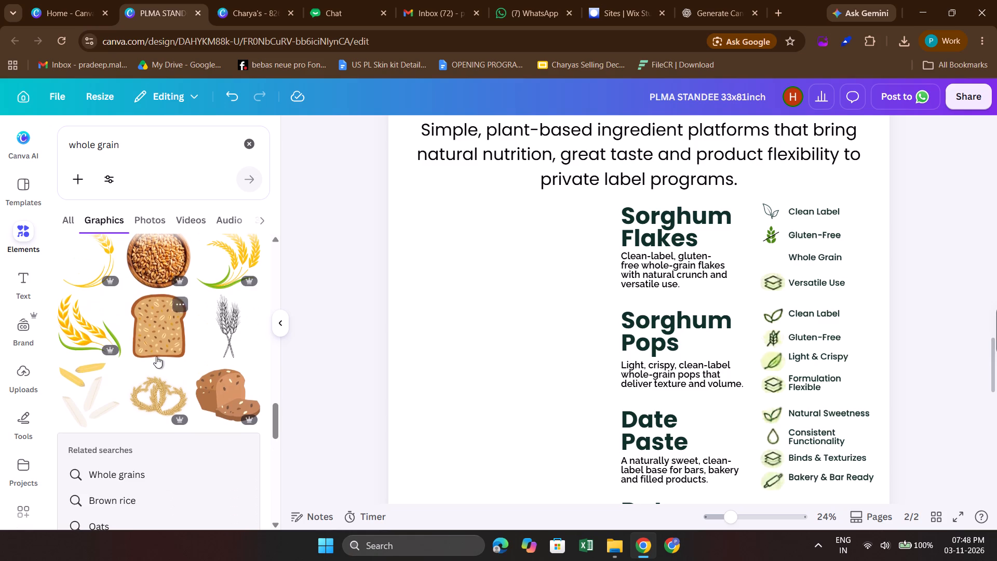
pyautogui.scroll(-3, 156, 356)
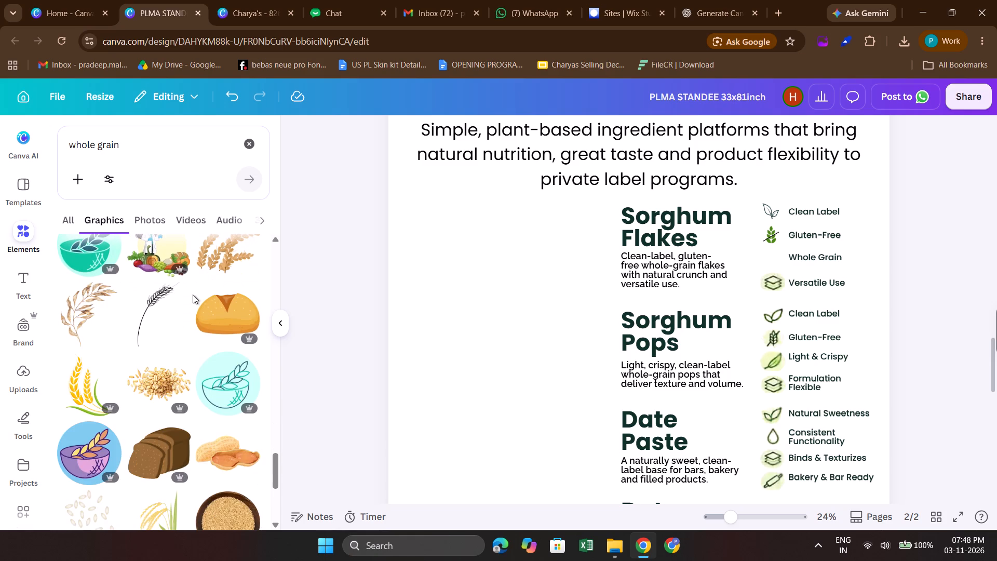
pyautogui.scroll(5, 193, 295)
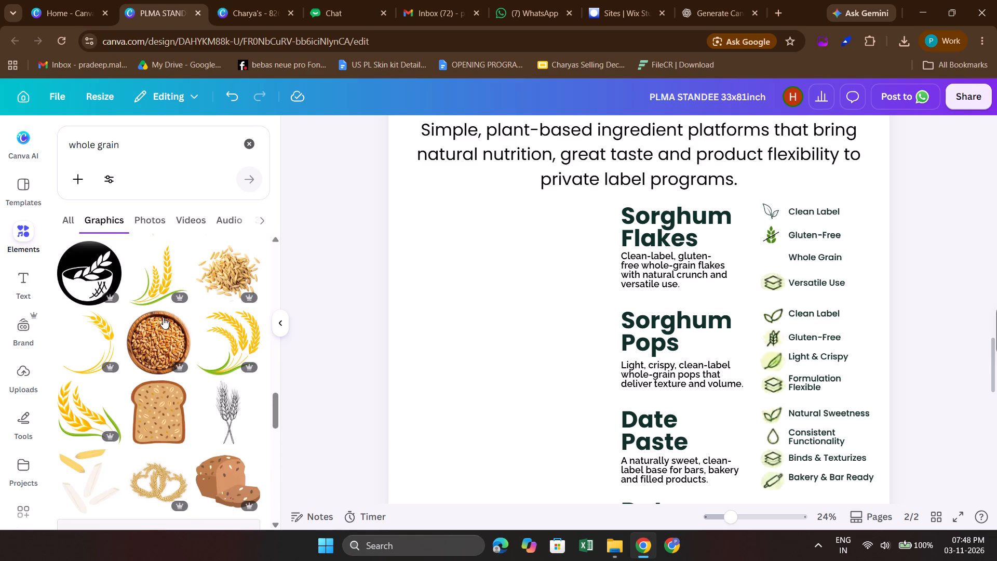
pyautogui.scroll(2, 163, 317)
pyautogui.scroll(1, 141, 373)
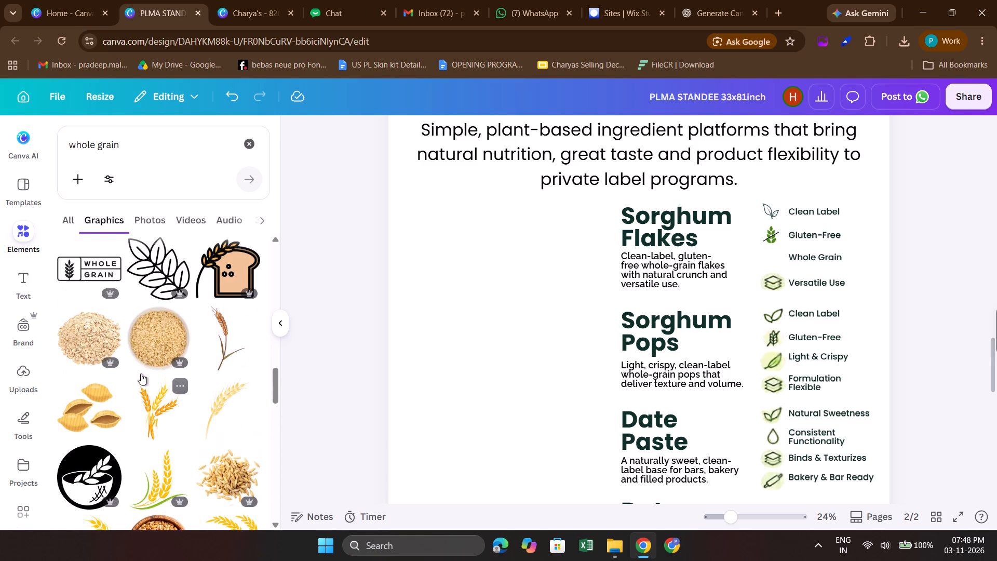
pyautogui.scroll(1, 141, 373)
pyautogui.scroll(-1, 134, 421)
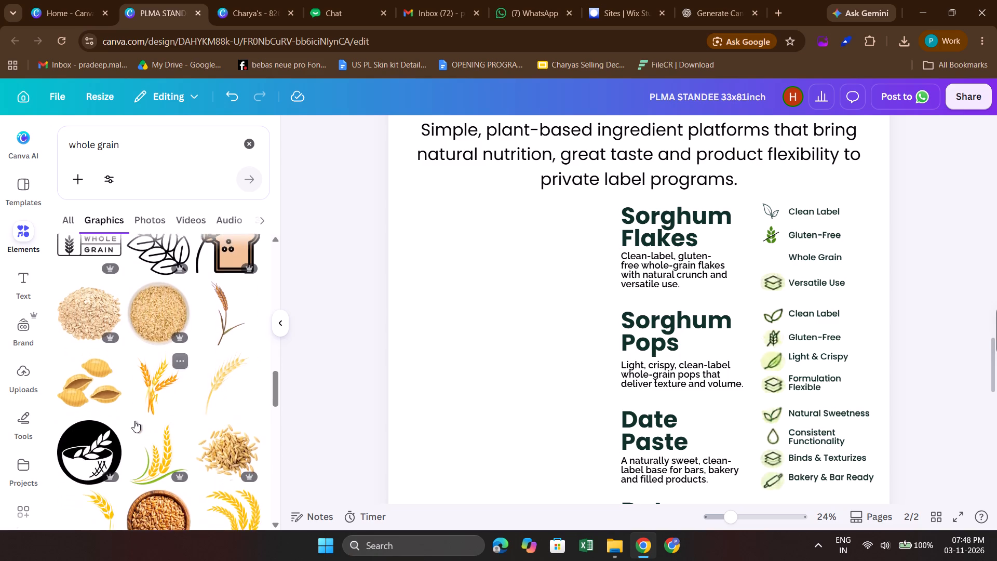
pyautogui.scroll(-1, 134, 421)
pyautogui.scroll(-1, 210, 332)
pyautogui.scroll(1, 192, 353)
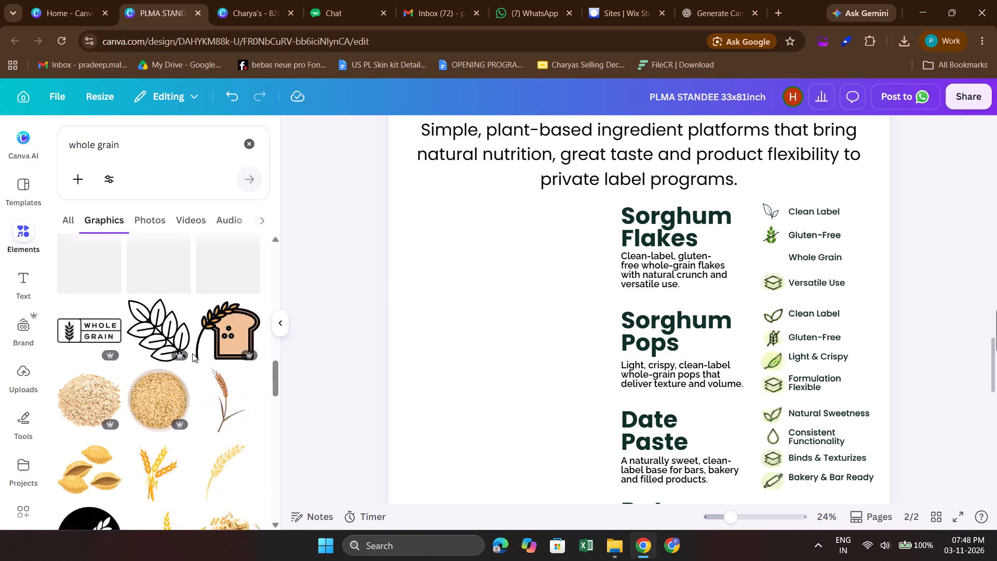
pyautogui.scroll(3, 192, 353)
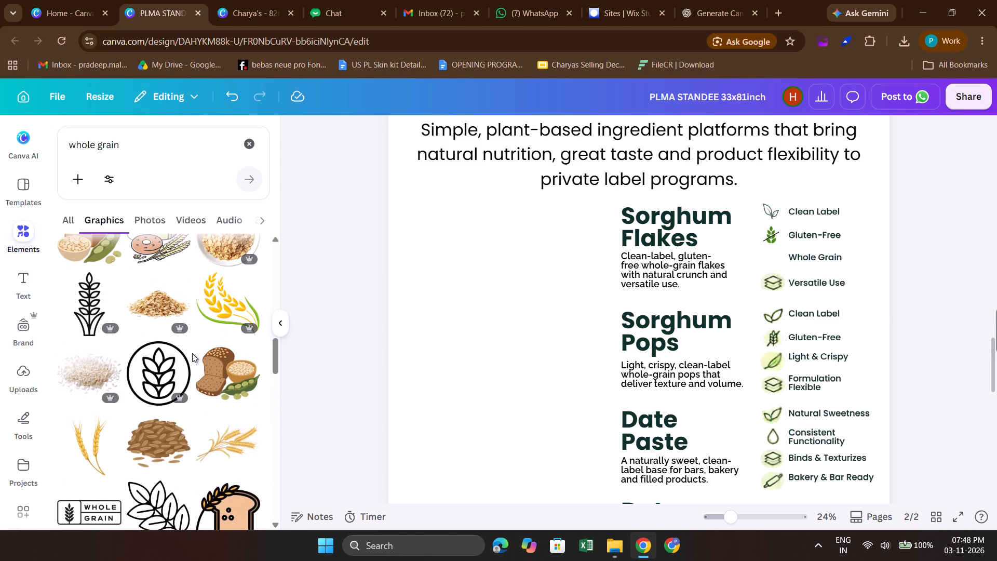
pyautogui.scroll(1, 192, 353)
# Add the black outlined upright grain stalk graphic to page 2 and shrink it to feature-icon size in the blank area beside the product text.
pyautogui.click(92, 350)
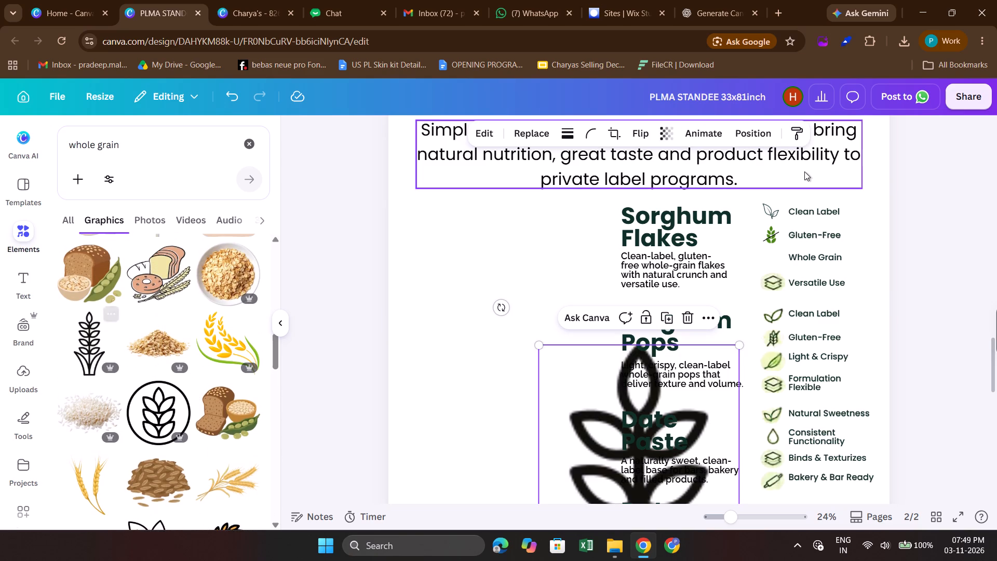
pyautogui.scroll(-1, 594, 438)
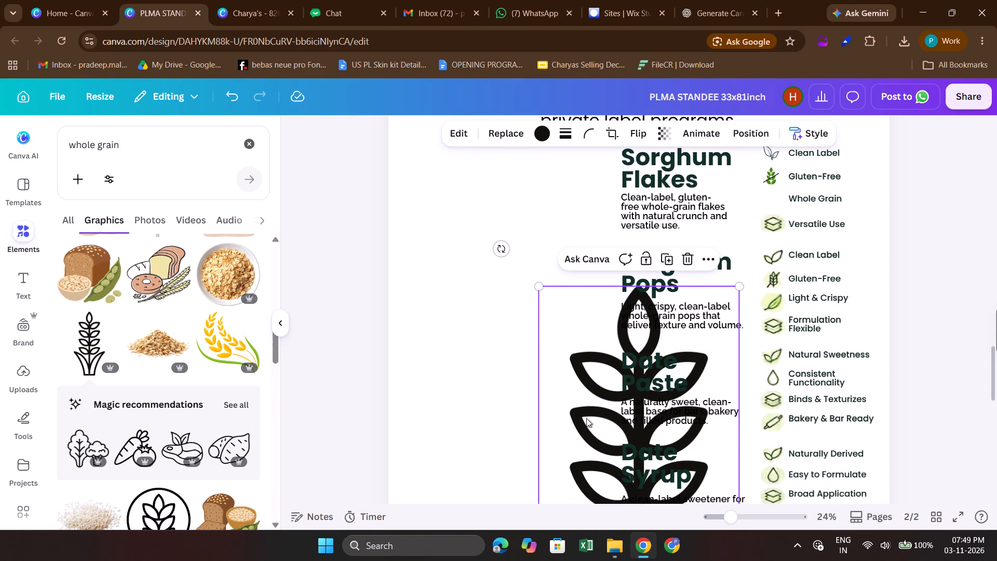
pyautogui.moveTo(582, 407); pyautogui.dragTo(458, 299)
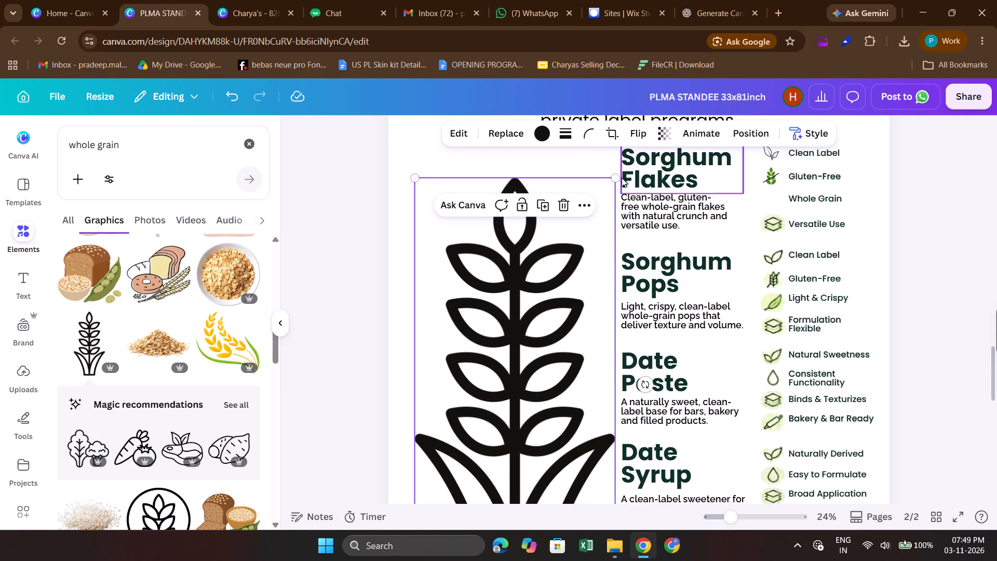
pyautogui.moveTo(615, 178); pyautogui.dragTo(495, 356)
pyautogui.moveTo(440, 452); pyautogui.dragTo(520, 290)
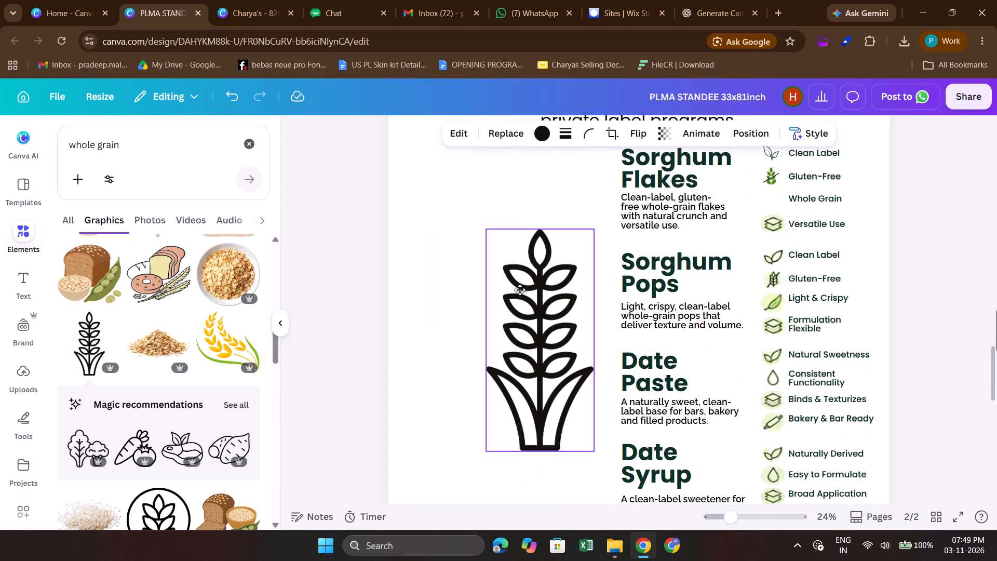
pyautogui.moveTo(520, 290); pyautogui.dragTo(514, 284)
pyautogui.moveTo(598, 199); pyautogui.dragTo(560, 291)
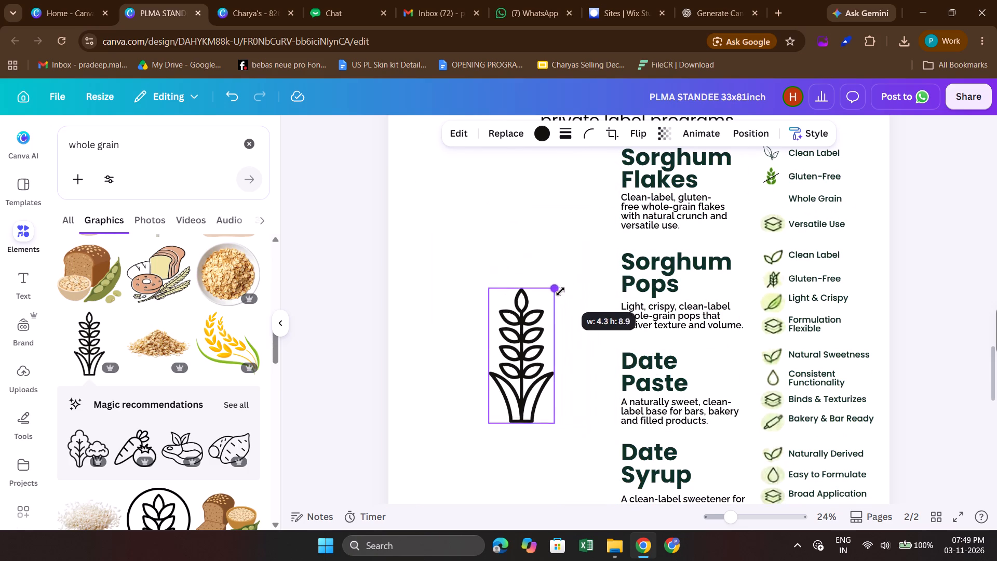
pyautogui.moveTo(560, 291); pyautogui.dragTo(539, 335)
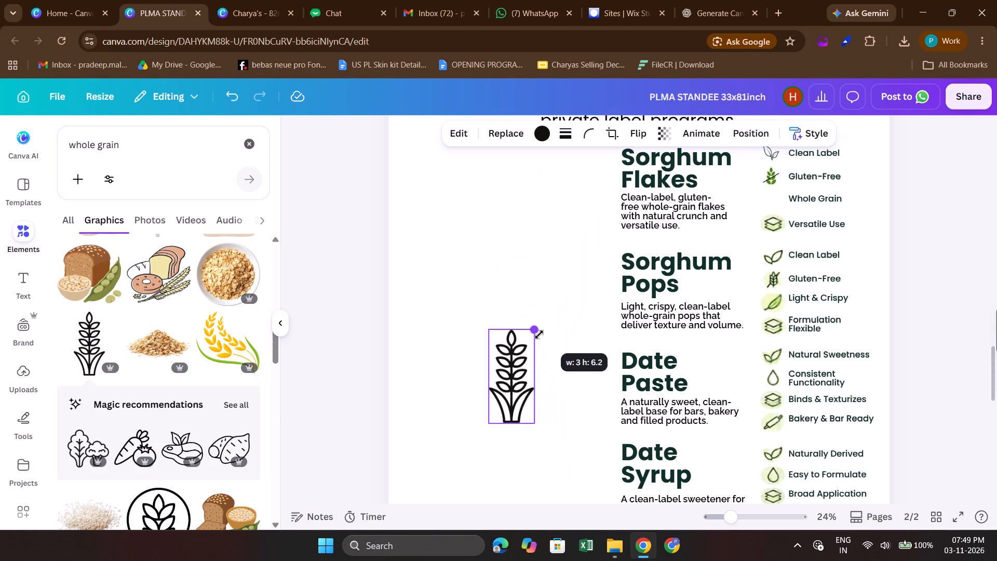
pyautogui.moveTo(539, 335); pyautogui.dragTo(505, 404)
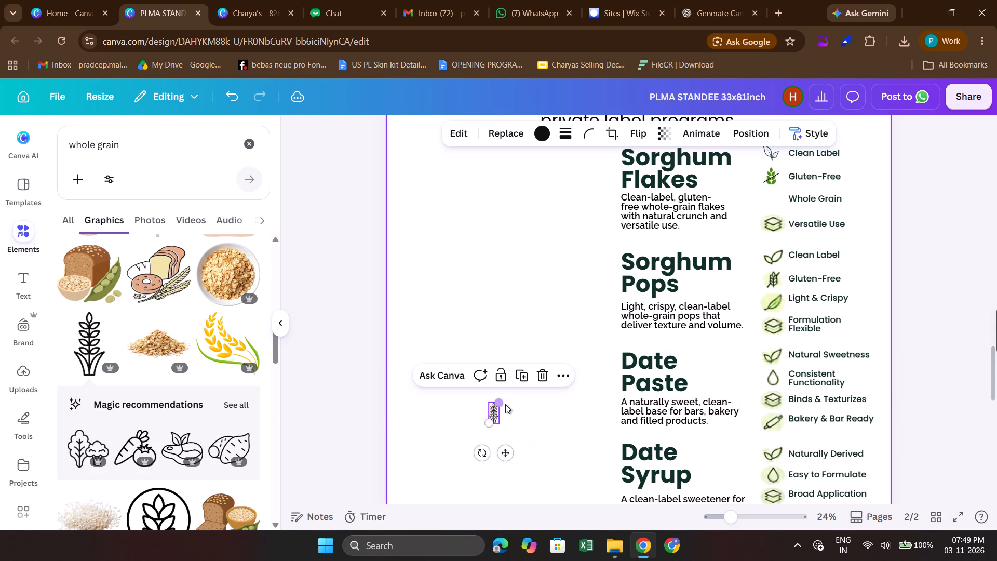
# Recolour the grain stalk icon to the same green as the Gluten-Free wheat icon.
pyautogui.click(537, 136)
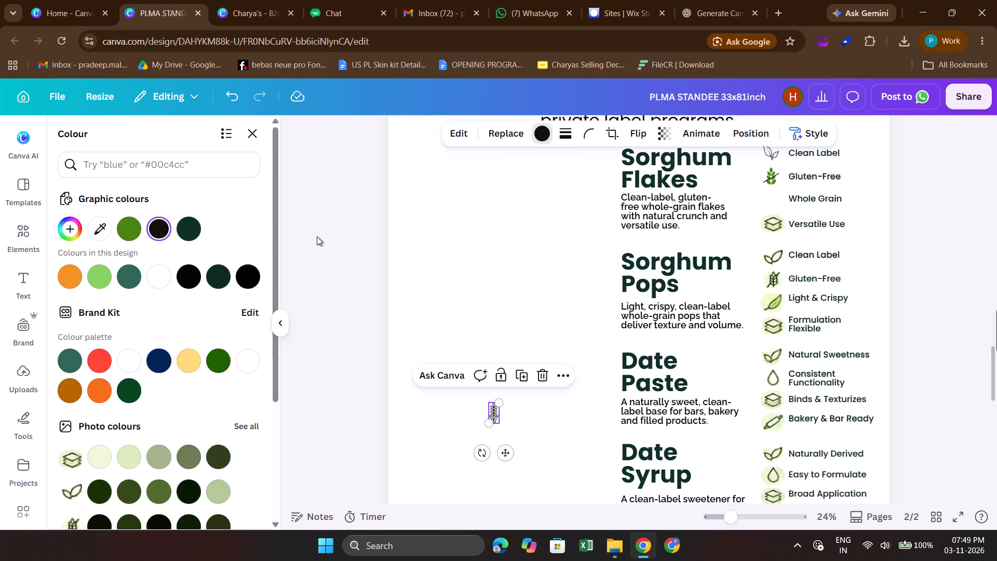
pyautogui.click(131, 240)
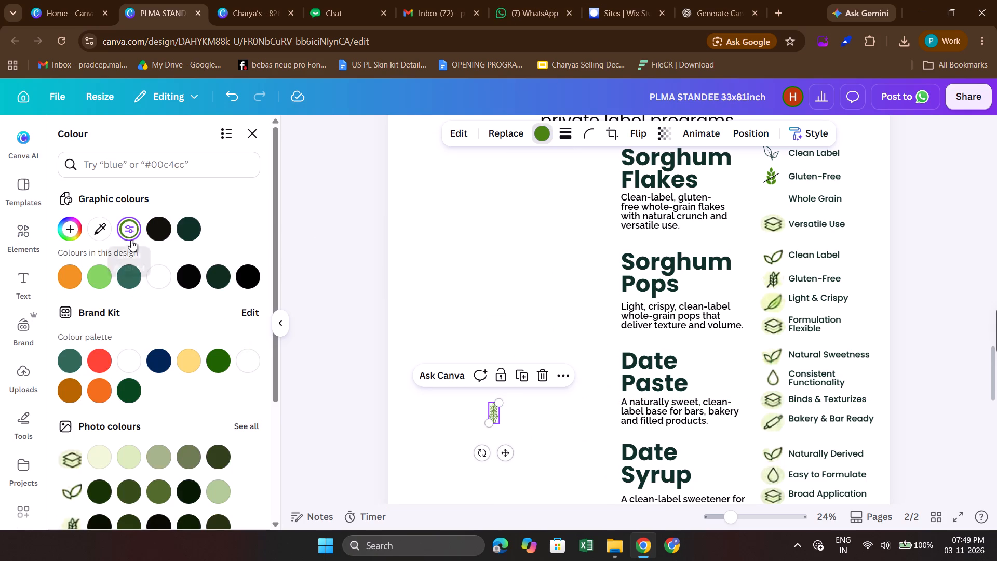
# Place the grain stalk icon beside Sorghum Flakes' Whole Grain label, slightly smaller and centred under the Gluten-Free wheat icon with a 0.336 gap.
pyautogui.moveTo(504, 451); pyautogui.dragTo(709, 308)
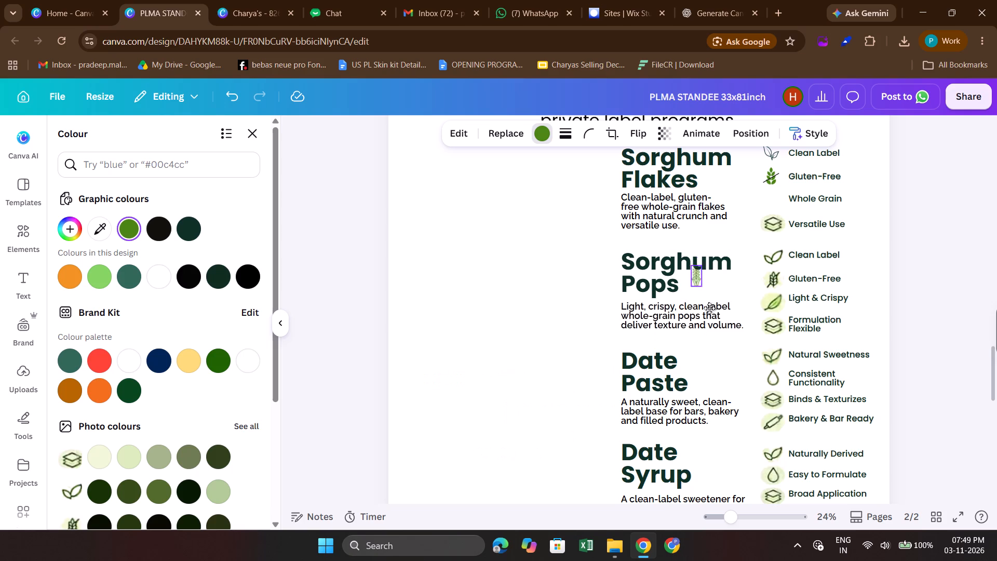
pyautogui.moveTo(709, 308); pyautogui.dragTo(779, 241)
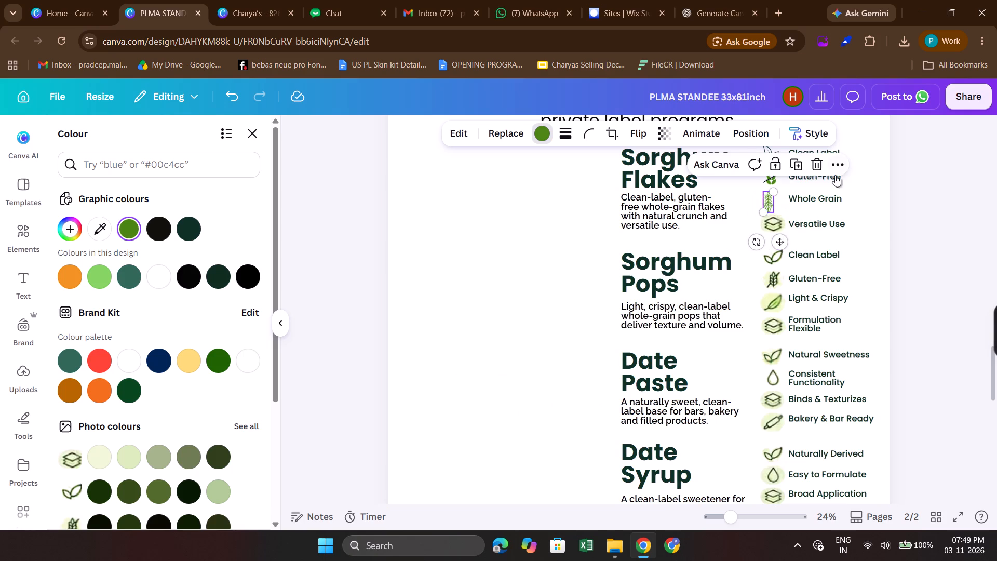
pyautogui.hscroll(-2, 818, 205)
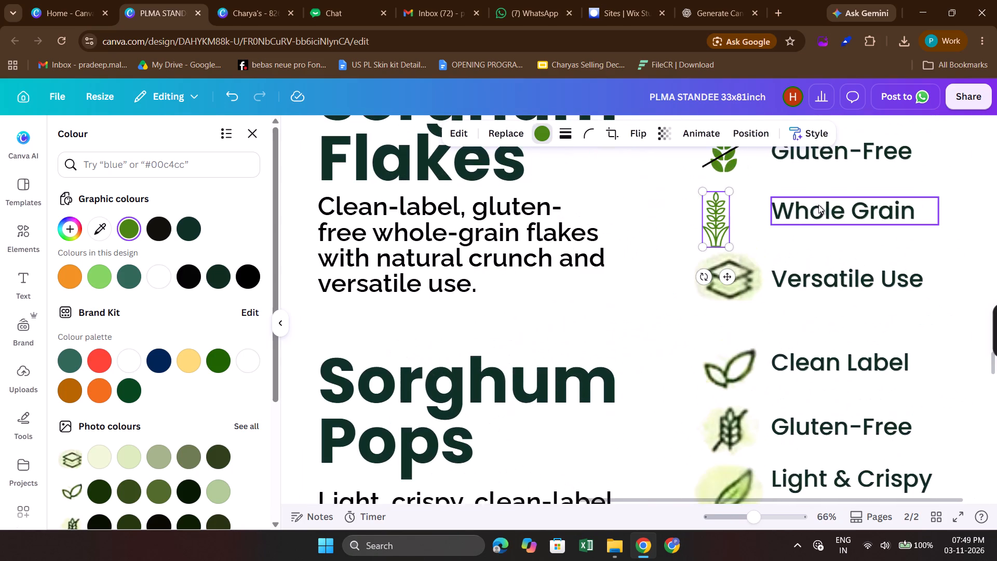
pyautogui.moveTo(726, 191); pyautogui.dragTo(716, 206)
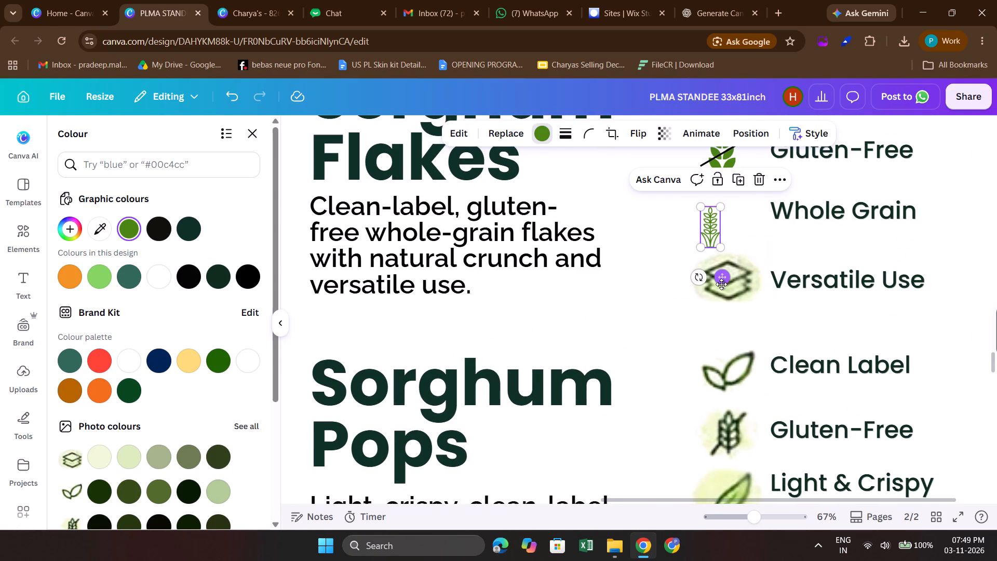
pyautogui.moveTo(721, 284); pyautogui.dragTo(731, 262)
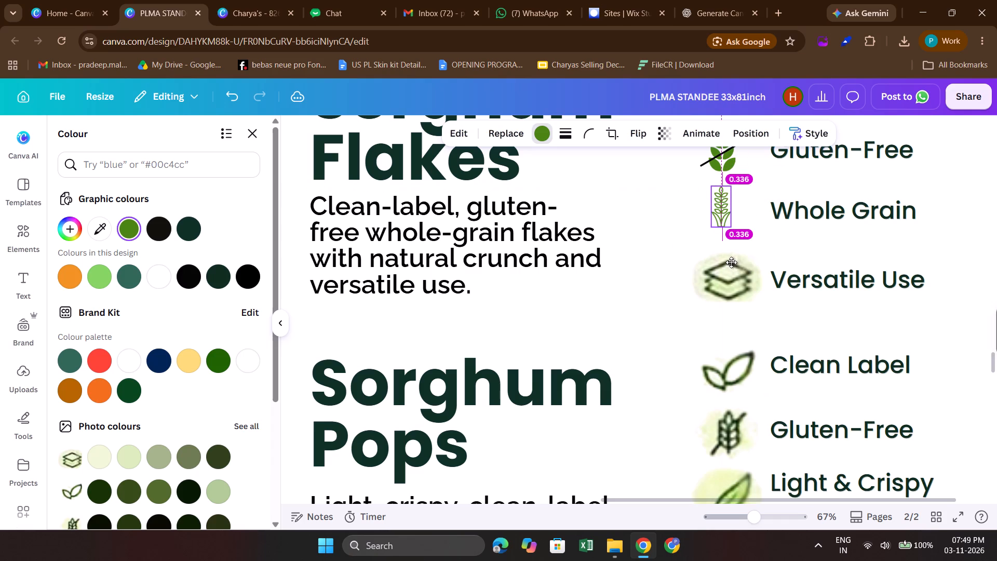
pyautogui.moveTo(731, 262); pyautogui.dragTo(731, 263)
pyautogui.moveTo(731, 263); pyautogui.dragTo(732, 263)
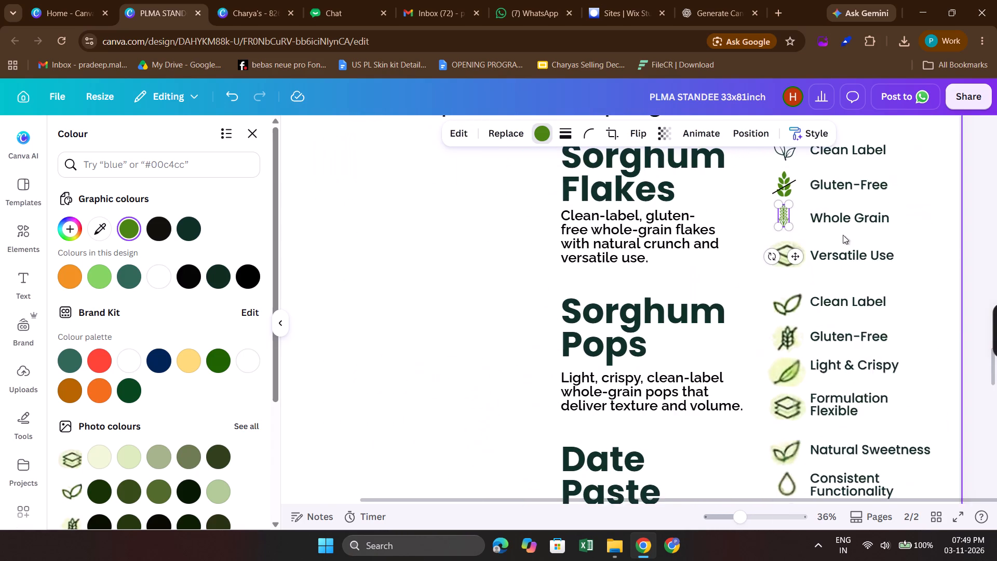
# Nudge Sorghum Flakes' Whole Grain stalk icon slightly down and shrink it a touch, to about 0.5 by 1.
pyautogui.hscroll(-1, 951, 213)
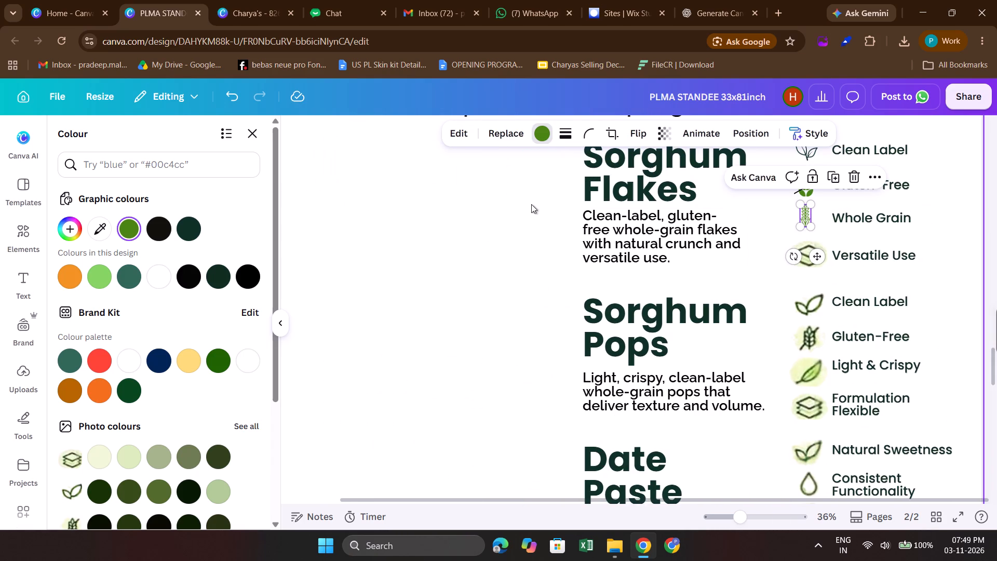
pyautogui.click(531, 204)
pyautogui.click(809, 216)
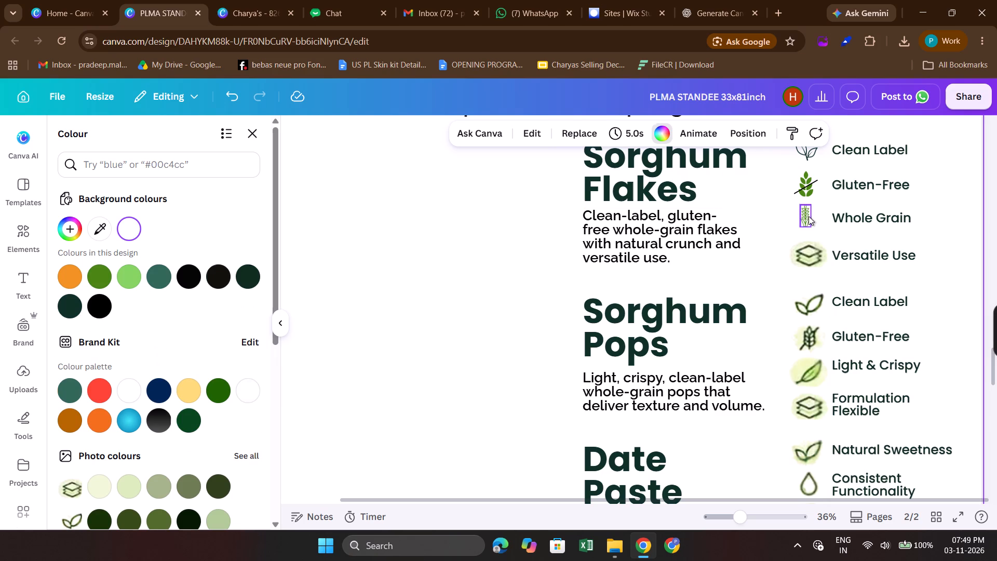
pyautogui.press('Down')
pyautogui.press('Down')
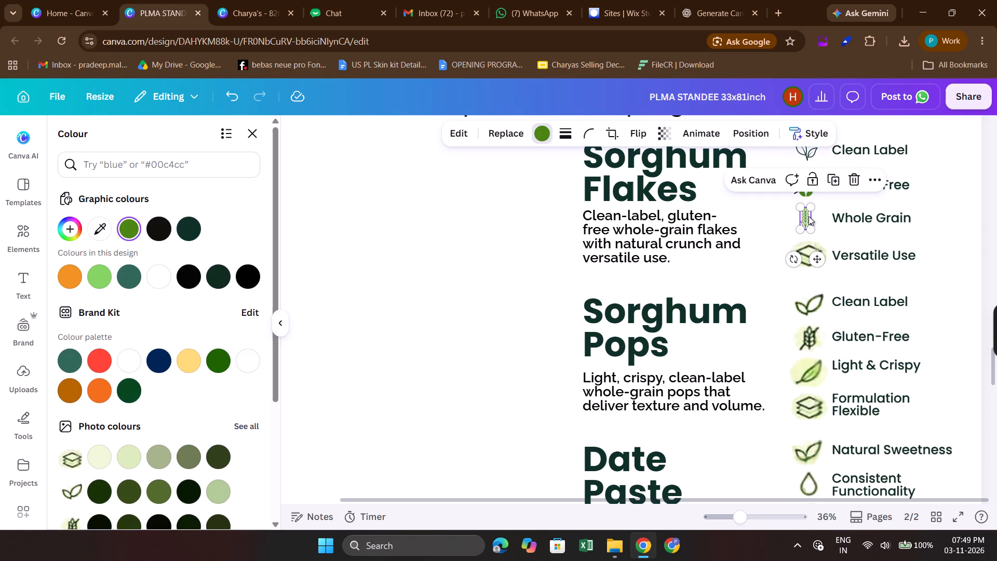
pyautogui.click(810, 211)
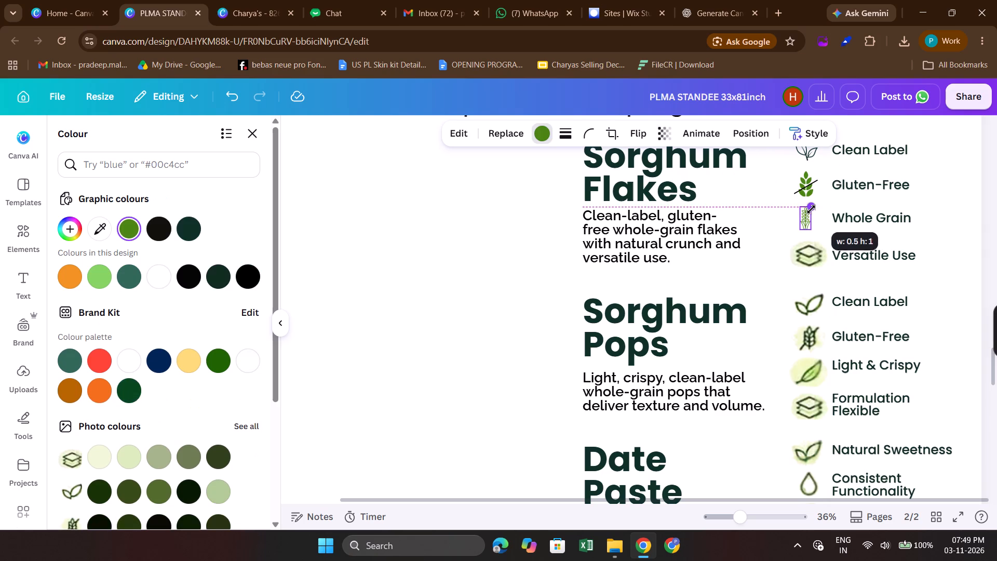
pyautogui.click(531, 259)
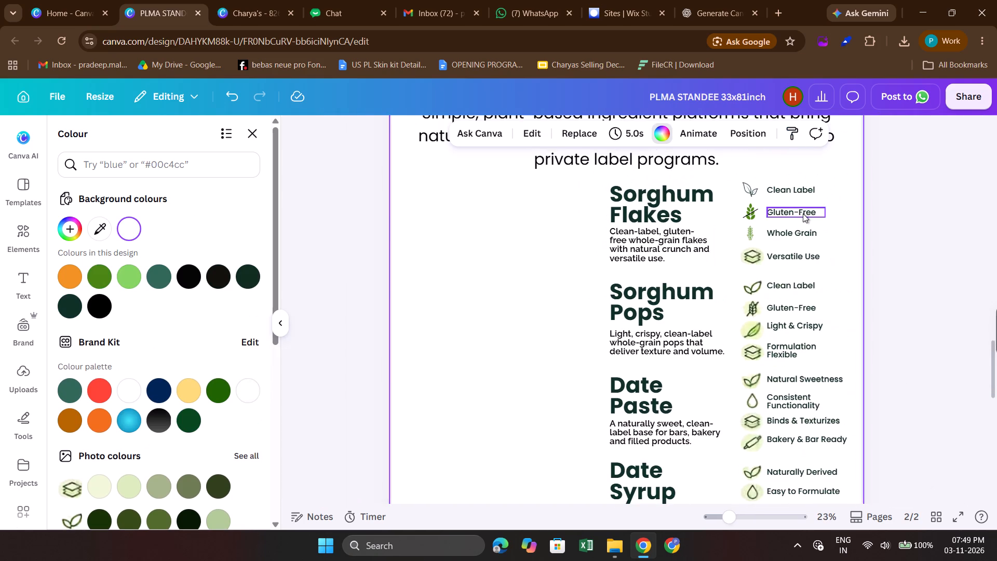
# Delete the old layers icon beside Sorghum Flakes' Versatile Use label.
pyautogui.click(770, 255)
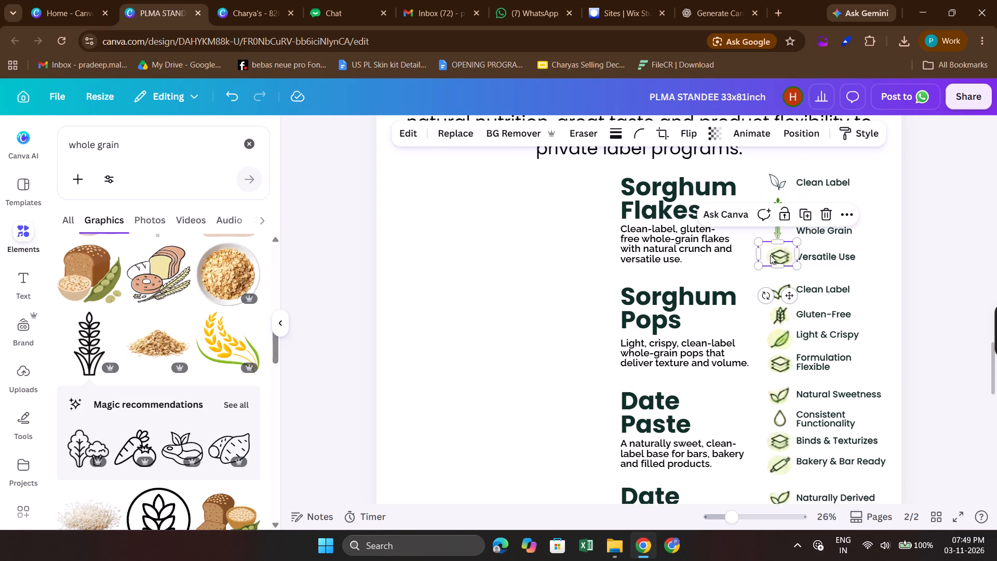
pyautogui.press('BackSpace')
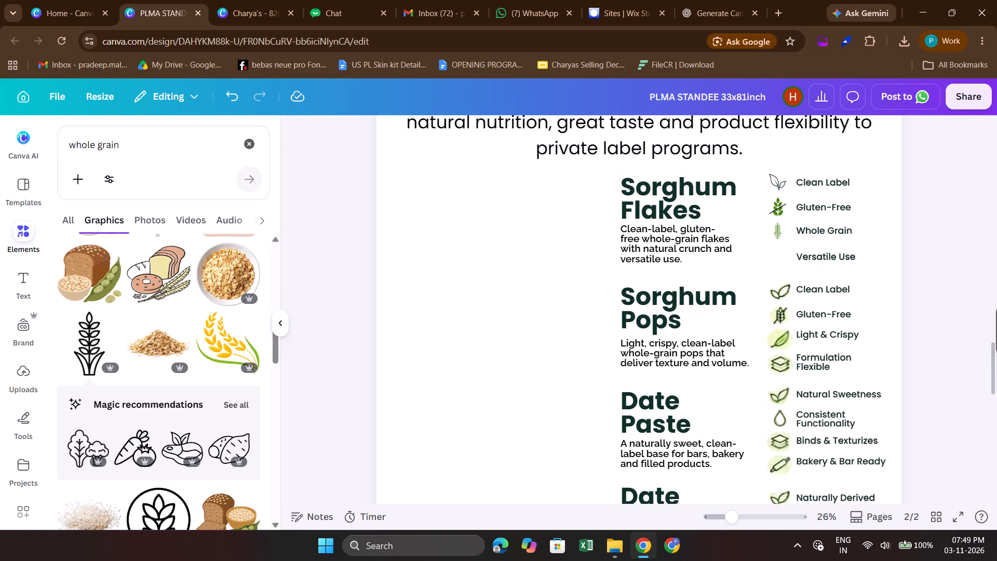
# Search the elements for "layer" and add the thin-outlined stacked layers graphic to page 2, shrunk small in the blank area beside the product text.
pyautogui.click(252, 145)
pyautogui.write('layer')
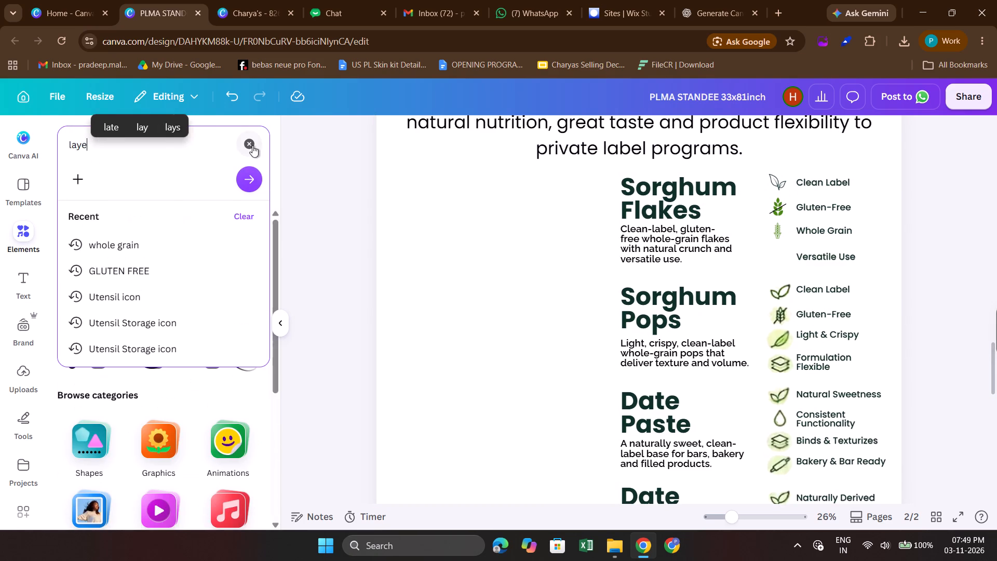
pyautogui.press('Return')
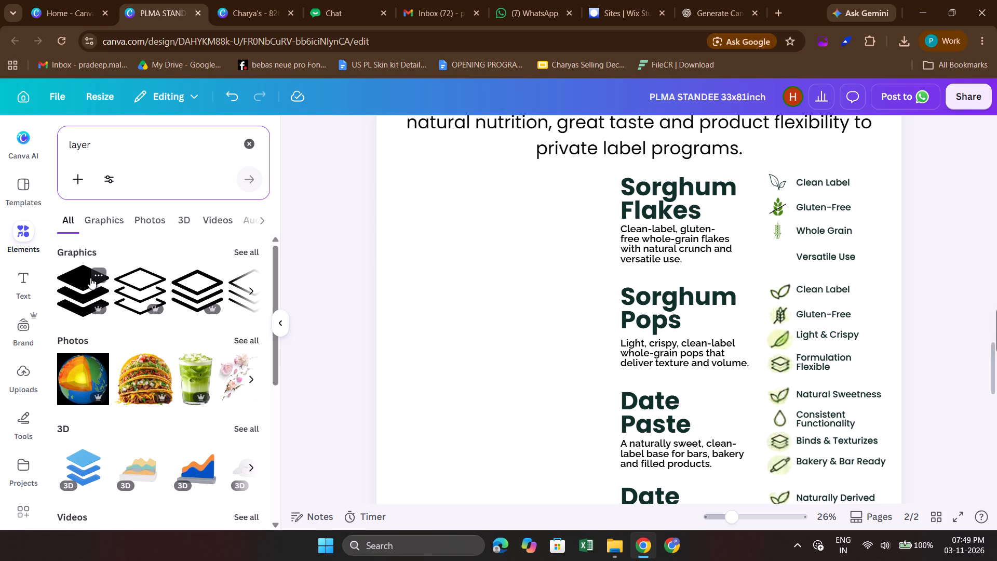
pyautogui.click(126, 289)
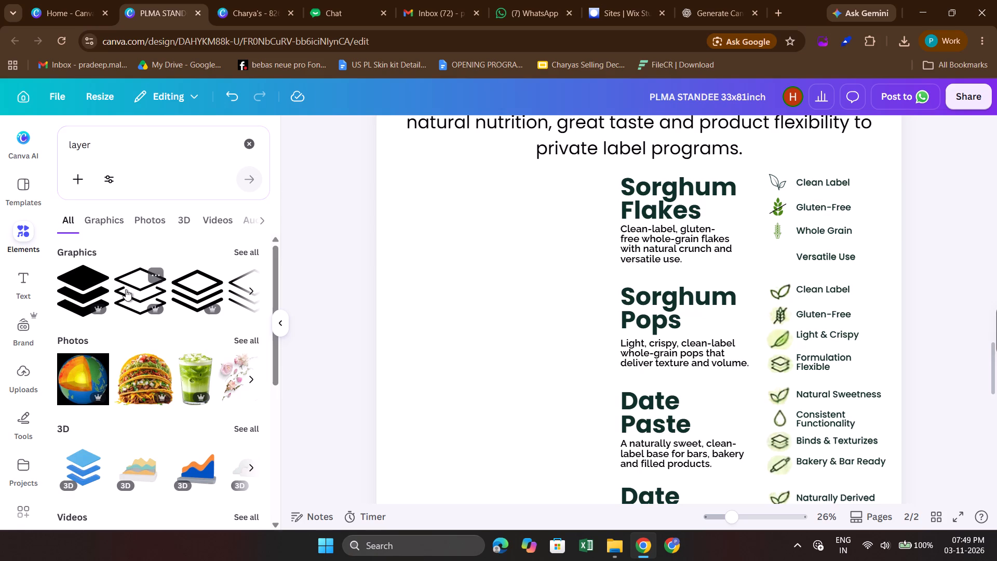
pyautogui.scroll(-2, 499, 331)
pyautogui.moveTo(587, 347); pyautogui.dragTo(520, 223)
pyautogui.moveTo(677, 166); pyautogui.dragTo(542, 237)
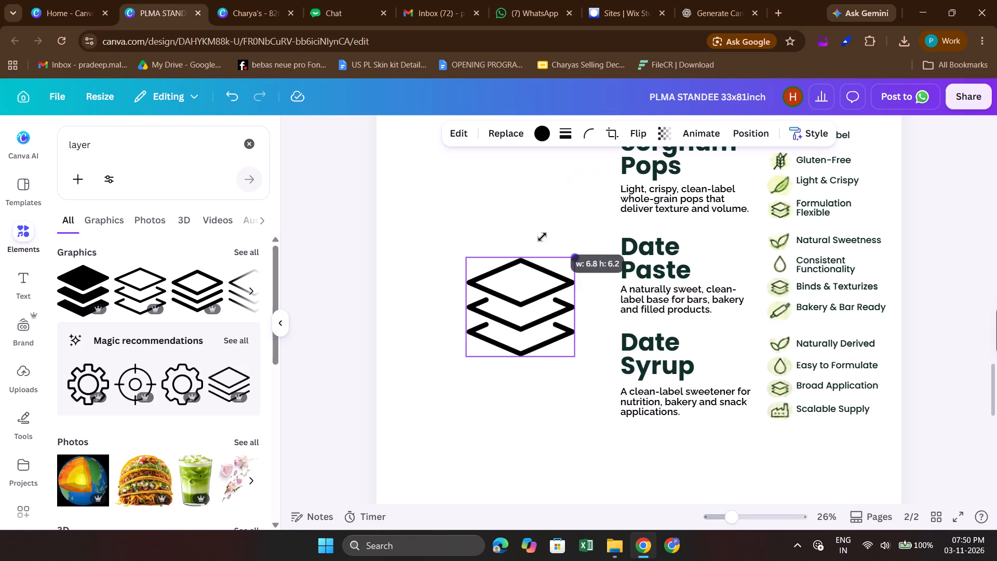
pyautogui.moveTo(542, 237); pyautogui.dragTo(503, 310)
# Recolour the layers graphic to the same green as the Gluten-Free and Whole Grain icons.
pyautogui.click(542, 133)
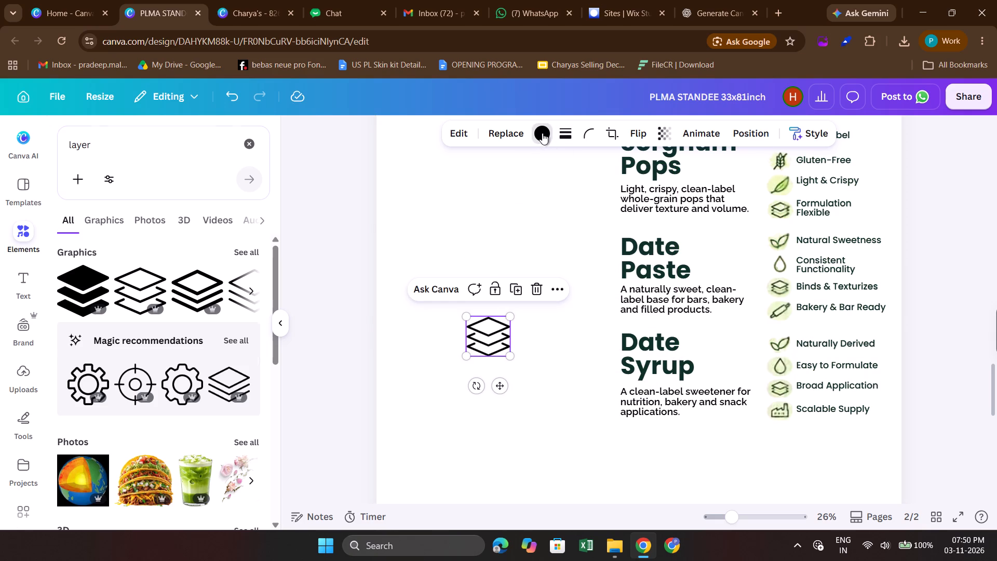
pyautogui.click(133, 236)
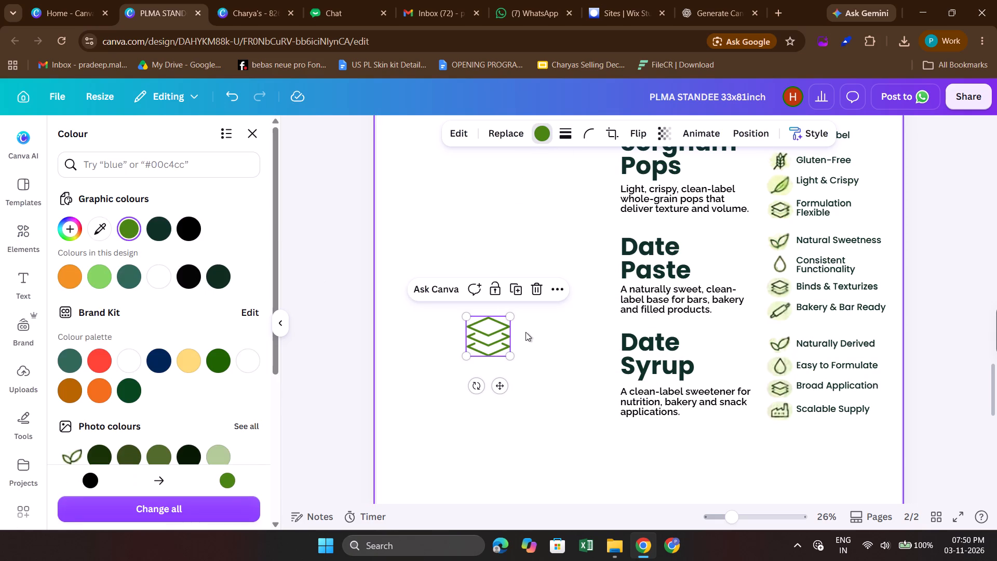
# Shrink the green layers graphic to feature-icon size and place it beside Sorghum Flakes' Versatile Use label, lined up under the Whole Grain icon.
pyautogui.moveTo(512, 318); pyautogui.dragTo(484, 337)
pyautogui.scroll(1, 484, 337)
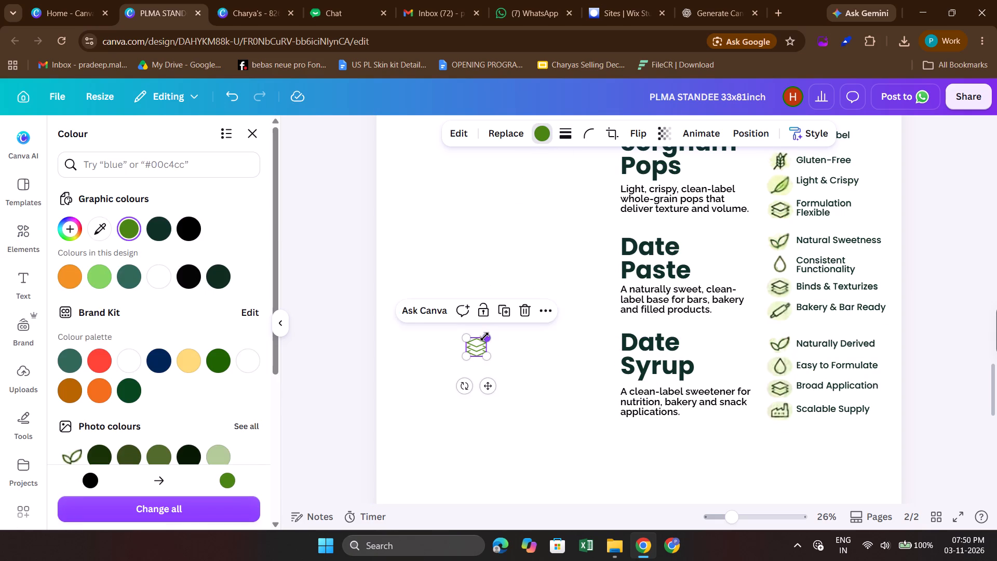
pyautogui.scroll(1, 484, 337)
pyautogui.moveTo(478, 382); pyautogui.dragTo(767, 154)
pyautogui.scroll(2, 767, 154)
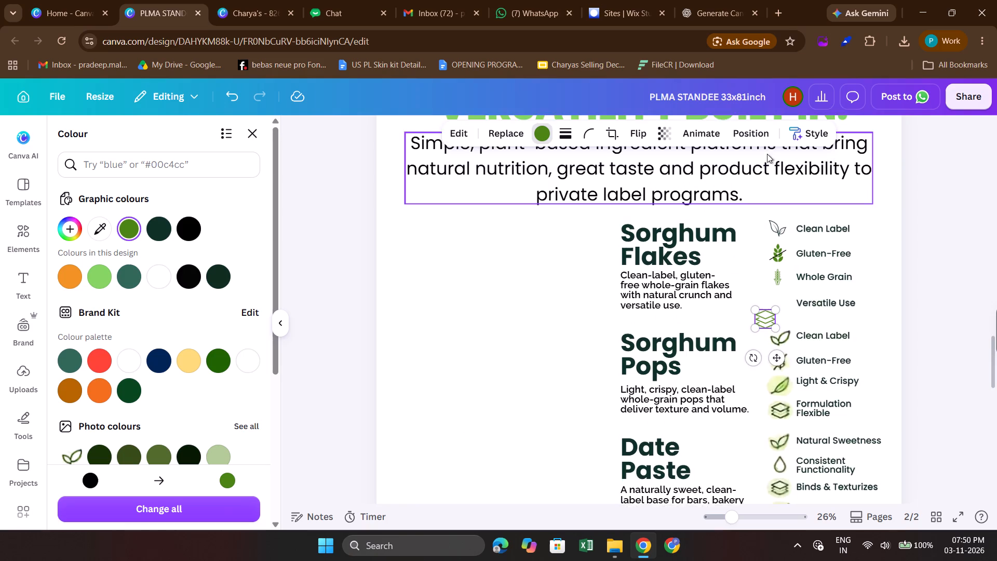
pyautogui.hscroll(-1, 708, 340)
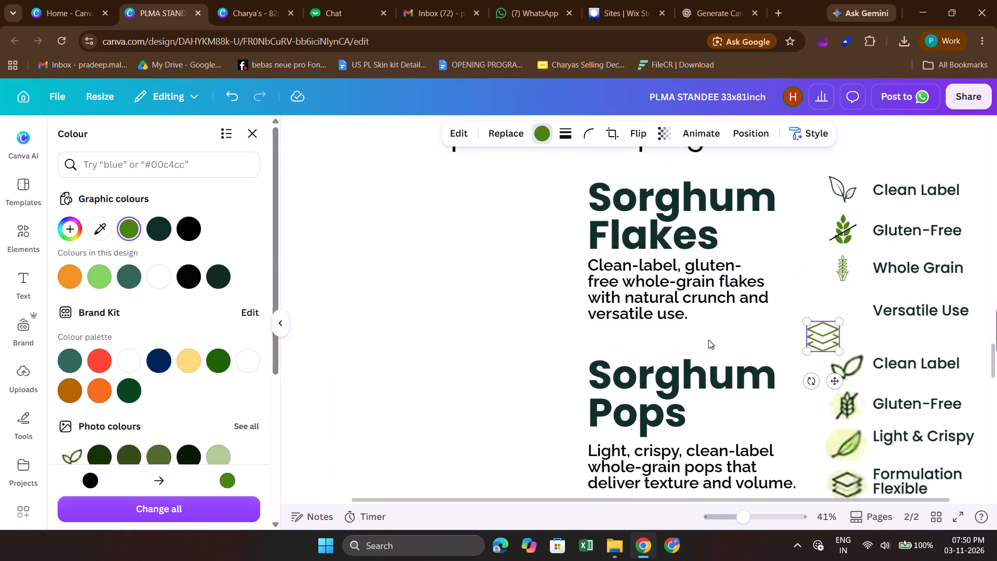
pyautogui.hscroll(-2, 804, 316)
pyautogui.moveTo(774, 322); pyautogui.dragTo(767, 327)
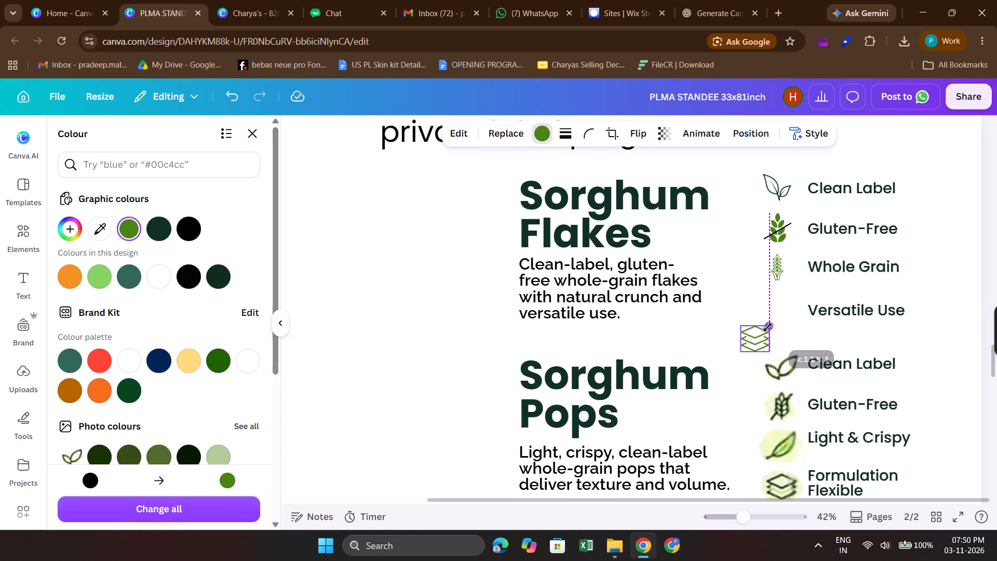
pyautogui.moveTo(767, 327); pyautogui.dragTo(763, 329)
pyautogui.click(752, 340)
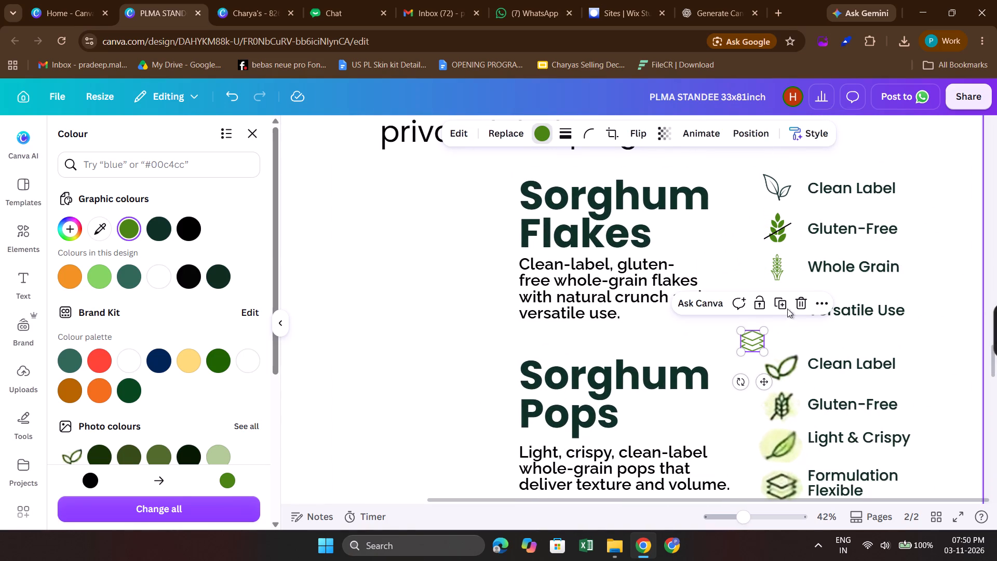
pyautogui.click(755, 333)
pyautogui.moveTo(754, 339); pyautogui.dragTo(781, 304)
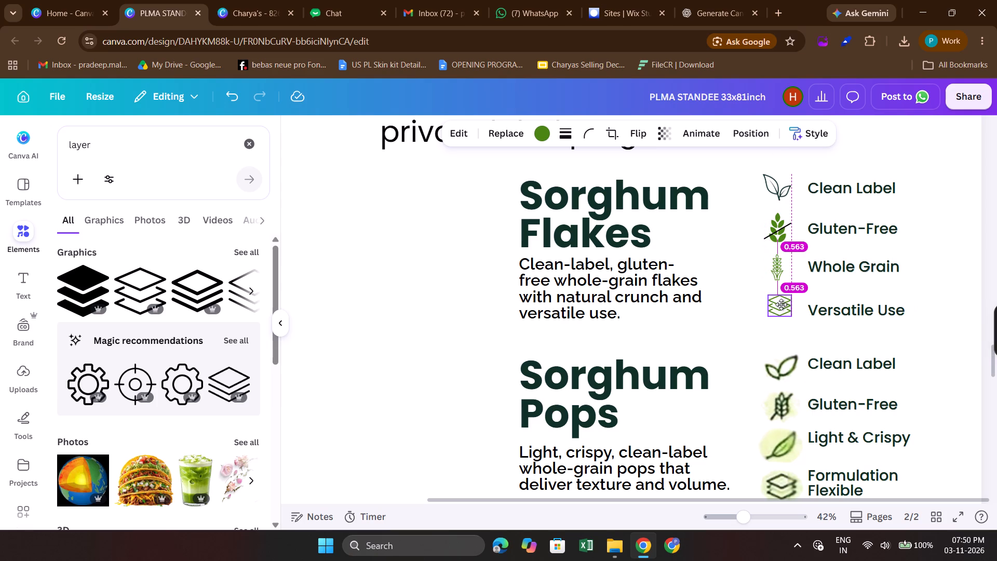
pyautogui.moveTo(781, 304); pyautogui.dragTo(782, 308)
pyautogui.click(931, 263)
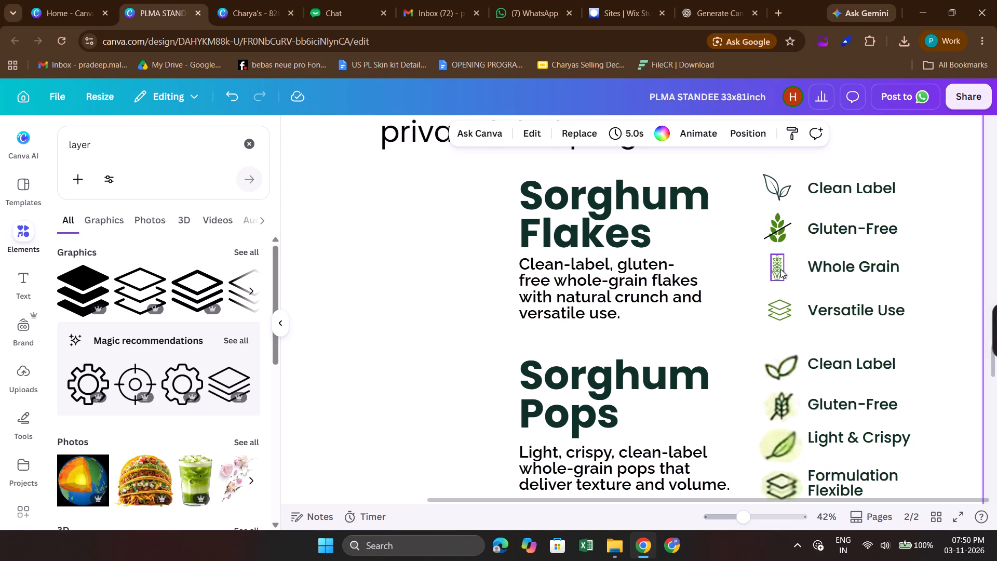
# Enlarge the grain stalk icon beside Sorghum Flakes' Whole Grain label slightly.
pyautogui.click(780, 269)
pyautogui.click(785, 280)
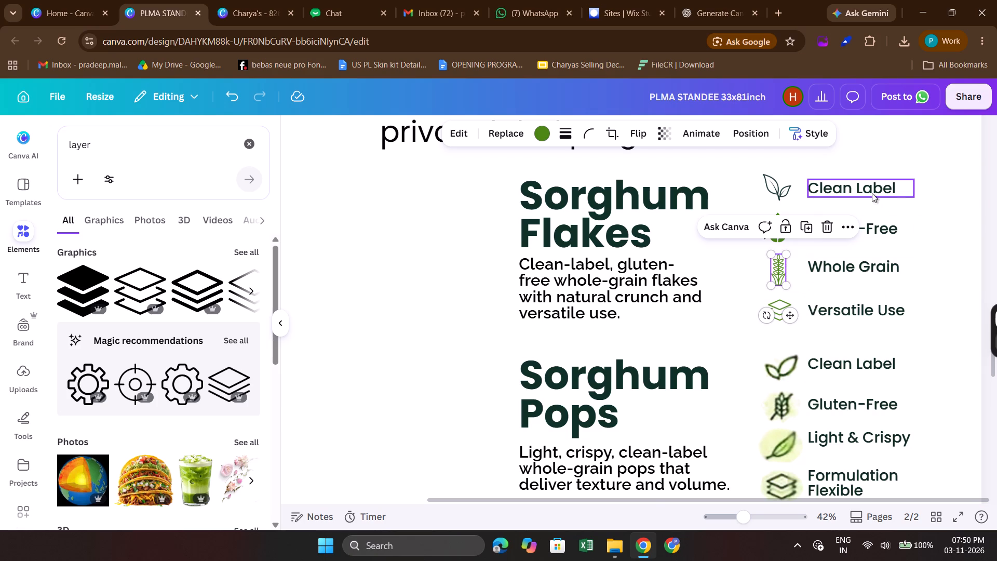
# Space Sorghum Flakes' four feature labels, from Clean Label to Versatile Use, evenly in the vertical direction.
pyautogui.click(858, 185)
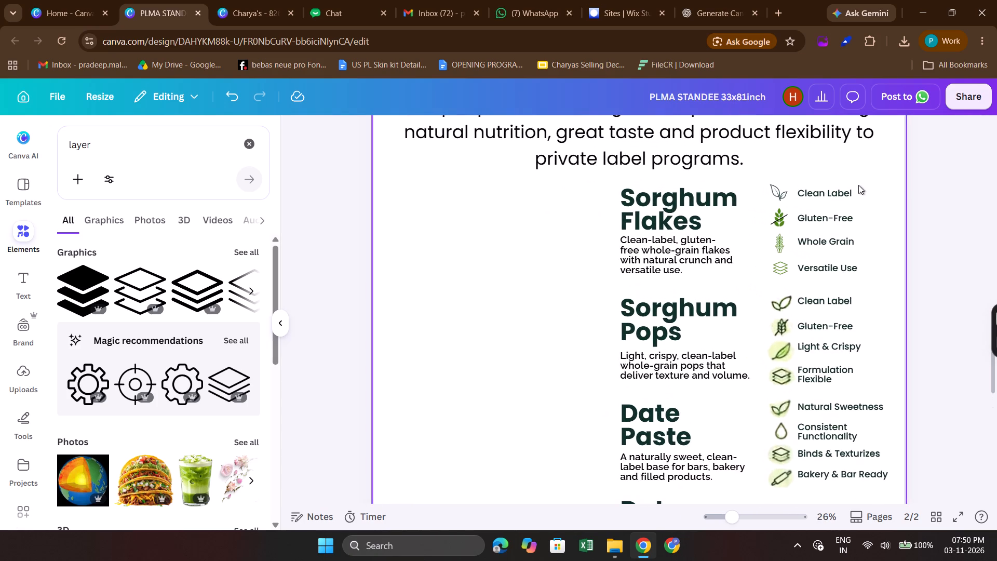
pyautogui.moveTo(930, 181); pyautogui.dragTo(821, 273)
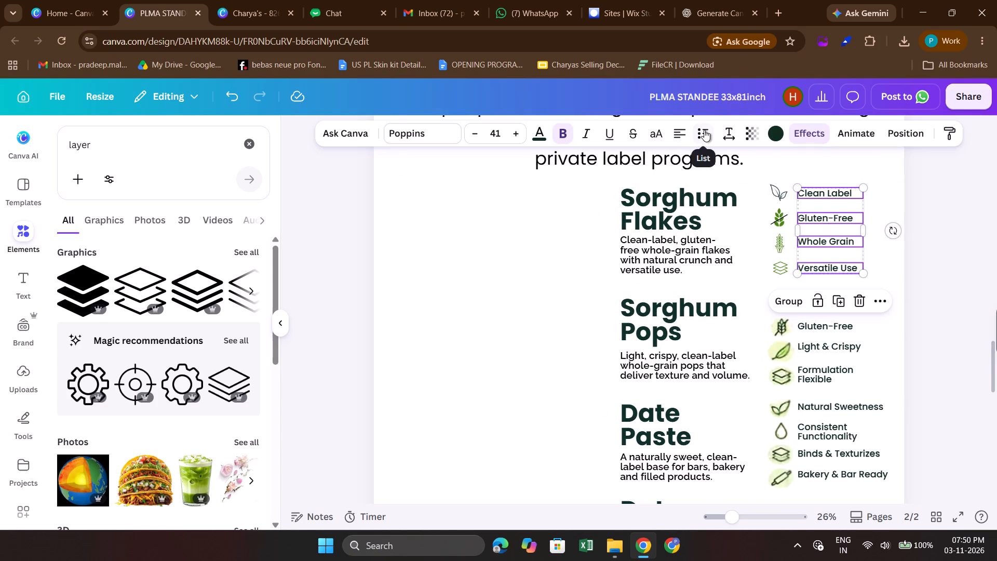
pyautogui.click(909, 128)
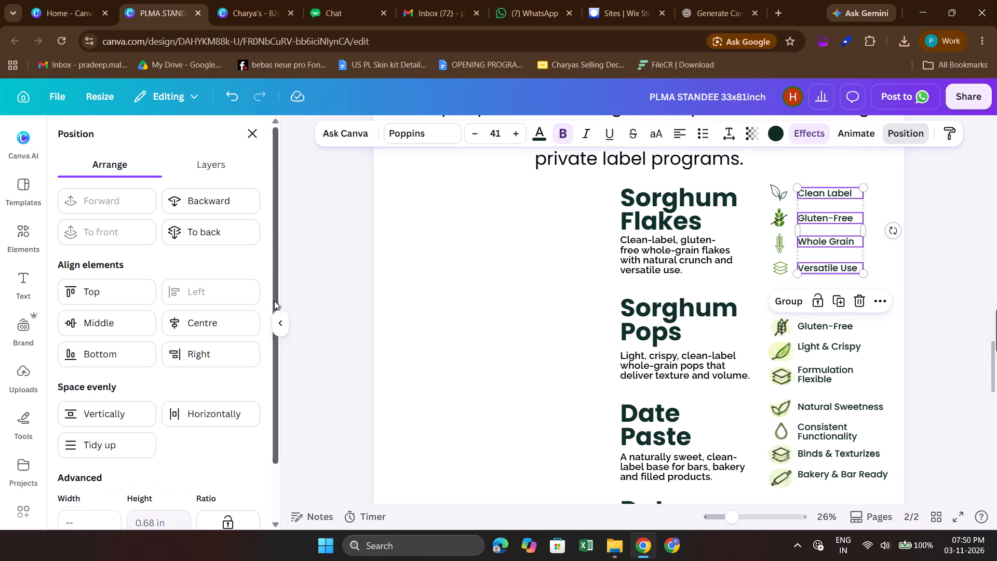
pyautogui.scroll(-5, 139, 391)
pyautogui.click(127, 350)
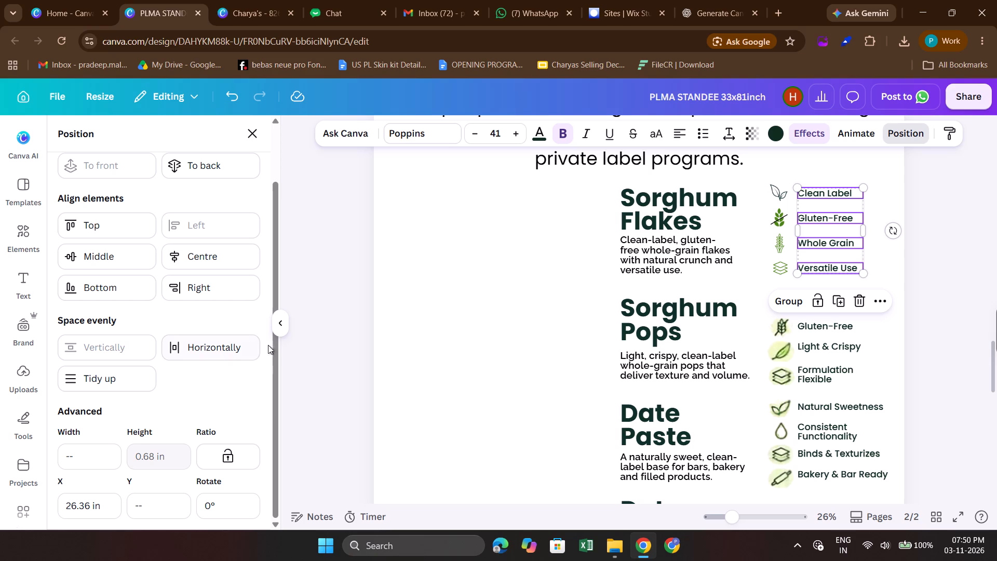
pyautogui.click(966, 265)
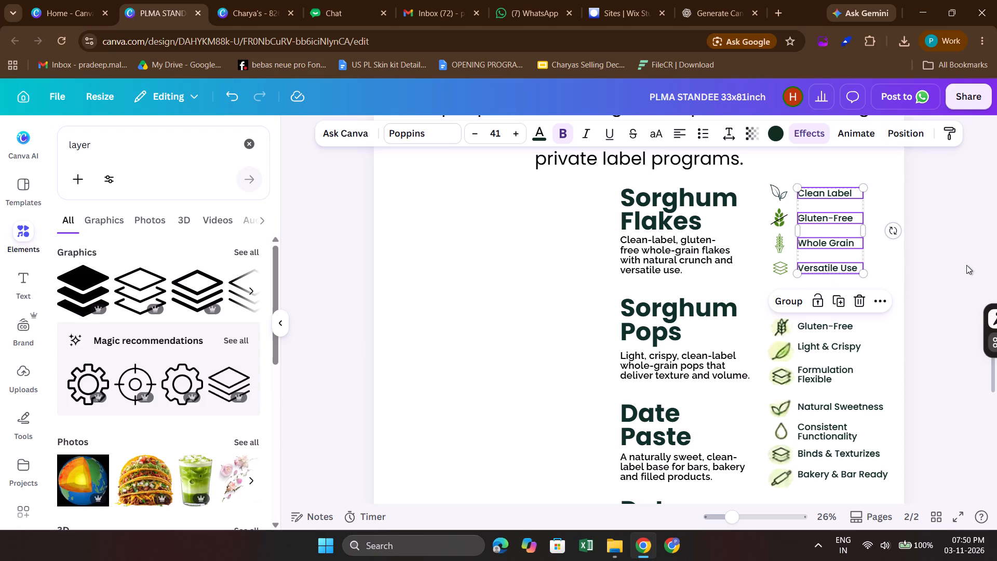
pyautogui.click(949, 246)
# Nudge the layers icon slightly down so it lines up with Sorghum Flakes' Versatile Use label.
pyautogui.scroll(1, 949, 246)
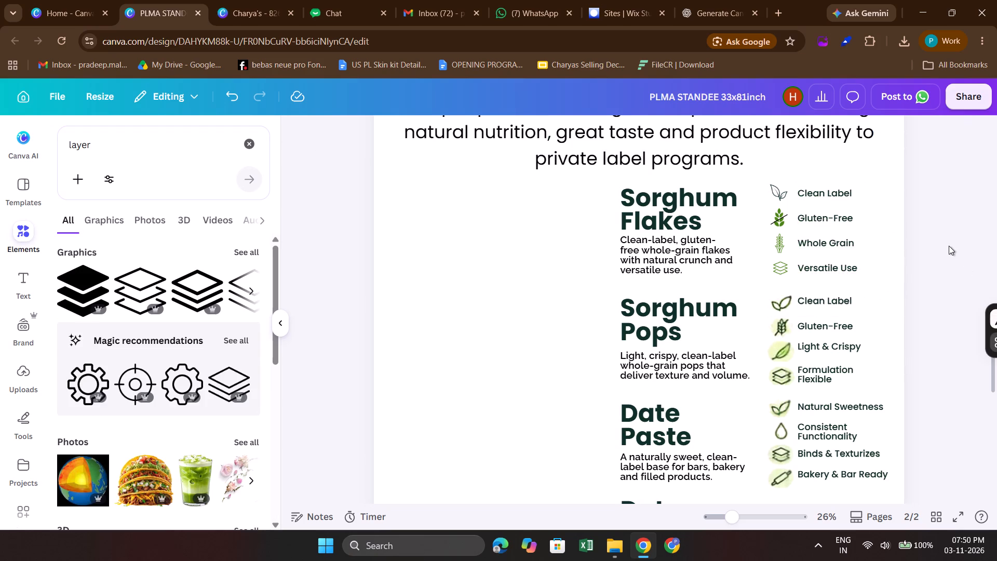
pyautogui.scroll(1, 949, 246)
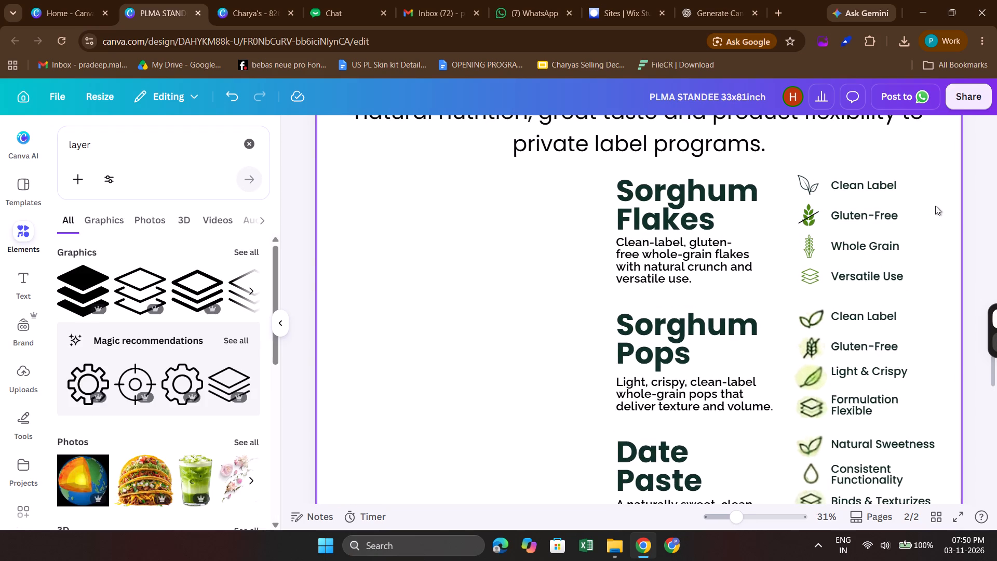
pyautogui.hscroll(-1, 935, 206)
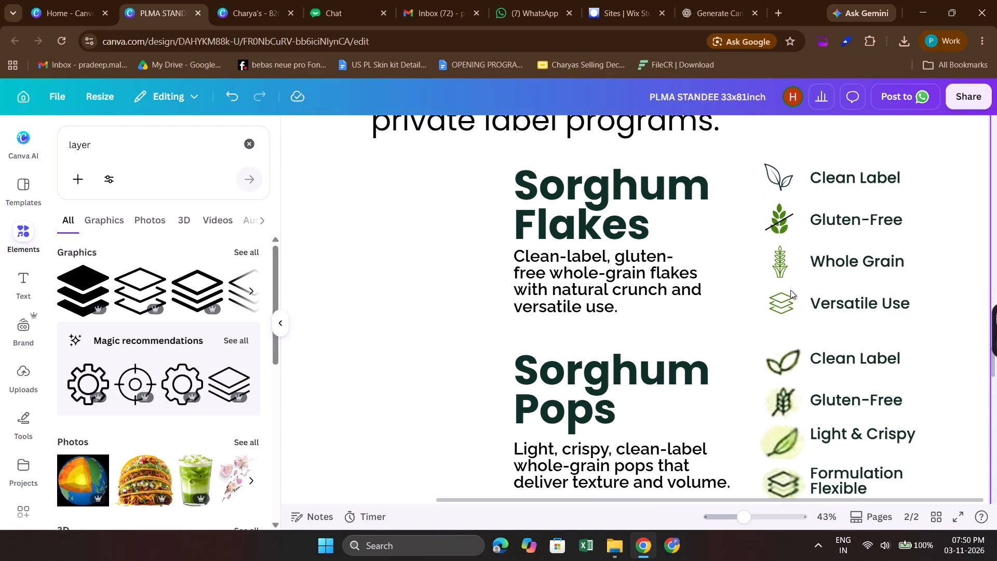
pyautogui.click(779, 305)
pyautogui.press('Down')
pyautogui.press('Down')
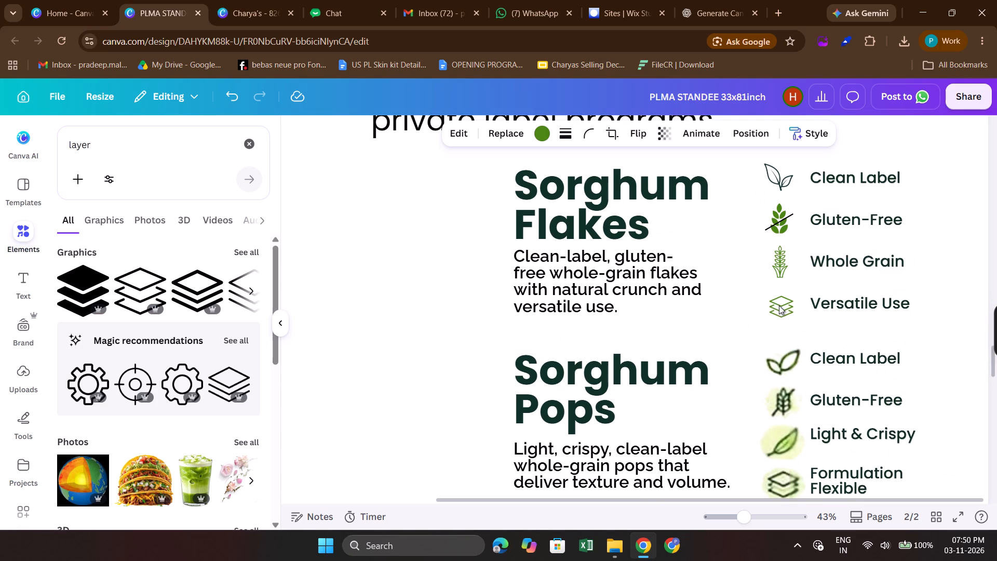
pyautogui.press('Up')
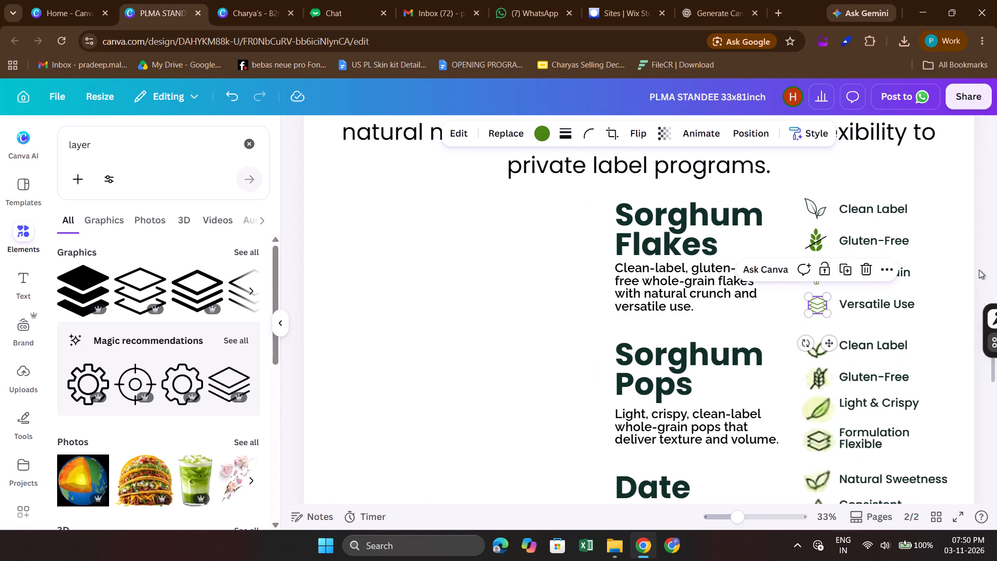
pyautogui.click(979, 270)
# Delete the old leaf and wheat icons beside Sorghum Pops' Clean Label and Gluten-Free labels.
pyautogui.scroll(-1, 979, 270)
pyautogui.hscroll(-2, 979, 270)
pyautogui.scroll(-1, 866, 351)
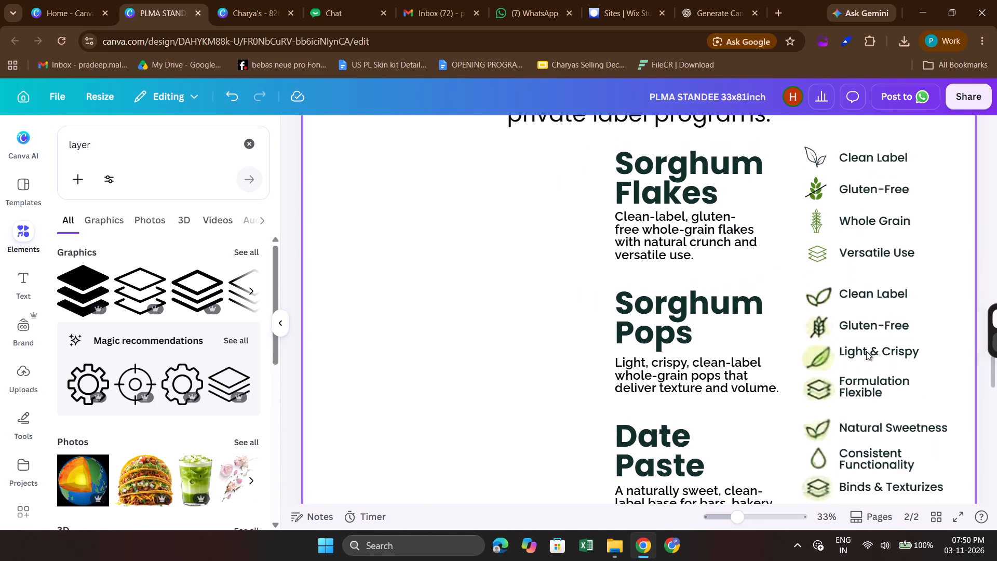
pyautogui.scroll(-1, 866, 351)
pyautogui.click(792, 303)
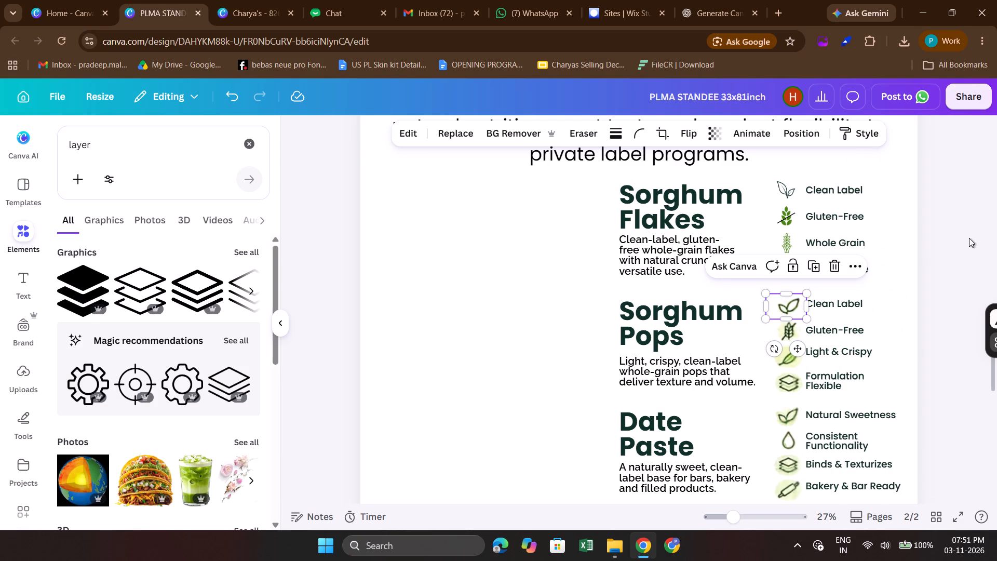
pyautogui.press('BackSpace')
pyautogui.click(789, 337)
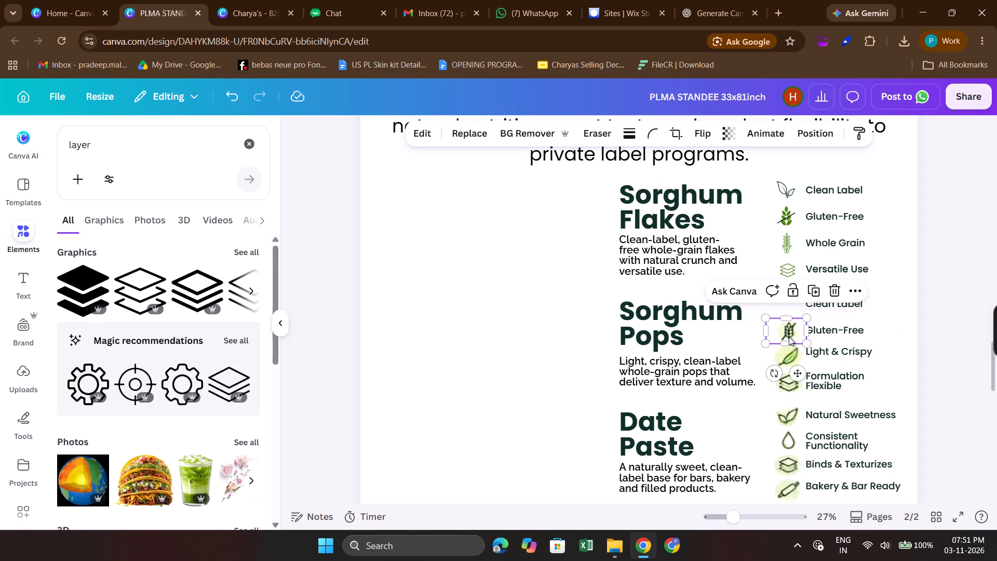
pyautogui.press('BackSpace')
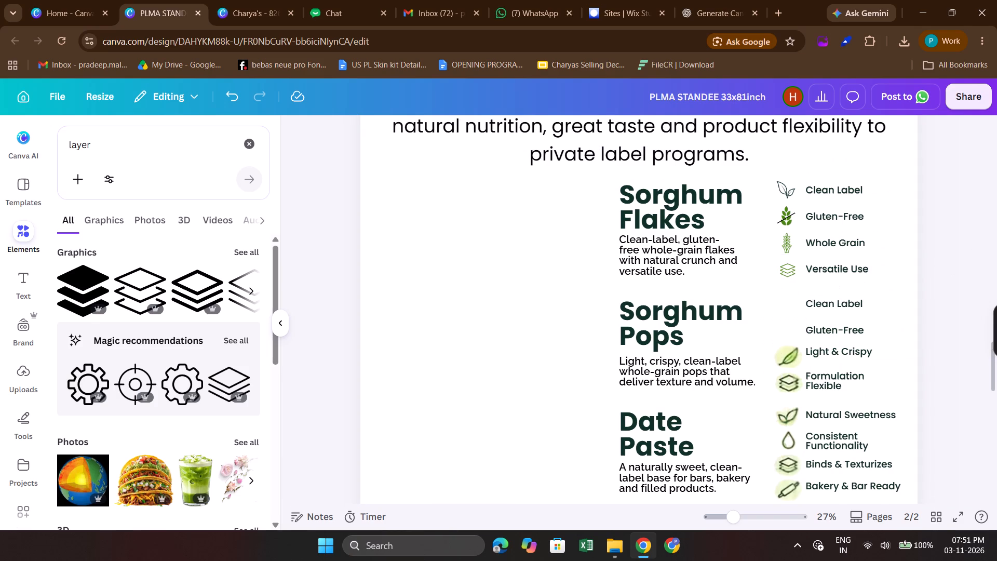
# Delete the old layers icon beside Sorghum Pops' Formulation Flexible label.
pyautogui.click(797, 386)
pyautogui.press('BackSpace')
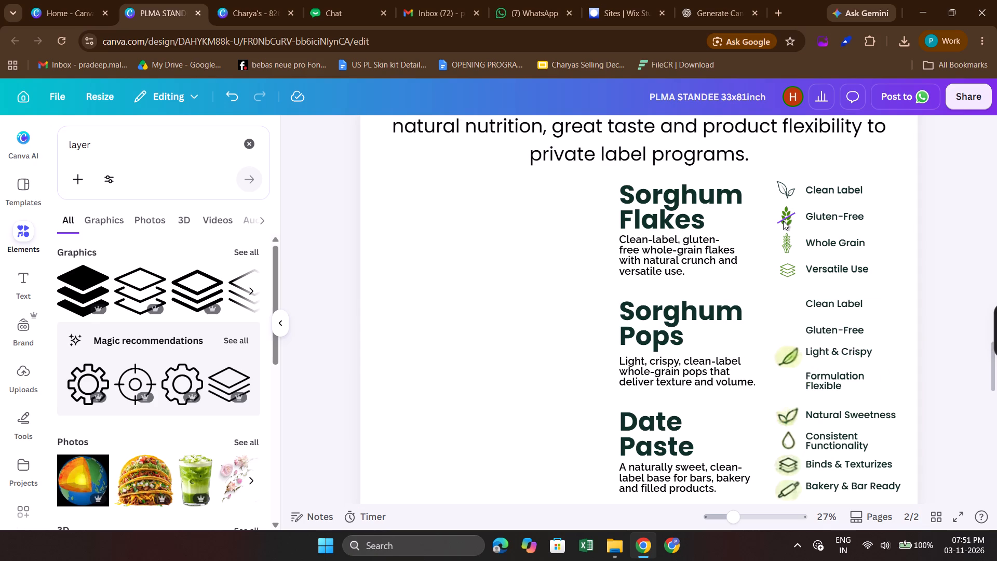
pyautogui.click(783, 220)
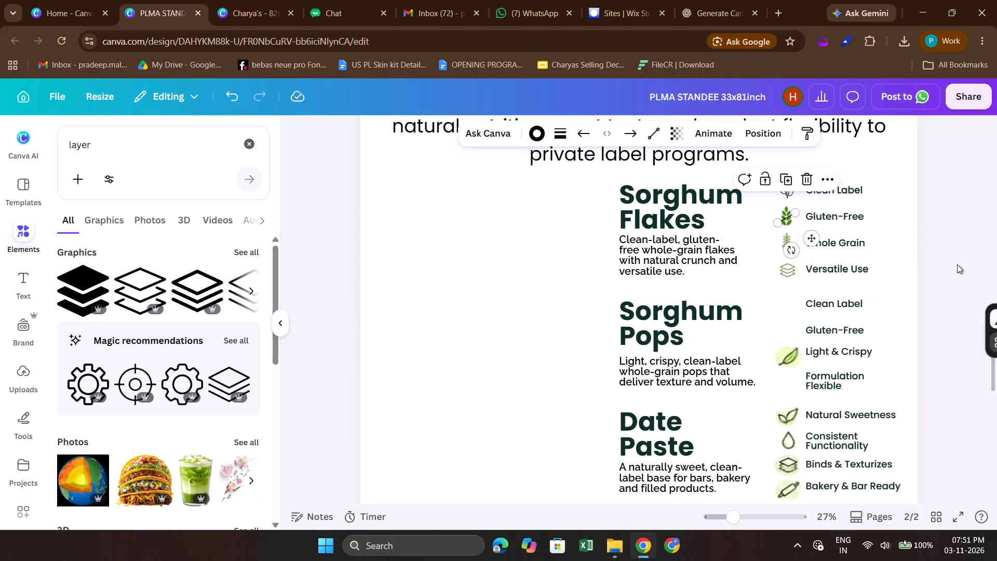
pyautogui.click(957, 264)
# Move Sorghum Pops' Clean Label text slightly down, closer to its Gluten-Free label.
pyautogui.click(850, 301)
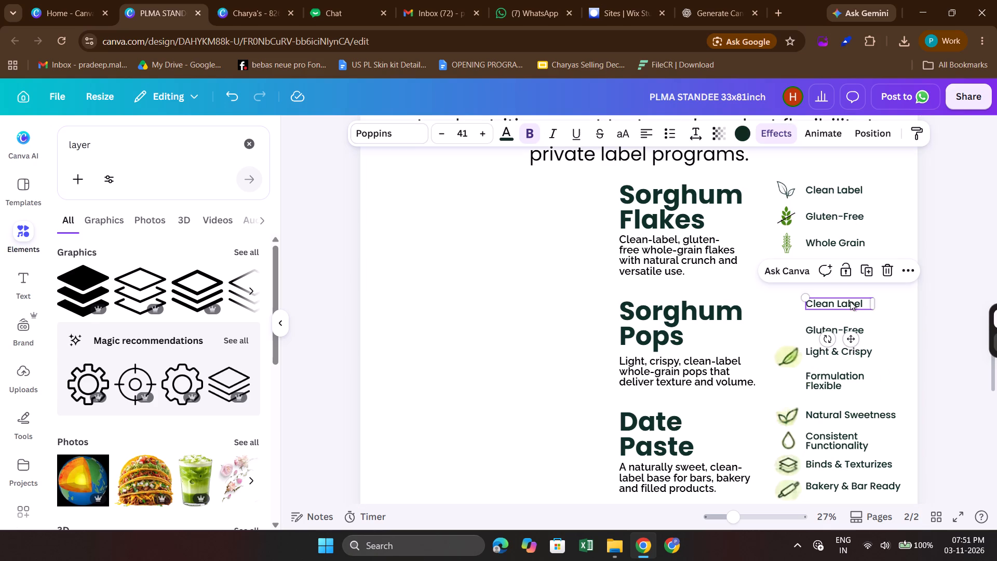
pyautogui.hotkey('shift', 'Down')
pyautogui.press('pagedown')
pyautogui.press('Up')
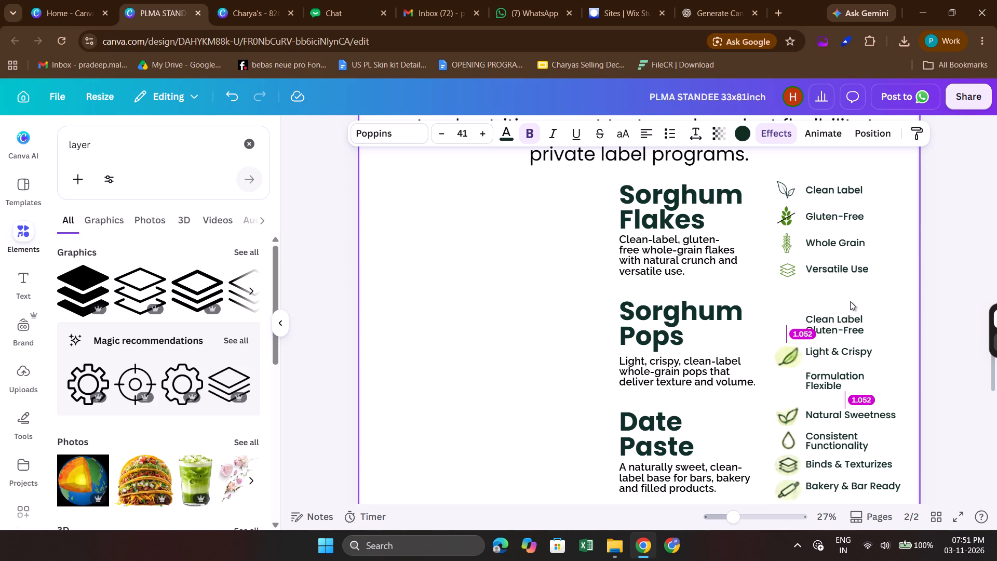
pyautogui.press('Up')
pyautogui.press('Up')
pyautogui.press('Up')
pyautogui.press('Up')
pyautogui.press('Up')
pyautogui.press('Up')
pyautogui.press('Up')
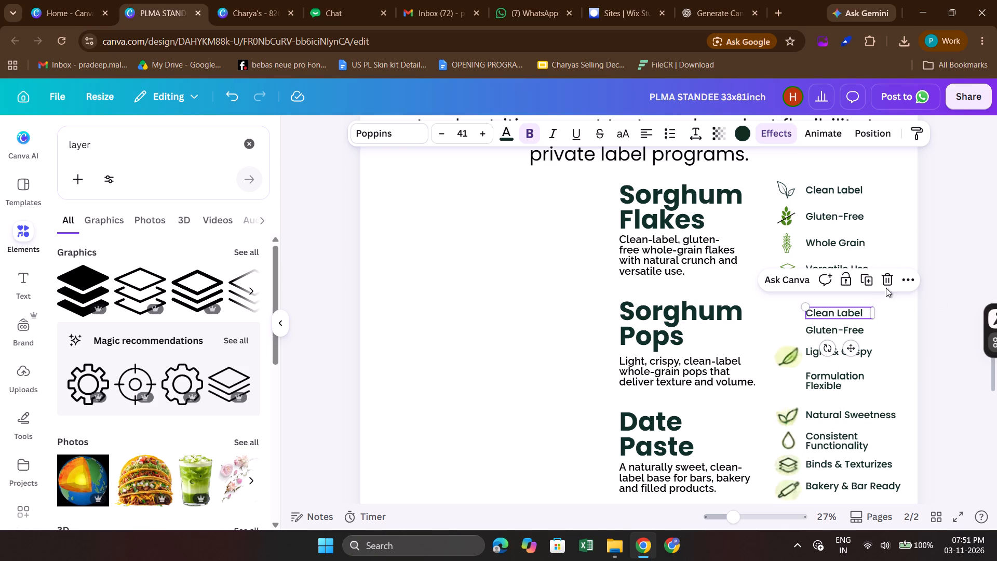
pyautogui.press('Up')
pyautogui.press('Up')
pyautogui.press('Up')
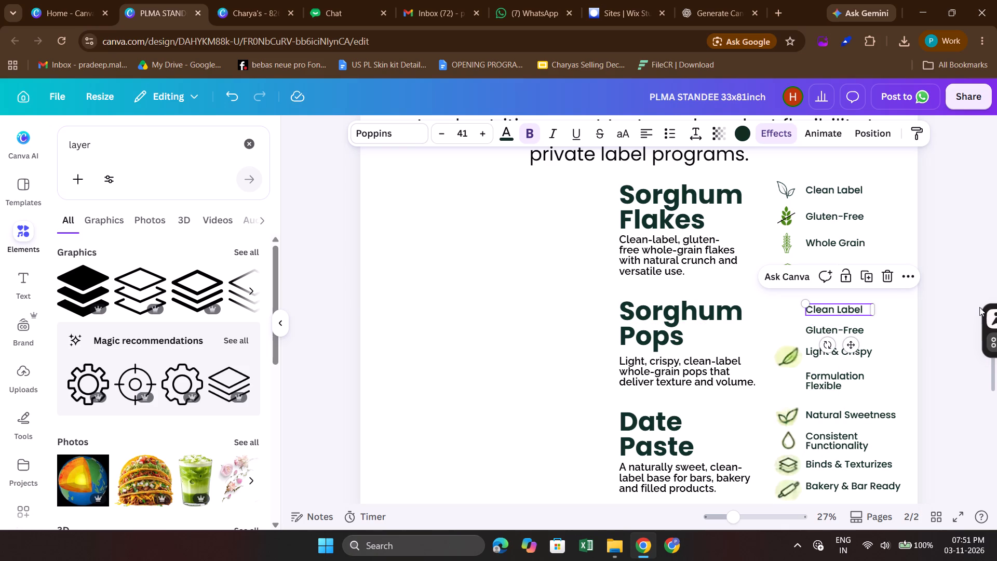
# Space Sorghum Pops' four feature labels, from Clean Label to Formulation Flexible, evenly in the vertical direction.
pyautogui.click(953, 304)
pyautogui.moveTo(953, 304); pyautogui.dragTo(837, 385)
pyautogui.click(905, 132)
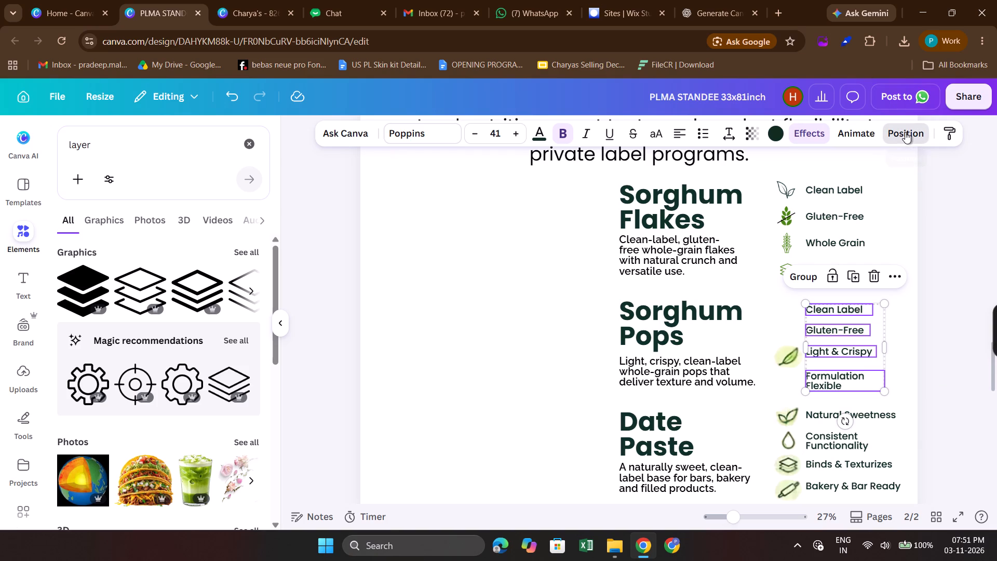
pyautogui.scroll(-1, 114, 422)
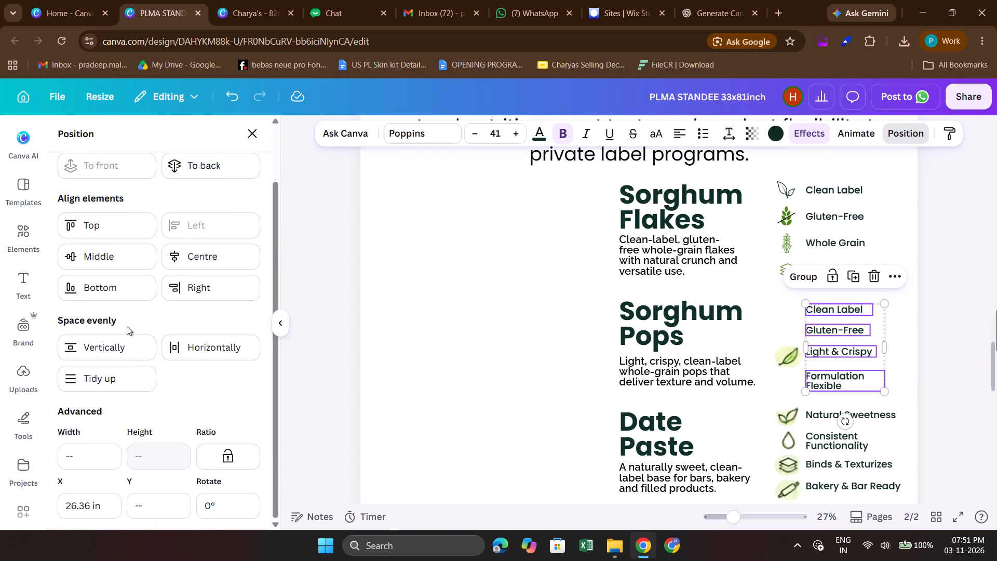
pyautogui.click(107, 344)
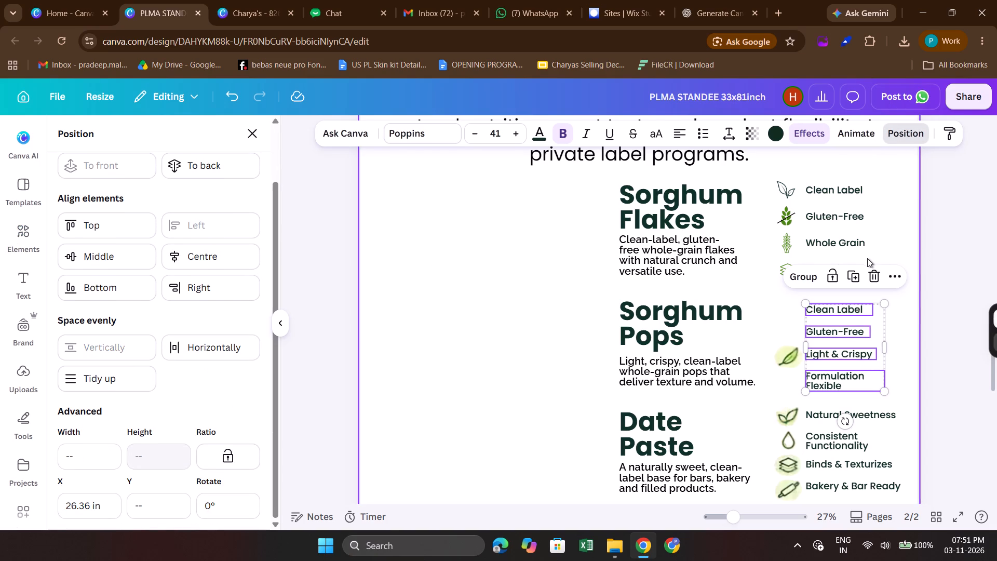
pyautogui.scroll(1, 229, 260)
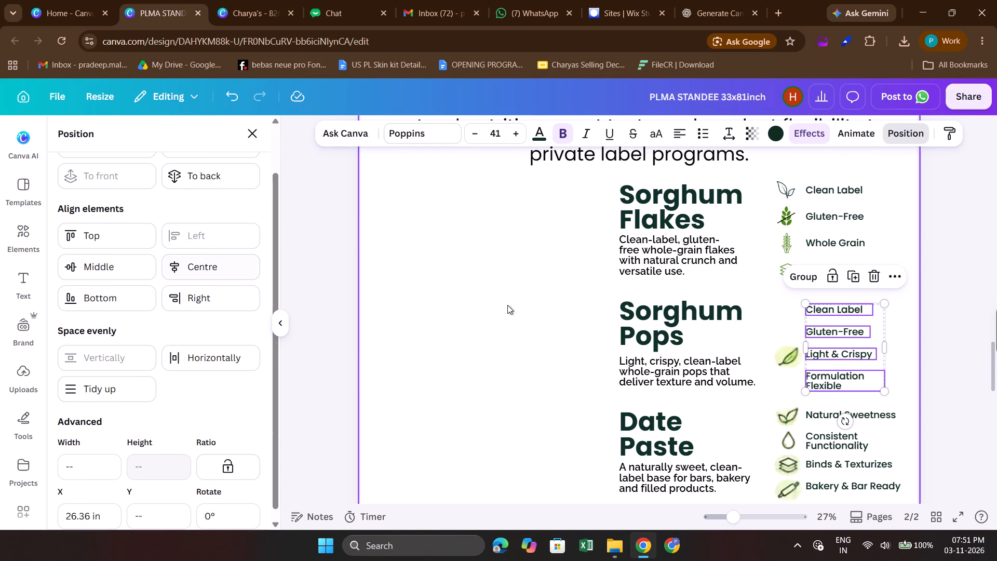
pyautogui.click(561, 313)
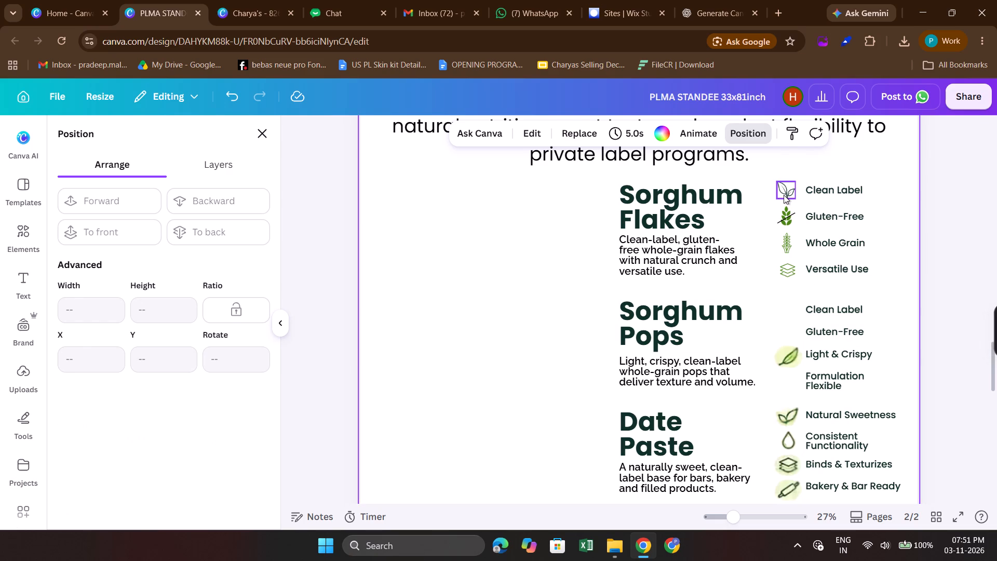
# Duplicate Sorghum Flakes' leaf, wheat and layers icons without the slash, and place the copies beside Sorghum Pops' feature labels.
pyautogui.click(784, 195)
pyautogui.keyDown('shift'); pyautogui.click(787, 207); pyautogui.keyUp('shift')
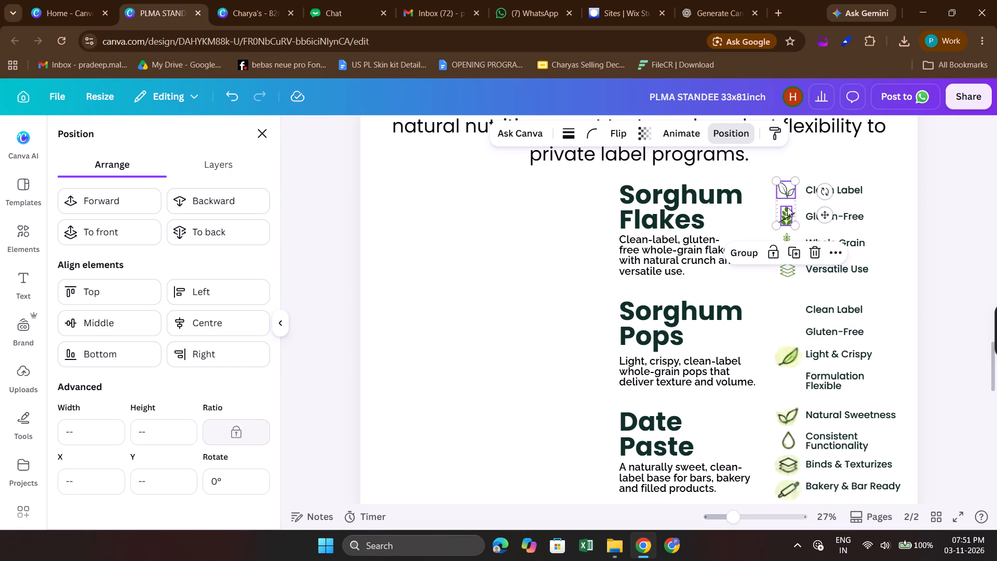
pyautogui.keyDown('shift'); pyautogui.click(791, 273); pyautogui.keyUp('shift')
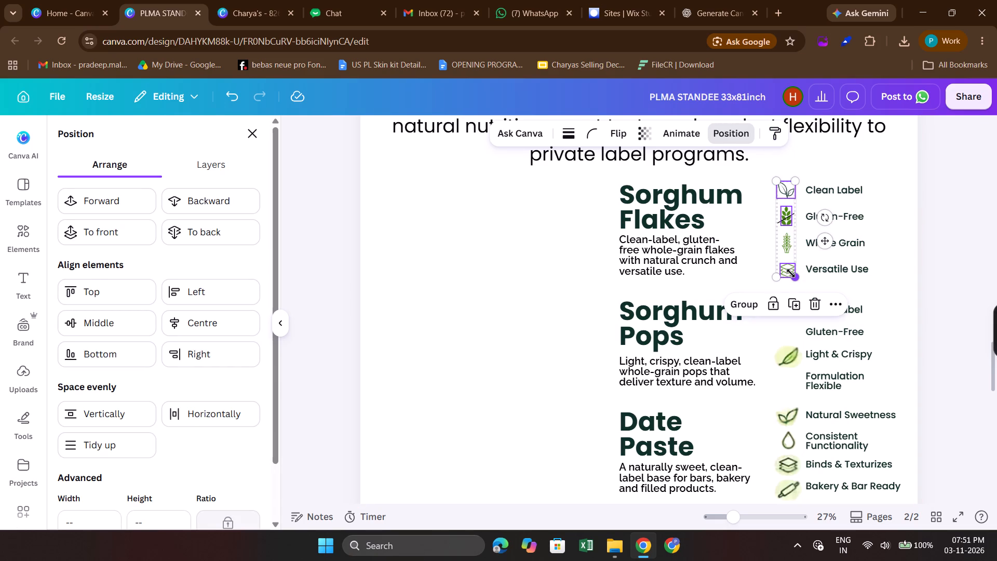
pyautogui.hotkey('ctrl', 'd')
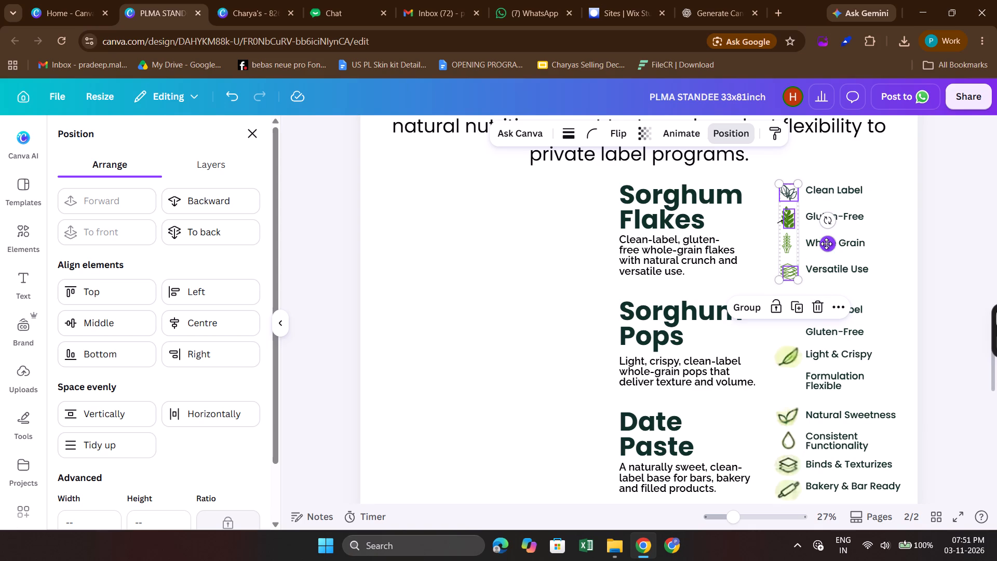
pyautogui.moveTo(826, 244); pyautogui.dragTo(810, 331)
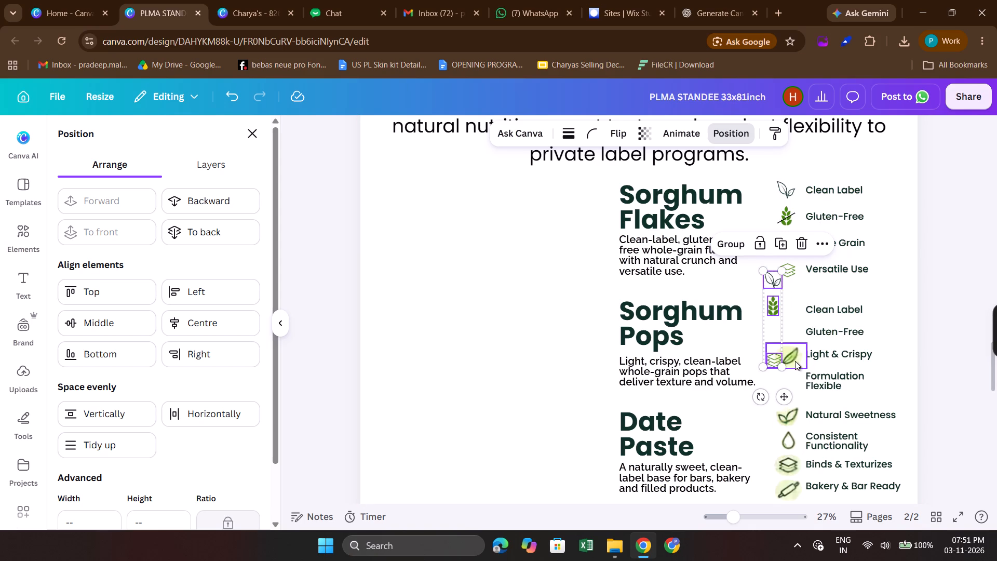
pyautogui.moveTo(771, 287); pyautogui.dragTo(788, 316)
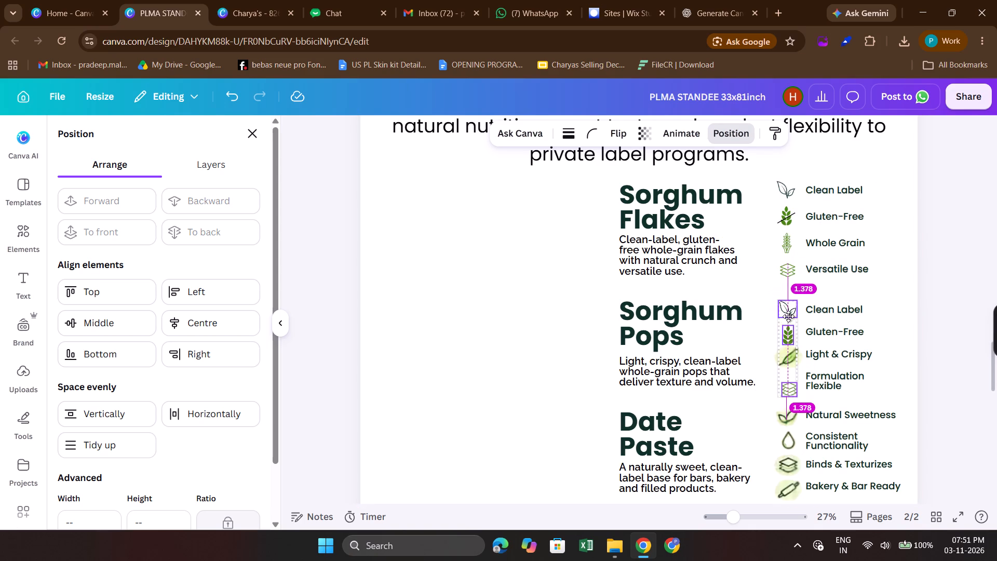
pyautogui.moveTo(788, 316); pyautogui.dragTo(790, 316)
# Delete the old leaf icon beside Sorghum Pops' Light & Crispy label.
pyautogui.click(791, 356)
pyautogui.press('BackSpace')
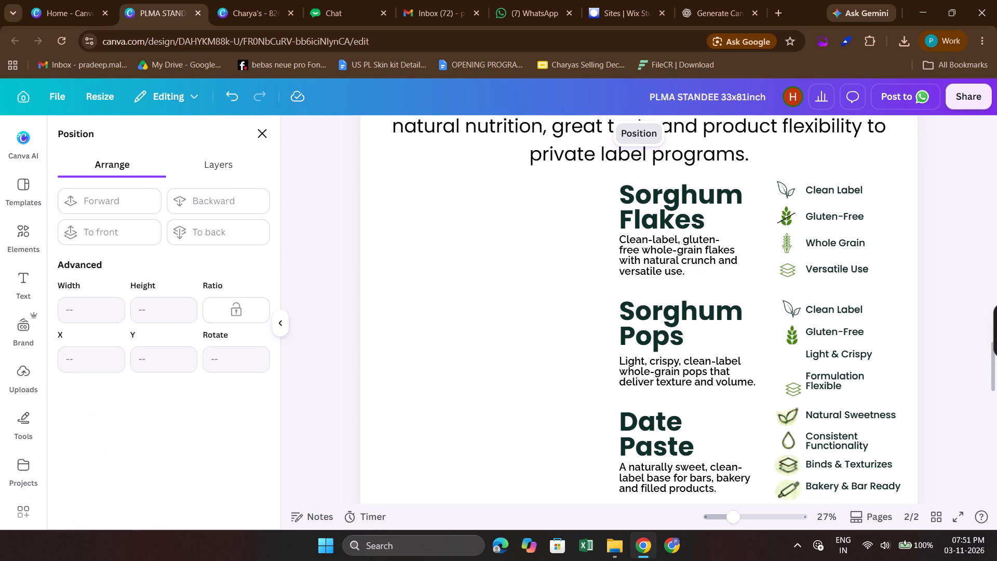
# Move the copied layers icon up to Y 29 in, level with Sorghum Pops' Formulation Flexible label.
pyautogui.hscroll(-1, 871, 276)
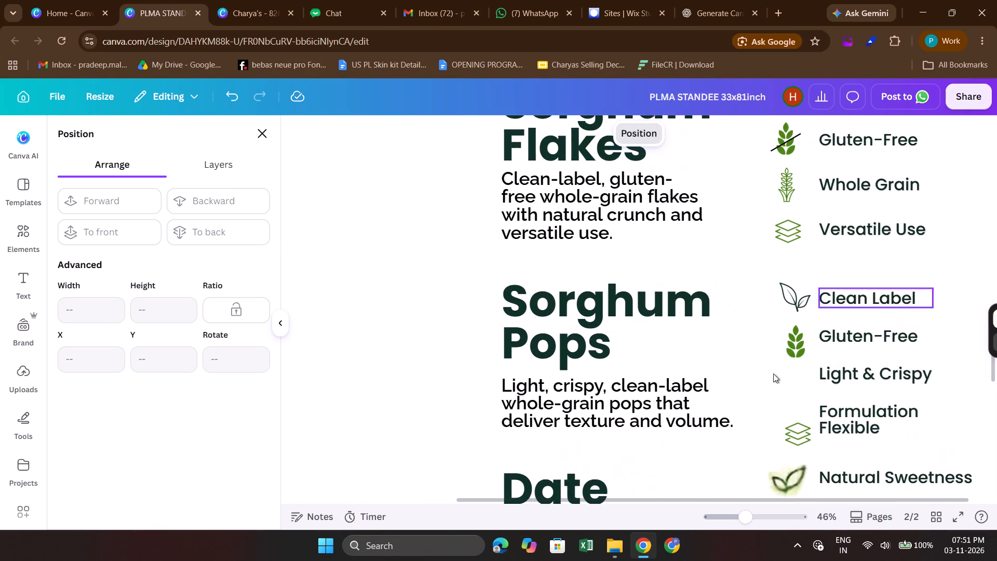
pyautogui.scroll(-1, 773, 373)
pyautogui.click(790, 383)
pyautogui.hotkey('shift', 'Up')
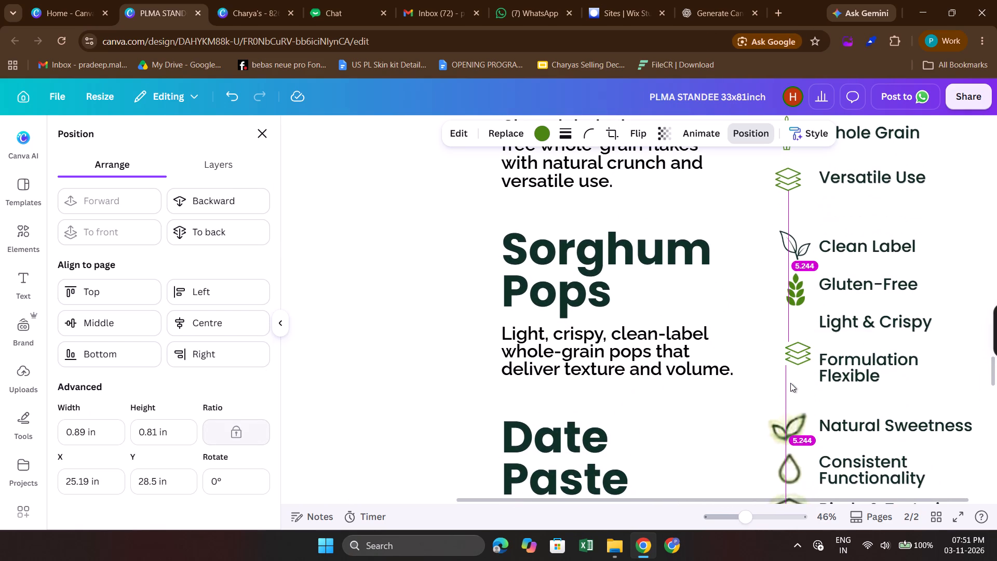
pyautogui.press('Down')
pyautogui.press('Down')
pyautogui.press('Down')
pyautogui.press('Down')
pyautogui.press('Down')
pyautogui.press('Down')
pyautogui.press('Down')
pyautogui.press('Down')
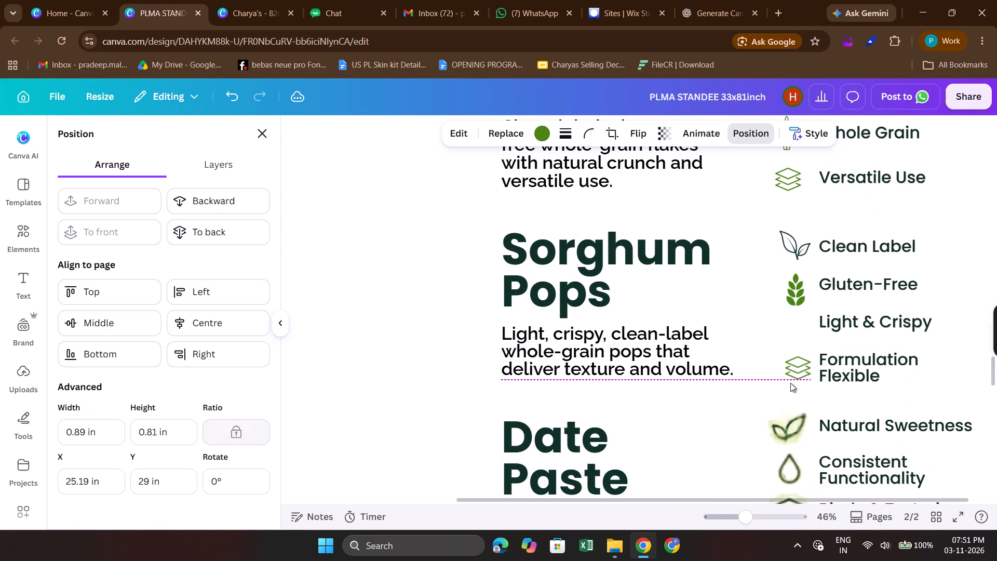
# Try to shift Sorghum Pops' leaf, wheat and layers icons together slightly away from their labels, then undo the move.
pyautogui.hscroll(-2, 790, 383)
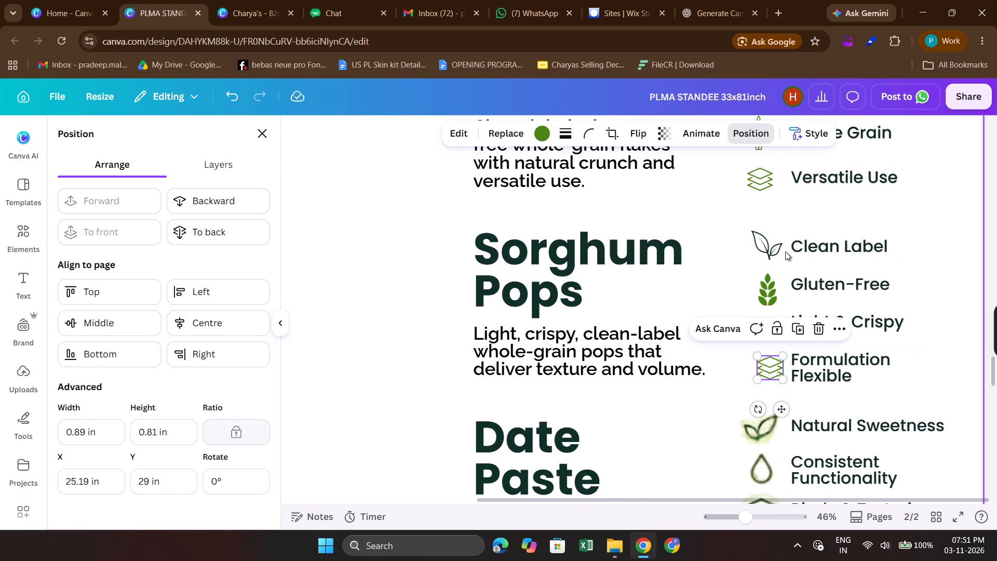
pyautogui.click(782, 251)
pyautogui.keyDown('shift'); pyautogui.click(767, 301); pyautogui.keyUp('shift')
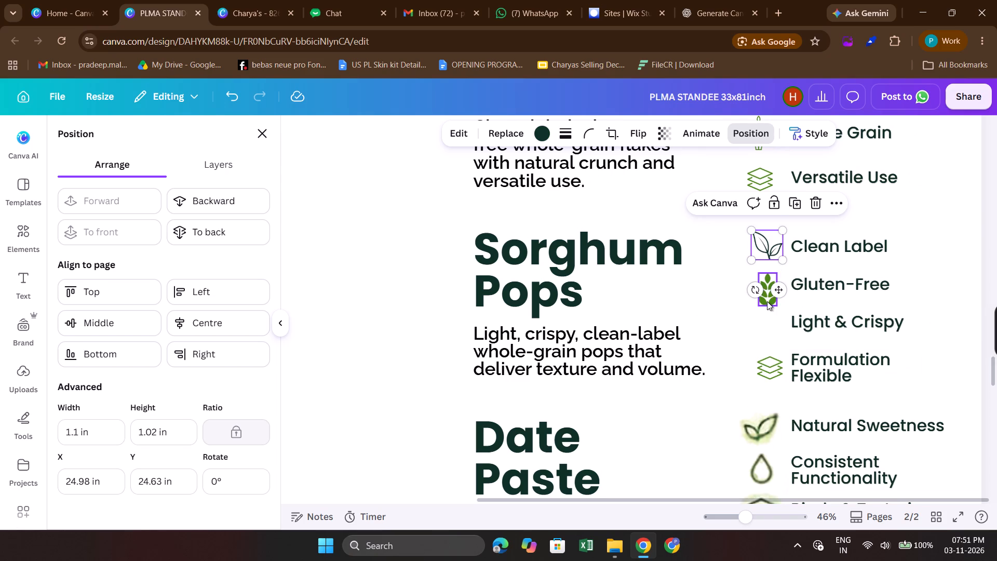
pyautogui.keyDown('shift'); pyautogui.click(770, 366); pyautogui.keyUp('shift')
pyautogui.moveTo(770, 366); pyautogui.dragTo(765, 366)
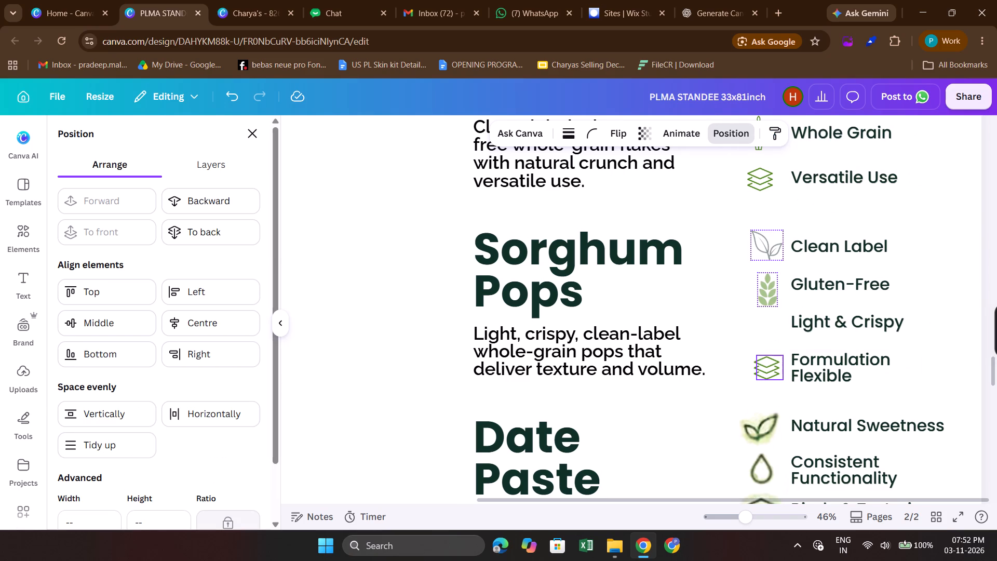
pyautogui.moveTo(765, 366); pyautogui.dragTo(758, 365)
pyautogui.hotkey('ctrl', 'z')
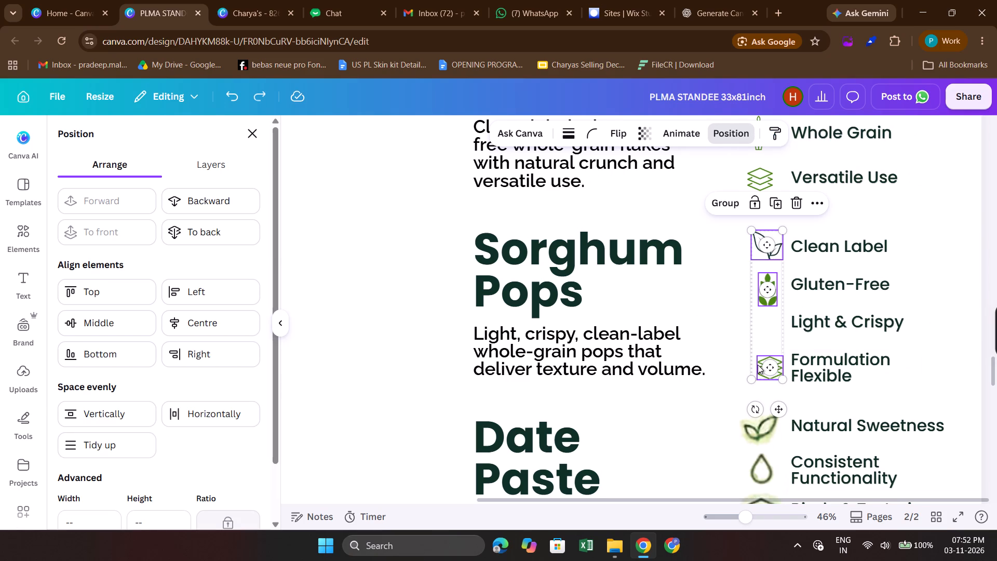
# Select the leaf, wheat and layers icons beside Sorghum Pops' feature labels together.
pyautogui.click(987, 276)
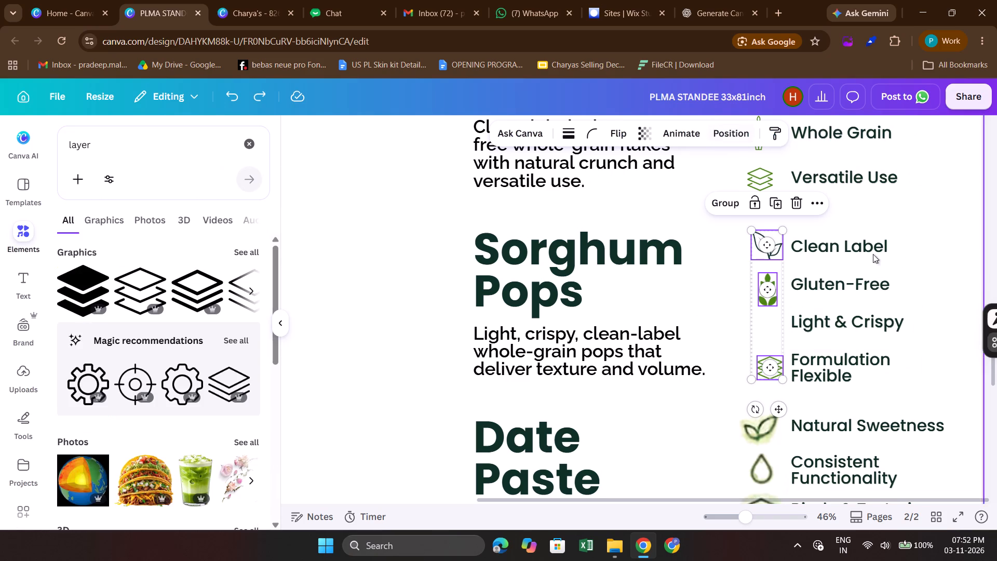
pyautogui.click(950, 181)
pyautogui.click(767, 248)
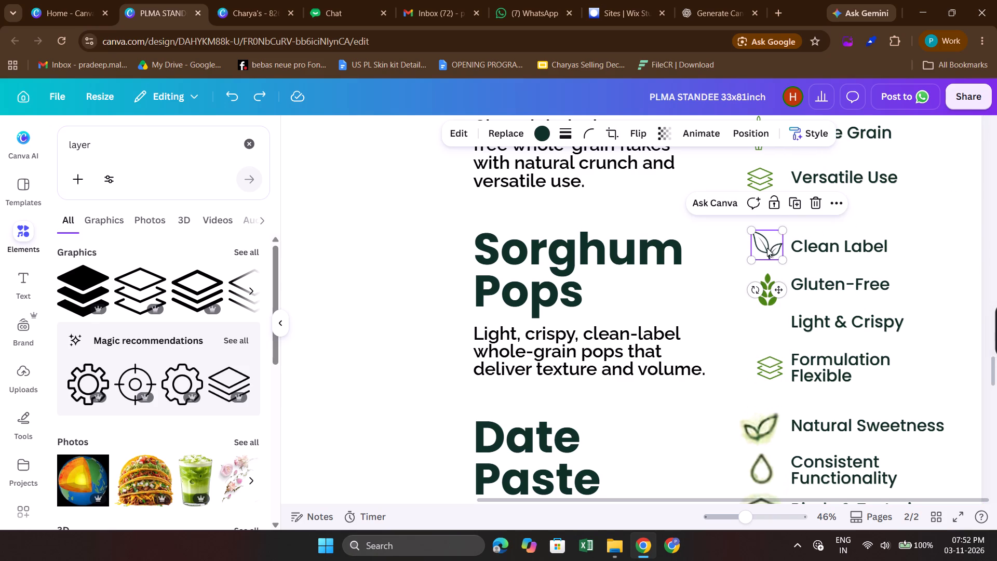
pyautogui.keyDown('shift'); pyautogui.click(768, 285); pyautogui.keyUp('shift')
pyautogui.keyDown('shift'); pyautogui.click(768, 356); pyautogui.keyUp('shift')
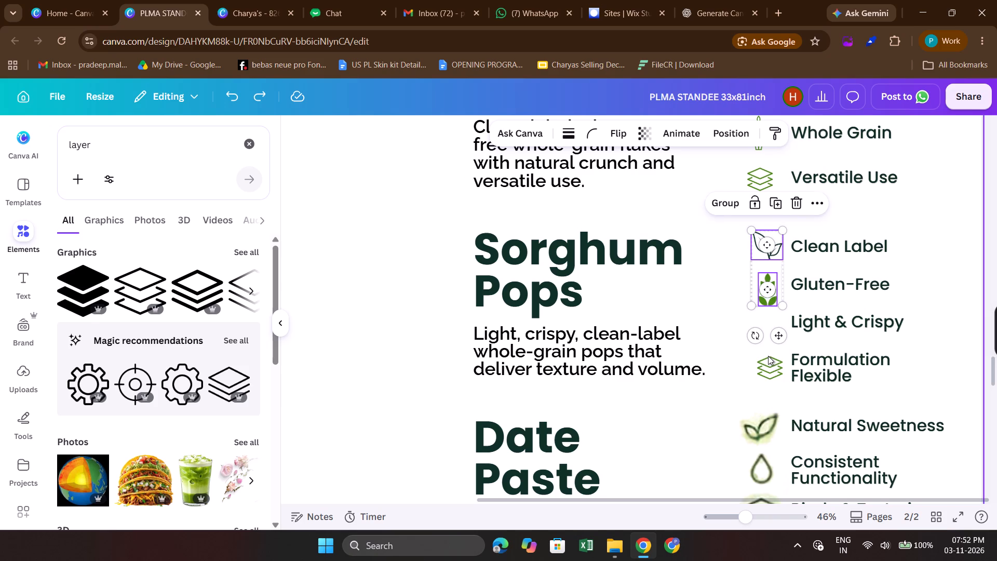
# Shift Sorghum Pops' leaf, wheat and layers icons together slightly away from their labels, aligning them with the icon column of the product above.
pyautogui.click(773, 251)
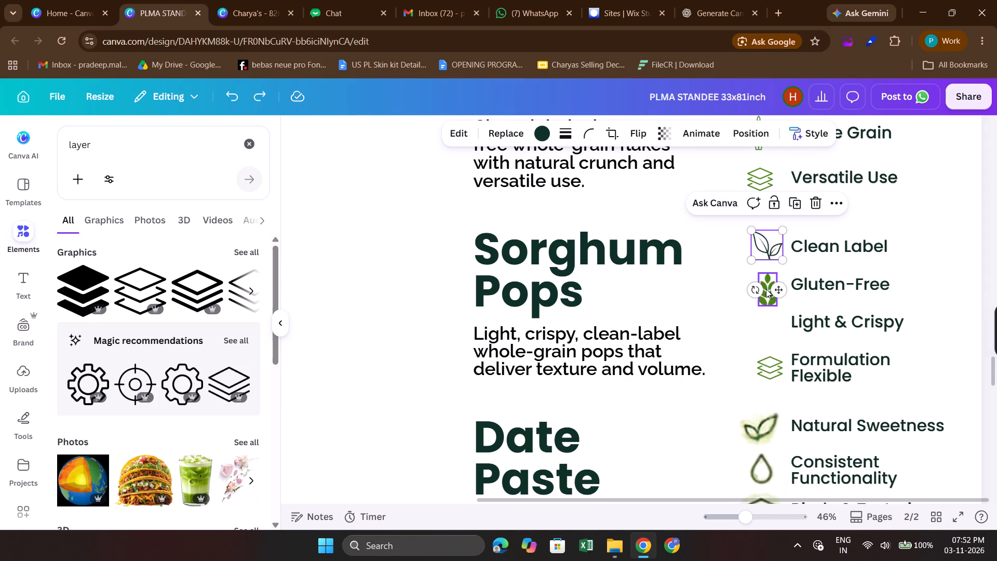
pyautogui.keyDown('shift'); pyautogui.click(765, 302); pyautogui.keyUp('shift')
pyautogui.keyDown('shift'); pyautogui.click(771, 373); pyautogui.keyUp('shift')
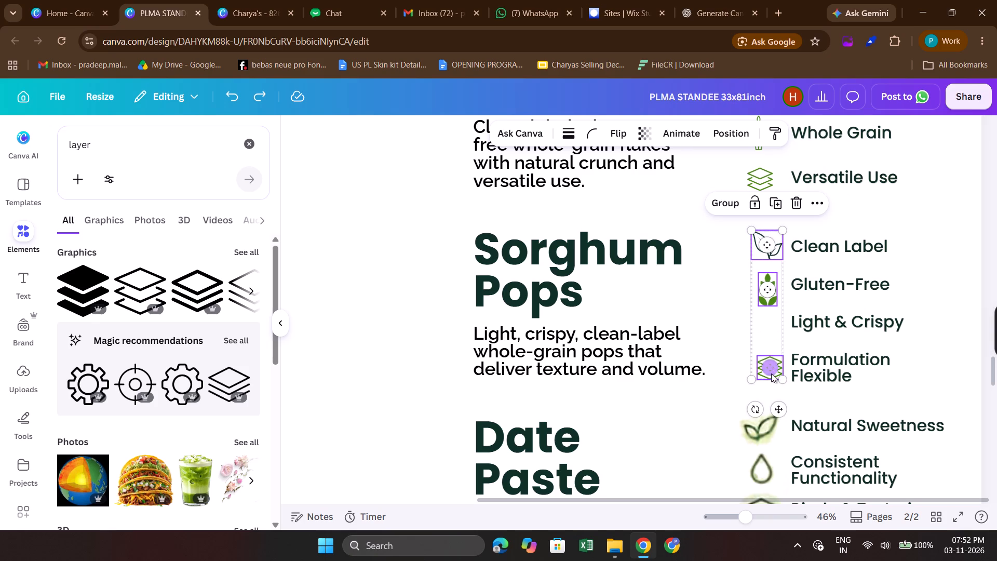
pyautogui.hotkey('shift', 'Left')
pyautogui.press('Right')
pyautogui.press('Right')
pyautogui.press('Right')
pyautogui.press('Right')
pyautogui.press('Right')
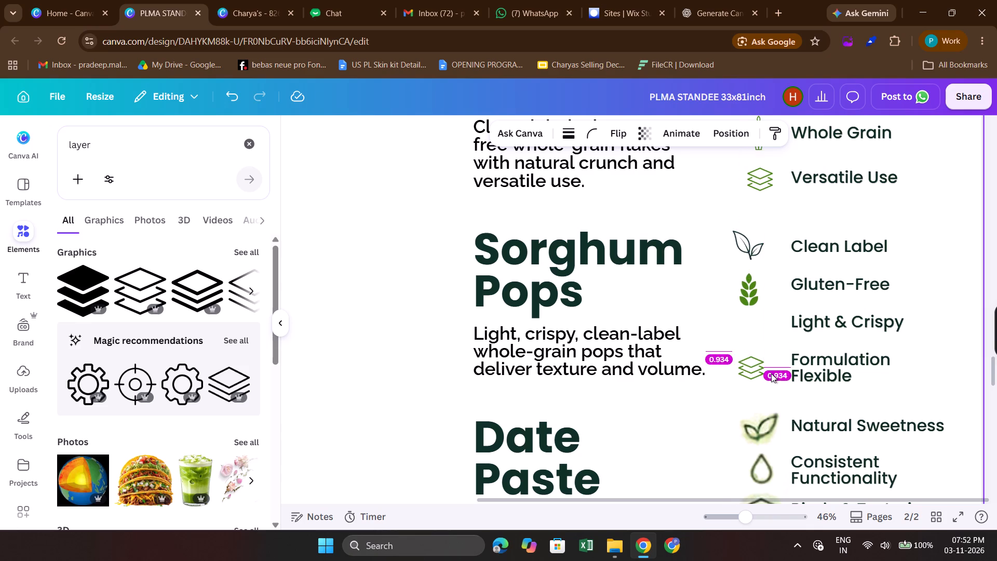
pyautogui.press('Right')
pyautogui.press('Right')
pyautogui.press('Right')
pyautogui.press('Right')
pyautogui.press('Right')
pyautogui.press('Right')
pyautogui.press('Right')
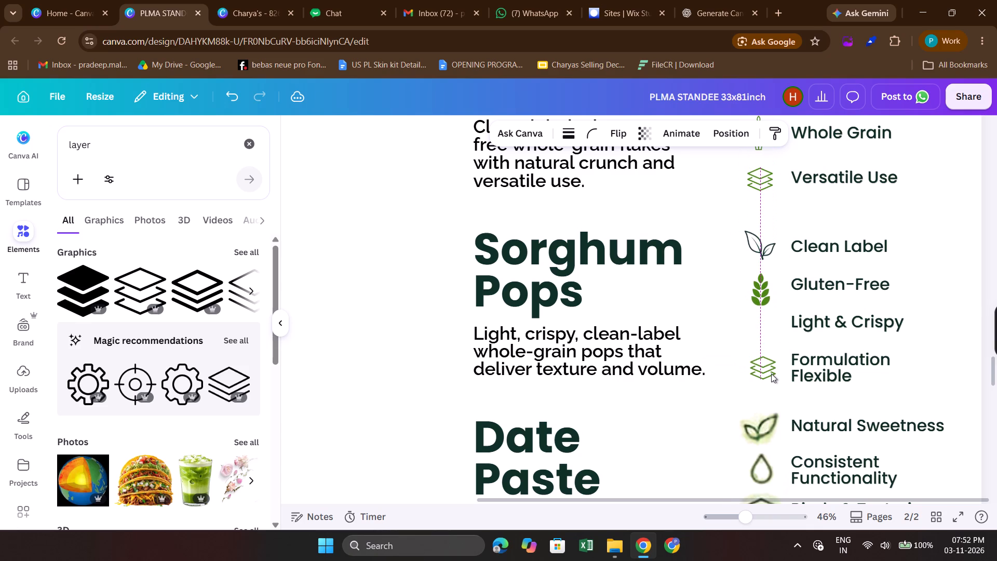
pyautogui.press('Left')
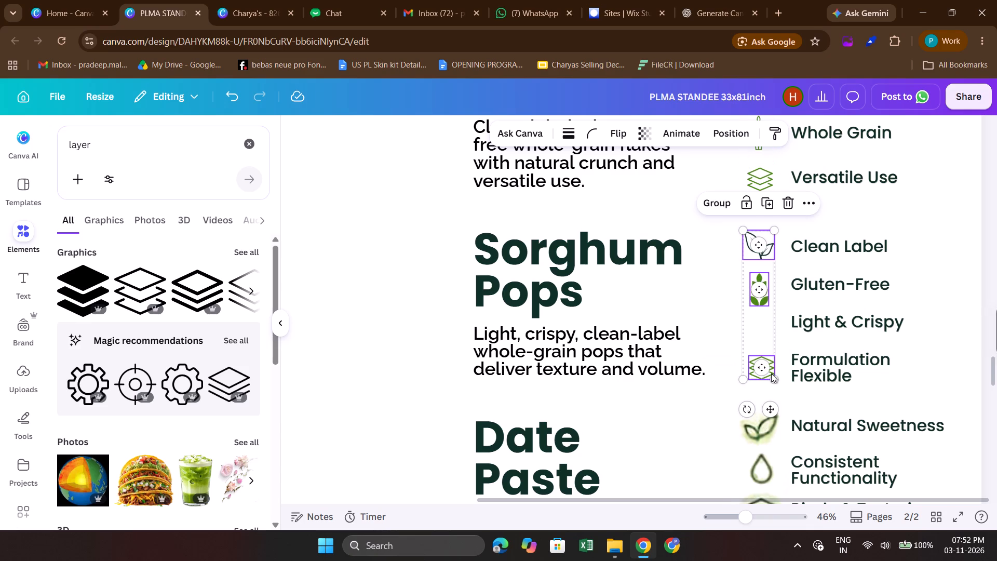
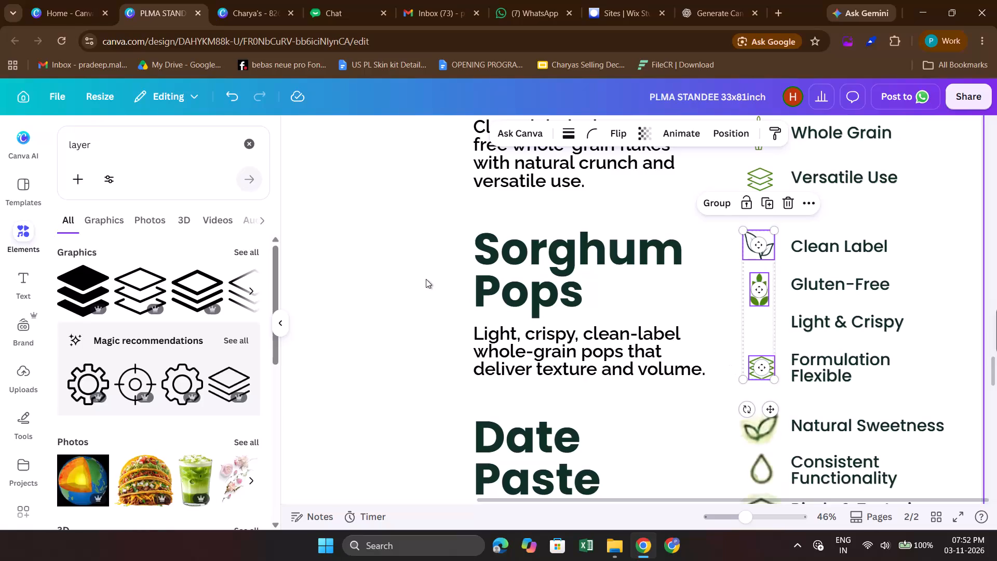
# Nudge the wheat icon up slightly so it lines up with Sorghum Pops' Gluten-Free label.
pyautogui.click(426, 279)
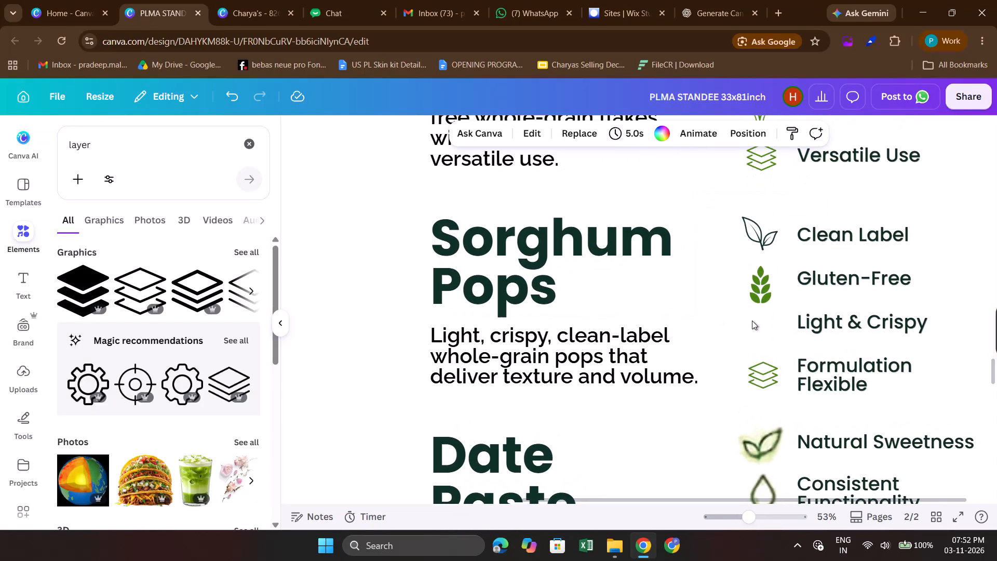
pyautogui.click(756, 238)
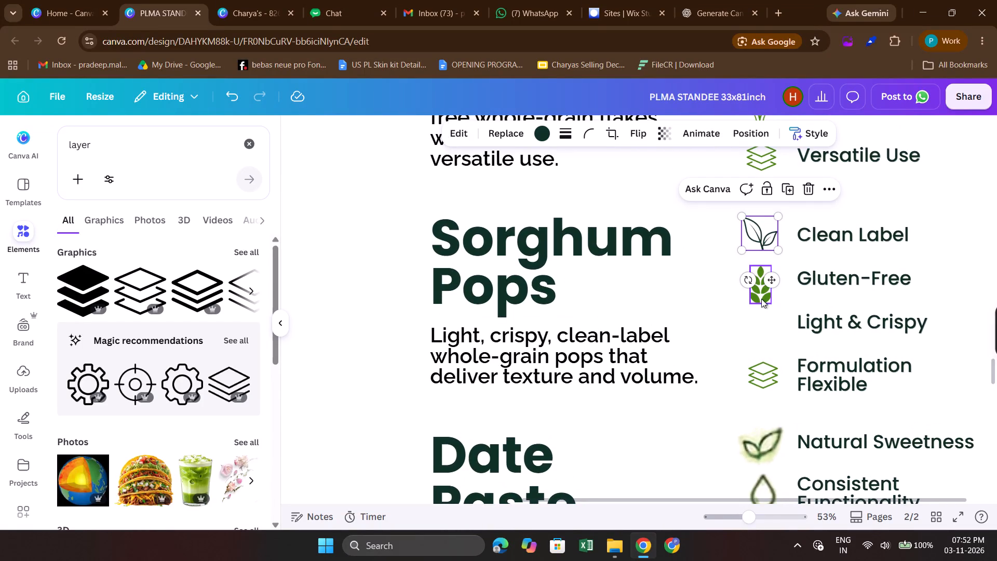
pyautogui.click(761, 299)
pyautogui.moveTo(761, 296); pyautogui.dragTo(761, 287)
pyautogui.click(914, 213)
pyautogui.scroll(-1, 914, 213)
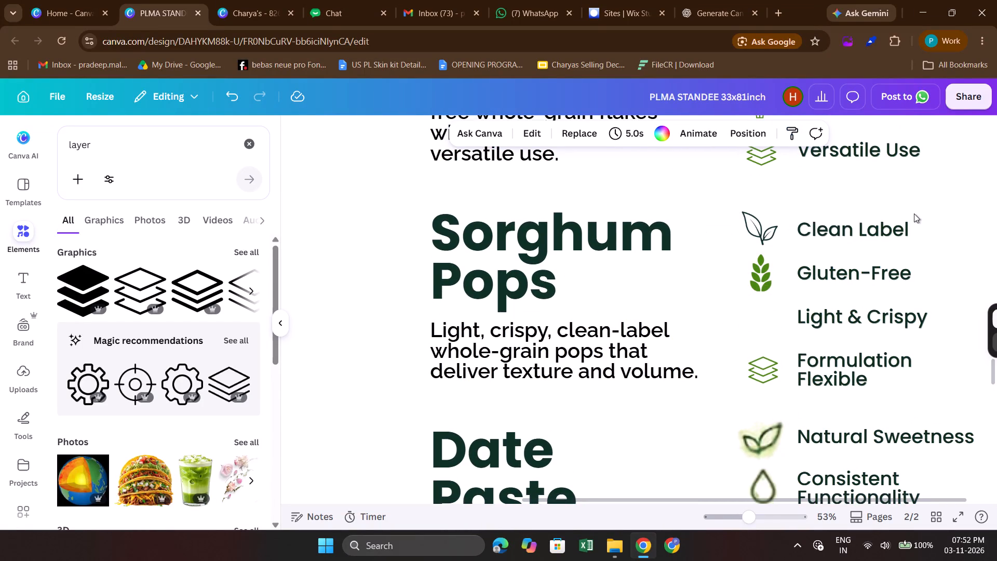
pyautogui.click(767, 357)
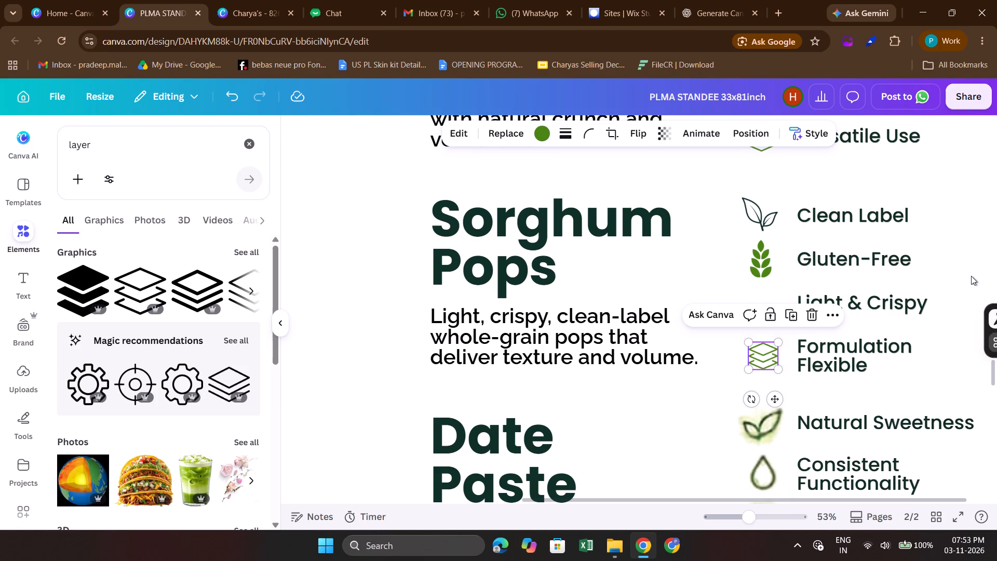
pyautogui.click(961, 270)
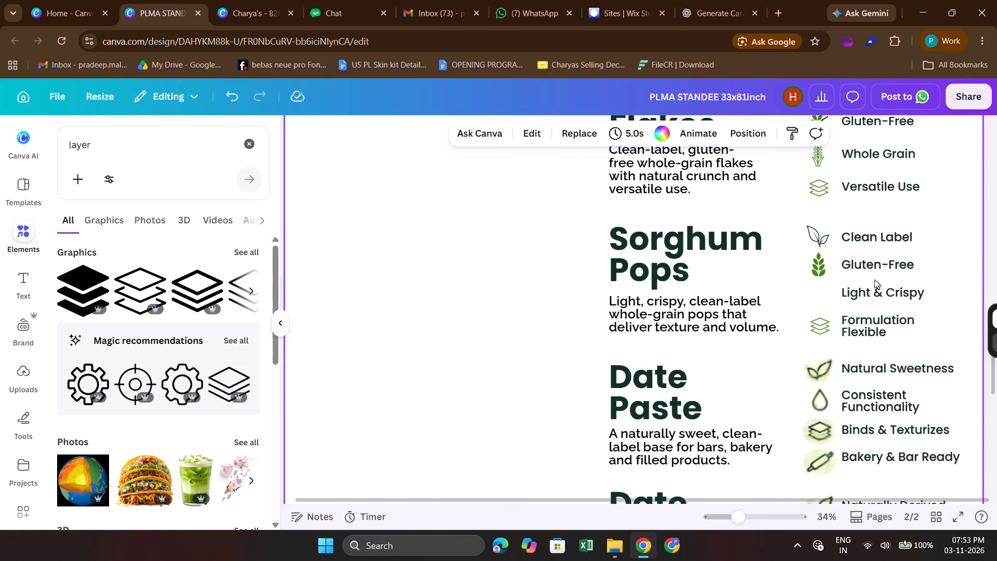
# Search the graphics elements for "light", and refine the search to "light and crispy".
pyautogui.click(247, 141)
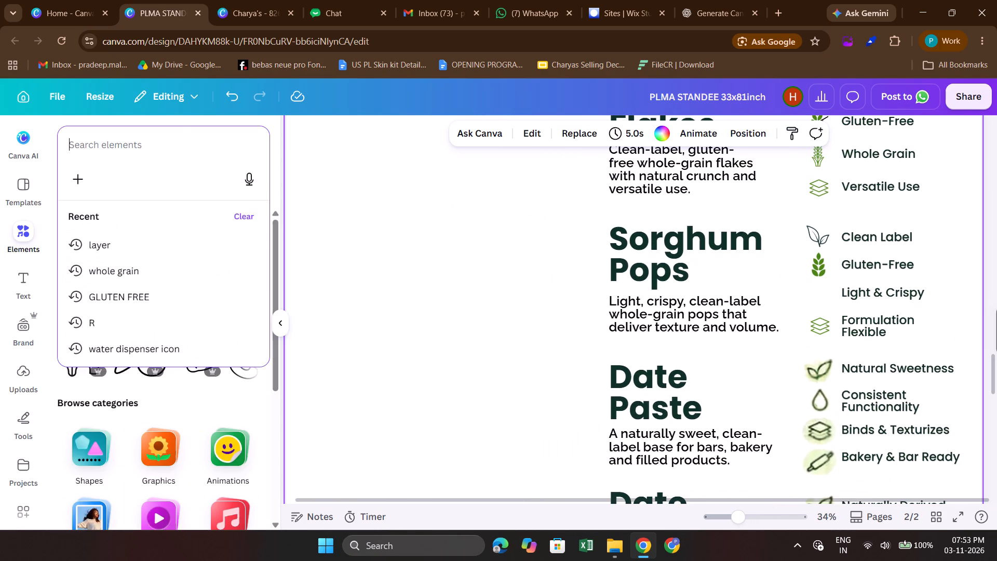
pyautogui.write('light')
pyautogui.press('space')
pyautogui.press('Return')
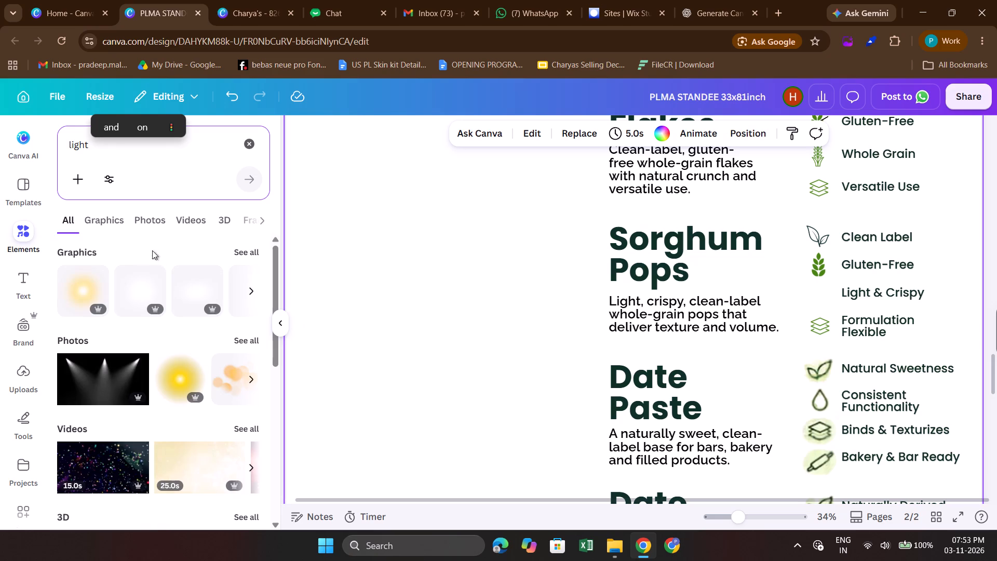
pyautogui.click(113, 225)
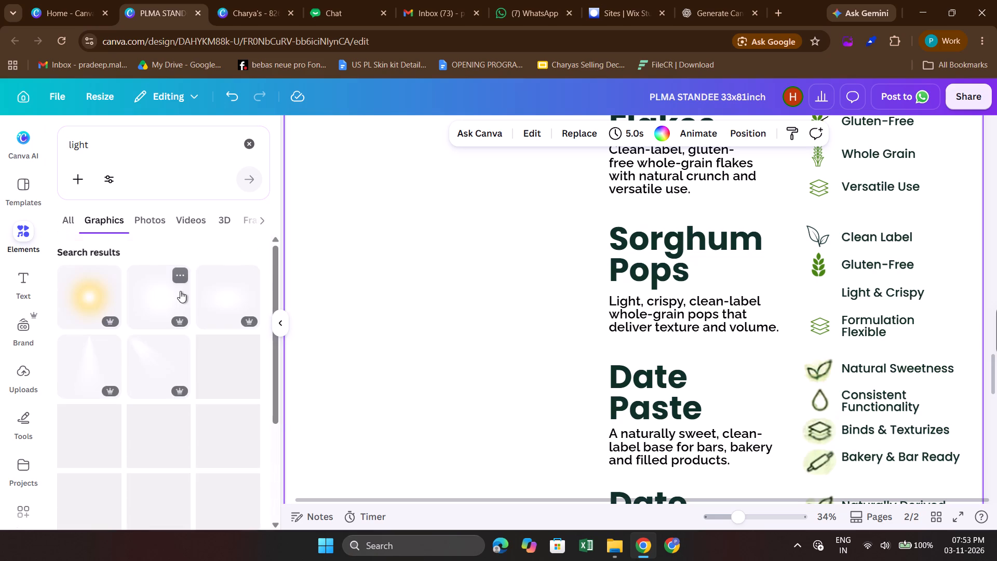
pyautogui.hscroll(1, 180, 291)
pyautogui.click(100, 141)
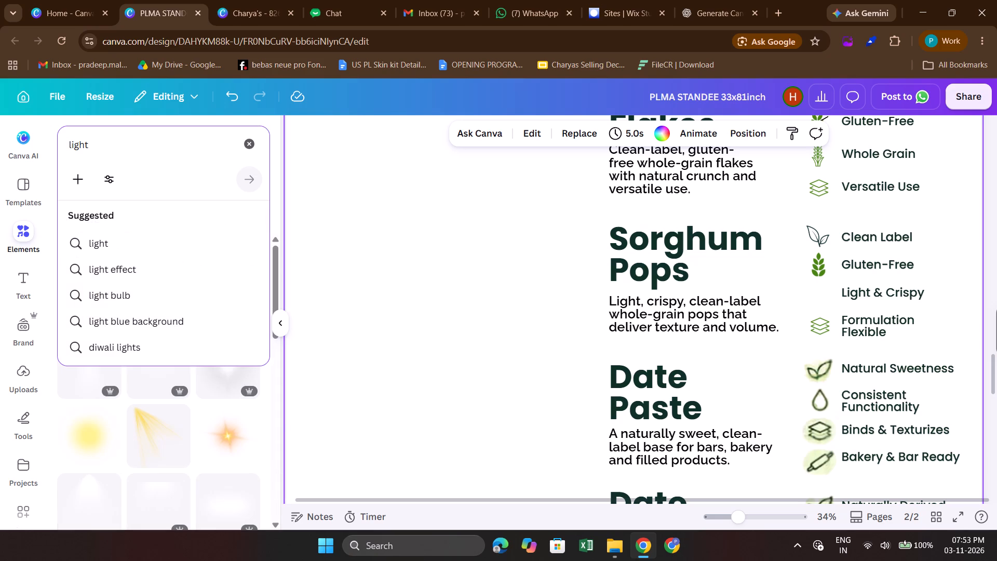
pyautogui.write('and cr')
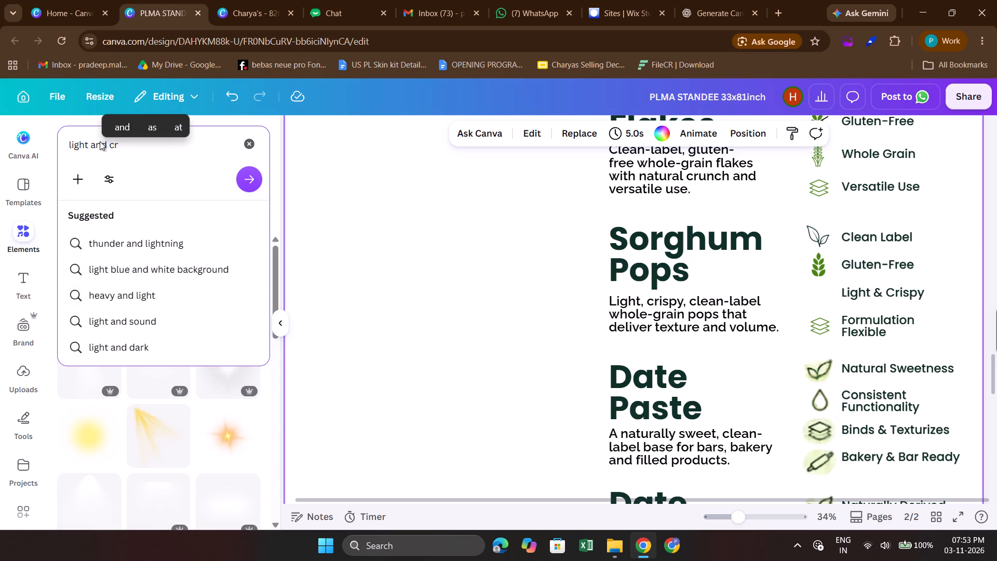
pyautogui.write('ispy')
pyautogui.press('Return')
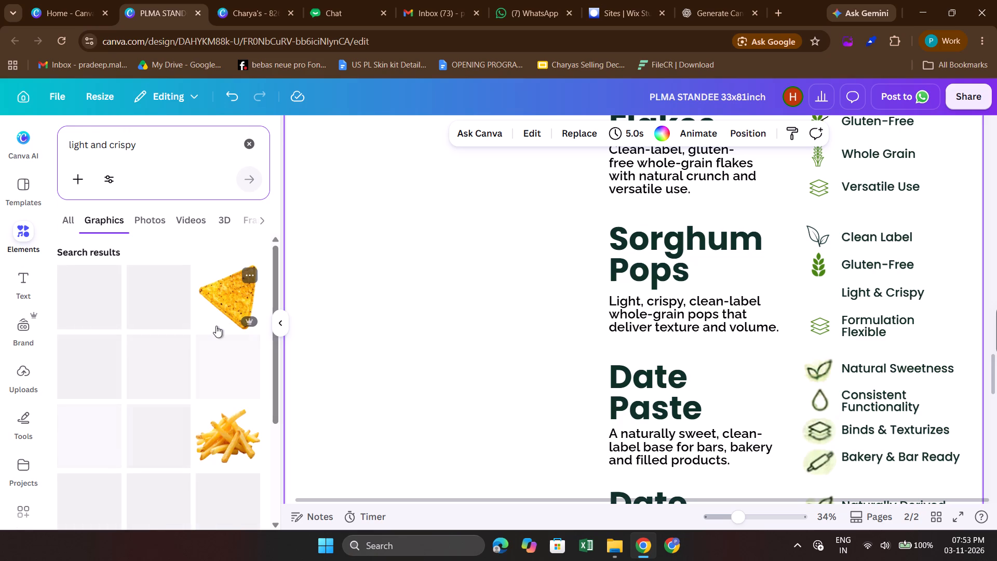
# Browse the light and crispy graphics and add the outlined snapped-strips graphic with burst lines to page 2.
pyautogui.scroll(-1, 142, 286)
pyautogui.scroll(-1, 127, 368)
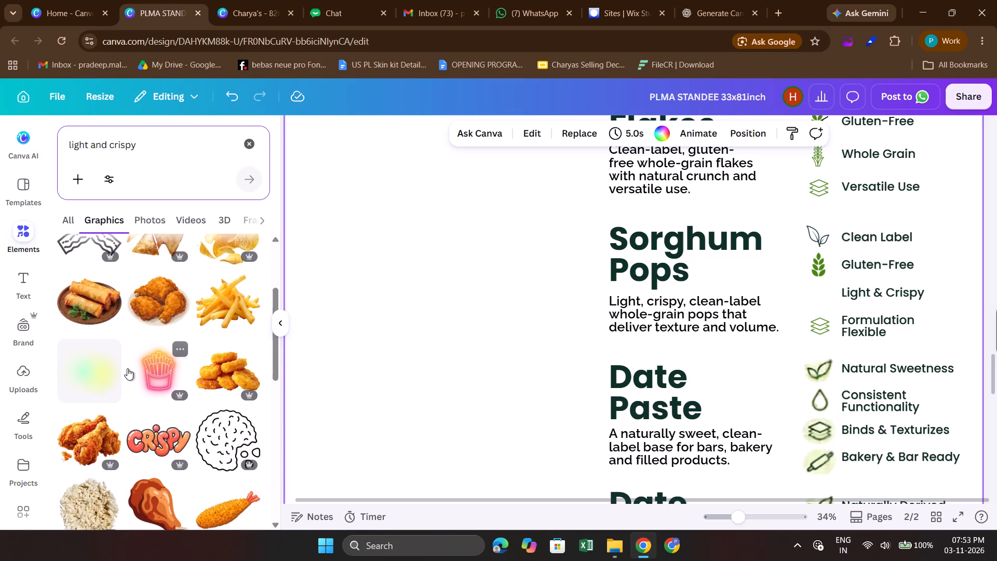
pyautogui.scroll(-2, 127, 368)
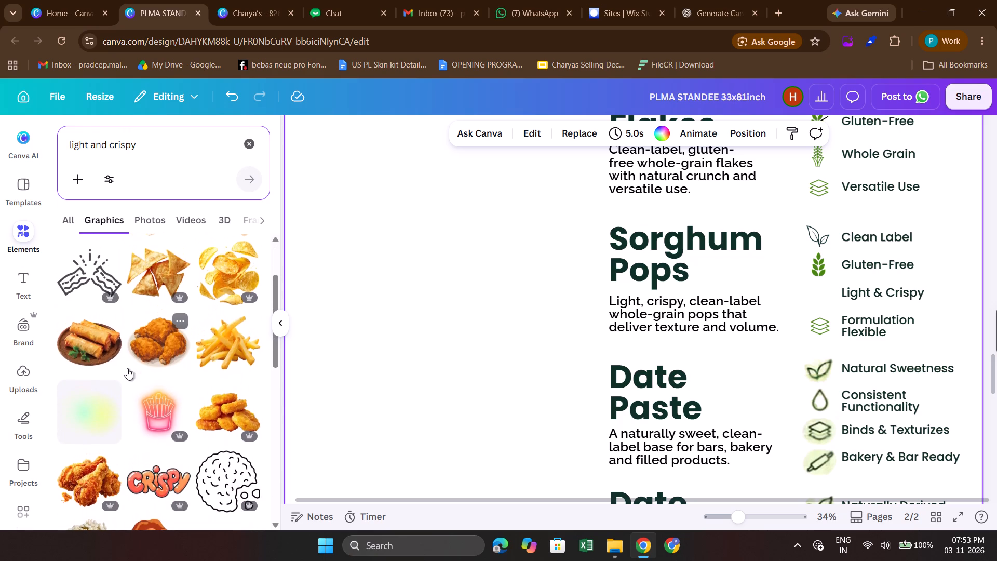
pyautogui.scroll(-2, 127, 368)
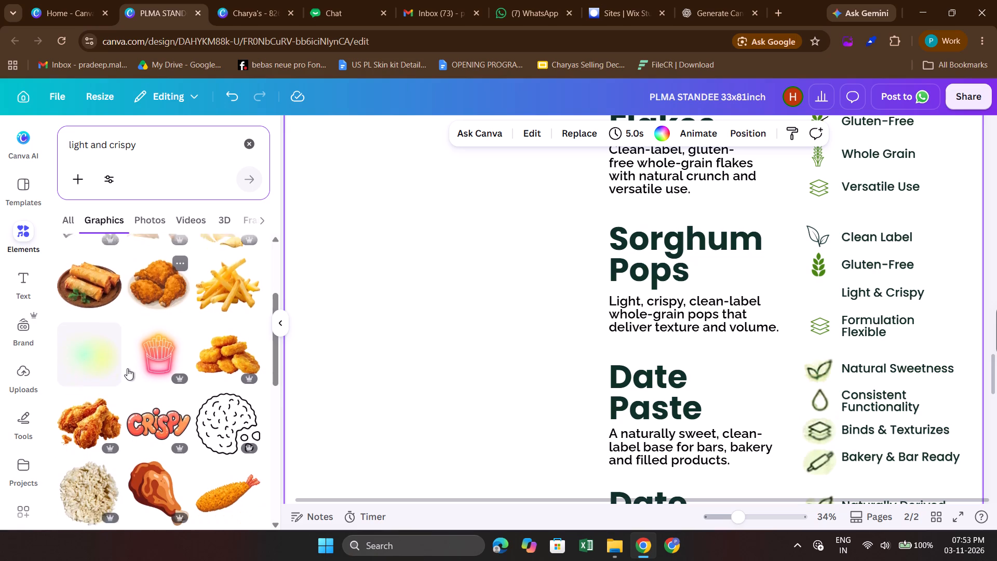
pyautogui.scroll(-1, 127, 368)
pyautogui.scroll(-2, 145, 444)
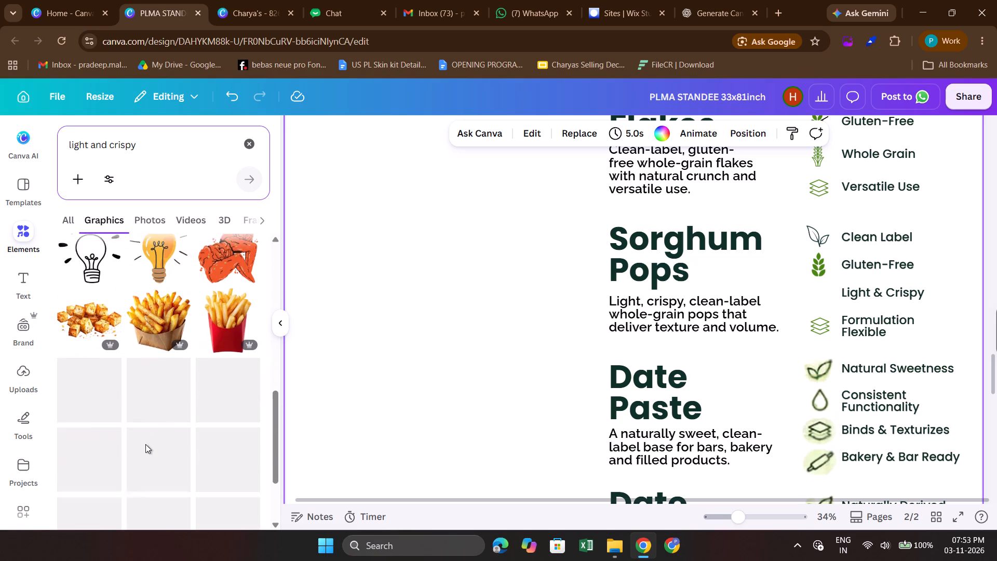
pyautogui.scroll(-2, 145, 444)
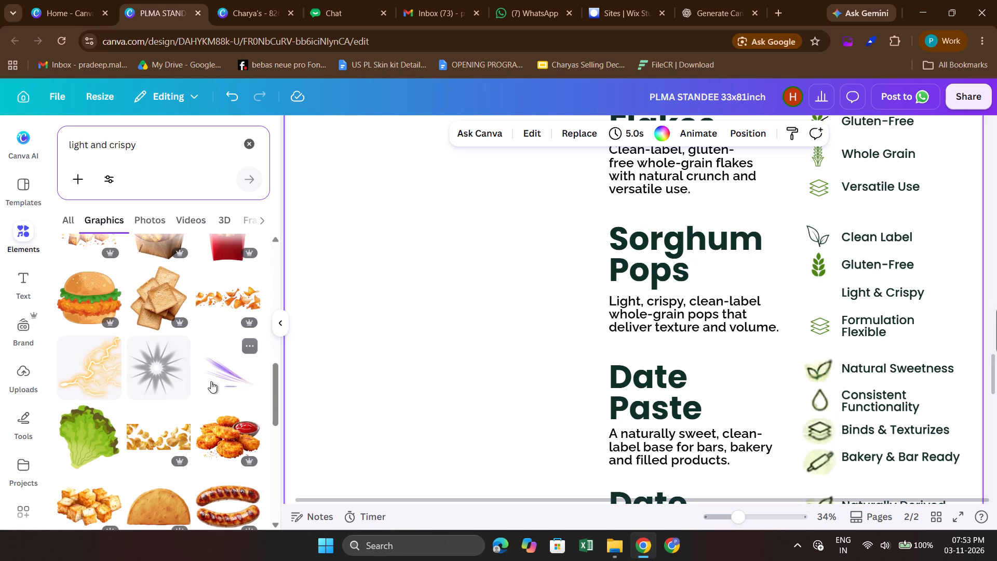
pyautogui.scroll(-5, 211, 381)
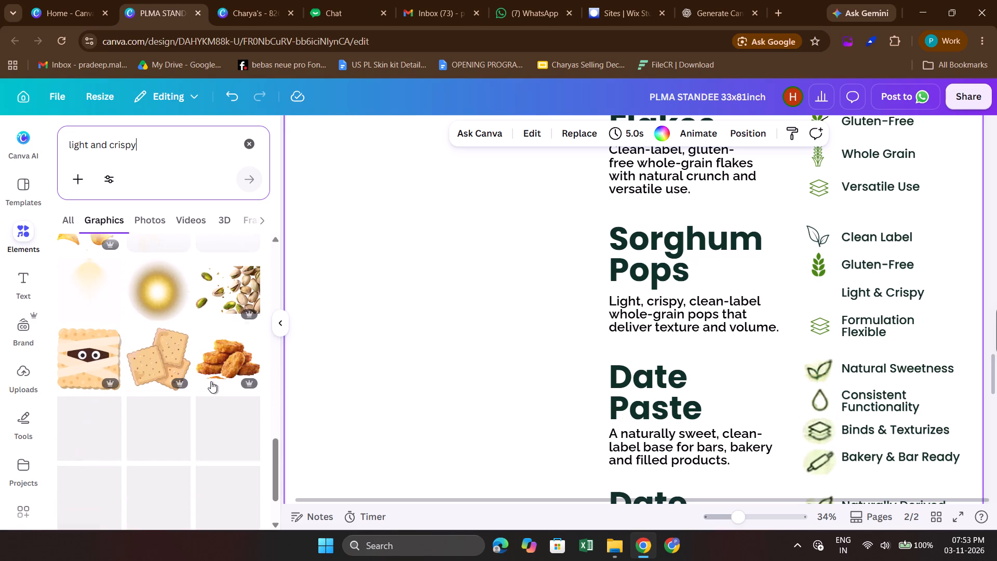
pyautogui.scroll(-3, 211, 381)
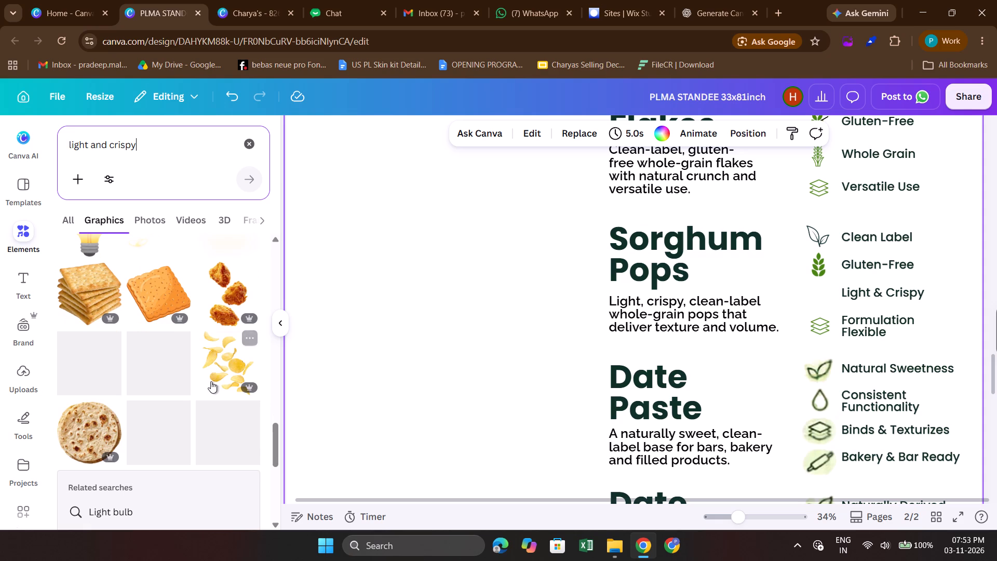
pyautogui.scroll(-1, 211, 381)
pyautogui.scroll(7, 211, 381)
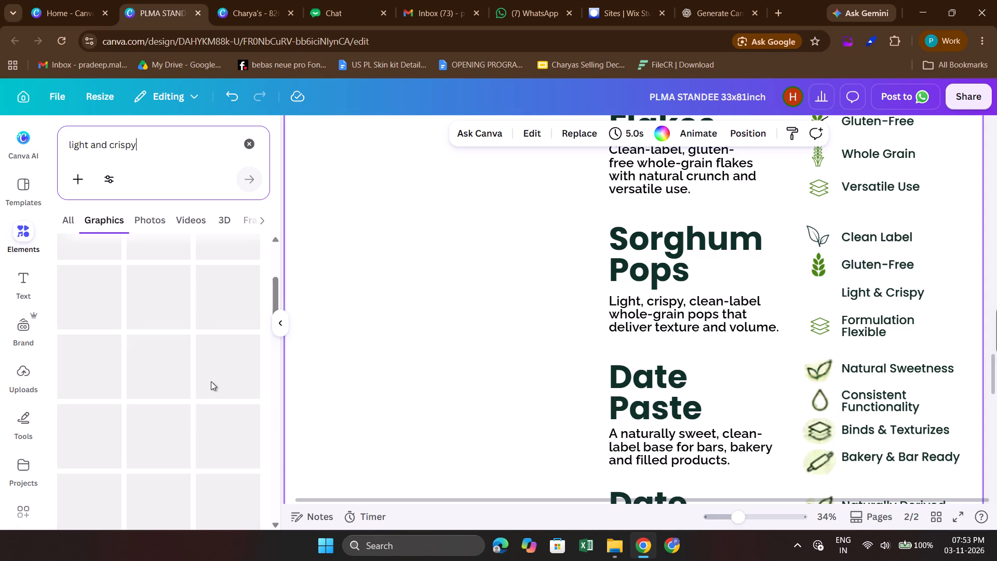
pyautogui.scroll(3, 211, 381)
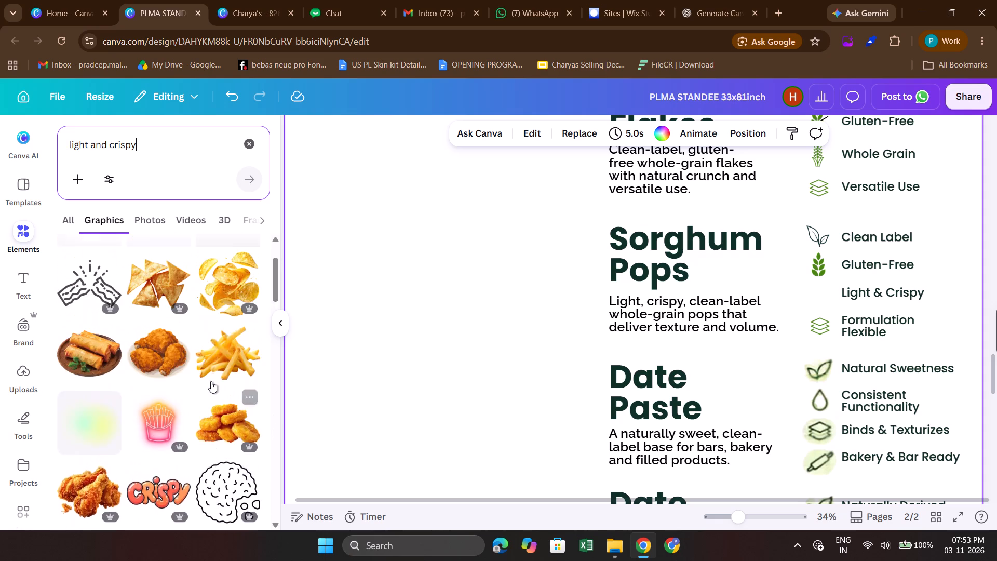
pyautogui.scroll(2, 211, 381)
pyautogui.click(102, 371)
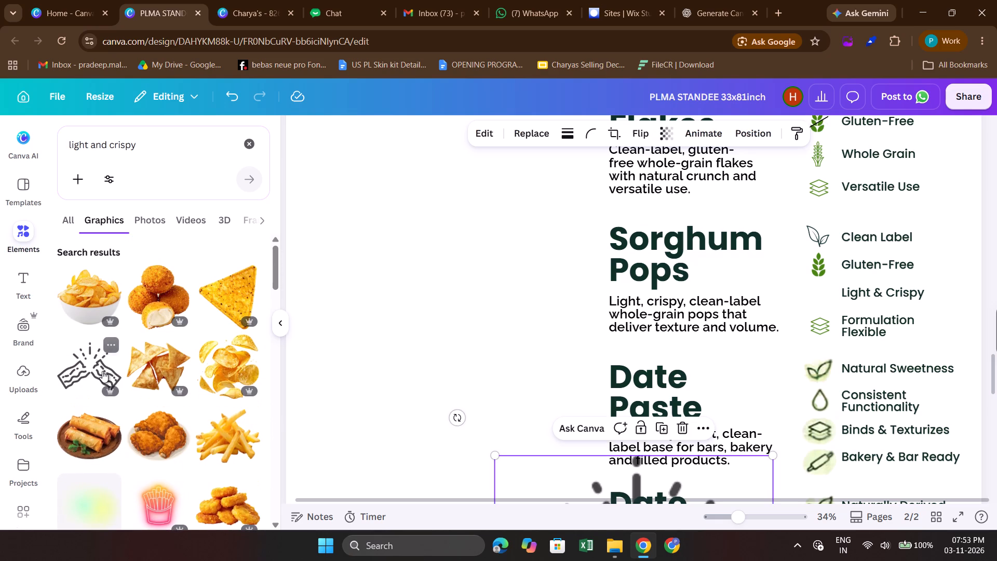
# Move the snapped-strips graphic onto the blank area beside the Date Paste text and shrink it to about half size.
pyautogui.scroll(-1, 605, 394)
pyautogui.click(567, 439)
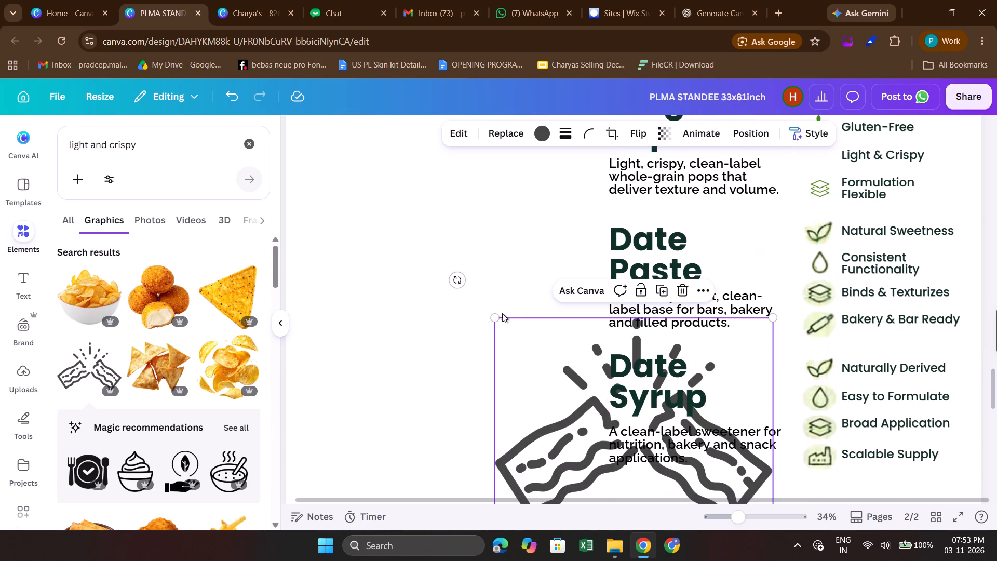
pyautogui.click(577, 443)
pyautogui.moveTo(577, 443); pyautogui.dragTo(407, 299)
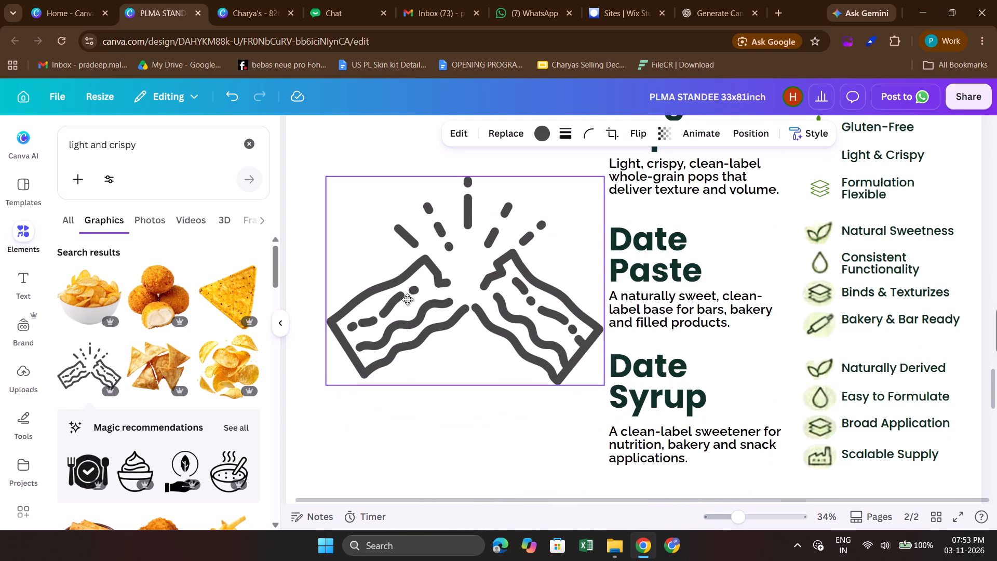
pyautogui.moveTo(407, 299); pyautogui.dragTo(409, 299)
pyautogui.moveTo(606, 171); pyautogui.dragTo(458, 248)
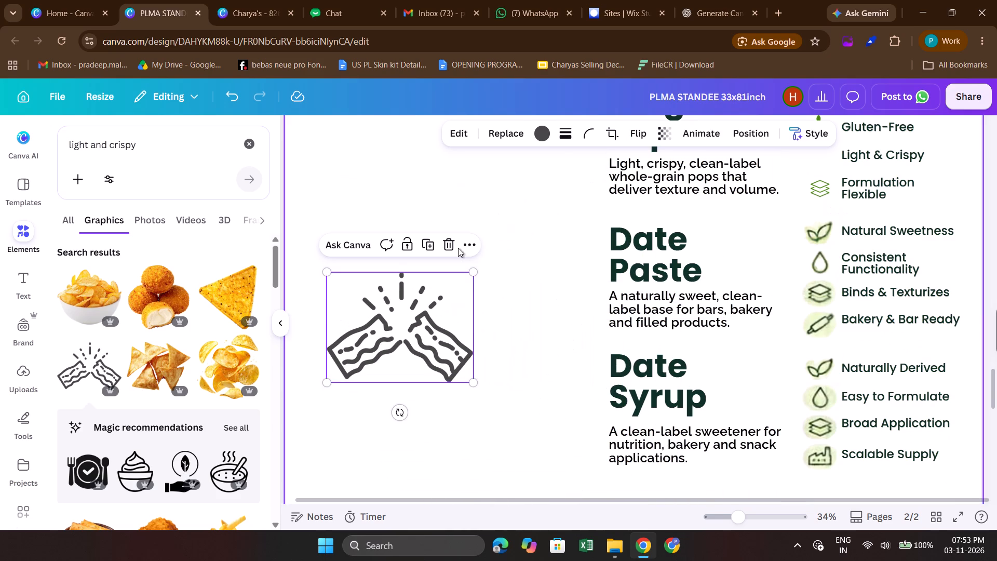
# Recolour the snapped-strips graphic with the same green as the wheat and layers icons.
pyautogui.click(536, 136)
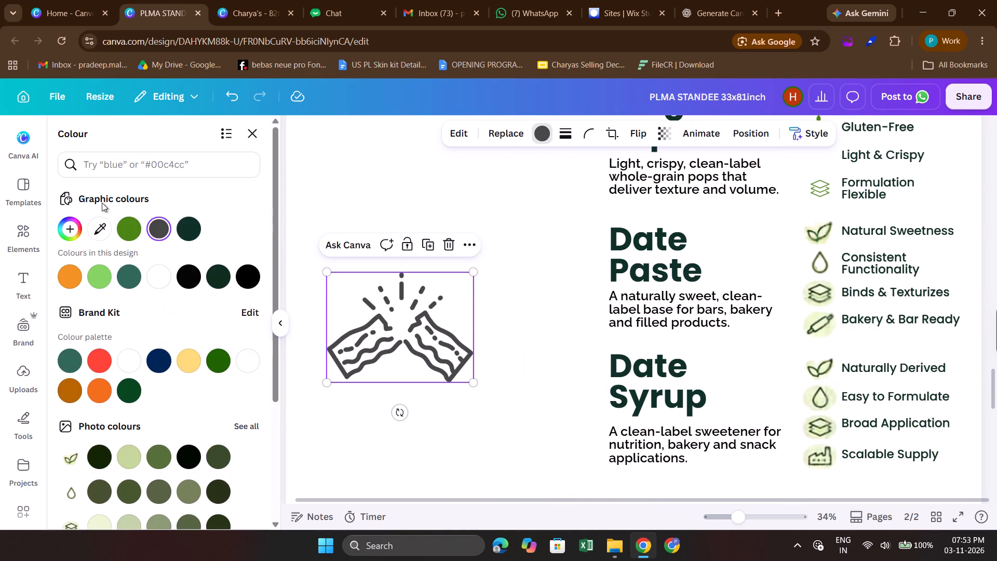
pyautogui.click(123, 223)
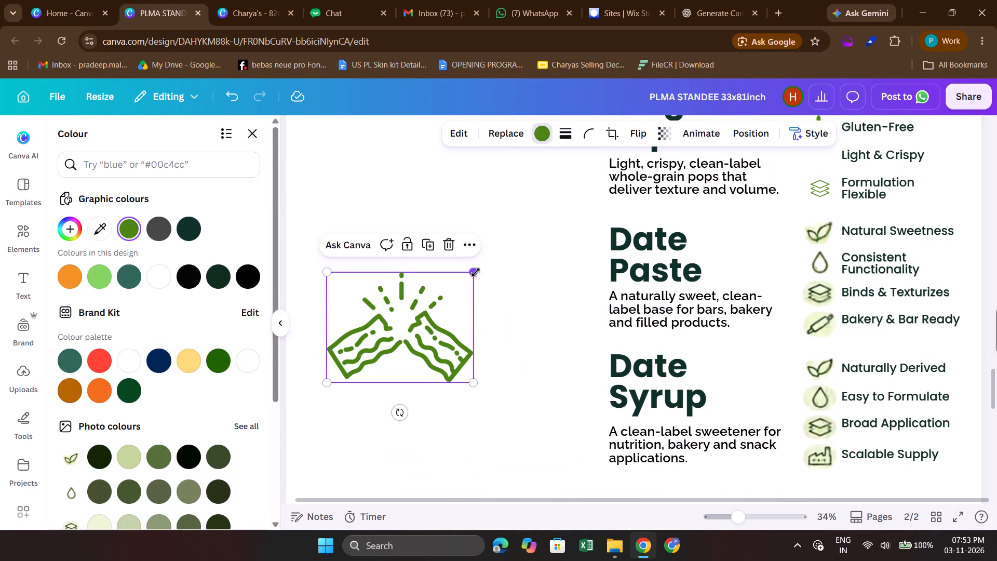
# Shrink the green snapped-strips graphic to icon size and place it beside Sorghum Pops' Light & Crispy label.
pyautogui.moveTo(476, 272); pyautogui.dragTo(352, 354)
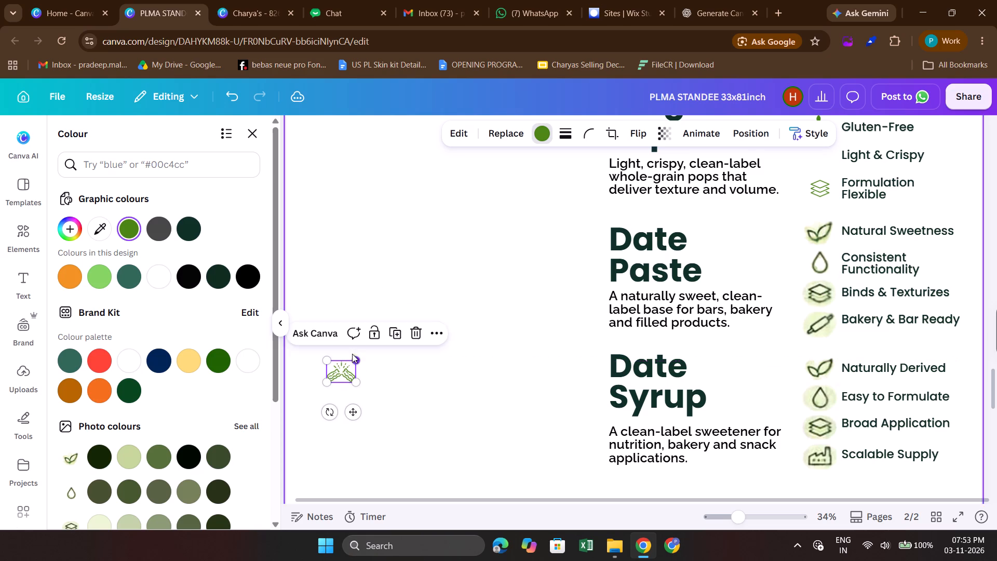
pyautogui.moveTo(338, 370); pyautogui.dragTo(690, 195)
pyautogui.scroll(1, 690, 195)
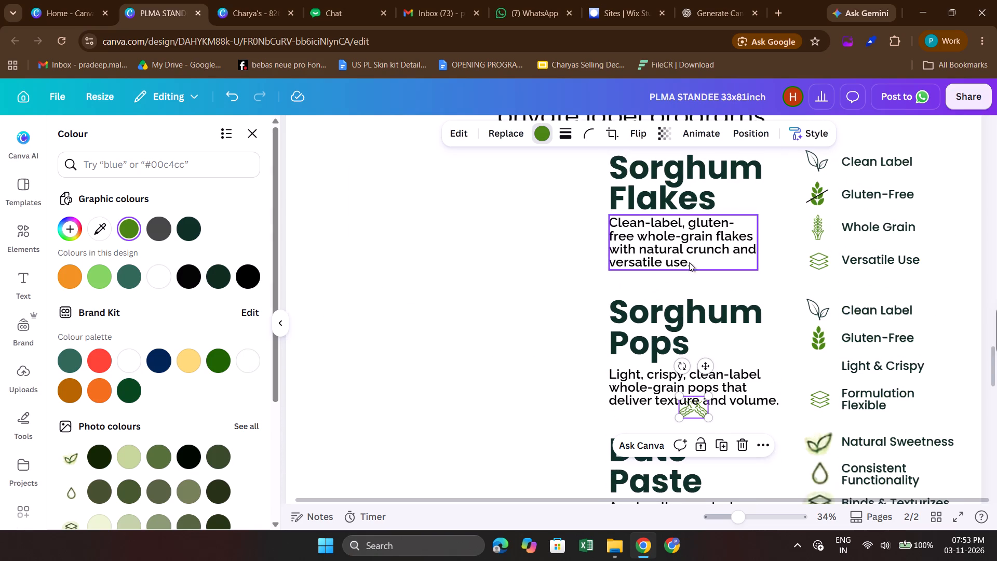
pyautogui.moveTo(691, 412); pyautogui.dragTo(833, 282)
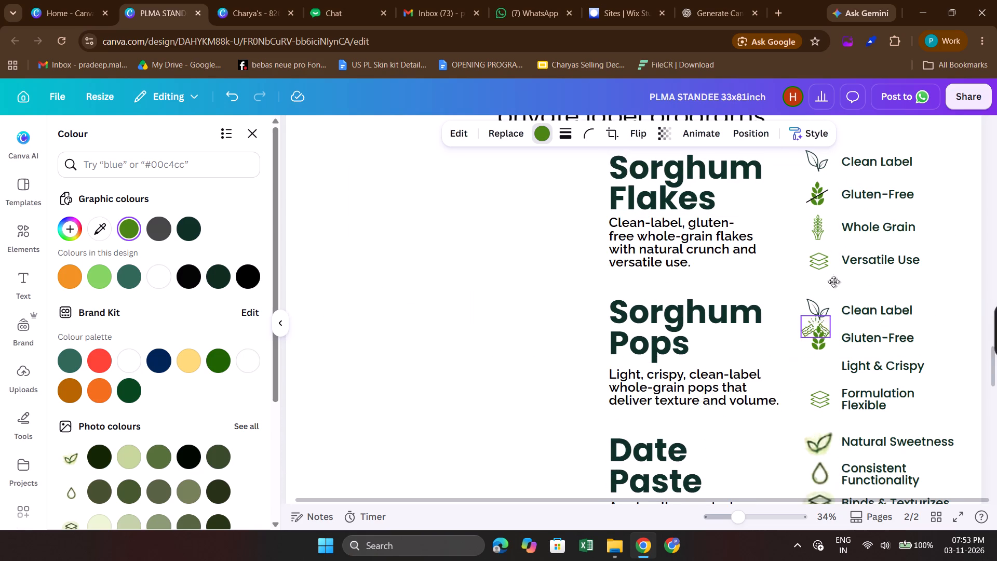
pyautogui.moveTo(833, 282); pyautogui.dragTo(816, 380)
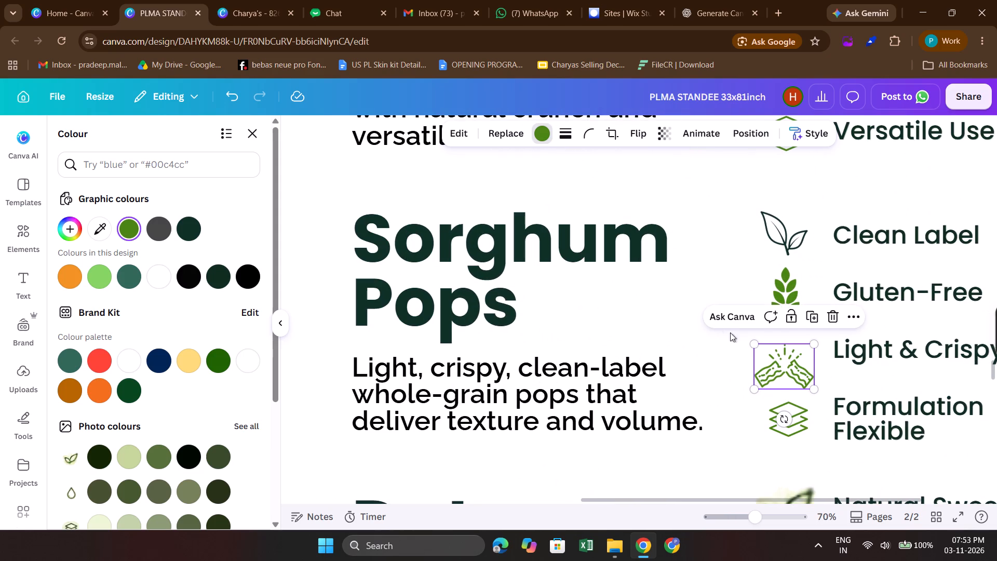
# Reduce the snapped-strips icon slightly and align it with the Light & Crispy label and the icon column.
pyautogui.moveTo(754, 347); pyautogui.dragTo(765, 352)
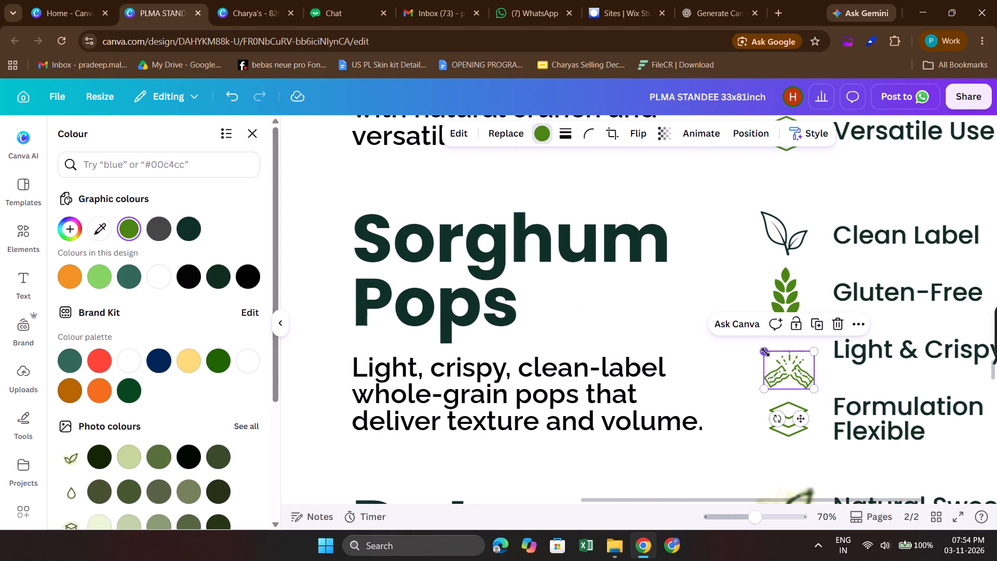
pyautogui.moveTo(778, 370); pyautogui.dragTo(780, 351)
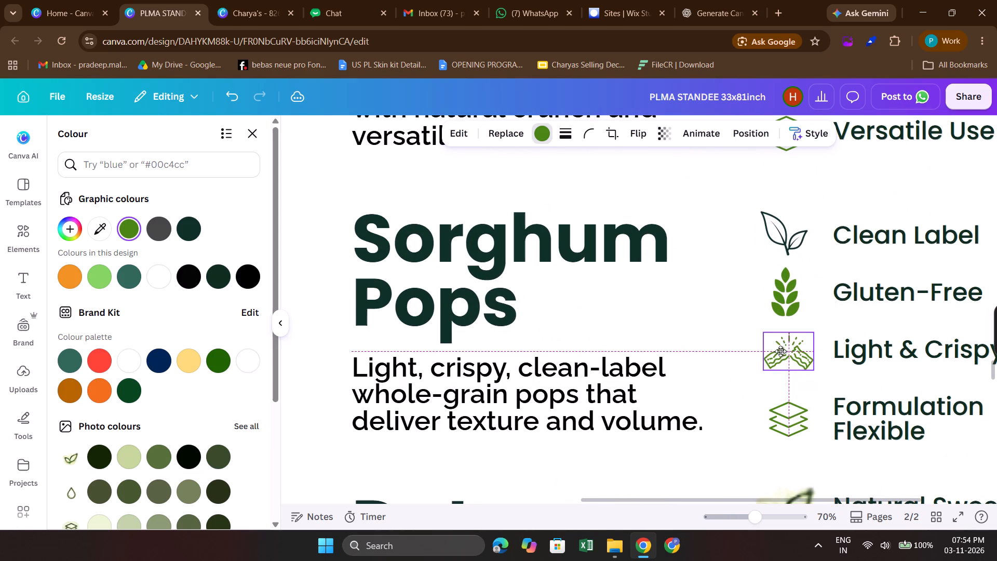
pyautogui.moveTo(780, 351); pyautogui.dragTo(776, 349)
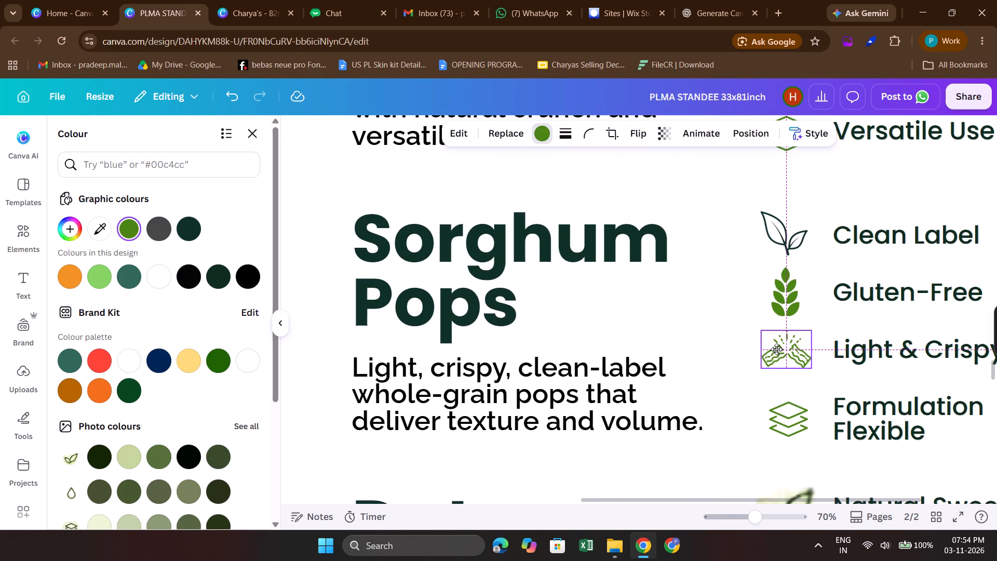
pyautogui.moveTo(776, 349); pyautogui.dragTo(777, 349)
pyautogui.click(777, 349)
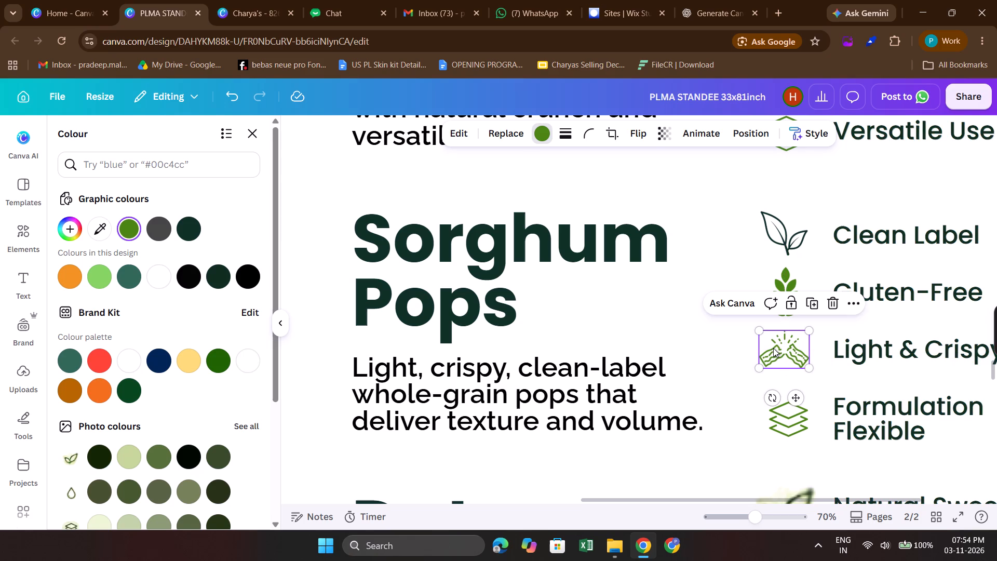
pyautogui.click(489, 310)
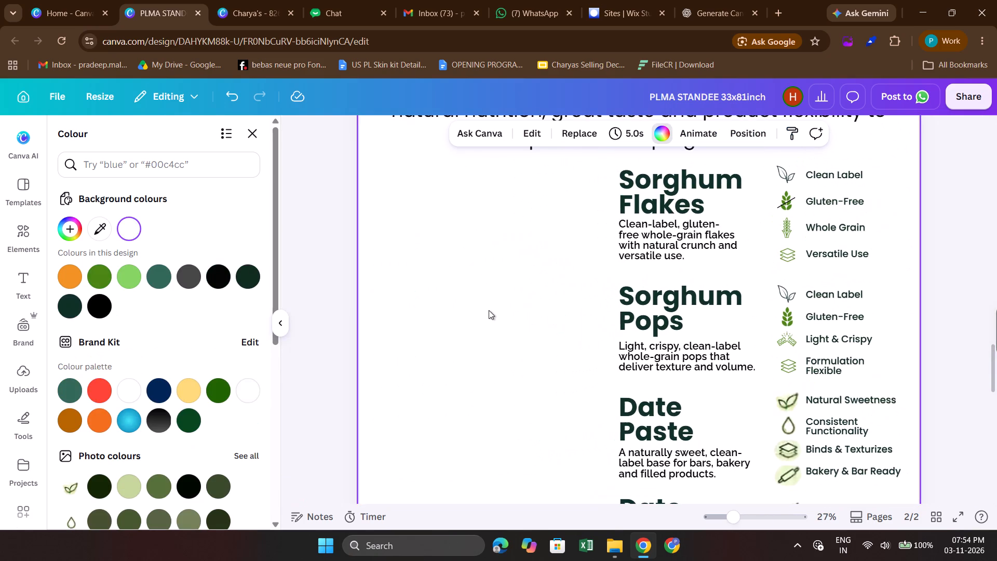
# Change the four product description texts, from Sorghum Flakes to Date Syrup, to Poppins Regular.
pyautogui.scroll(-1, 809, 346)
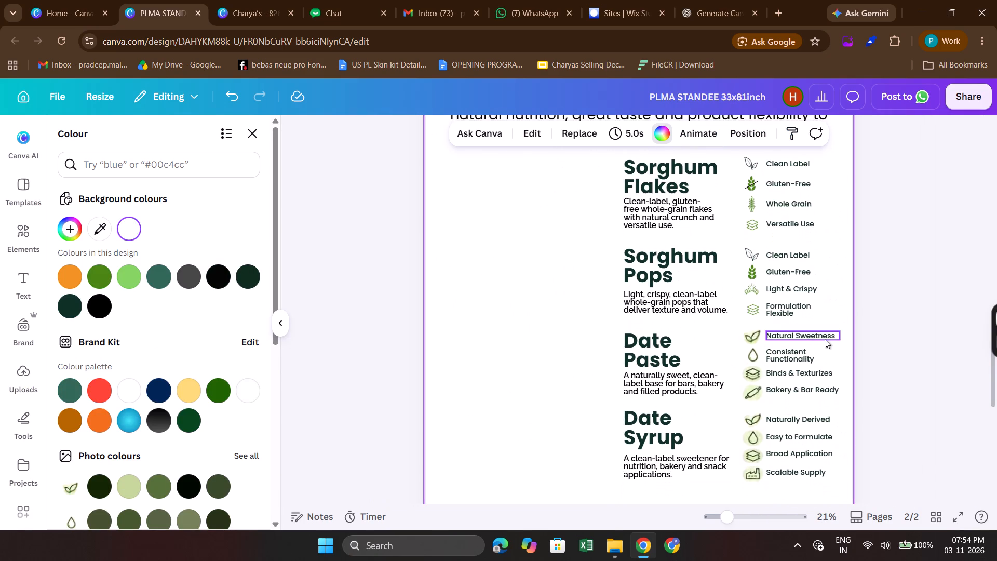
pyautogui.click(669, 296)
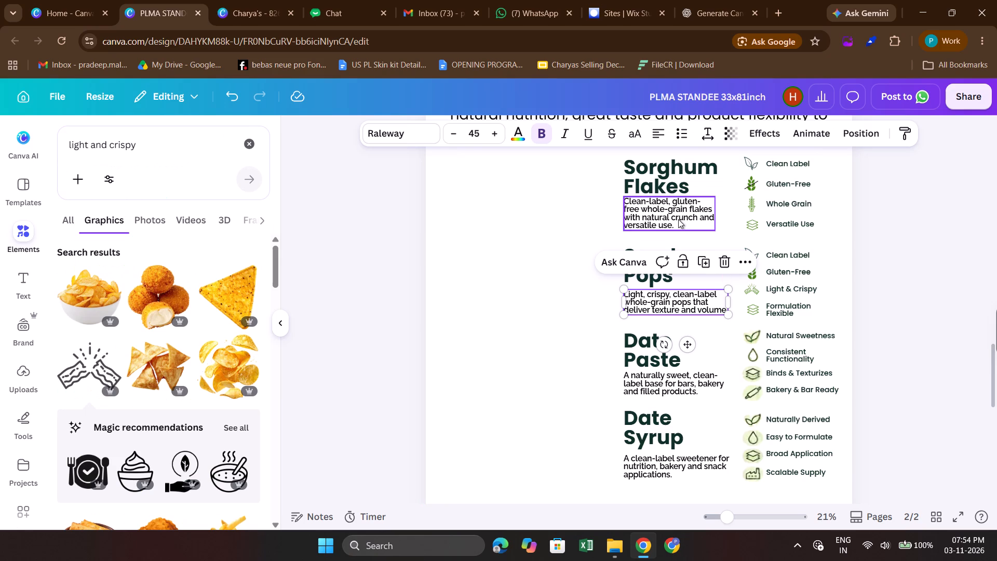
pyautogui.keyDown('shift'); pyautogui.click(678, 219); pyautogui.keyUp('shift')
pyautogui.keyDown('shift'); pyautogui.click(678, 388); pyautogui.keyUp('shift')
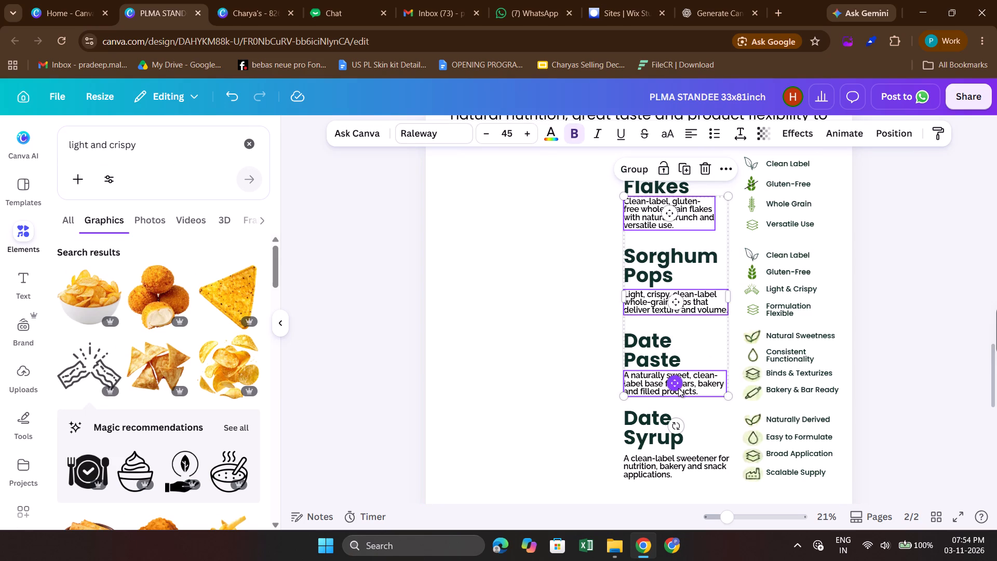
pyautogui.keyDown('shift'); pyautogui.click(675, 470); pyautogui.keyUp('shift')
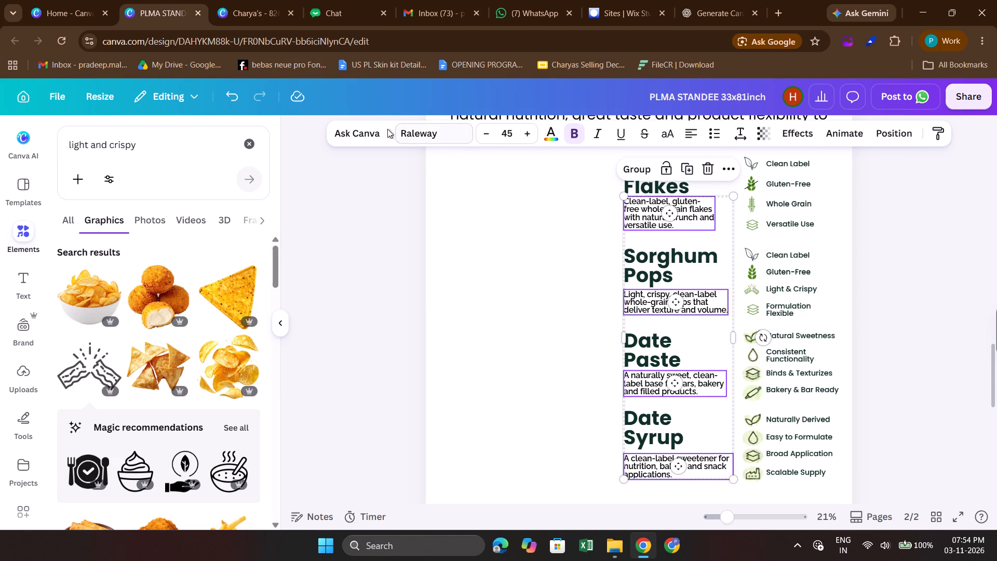
pyautogui.click(413, 129)
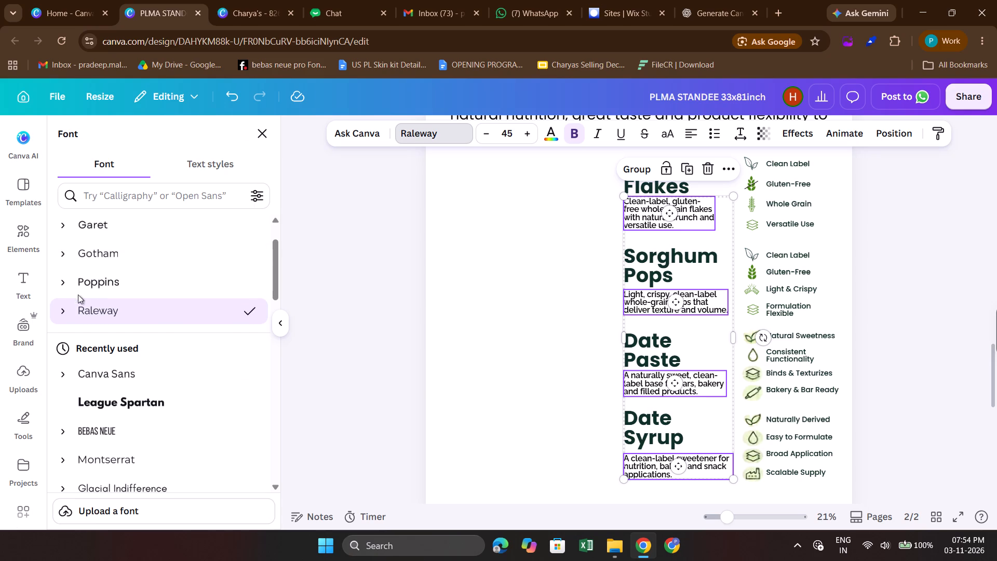
pyautogui.click(66, 285)
pyautogui.scroll(-1, 142, 382)
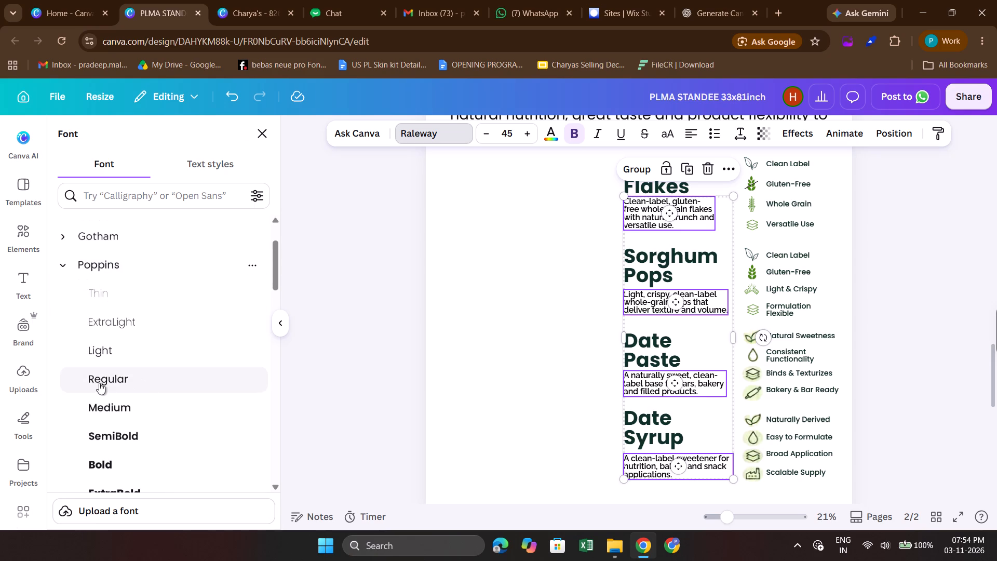
pyautogui.click(107, 375)
pyautogui.click(921, 282)
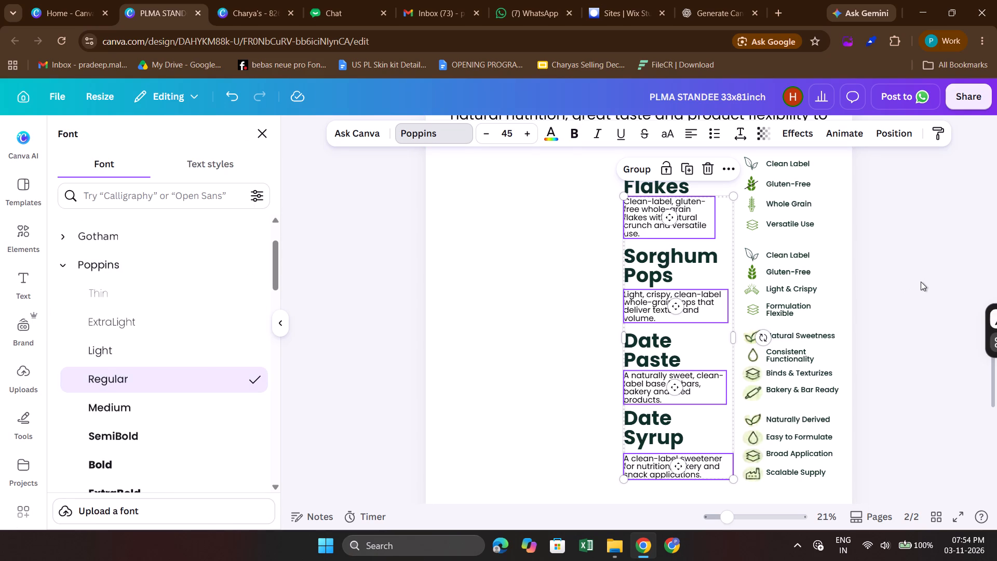
pyautogui.click(871, 275)
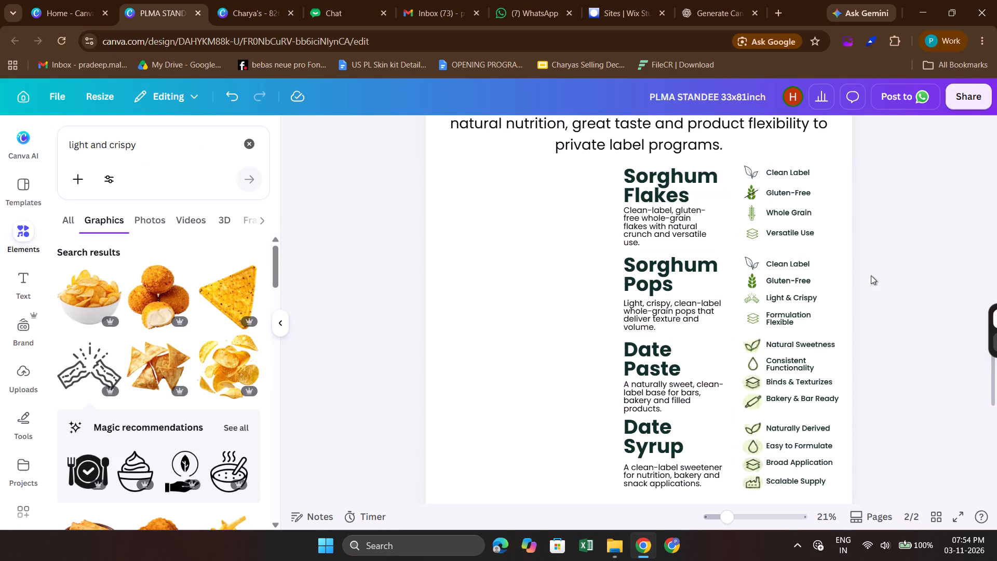
# Replace Date Paste's Natural Sweetness icon with a copy of the Clean Label leaf icon, aligned with the label.
pyautogui.scroll(1, 871, 275)
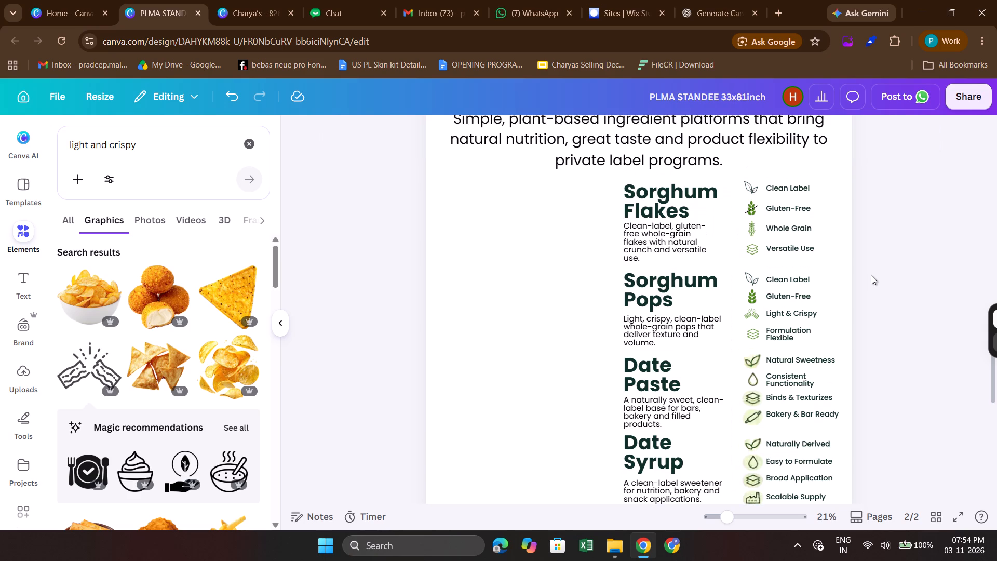
pyautogui.scroll(1, 871, 275)
pyautogui.click(870, 272)
pyautogui.scroll(-1, 811, 283)
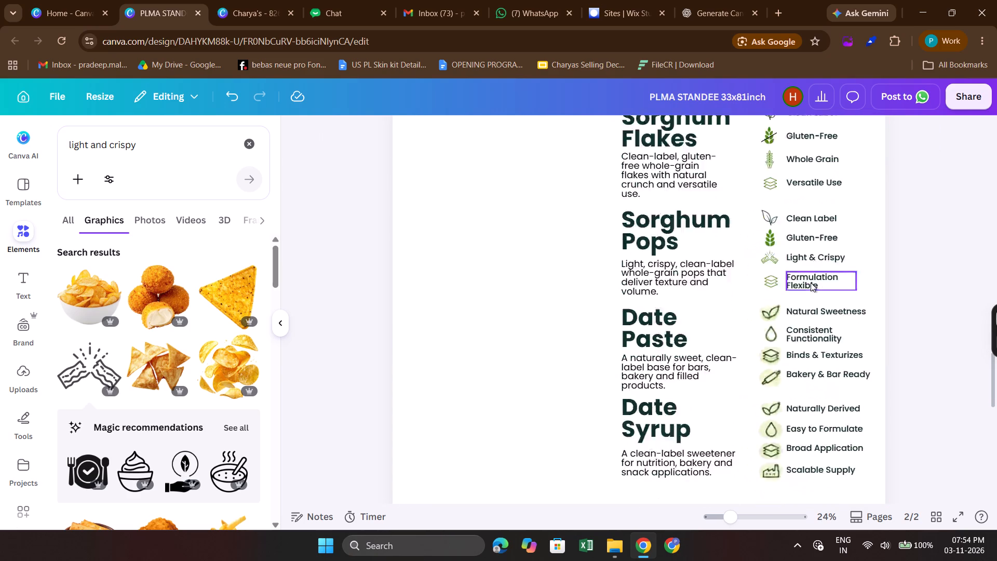
pyautogui.scroll(-1, 811, 283)
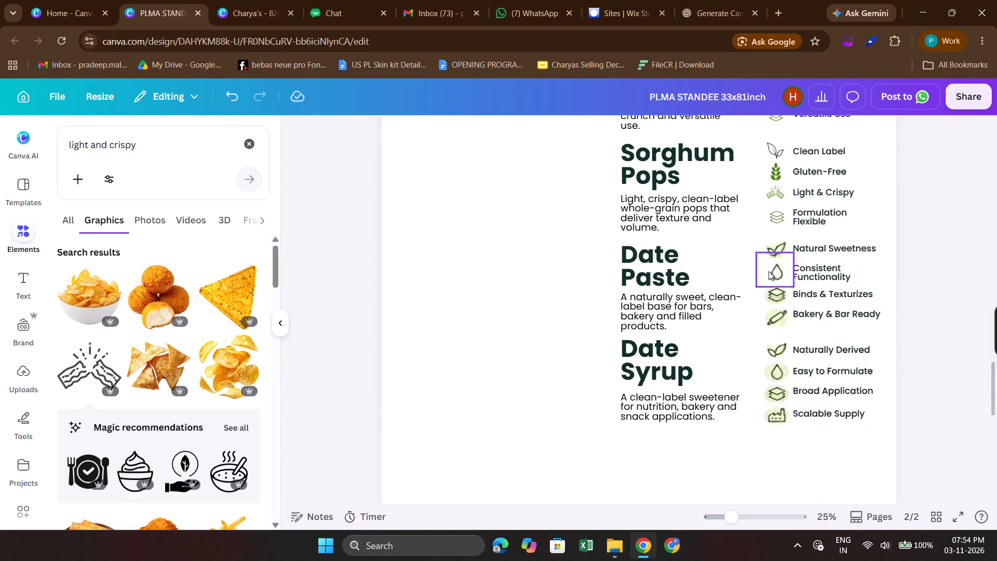
pyautogui.scroll(1, 804, 277)
pyautogui.click(785, 285)
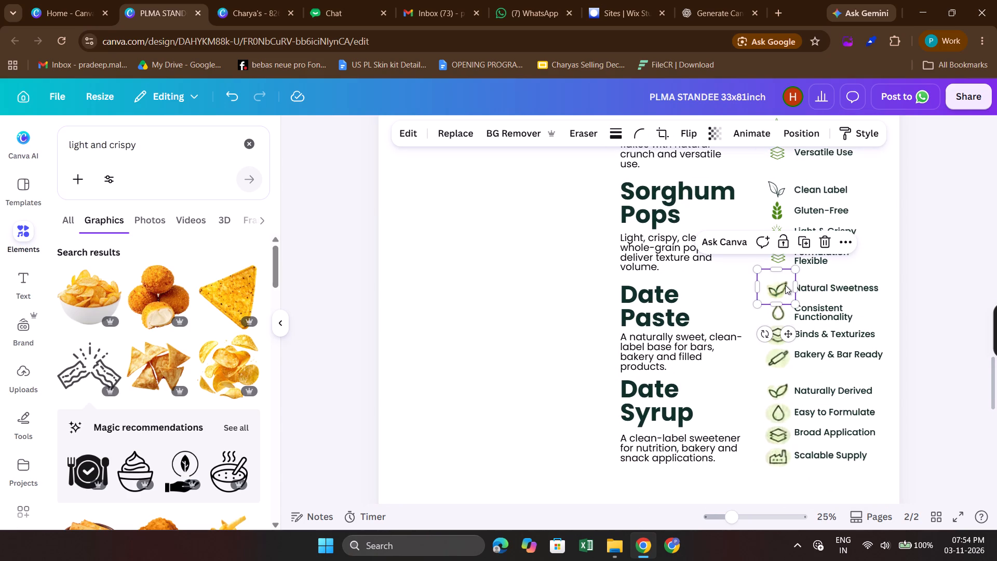
pyautogui.press('BackSpace')
pyautogui.scroll(1, 785, 285)
pyautogui.click(771, 216)
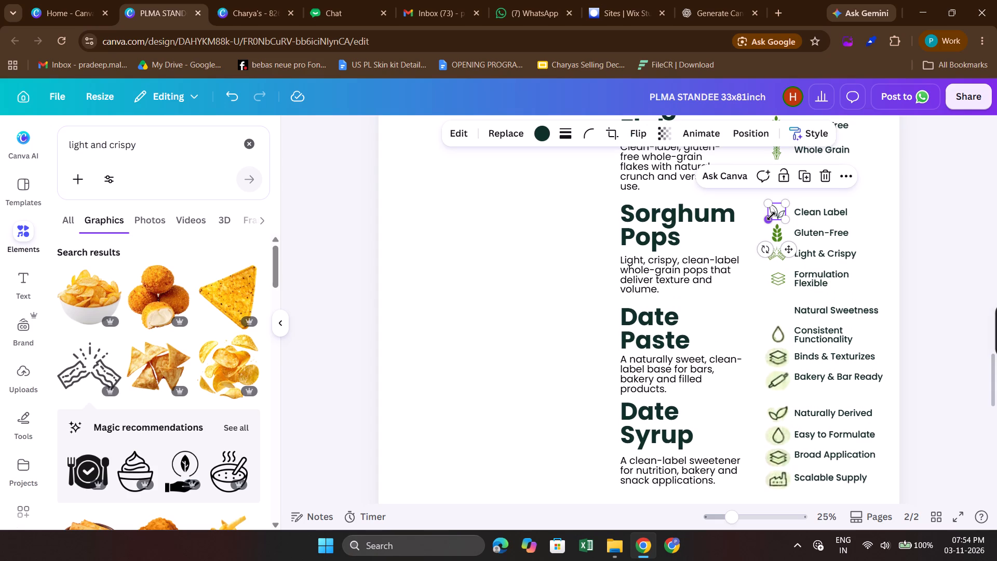
pyautogui.hotkey('ctrl', 'd')
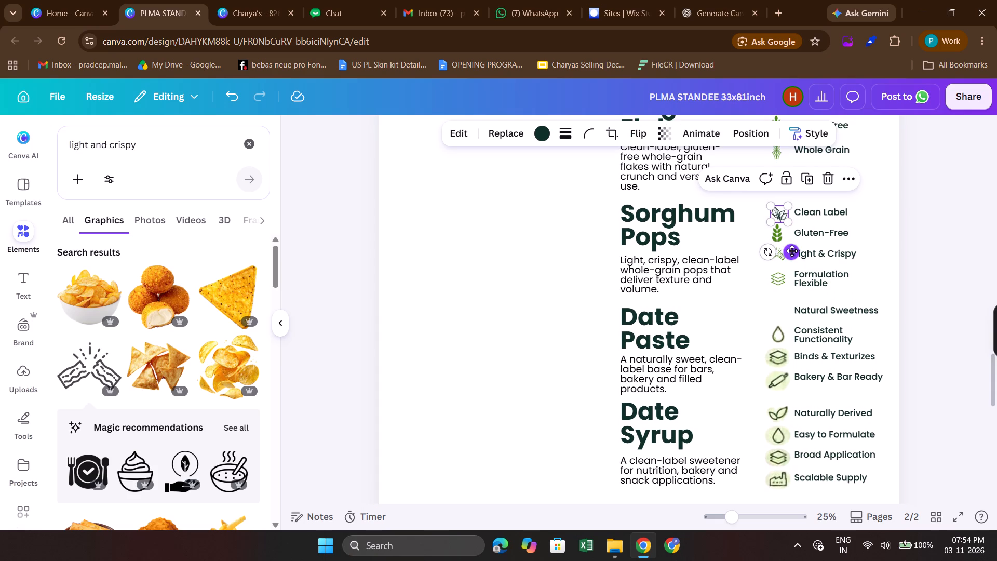
pyautogui.moveTo(792, 251); pyautogui.dragTo(791, 349)
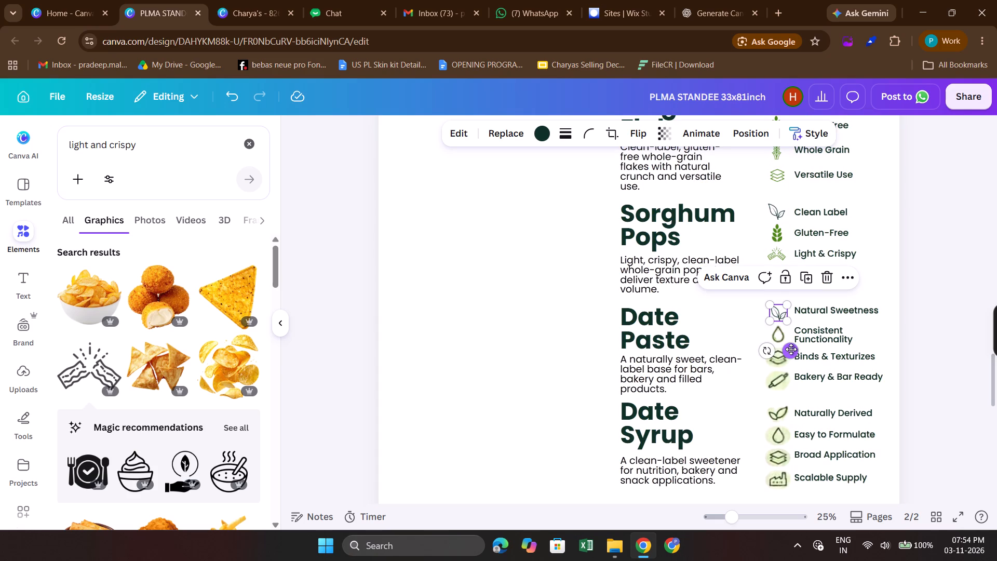
pyautogui.press('Up')
pyautogui.click(967, 286)
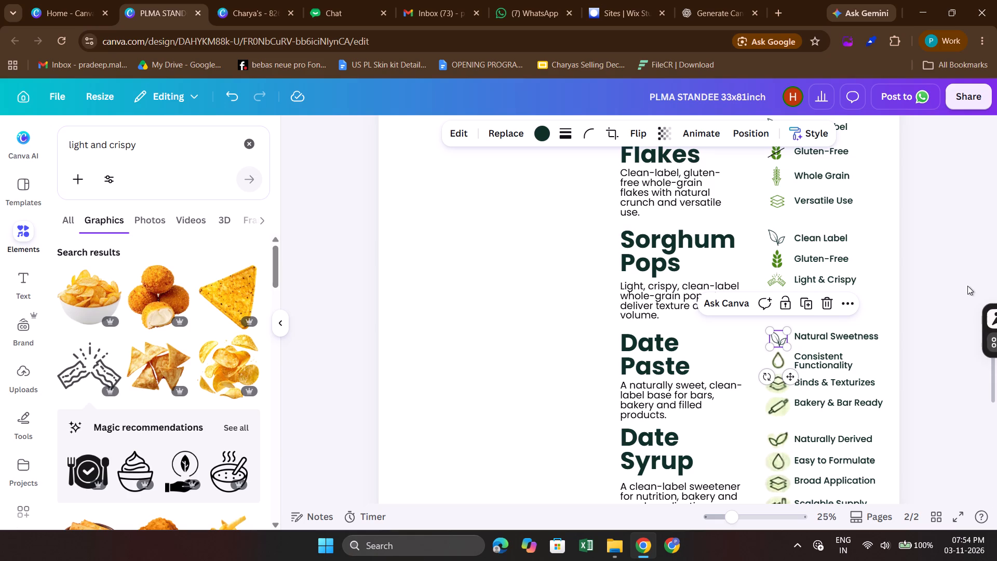
# Replace Date Paste's Binds & Texturizes icon with a copy of the green layers icon from Formulation Flexible.
pyautogui.scroll(-1, 776, 370)
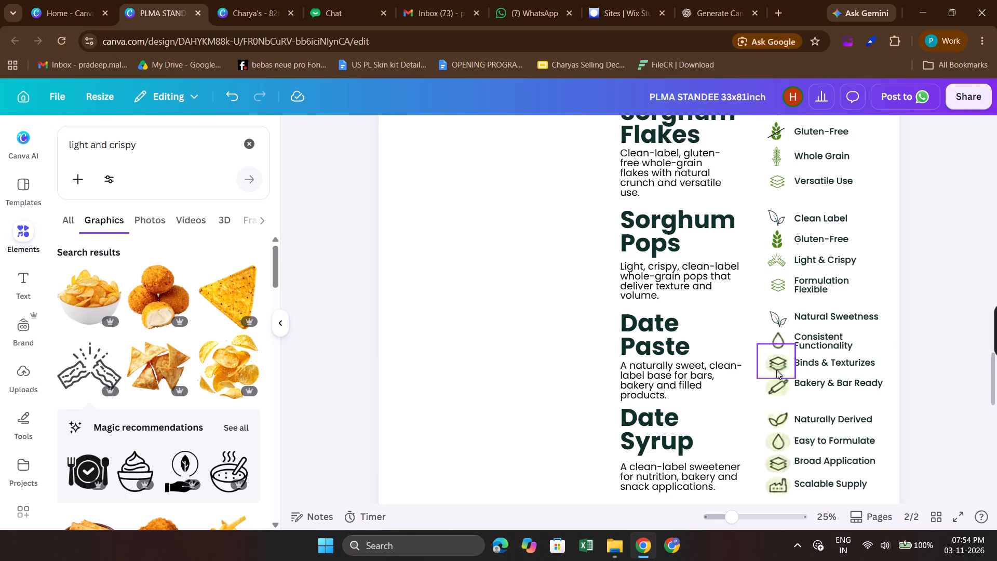
pyautogui.scroll(-1, 776, 370)
pyautogui.click(777, 362)
pyautogui.press('BackSpace')
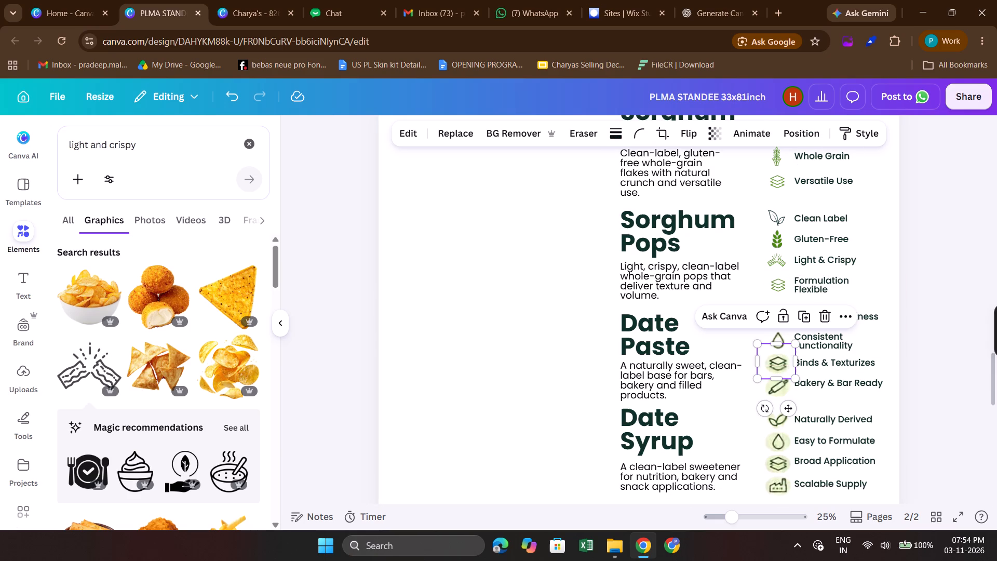
pyautogui.click(776, 285)
pyautogui.hotkey('ctrl', 'd')
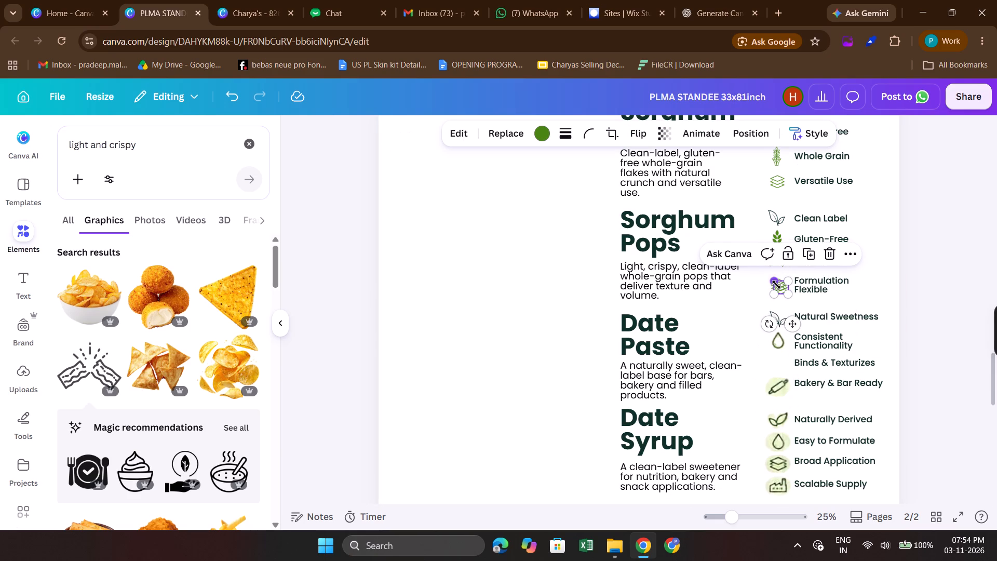
pyautogui.moveTo(789, 324); pyautogui.dragTo(787, 395)
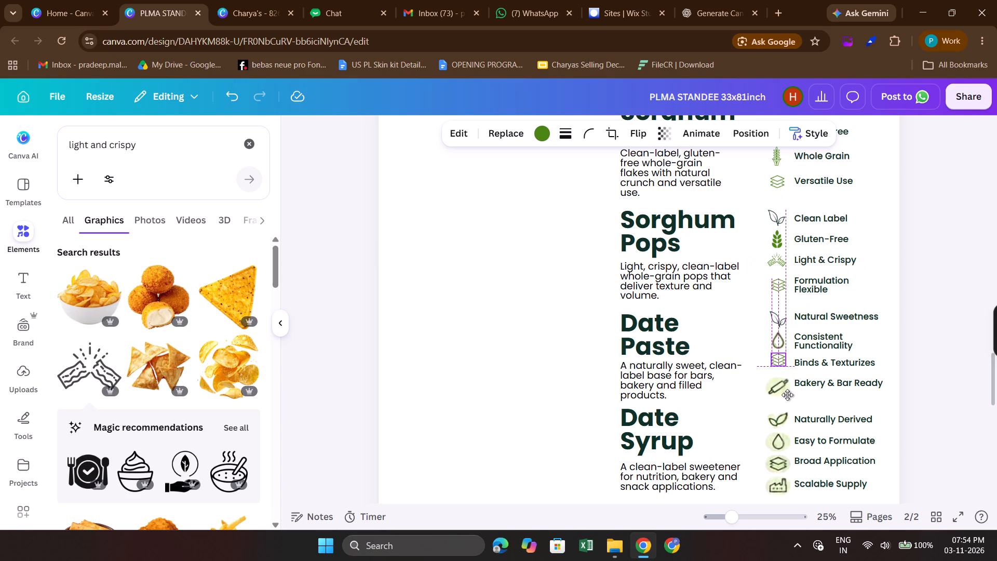
pyautogui.moveTo(787, 395); pyautogui.dragTo(787, 398)
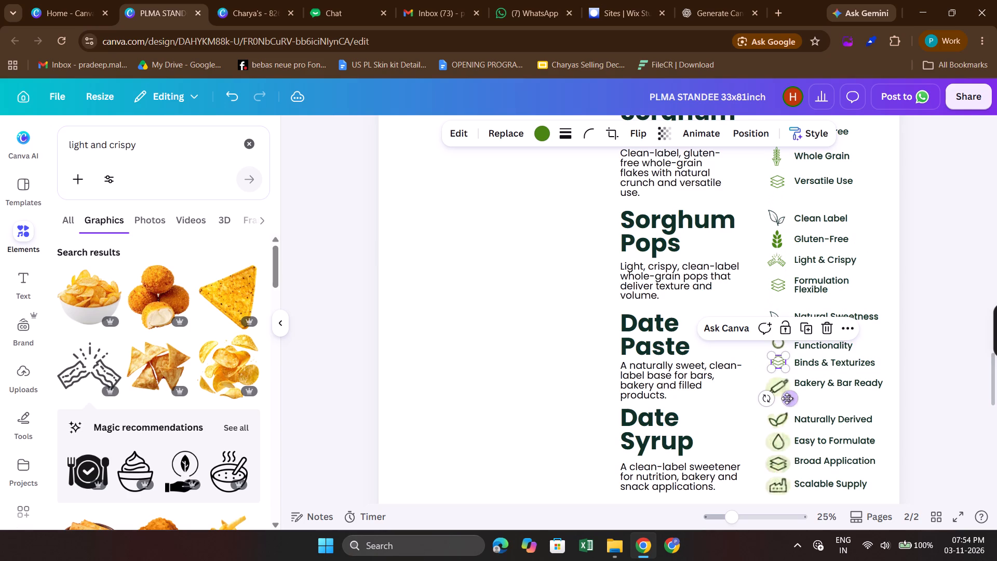
pyautogui.click(963, 222)
# Space Date Paste's four feature labels evenly in the vertical direction.
pyautogui.moveTo(912, 311); pyautogui.dragTo(892, 328)
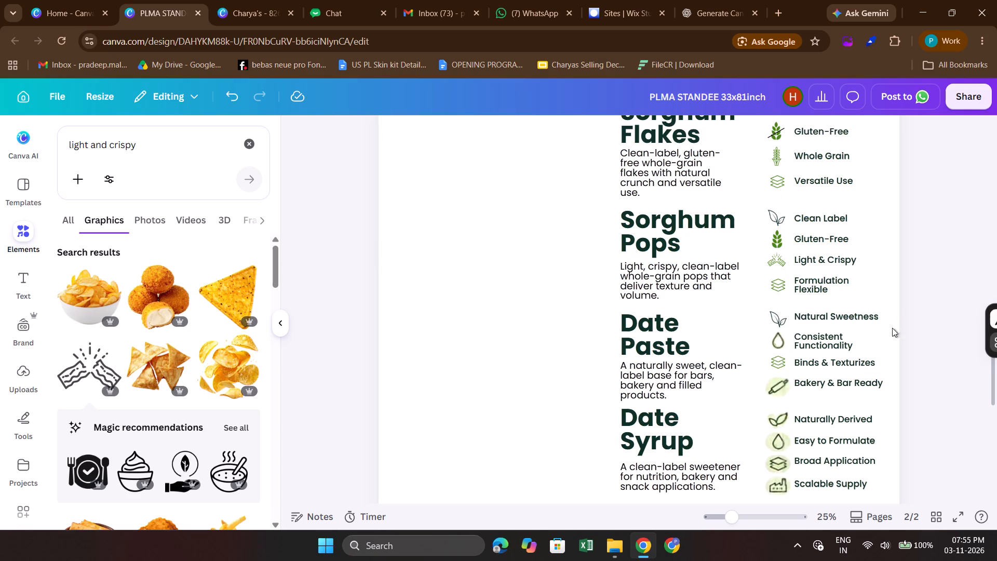
pyautogui.moveTo(892, 328); pyautogui.dragTo(823, 388)
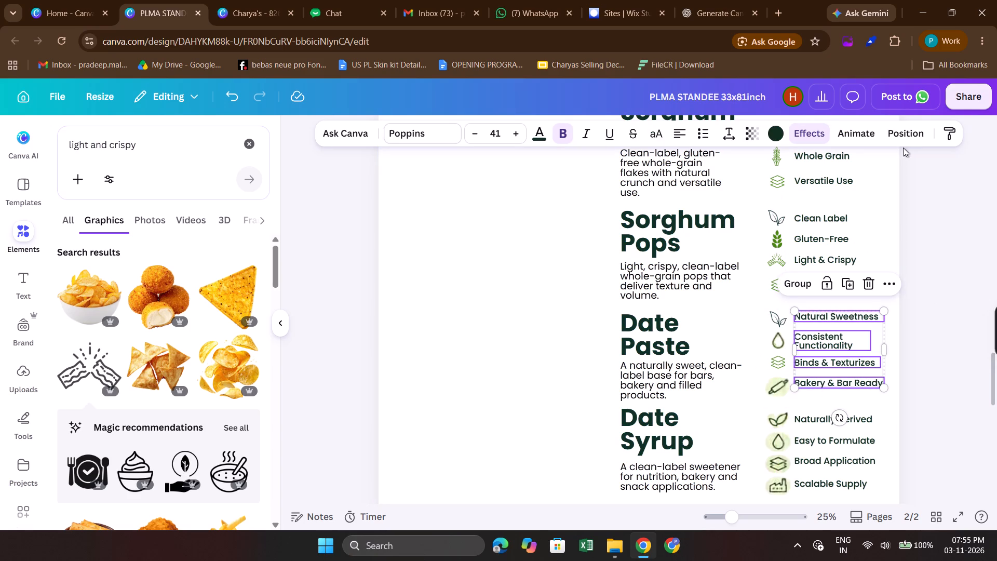
pyautogui.click(908, 141)
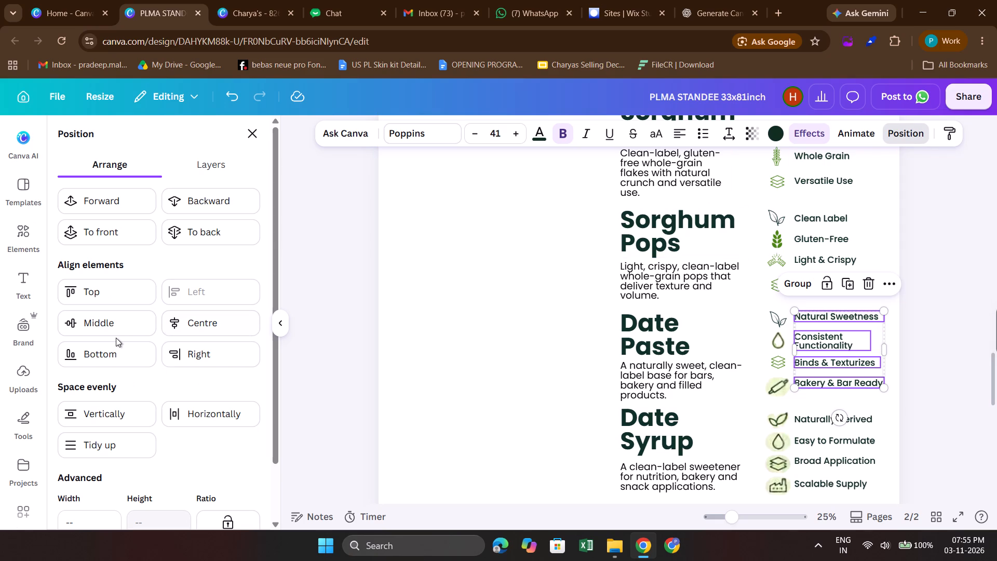
pyautogui.click(76, 416)
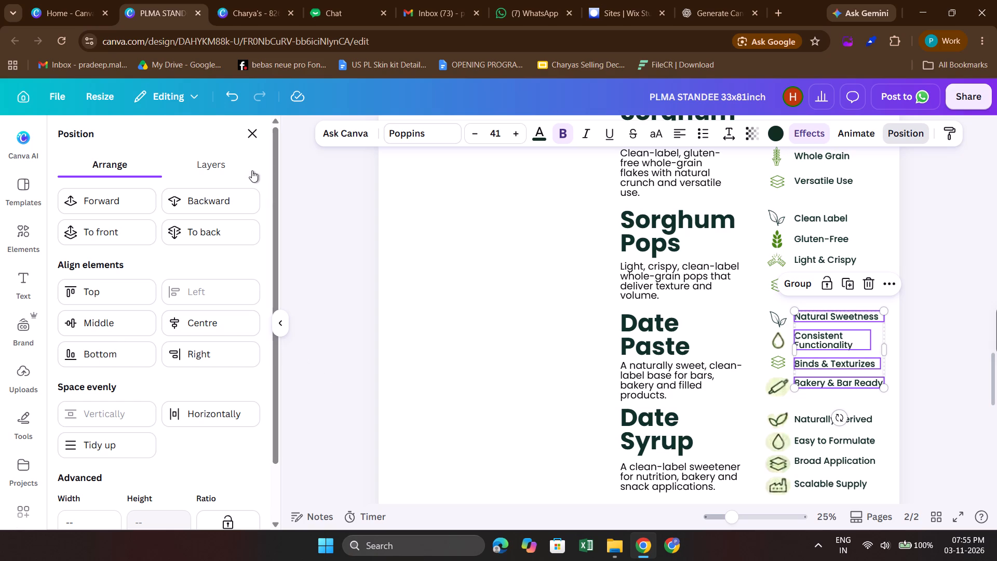
pyautogui.click(247, 126)
pyautogui.hscroll(-1, 582, 280)
pyautogui.click(940, 210)
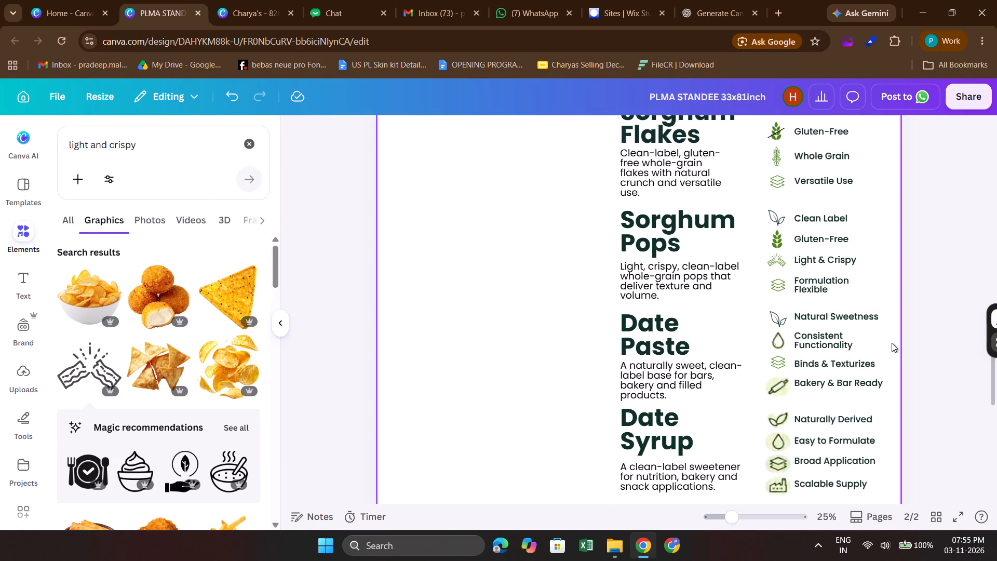
# Search the elements for "drop" and insert the thin outlined drop graphic with an inner highlight line.
pyautogui.hscroll(-3, 892, 343)
pyautogui.click(787, 343)
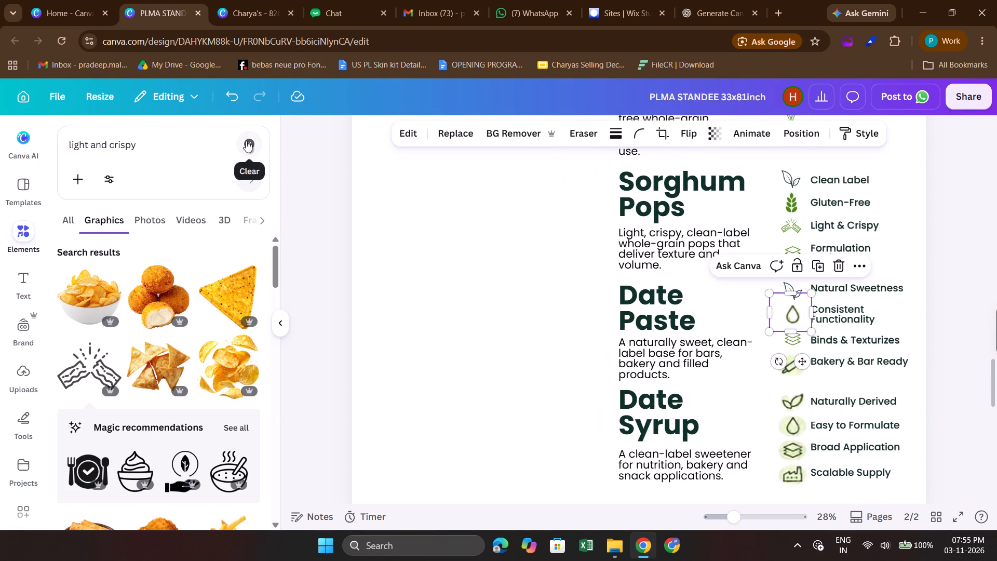
pyautogui.click(246, 141)
pyautogui.write('drop')
pyautogui.press('Return')
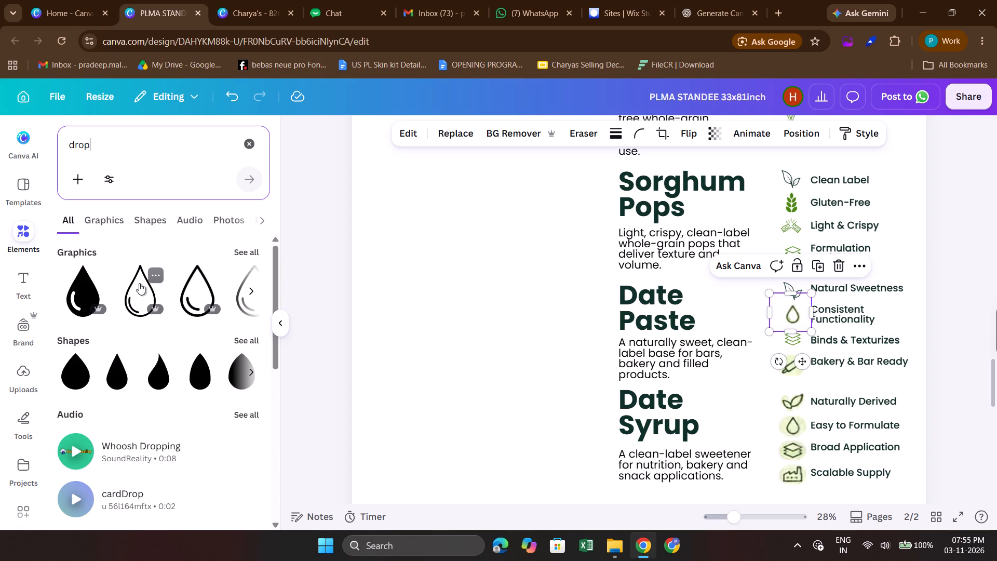
pyautogui.click(139, 283)
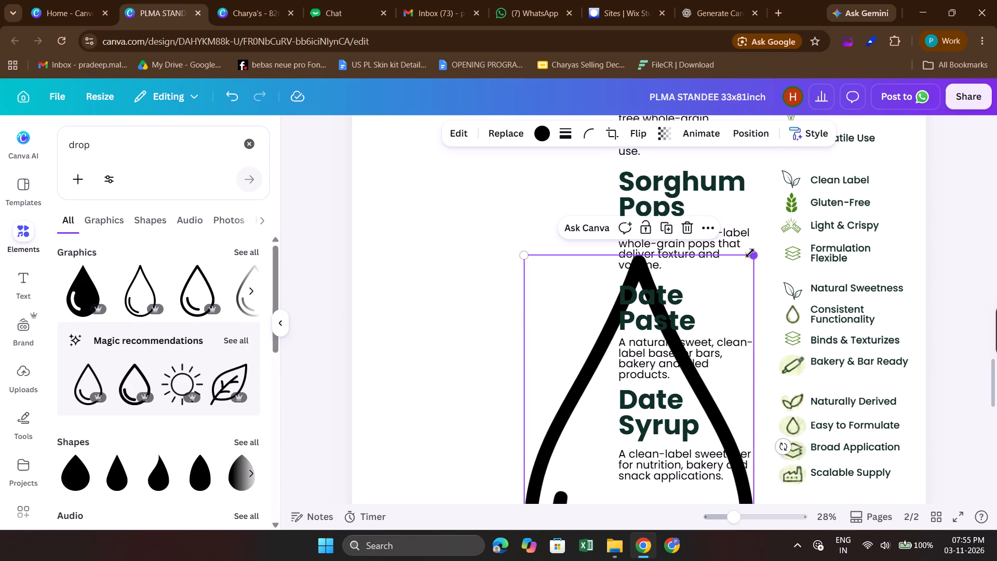
# Move the outlined drop graphic onto the blank area beside the Date Paste and Date Syrup text and shrink it to near icon size.
pyautogui.moveTo(750, 253); pyautogui.dragTo(597, 422)
pyautogui.click(573, 458)
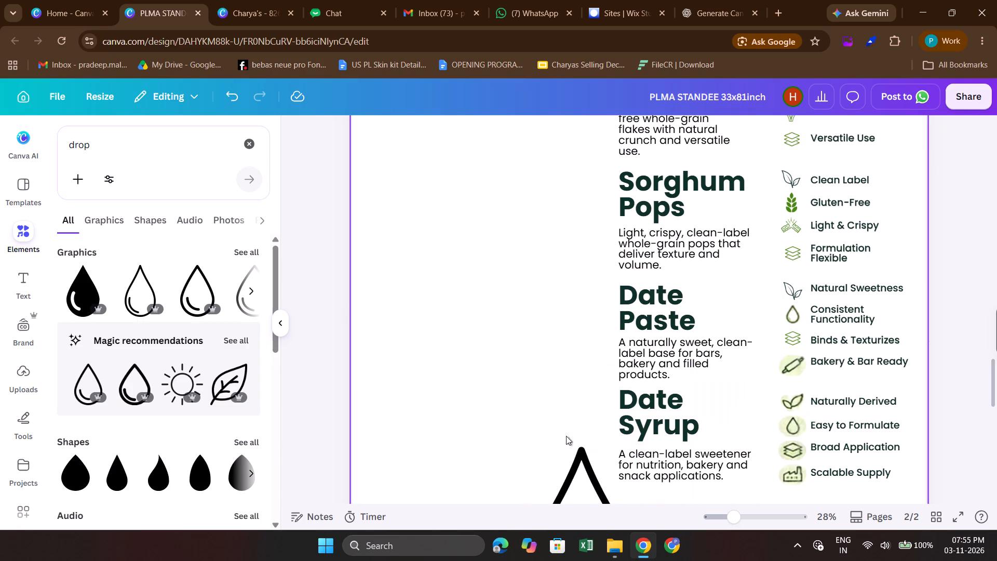
pyautogui.click(581, 458)
pyautogui.moveTo(579, 485); pyautogui.dragTo(506, 283)
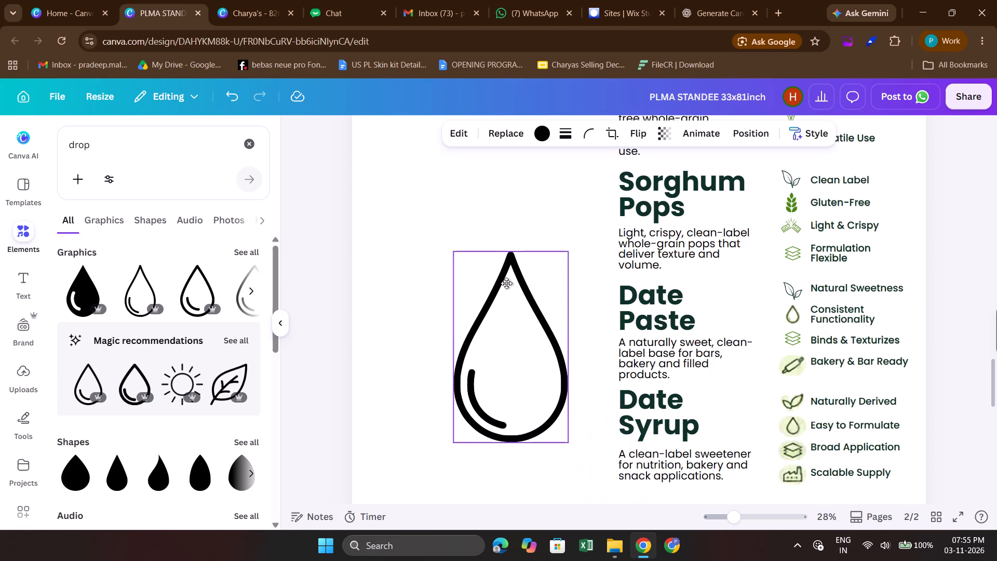
pyautogui.moveTo(506, 283); pyautogui.dragTo(505, 278)
pyautogui.moveTo(565, 238); pyautogui.dragTo(487, 332)
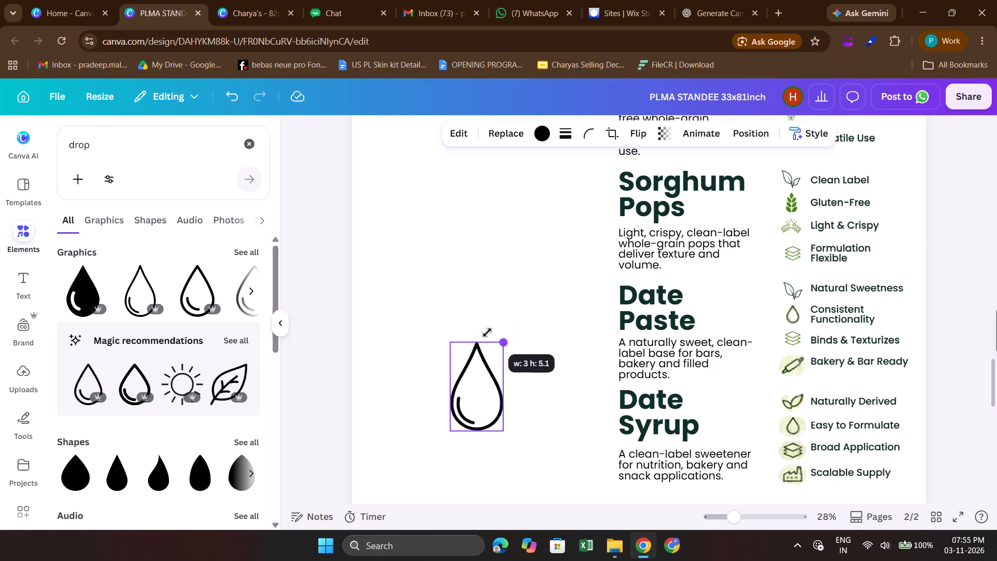
pyautogui.moveTo(487, 332); pyautogui.dragTo(462, 389)
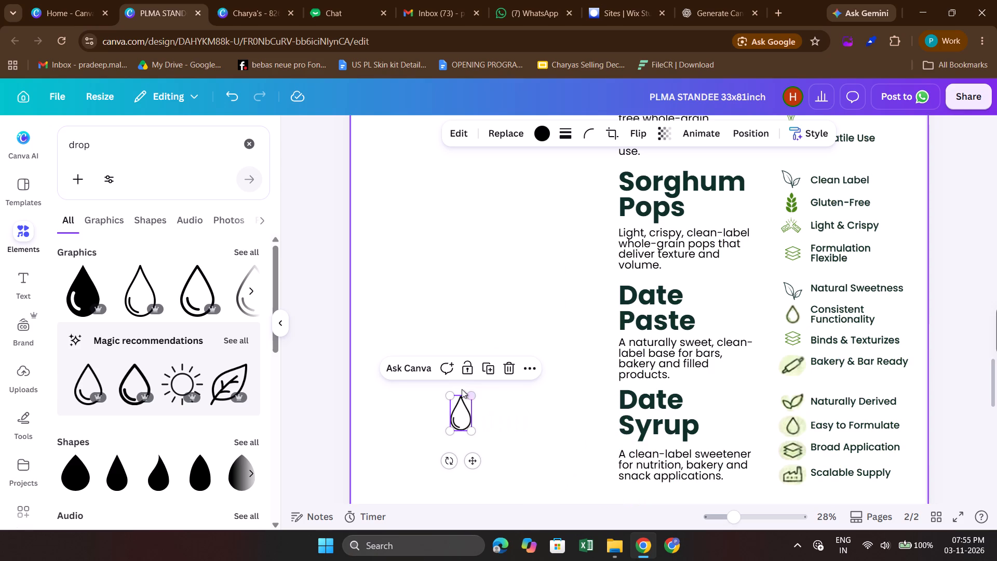
# Shrink the outlined drop graphic to about 0.7 wide by 1.2 high and recolour it green #4a8614.
pyautogui.moveTo(471, 398); pyautogui.dragTo(467, 416)
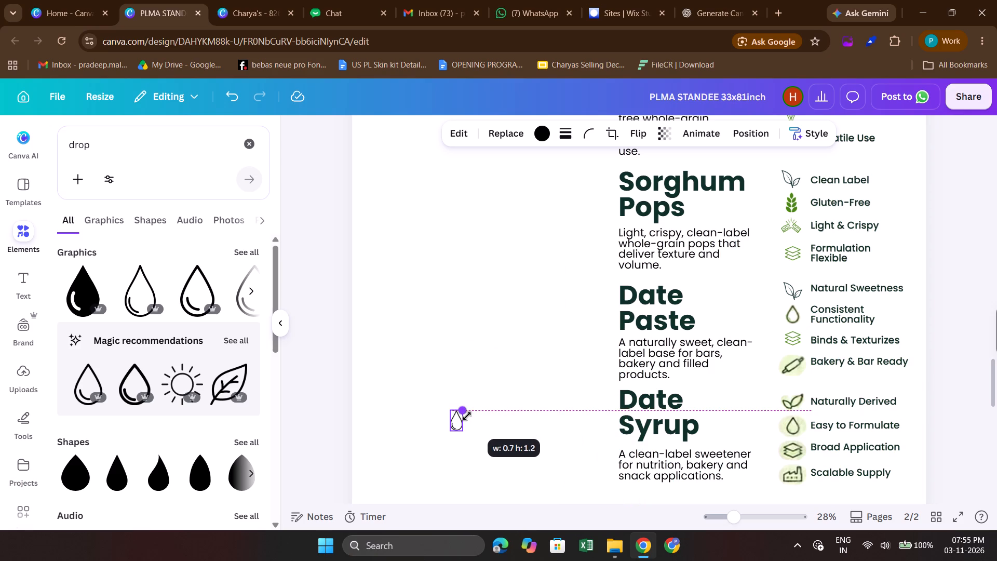
pyautogui.moveTo(467, 416); pyautogui.dragTo(467, 416)
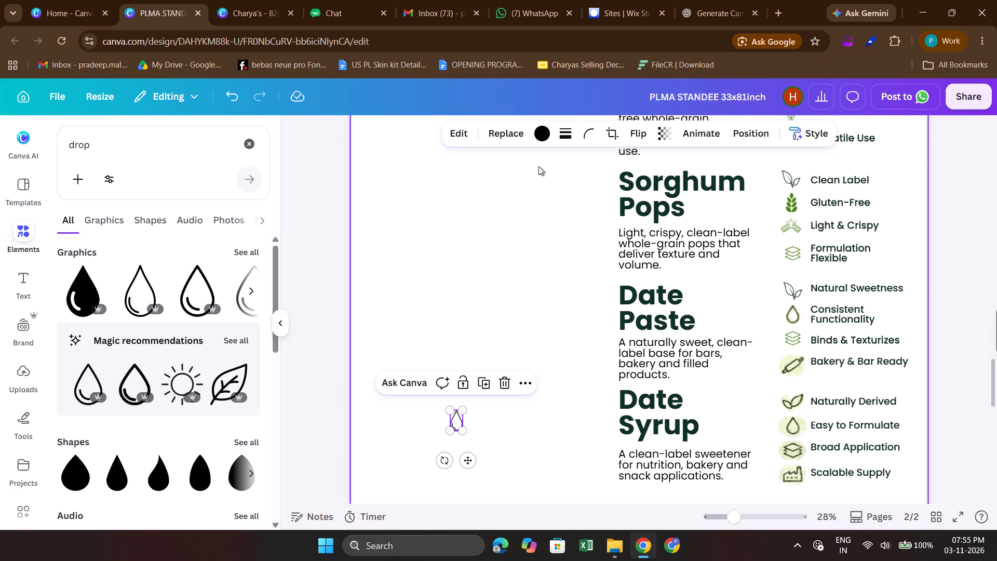
pyautogui.click(542, 133)
pyautogui.click(138, 223)
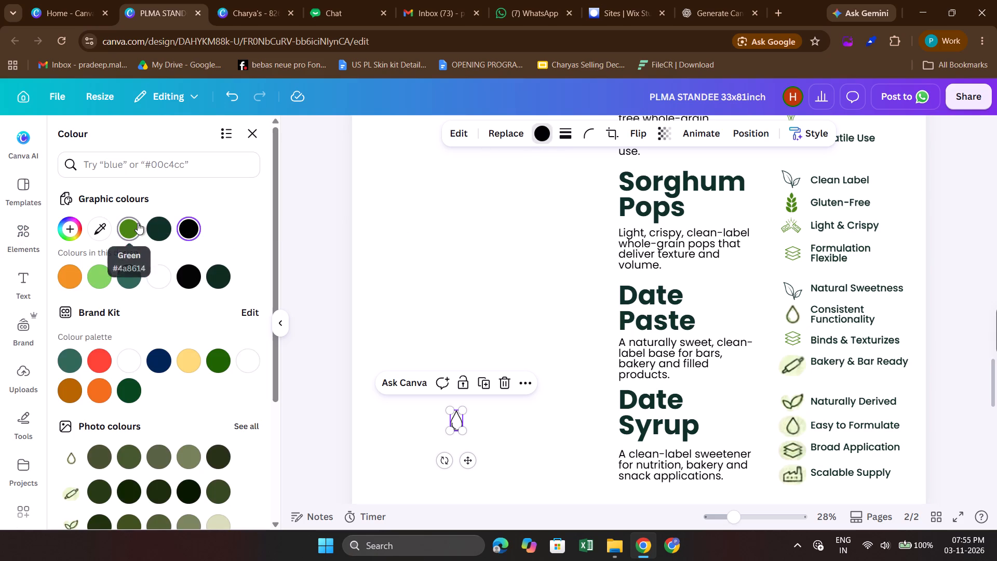
pyautogui.click(487, 452)
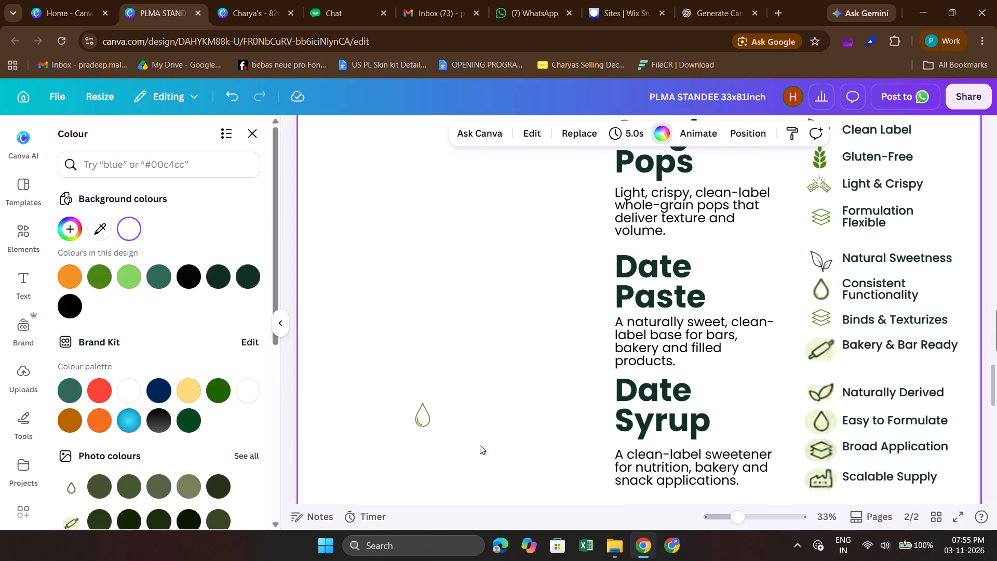
# Bring the green drop near Date Paste's feature icons and delete the old drop icon beside Consistent Functionality.
pyautogui.click(422, 413)
pyautogui.moveTo(422, 413); pyautogui.dragTo(773, 296)
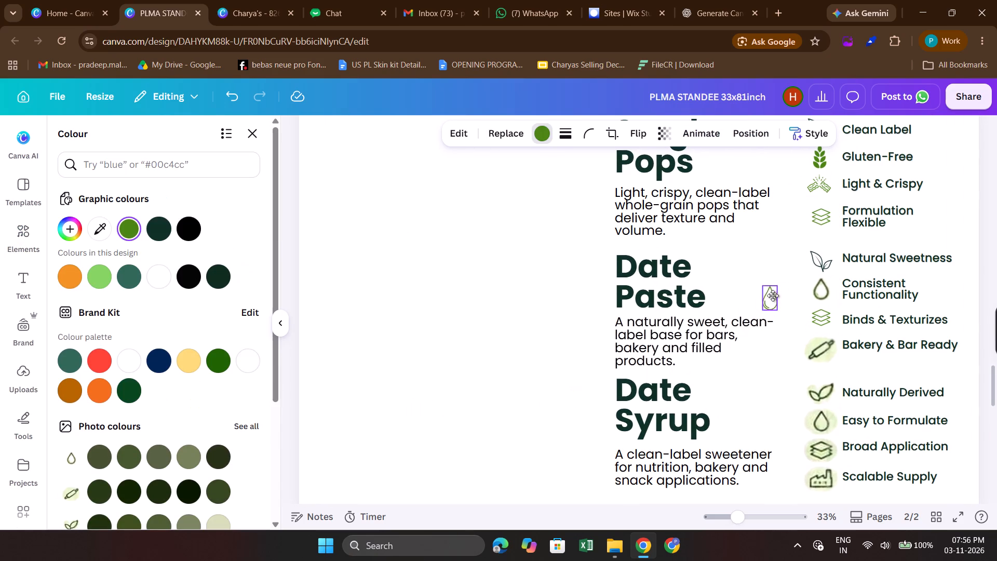
pyautogui.moveTo(773, 296); pyautogui.dragTo(788, 282)
pyautogui.hscroll(-1, 864, 298)
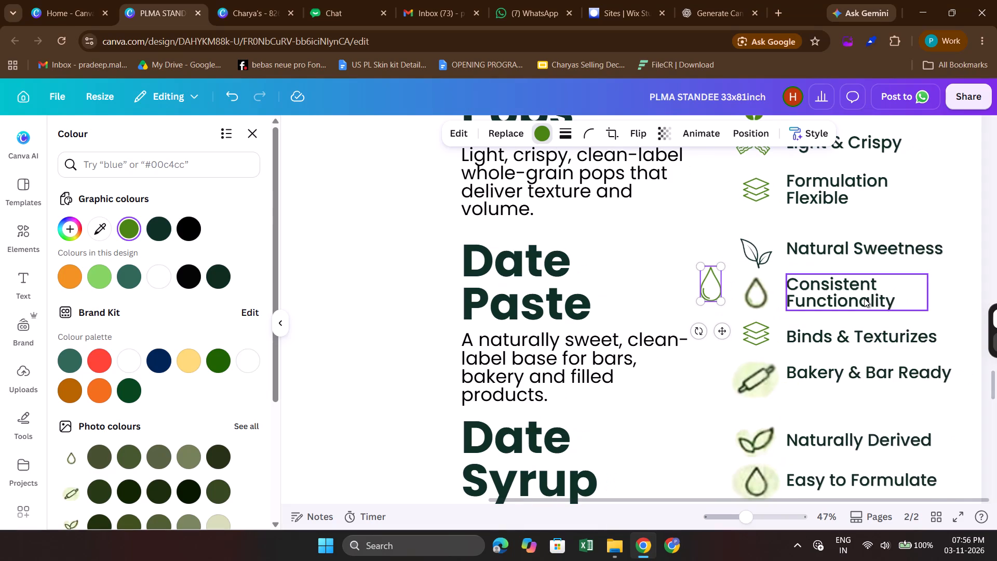
pyautogui.click(760, 298)
pyautogui.press('BackSpace')
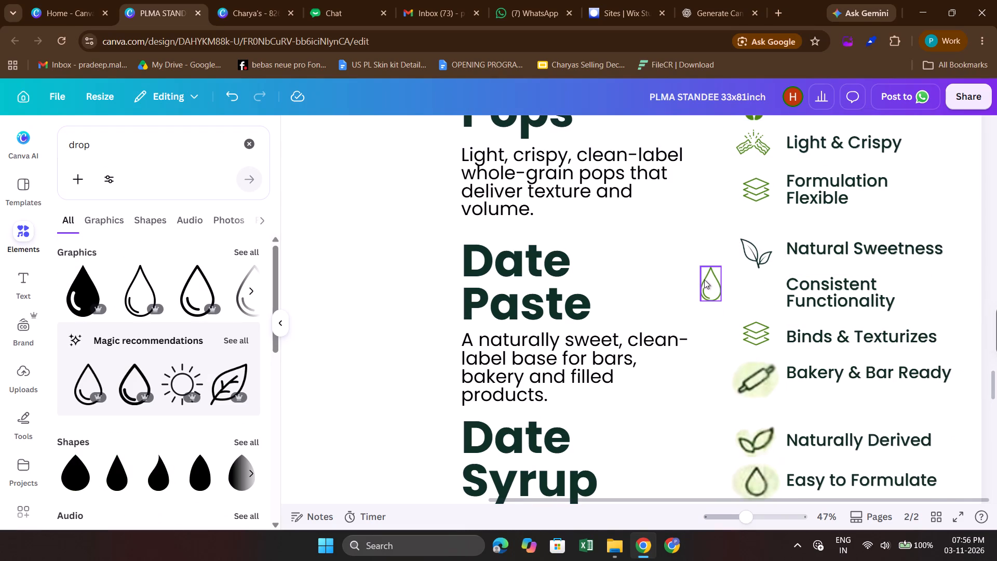
# Shrink the green drop slightly and place it beside Consistent Functionality, centred horizontally with the layers icons.
pyautogui.click(708, 284)
pyautogui.moveTo(719, 268); pyautogui.dragTo(715, 276)
pyautogui.moveTo(709, 289); pyautogui.dragTo(758, 295)
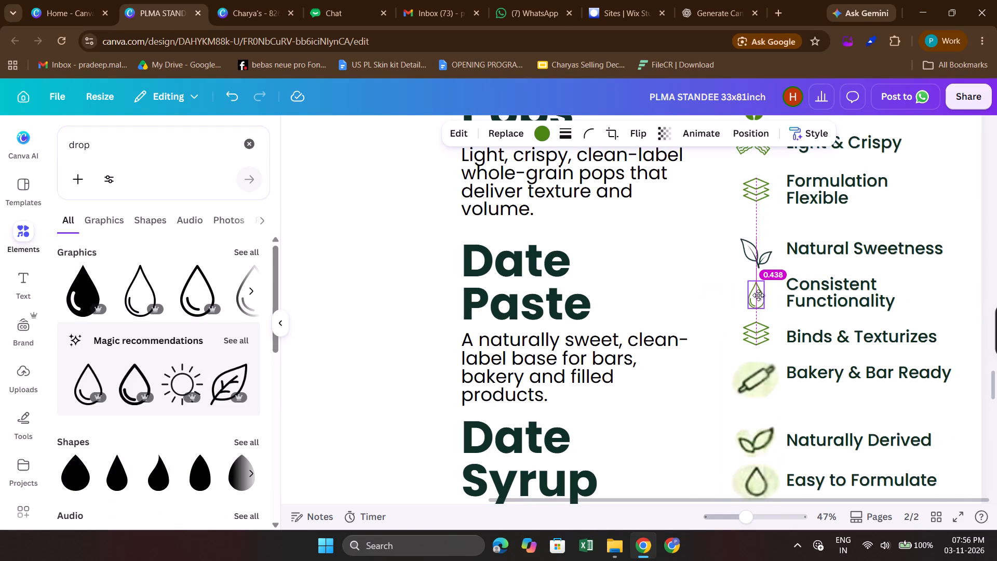
pyautogui.moveTo(758, 295); pyautogui.dragTo(759, 294)
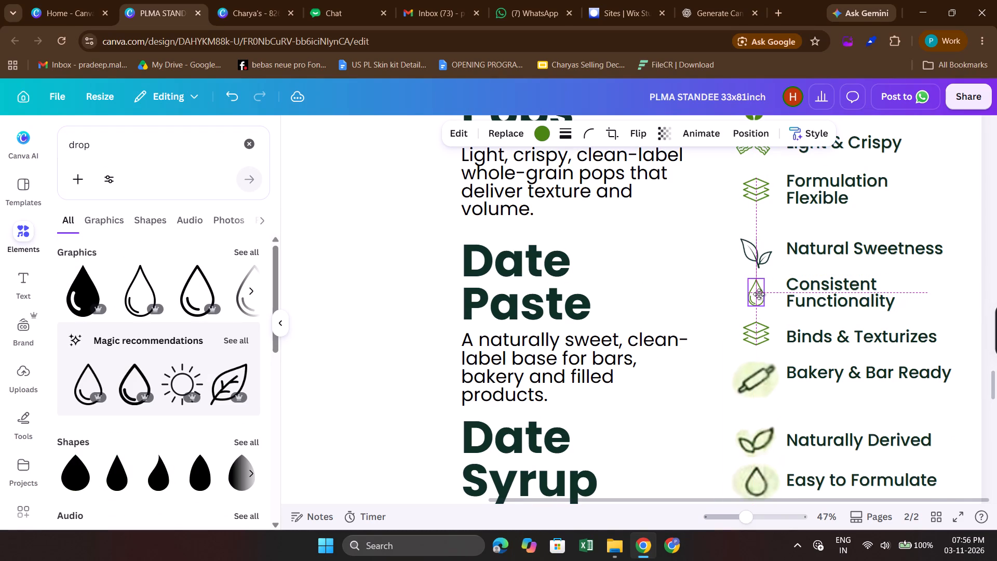
pyautogui.moveTo(759, 294); pyautogui.dragTo(758, 297)
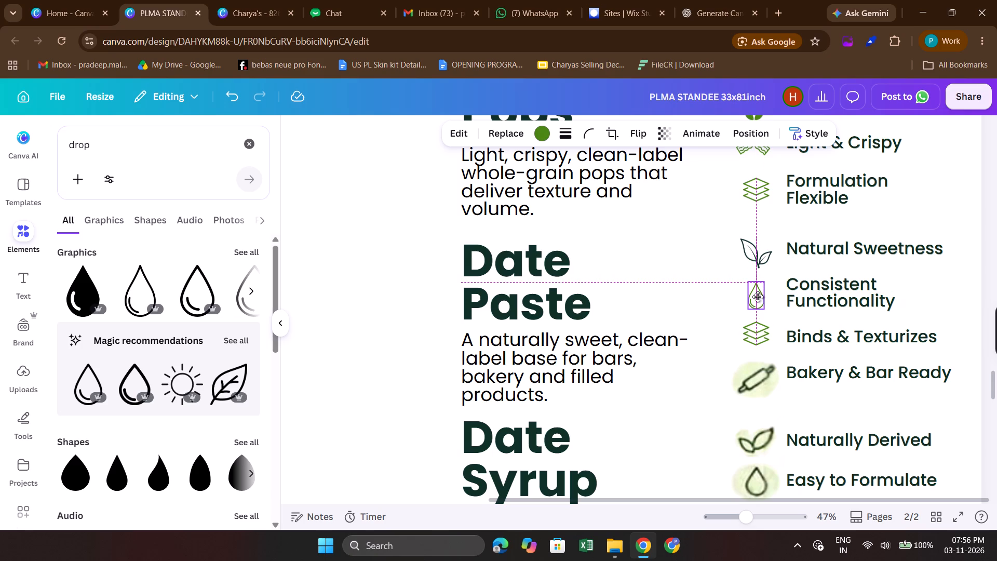
pyautogui.moveTo(758, 297); pyautogui.dragTo(758, 297)
pyautogui.moveTo(758, 297); pyautogui.dragTo(758, 295)
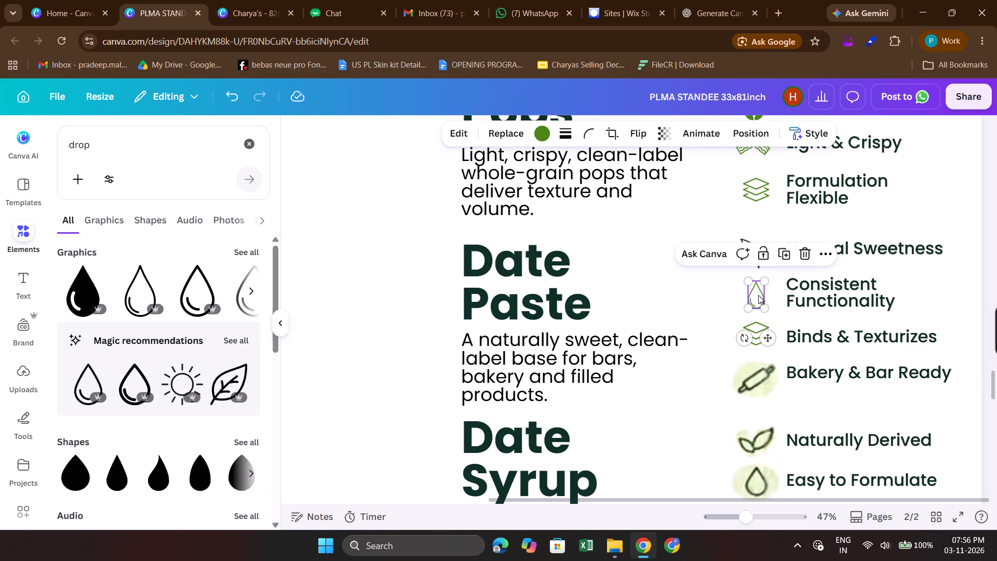
pyautogui.press('Up')
pyautogui.click(703, 282)
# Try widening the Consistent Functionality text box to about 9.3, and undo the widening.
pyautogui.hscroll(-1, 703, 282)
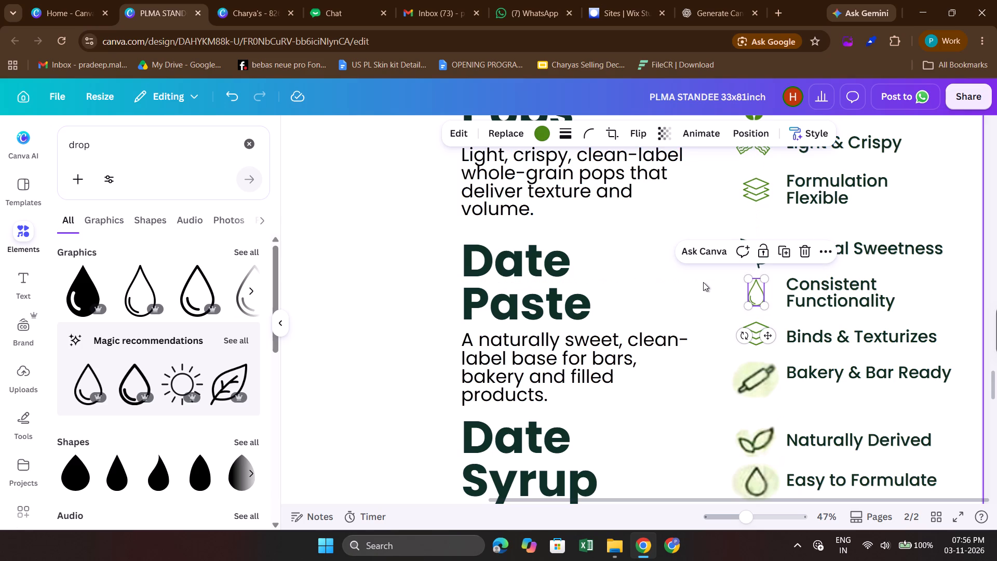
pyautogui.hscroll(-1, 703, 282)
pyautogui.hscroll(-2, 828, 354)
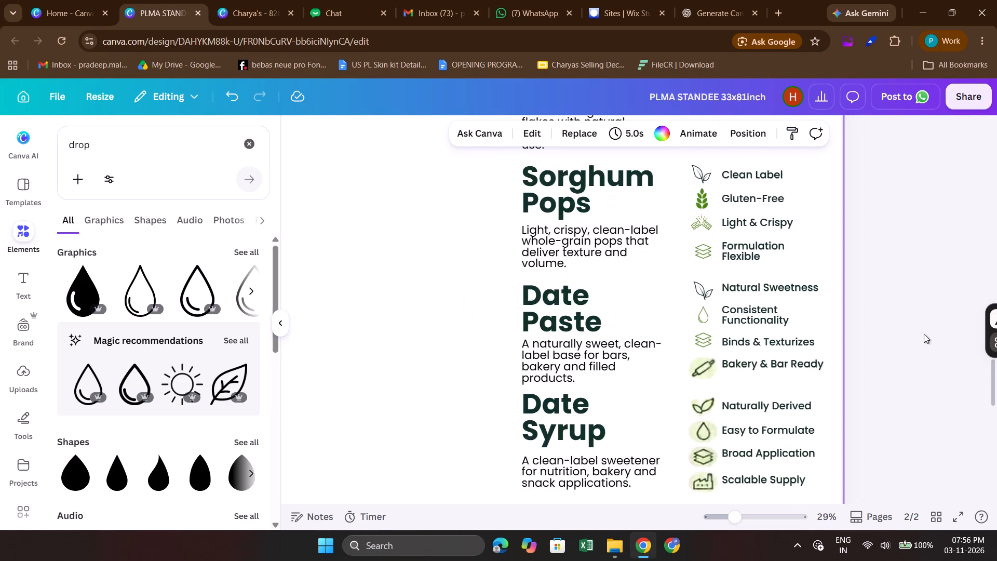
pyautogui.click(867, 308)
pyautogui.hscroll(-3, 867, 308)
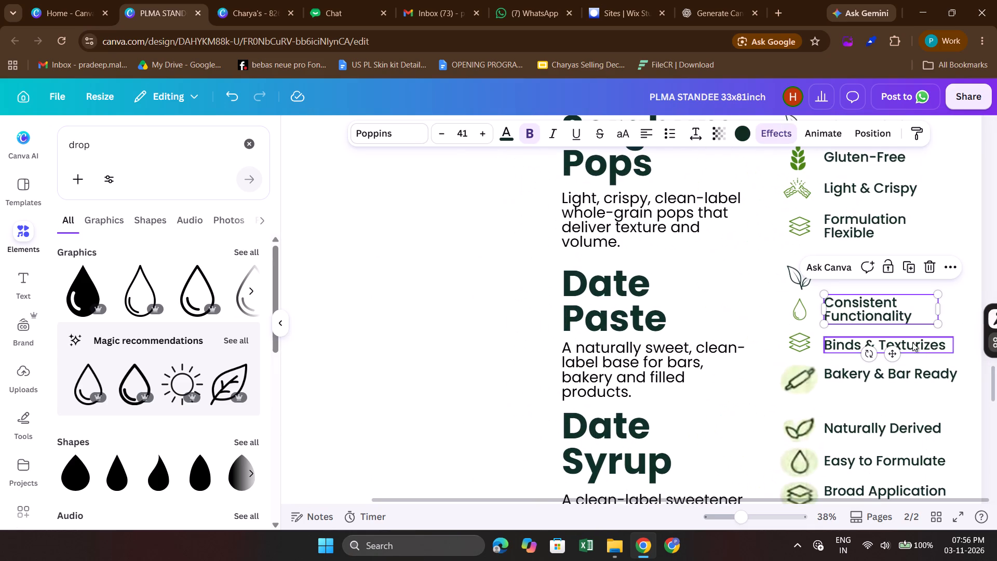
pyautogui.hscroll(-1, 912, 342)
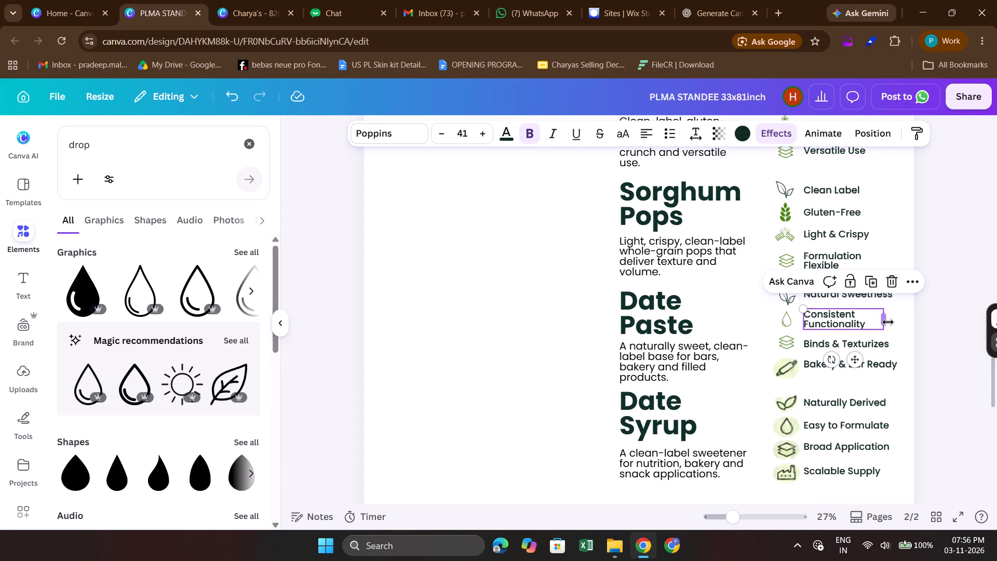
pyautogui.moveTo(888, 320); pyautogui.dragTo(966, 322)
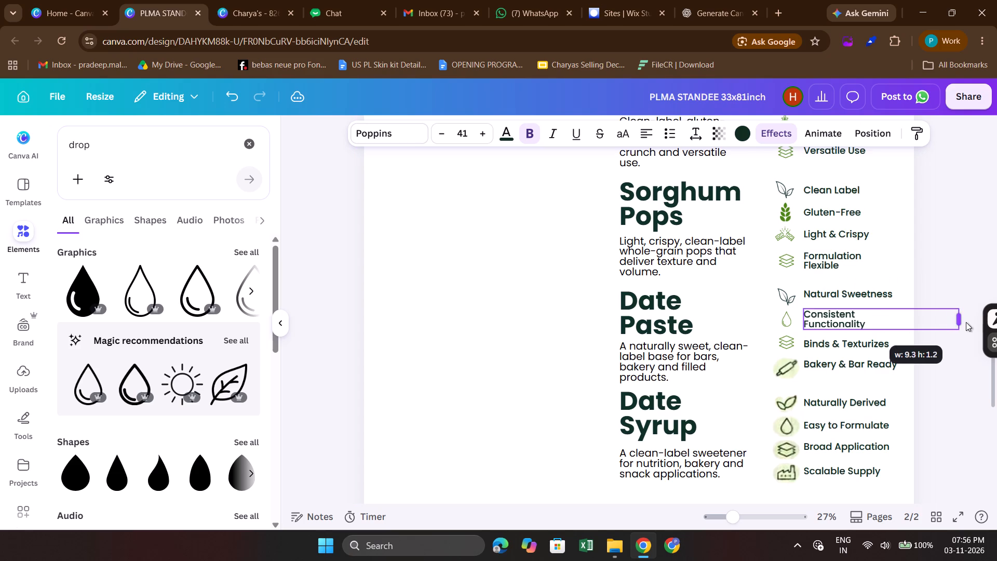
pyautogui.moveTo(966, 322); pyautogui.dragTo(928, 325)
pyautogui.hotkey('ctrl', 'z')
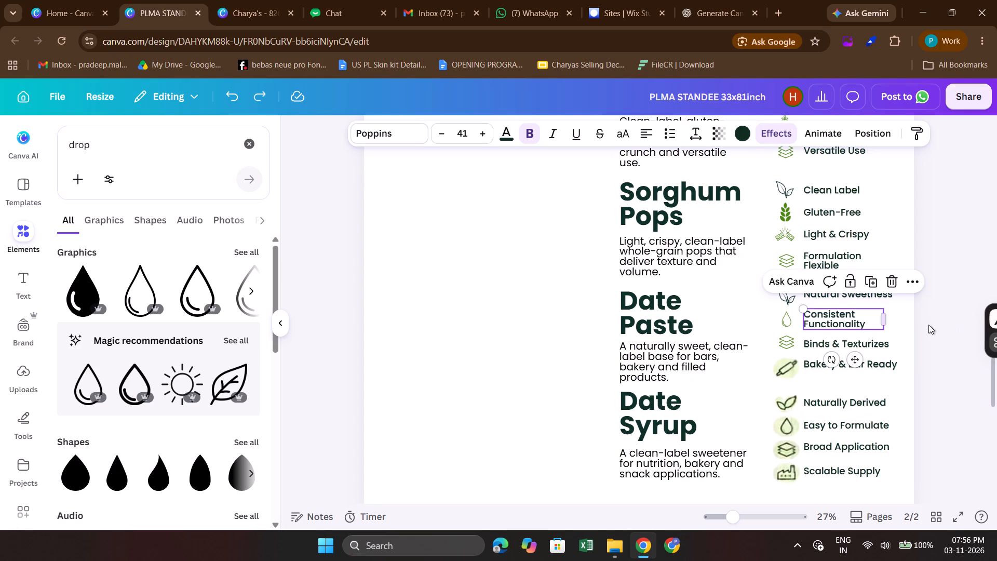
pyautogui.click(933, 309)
# Search the elements for "bakery" and browse the graphics for a Bakery & Bar Ready icon.
pyautogui.scroll(-1, 933, 309)
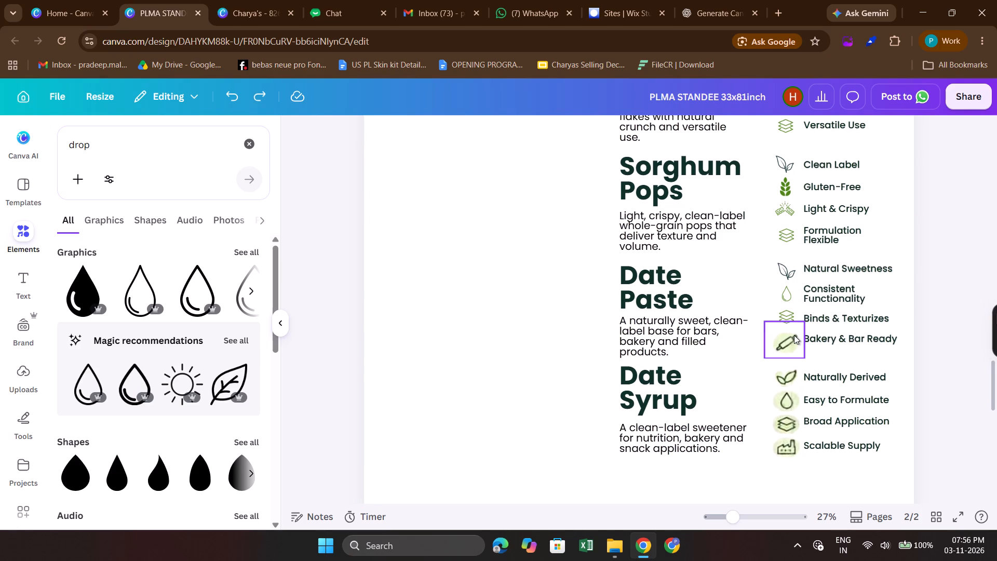
pyautogui.click(248, 142)
pyautogui.write('ak')
pyautogui.press('BackSpace')
pyautogui.press('BackSpace')
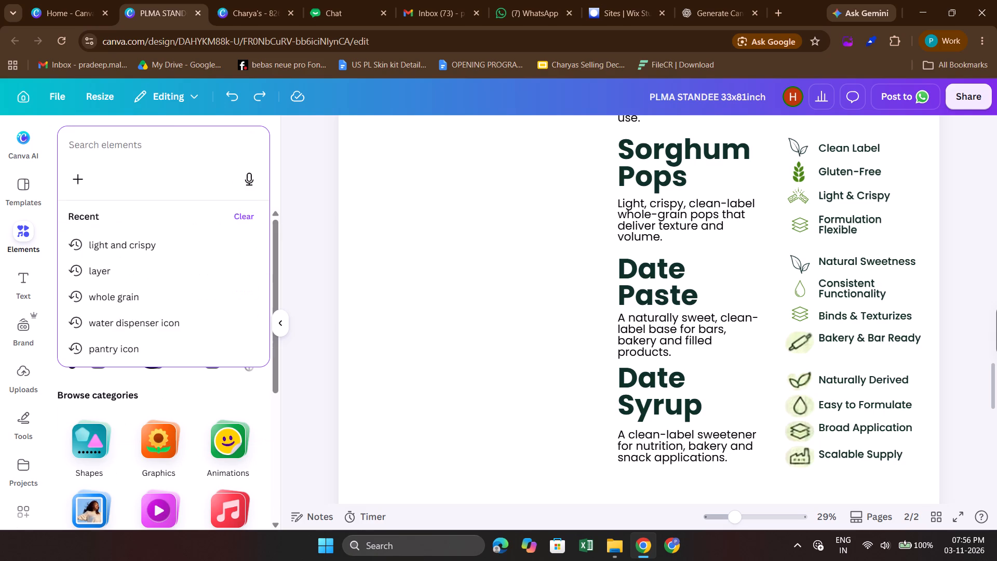
pyautogui.press('BackSpace')
pyautogui.write('bakery')
pyautogui.press('Return')
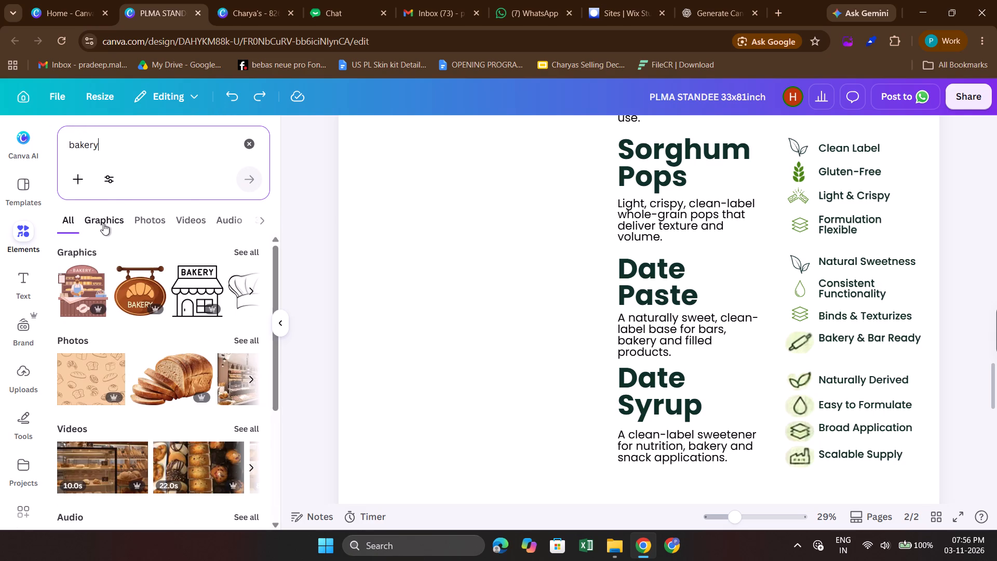
pyautogui.click(103, 223)
pyautogui.scroll(-1, 165, 325)
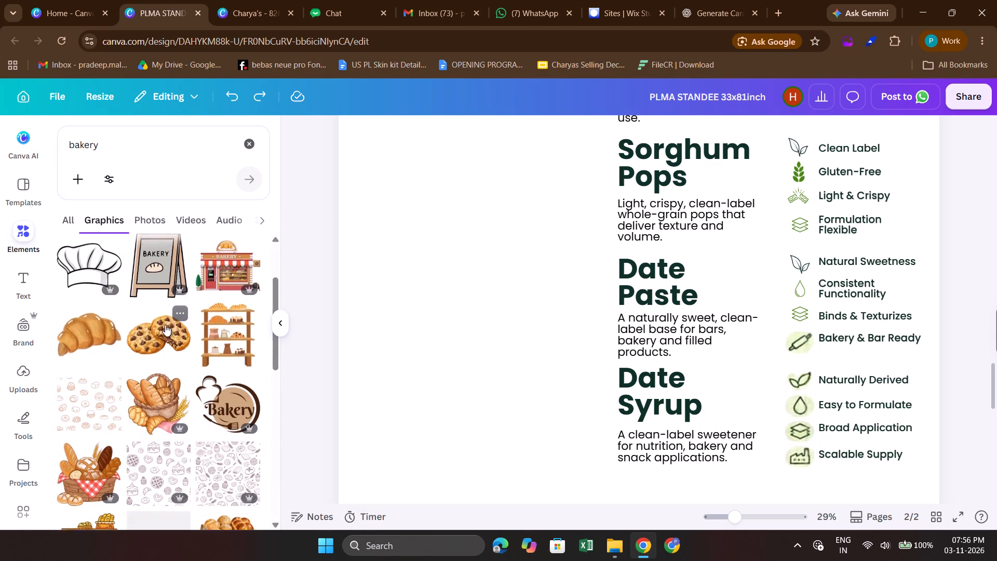
pyautogui.scroll(-2, 165, 325)
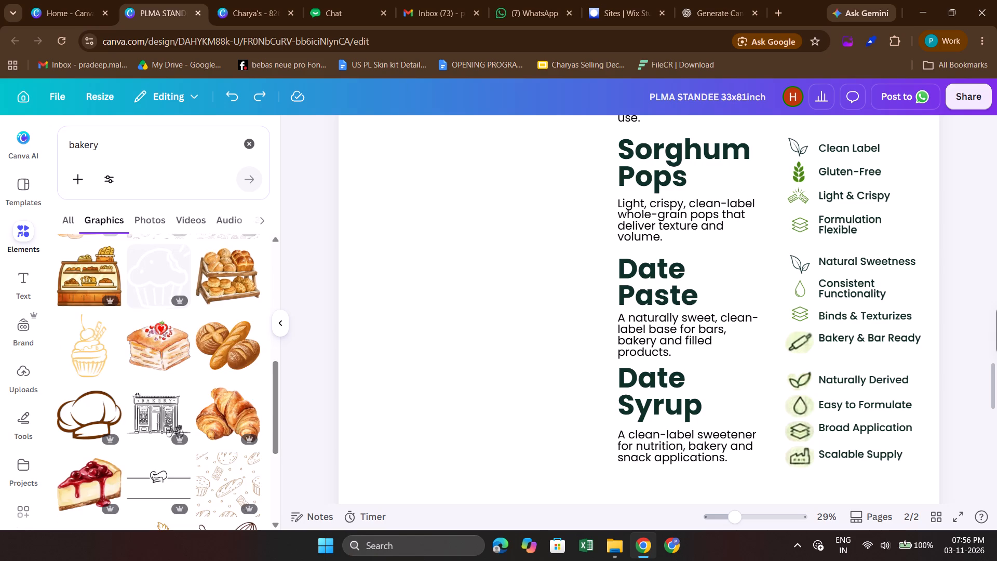
# Search the graphics for "bakery and bar ready" and look through the results for a suitable icon.
pyautogui.click(129, 137)
pyautogui.press('space')
pyautogui.write('and bar ready')
pyautogui.press('Return')
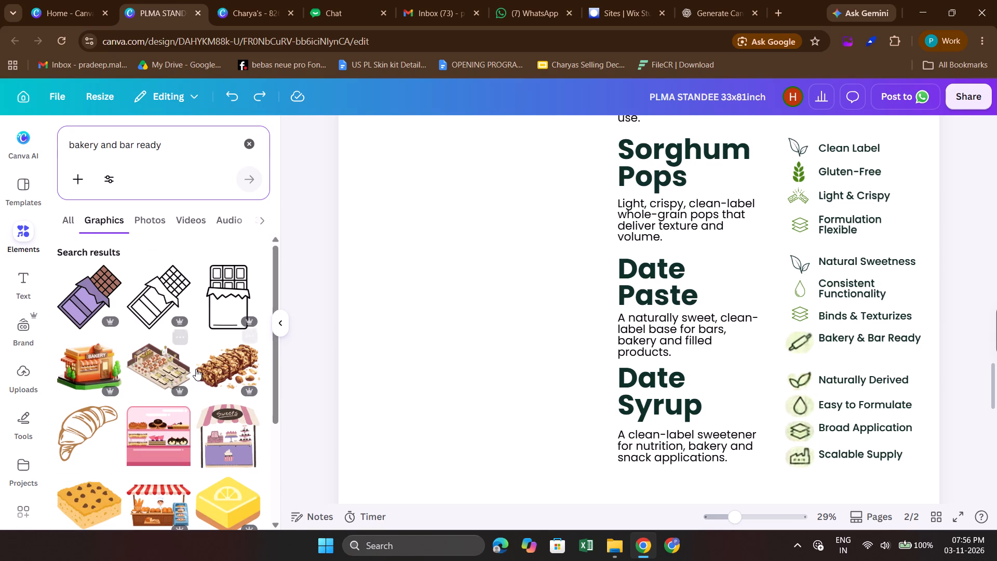
pyautogui.scroll(-1, 196, 369)
pyautogui.scroll(-2, 131, 388)
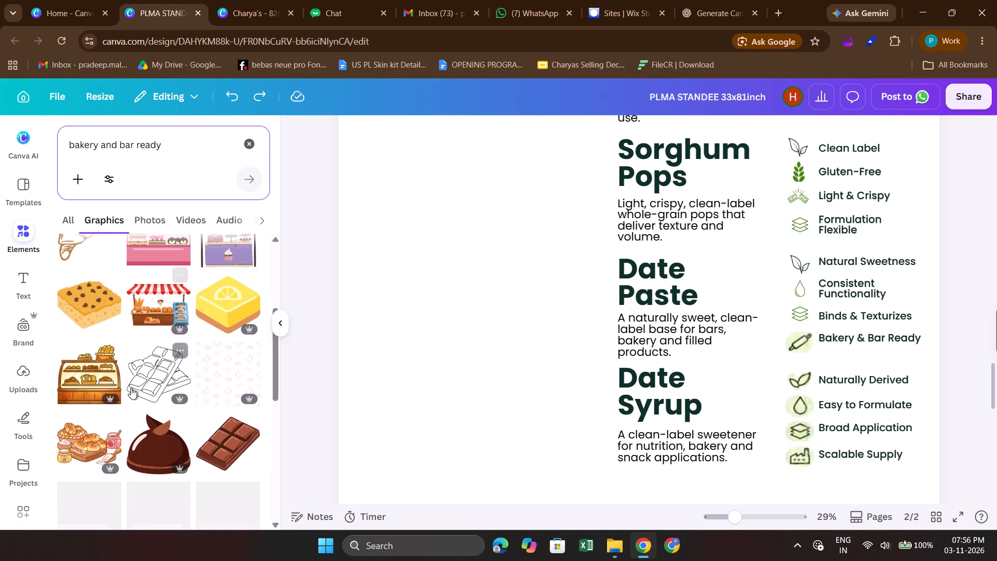
pyautogui.scroll(-2, 131, 388)
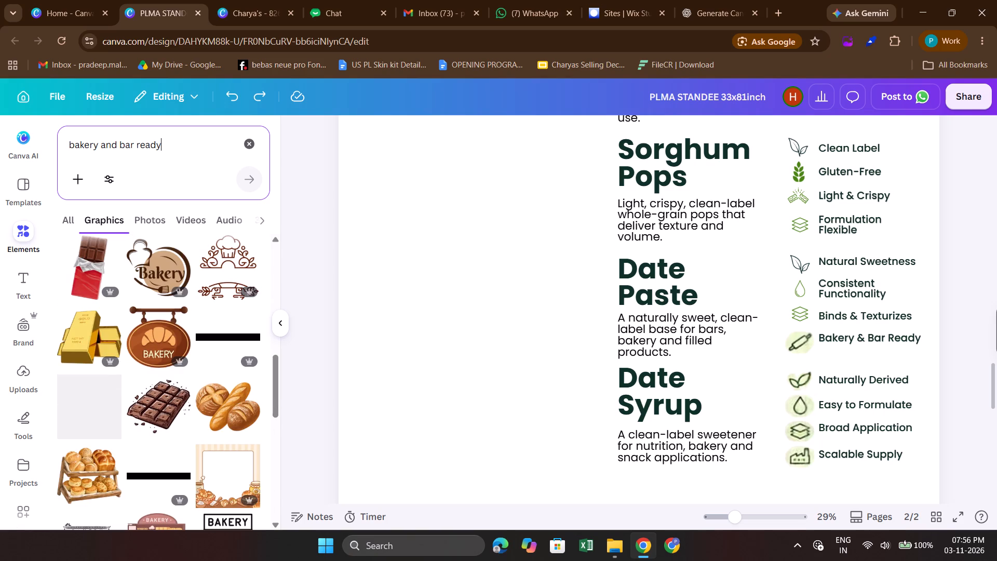
# Search the graphics for "ready" and look through the results for a Bakery & Bar Ready icon.
pyautogui.moveTo(136, 145); pyautogui.dragTo(23, 149)
pyautogui.press('\\')
pyautogui.press('Return')
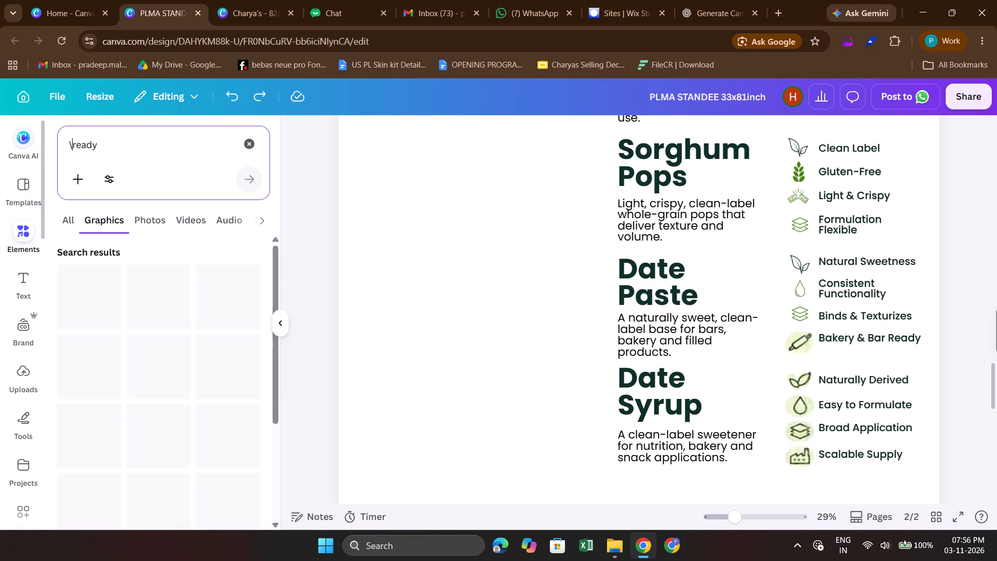
pyautogui.press('BackSpace')
pyautogui.press('Return')
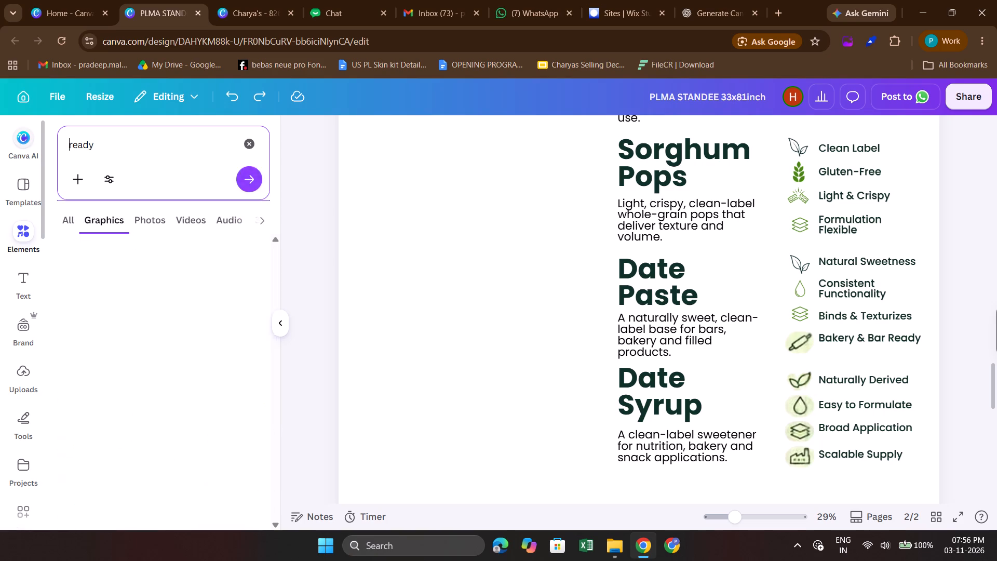
pyautogui.scroll(-1, 165, 320)
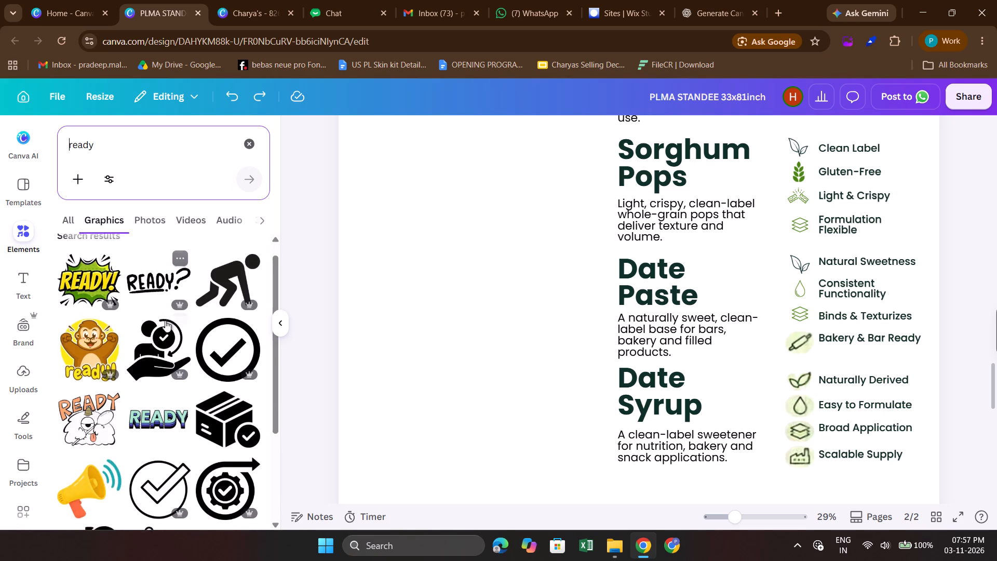
pyautogui.scroll(-1, 165, 320)
pyautogui.scroll(-1, 165, 378)
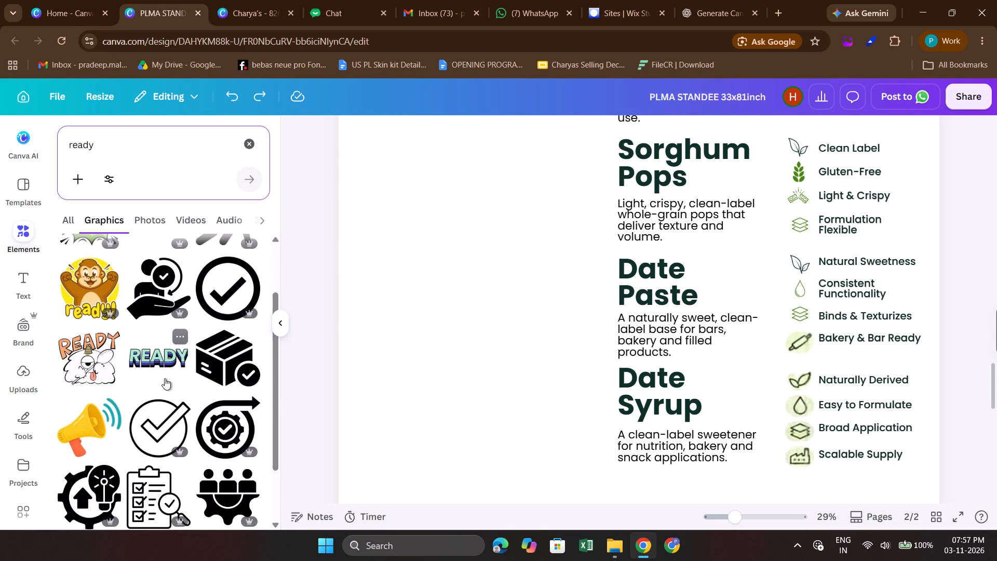
pyautogui.scroll(-1, 165, 378)
pyautogui.scroll(-1, 171, 327)
pyautogui.scroll(-1, 119, 362)
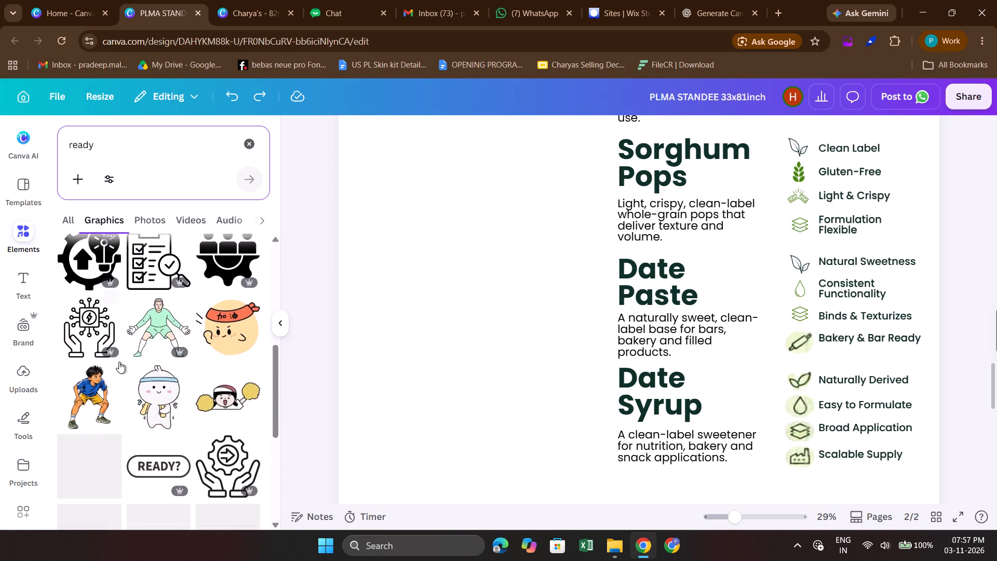
pyautogui.scroll(-3, 119, 362)
pyautogui.scroll(-1, 126, 434)
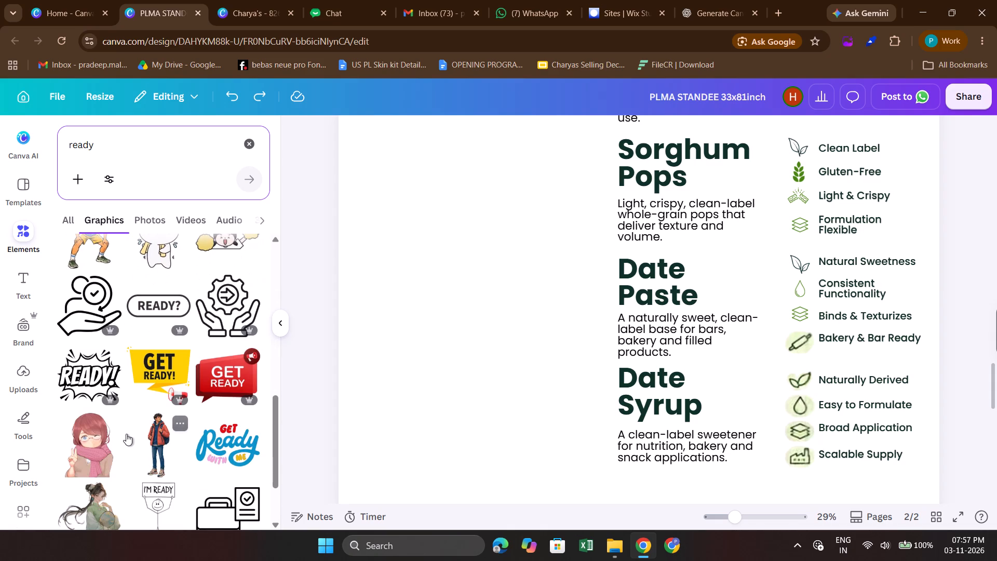
pyautogui.scroll(-3, 165, 389)
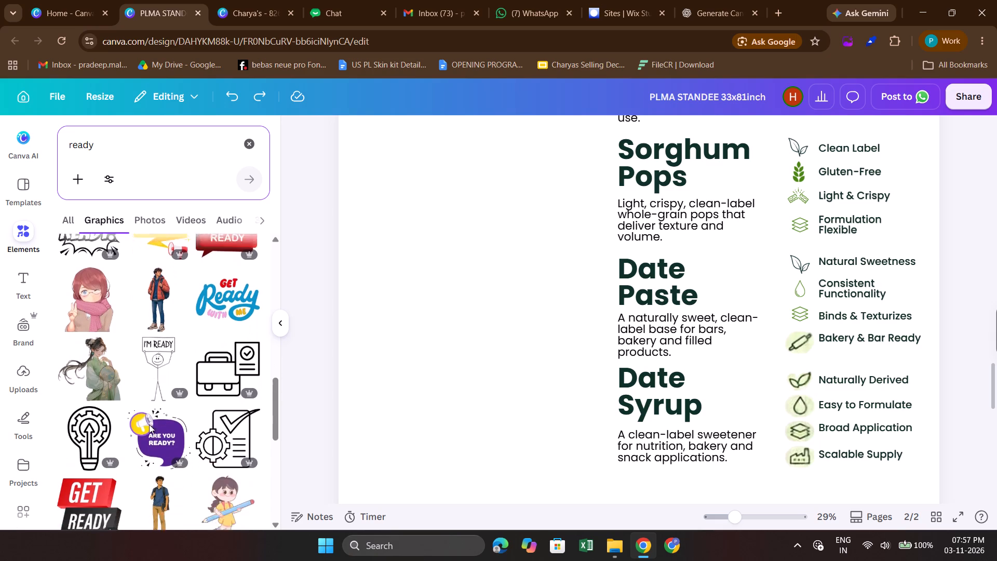
pyautogui.scroll(-1, 149, 424)
pyautogui.scroll(-2, 220, 395)
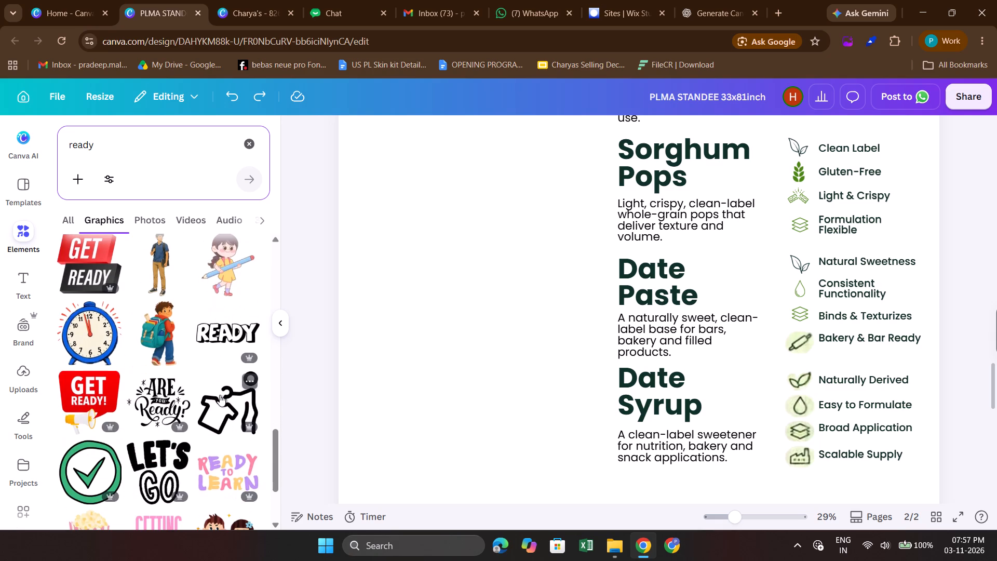
pyautogui.scroll(-1, 220, 395)
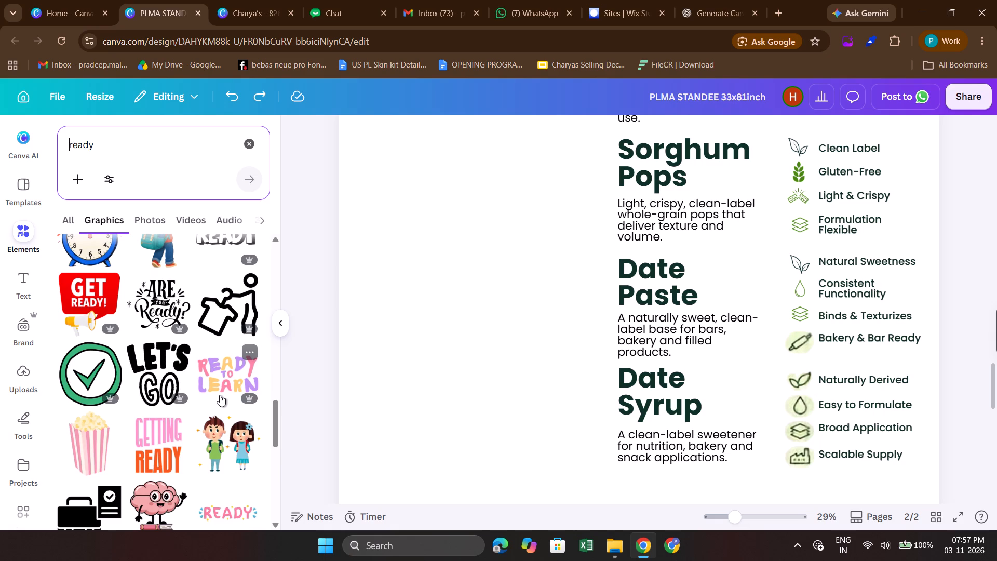
pyautogui.scroll(5, 220, 395)
# Search the graphics for "making food" and look through the results for a suitable Bakery & Bar Ready icon.
pyautogui.click(160, 146)
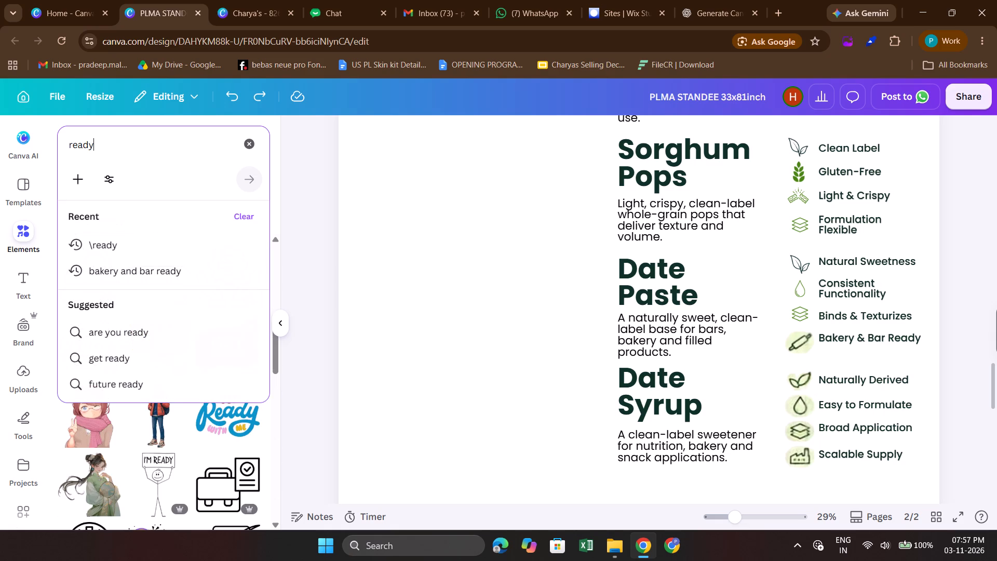
pyautogui.hotkey('ctrl', 'a')
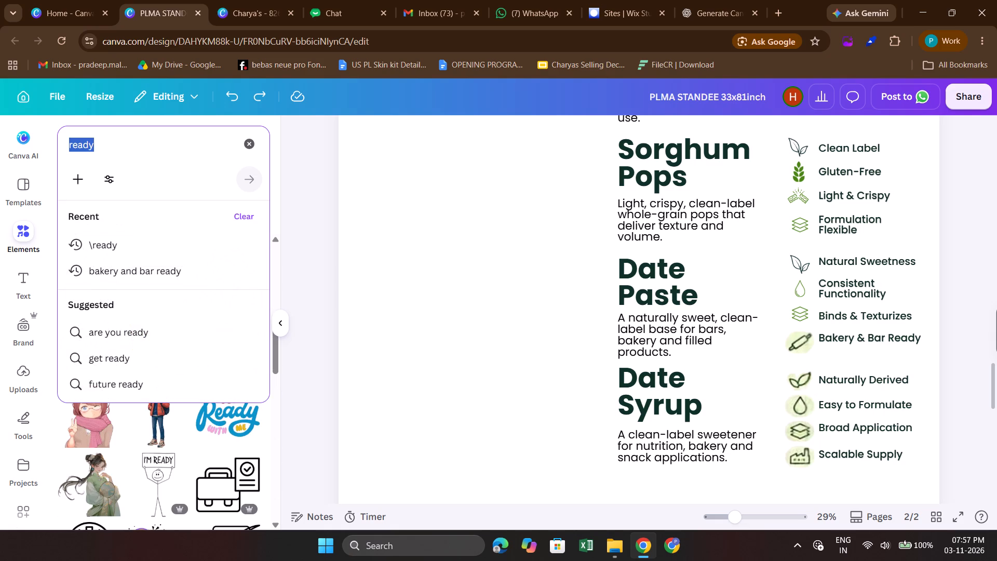
pyautogui.press('BackSpace')
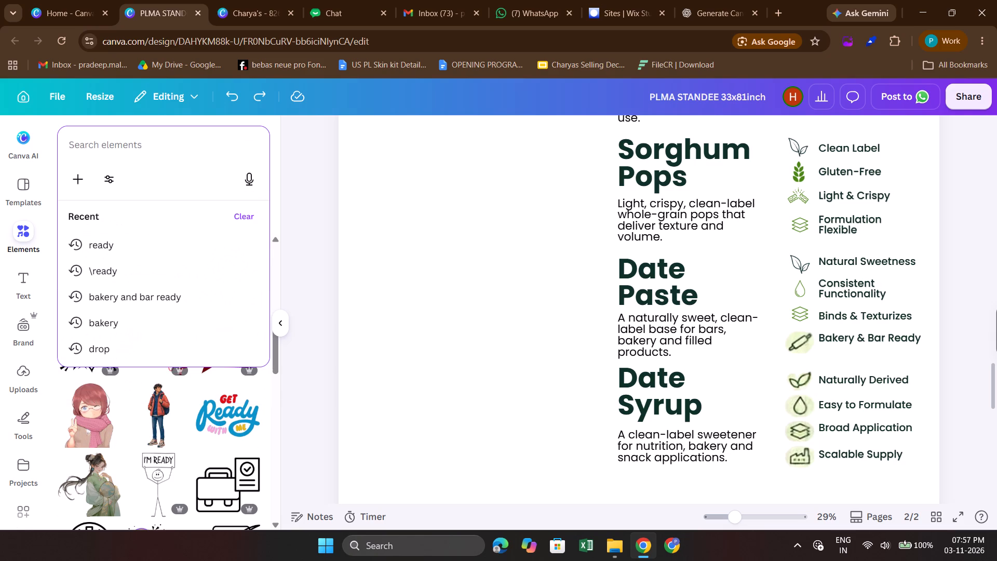
pyautogui.write('making food')
pyautogui.press('space')
pyautogui.press('Return')
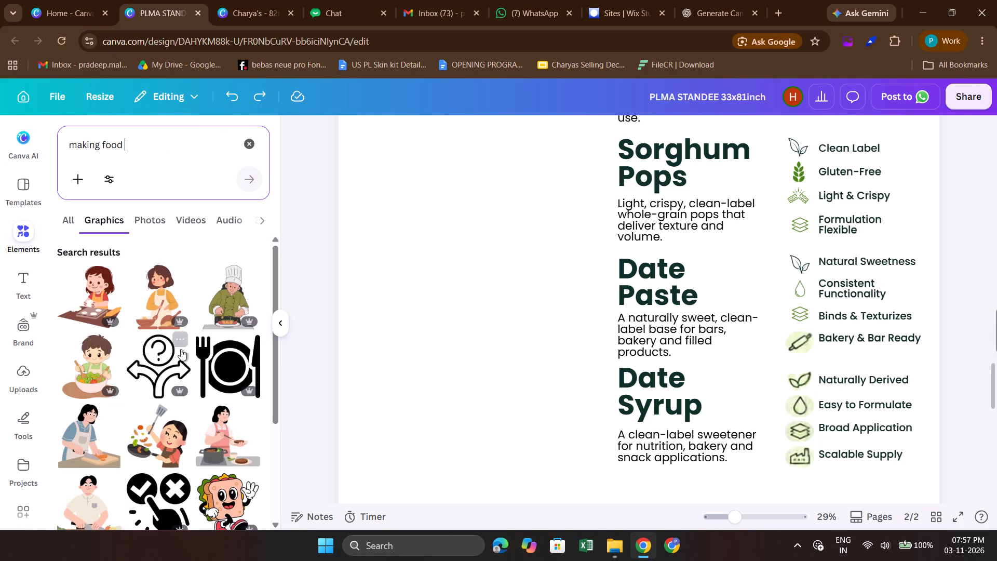
pyautogui.scroll(-1, 193, 405)
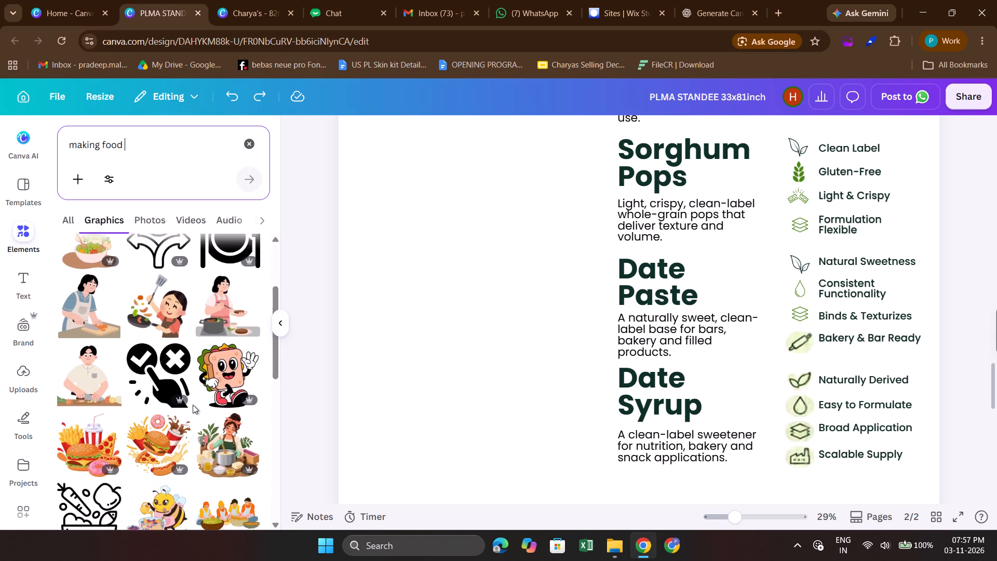
pyautogui.scroll(-1, 193, 405)
pyautogui.scroll(1, 193, 405)
pyautogui.scroll(-1, 193, 405)
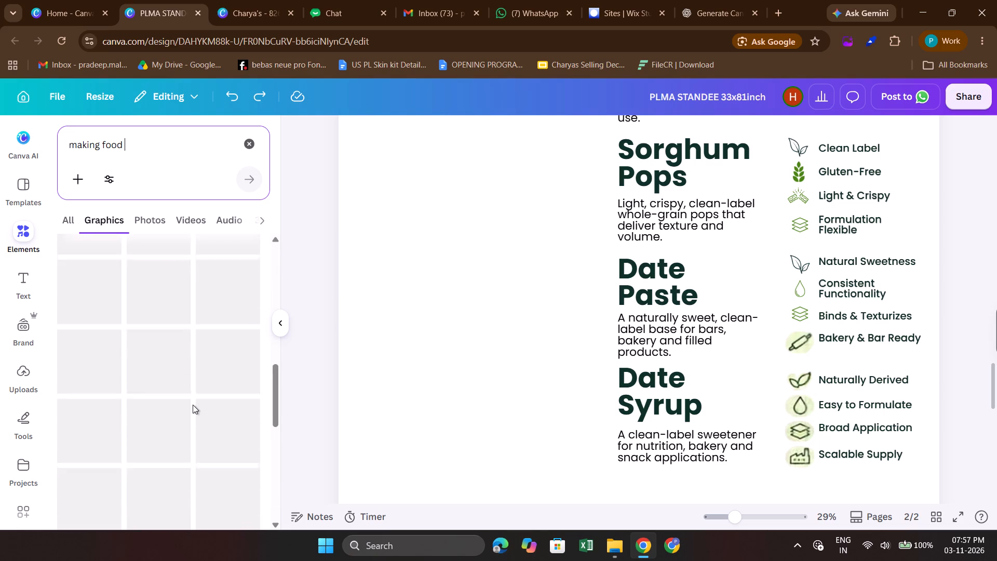
pyautogui.scroll(1, 193, 405)
pyautogui.scroll(1, 213, 367)
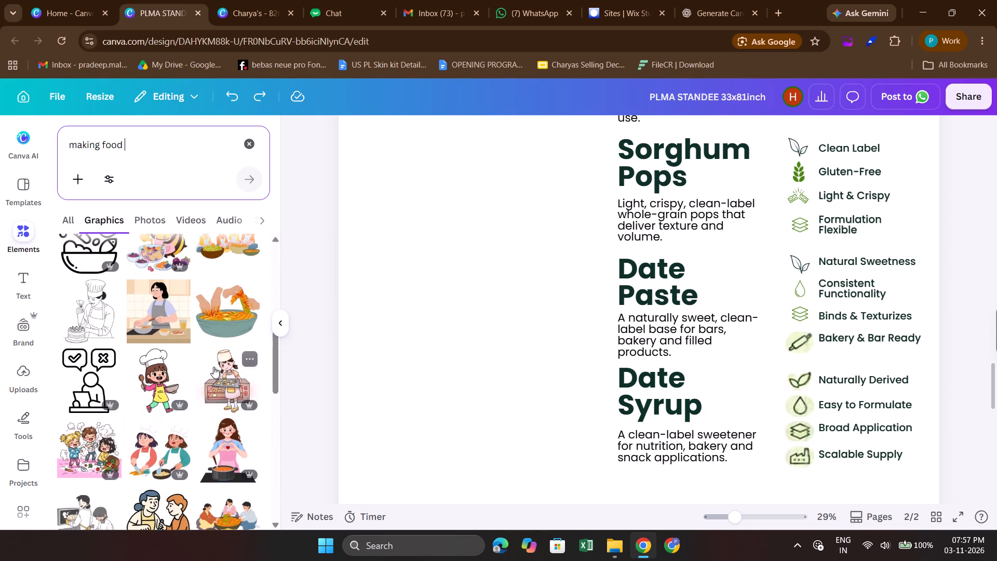
pyautogui.scroll(1, 213, 367)
pyautogui.scroll(-3, 213, 367)
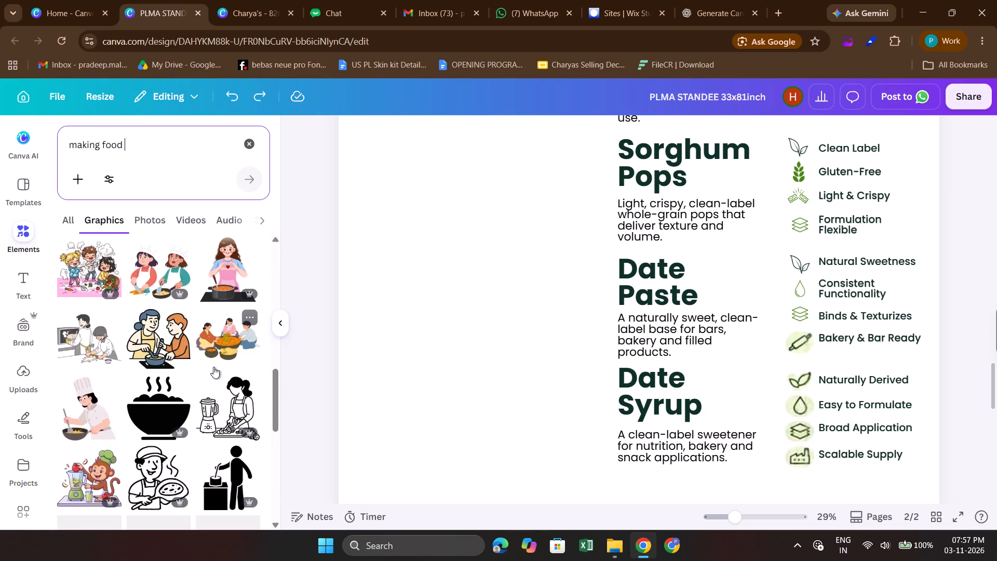
pyautogui.scroll(-1, 213, 367)
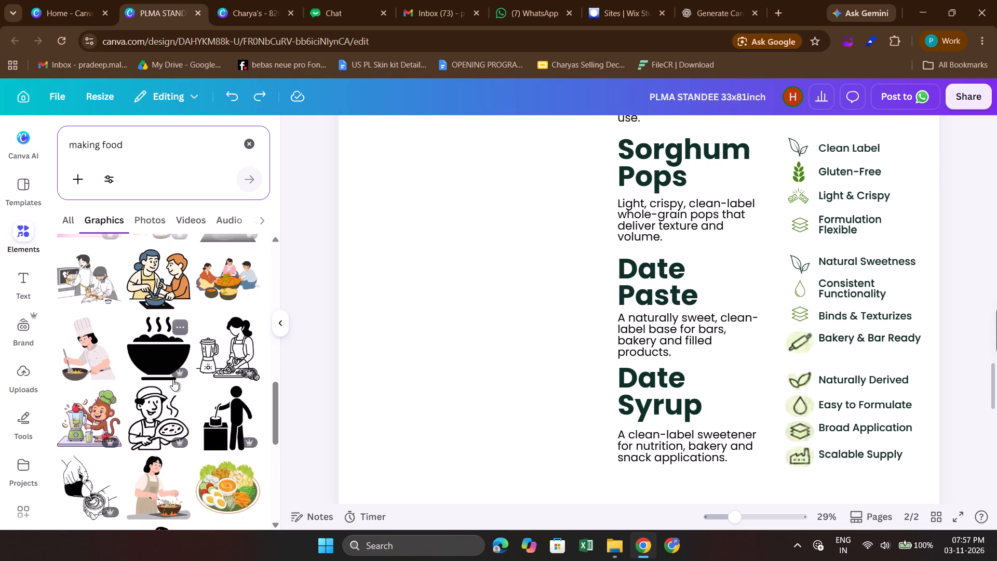
pyautogui.scroll(-1, 173, 379)
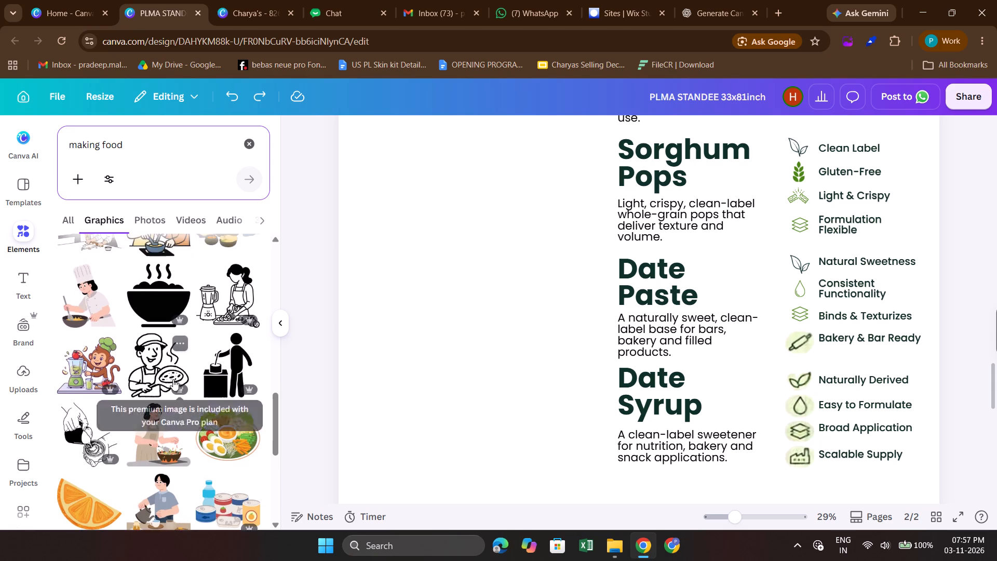
pyautogui.scroll(2, 173, 379)
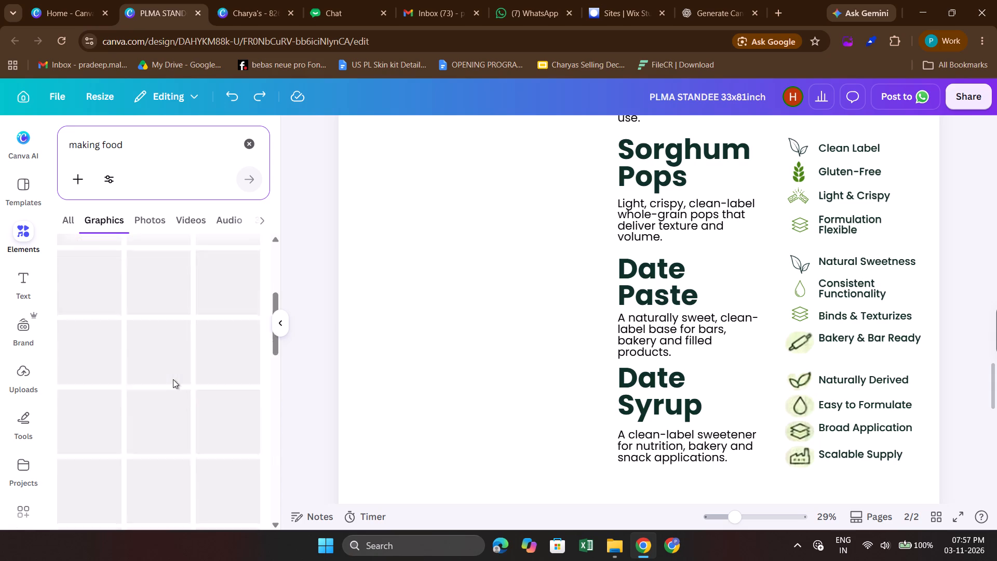
# Search the graphics for "balan", retry with "belan", and clear the search.
pyautogui.click(123, 144)
pyautogui.hotkey('ctrl', 'a')
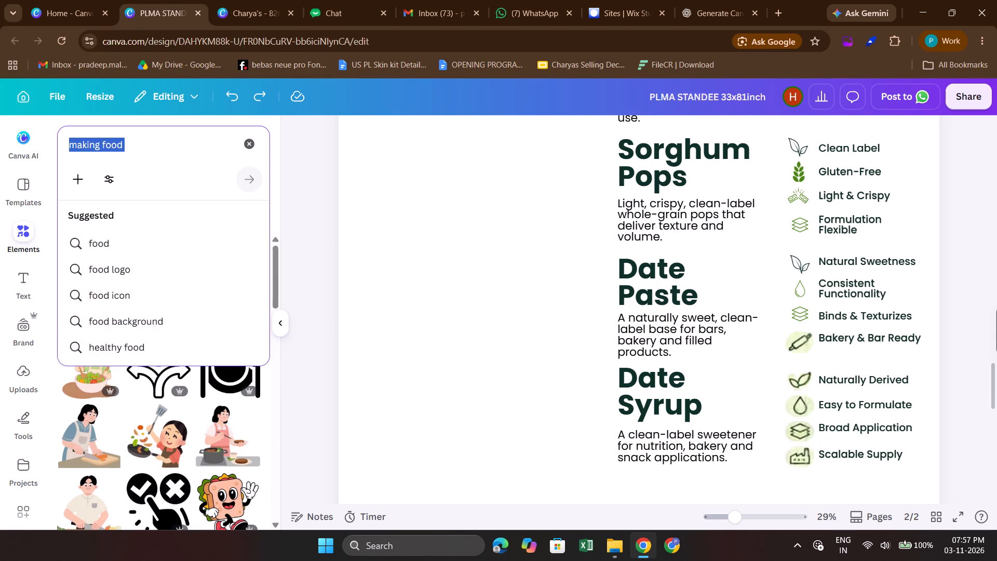
pyautogui.write('balan')
pyautogui.press('Return')
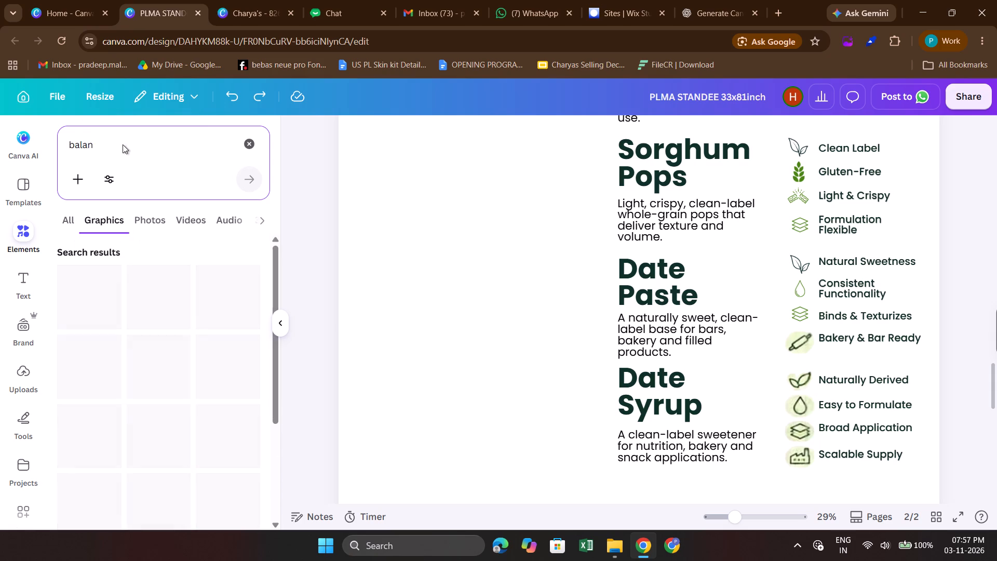
pyautogui.hscroll(1, 172, 377)
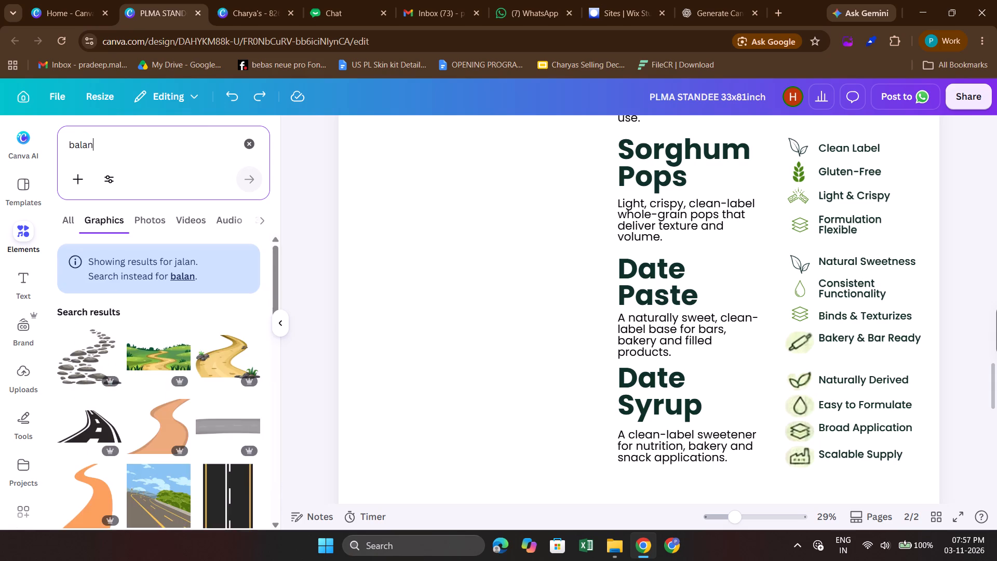
pyautogui.press('BackSpace')
pyautogui.press('BackSpace')
pyautogui.press('BackSpace')
pyautogui.press('BackSpace')
pyautogui.write('elan')
pyautogui.press('Return')
pyautogui.scroll(-1, 173, 393)
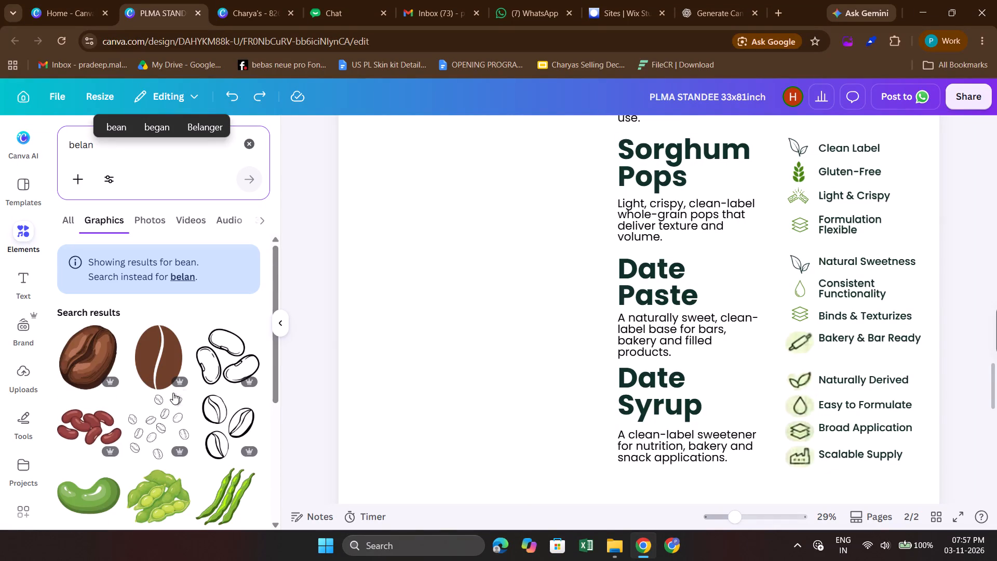
pyautogui.scroll(-2, 173, 393)
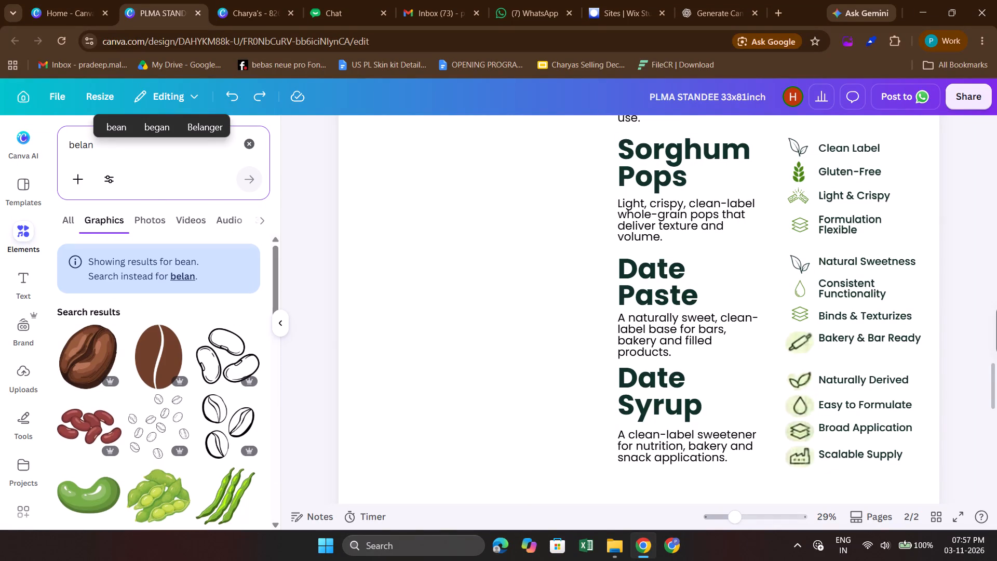
pyautogui.press('BackSpace')
pyautogui.press('BackSpace')
pyautogui.press('BackSpace')
pyautogui.press('BackSpace')
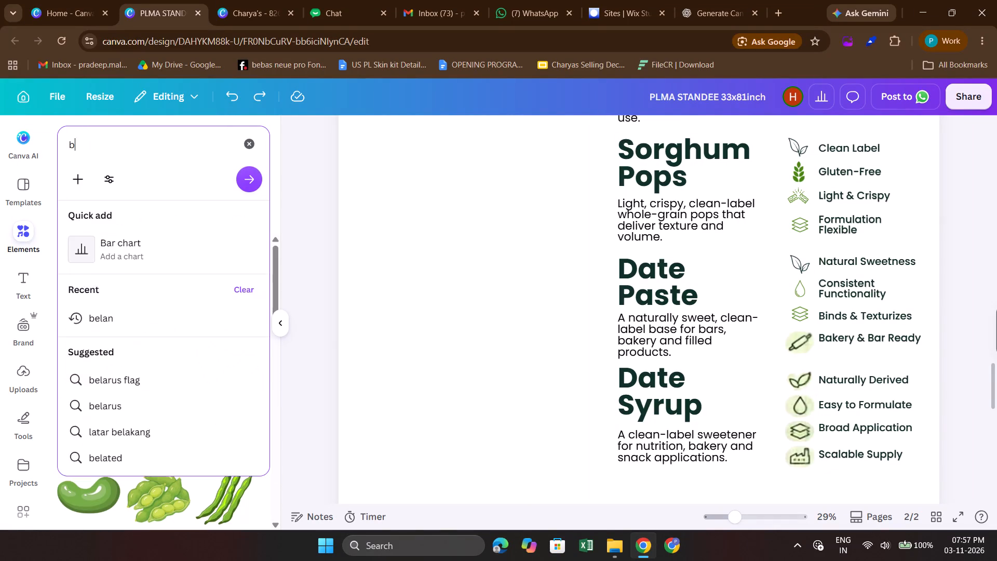
pyautogui.press('BackSpace')
pyautogui.press('BackSpace')
pyautogui.press('BackSpace')
pyautogui.press('BackSpace')
pyautogui.press('BackSpace')
pyautogui.press('BackSpace')
pyautogui.press('BackSpace')
pyautogui.press('BackSpace')
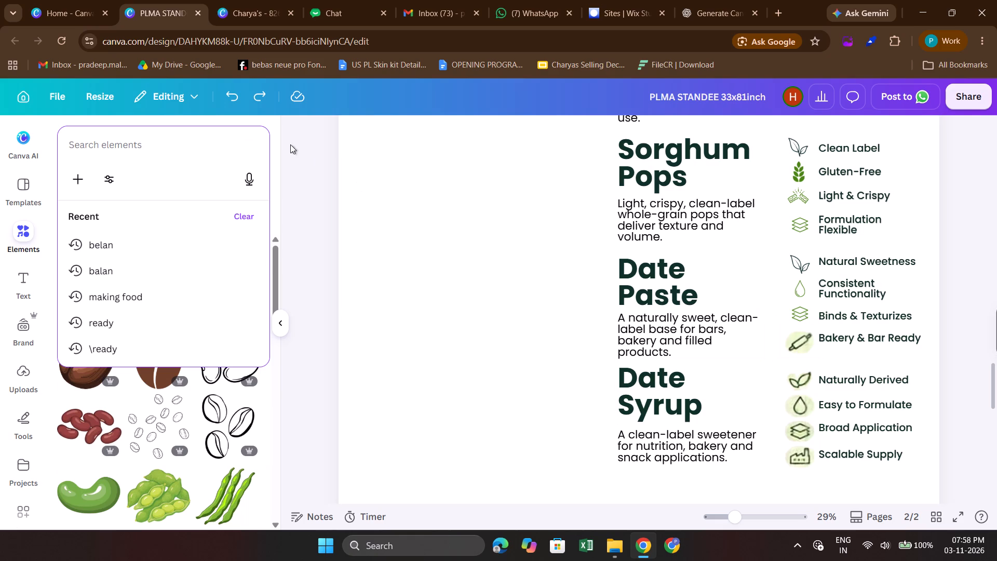
# Search Google in a new browser tab for "balen in english" and read the translation.
pyautogui.click(773, 17)
pyautogui.press('n')
pyautogui.press('BackSpace')
pyautogui.press('BackSpace')
pyautogui.write('balen')
pyautogui.press('space')
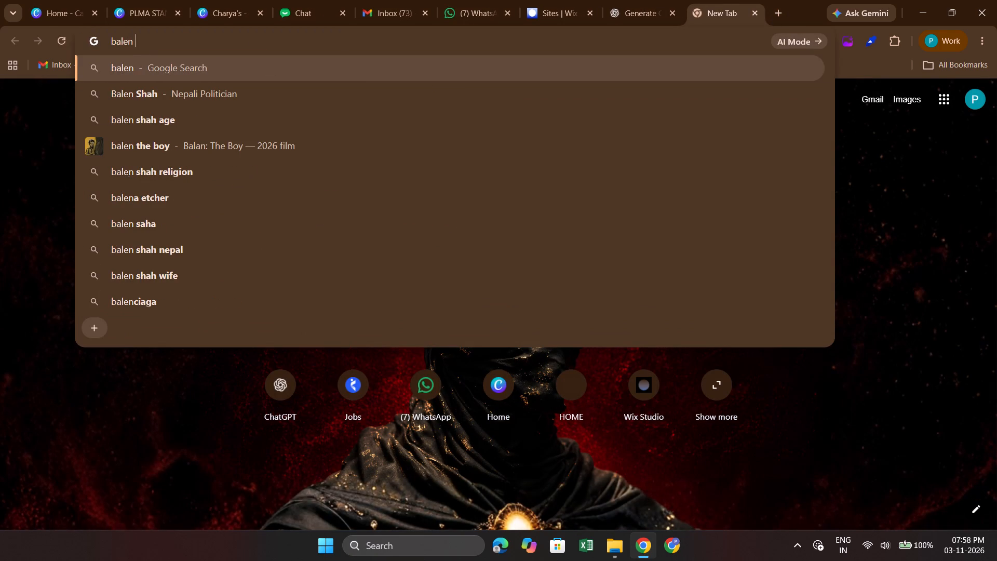
pyautogui.write('in english')
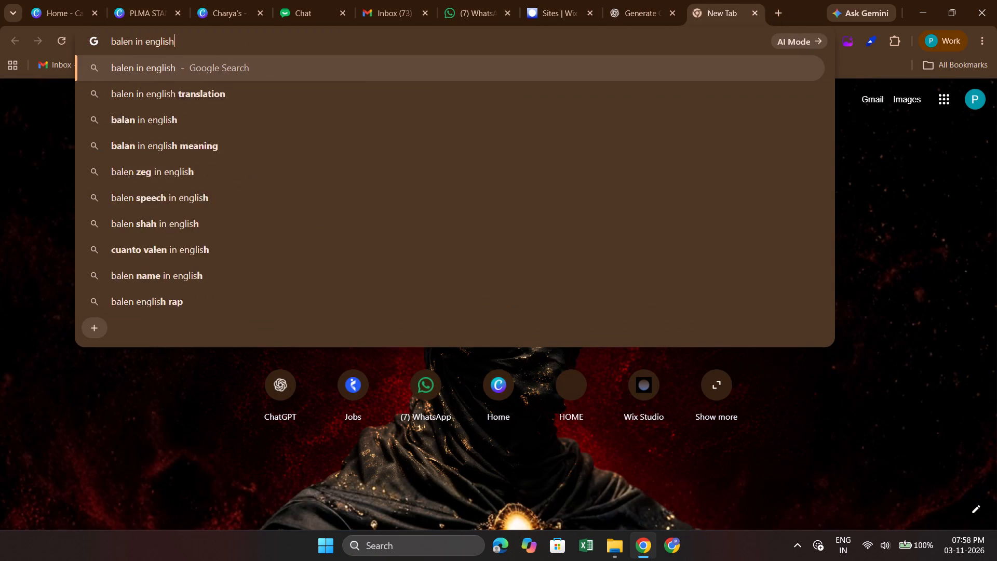
pyautogui.press('Return')
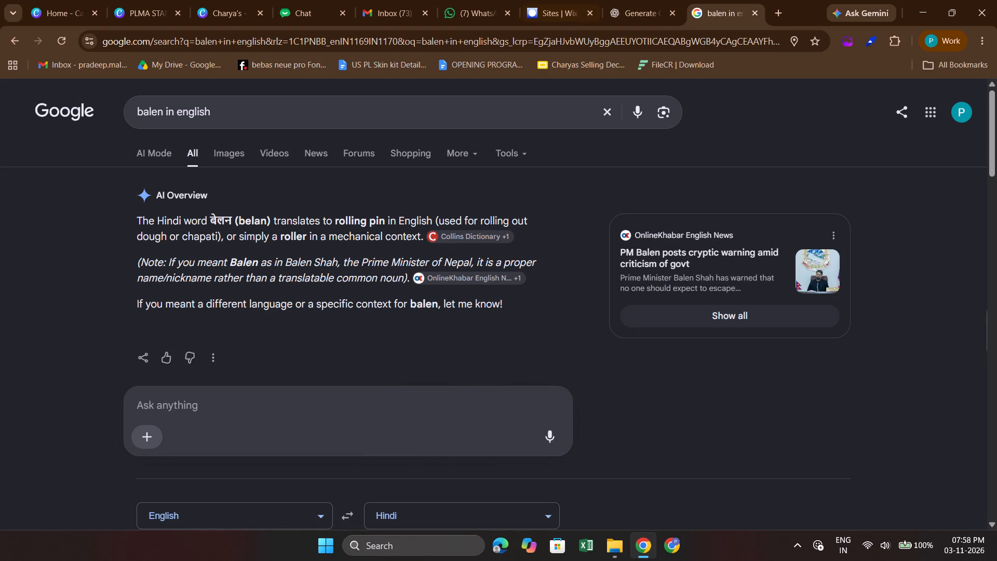
pyautogui.scroll(-1, 462, 225)
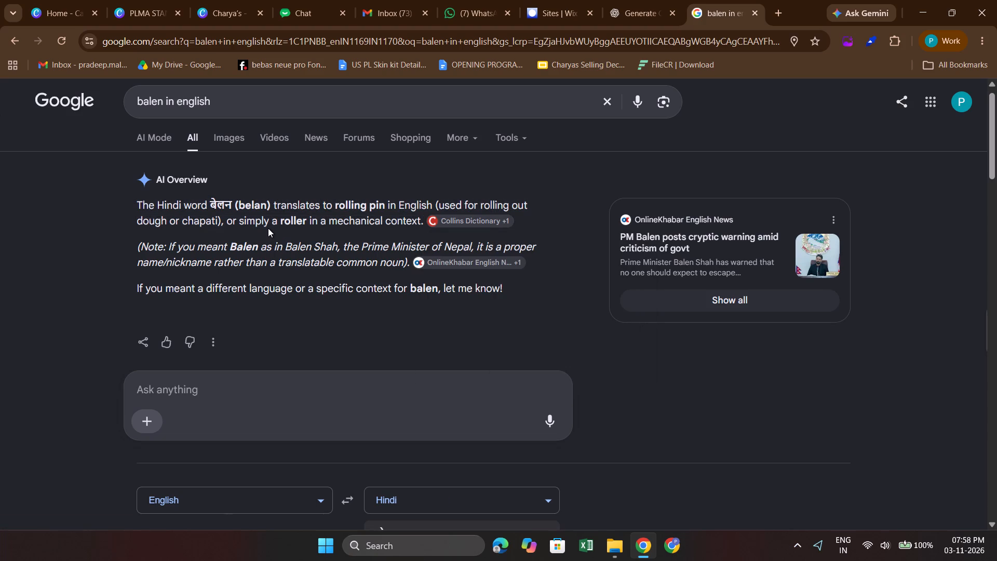
# Copy the words "rolling pin" from the translation result and switch to the Charya's design tab.
pyautogui.moveTo(335, 205); pyautogui.dragTo(365, 218)
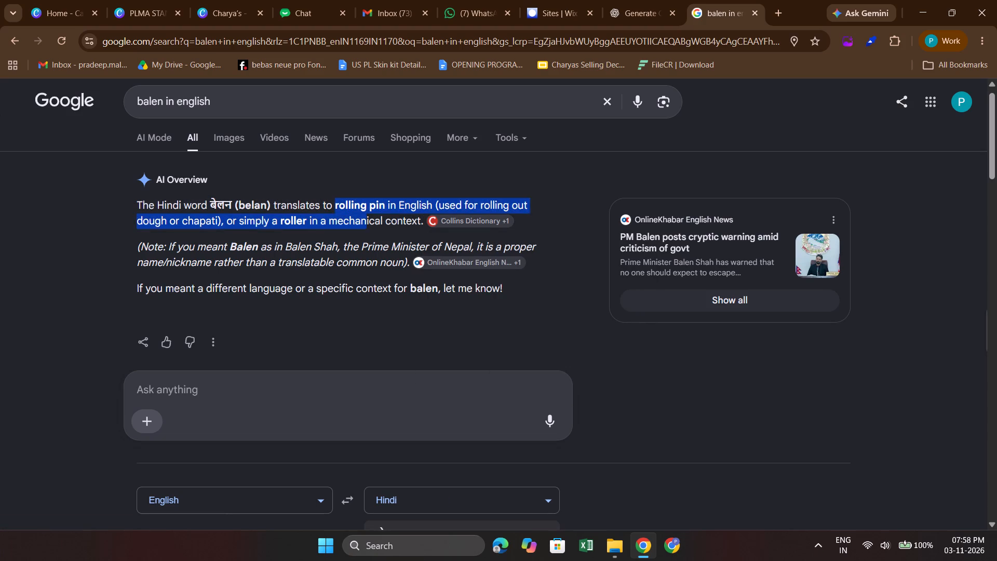
pyautogui.moveTo(365, 218); pyautogui.dragTo(384, 207)
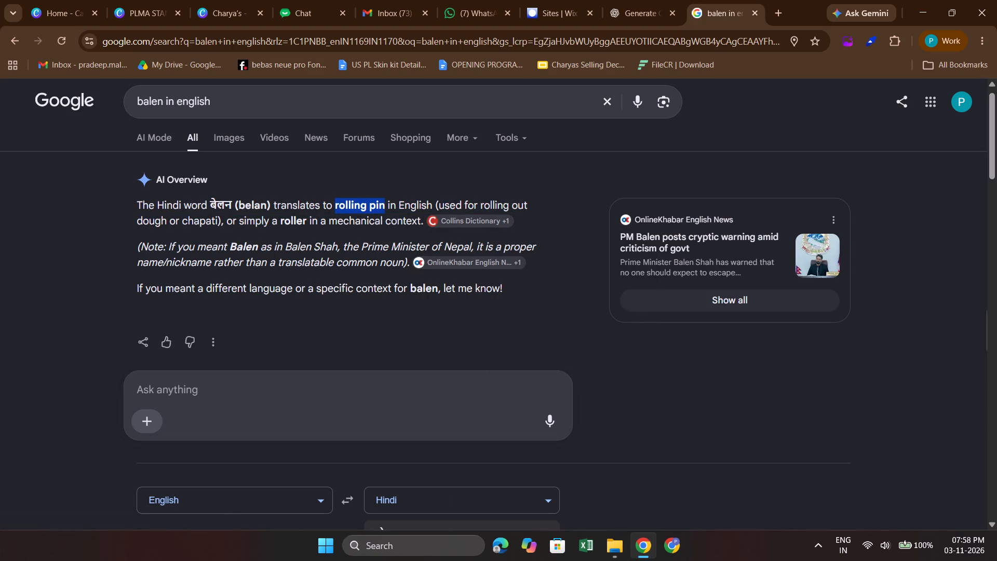
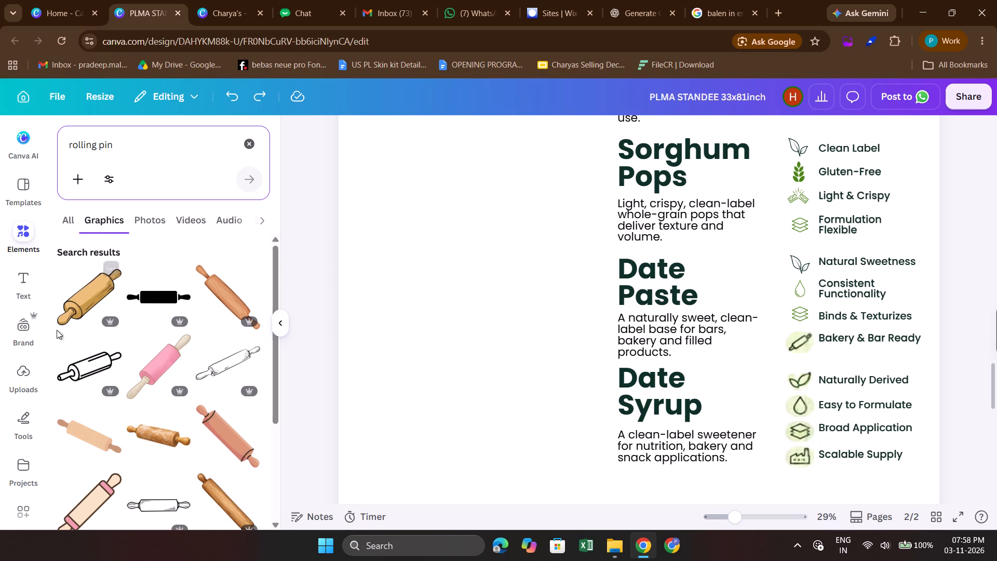
# Add the black outlined rolling pin graphic to page 2 and shrink it to about 1 inch wide.
pyautogui.scroll(-1, 169, 366)
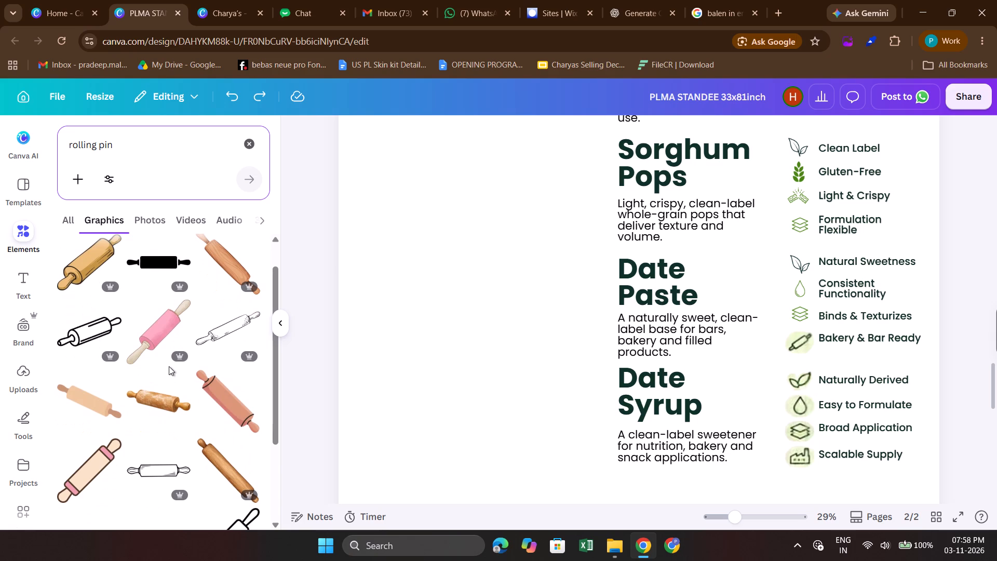
pyautogui.click(80, 316)
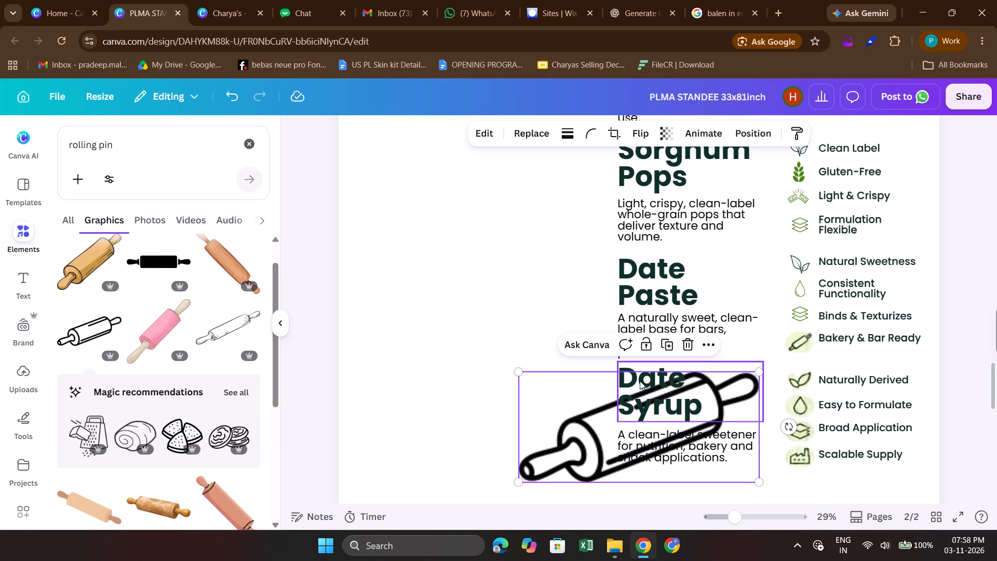
pyautogui.moveTo(757, 374); pyautogui.dragTo(680, 394)
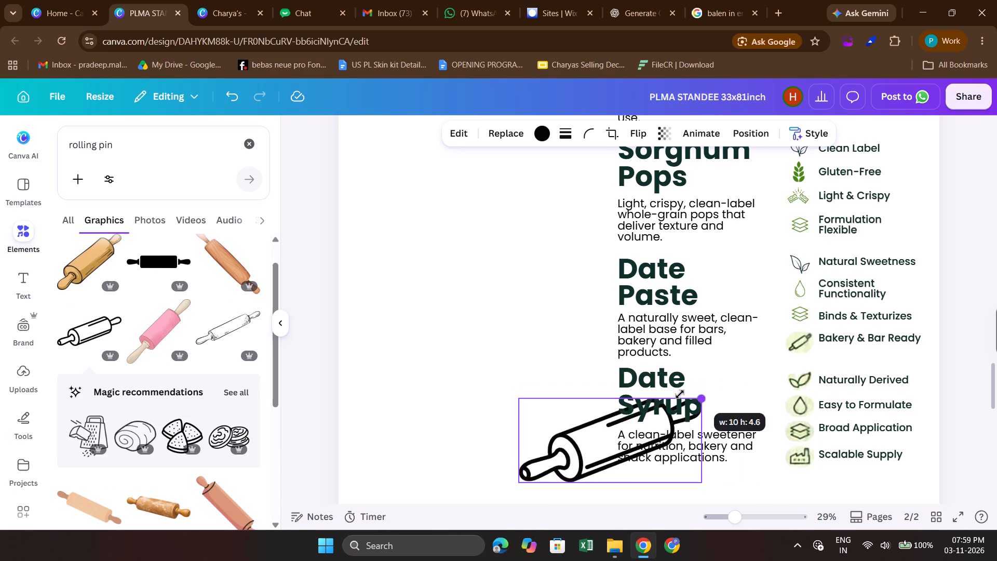
pyautogui.moveTo(680, 394); pyautogui.dragTo(528, 461)
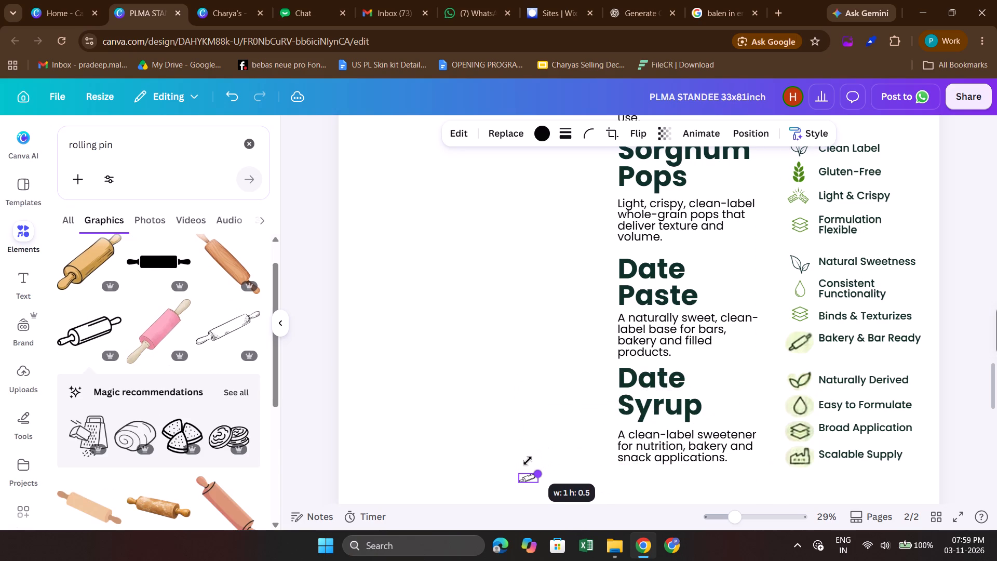
pyautogui.moveTo(528, 461); pyautogui.dragTo(530, 458)
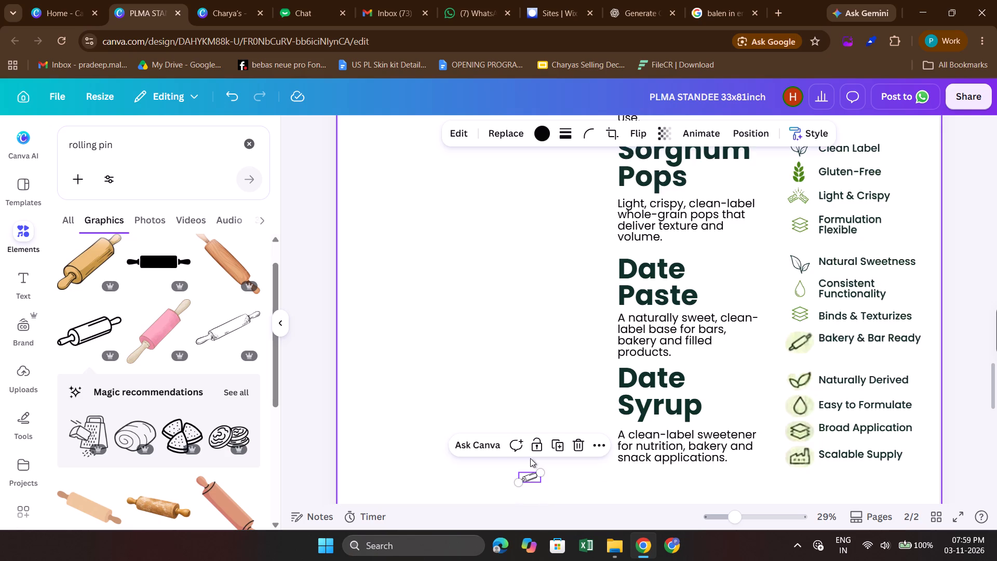
# Recolour the small rolling pin graphic with the green already used for the other feature icons.
pyautogui.scroll(-1, 530, 458)
pyautogui.click(541, 137)
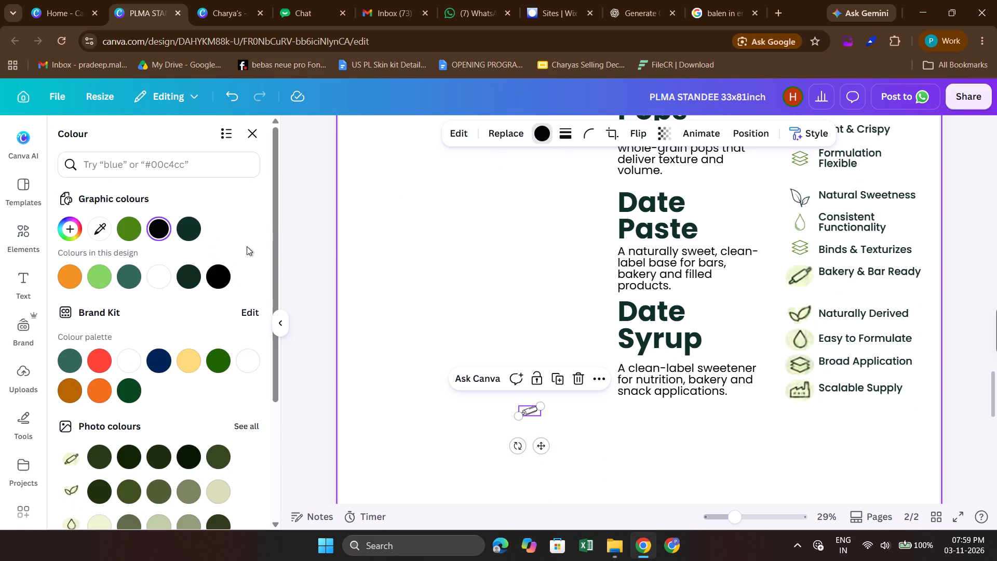
pyautogui.click(133, 233)
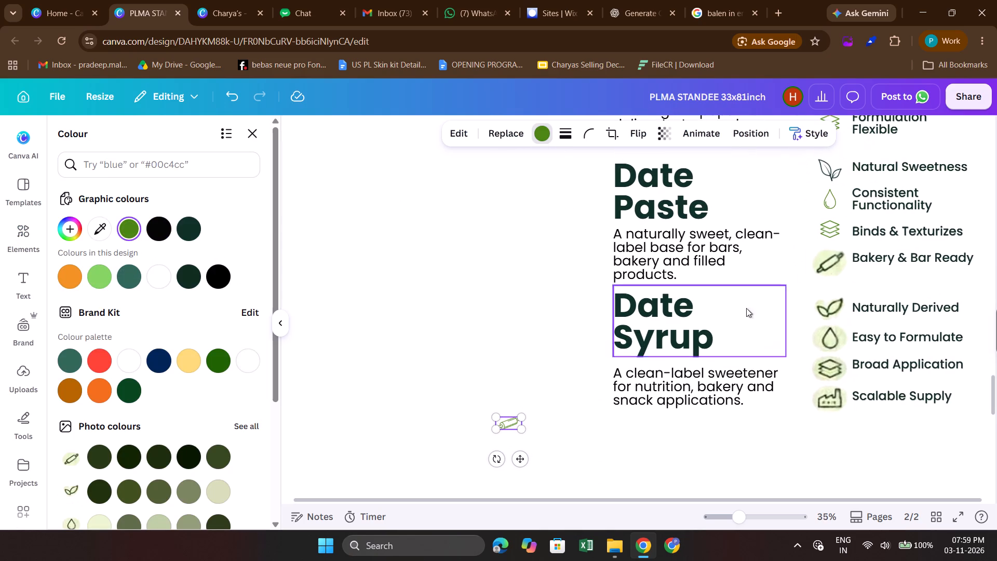
# Delete the old Bakery & Bar Ready icon and place the green rolling pin beside that label, in line with the icons above.
pyautogui.click(831, 269)
pyautogui.press('BackSpace')
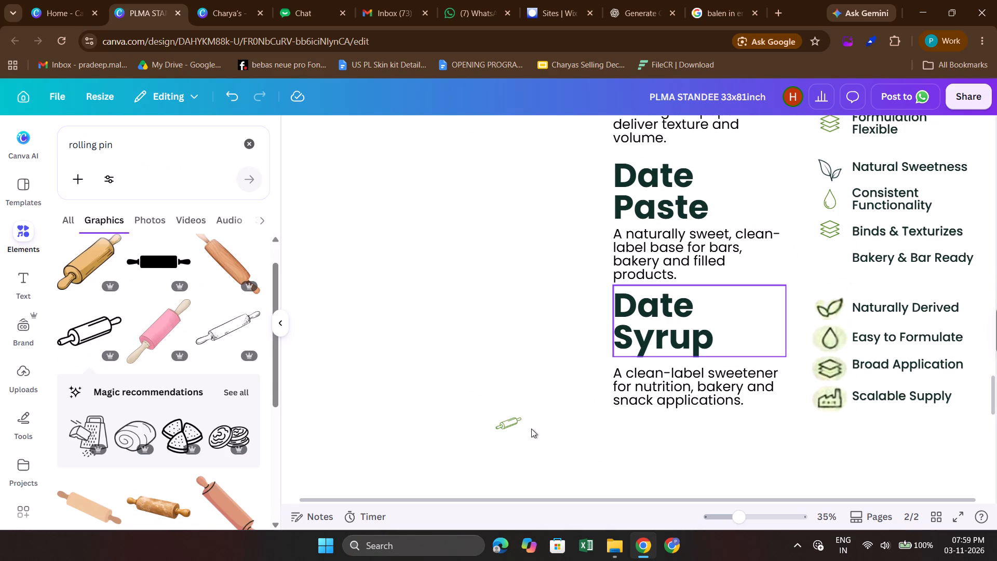
pyautogui.click(514, 422)
pyautogui.click(520, 416)
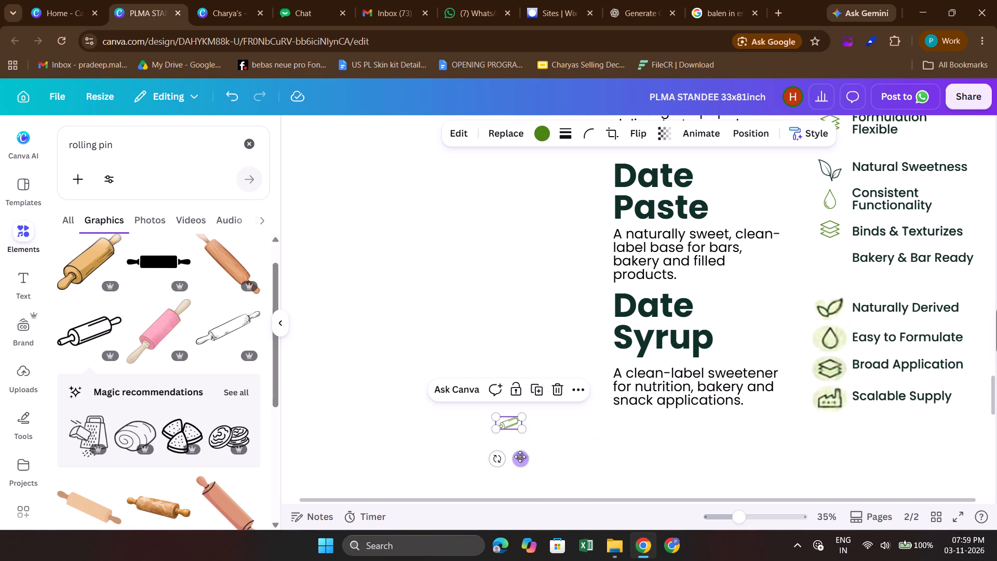
pyautogui.moveTo(518, 461); pyautogui.dragTo(842, 293)
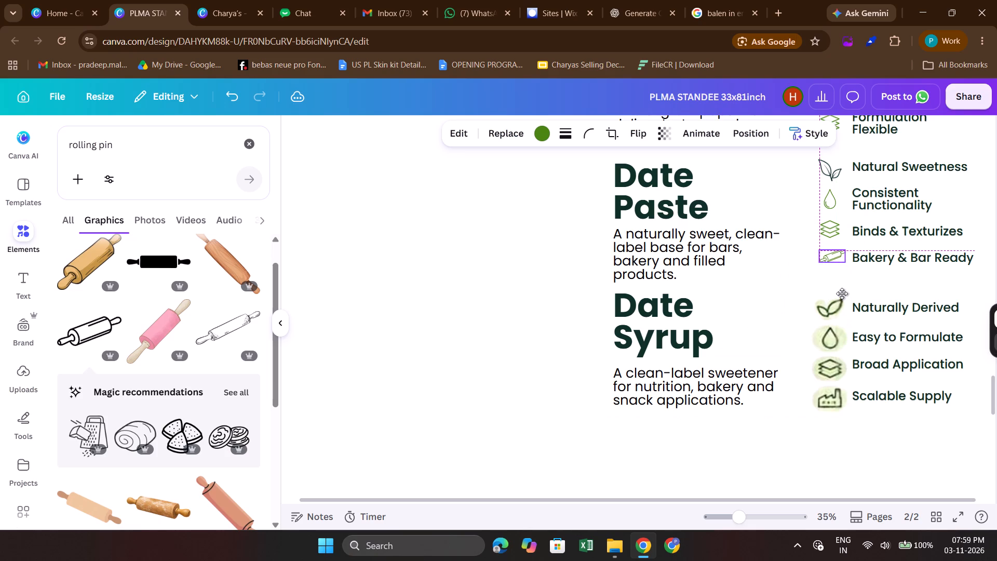
pyautogui.moveTo(842, 293); pyautogui.dragTo(881, 293)
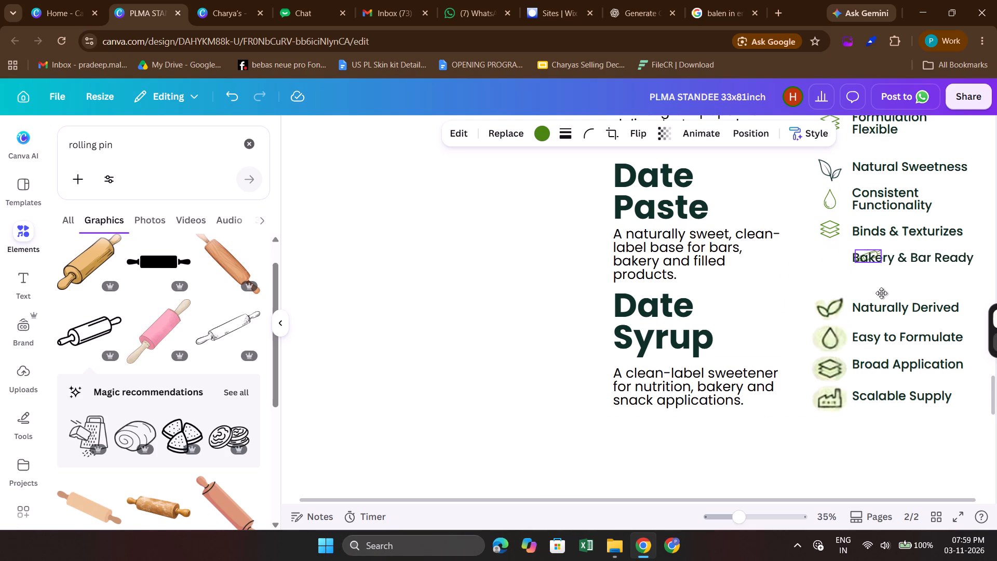
pyautogui.moveTo(881, 293); pyautogui.dragTo(842, 291)
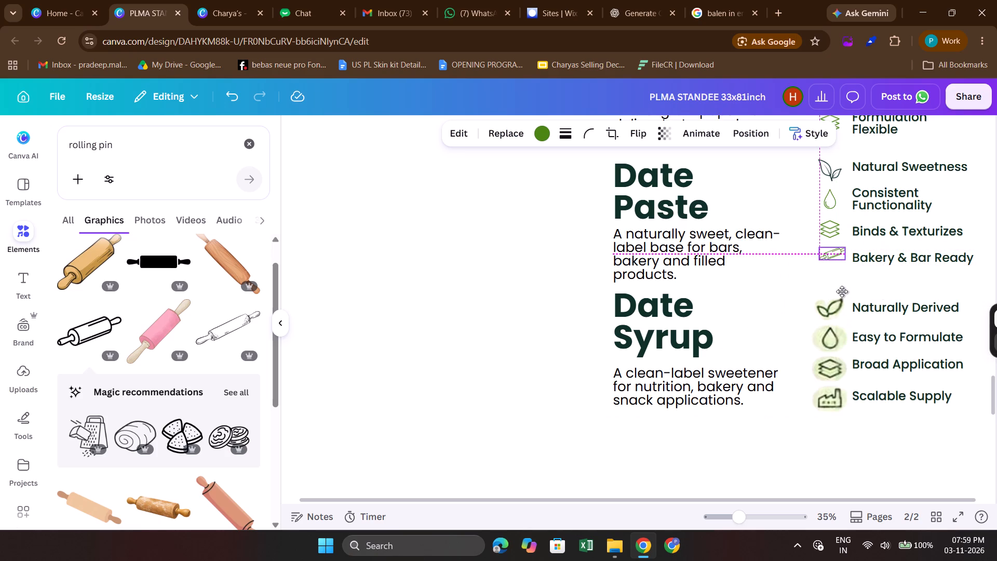
pyautogui.moveTo(842, 291); pyautogui.dragTo(843, 291)
pyautogui.hscroll(-1, 867, 281)
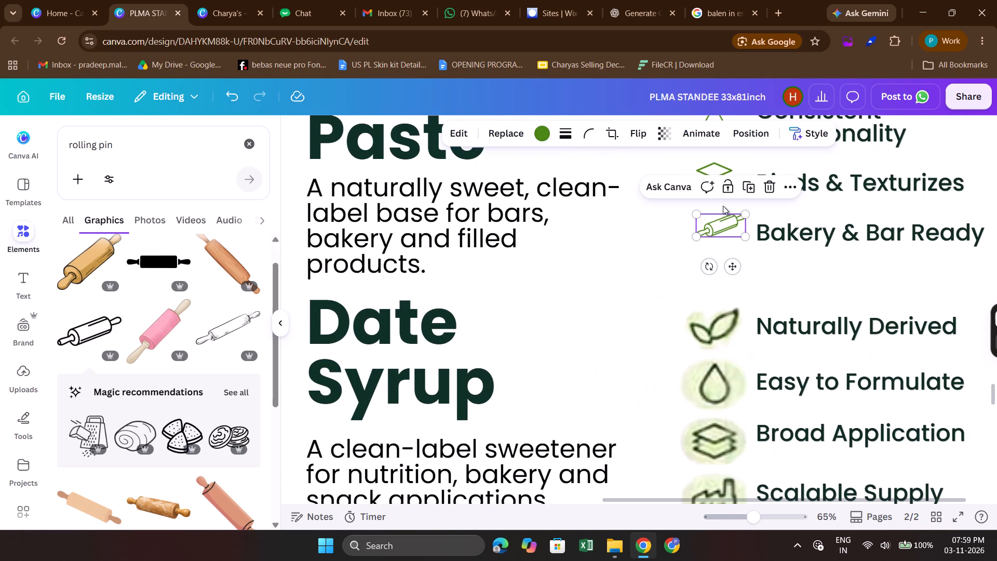
pyautogui.moveTo(722, 220); pyautogui.dragTo(718, 219)
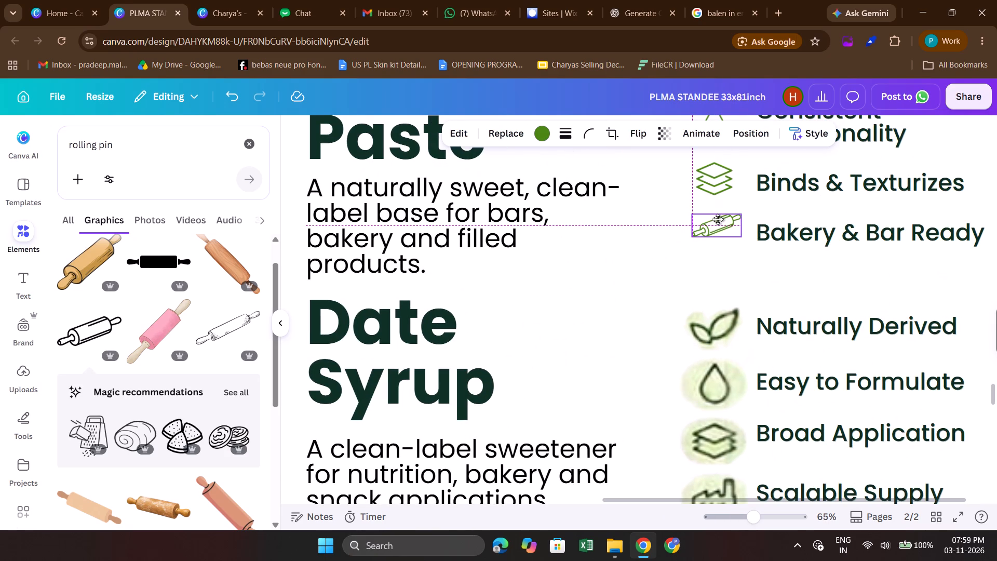
pyautogui.moveTo(718, 219); pyautogui.dragTo(716, 219)
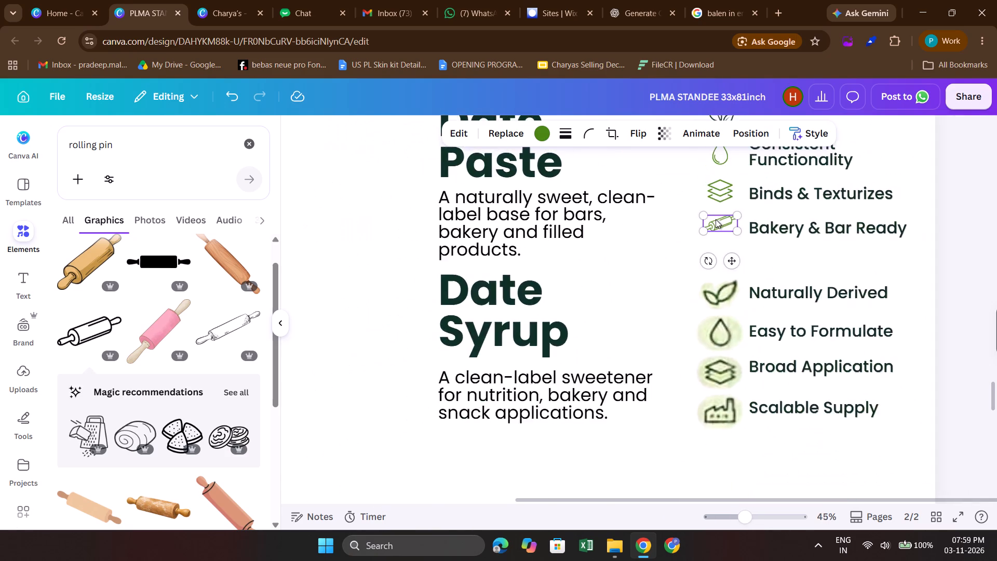
pyautogui.scroll(1, 712, 257)
pyautogui.click(503, 285)
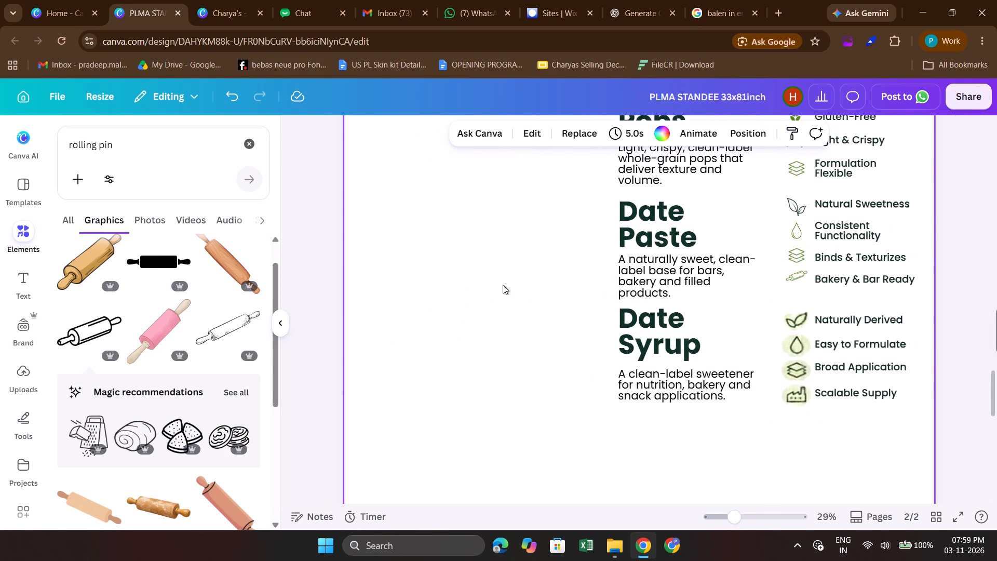
# Space the four Date Syrup feature labels, from Naturally Derived to Scalable Supply, evenly in the vertical direction.
pyautogui.scroll(1, 503, 285)
pyautogui.scroll(1, 749, 275)
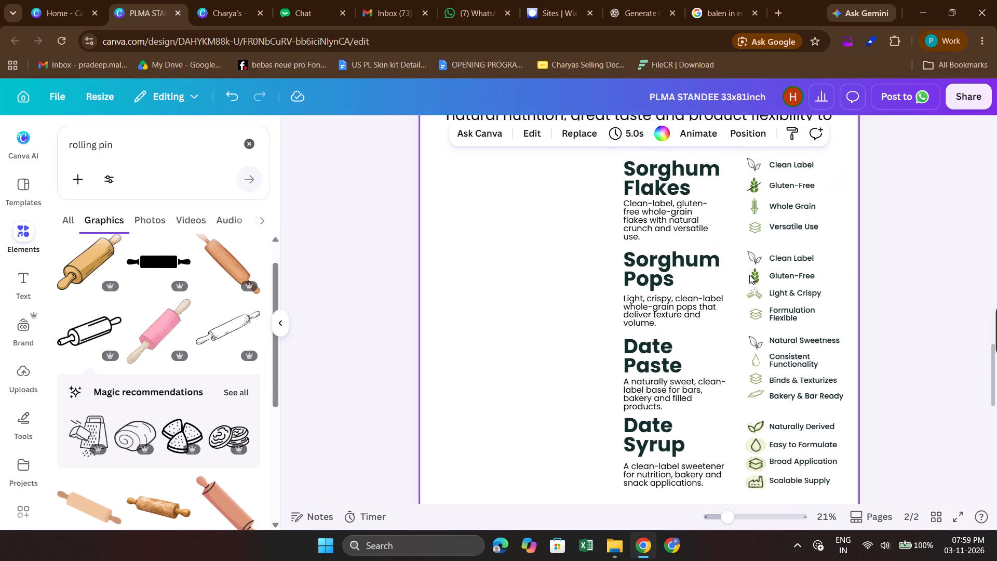
pyautogui.moveTo(885, 356); pyautogui.dragTo(789, 437)
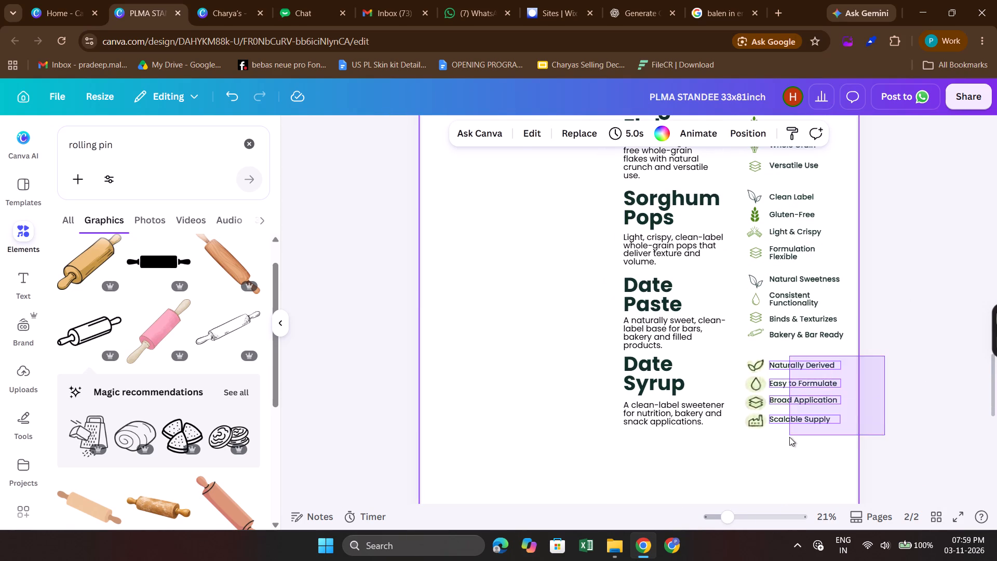
pyautogui.moveTo(789, 437); pyautogui.dragTo(790, 436)
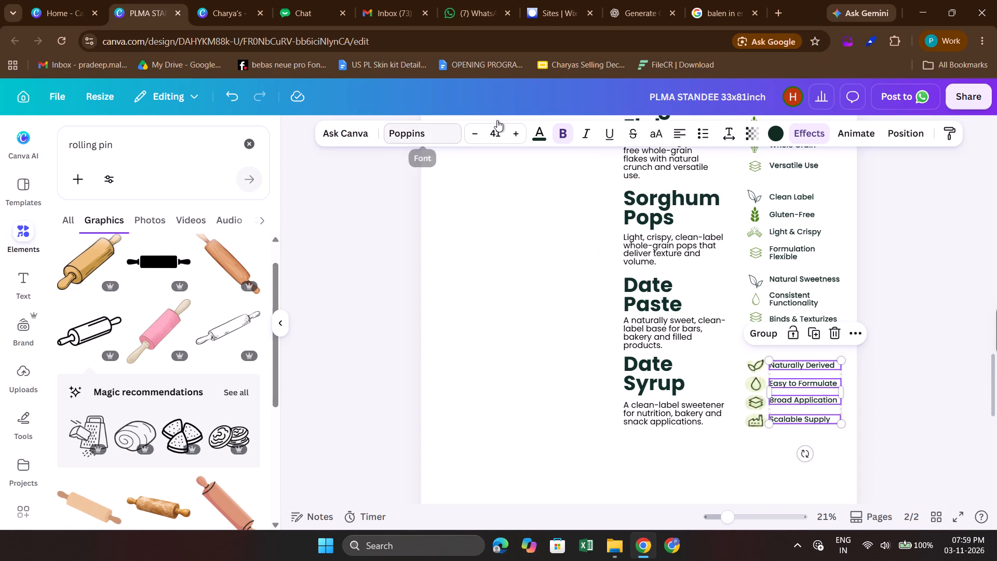
pyautogui.click(891, 131)
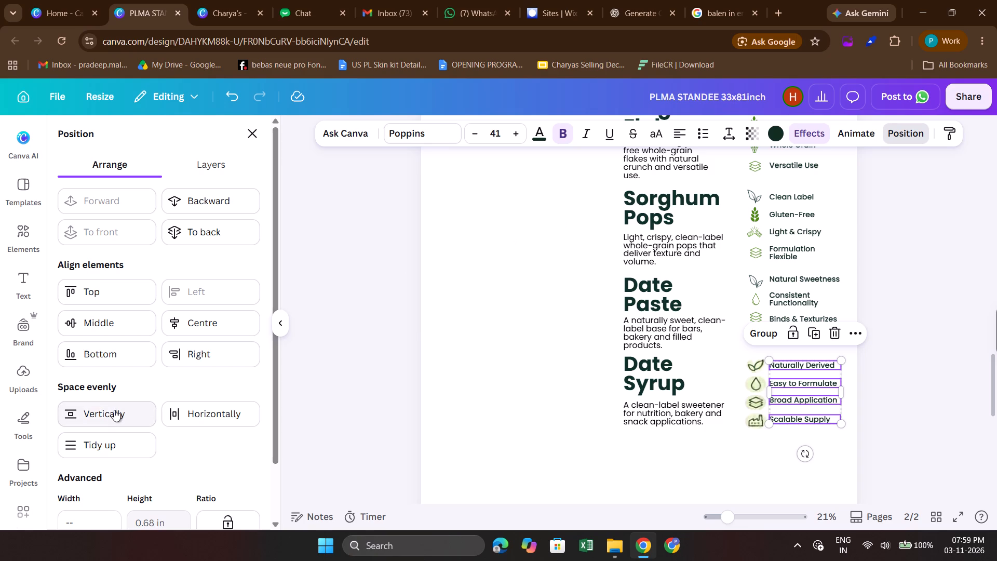
pyautogui.click(114, 410)
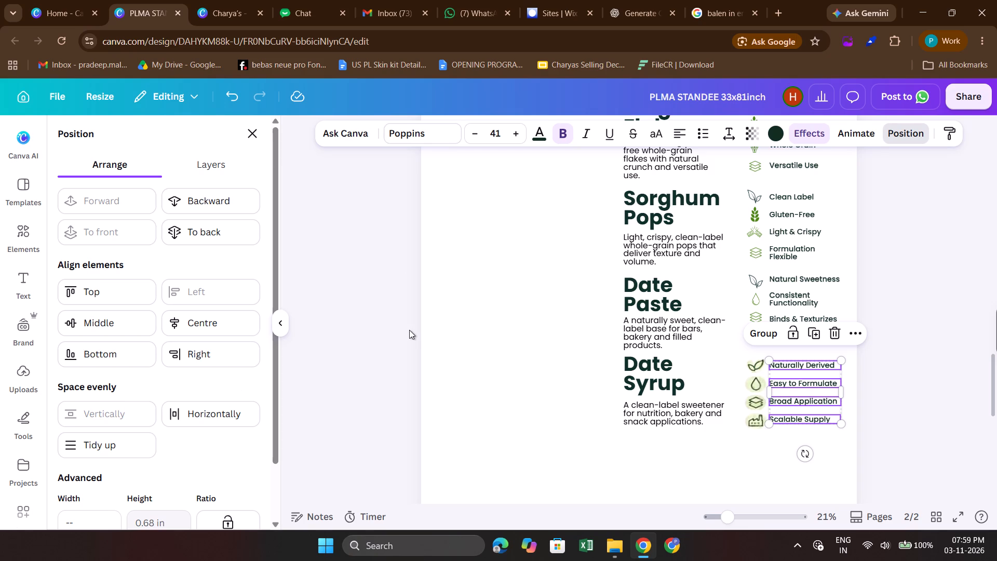
pyautogui.click(888, 313)
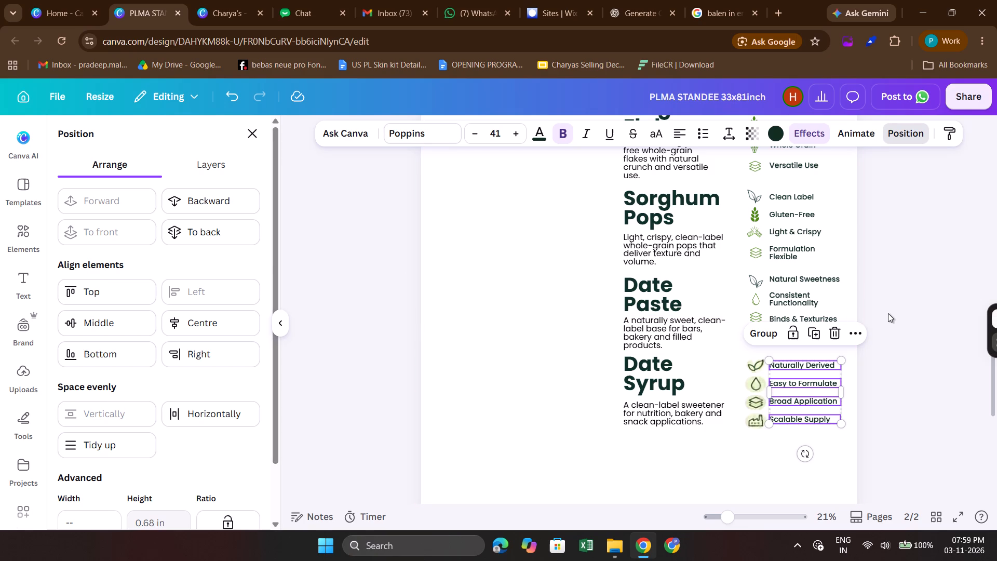
# Replace the old Naturally Derived icon with a duplicate of the Natural Sweetness leaf icon.
pyautogui.scroll(1, 888, 313)
pyautogui.hscroll(-1, 646, 353)
pyautogui.scroll(-1, 646, 353)
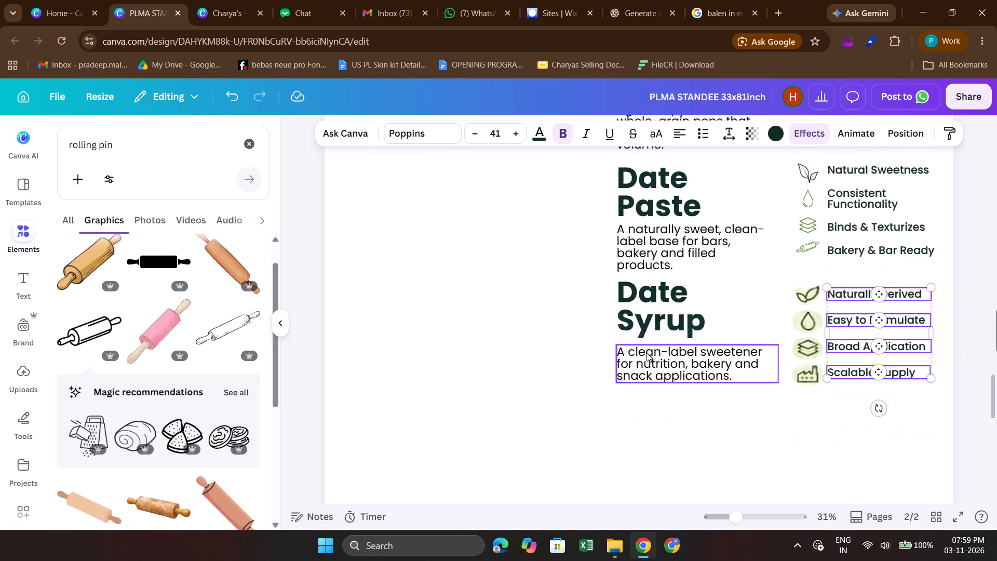
pyautogui.scroll(-1, 646, 353)
pyautogui.scroll(1, 819, 331)
pyautogui.click(813, 312)
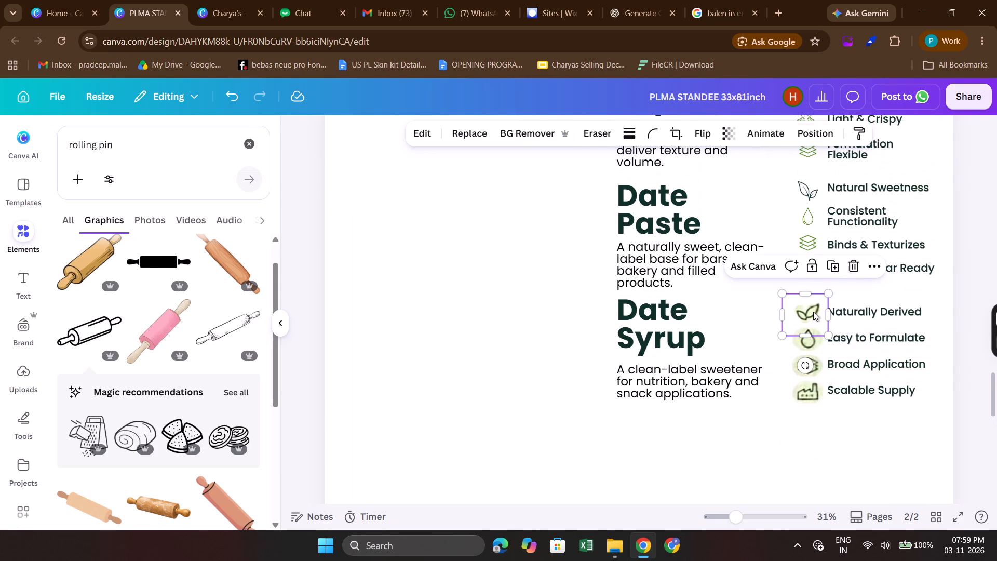
pyautogui.press('BackSpace')
pyautogui.click(809, 196)
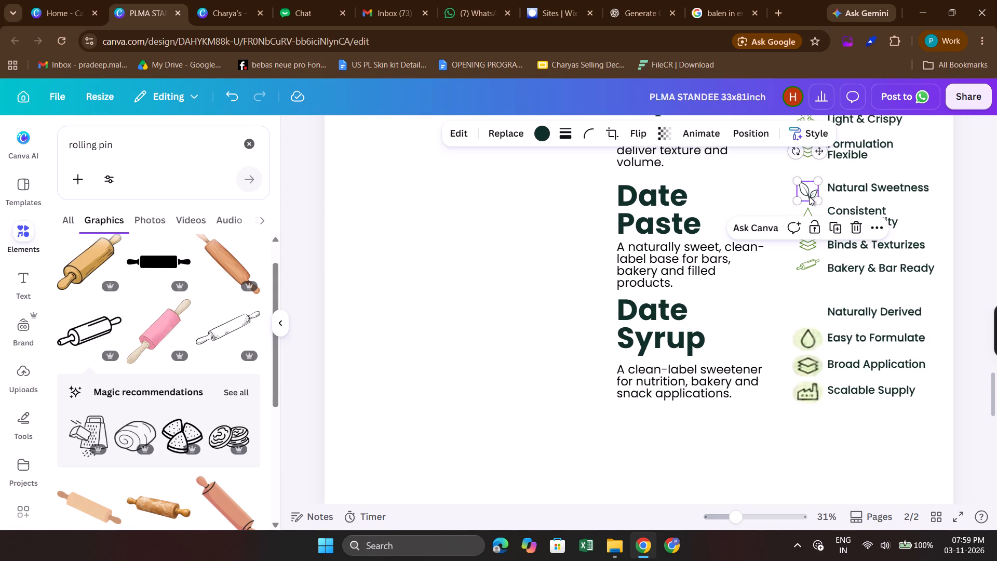
pyautogui.hotkey('ctrl', 'd')
pyautogui.moveTo(809, 196); pyautogui.dragTo(802, 290)
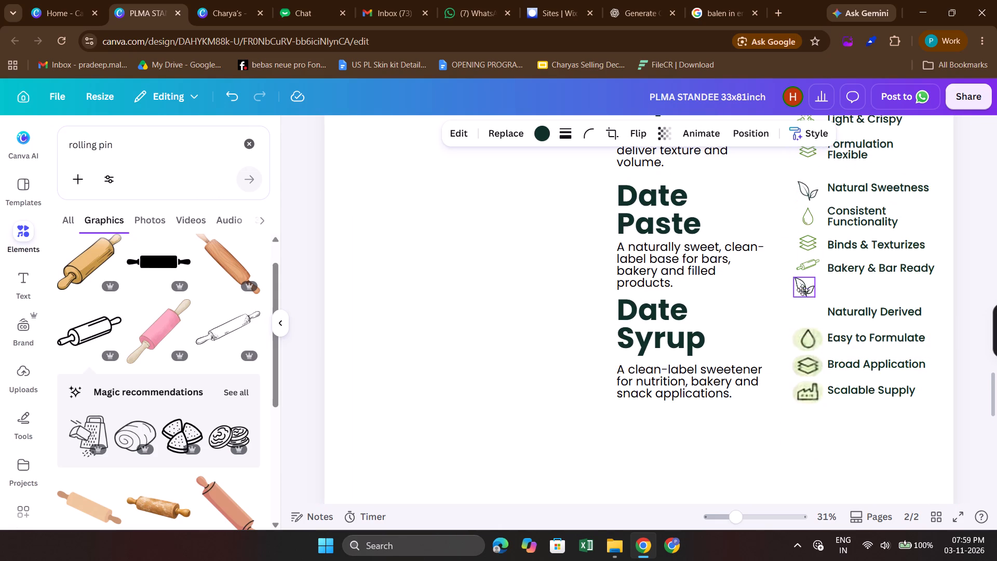
pyautogui.moveTo(802, 290); pyautogui.dragTo(809, 312)
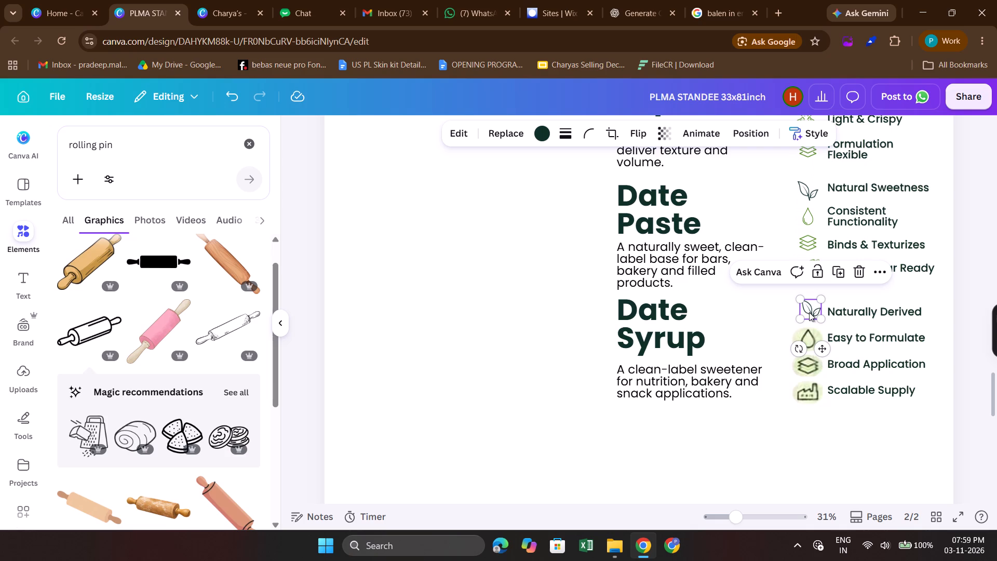
pyautogui.click(829, 461)
# Replace the old Easy to Formulate icon with a duplicate of the Consistent Functionality droplet icon.
pyautogui.click(811, 337)
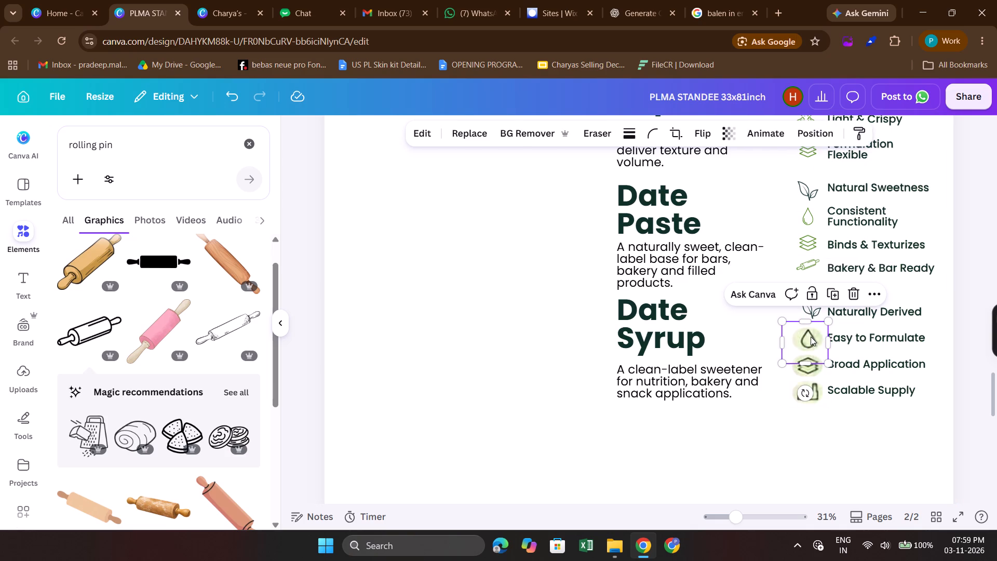
pyautogui.press('BackSpace')
pyautogui.click(810, 220)
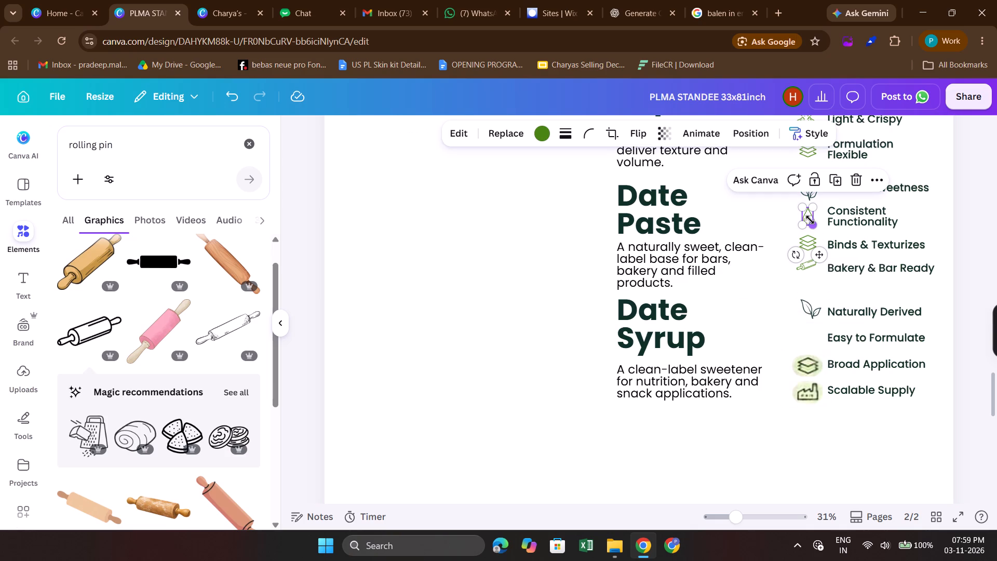
pyautogui.hotkey('ctrl', 'd')
pyautogui.moveTo(811, 216); pyautogui.dragTo(812, 332)
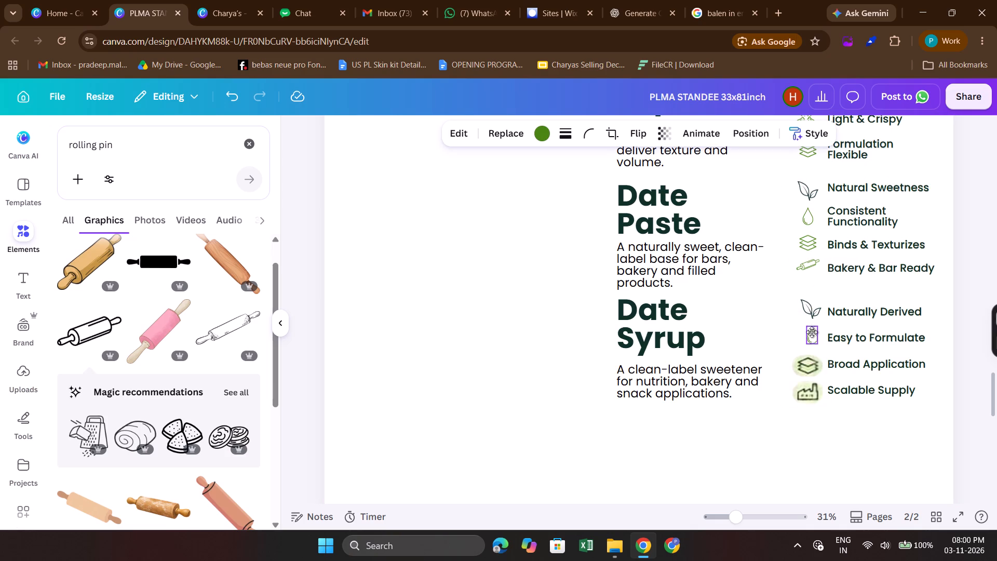
pyautogui.moveTo(812, 332); pyautogui.dragTo(811, 335)
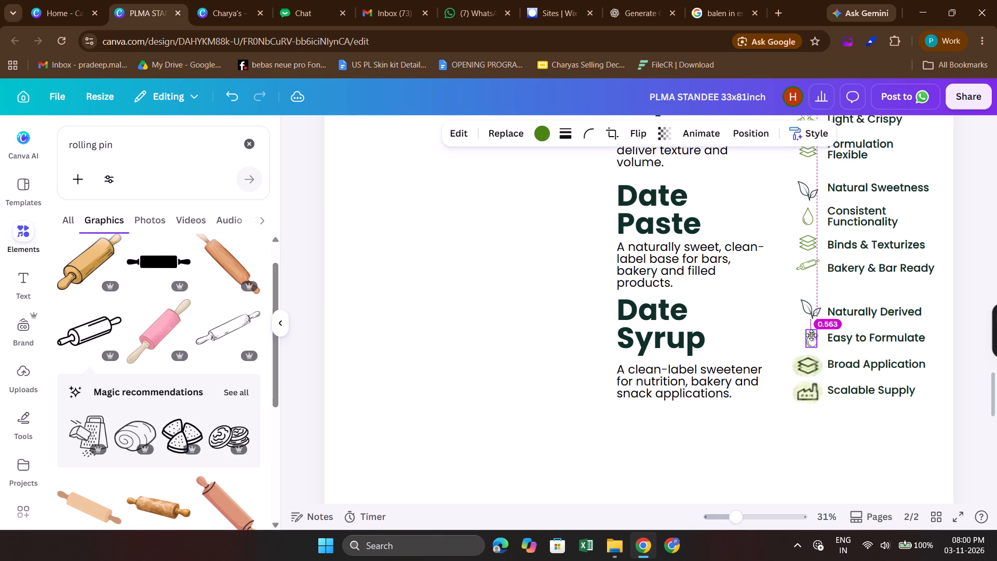
pyautogui.moveTo(811, 335); pyautogui.dragTo(811, 335)
pyautogui.click(833, 432)
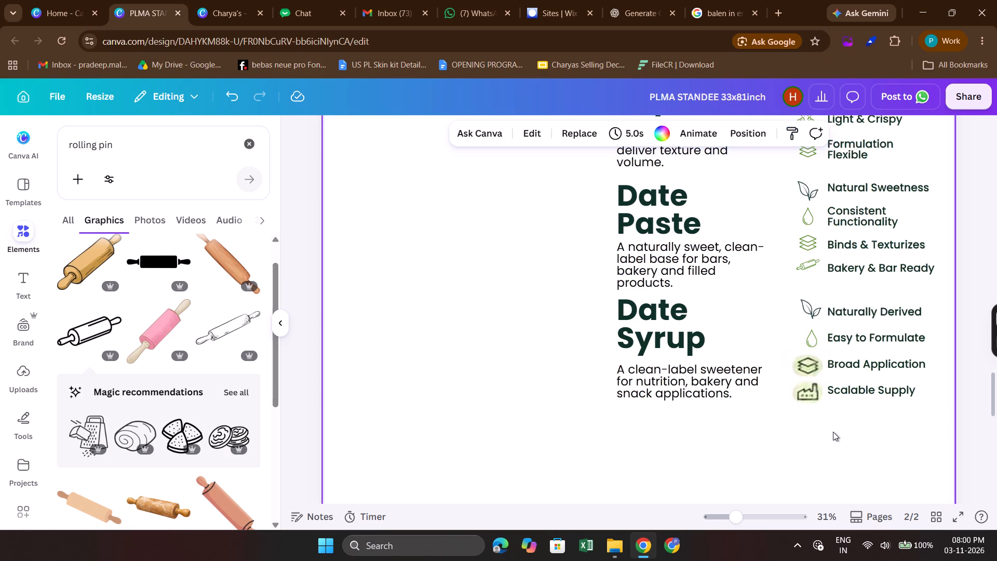
# Replace the old Broad Application icon with a duplicate of the Binds & Texturizes layers icon.
pyautogui.click(793, 376)
pyautogui.press('BackSpace')
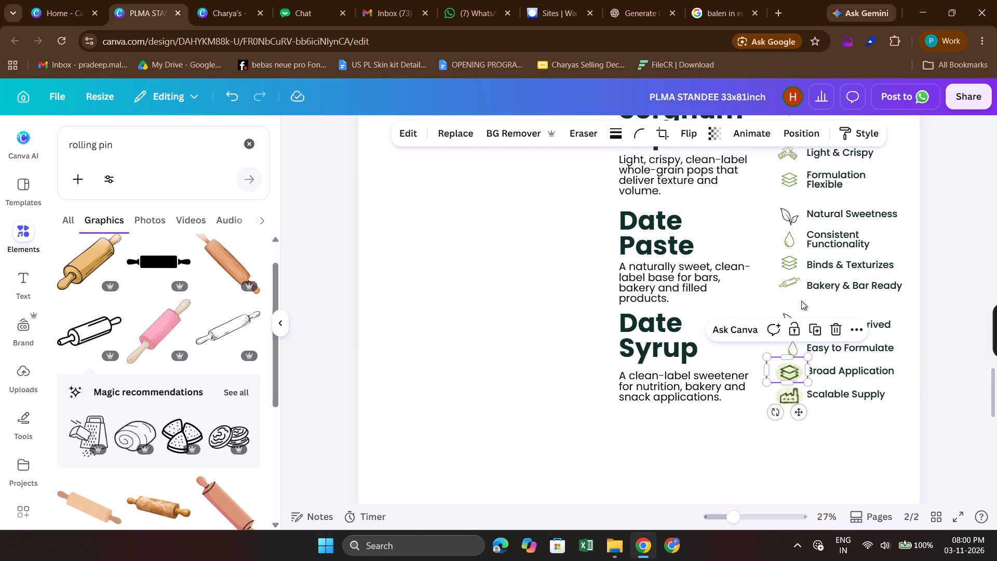
pyautogui.click(784, 258)
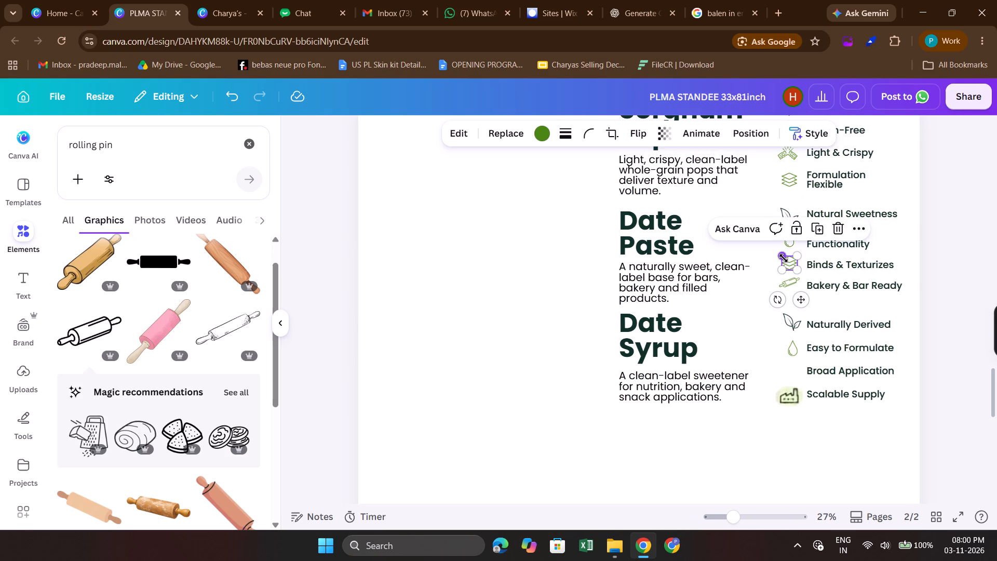
pyautogui.hotkey('ctrl', 'd')
pyautogui.moveTo(797, 269); pyautogui.dragTo(797, 292)
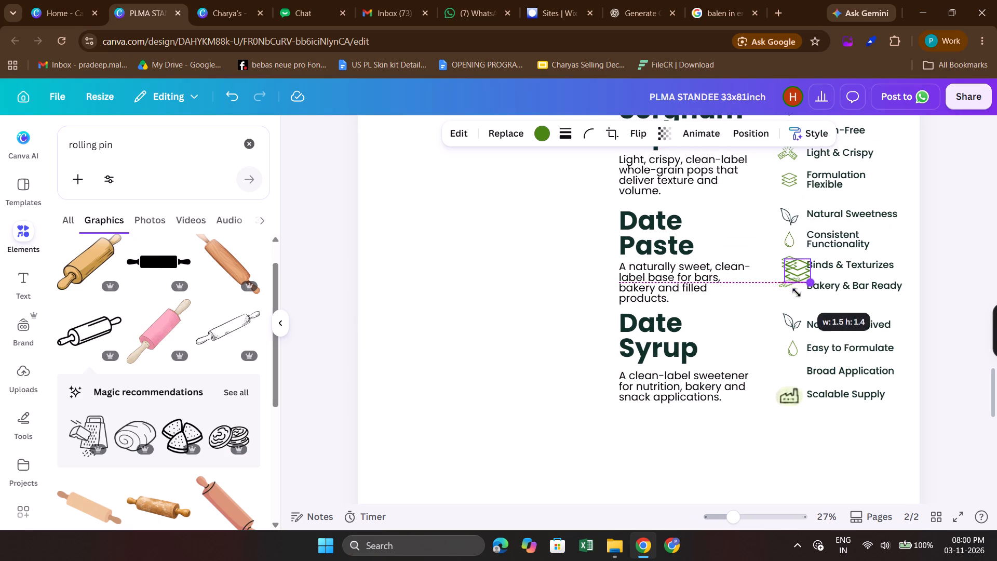
pyautogui.moveTo(797, 292); pyautogui.dragTo(797, 295)
pyautogui.hotkey('ctrl', 'z')
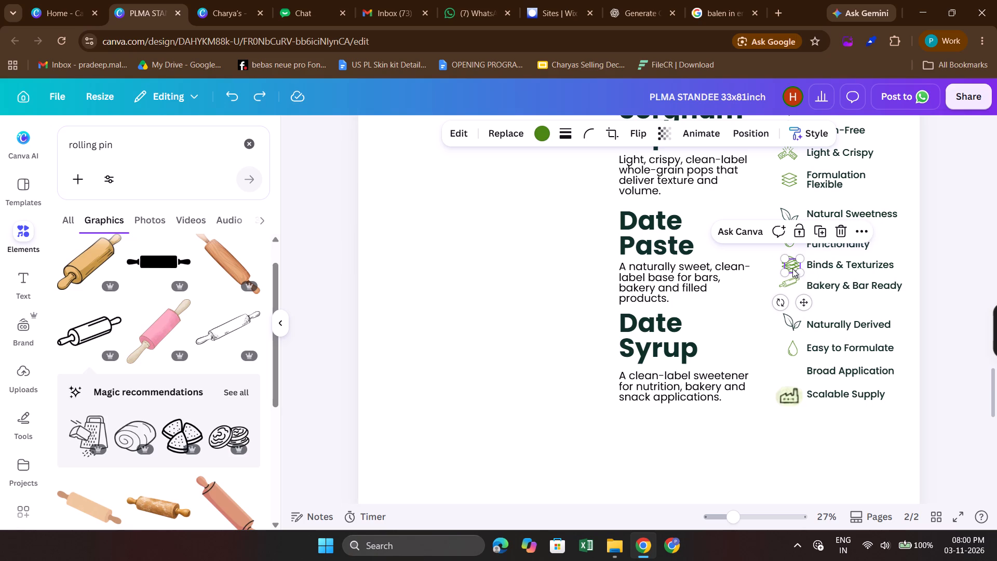
pyautogui.moveTo(792, 268); pyautogui.dragTo(792, 373)
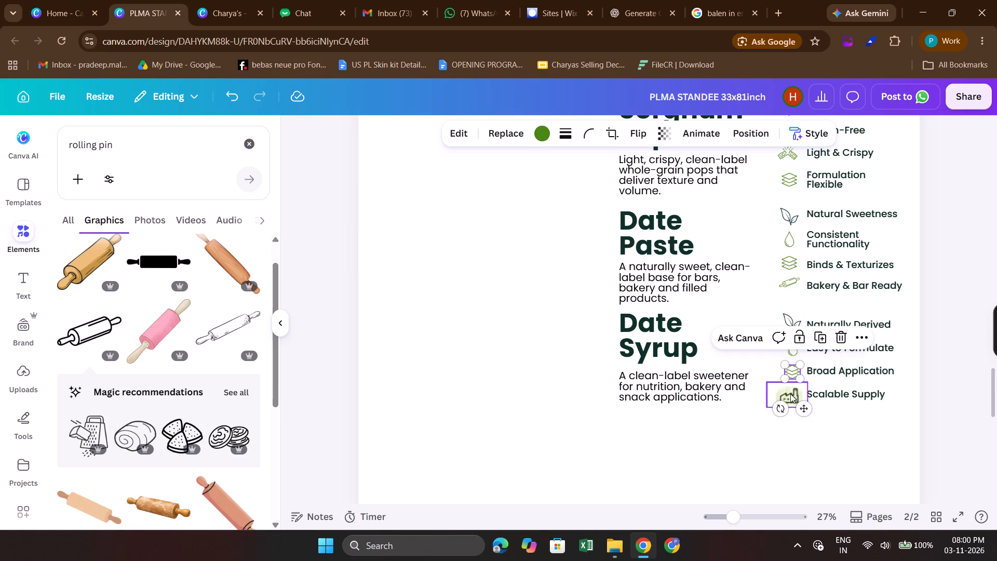
# Swap the old Scalable Supply icon for a graphic of a hand holding a box, found by searching "supply", and colour it green.
pyautogui.click(790, 394)
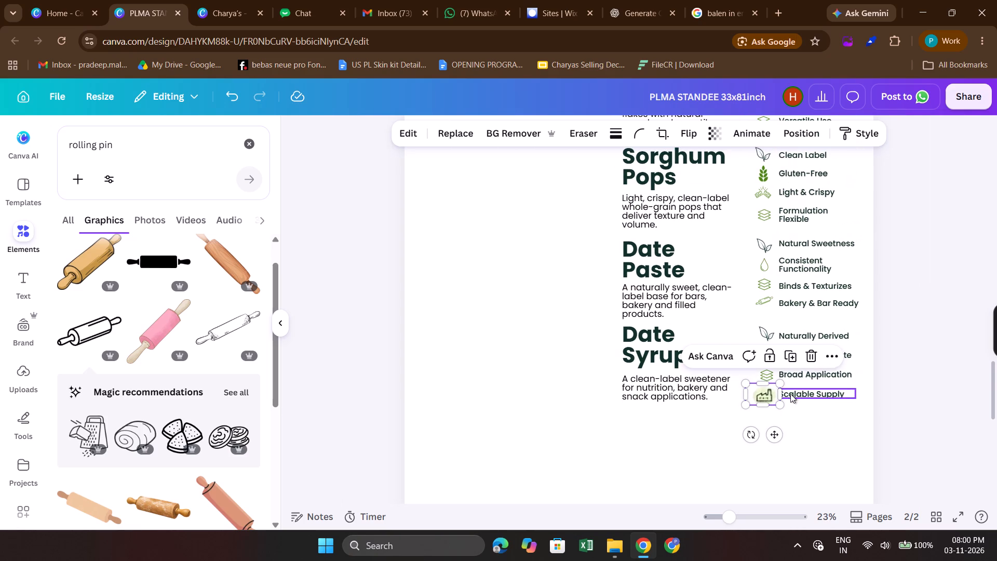
pyautogui.press('BackSpace')
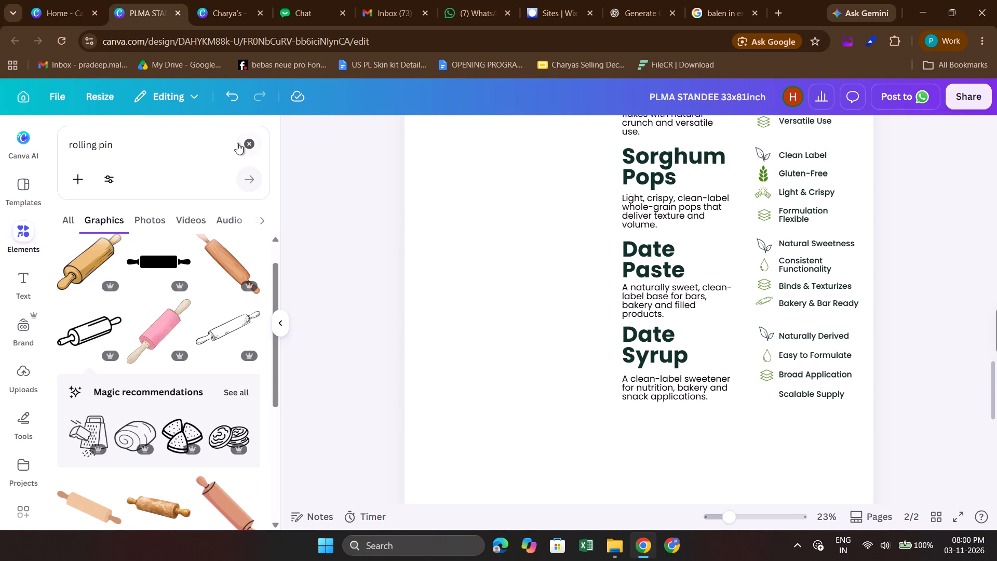
pyautogui.click(240, 143)
pyautogui.write('supplu')
pyautogui.press('BackSpace')
pyautogui.press('y')
pyautogui.press('Return')
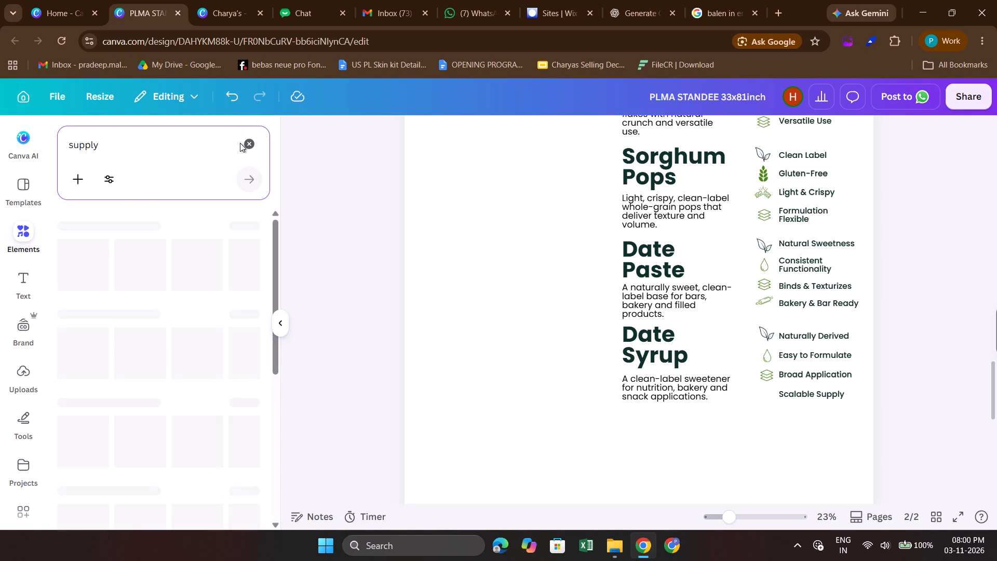
pyautogui.click(111, 221)
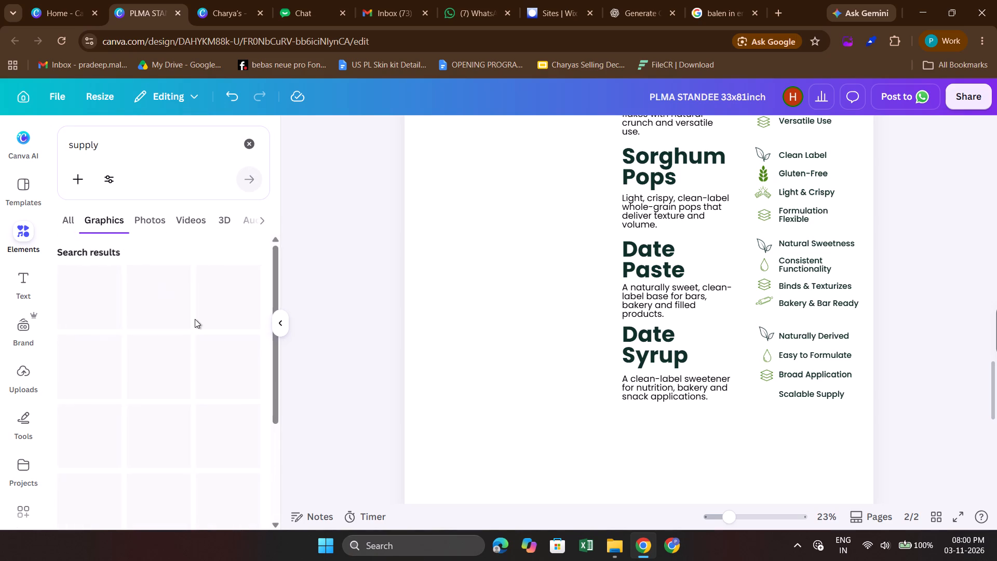
pyautogui.scroll(-1, 195, 319)
pyautogui.scroll(-4, 181, 388)
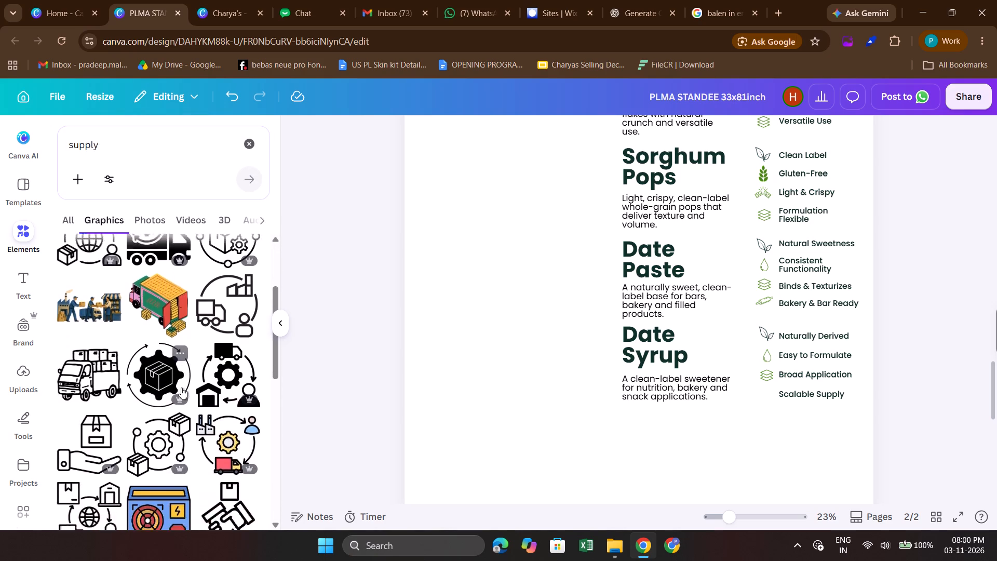
pyautogui.scroll(-2, 181, 388)
pyautogui.click(84, 328)
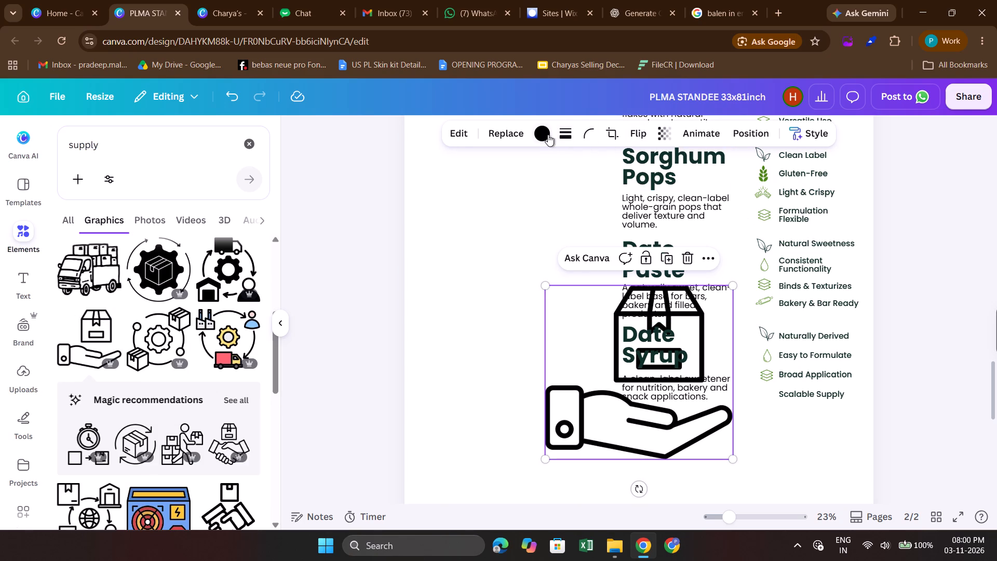
pyautogui.click(548, 135)
pyautogui.click(133, 228)
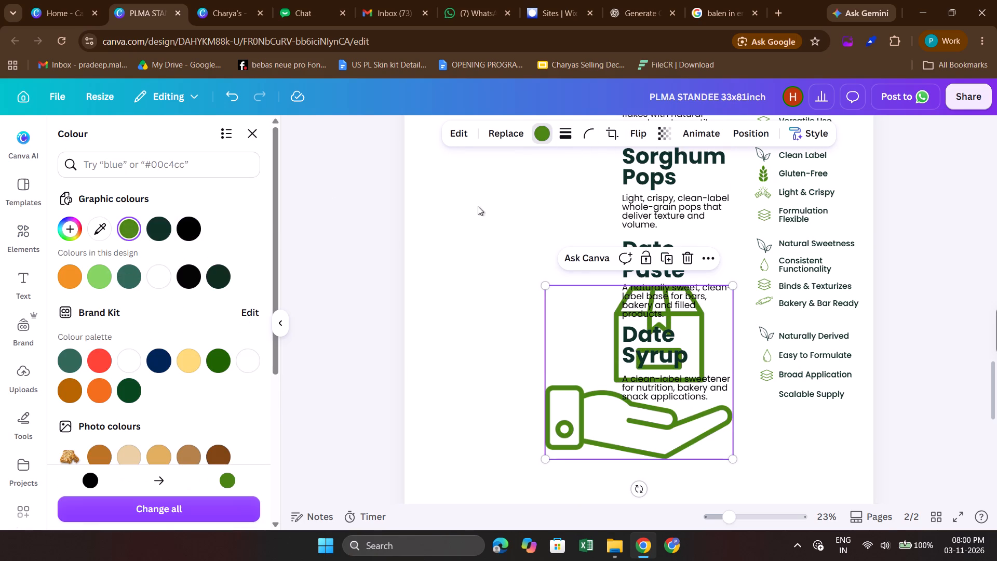
# Shrink the green hand-and-box graphic to icon size and place it beside the Scalable Supply label, in line with the icons above.
pyautogui.moveTo(731, 286); pyautogui.dragTo(583, 456)
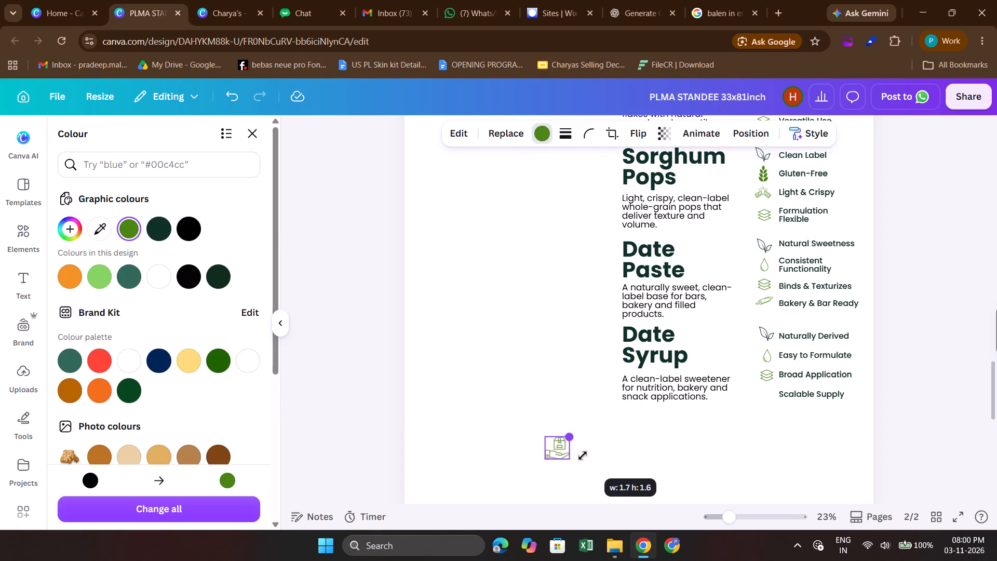
pyautogui.moveTo(583, 456); pyautogui.dragTo(575, 462)
pyautogui.moveTo(554, 452); pyautogui.dragTo(773, 400)
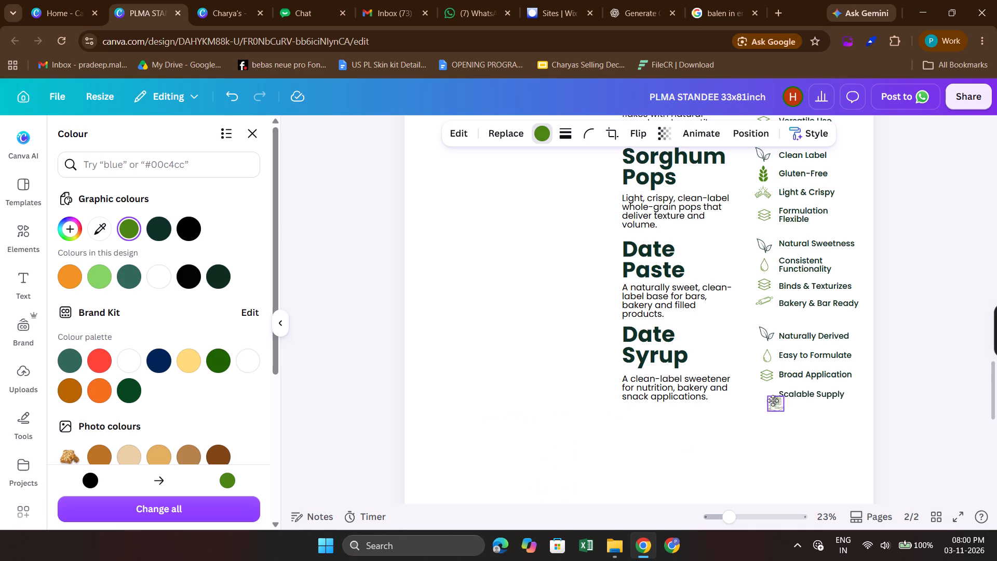
pyautogui.moveTo(773, 400); pyautogui.dragTo(754, 395)
pyautogui.hscroll(-1, 843, 386)
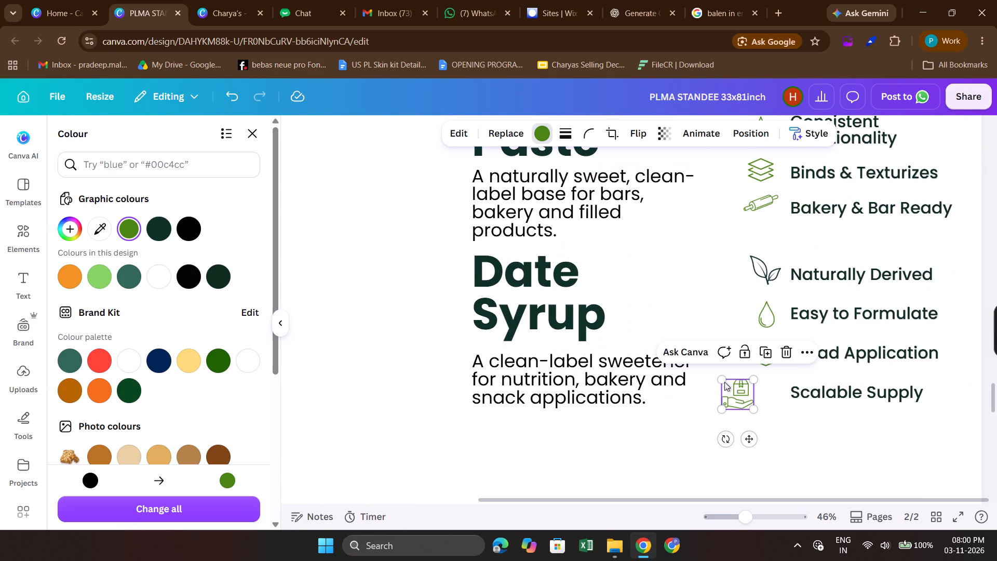
pyautogui.moveTo(732, 390); pyautogui.dragTo(763, 387)
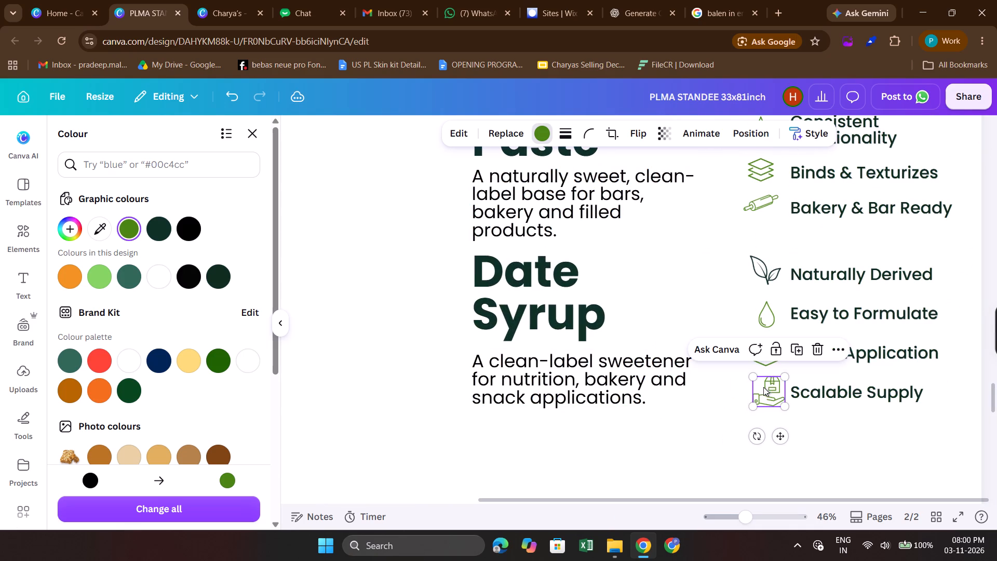
pyautogui.moveTo(787, 375); pyautogui.dragTo(784, 380)
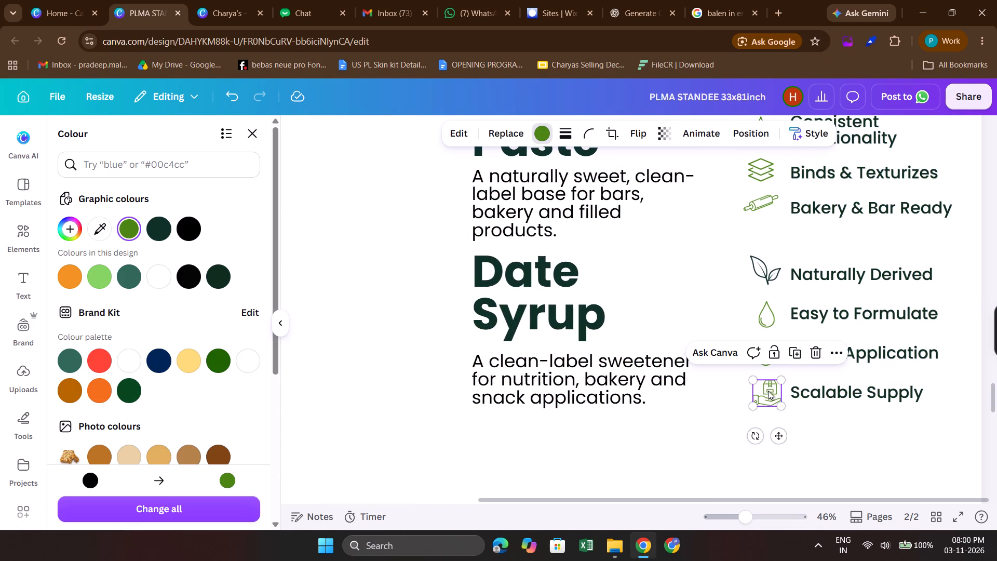
pyautogui.click(768, 391)
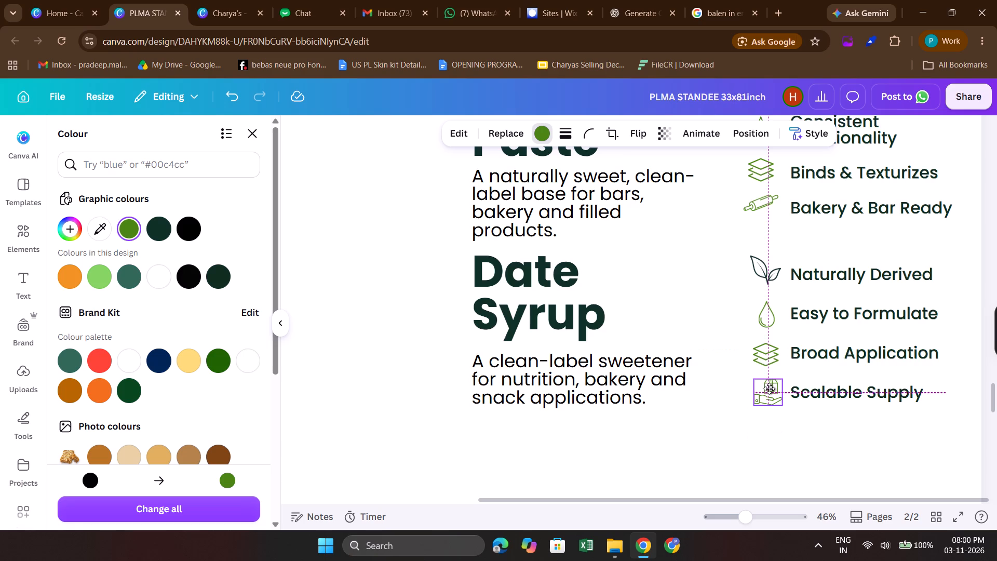
pyautogui.click(927, 243)
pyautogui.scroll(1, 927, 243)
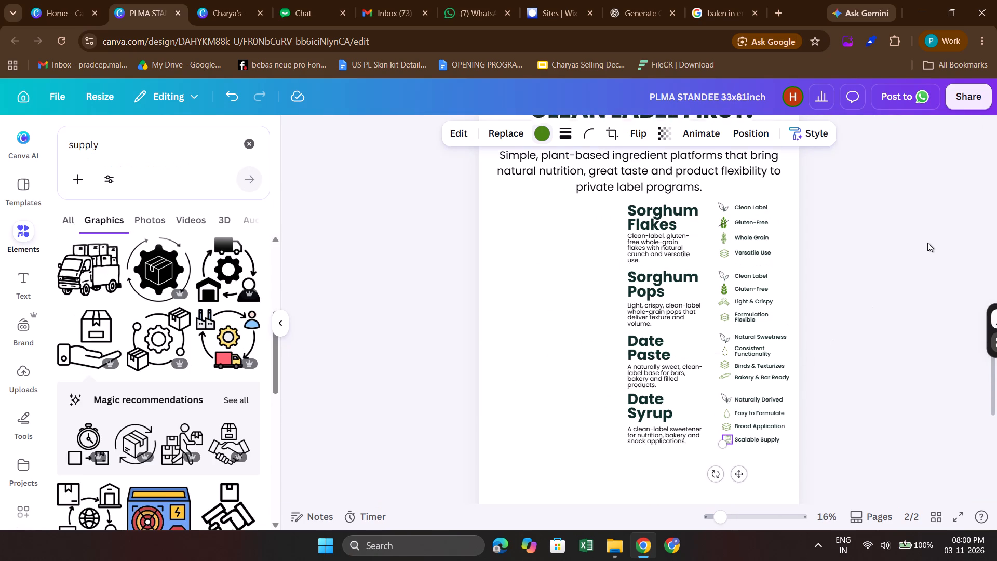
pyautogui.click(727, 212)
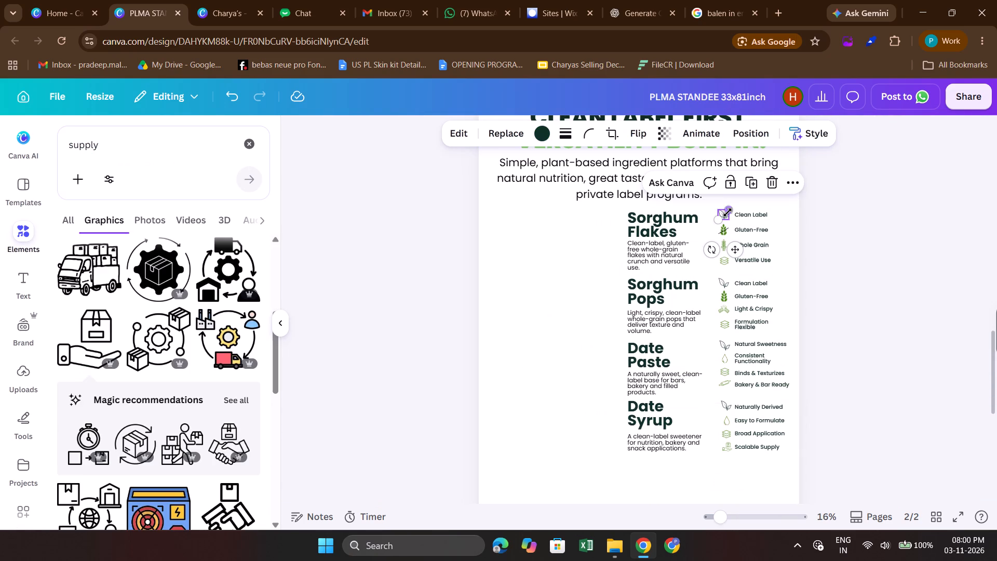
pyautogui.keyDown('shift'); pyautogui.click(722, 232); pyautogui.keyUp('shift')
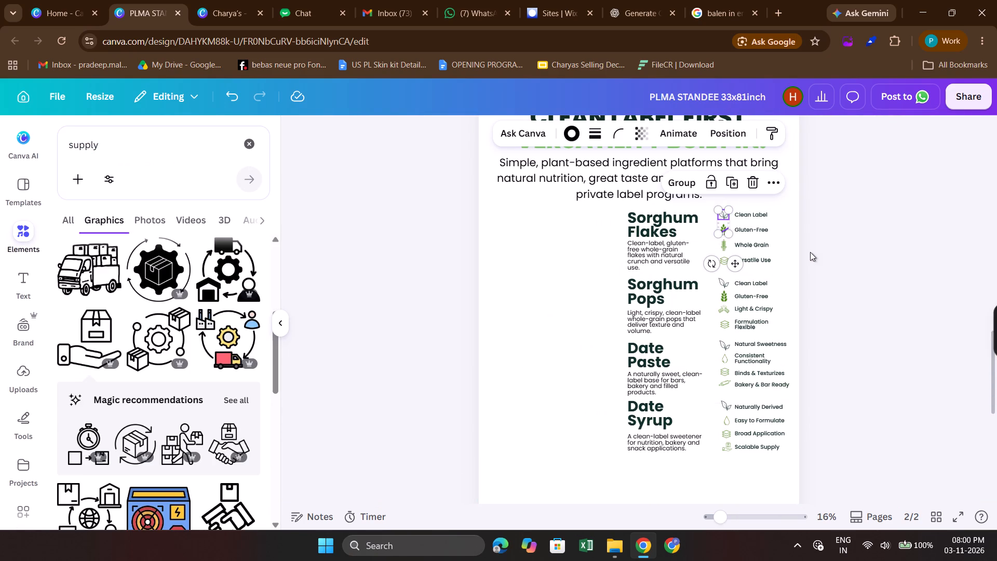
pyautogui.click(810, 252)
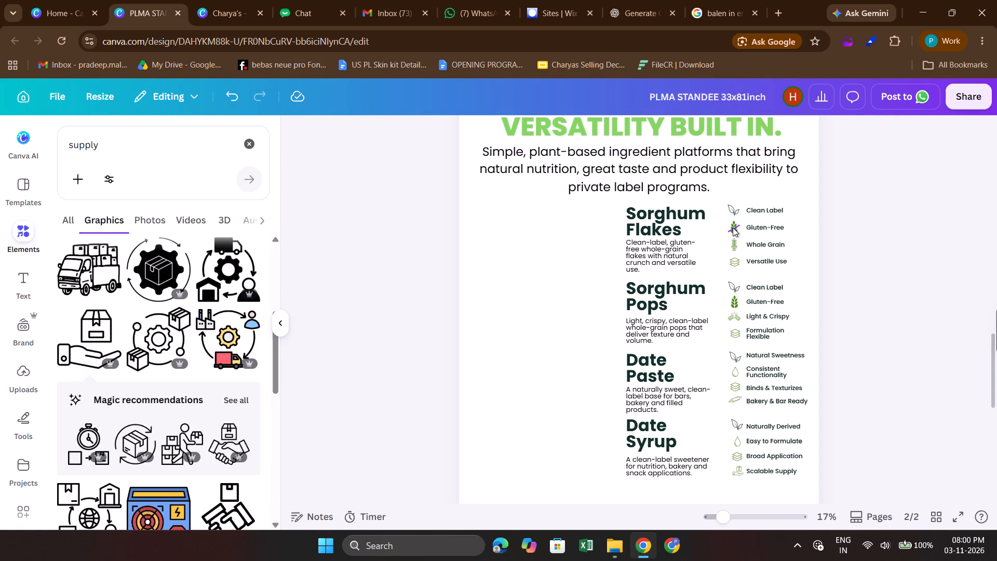
# Group the diagonal strike line with the wheat icon beside the Sorghum Flakes Gluten-Free label.
pyautogui.click(733, 228)
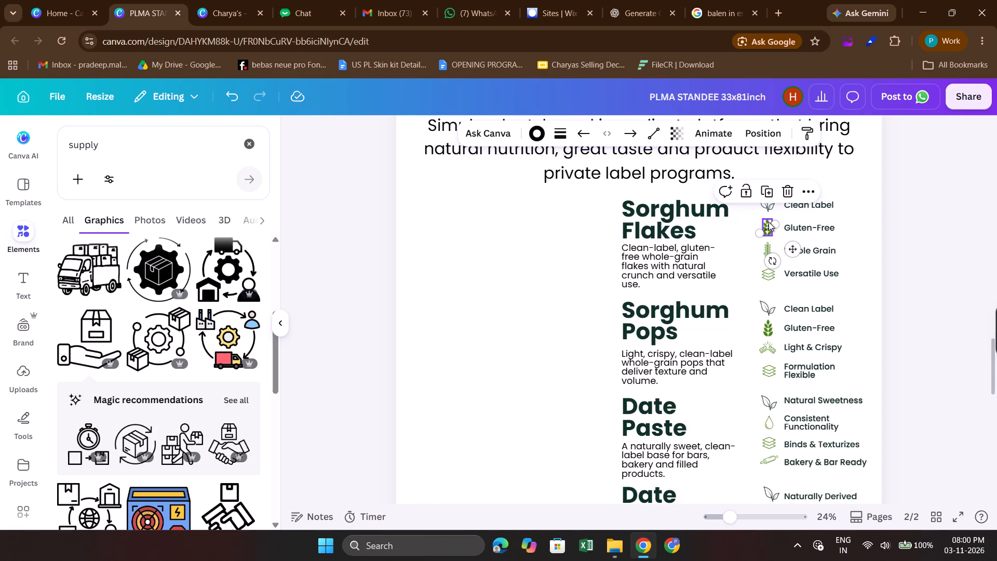
pyautogui.keyDown('shift'); pyautogui.click(769, 222); pyautogui.keyUp('shift')
pyautogui.click(739, 194)
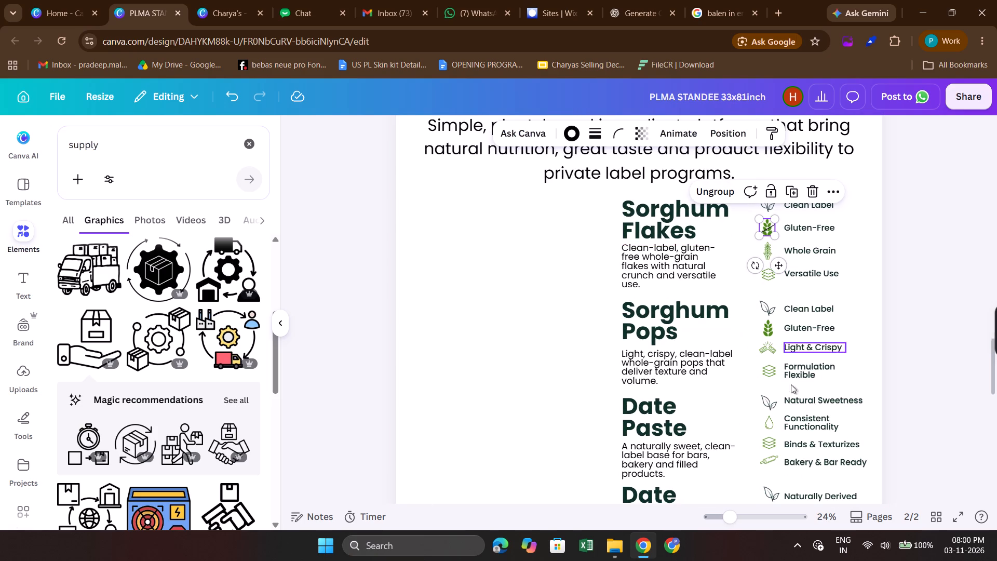
pyautogui.click(890, 325)
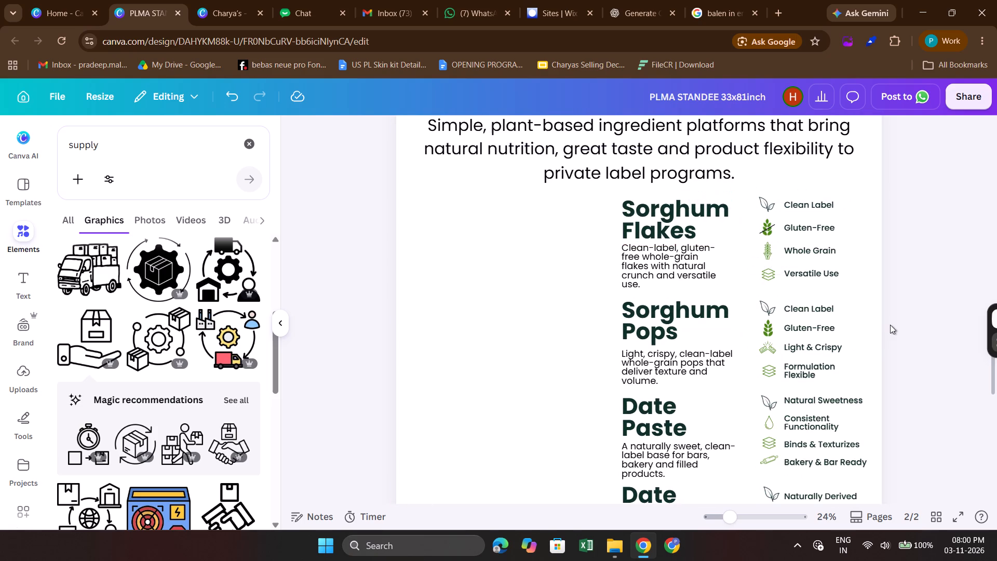
# Replace the plain wheat icon beside the Sorghum Pops Gluten-Free label with a duplicate of the grouped crossed-out wheat icon.
pyautogui.click(759, 331)
pyautogui.press('BackSpace')
pyautogui.click(759, 230)
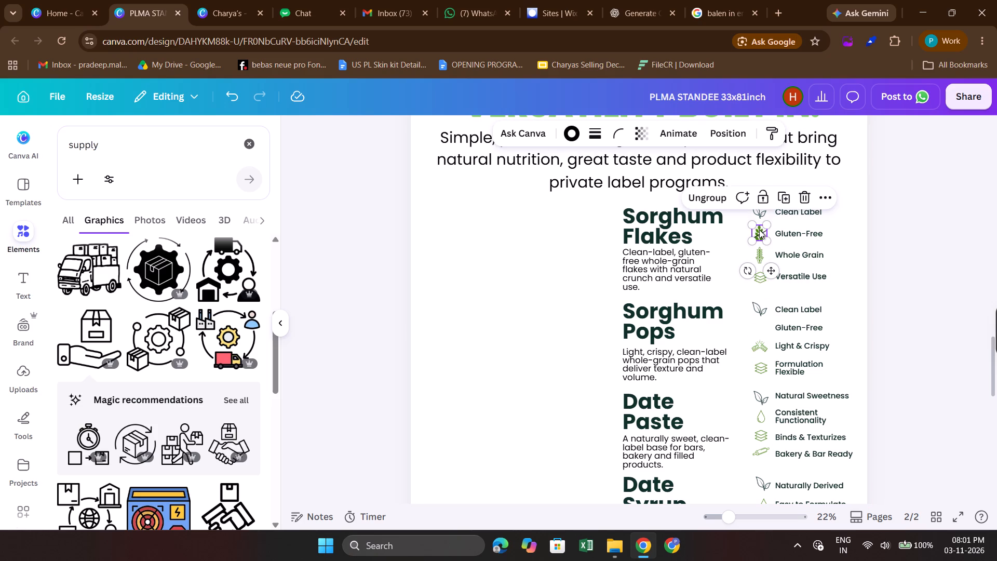
pyautogui.hotkey('ctrl', 'd')
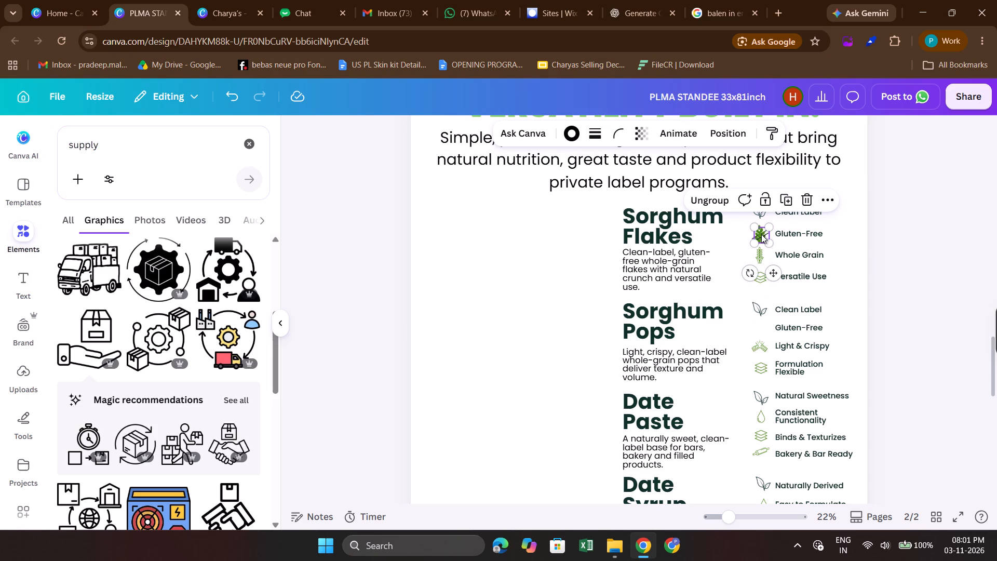
pyautogui.moveTo(761, 234); pyautogui.dragTo(761, 326)
pyautogui.click(895, 327)
# Centre-align all sixteen feature icons, from the Sorghum Flakes Clean Label icon down to the Scalable Supply icon, in one vertical column.
pyautogui.scroll(-1, 895, 327)
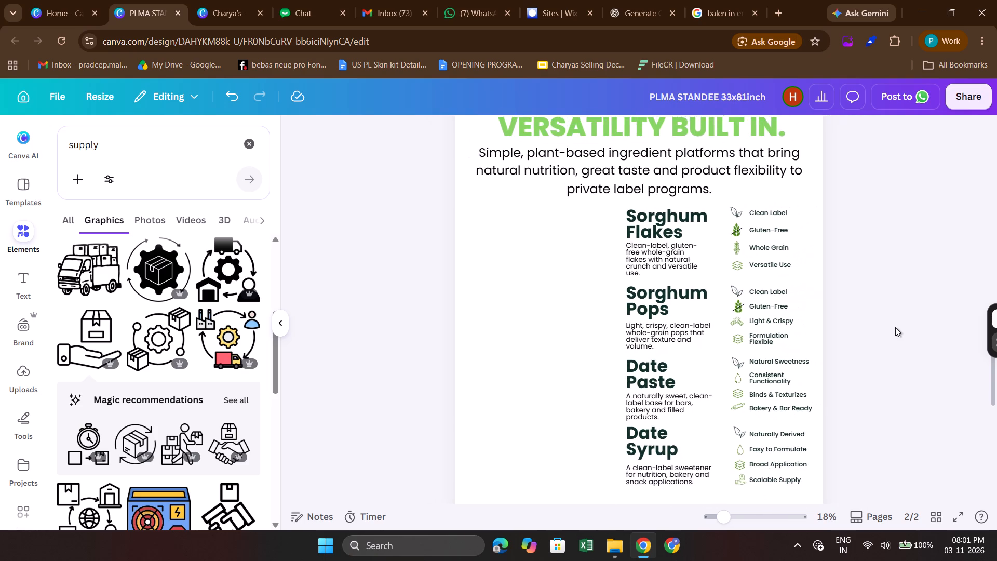
pyautogui.scroll(-1, 895, 327)
pyautogui.click(733, 200)
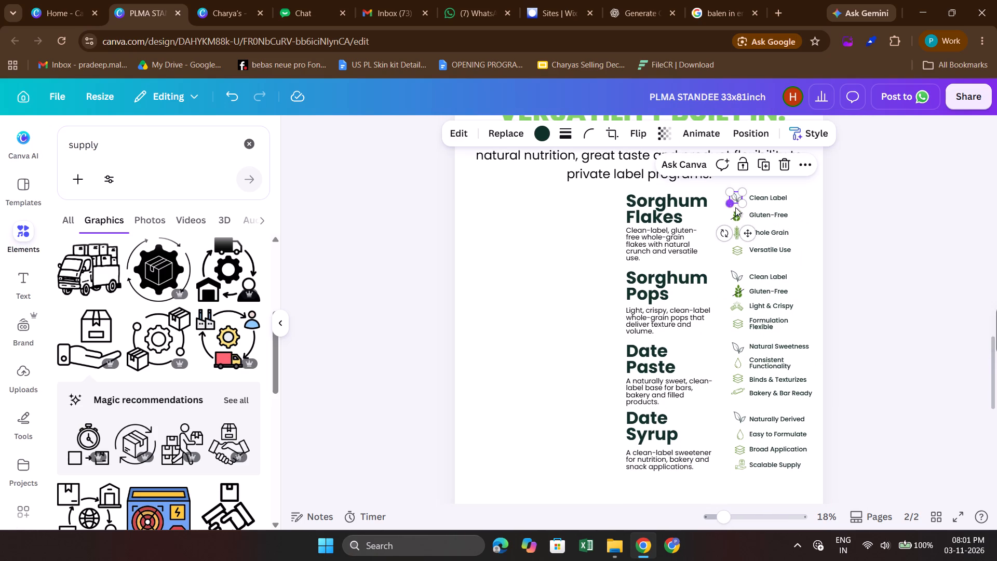
pyautogui.keyDown('shift'); pyautogui.click(736, 215); pyautogui.keyUp('shift')
pyautogui.keyDown('shift'); pyautogui.click(737, 234); pyautogui.keyUp('shift')
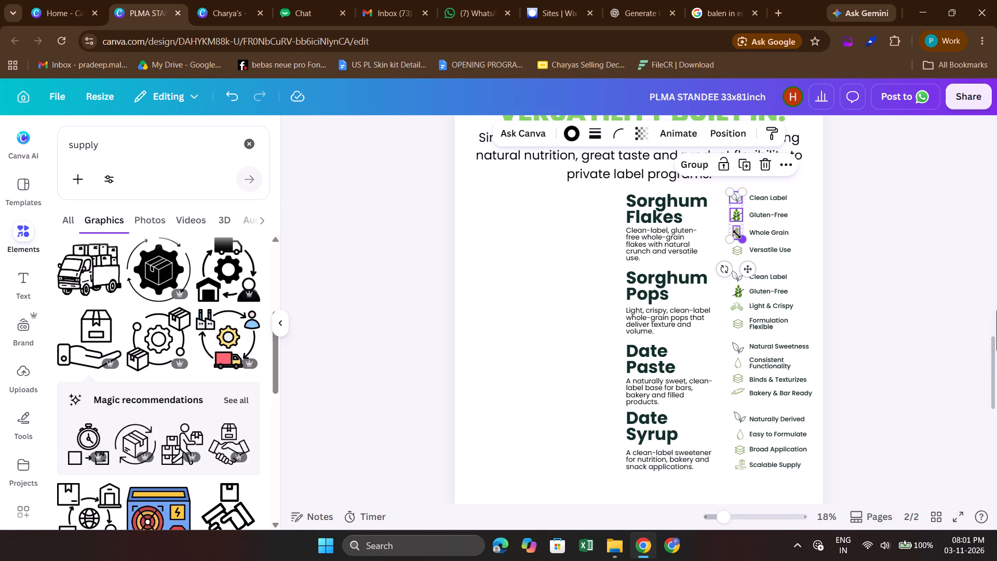
pyautogui.keyDown('shift'); pyautogui.click(739, 247); pyautogui.keyUp('shift')
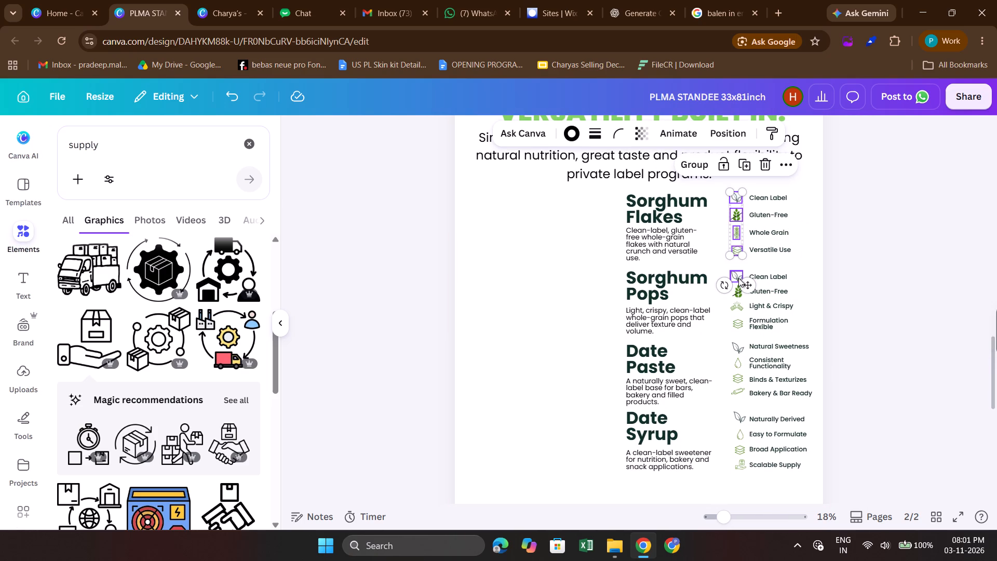
pyautogui.keyDown('shift'); pyautogui.click(738, 277); pyautogui.keyUp('shift')
pyautogui.keyDown('shift'); pyautogui.click(738, 292); pyautogui.keyUp('shift')
pyautogui.keyDown('shift'); pyautogui.click(736, 303); pyautogui.keyUp('shift')
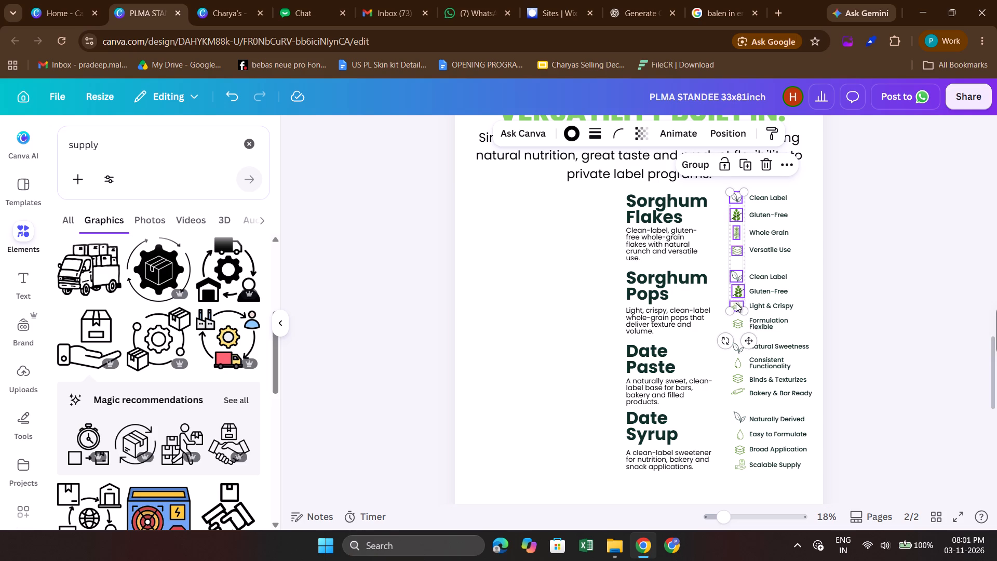
pyautogui.keyDown('shift'); pyautogui.click(736, 321); pyautogui.keyUp('shift')
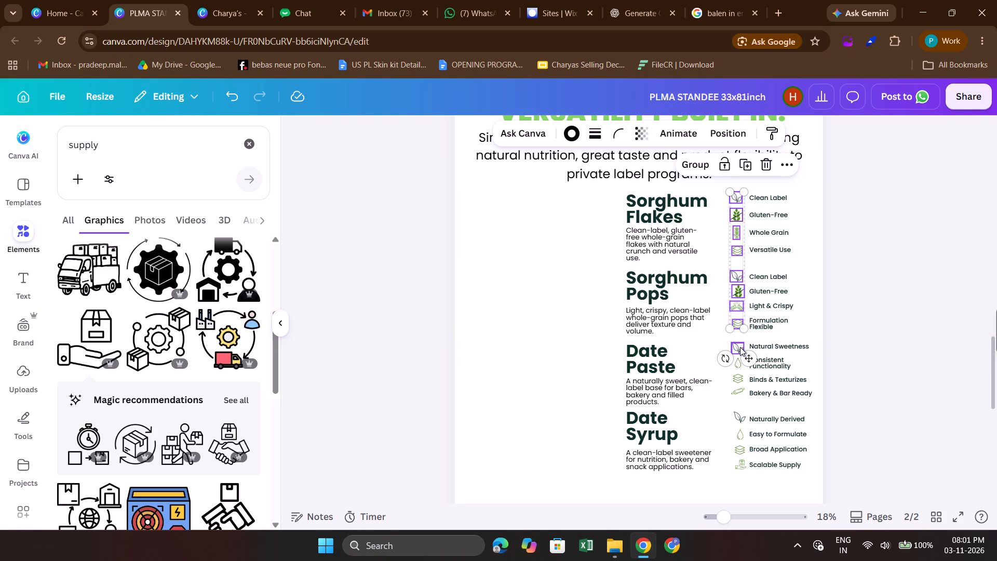
pyautogui.keyDown('shift'); pyautogui.click(740, 347); pyautogui.keyUp('shift')
pyautogui.keyDown('shift'); pyautogui.click(738, 366); pyautogui.keyUp('shift')
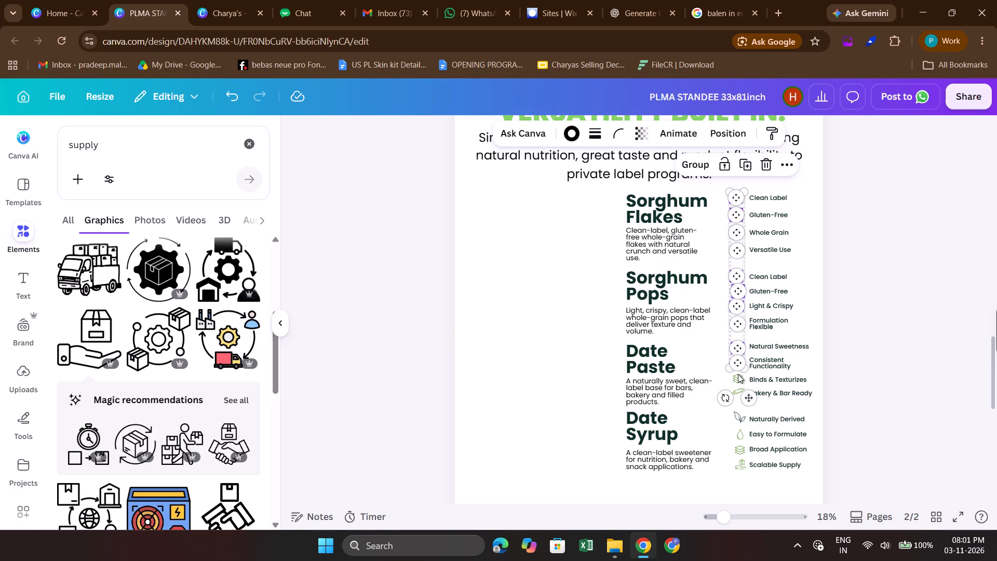
pyautogui.keyDown('shift'); pyautogui.click(738, 379); pyautogui.keyUp('shift')
pyautogui.keyDown('shift'); pyautogui.click(738, 391); pyautogui.keyUp('shift')
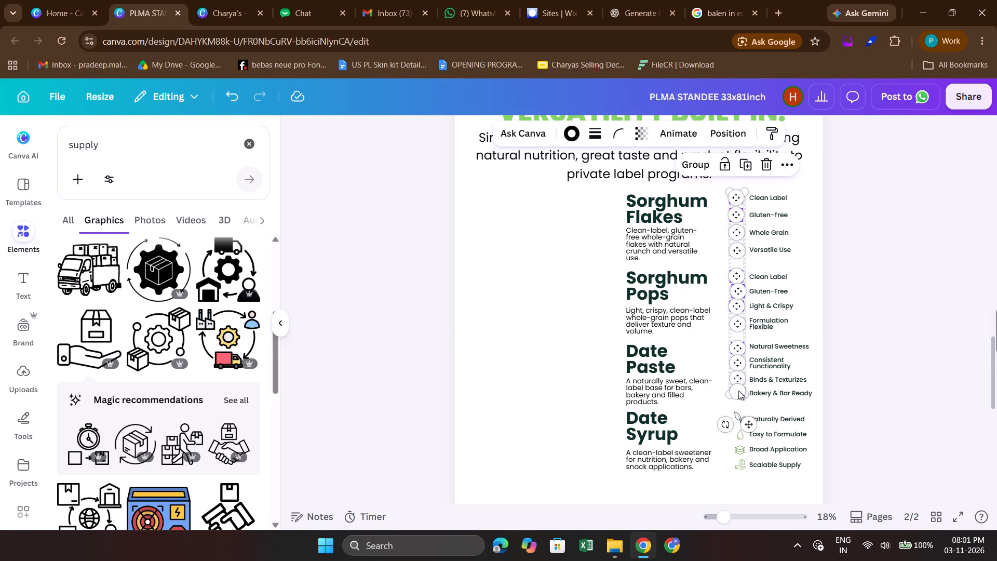
pyautogui.scroll(-1, 760, 408)
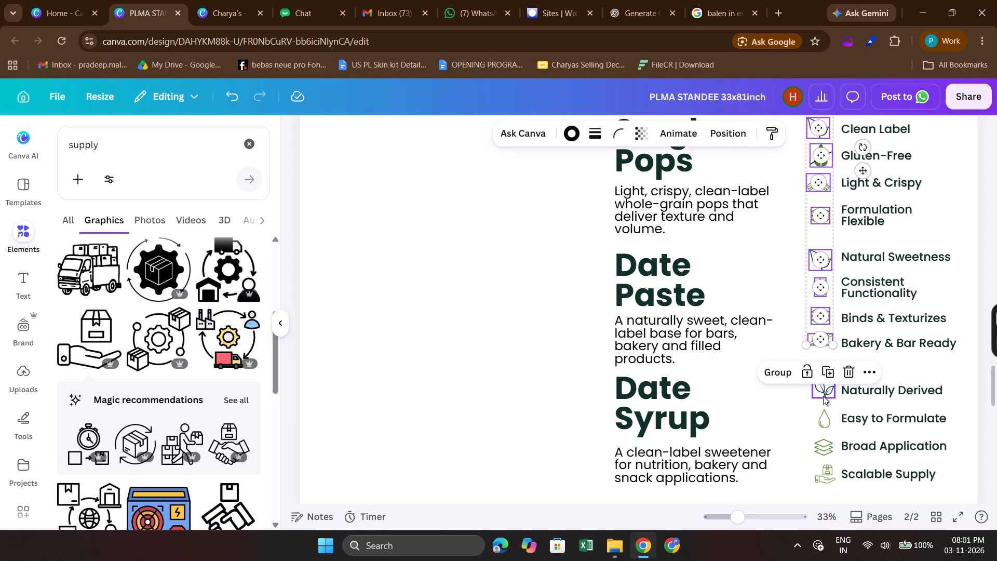
pyautogui.keyDown('shift'); pyautogui.click(823, 396); pyautogui.keyUp('shift')
pyautogui.keyDown('shift'); pyautogui.click(826, 409); pyautogui.keyUp('shift')
pyautogui.scroll(-1, 826, 409)
pyautogui.keyDown('shift'); pyautogui.click(825, 387); pyautogui.keyUp('shift')
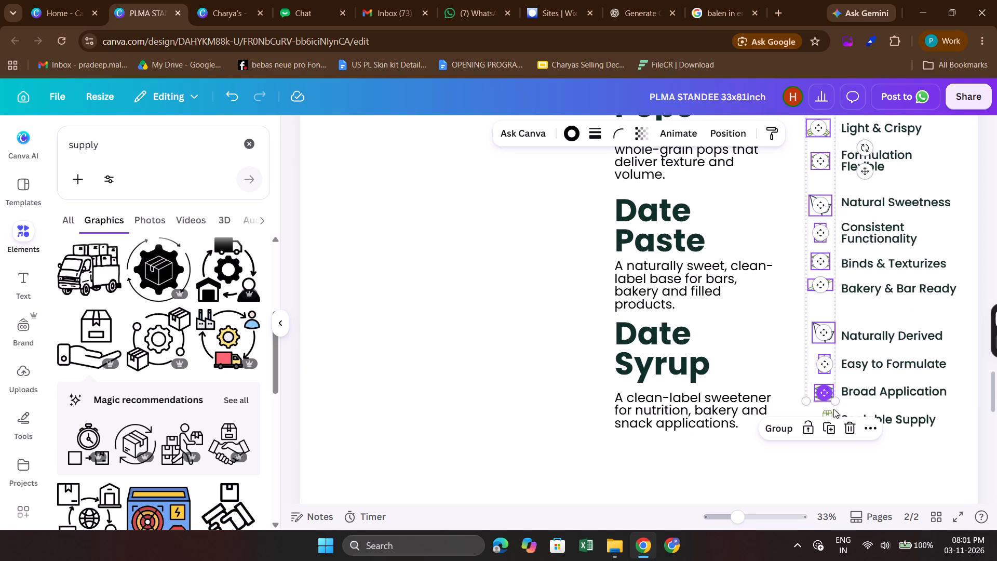
pyautogui.keyDown('shift'); pyautogui.click(829, 412); pyautogui.keyUp('shift')
pyautogui.scroll(1, 892, 301)
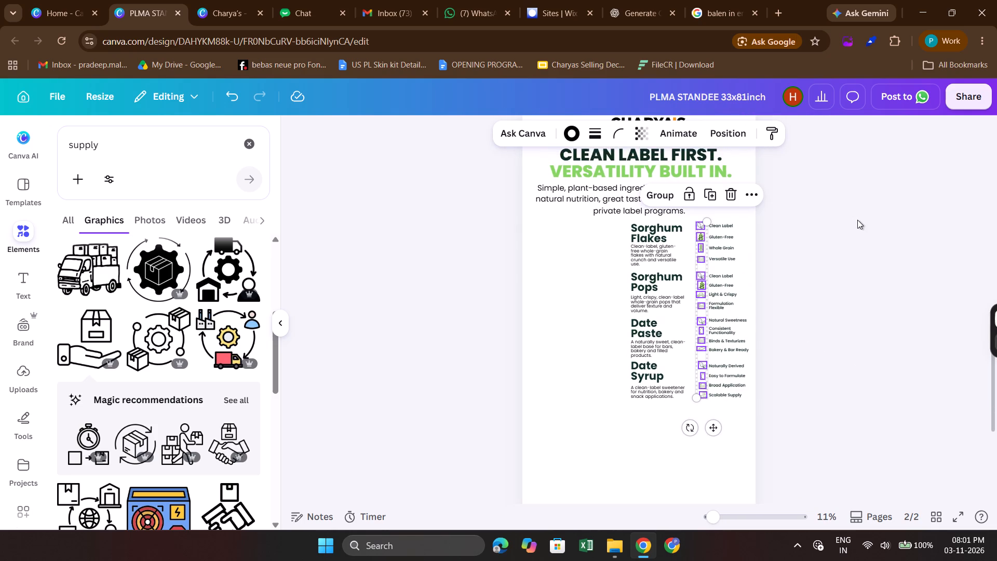
pyautogui.scroll(-1, 857, 220)
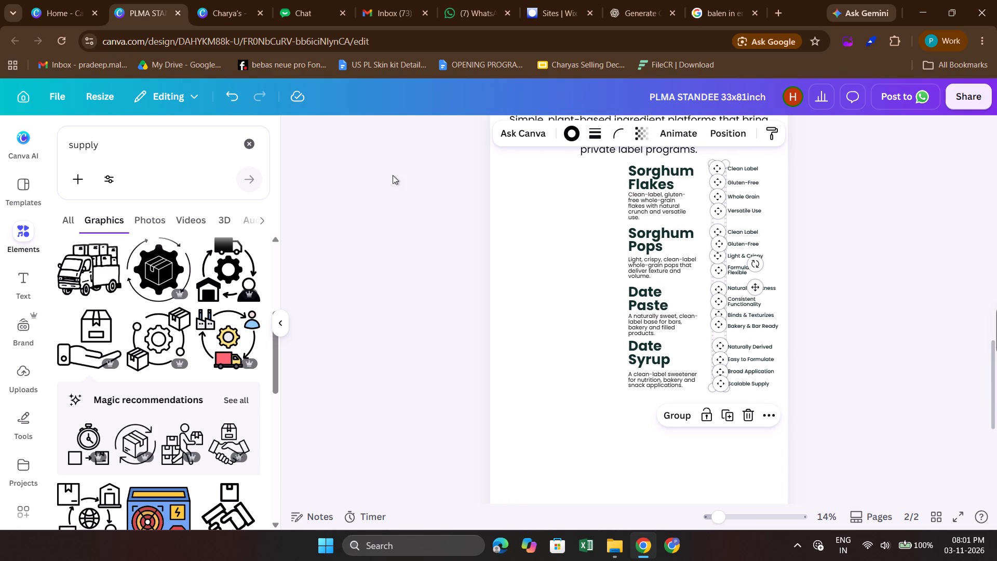
pyautogui.click(737, 128)
pyautogui.click(181, 318)
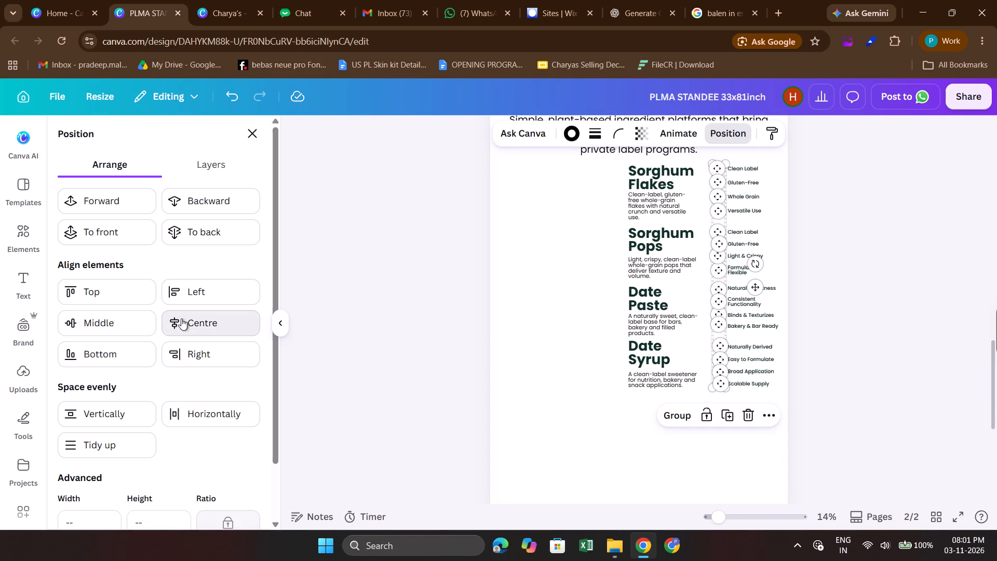
pyautogui.click(247, 133)
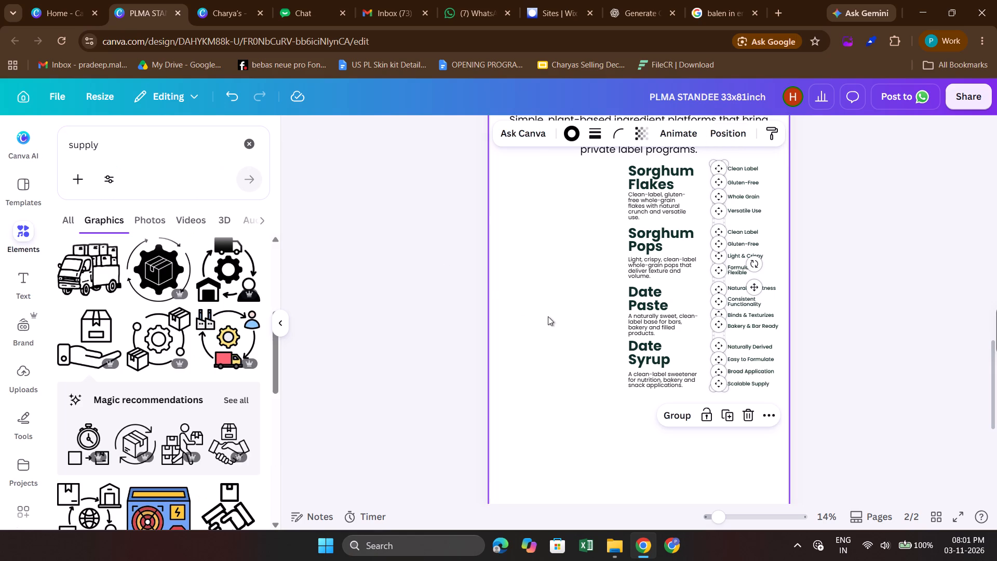
pyautogui.click(549, 318)
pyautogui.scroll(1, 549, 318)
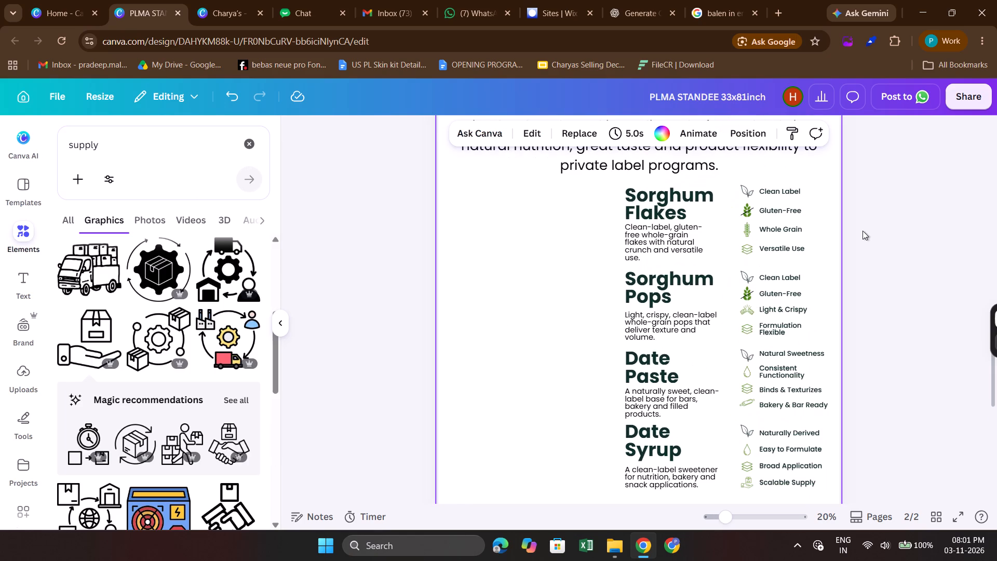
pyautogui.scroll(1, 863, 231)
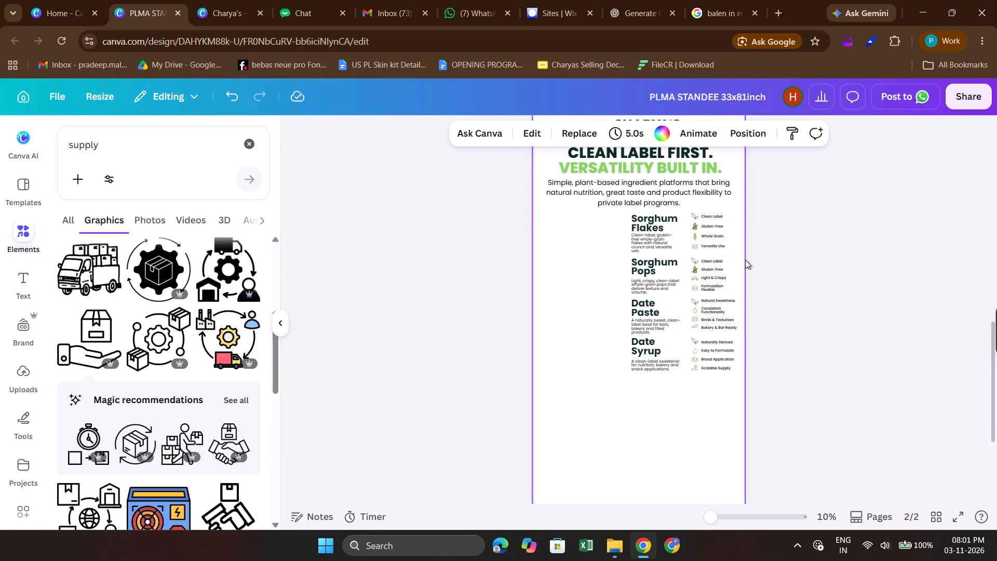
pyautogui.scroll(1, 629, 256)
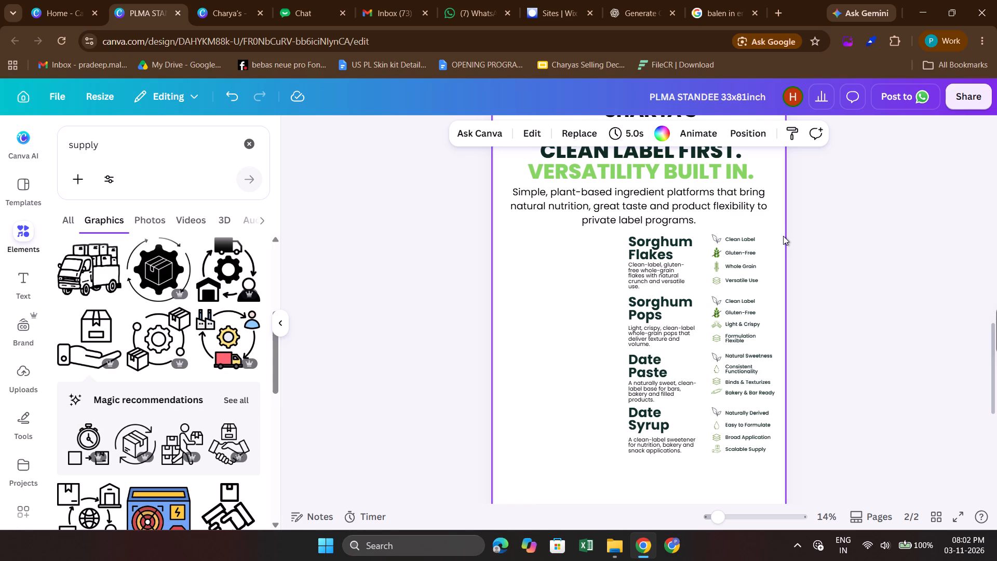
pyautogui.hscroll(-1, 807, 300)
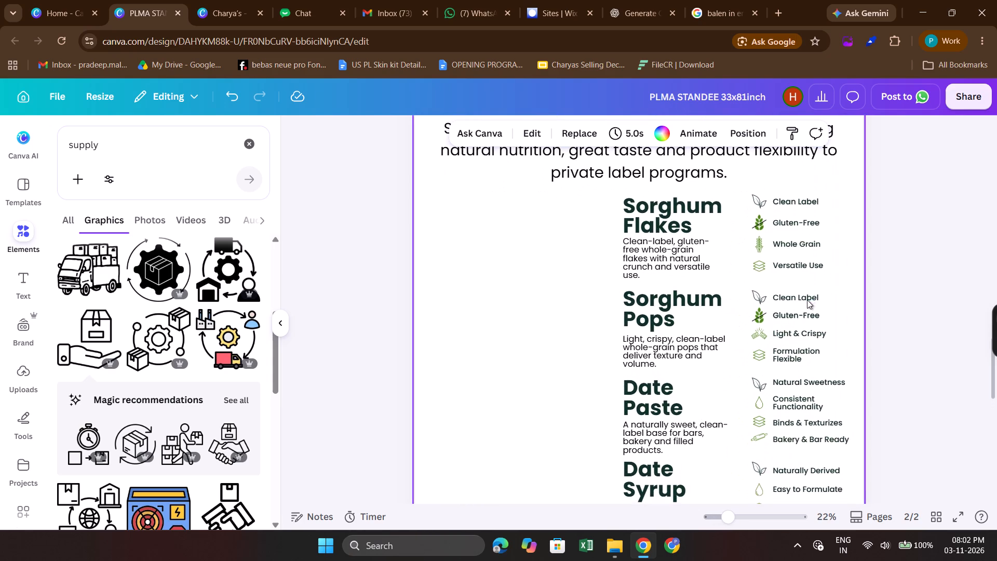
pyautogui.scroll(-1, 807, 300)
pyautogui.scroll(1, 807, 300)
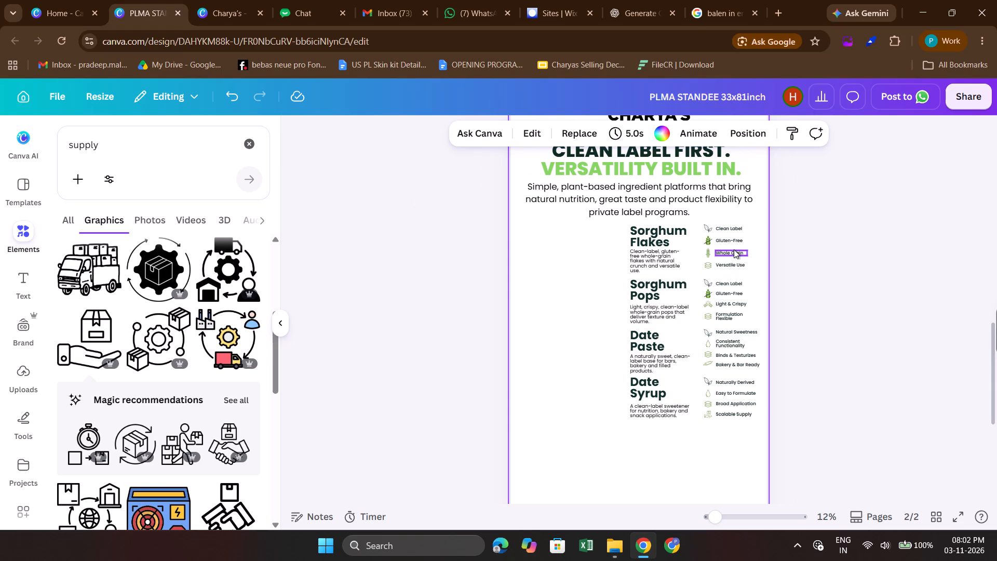
# In the Charya's design, copy everything from the "For Private Label Products" heading down to the "Your Brand. Your Formula." footer.
pyautogui.click(237, 14)
pyautogui.scroll(-1, 413, 231)
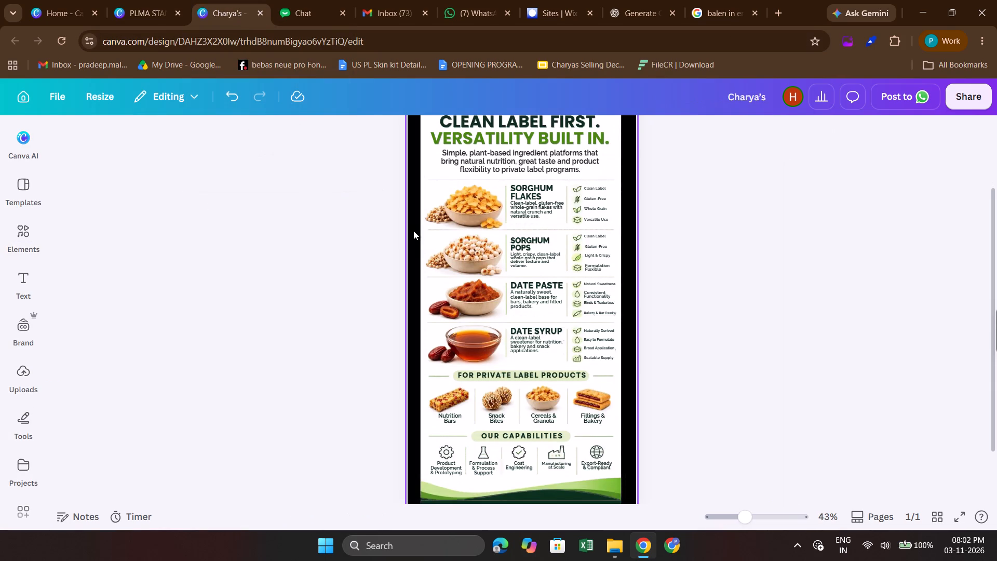
pyautogui.scroll(-1, 695, 367)
pyautogui.click(695, 367)
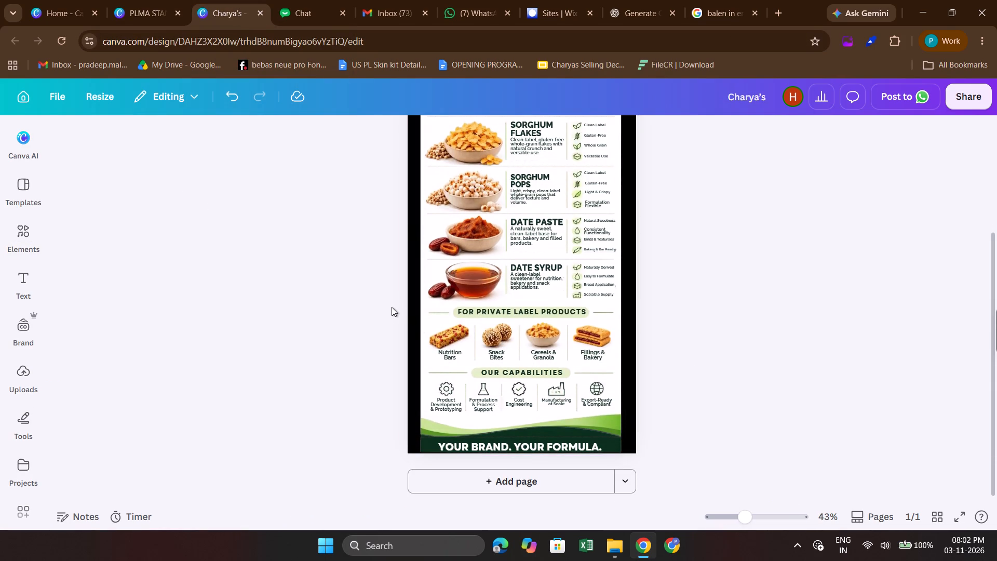
pyautogui.moveTo(392, 306); pyautogui.dragTo(654, 437)
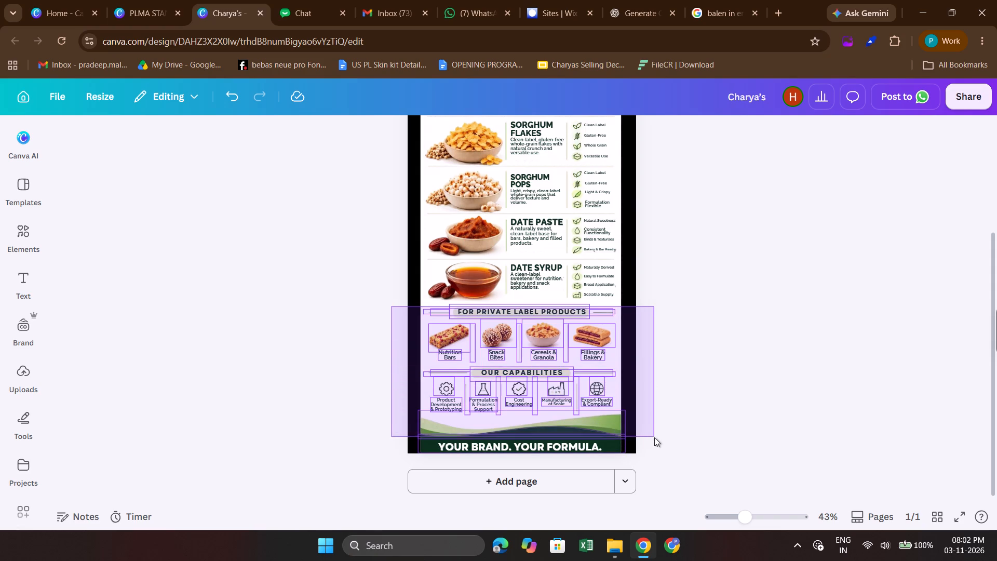
pyautogui.moveTo(654, 437); pyautogui.dragTo(656, 463)
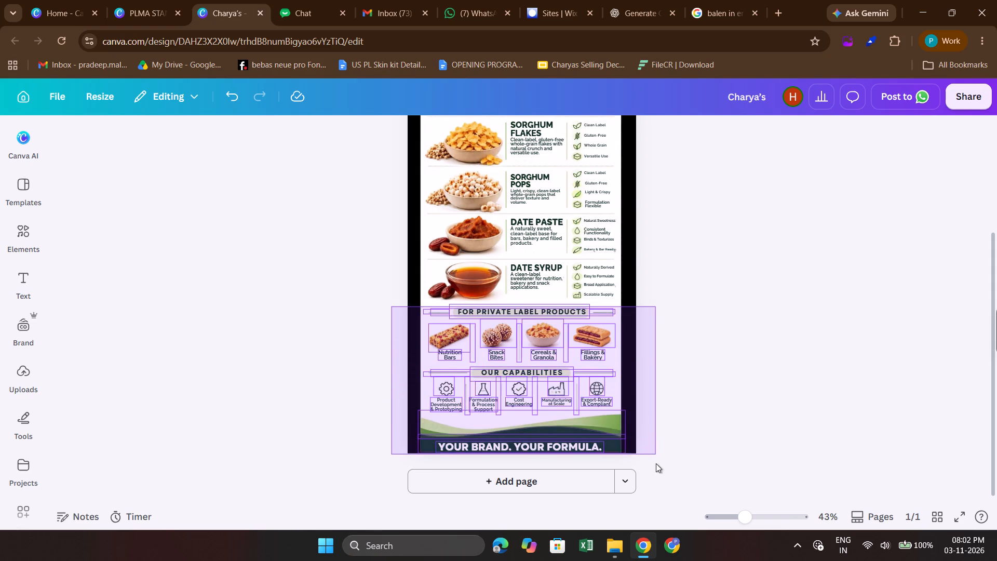
pyautogui.moveTo(656, 463); pyautogui.dragTo(653, 452)
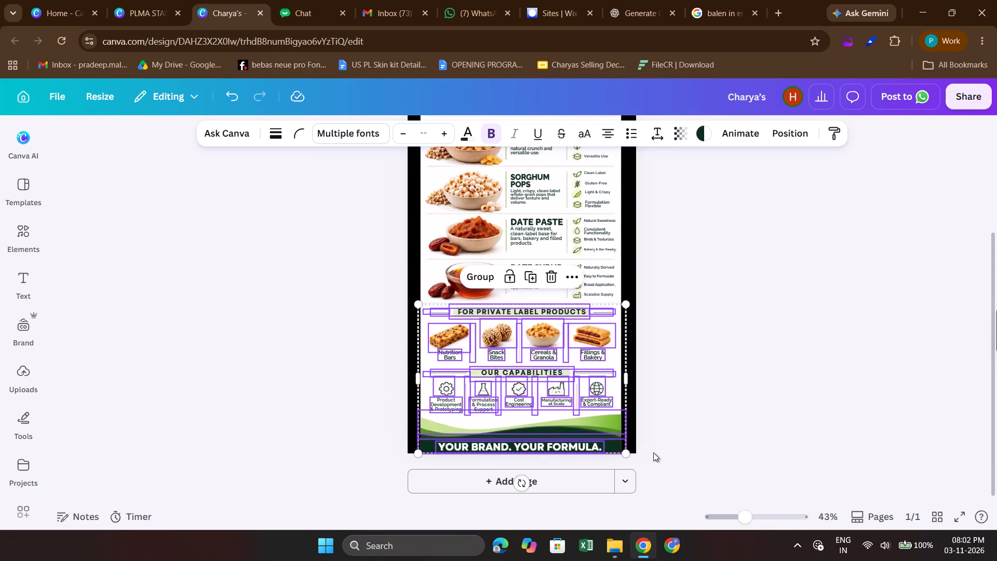
pyautogui.hotkey('ctrl', 'c')
pyautogui.hotkey('ctrl', 'c')
pyautogui.hotkey('ctrl', 'c')
# Back in the PLMA standee, delete the leftover element in the blank lower part of page 2.
pyautogui.click(168, 0)
pyautogui.scroll(-4, 321, 183)
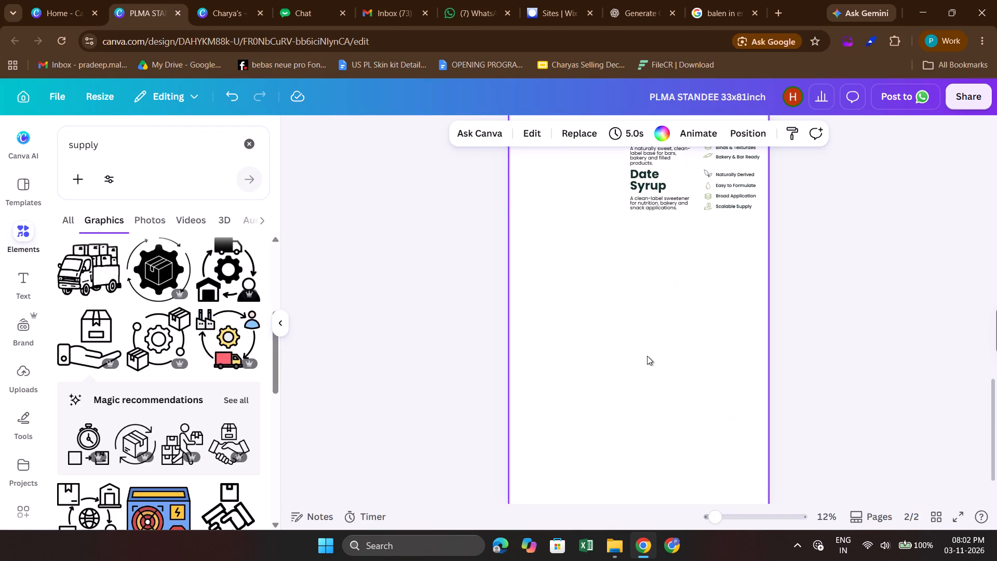
pyautogui.scroll(-2, 647, 356)
pyautogui.scroll(2, 740, 300)
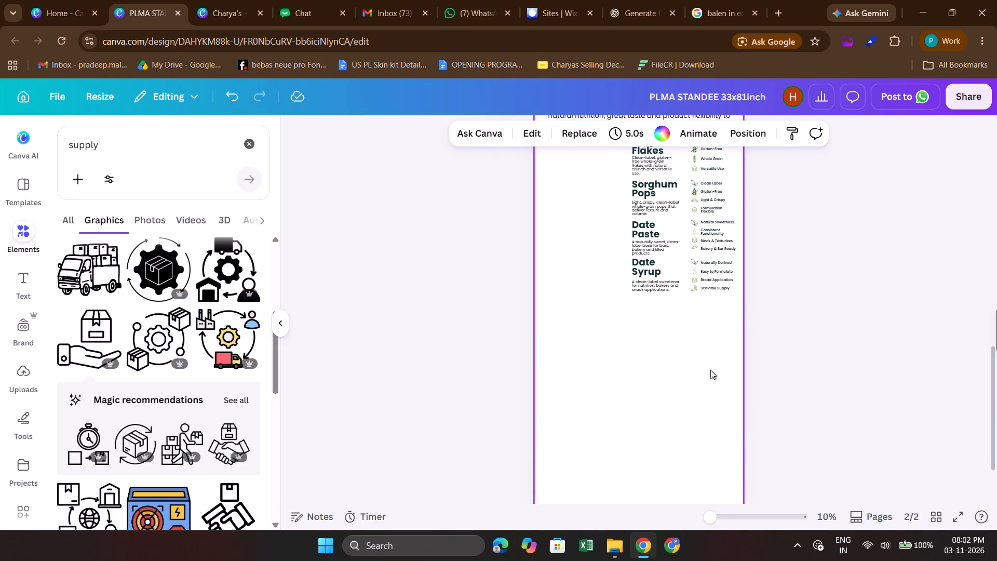
pyautogui.scroll(-2, 710, 370)
pyautogui.moveTo(441, 309); pyautogui.dragTo(941, 458)
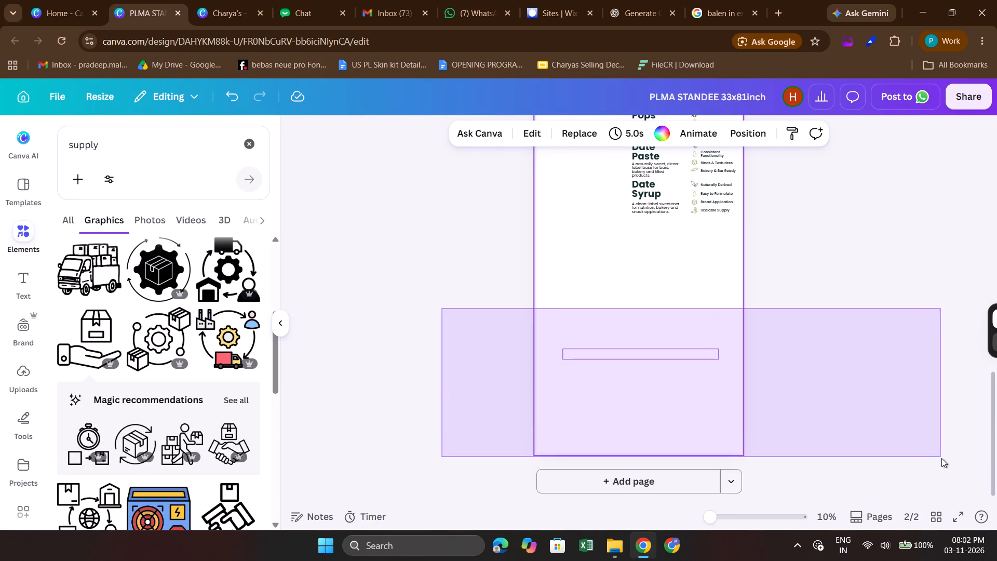
pyautogui.moveTo(941, 458); pyautogui.dragTo(895, 395)
pyautogui.press('BackSpace')
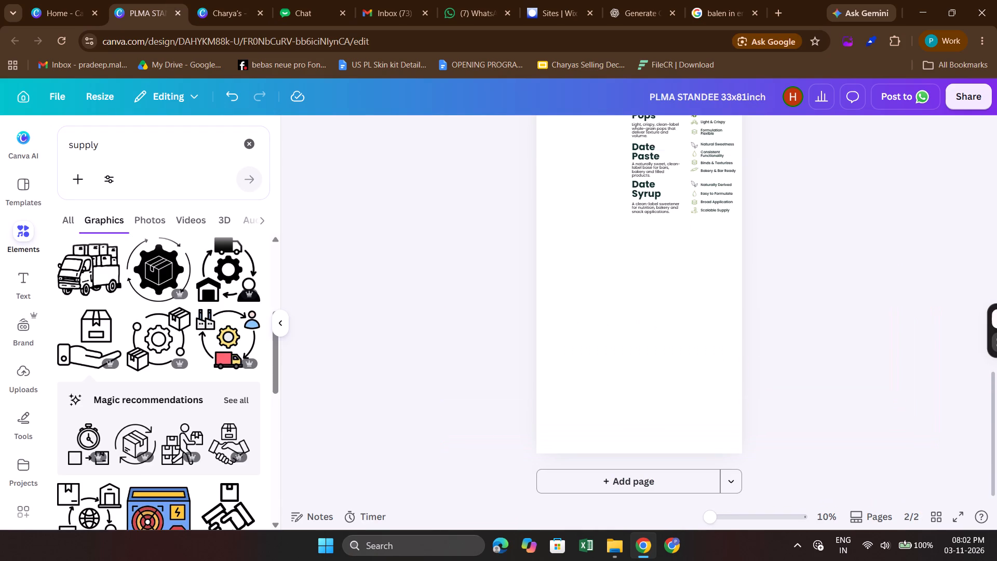
# Paste the copied lower sections into page 2 and enlarge them to span the page width below the Date Syrup block.
pyautogui.hotkey('ctrl', 'v')
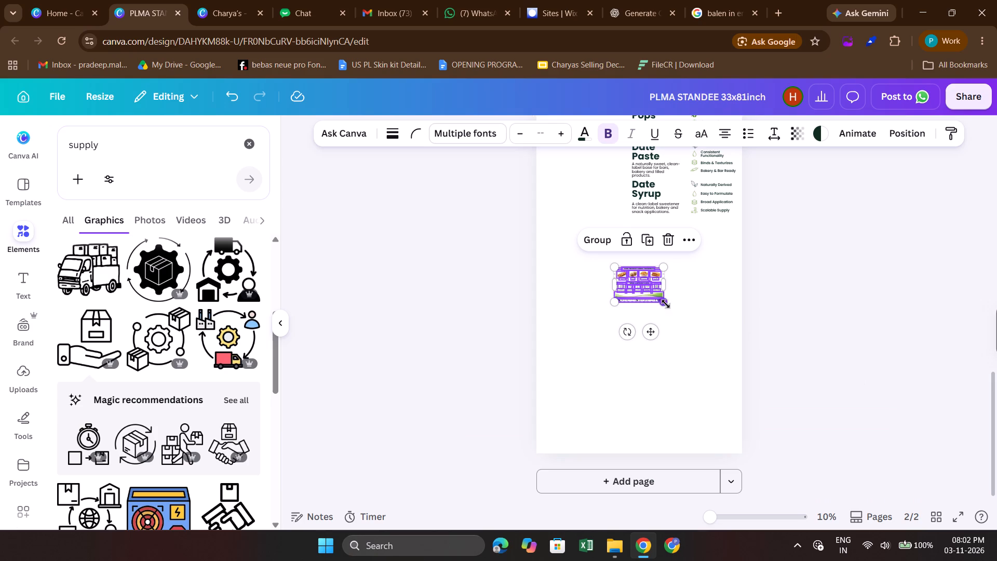
pyautogui.moveTo(665, 303); pyautogui.dragTo(740, 370)
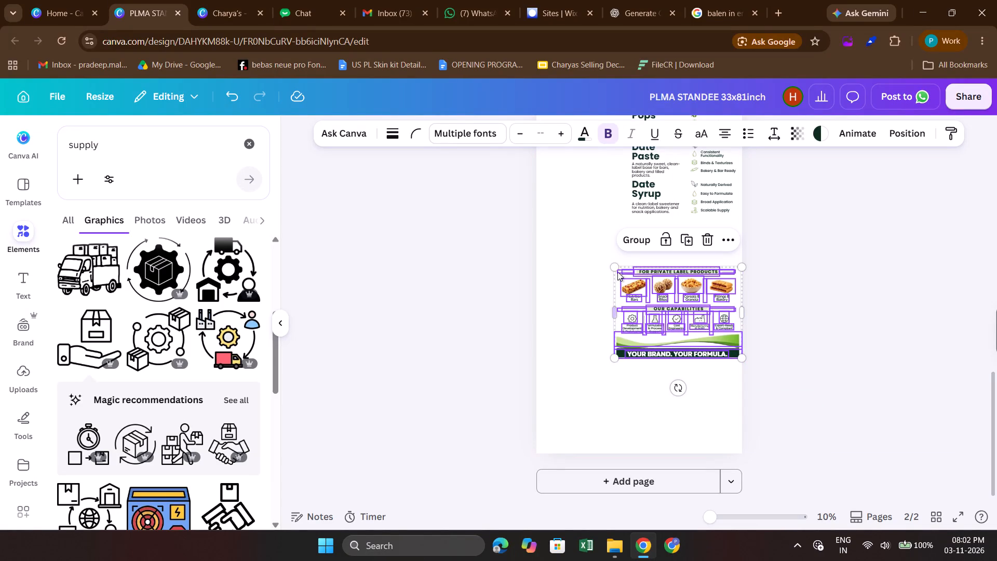
pyautogui.moveTo(617, 271); pyautogui.dragTo(526, 242)
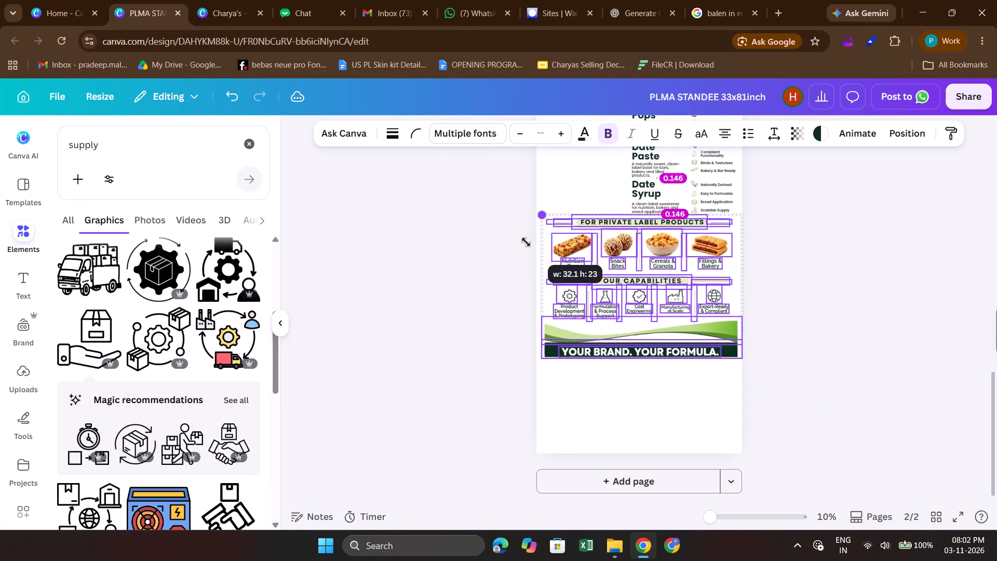
pyautogui.moveTo(526, 242); pyautogui.dragTo(520, 241)
# Shift the pasted lower sections down to leave more space between the Date Syrup block and the "For Private Label Products" heading.
pyautogui.press('Down')
pyautogui.press('Down')
pyautogui.press('Down')
pyautogui.press('Down')
pyautogui.press('Down')
pyautogui.press('Down')
pyautogui.press('Down')
pyautogui.press('Down')
pyautogui.press('Down')
pyautogui.press('Down')
pyautogui.press('Down')
pyautogui.press('Down')
pyautogui.press('Down')
pyautogui.press('Down')
pyautogui.press('Down')
pyautogui.press('Down')
pyautogui.press('Down')
pyautogui.press('Down')
pyautogui.press('Down')
pyautogui.press('Down')
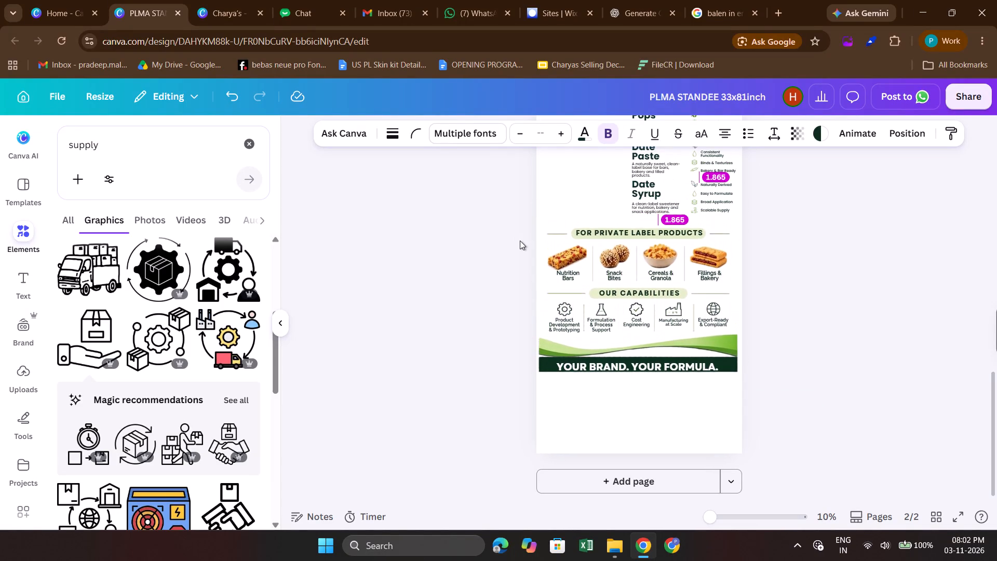
pyautogui.click(827, 250)
# Delete the green wave graphic above the "Your Brand. Your Formula." footer band.
pyautogui.scroll(2, 827, 250)
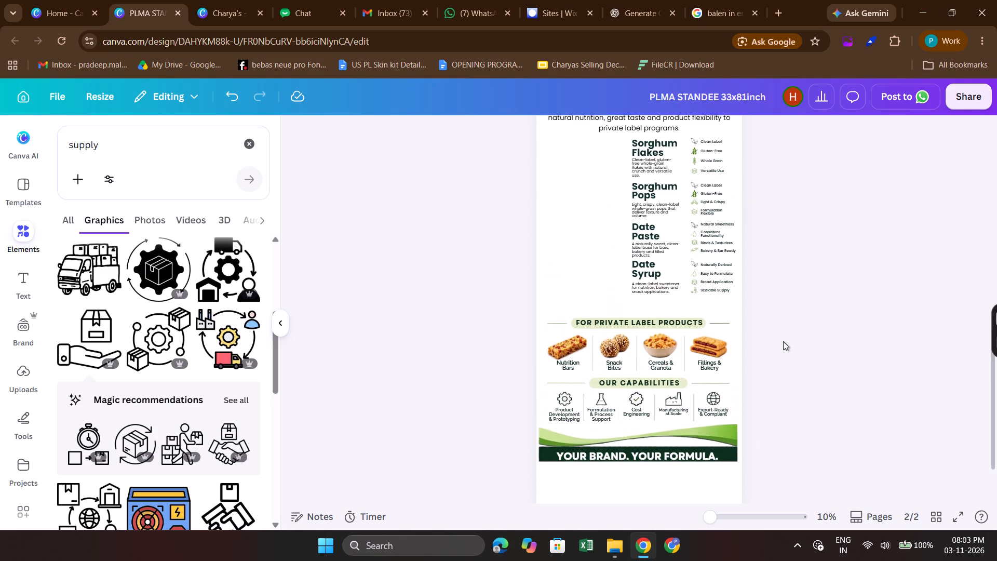
pyautogui.click(556, 434)
pyautogui.press('BackSpace')
pyautogui.click(551, 433)
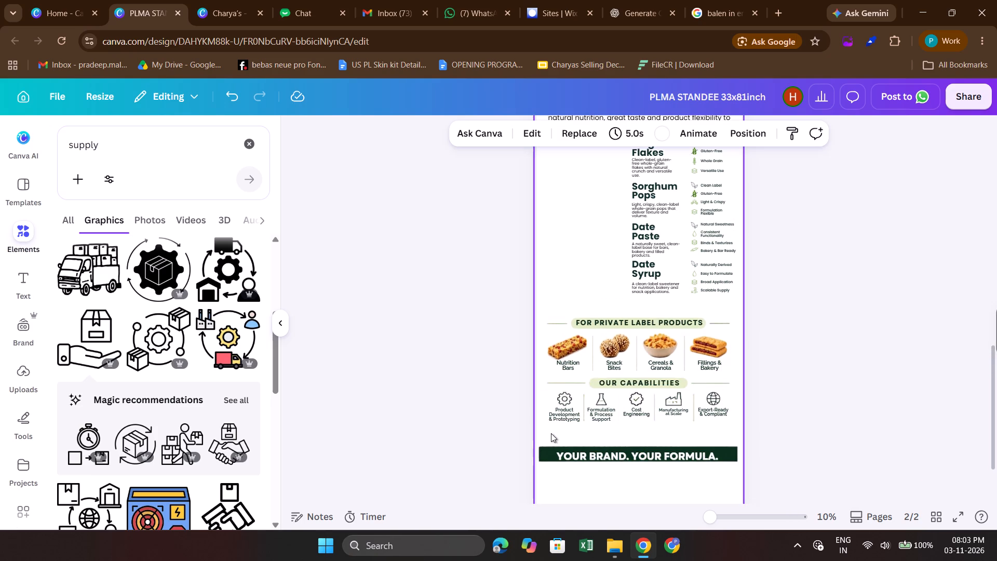
# Delete the two flanking lines and the pale green pill around the "For Private Label Products" heading.
pyautogui.click(555, 325)
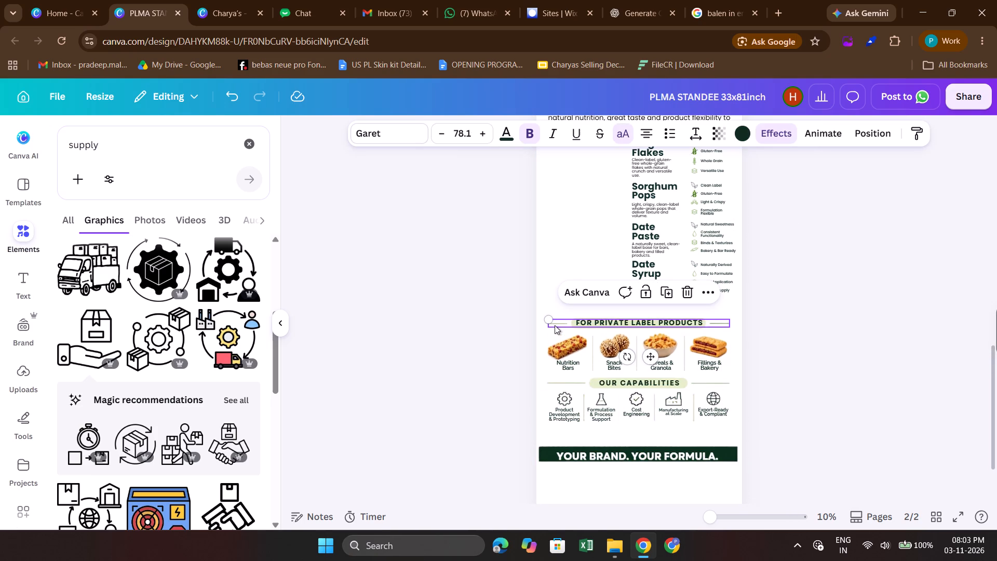
pyautogui.click(847, 322)
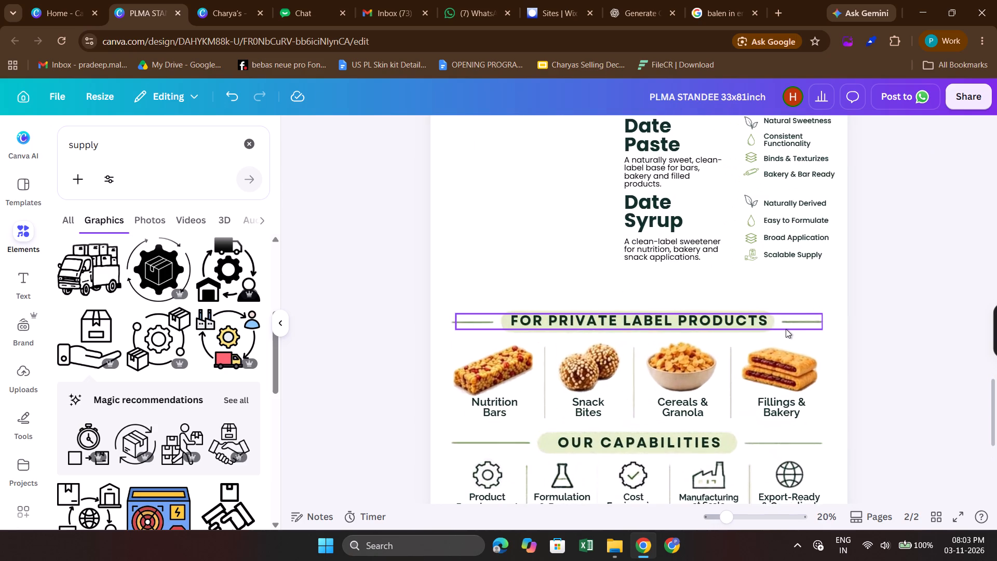
pyautogui.click(449, 322)
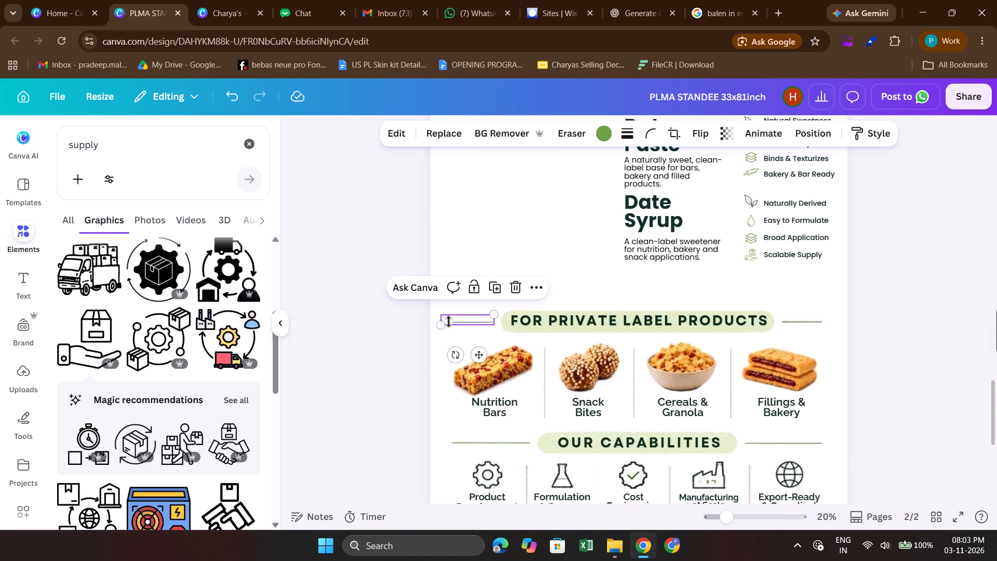
pyautogui.press('BackSpace')
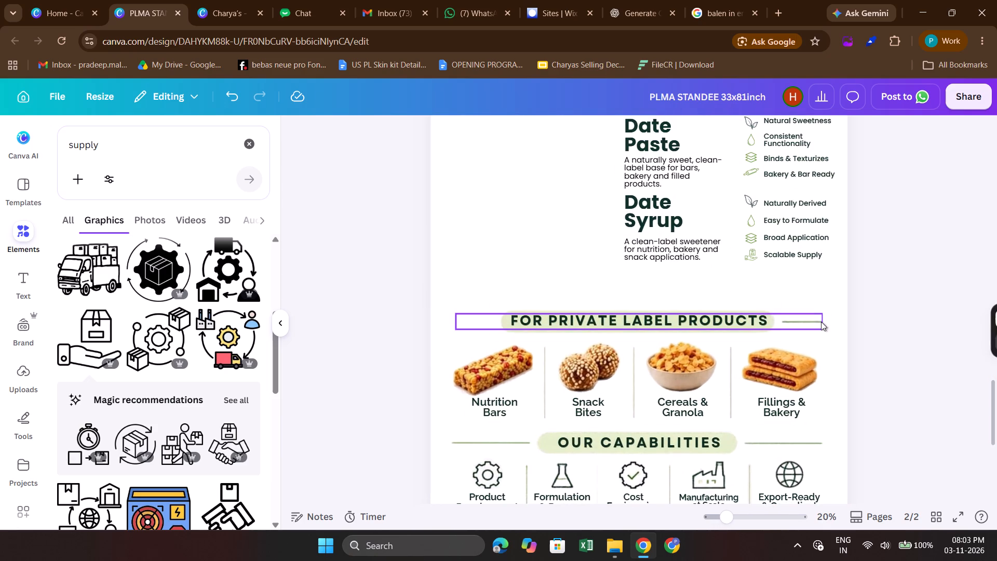
pyautogui.click(824, 322)
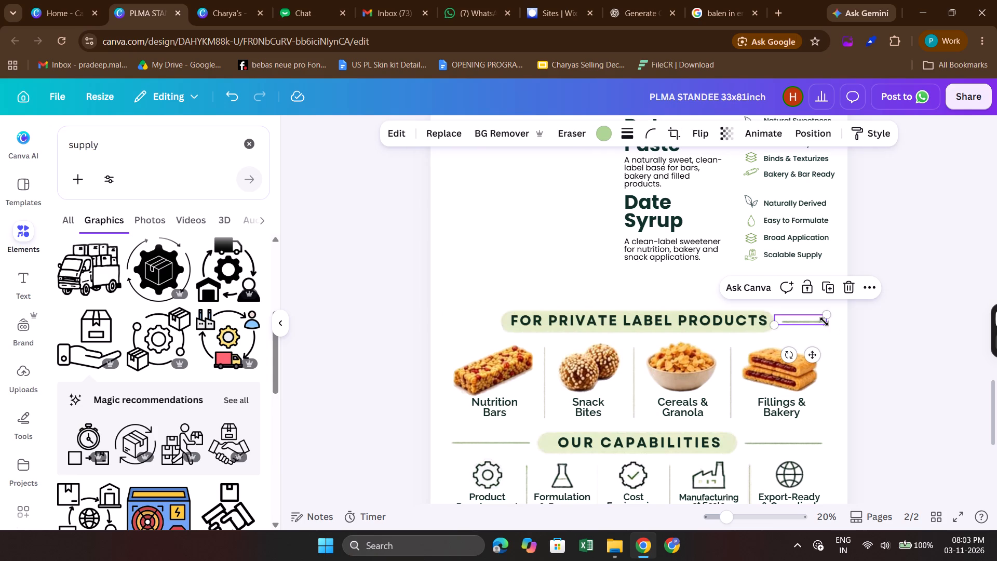
pyautogui.press('BackSpace')
pyautogui.scroll(-1, 824, 322)
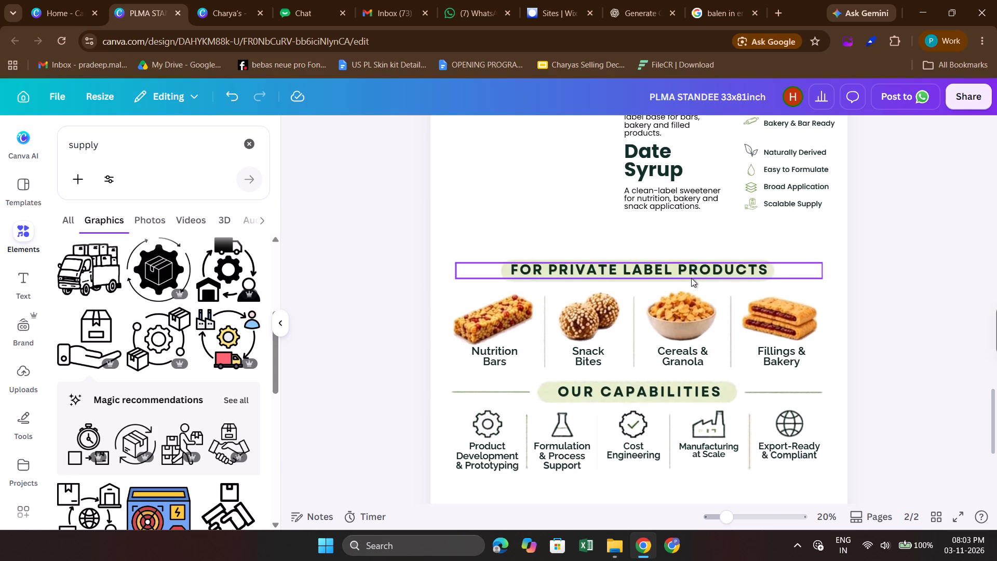
pyautogui.click(560, 283)
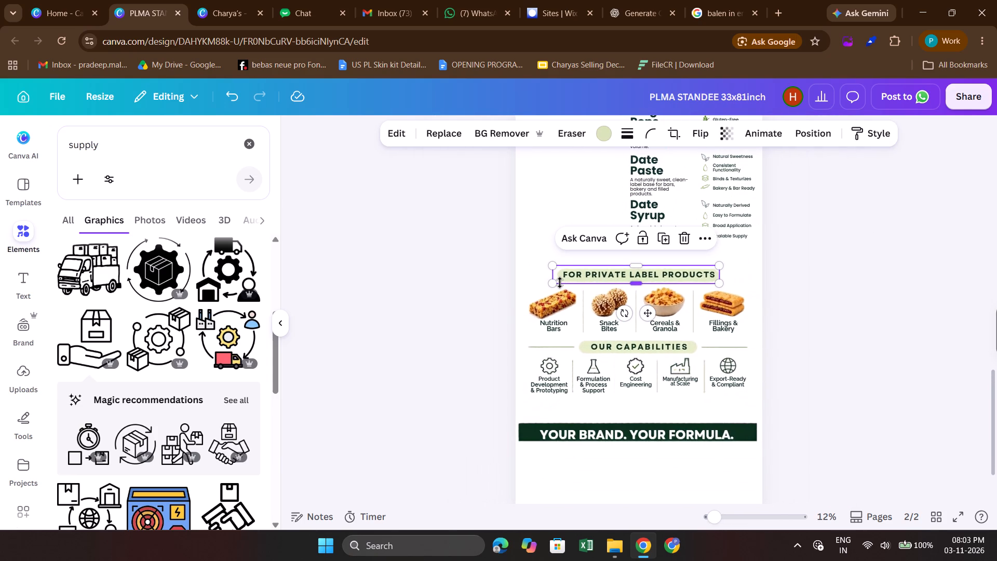
pyautogui.press('BackSpace')
# Delete the pale green pill and the "Our Capabilities" heading text above the row of capability icons.
pyautogui.scroll(1, 560, 283)
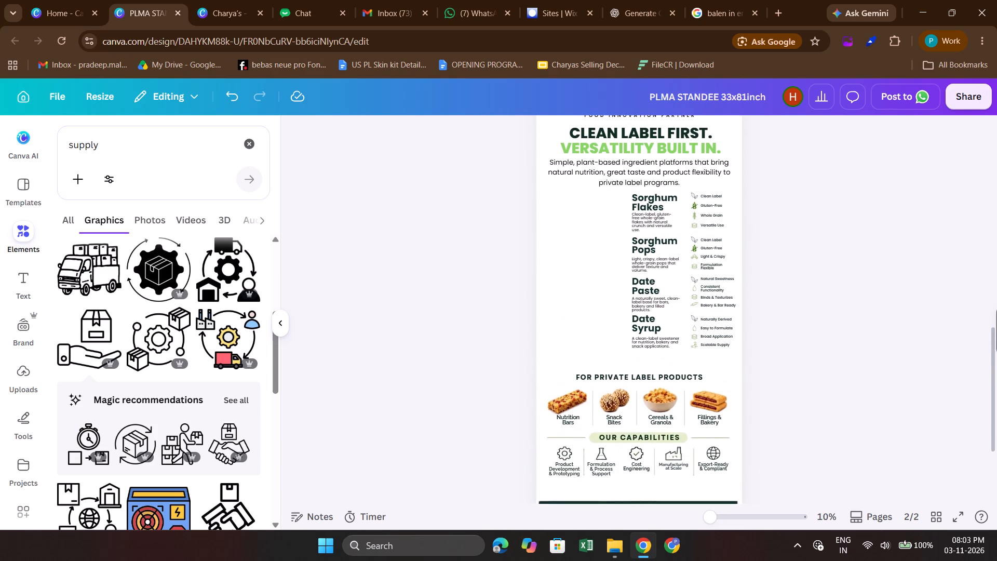
pyautogui.click(600, 444)
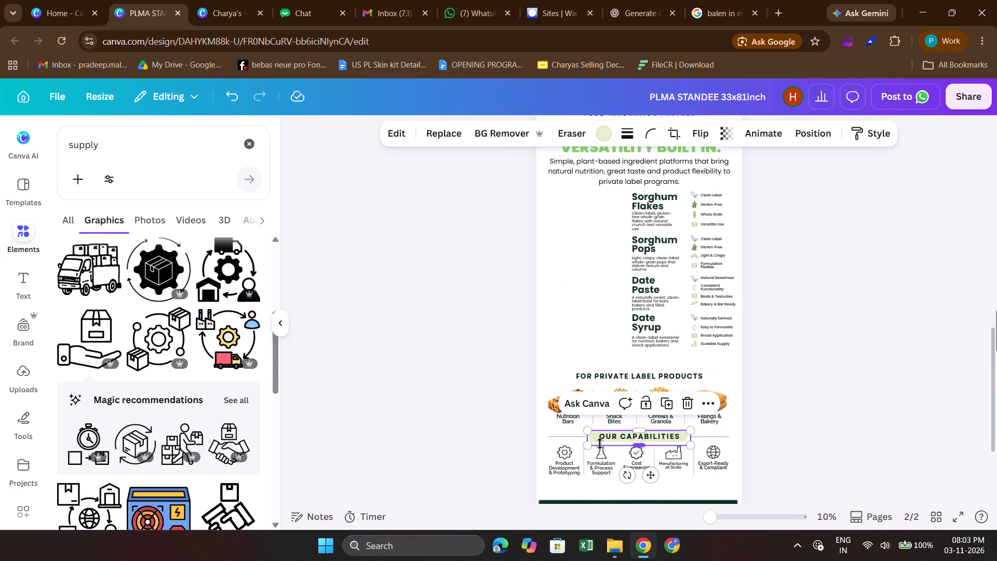
pyautogui.press('BackSpace')
pyautogui.click(562, 437)
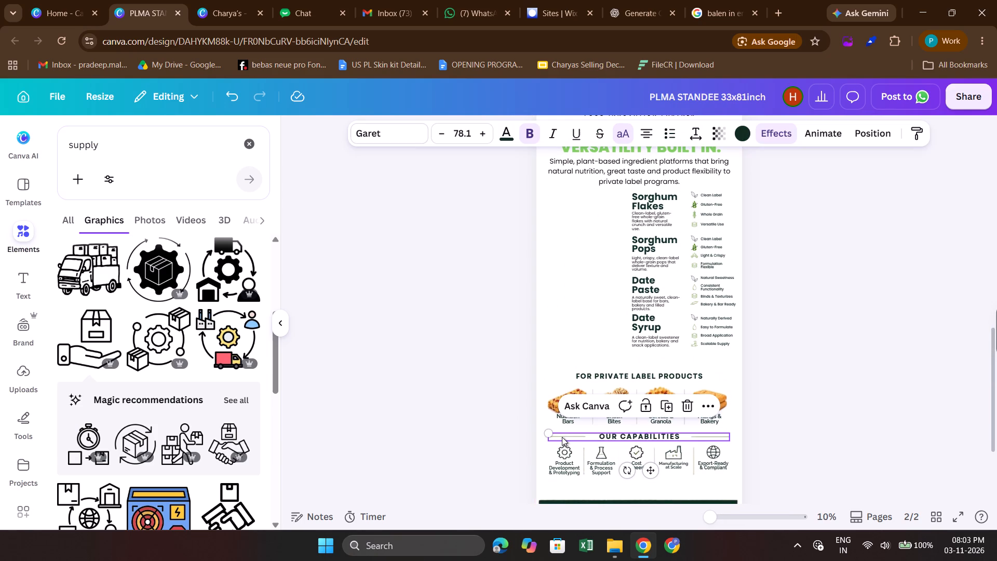
pyautogui.press('BackSpace')
pyautogui.scroll(-1, 562, 437)
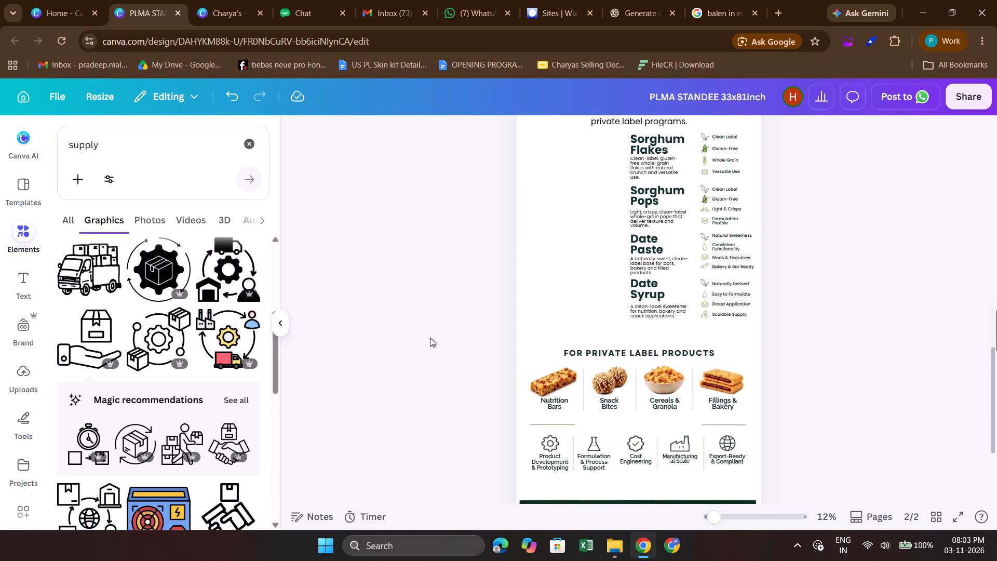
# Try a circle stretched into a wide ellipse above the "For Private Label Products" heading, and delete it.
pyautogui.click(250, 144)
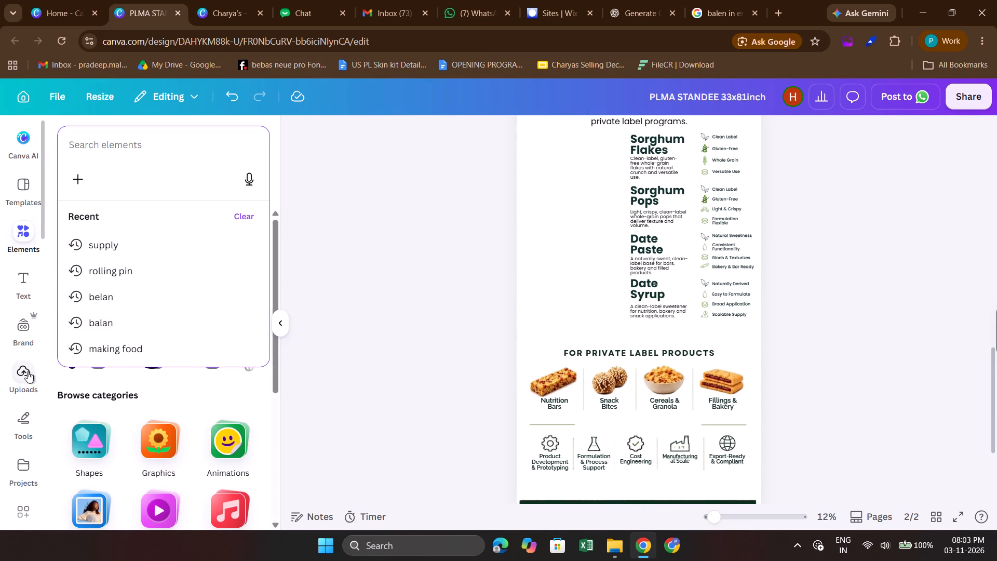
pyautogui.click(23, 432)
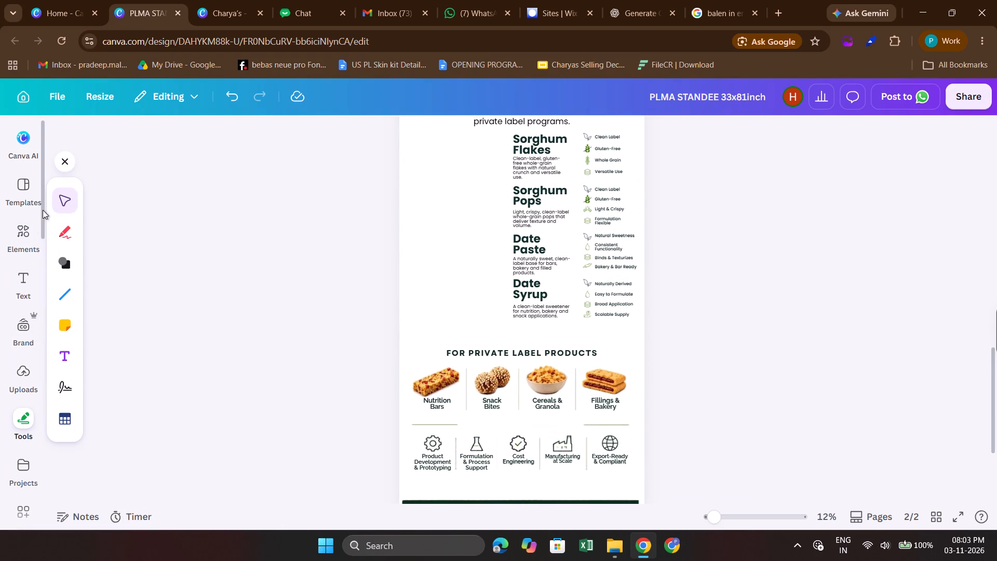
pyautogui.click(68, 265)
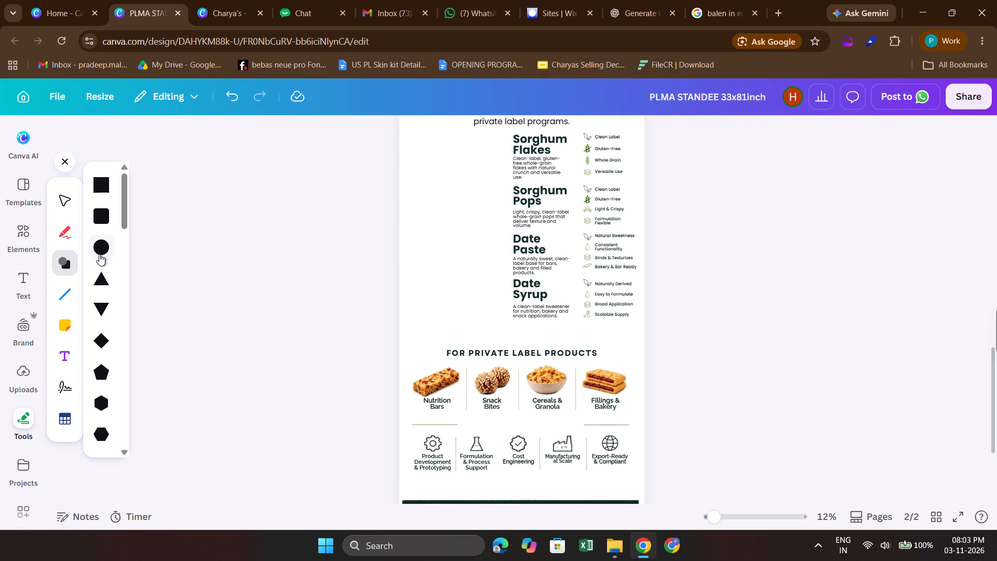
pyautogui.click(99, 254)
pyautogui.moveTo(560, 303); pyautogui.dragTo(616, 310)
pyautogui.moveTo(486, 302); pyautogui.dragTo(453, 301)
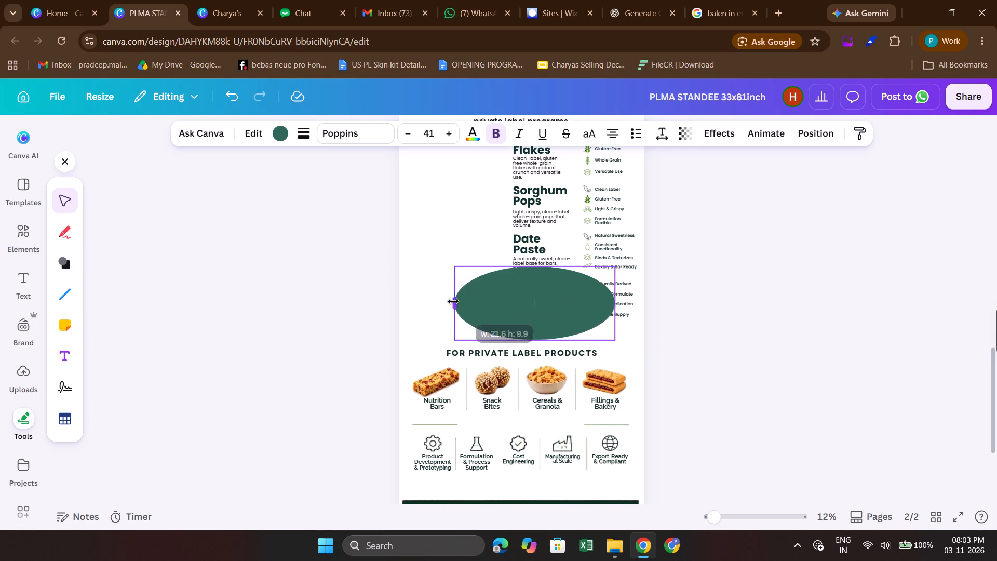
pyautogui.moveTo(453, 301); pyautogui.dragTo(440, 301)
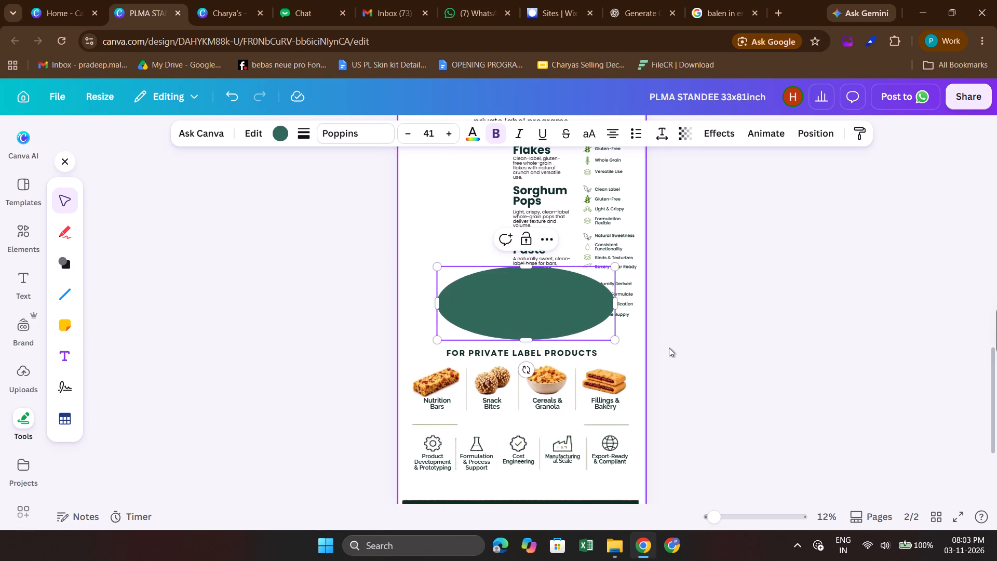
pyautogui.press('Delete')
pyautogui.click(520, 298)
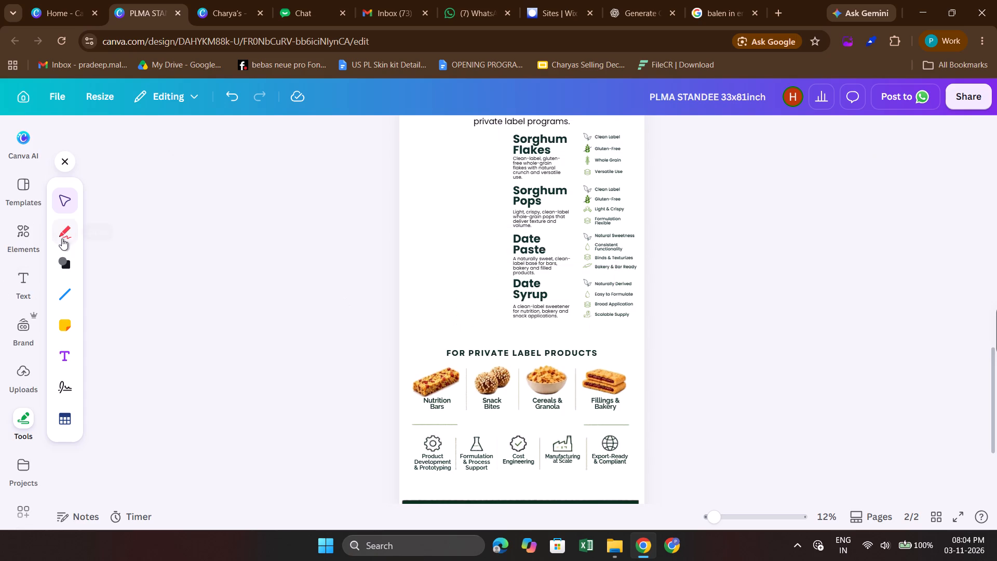
# Insert a rounded square and reshape it into a wide, shallow band just above the "For Private Label Products" heading.
pyautogui.click(60, 256)
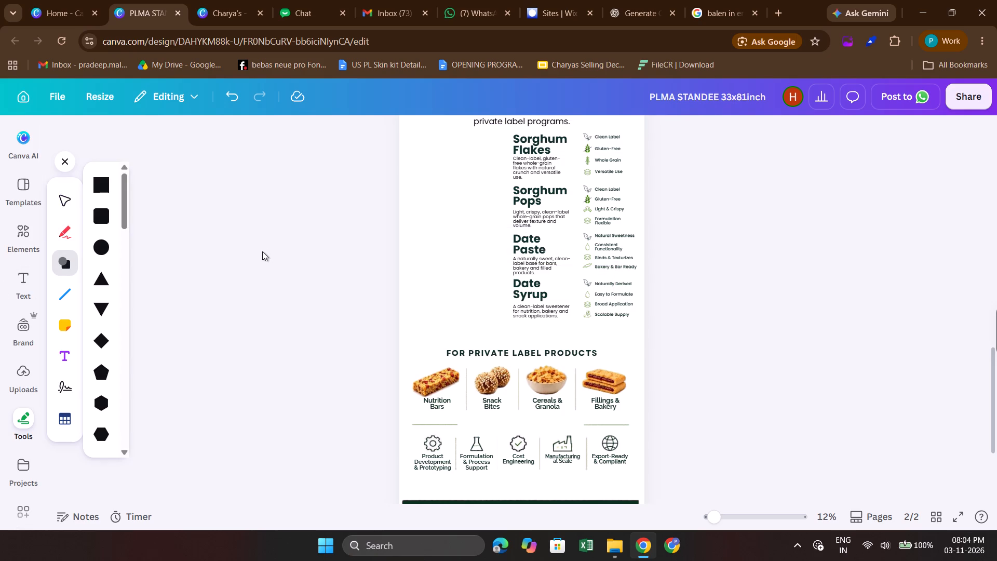
pyautogui.click(105, 220)
pyautogui.moveTo(485, 306); pyautogui.dragTo(475, 306)
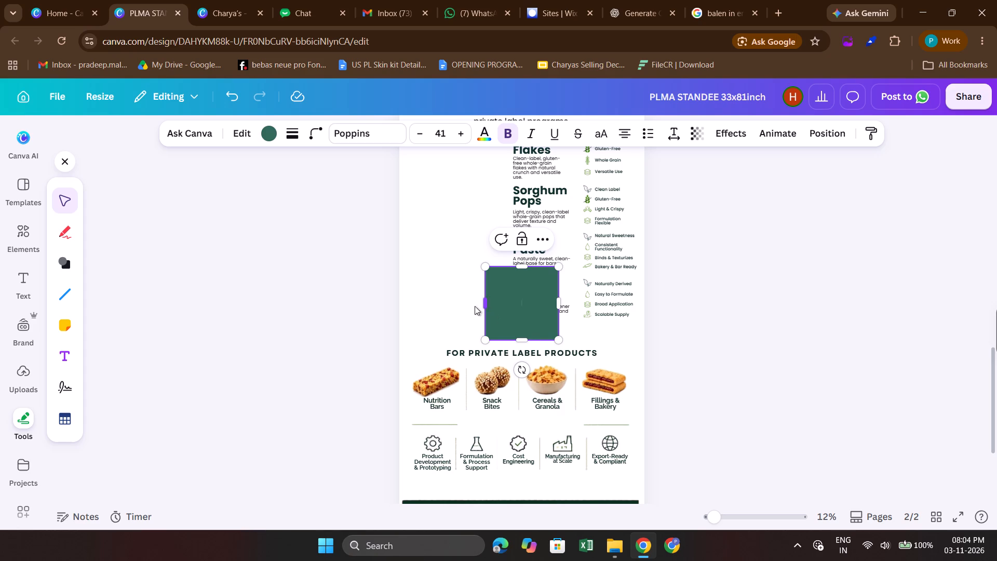
pyautogui.moveTo(475, 306); pyautogui.dragTo(427, 305)
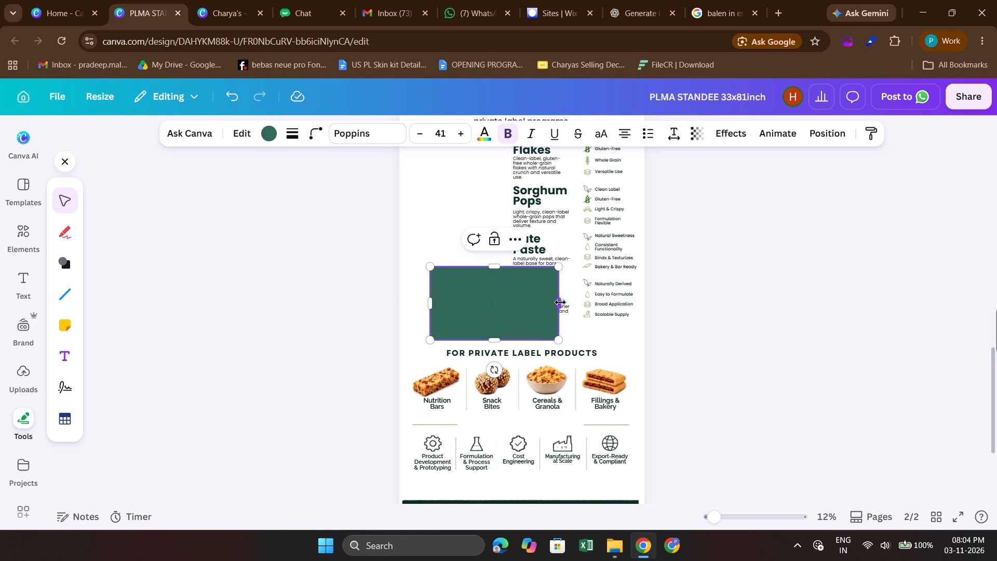
pyautogui.moveTo(560, 302); pyautogui.dragTo(621, 306)
pyautogui.moveTo(529, 269); pyautogui.dragTo(529, 313)
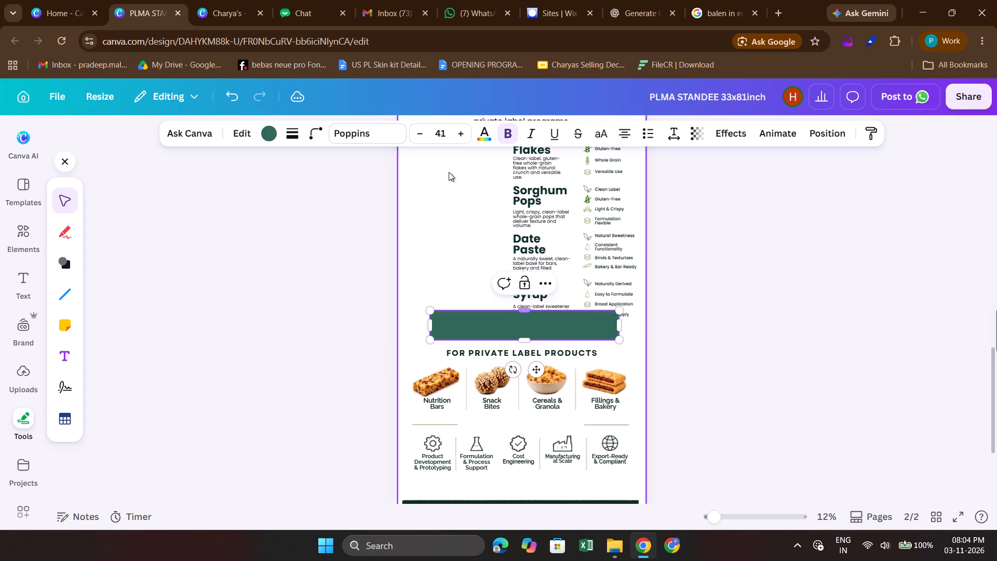
# Set the green band's corner rounding to 100.
pyautogui.click(272, 135)
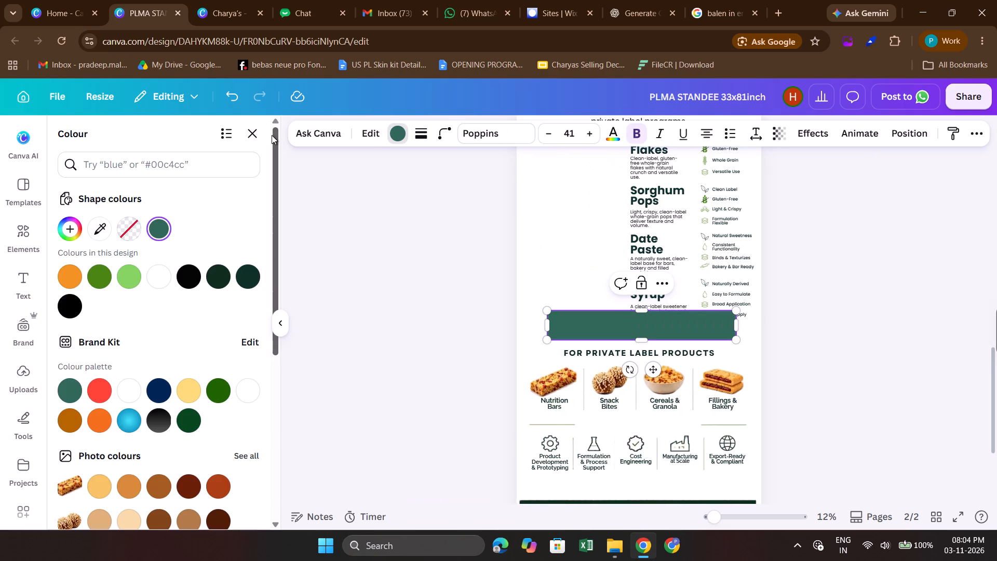
pyautogui.click(417, 132)
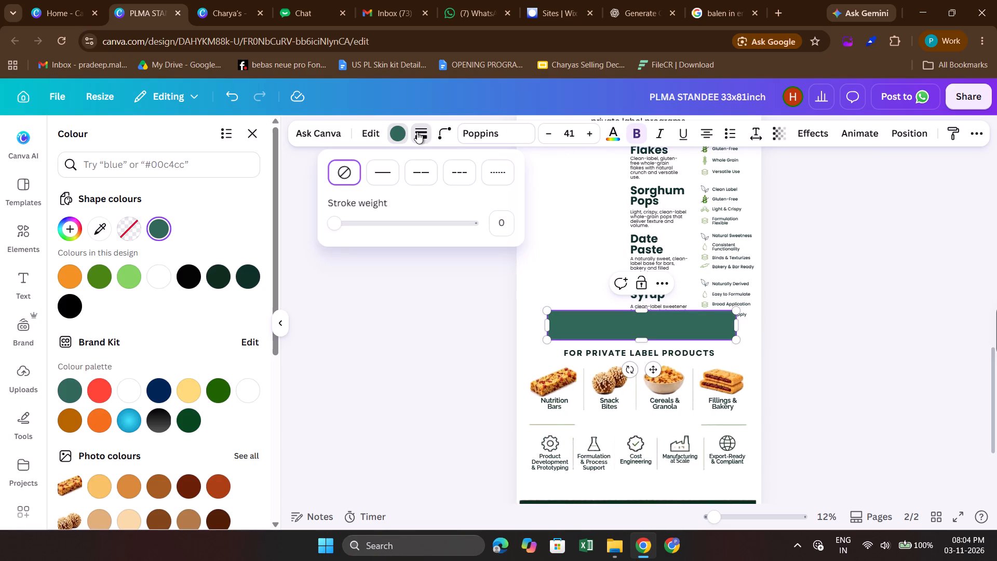
pyautogui.click(437, 129)
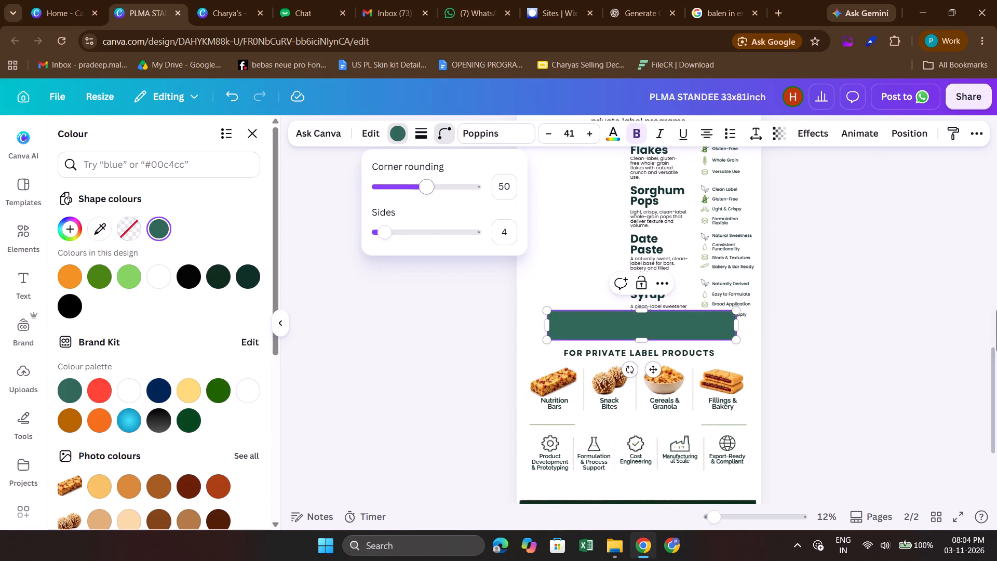
pyautogui.moveTo(432, 189); pyautogui.dragTo(496, 206)
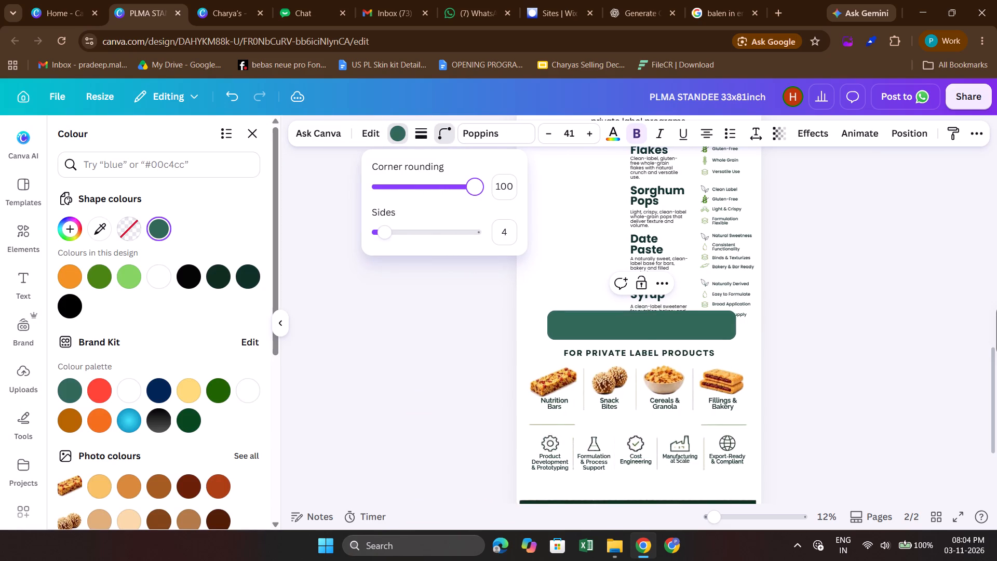
pyautogui.moveTo(496, 206); pyautogui.dragTo(515, 209)
# Try different side counts on the green band, up to 16, and leave it at 3 sides.
pyautogui.moveTo(389, 229); pyautogui.dragTo(411, 237)
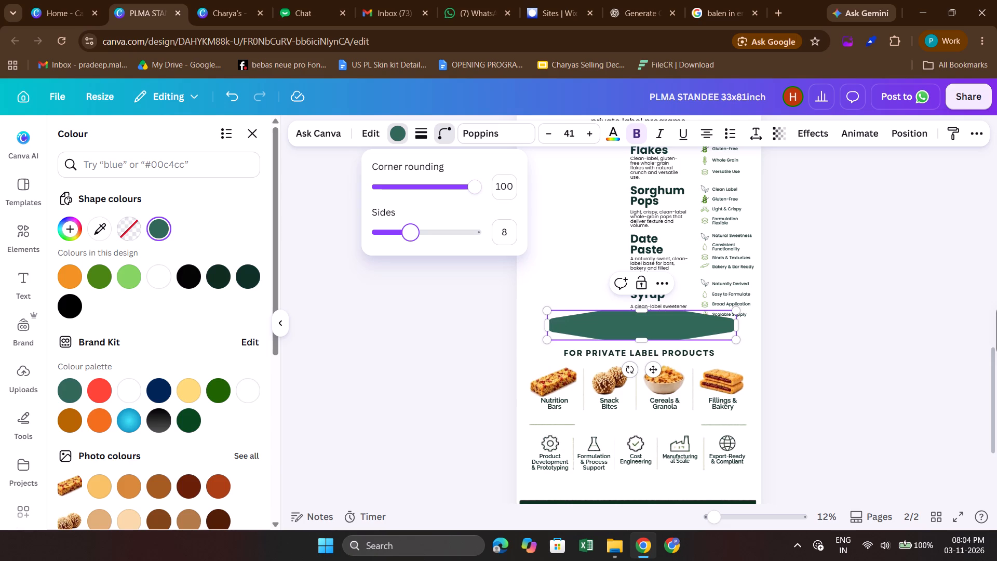
pyautogui.moveTo(411, 237); pyautogui.dragTo(378, 239)
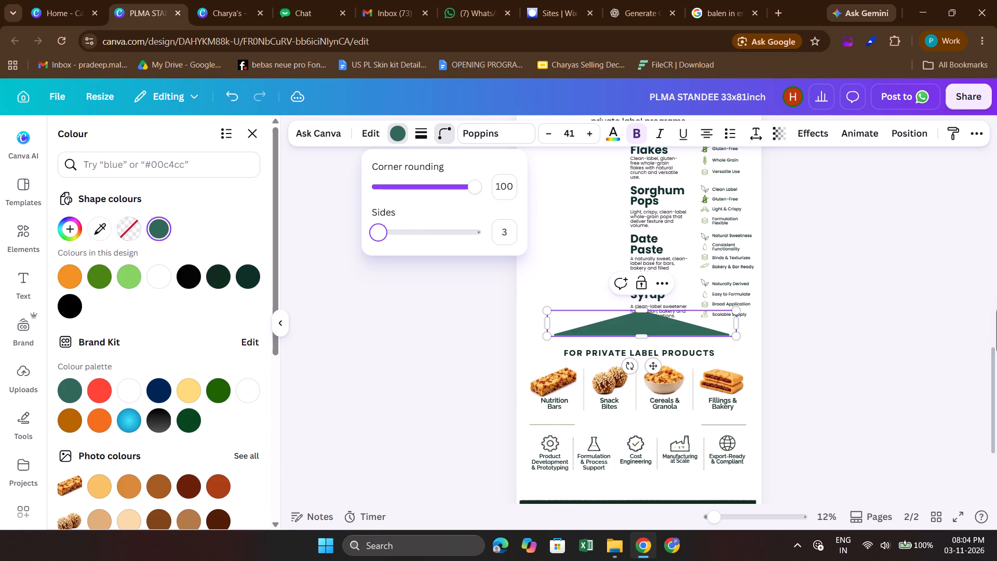
pyautogui.moveTo(378, 239); pyautogui.dragTo(387, 239)
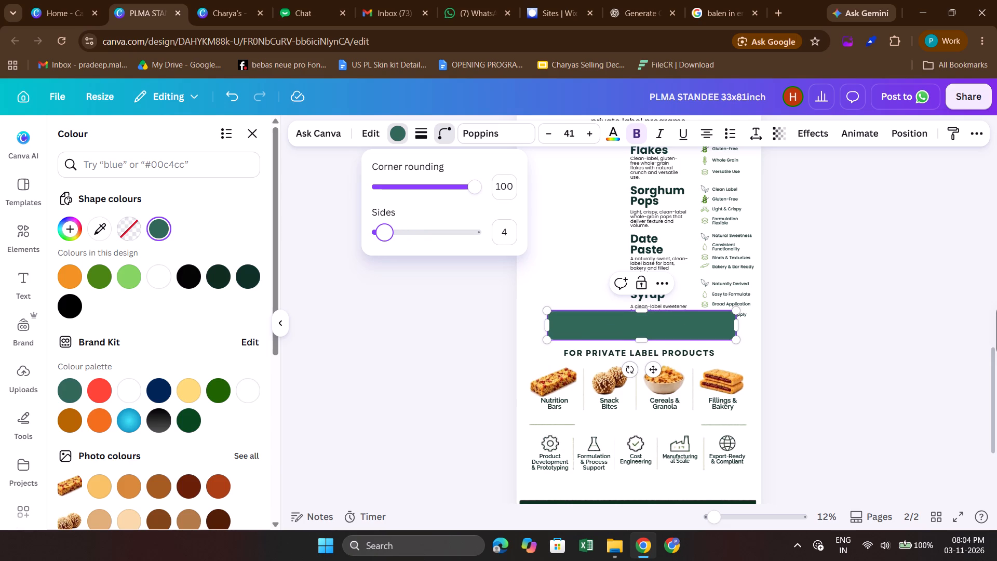
pyautogui.moveTo(387, 239); pyautogui.dragTo(395, 239)
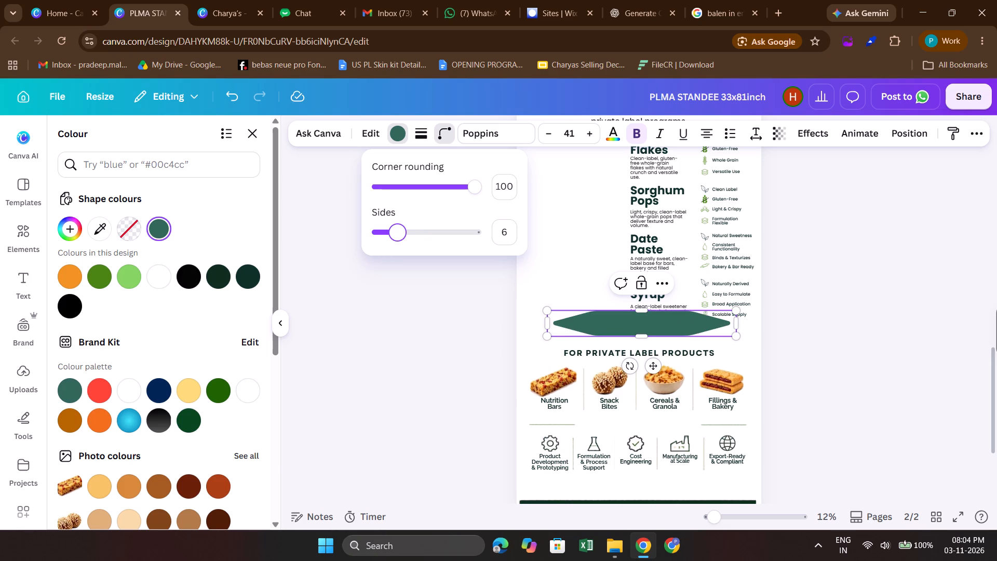
pyautogui.moveTo(395, 239); pyautogui.dragTo(410, 239)
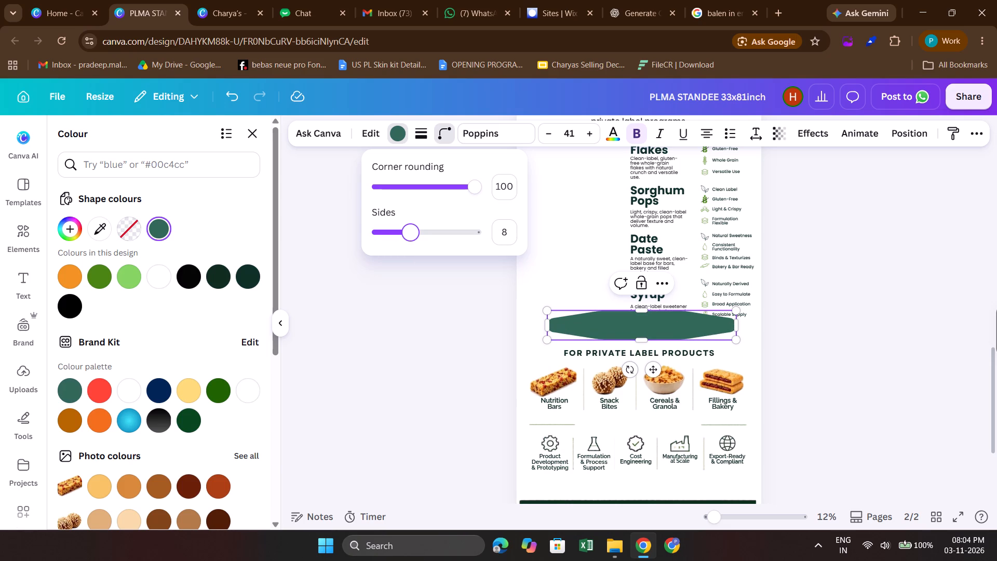
pyautogui.moveTo(410, 239); pyautogui.dragTo(464, 240)
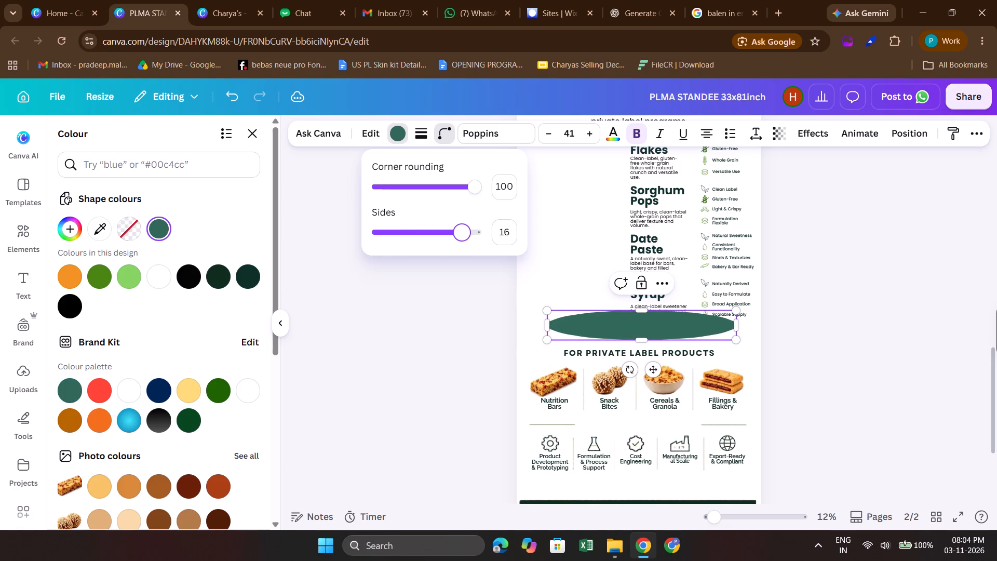
pyautogui.moveTo(464, 240); pyautogui.dragTo(267, 275)
pyautogui.click(386, 275)
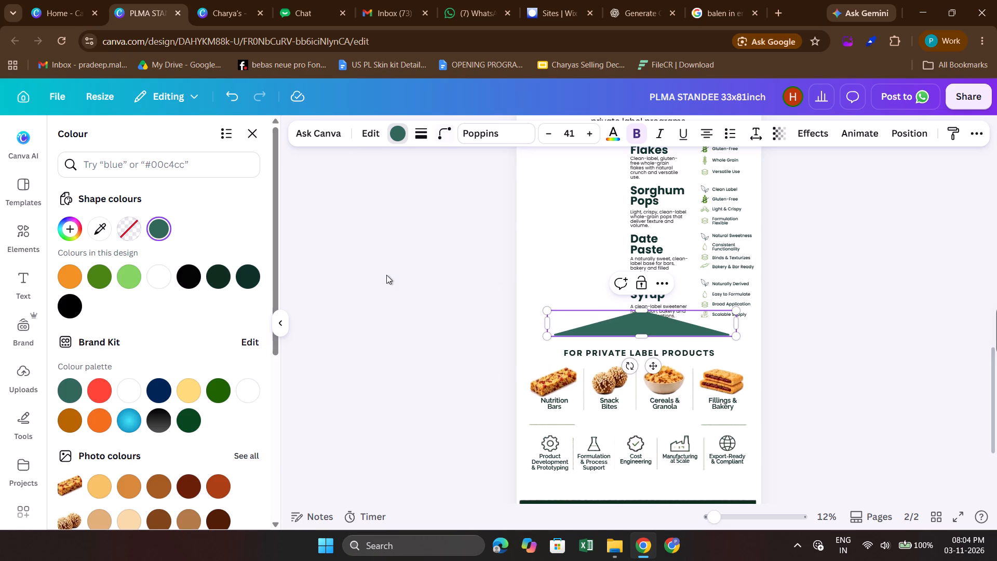
pyautogui.click(841, 331)
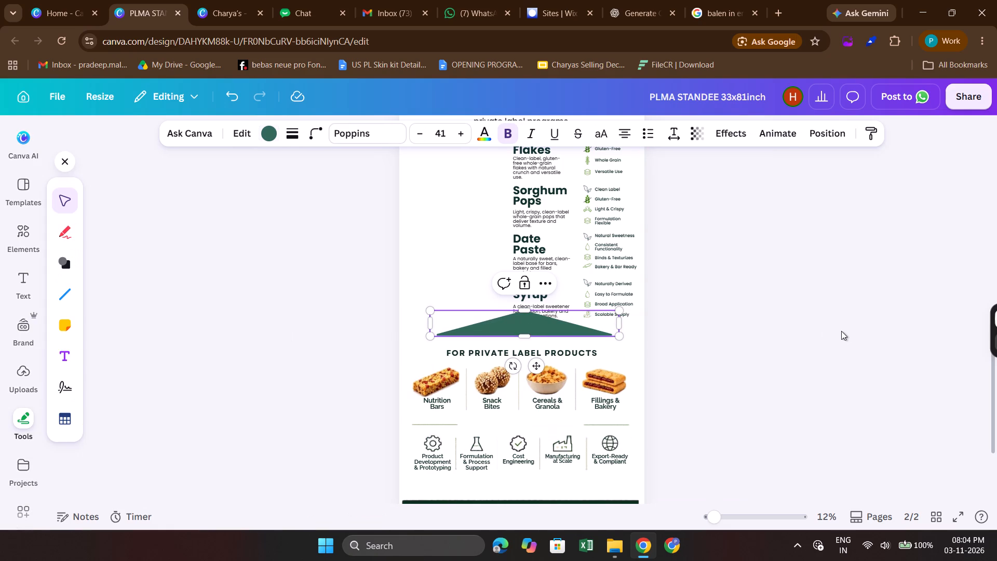
pyautogui.click(841, 331)
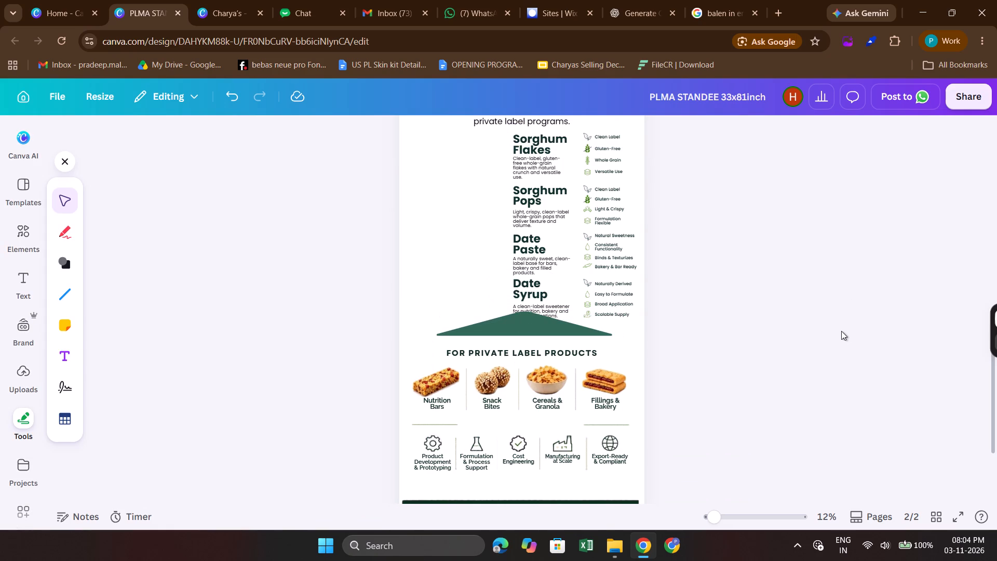
# Undo the green band's change to three sides.
pyautogui.hotkey('ctrl', 'z')
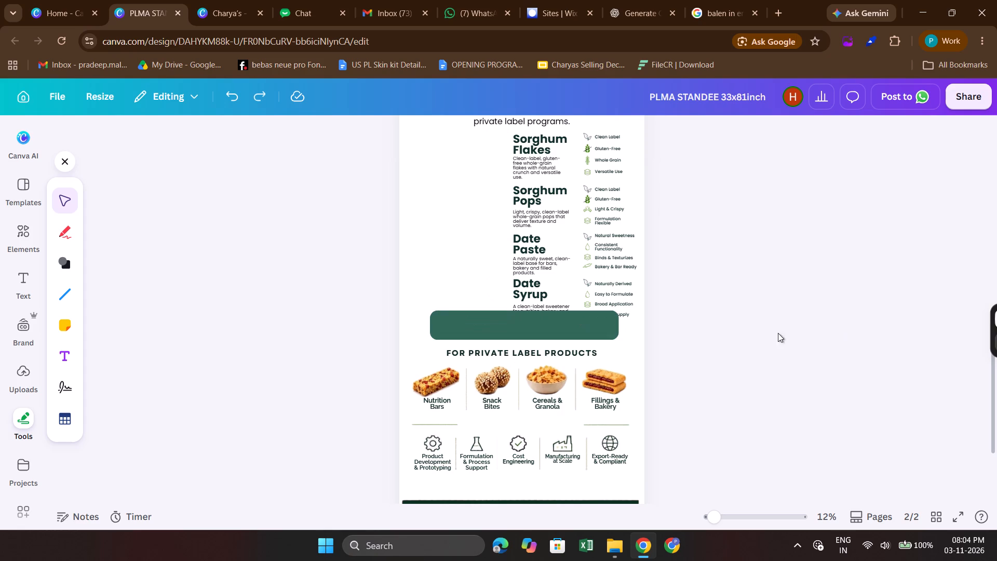
# Match page 1's heading font by setting the "For Private Label Products" heading to Poppins ExtraBold.
pyautogui.click(525, 341)
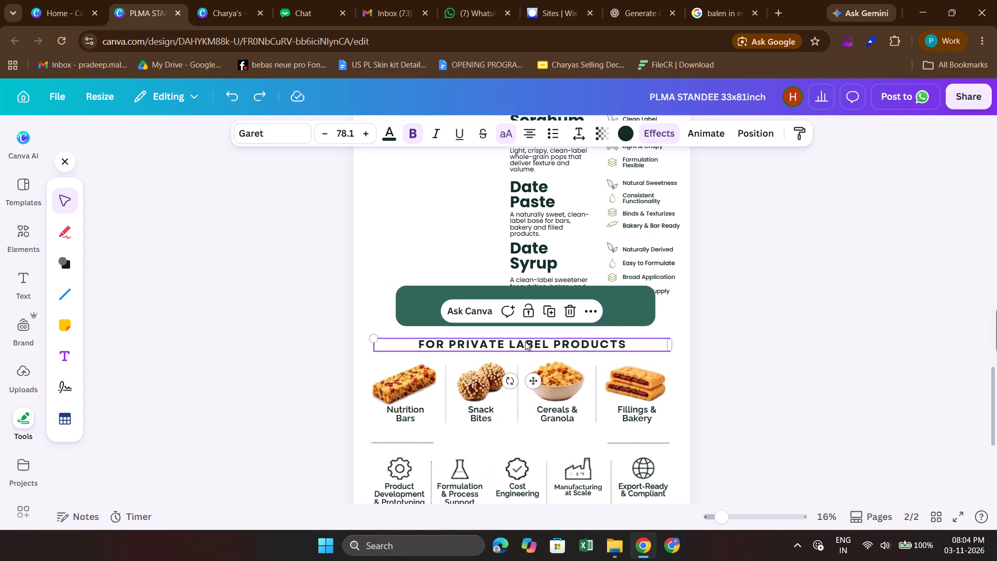
pyautogui.scroll(1, 699, 235)
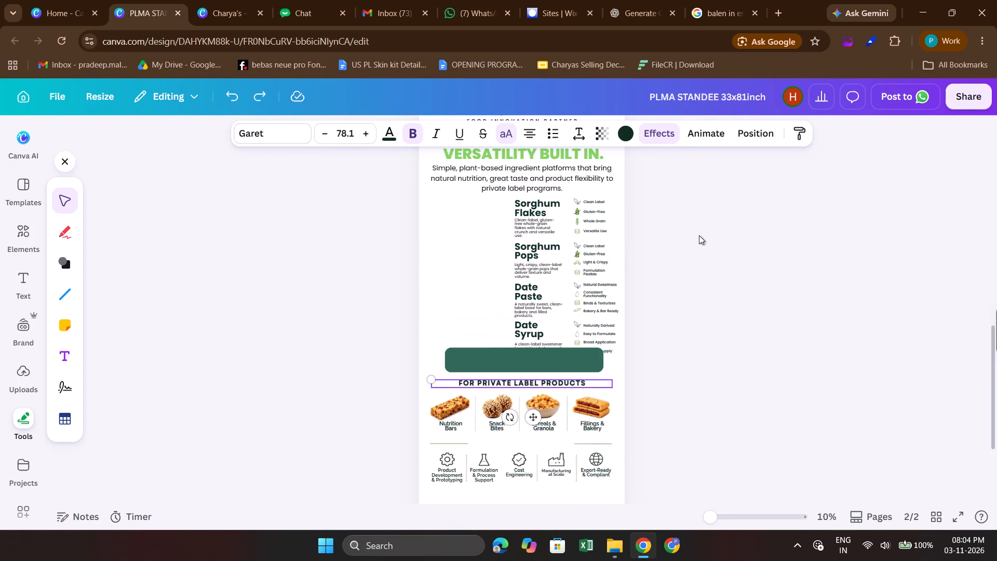
pyautogui.scroll(4, 535, 248)
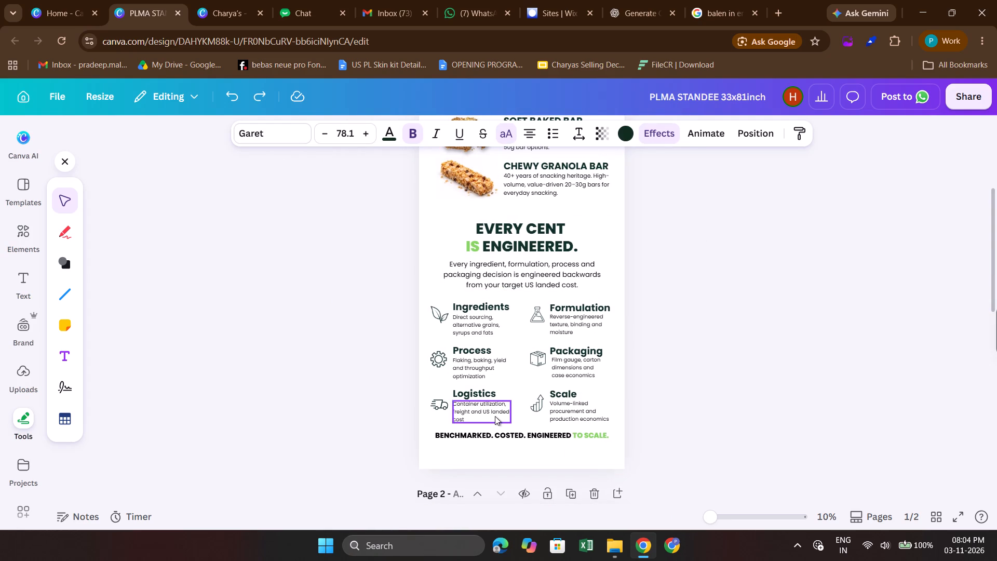
pyautogui.click(529, 238)
pyautogui.scroll(-4, 529, 238)
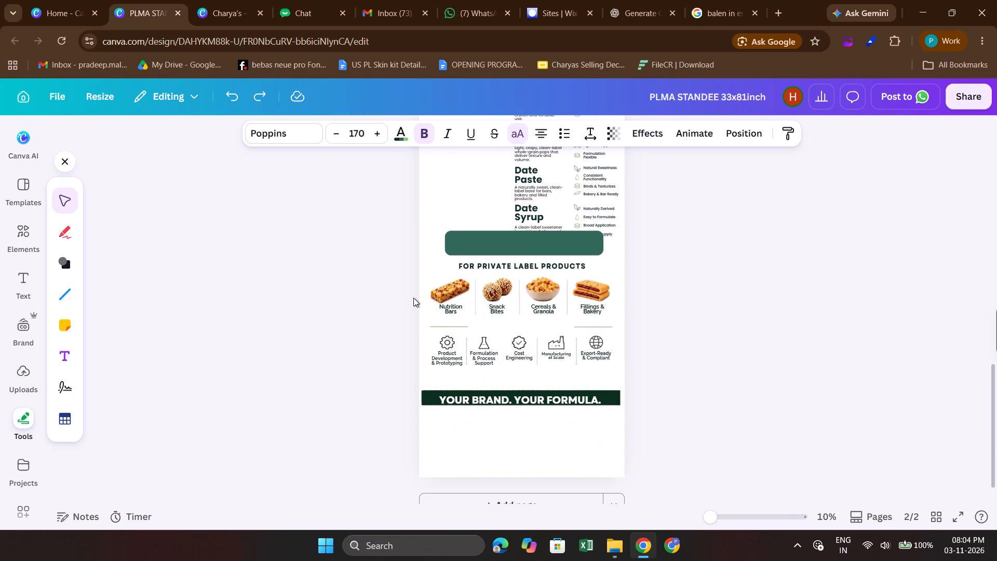
pyautogui.click(413, 298)
pyautogui.click(524, 262)
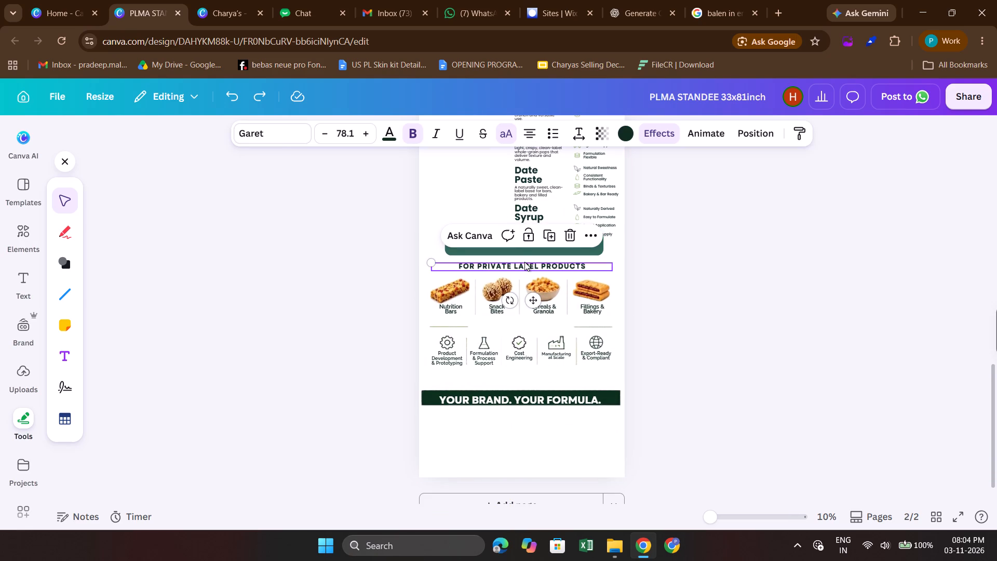
pyautogui.click(277, 133)
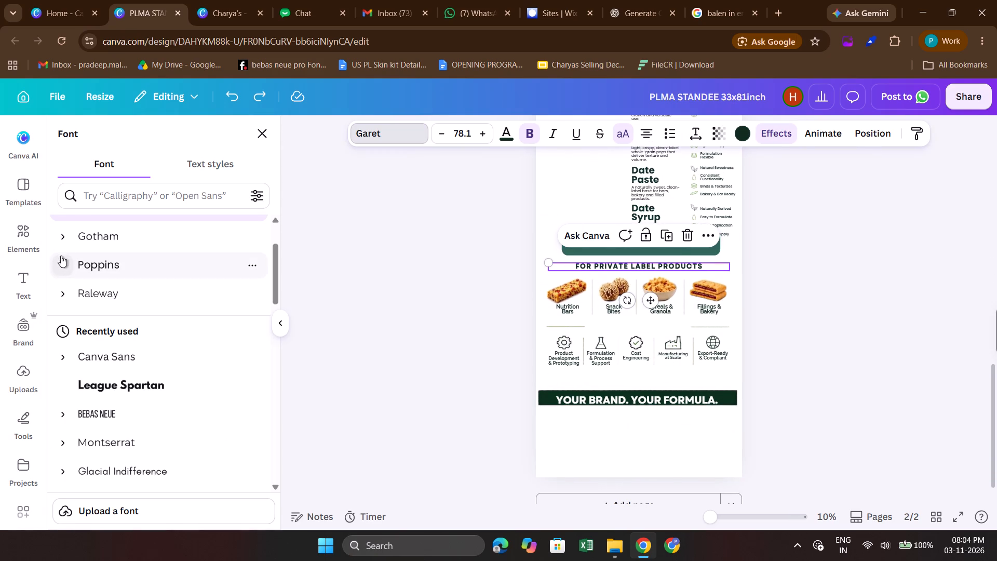
pyautogui.click(57, 268)
pyautogui.scroll(-1, 101, 342)
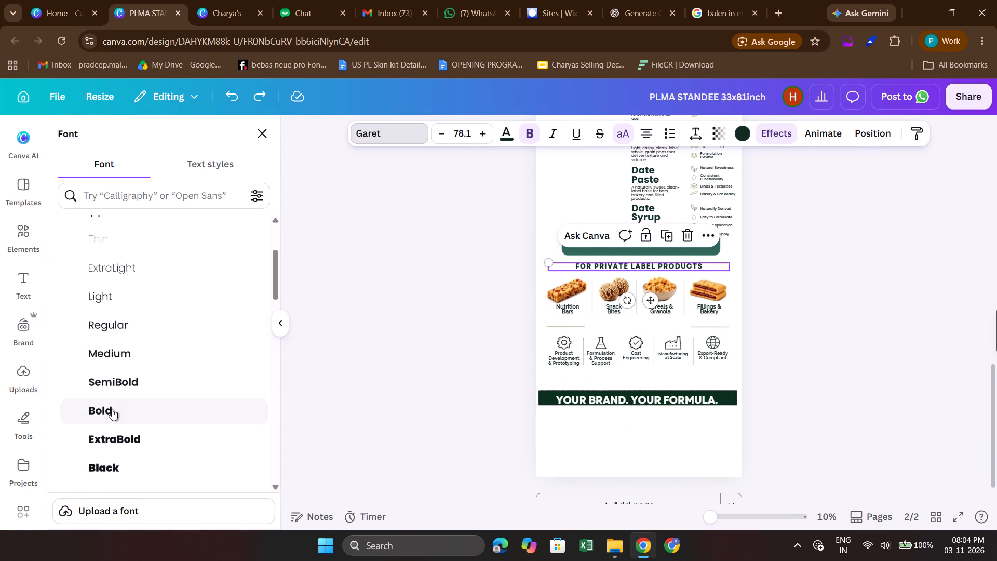
pyautogui.click(126, 386)
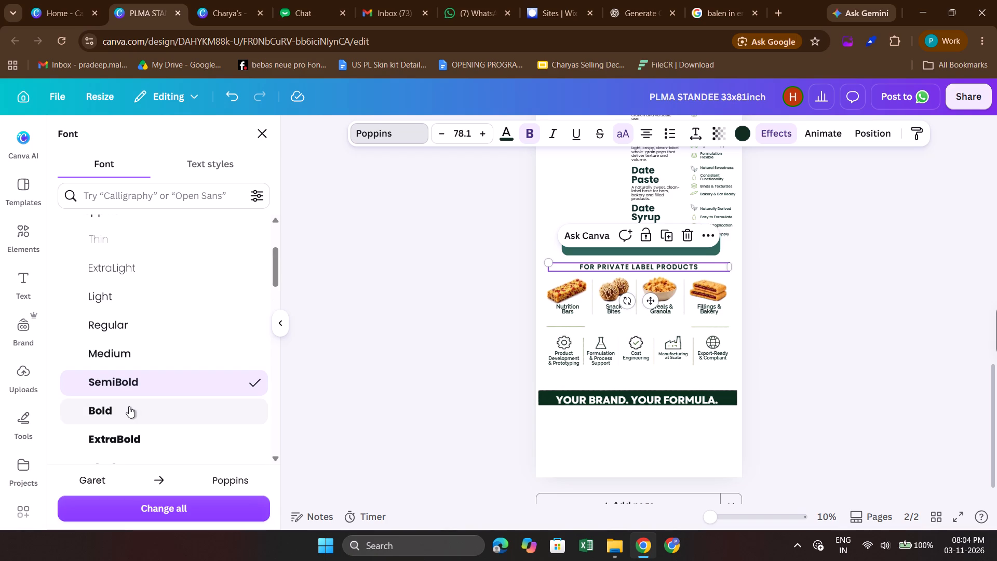
pyautogui.click(129, 406)
pyautogui.scroll(-1, 129, 406)
pyautogui.click(138, 410)
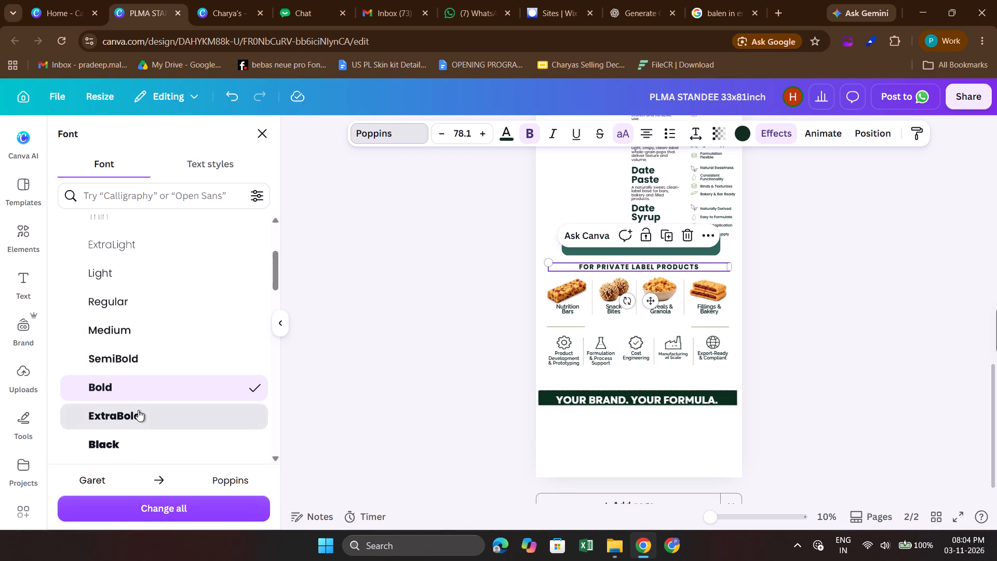
pyautogui.click(855, 346)
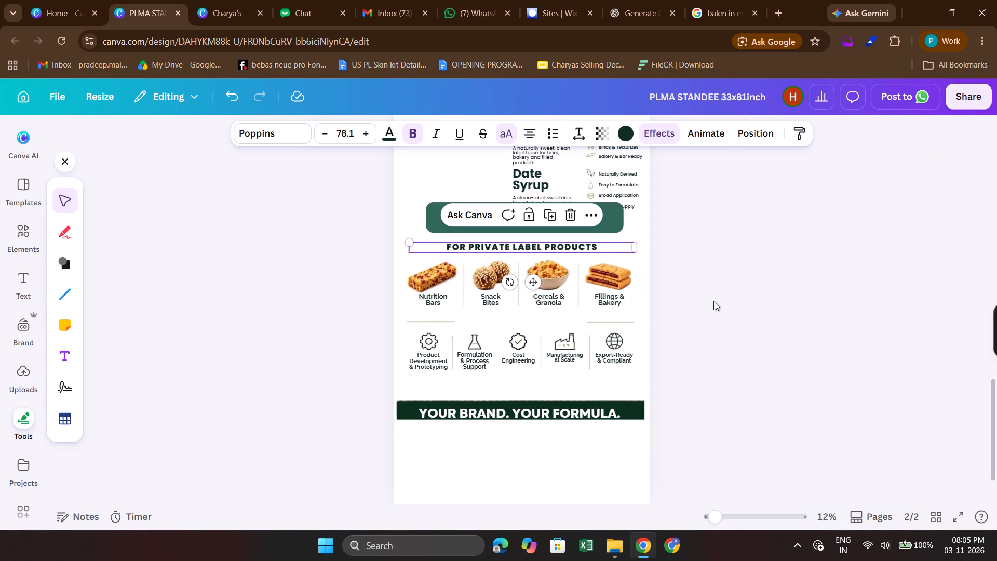
pyautogui.click(713, 301)
# Recolour the dark green band above the "For Private Label Products" heading to the design's light green.
pyautogui.click(531, 192)
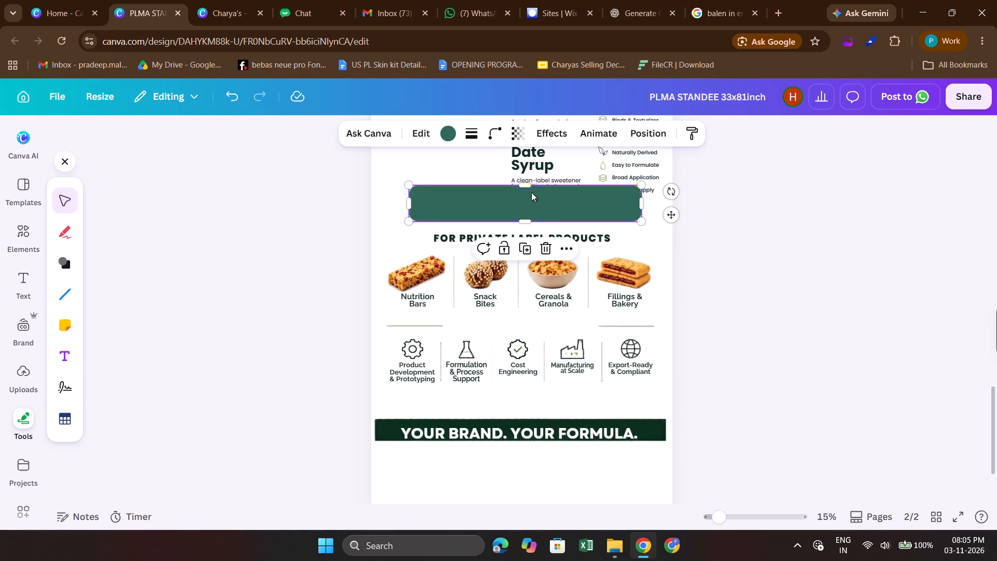
pyautogui.scroll(2, 424, 227)
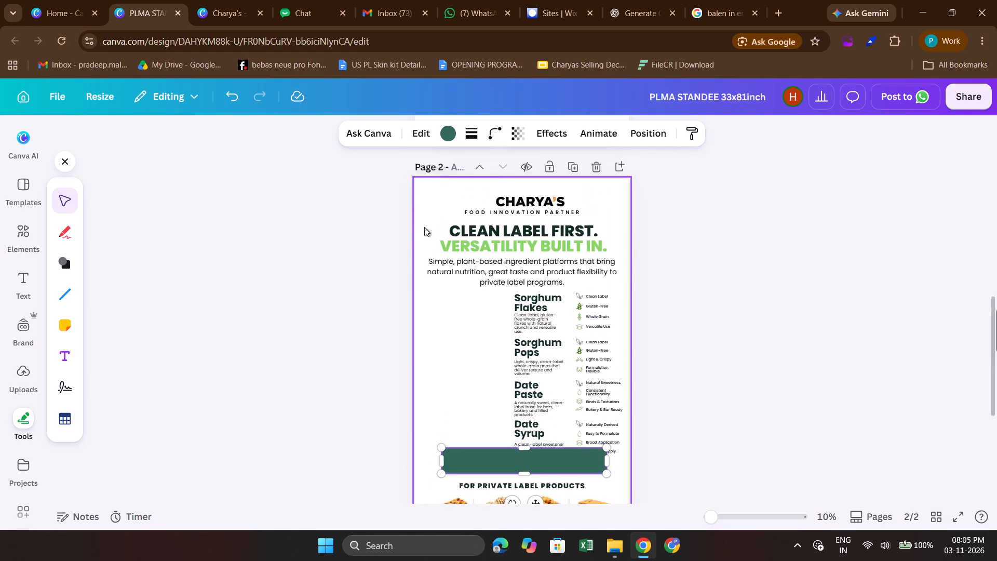
pyautogui.scroll(2, 424, 227)
pyautogui.scroll(1, 536, 270)
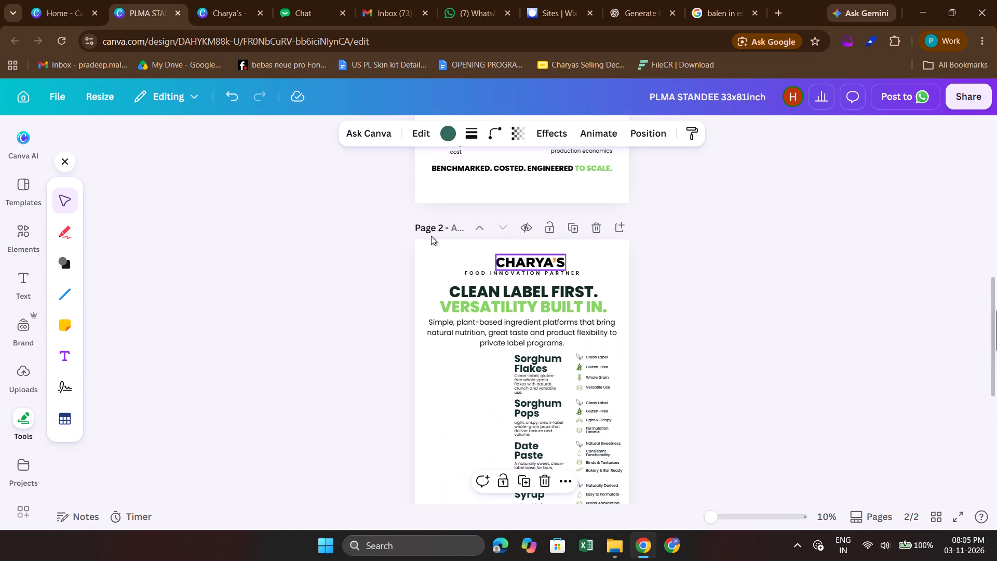
pyautogui.click(448, 139)
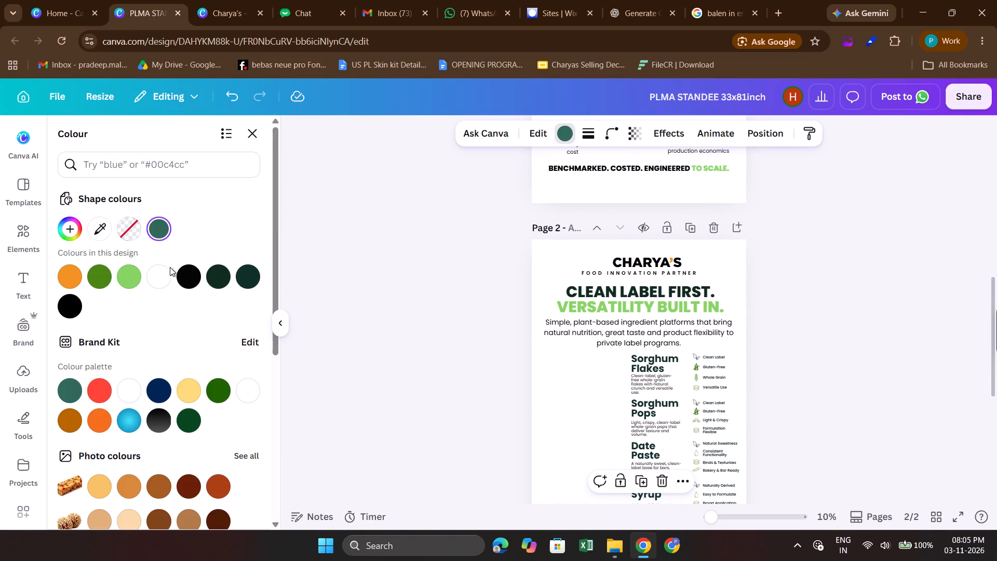
pyautogui.click(128, 272)
pyautogui.scroll(-2, 462, 322)
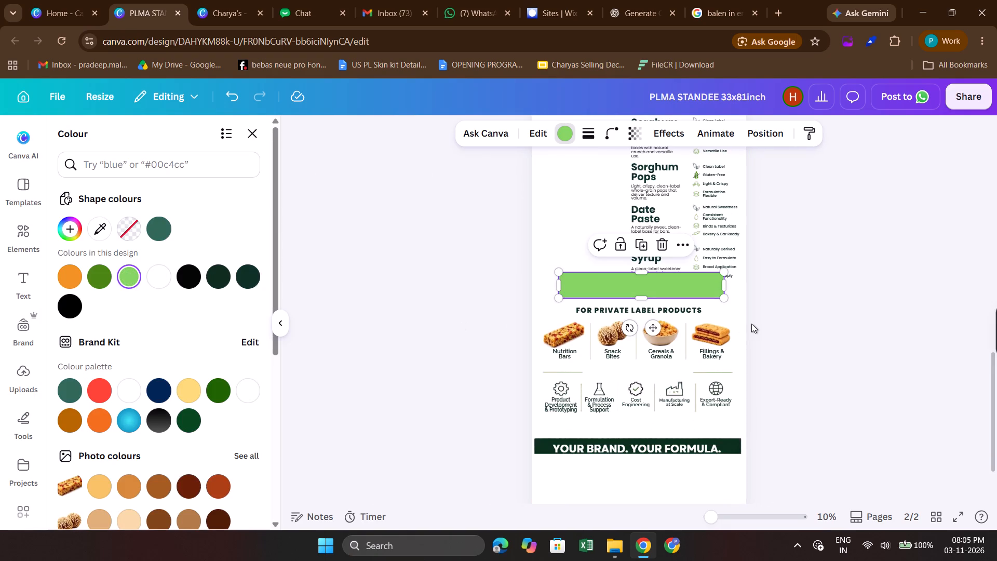
pyautogui.click(751, 324)
pyautogui.click(793, 294)
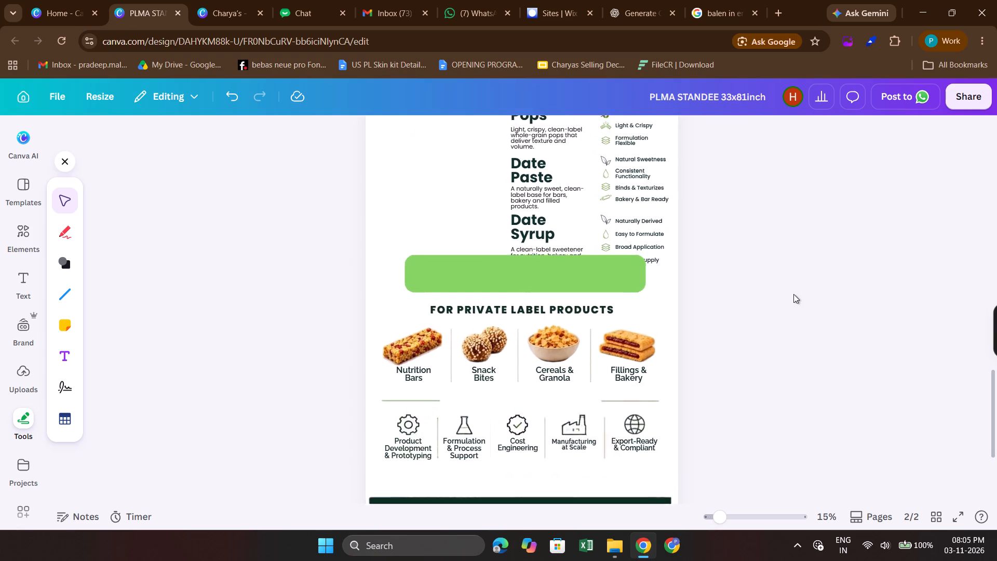
# Move the light green band down over the "For Private Label Products" heading, at about Y 44.9 in.
pyautogui.click(559, 273)
pyautogui.press('Down')
pyautogui.press('Down')
pyautogui.press('Down')
pyautogui.press('Down')
pyautogui.press('Down')
pyautogui.press('Down')
pyautogui.press('Down')
pyautogui.press('Down')
pyautogui.press('Down')
pyautogui.press('Down')
pyautogui.press('Down')
pyautogui.press('Down')
pyautogui.press('Down')
pyautogui.press('Down')
pyautogui.press('Down')
pyautogui.press('Down')
pyautogui.press('Down')
pyautogui.press('Down')
pyautogui.press('Down')
pyautogui.press('Down')
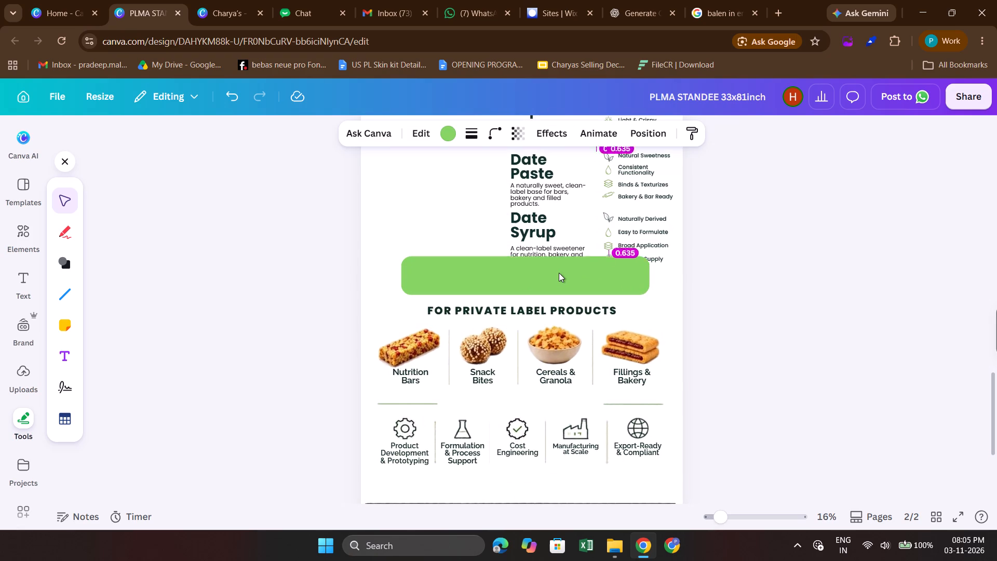
pyautogui.press('Down')
pyautogui.press('Down')
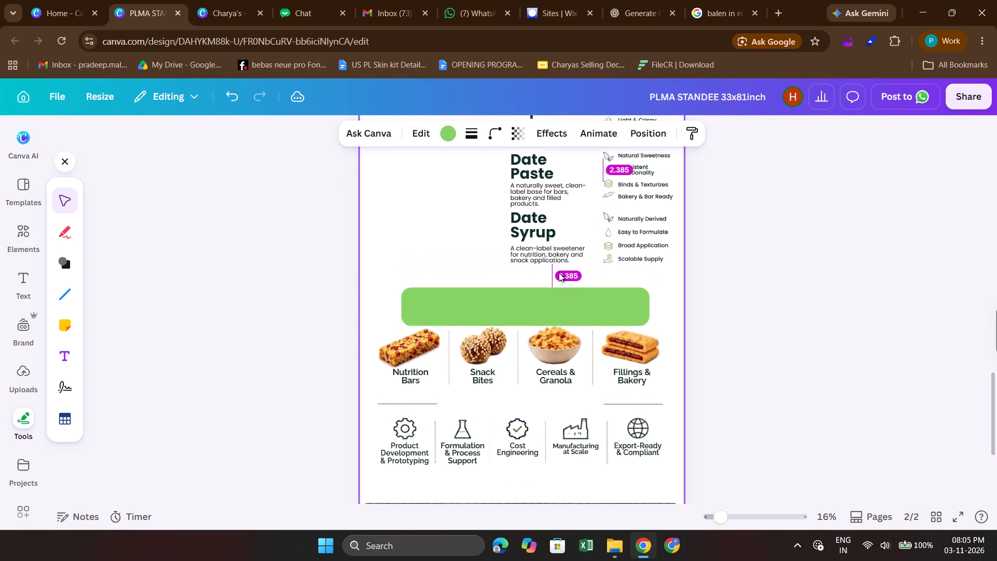
# Send the light green band backward so it sits behind the "For Private Label Products" heading.
pyautogui.click(654, 125)
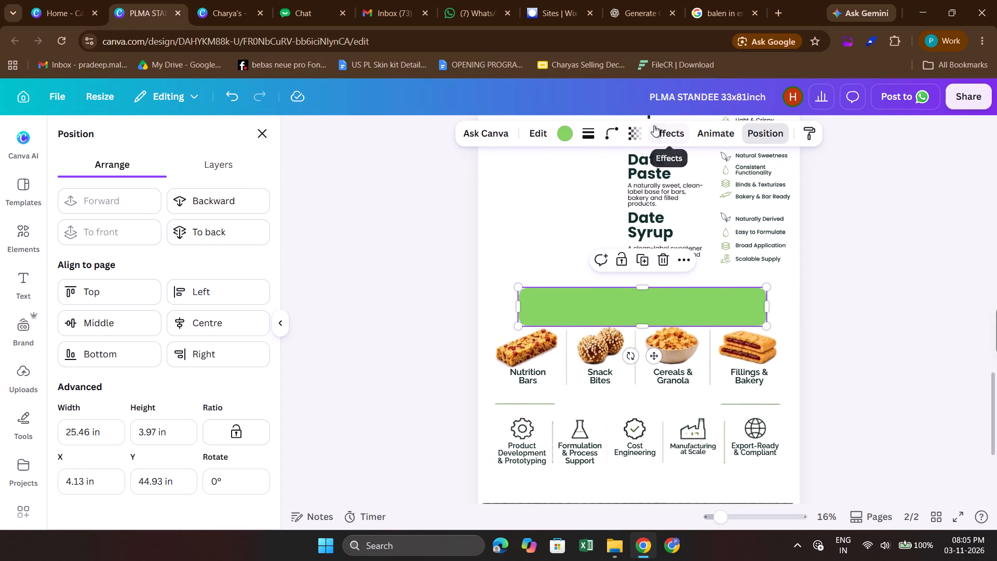
pyautogui.click(214, 174)
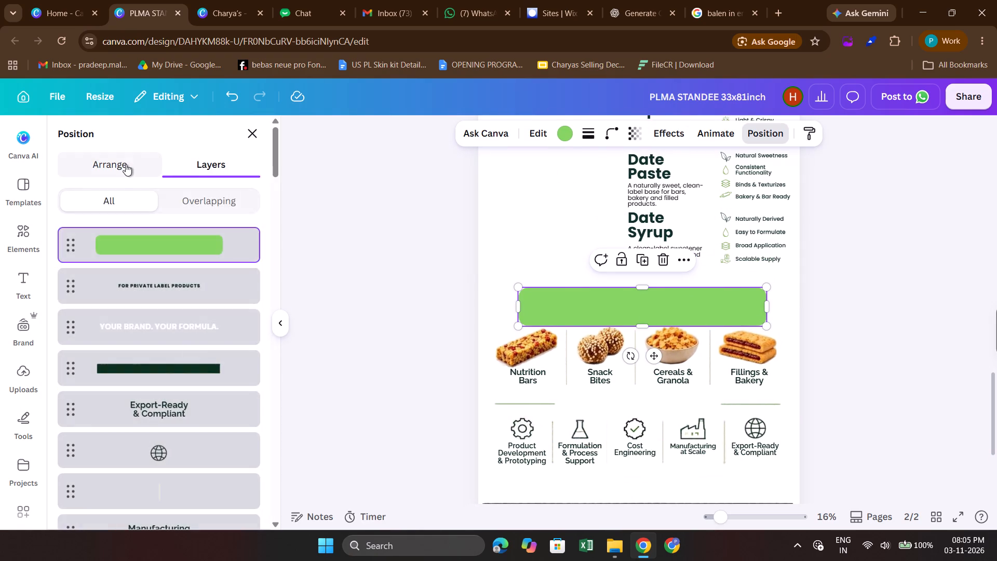
pyautogui.click(126, 164)
pyautogui.click(257, 196)
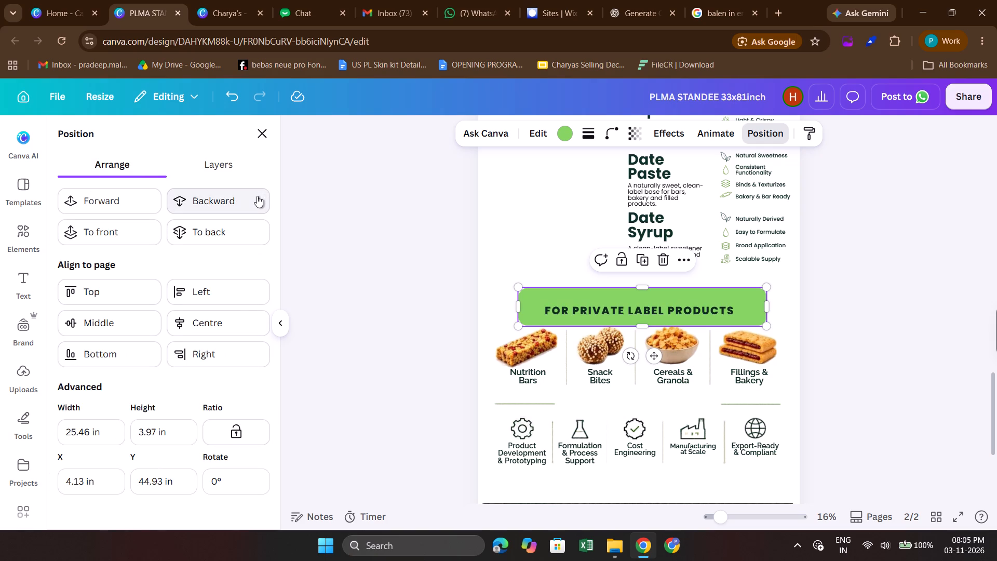
pyautogui.click(264, 134)
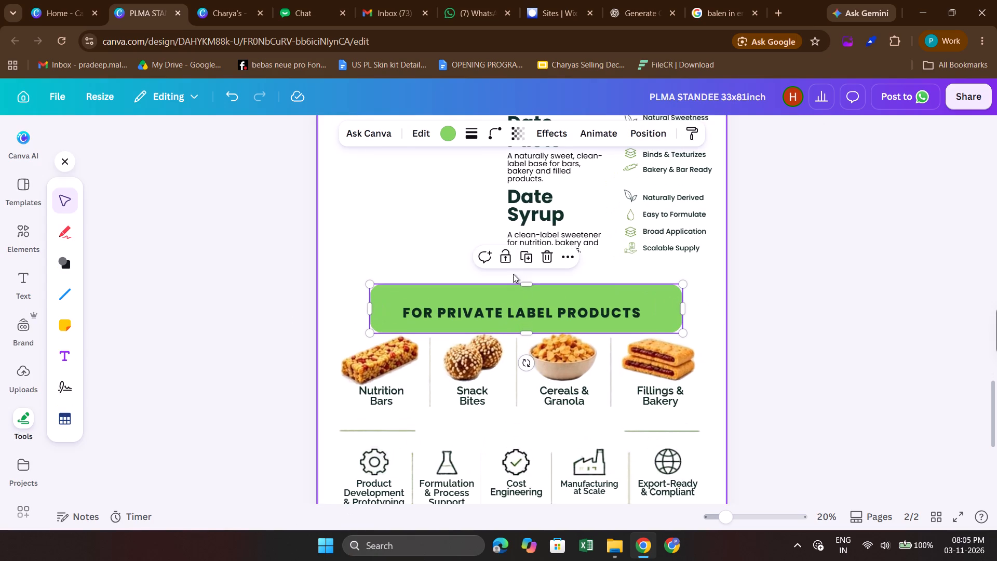
# Reduce the green band to about 2 in high around the heading and shorten its right end.
pyautogui.moveTo(525, 285); pyautogui.dragTo(524, 302)
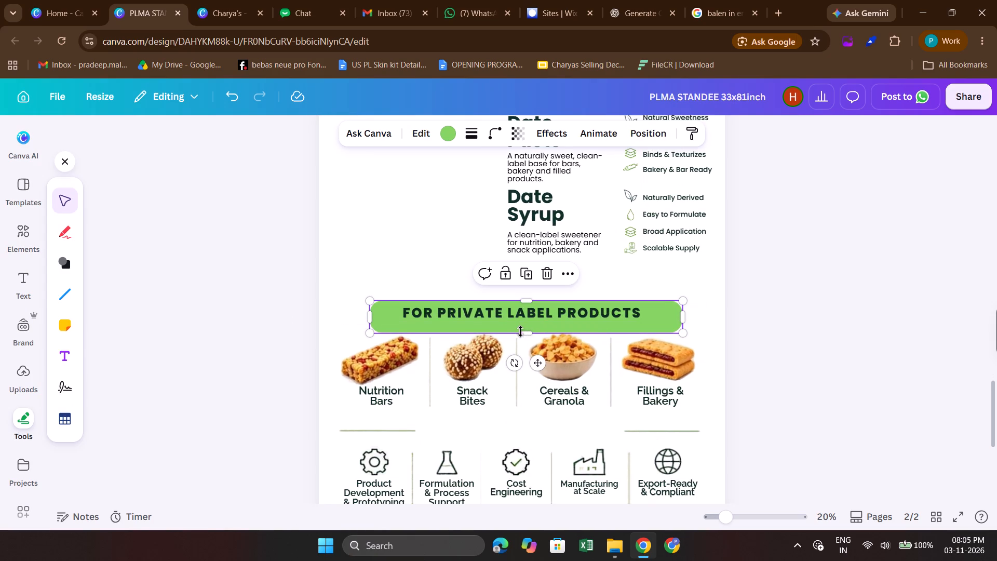
pyautogui.moveTo(520, 331); pyautogui.dragTo(521, 324)
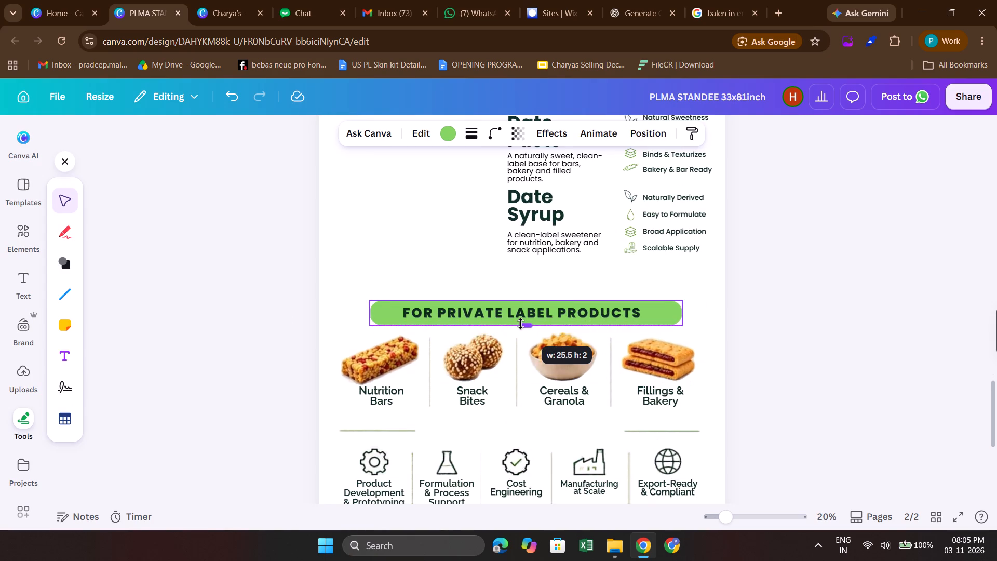
pyautogui.moveTo(521, 324); pyautogui.dragTo(521, 325)
pyautogui.moveTo(686, 313); pyautogui.dragTo(681, 314)
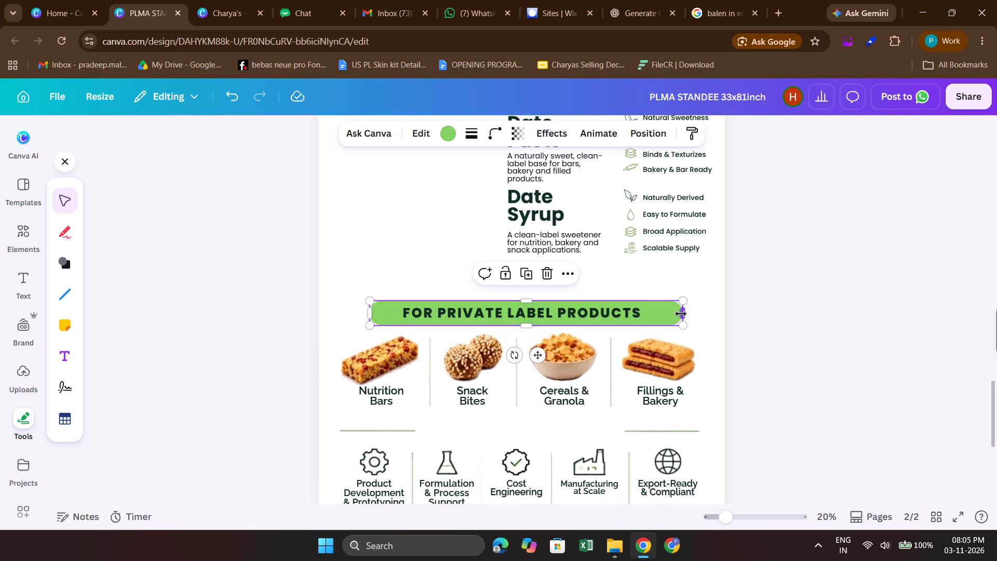
pyautogui.moveTo(681, 314); pyautogui.dragTo(659, 314)
# Narrow the "For Private Label Products" text box to fit its words and re-centre it on the page over the band.
pyautogui.click(634, 313)
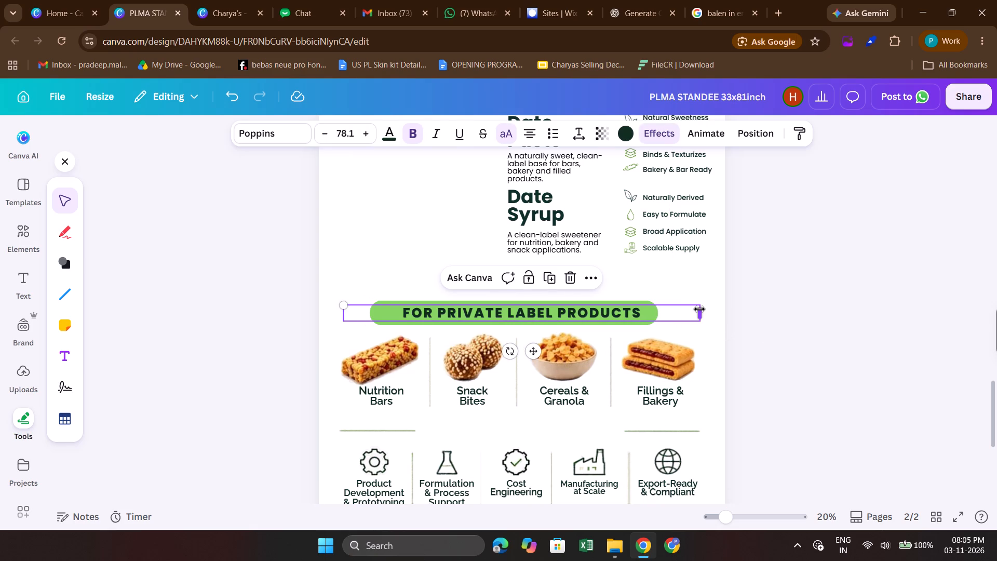
pyautogui.moveTo(699, 309); pyautogui.dragTo(588, 308)
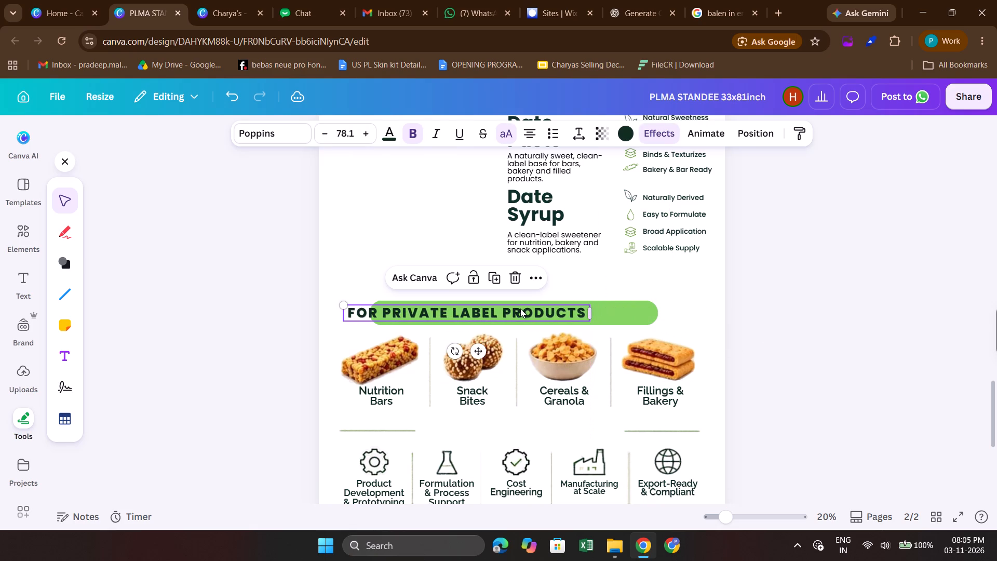
pyautogui.moveTo(519, 309); pyautogui.dragTo(575, 311)
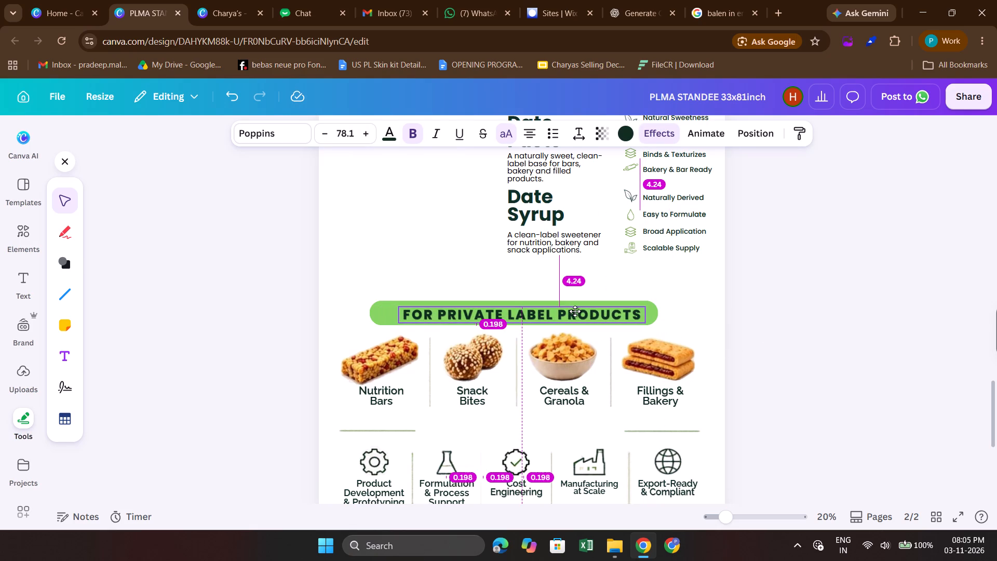
pyautogui.moveTo(575, 311); pyautogui.dragTo(574, 309)
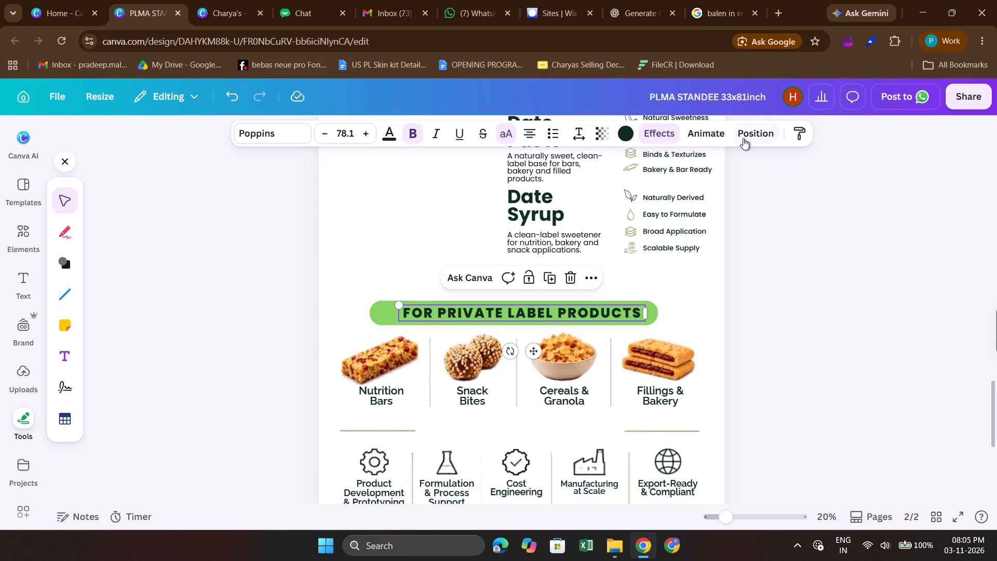
pyautogui.click(744, 137)
pyautogui.click(429, 324)
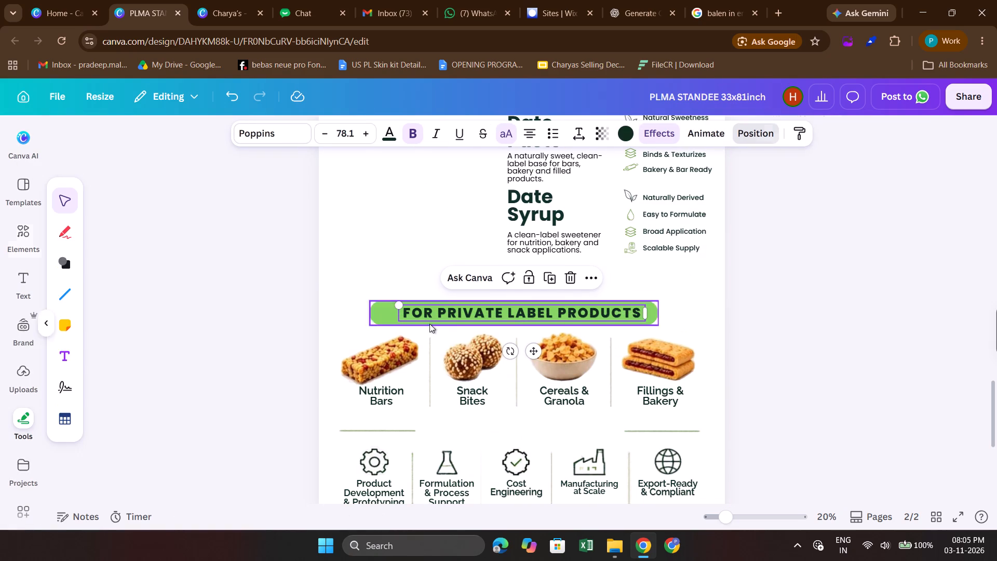
# Shorten the green band's left end to make it about 21.8 in wide, and centre it horizontally on the page.
pyautogui.click(380, 310)
pyautogui.moveTo(372, 311); pyautogui.dragTo(389, 314)
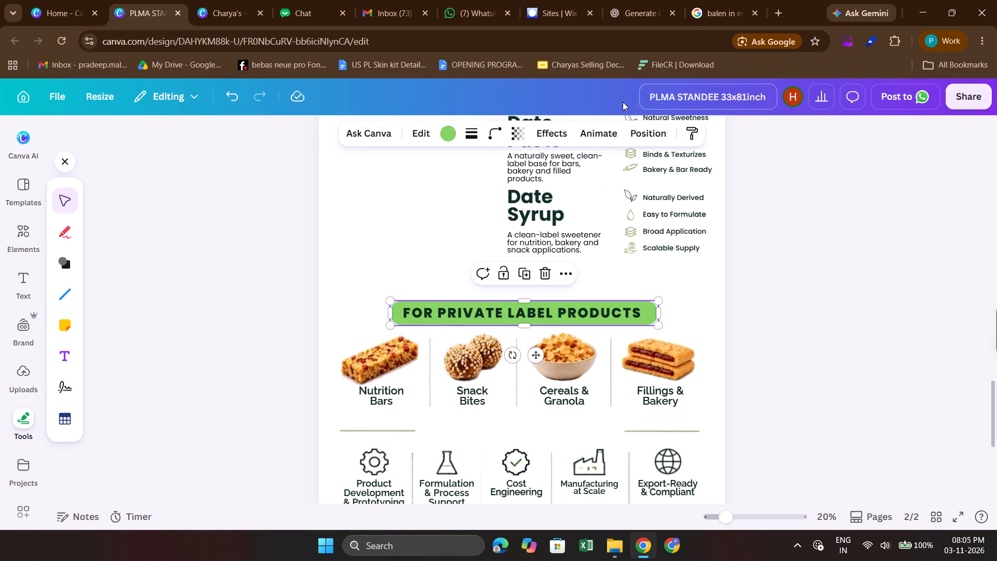
pyautogui.click(651, 142)
pyautogui.click(213, 316)
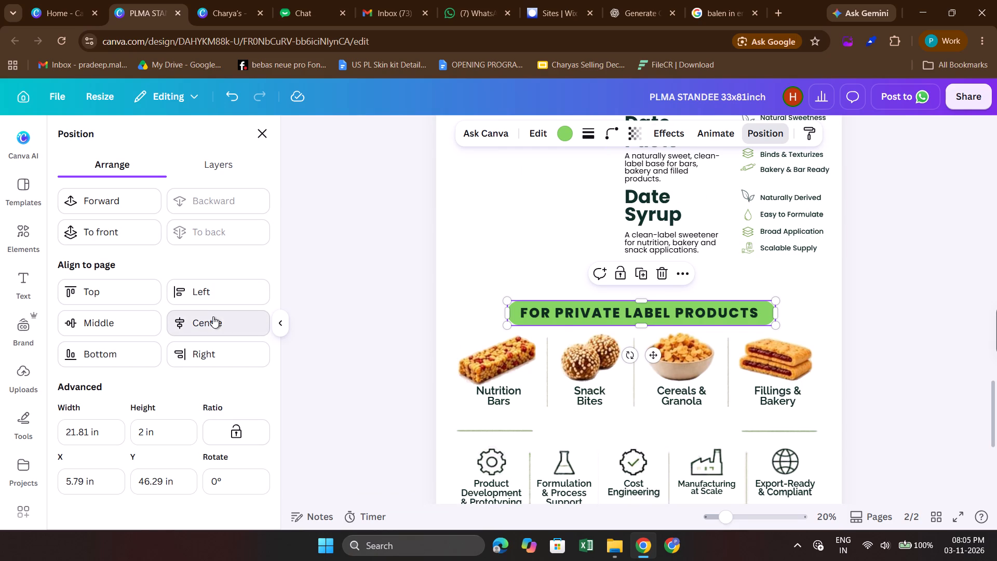
pyautogui.click(263, 129)
pyautogui.click(295, 267)
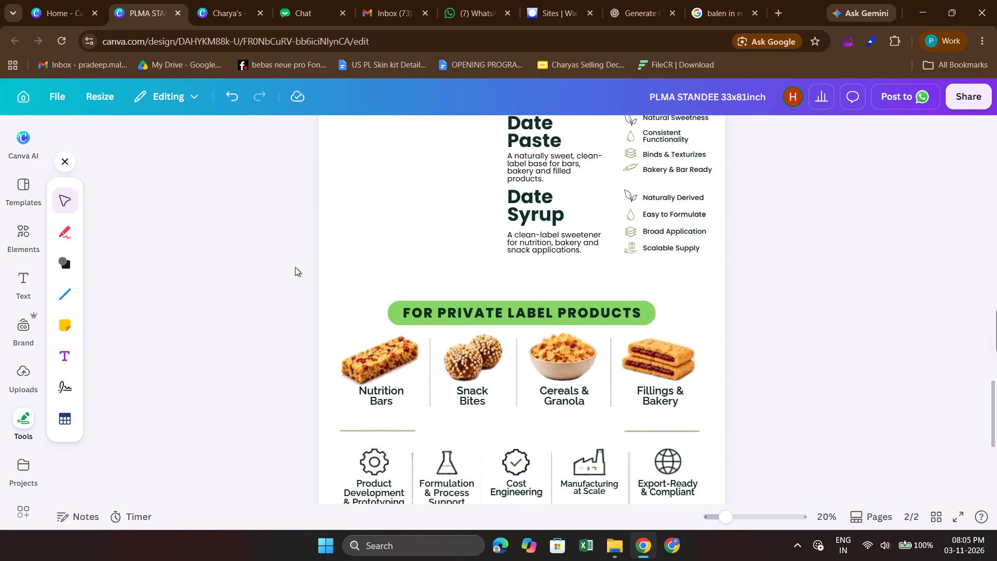
pyautogui.scroll(1, 543, 276)
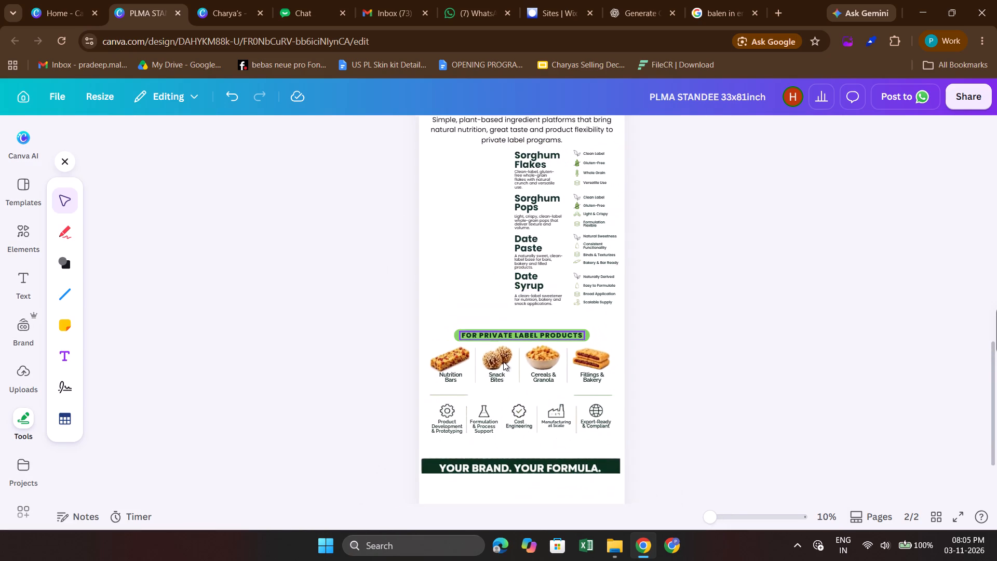
# Delete the dark green footer bar and its white "Your Brand. Your Formula." text from the bottom of page 2.
pyautogui.scroll(-1, 503, 362)
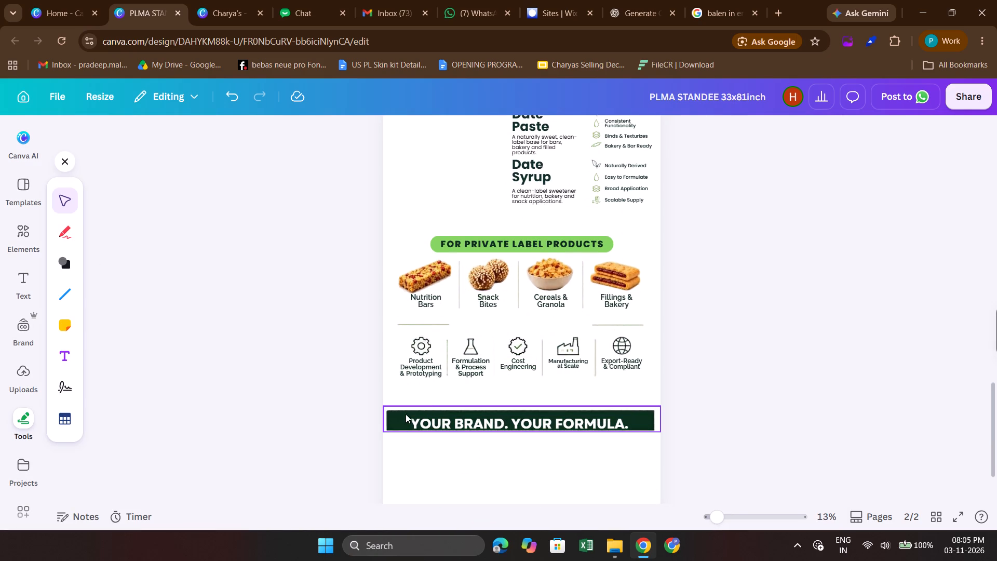
pyautogui.click(403, 419)
pyautogui.press('BackSpace')
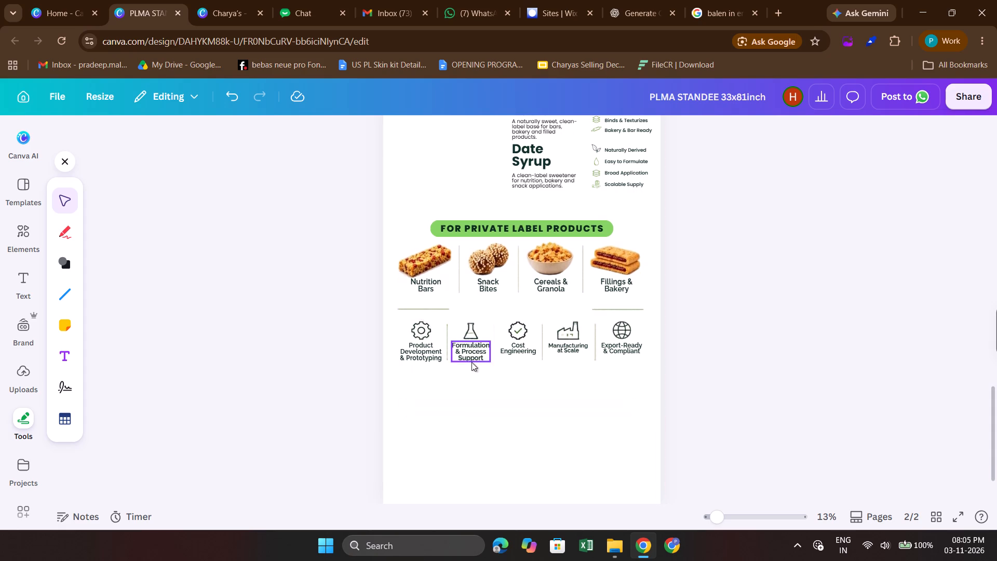
pyautogui.click(473, 400)
pyautogui.press('BackSpace')
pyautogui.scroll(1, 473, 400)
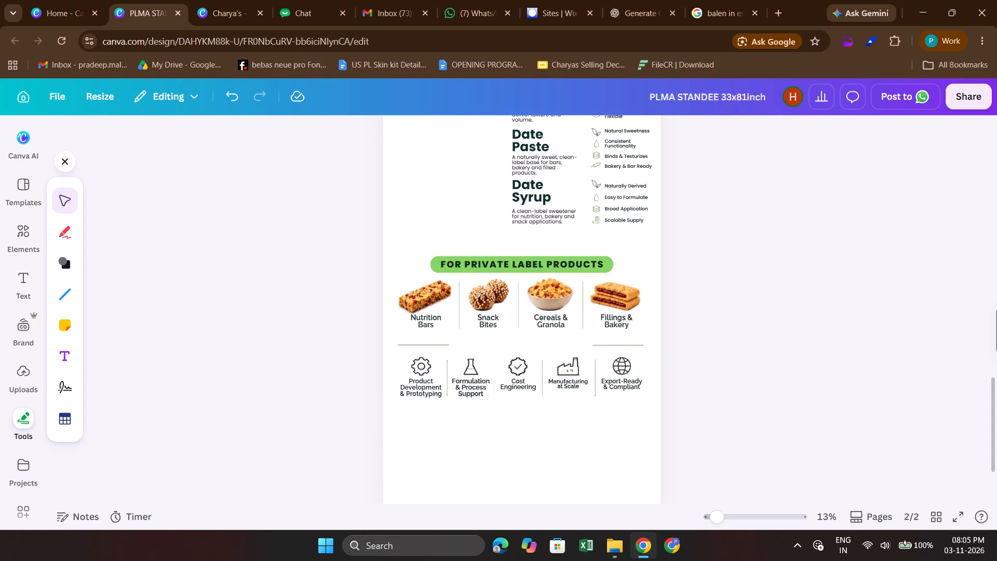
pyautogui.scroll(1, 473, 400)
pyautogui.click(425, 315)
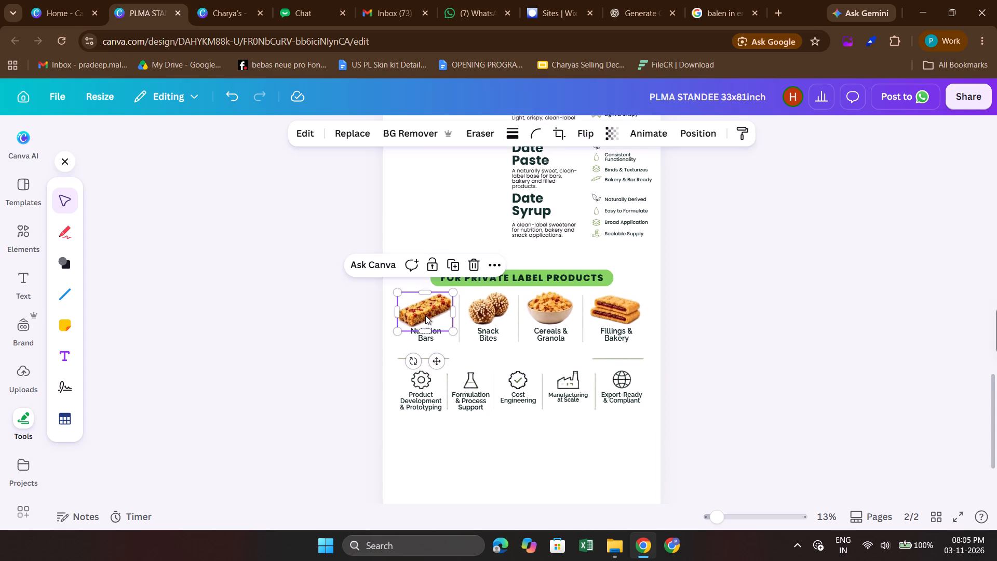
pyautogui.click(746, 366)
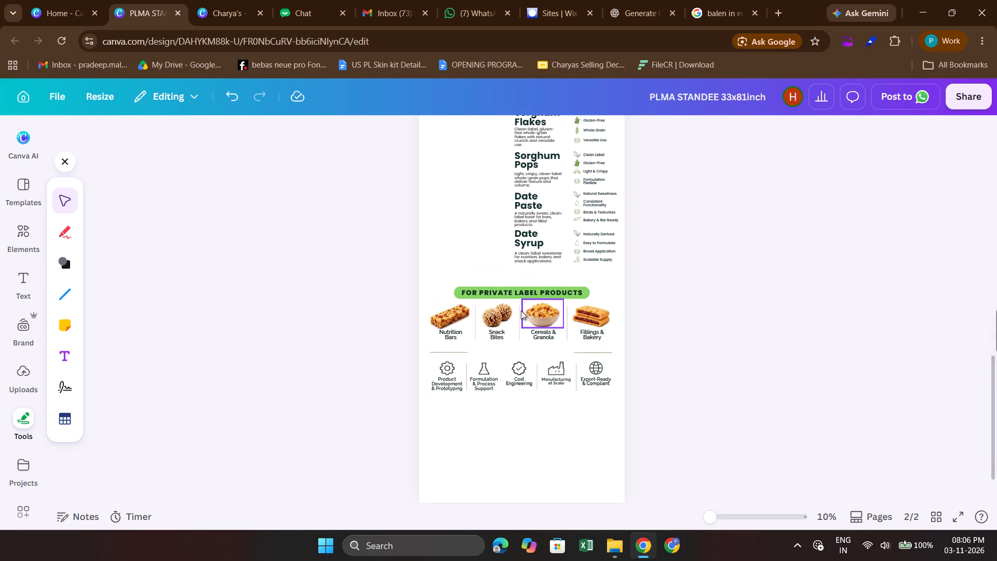
# Copy the "Your Brand. Your Formula." tagline from the Charya's design and paste it onto page 2 of the PLMA standee.
pyautogui.scroll(-2, 421, 336)
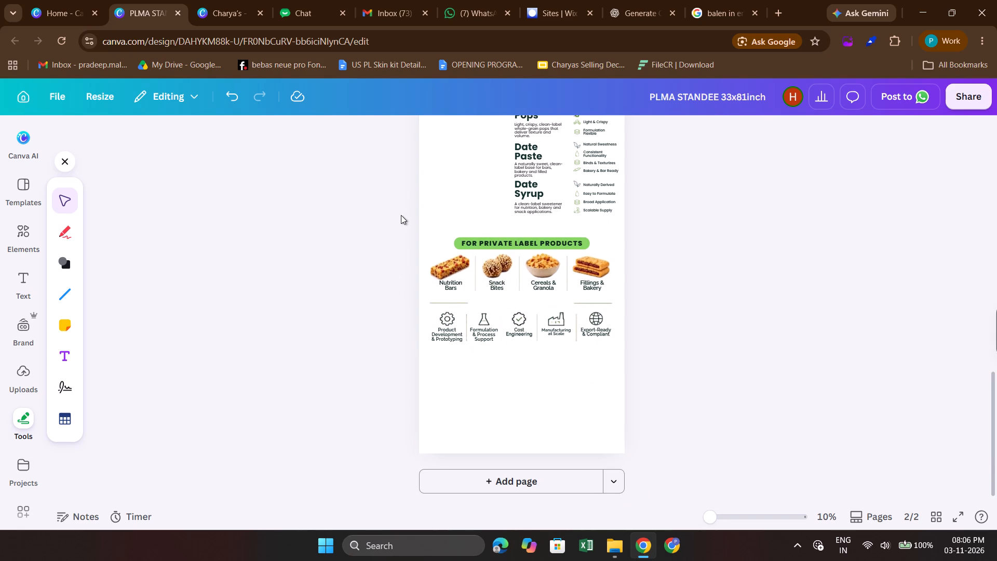
pyautogui.click(259, 0)
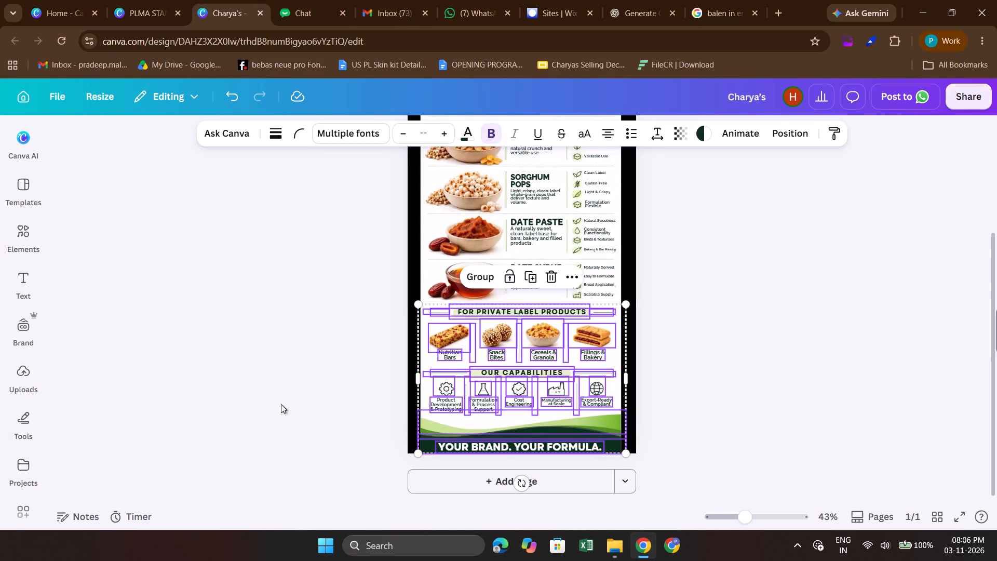
pyautogui.click(281, 404)
pyautogui.click(497, 445)
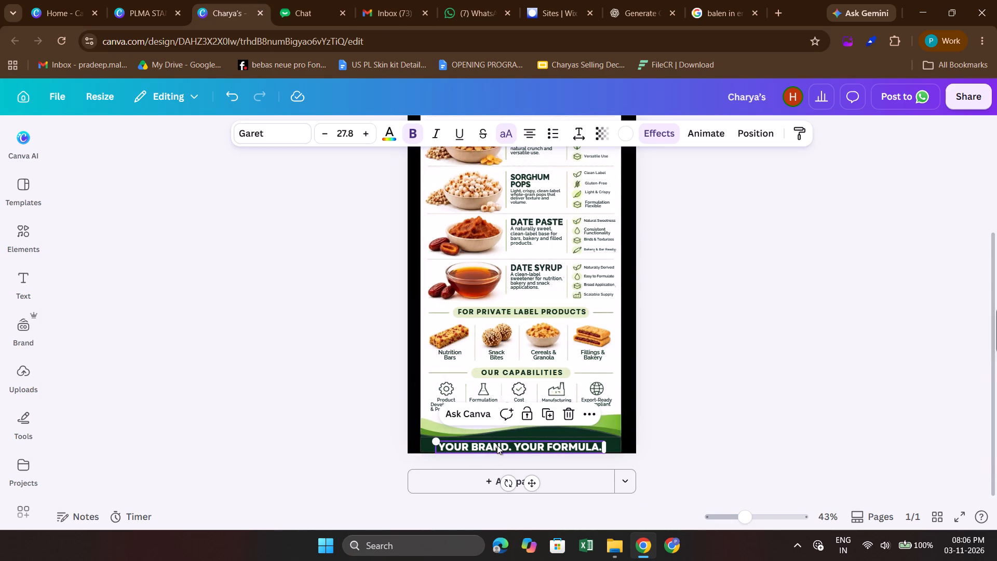
pyautogui.hotkey('ctrl', 'c')
pyautogui.hotkey('ctrl', 'c')
pyautogui.hotkey('ctrl', 'c')
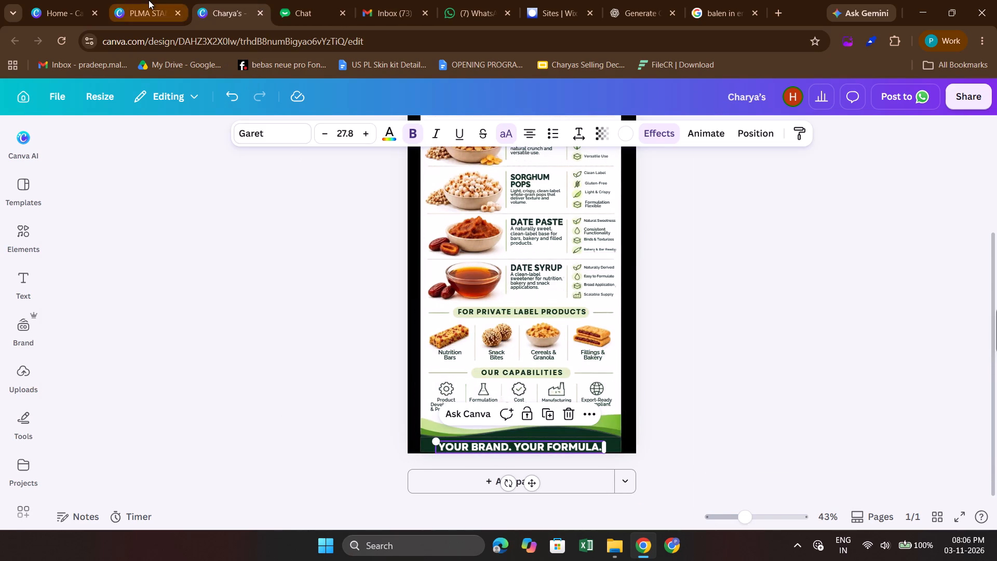
pyautogui.click(149, 0)
pyautogui.scroll(-1, 278, 206)
pyautogui.hotkey('ctrl', 'v')
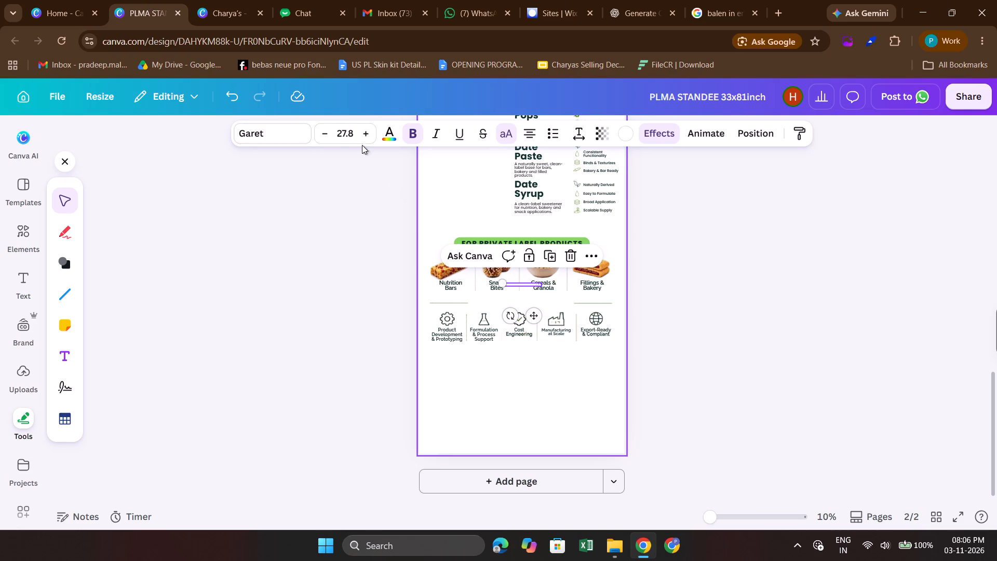
# Set the pasted tagline's font size to 100.
pyautogui.click(350, 139)
pyautogui.press('8')
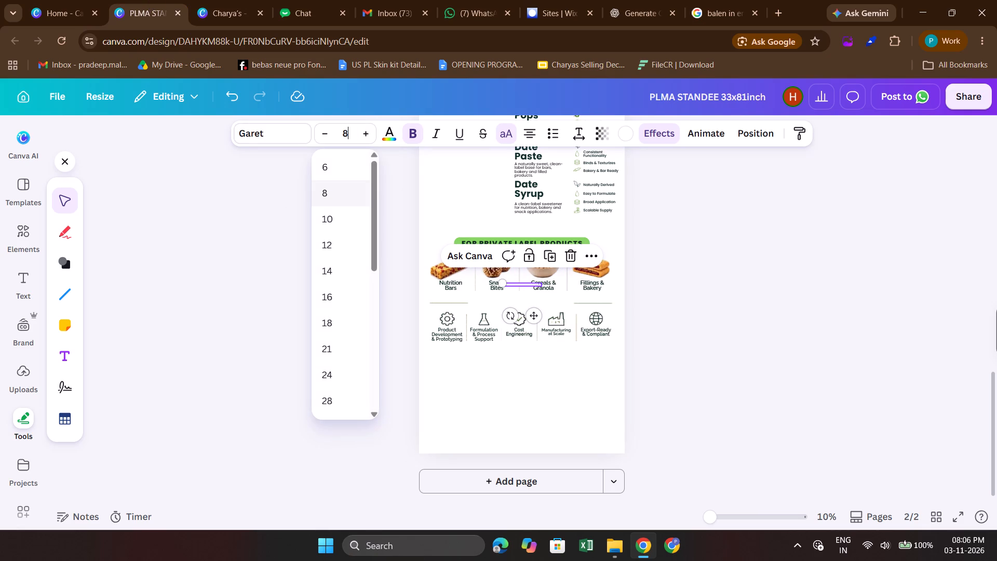
pyautogui.press('BackSpace')
pyautogui.write('100')
pyautogui.press('Return')
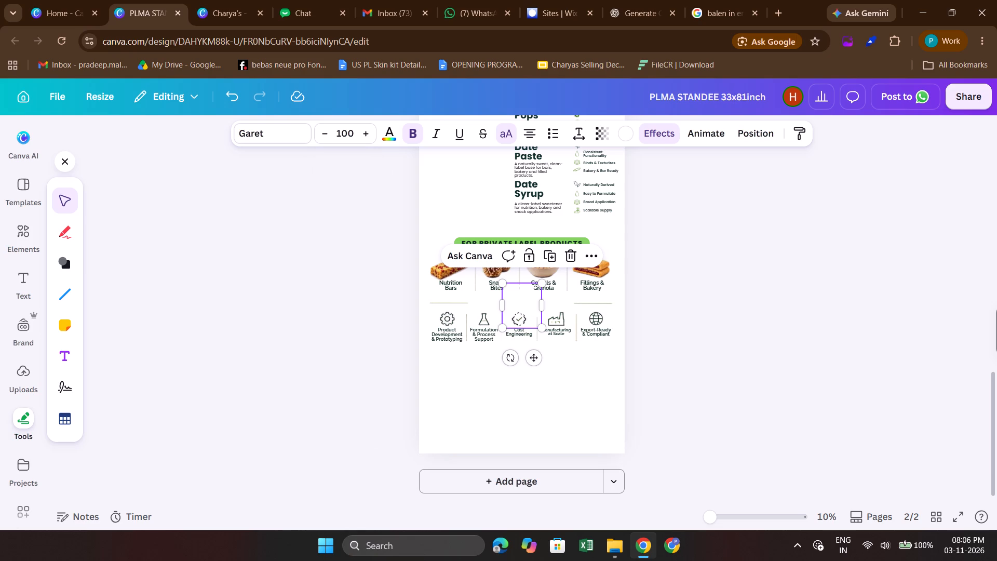
# Change the "Your Brand. Your Formula." tagline's text colour to black.
pyautogui.click(527, 299)
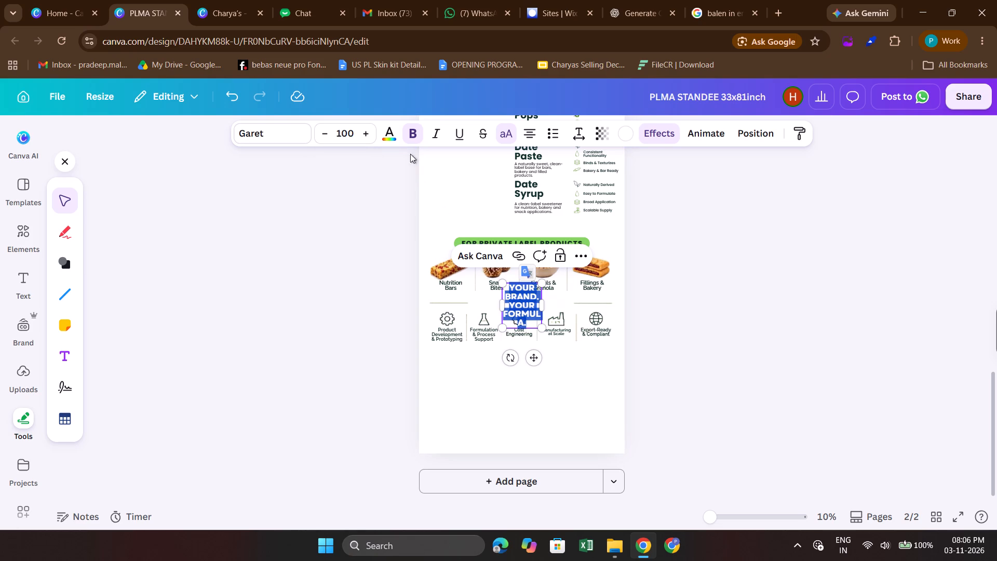
pyautogui.click(388, 137)
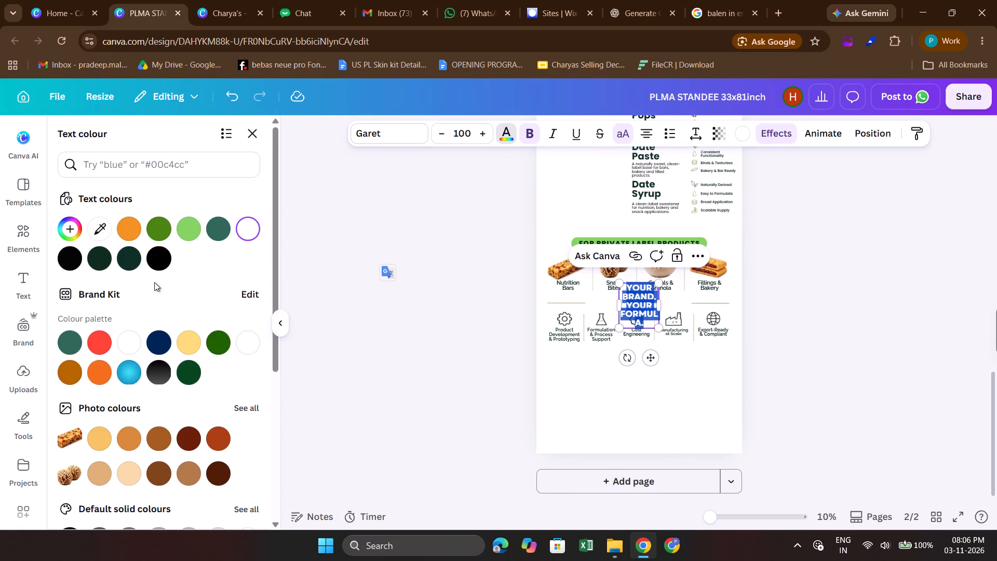
pyautogui.click(68, 264)
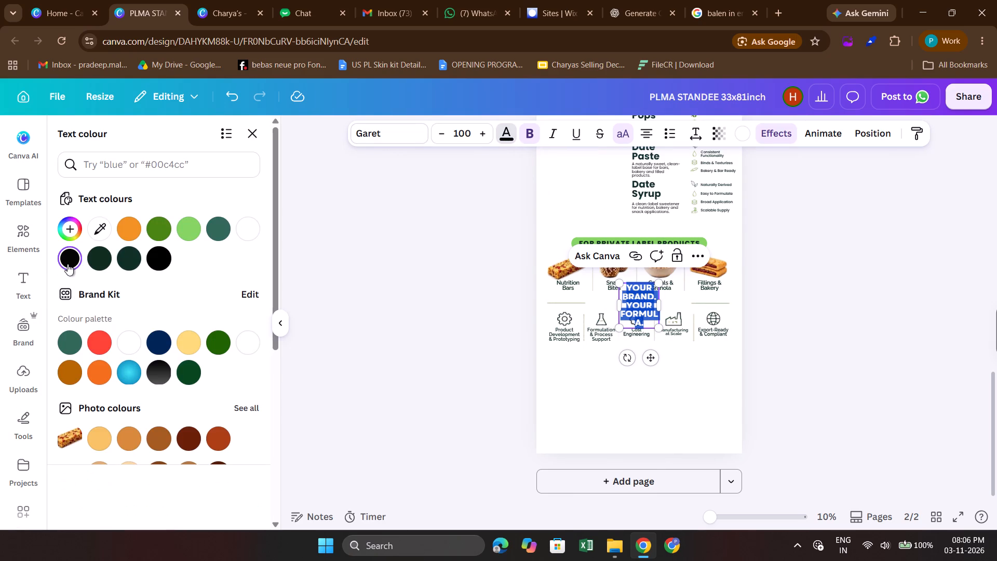
pyautogui.click(259, 130)
pyautogui.click(308, 249)
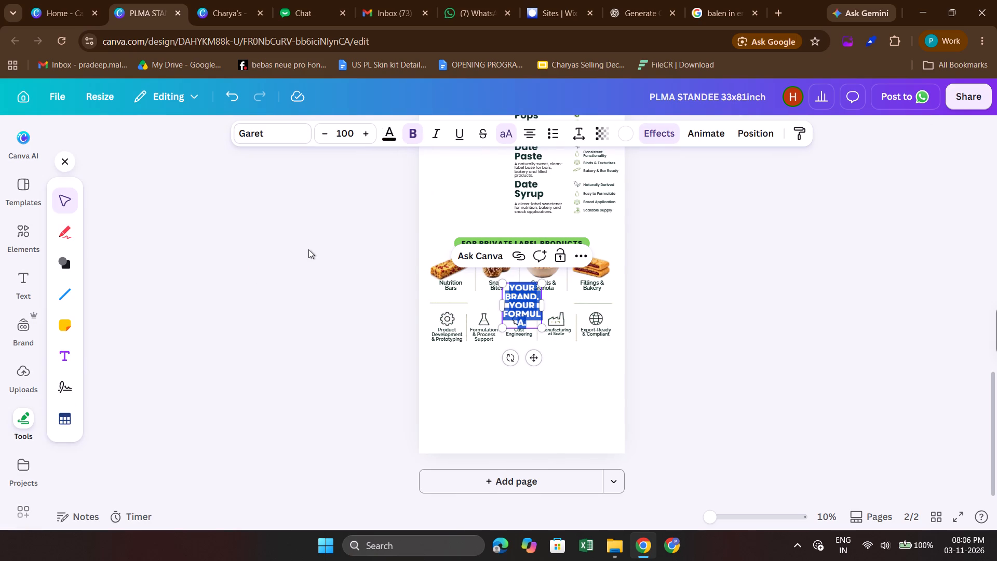
# Move the tagline into the empty space below the capabilities icons near the bottom of page 2.
pyautogui.click(521, 303)
pyautogui.moveTo(521, 303); pyautogui.dragTo(504, 375)
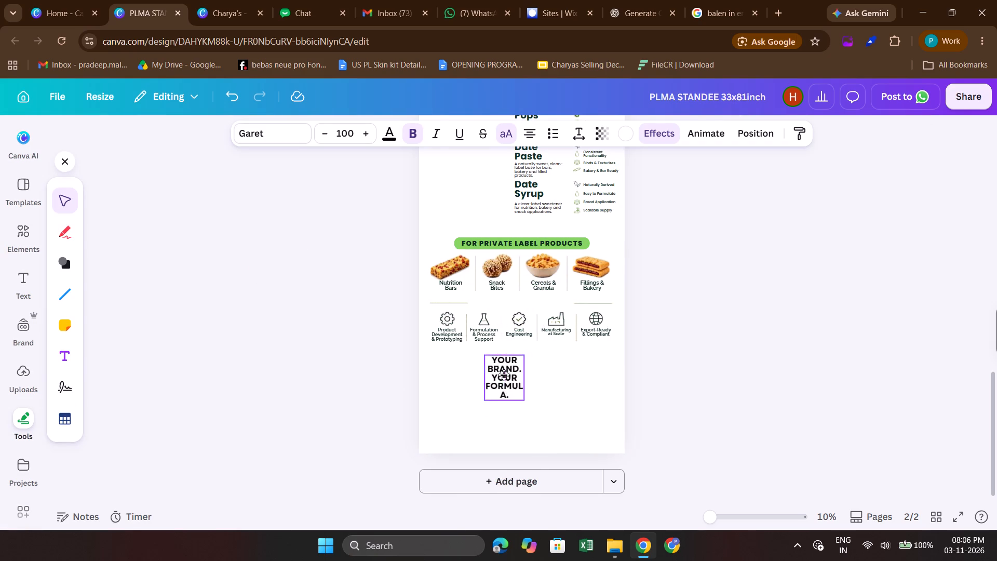
pyautogui.moveTo(504, 375); pyautogui.dragTo(527, 405)
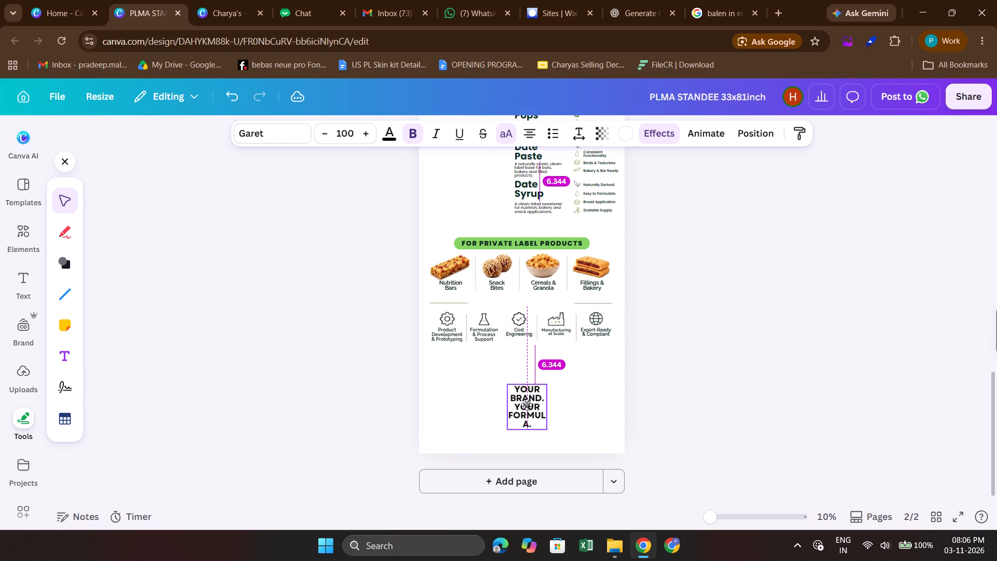
pyautogui.moveTo(527, 405); pyautogui.dragTo(527, 405)
# Widen the tagline's text box until "Your Brand. Your Formula." fits on a single line.
pyautogui.moveTo(549, 407); pyautogui.dragTo(601, 409)
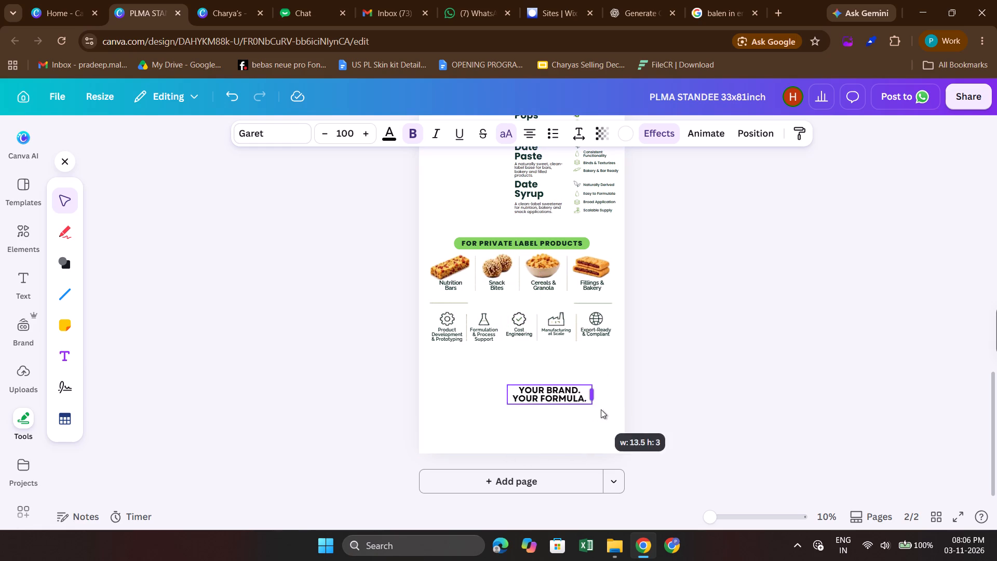
pyautogui.moveTo(601, 409); pyautogui.dragTo(604, 409)
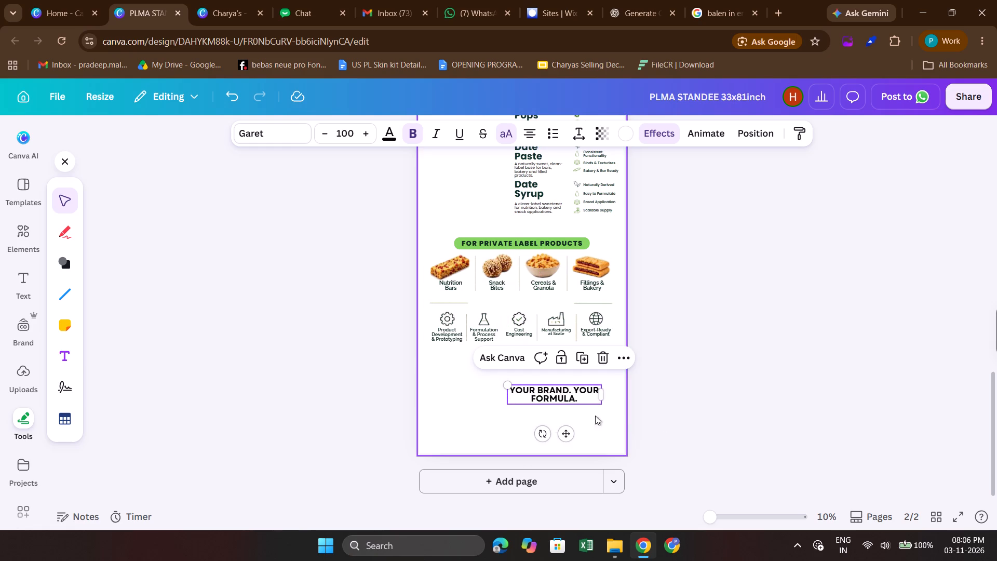
pyautogui.moveTo(605, 395); pyautogui.dragTo(675, 401)
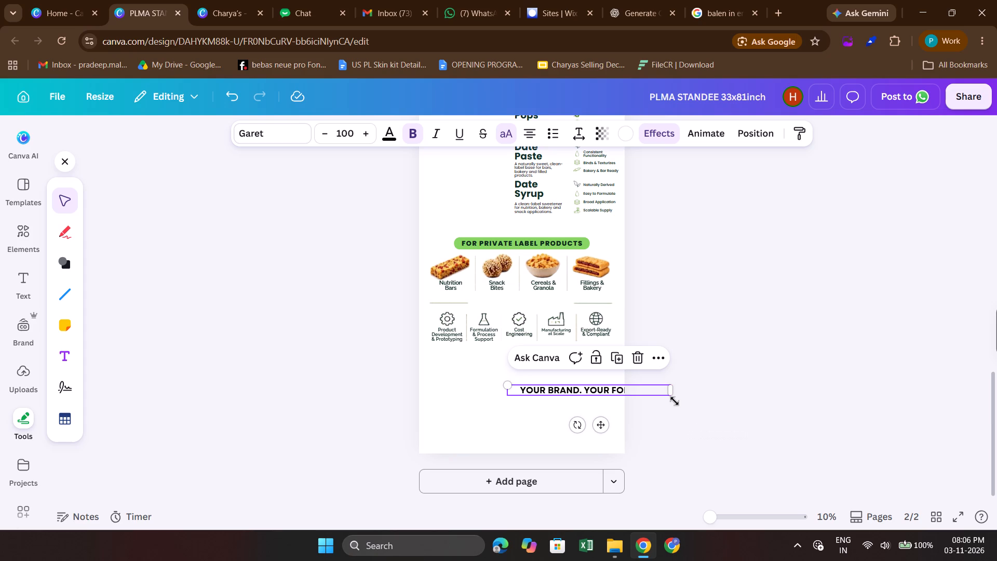
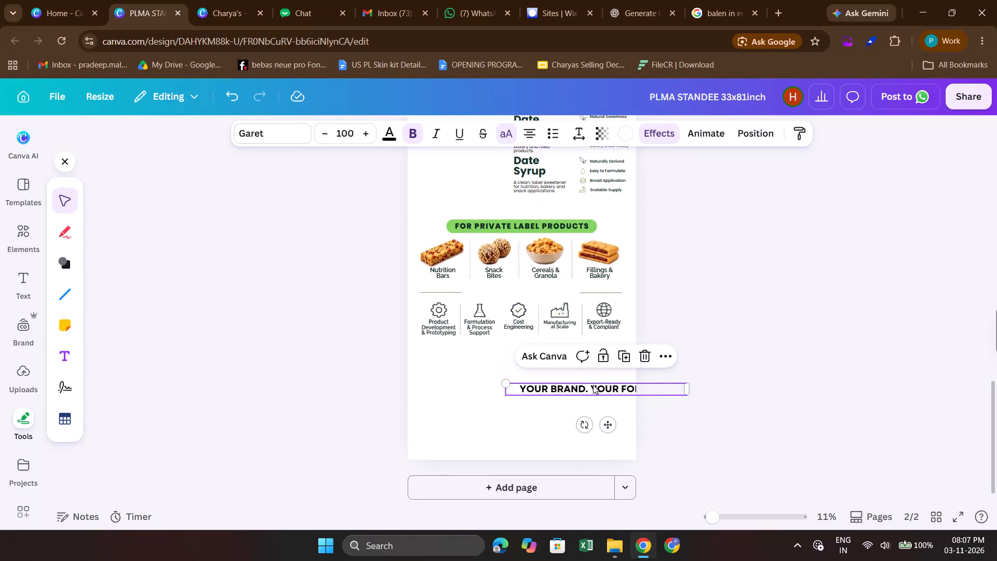
# Move the "Your Brand. Your Formula." tagline to the bottom of page 2, centred horizontally on the page.
pyautogui.moveTo(586, 391); pyautogui.dragTo(511, 447)
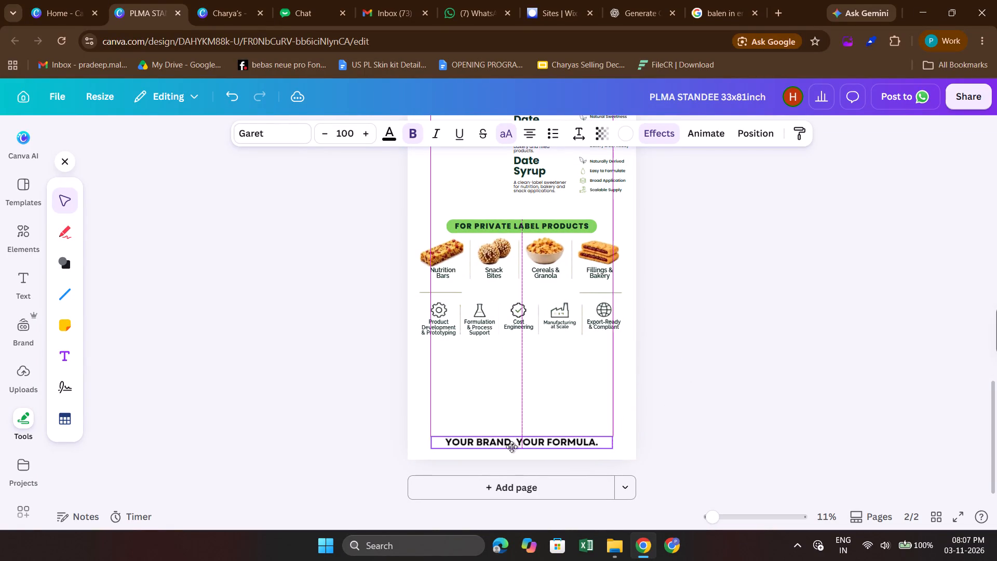
pyautogui.moveTo(511, 447); pyautogui.dragTo(511, 447)
pyautogui.click(647, 411)
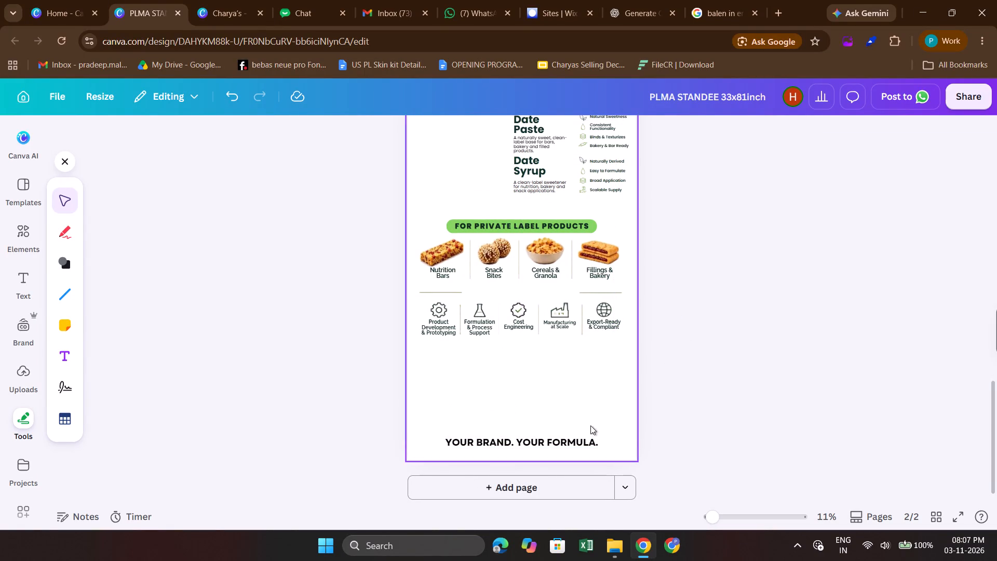
pyautogui.scroll(1, 444, 239)
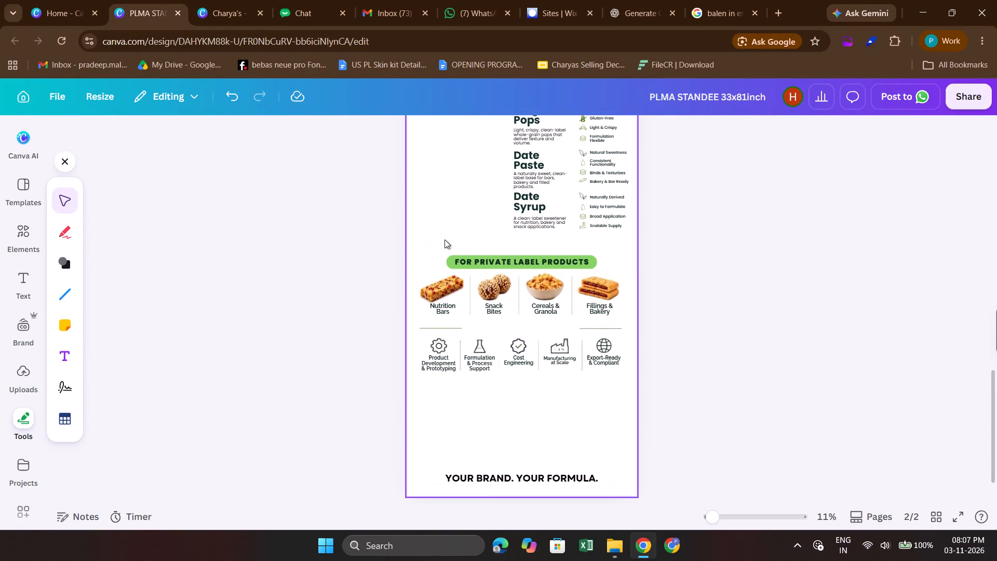
pyautogui.scroll(3, 444, 239)
pyautogui.scroll(-2, 444, 239)
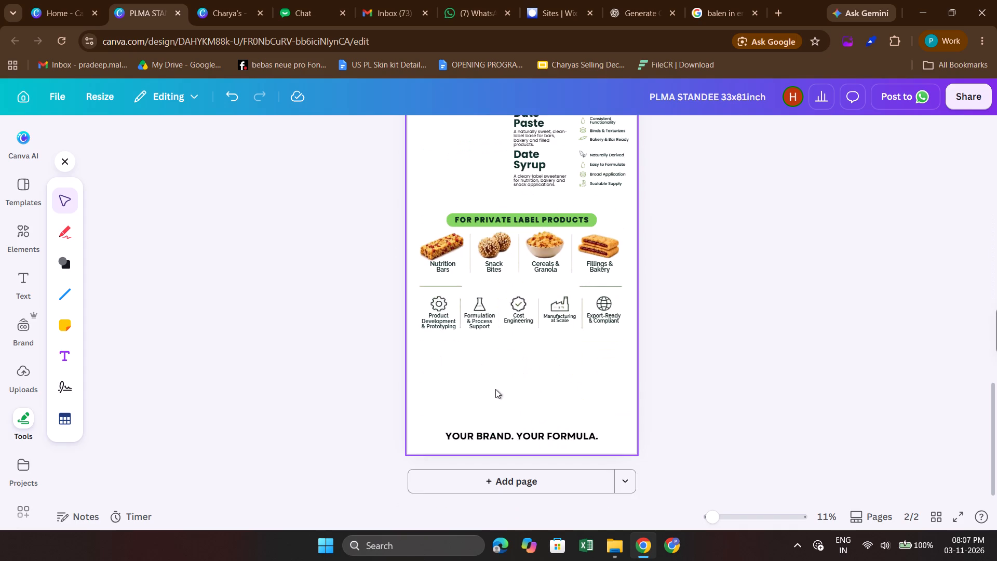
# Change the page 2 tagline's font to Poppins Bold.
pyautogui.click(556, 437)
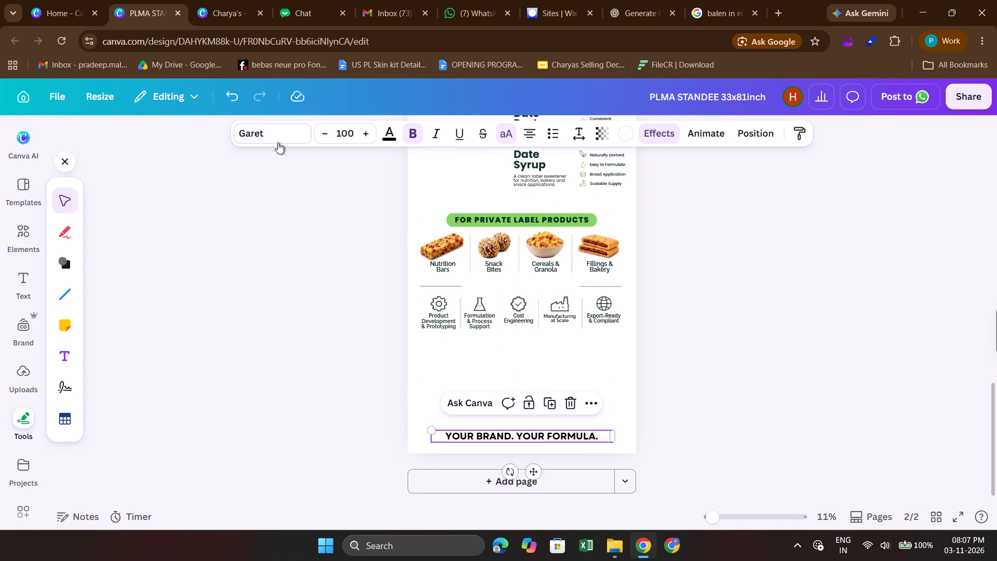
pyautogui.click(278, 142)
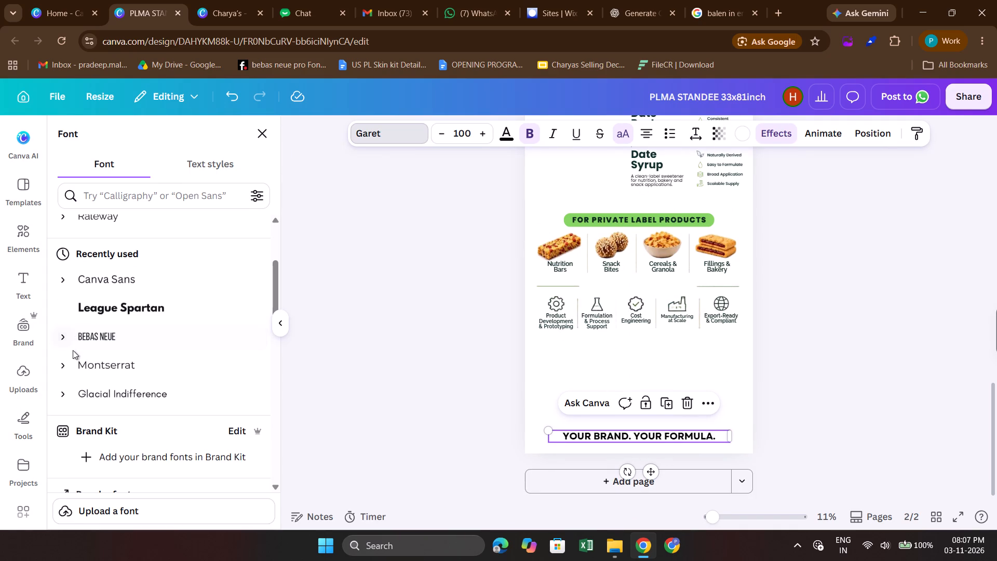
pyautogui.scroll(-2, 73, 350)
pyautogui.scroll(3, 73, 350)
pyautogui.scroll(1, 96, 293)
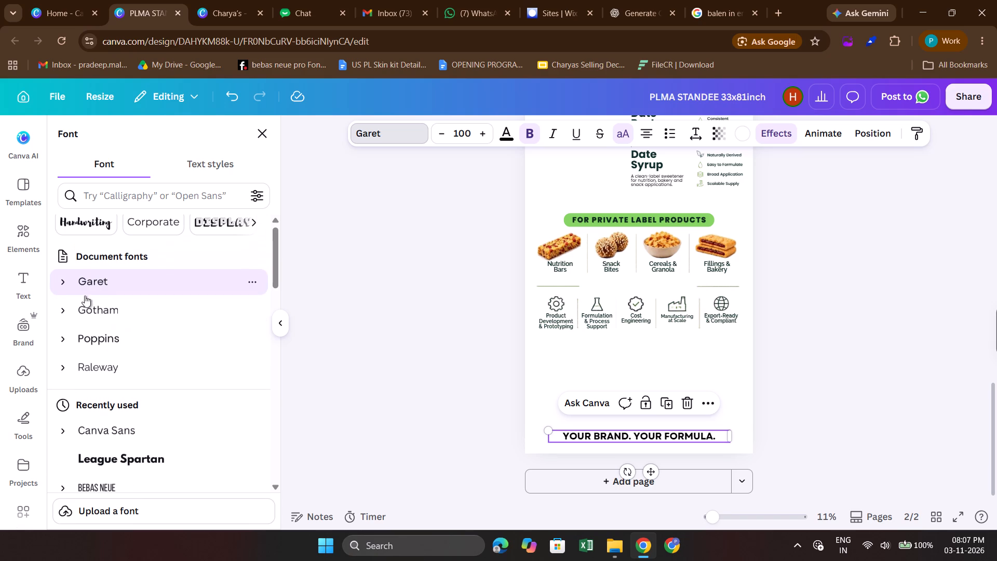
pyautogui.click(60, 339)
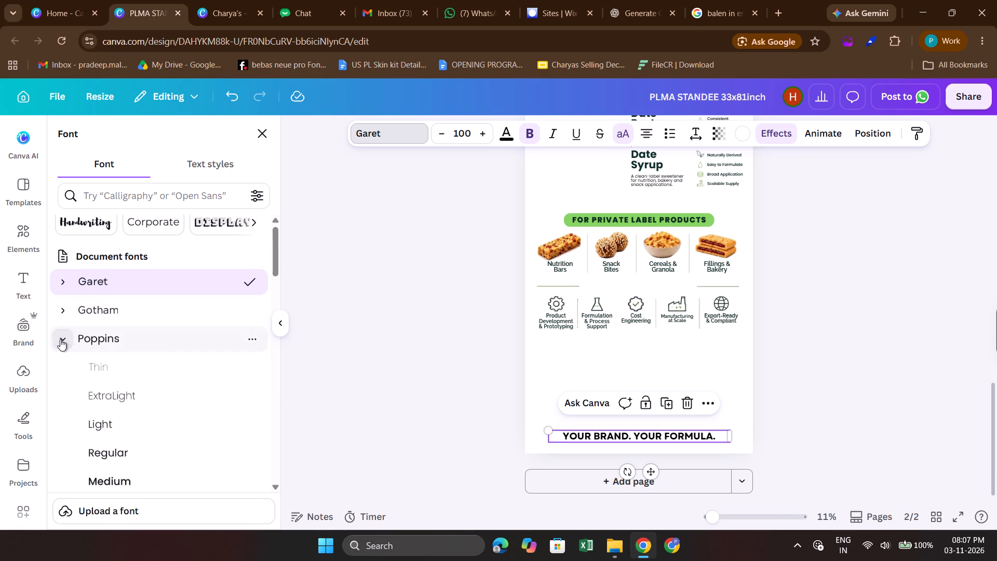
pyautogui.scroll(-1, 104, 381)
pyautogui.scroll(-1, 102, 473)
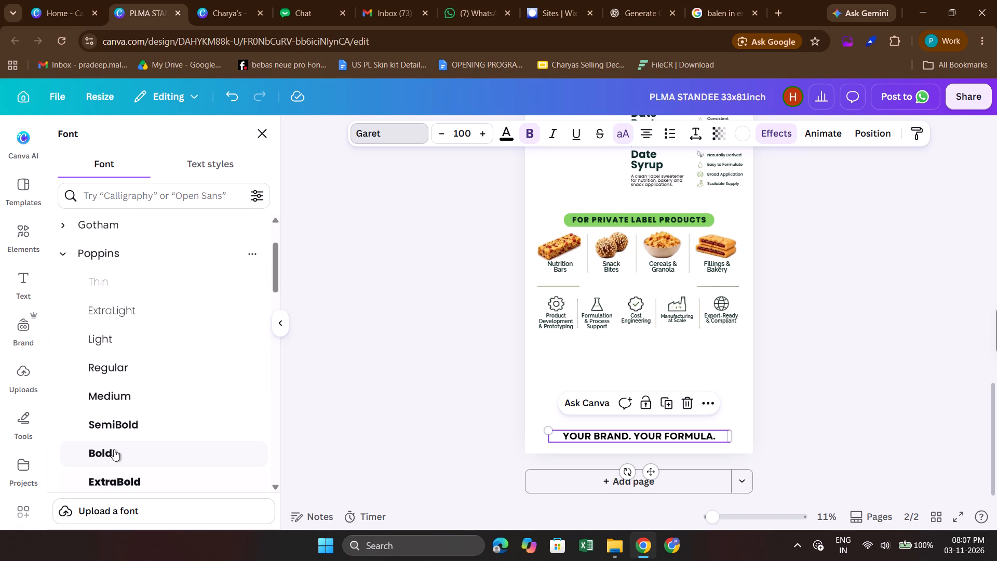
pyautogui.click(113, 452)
# Copy the text style of page 1's "BENCHMARKED. COSTED. ENGINEERED TO SCALE." line onto page 2's tagline.
pyautogui.scroll(3, 354, 371)
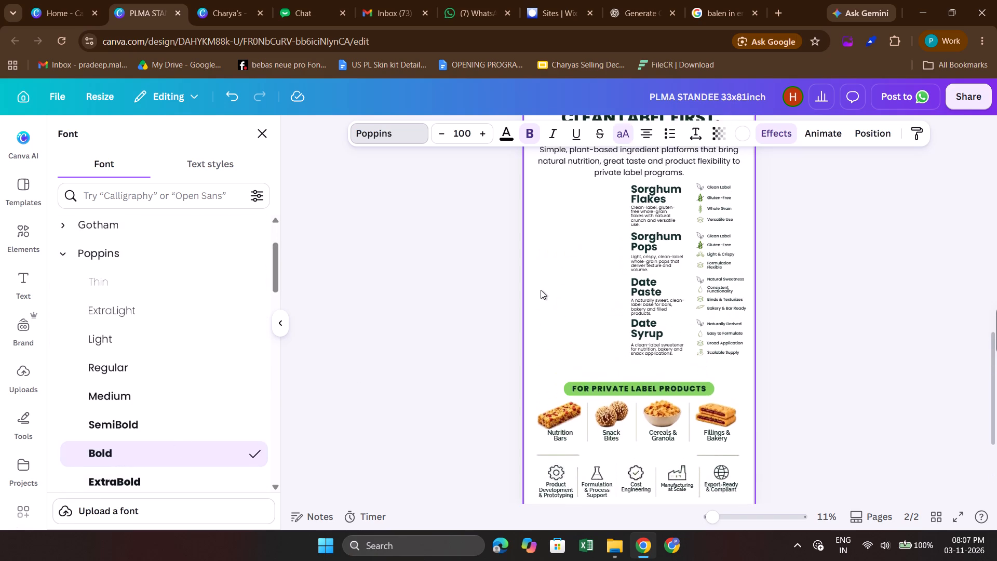
pyautogui.scroll(3, 541, 290)
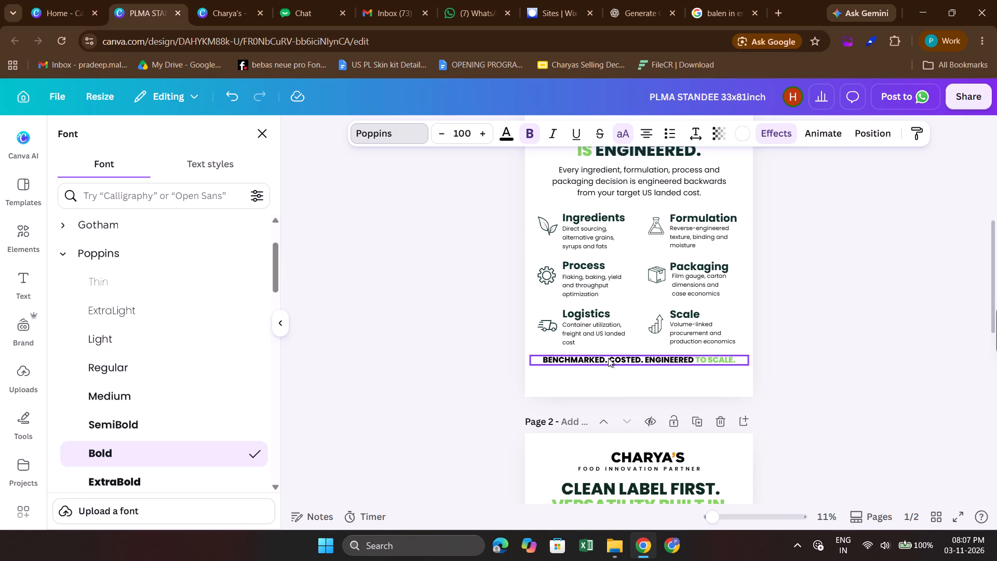
pyautogui.click(608, 358)
pyautogui.click(899, 139)
pyautogui.scroll(-2, 861, 277)
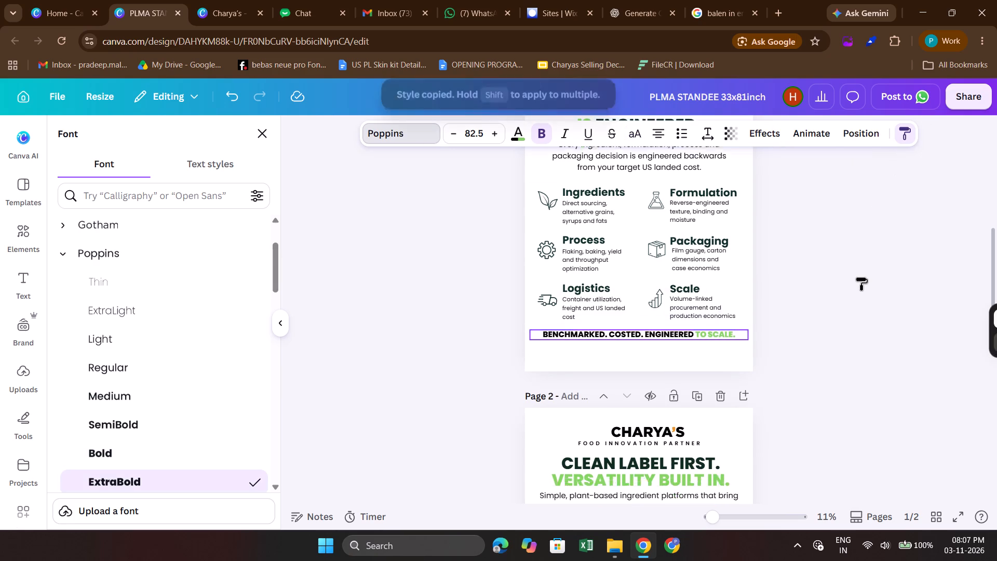
pyautogui.scroll(-4, 861, 277)
pyautogui.scroll(-2, 624, 455)
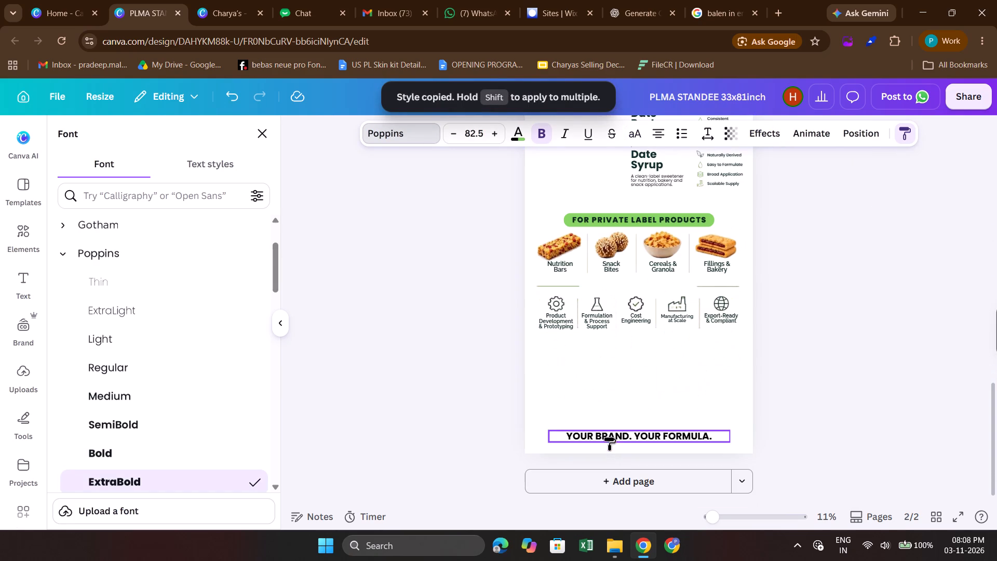
pyautogui.click(609, 437)
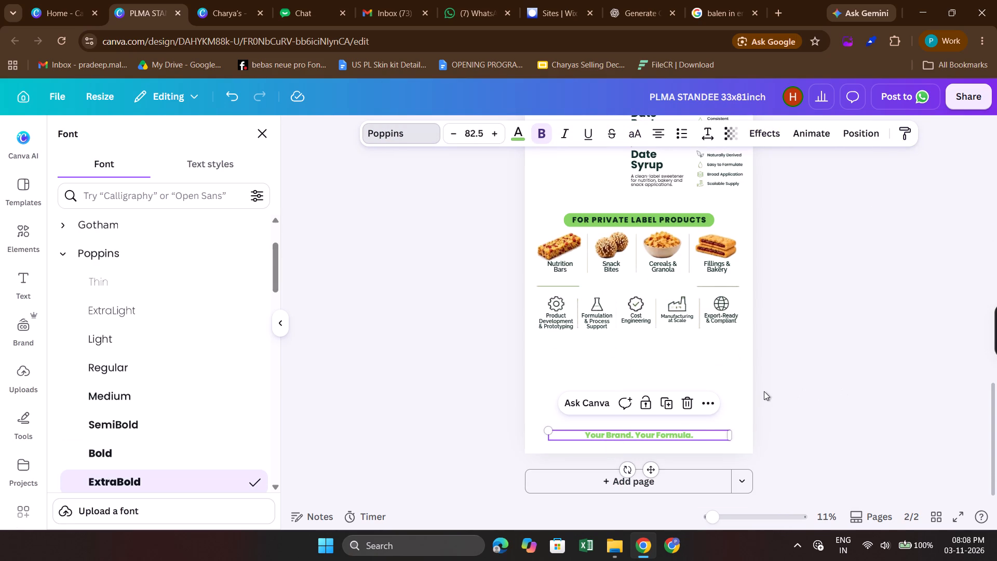
# Set the text colour of the whole "Your Brand. Your Formula." tagline to black.
pyautogui.doubleClick(691, 434)
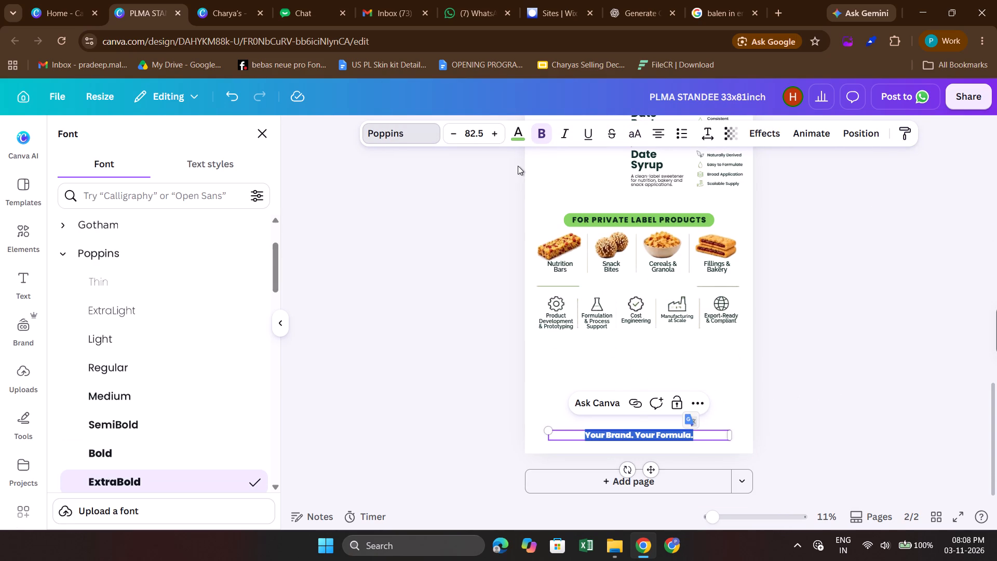
pyautogui.click(513, 131)
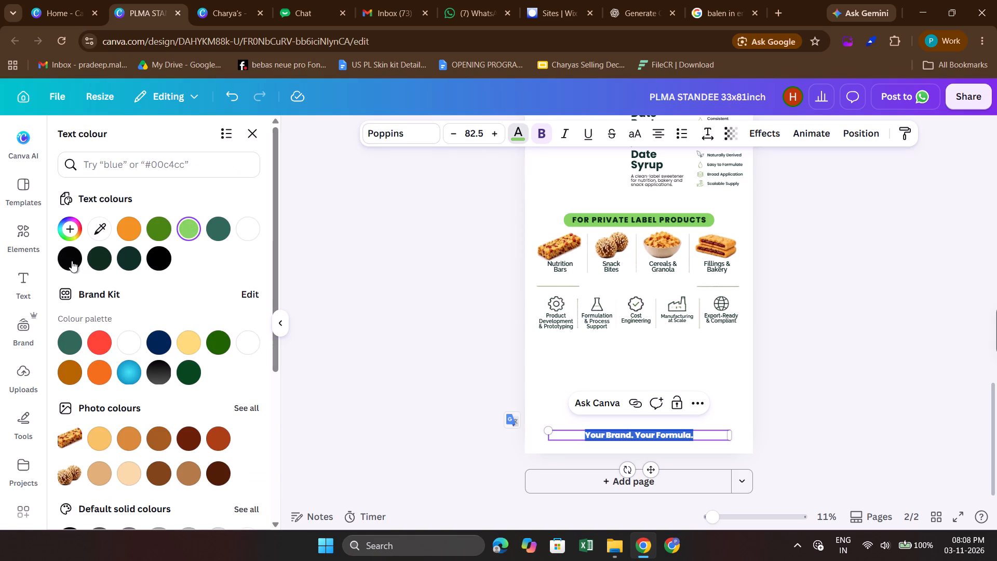
pyautogui.click(66, 259)
pyautogui.click(498, 329)
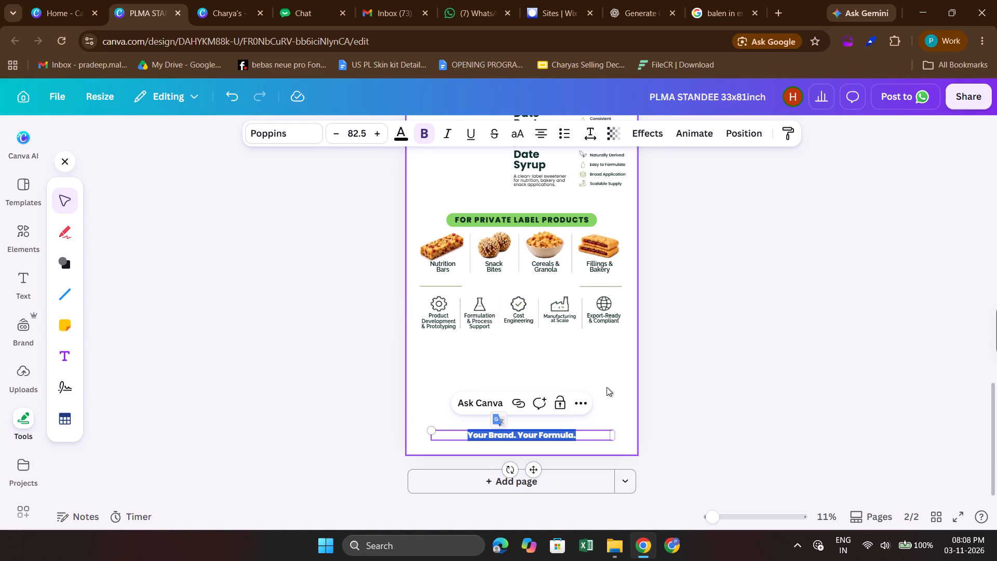
pyautogui.click(607, 387)
# Narrow the tagline's text box to fit its single line and reposition it near the page centre, slightly higher above the bottom edge.
pyautogui.click(545, 439)
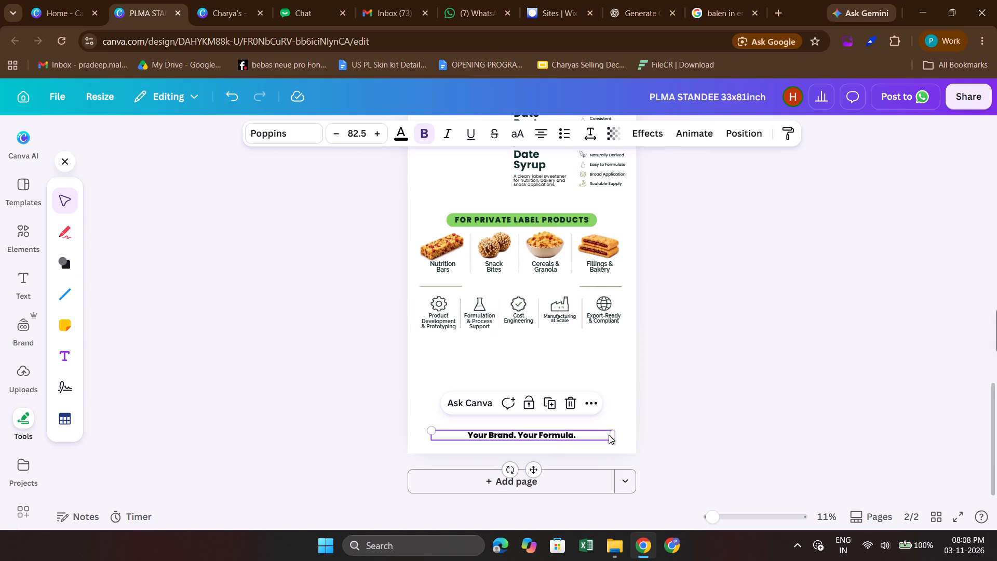
pyautogui.moveTo(613, 434); pyautogui.dragTo(550, 430)
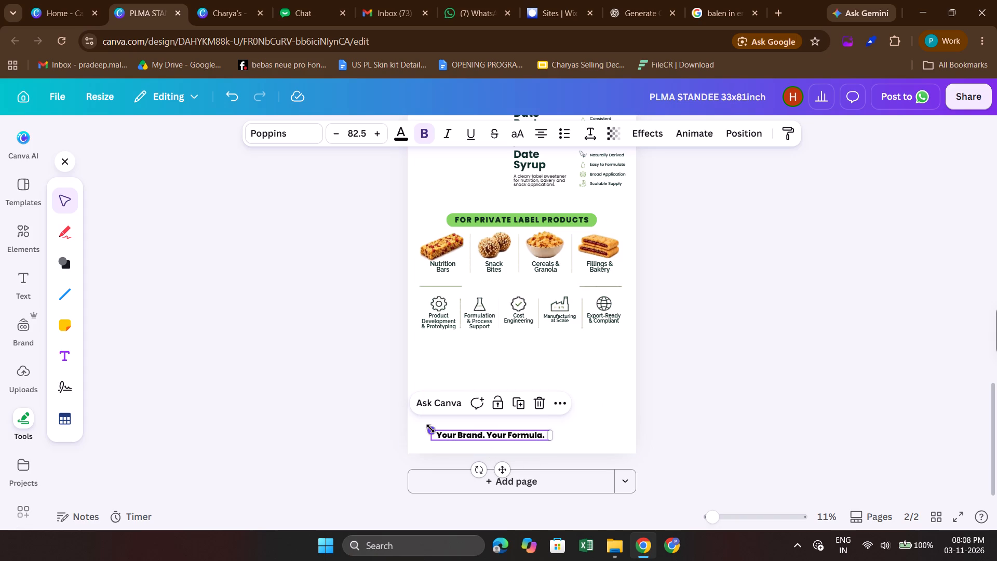
pyautogui.moveTo(501, 435); pyautogui.dragTo(530, 439)
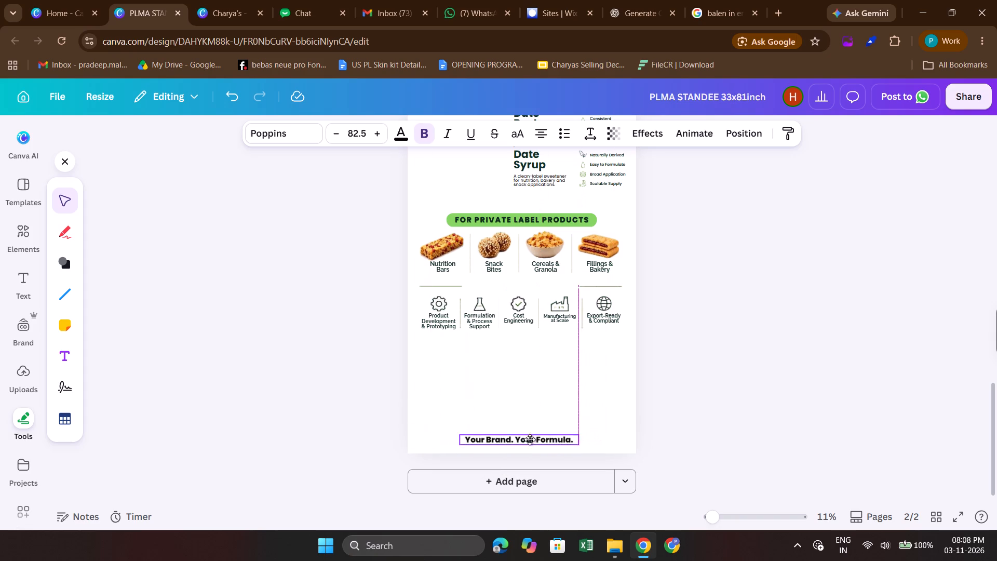
pyautogui.moveTo(530, 439); pyautogui.dragTo(533, 423)
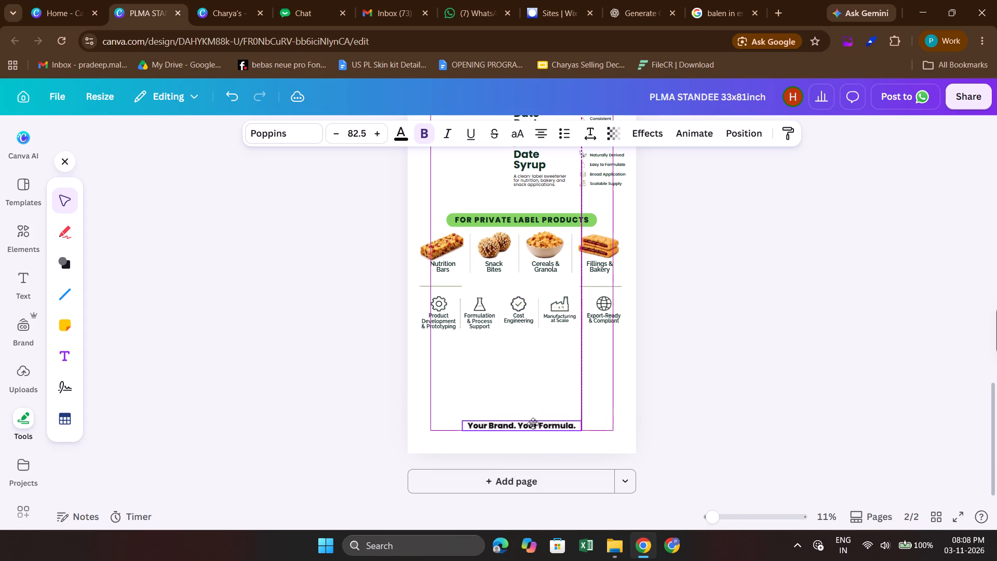
pyautogui.moveTo(533, 423); pyautogui.dragTo(530, 416)
pyautogui.click(698, 386)
# Move the "For Private Label Products" banner, product images and capabilities icons down together to just above the tagline.
pyautogui.scroll(1, 698, 386)
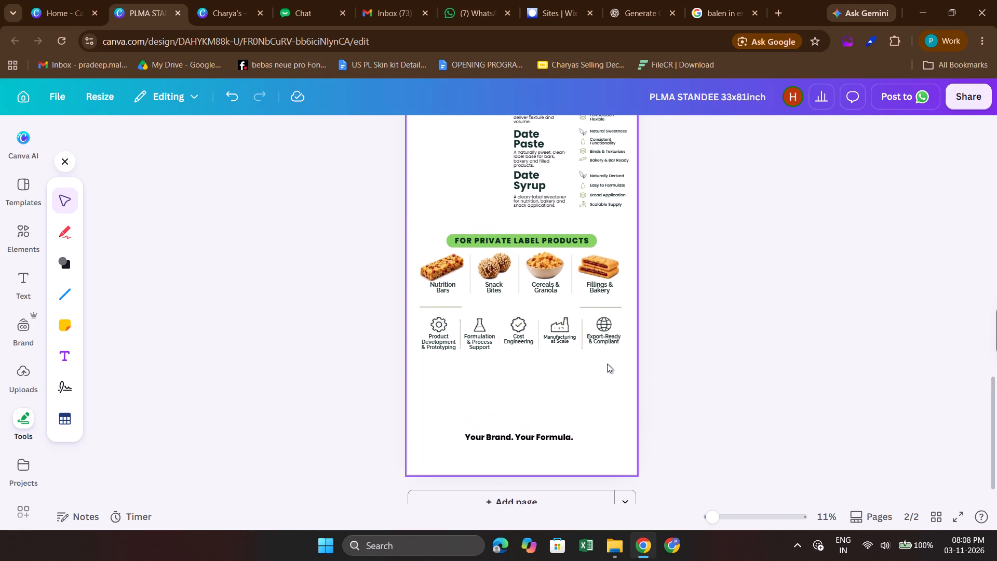
pyautogui.scroll(1, 607, 364)
pyautogui.moveTo(365, 259); pyautogui.dragTo(667, 346)
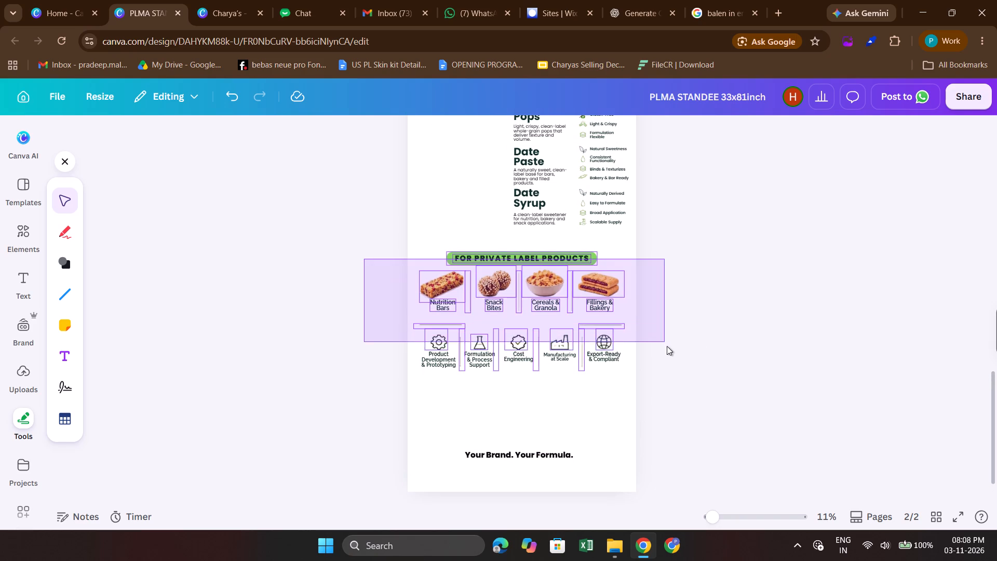
pyautogui.moveTo(667, 346); pyautogui.dragTo(680, 366)
pyautogui.hotkey('shift', 'Down')
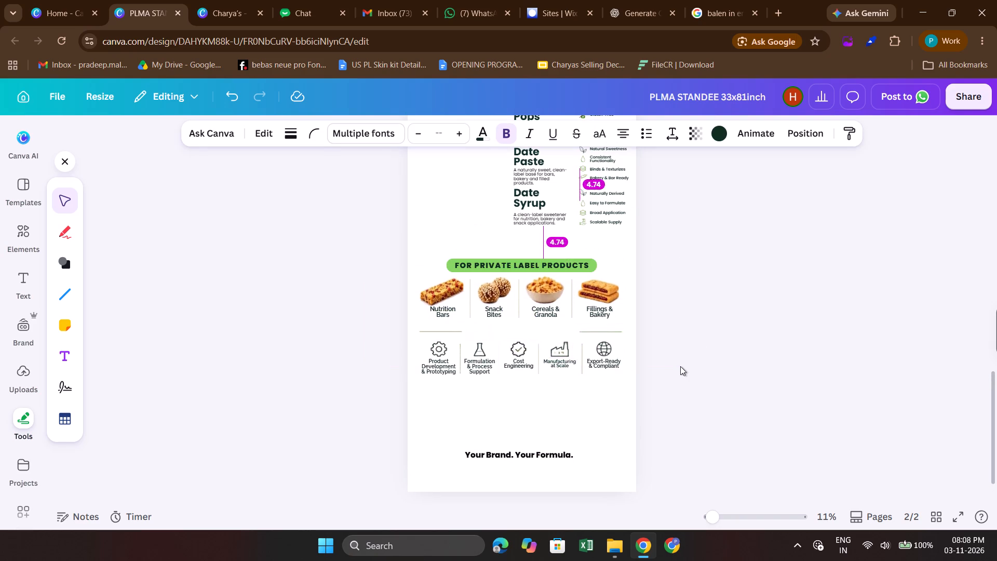
pyautogui.hotkey('shift', 'Down')
pyautogui.hotkey('shift', 'Down')
pyautogui.hotkey('shift', 'Down')
pyautogui.hotkey('shift', 'Down')
pyautogui.hotkey('shift', 'Down')
pyautogui.hotkey('shift', 'Down')
pyautogui.hotkey('shift', 'Down')
pyautogui.hotkey('shift', 'Down')
pyautogui.hotkey('shift', 'Down')
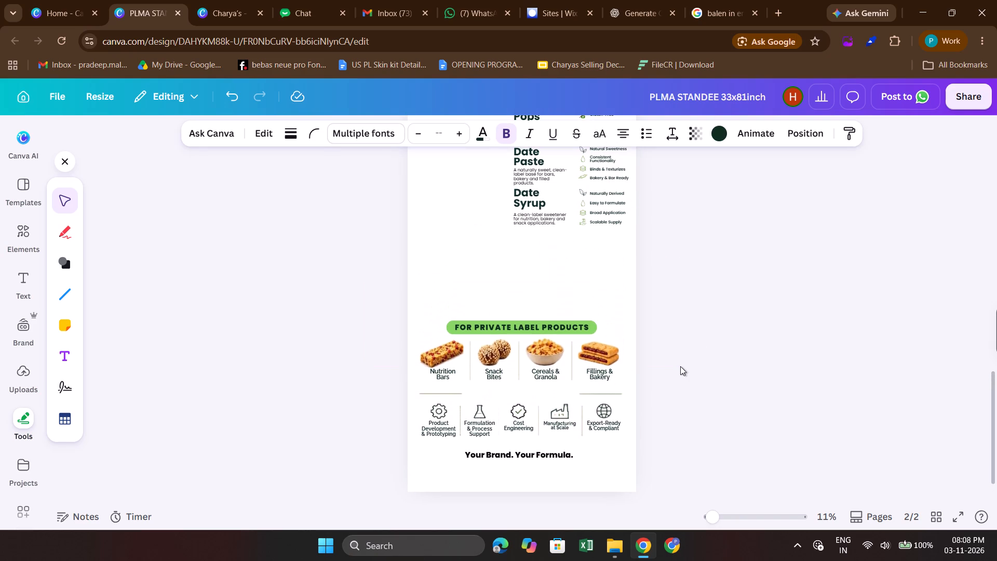
pyautogui.hotkey('shift', 'Up')
pyautogui.hotkey('shift', 'Down')
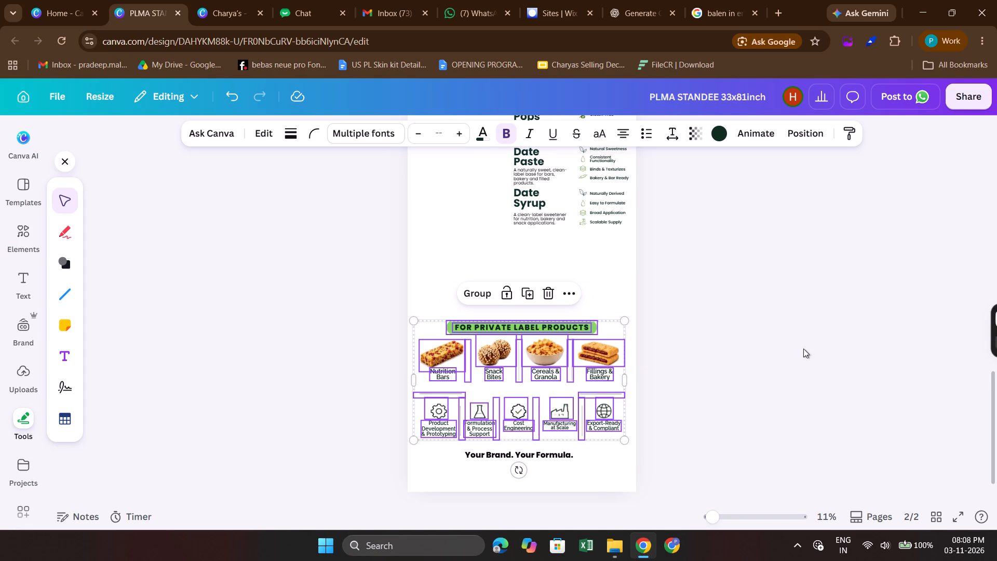
pyautogui.click(765, 351)
# Compare the text formatting of page 1's "BENCHMARKED. COSTED. ENGINEERED TO SCALE." line with page 2's tagline.
pyautogui.scroll(3, 567, 423)
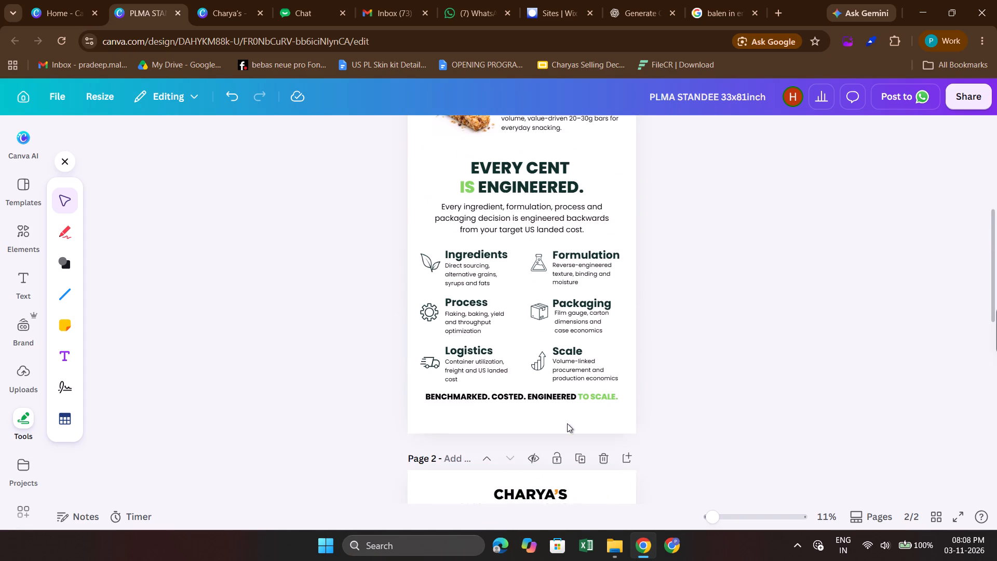
pyautogui.scroll(1, 567, 423)
pyautogui.click(516, 403)
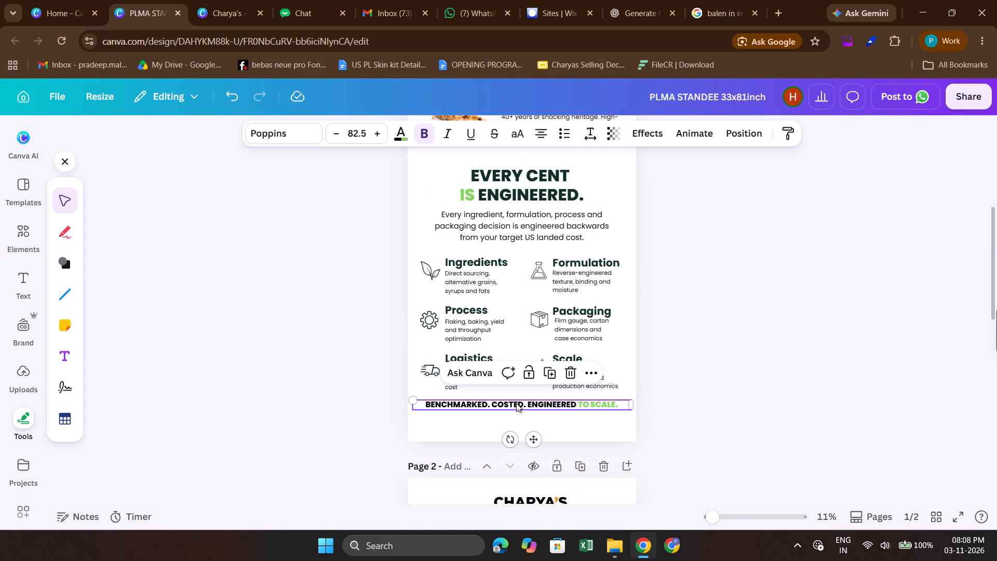
pyautogui.scroll(-5, 516, 403)
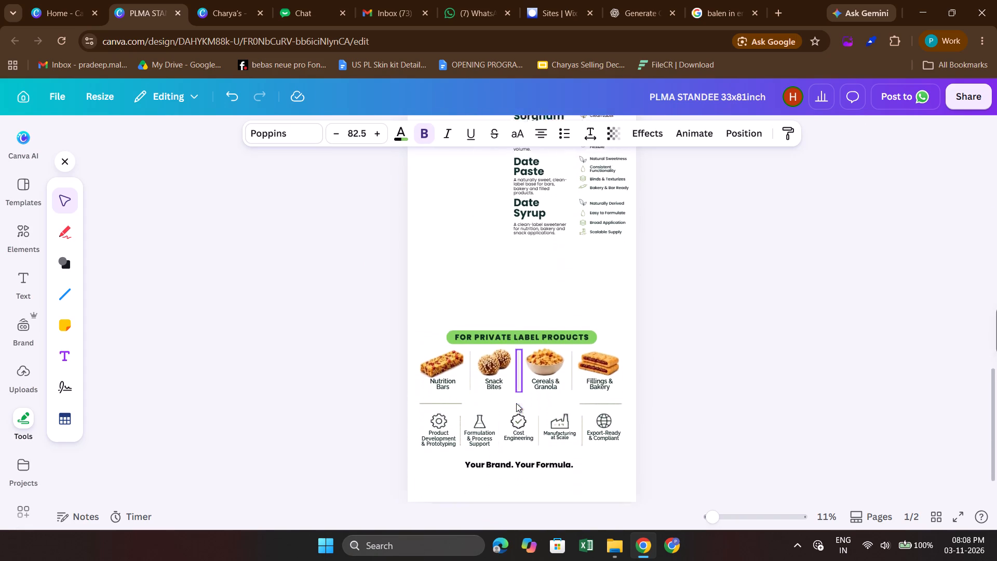
pyautogui.scroll(-1, 516, 403)
pyautogui.click(497, 438)
pyautogui.scroll(4, 691, 358)
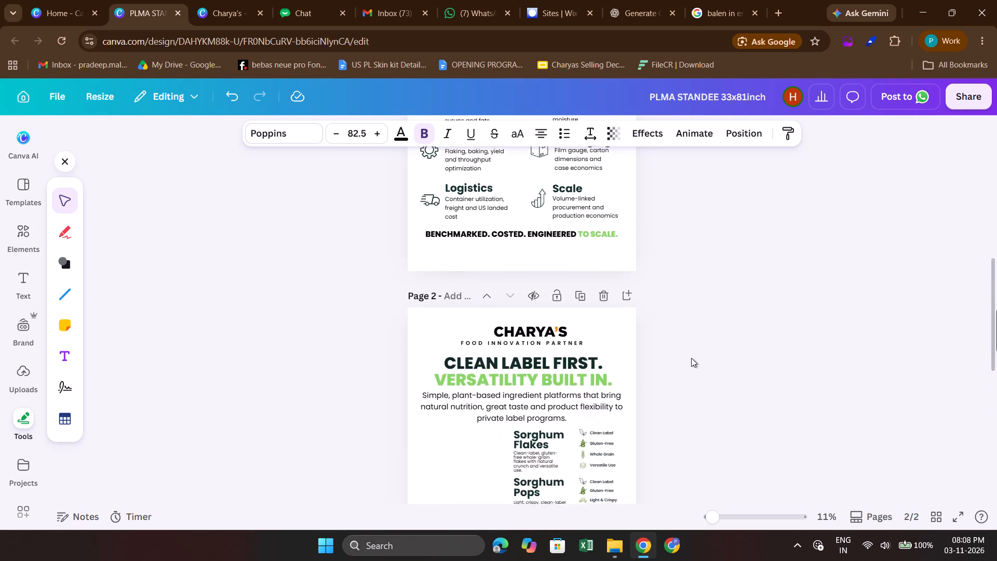
pyautogui.click(691, 358)
# Replace the first word of page 2's tagline with the all-capitals "YOUR".
pyautogui.scroll(-4, 691, 358)
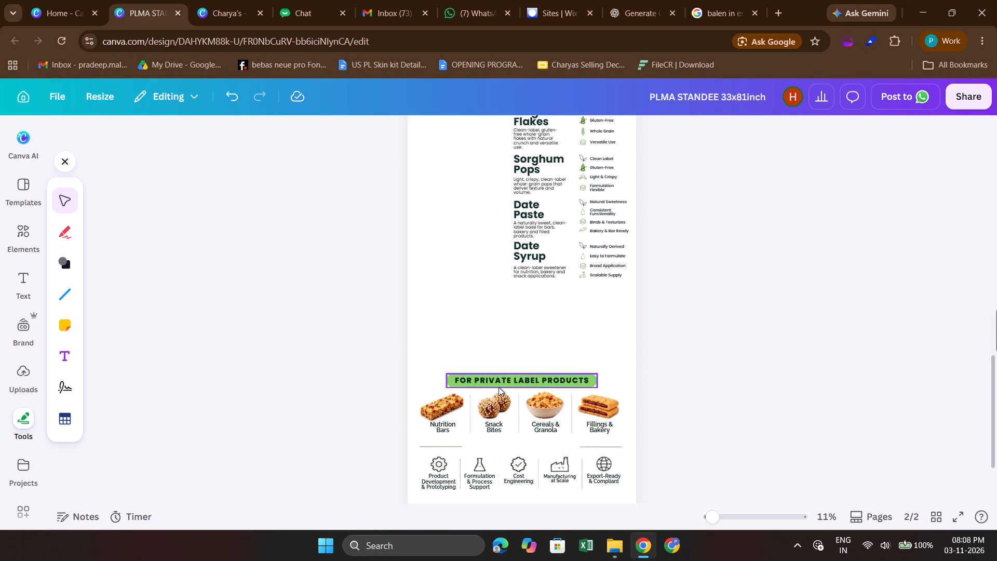
pyautogui.scroll(-1, 498, 387)
pyautogui.scroll(1, 498, 387)
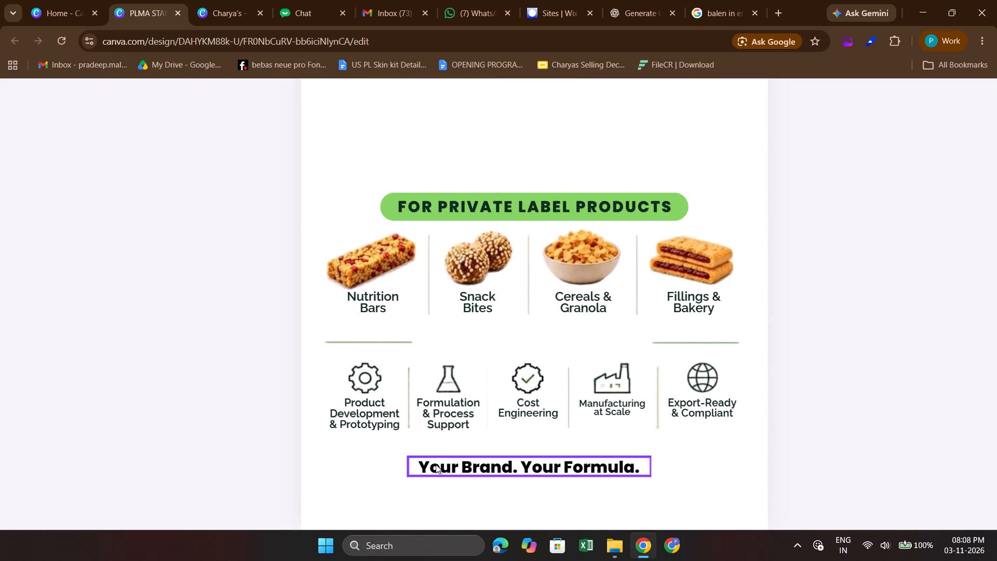
pyautogui.doubleClick(436, 464)
pyautogui.click(449, 470)
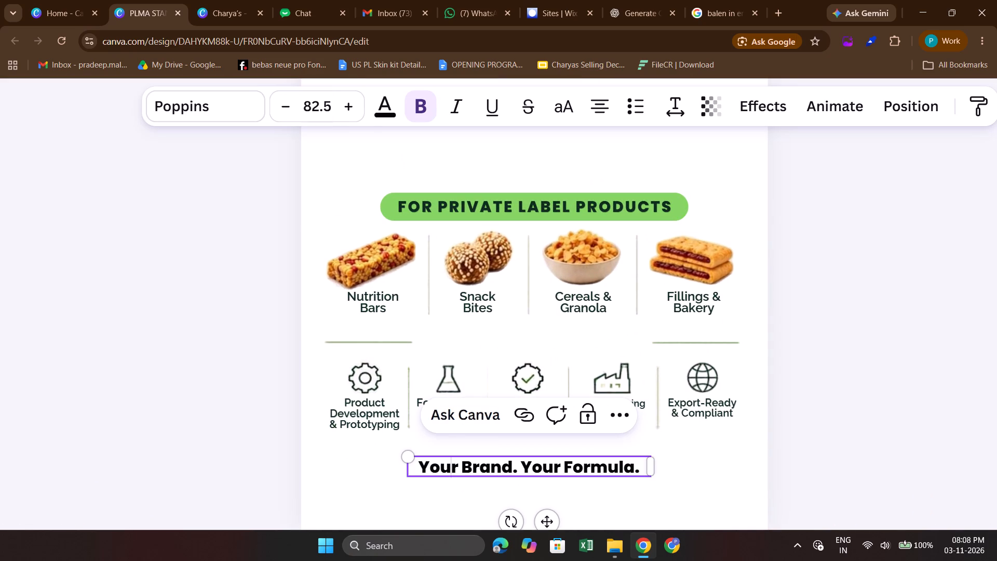
pyautogui.click(461, 467)
pyautogui.press('BackSpace')
pyautogui.press('BackSpace')
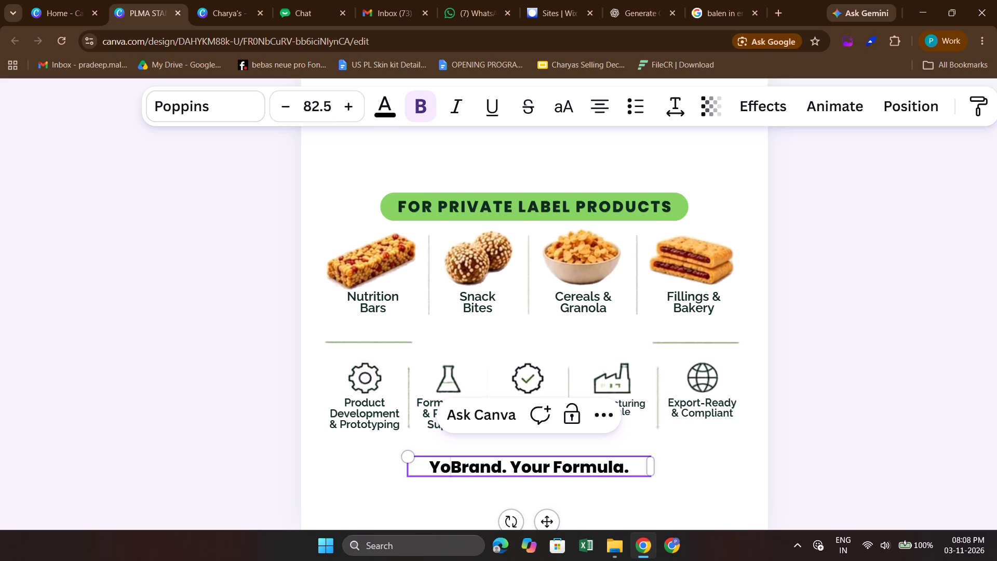
pyautogui.press('BackSpace')
pyautogui.write('OUR')
pyautogui.press('space')
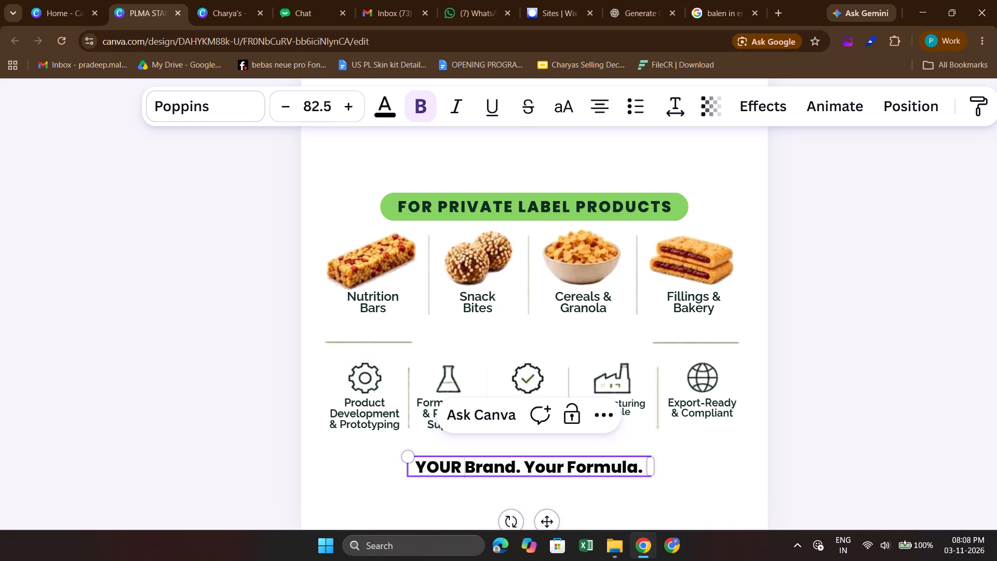
# Replace the tagline's word "Brand" with the all-capitals "BRAND".
pyautogui.press('Right')
pyautogui.press('Right')
pyautogui.press('Right')
pyautogui.press('Right')
pyautogui.press('Right')
pyautogui.press('Right')
pyautogui.press('Left')
pyautogui.press('BackSpace')
pyautogui.press('BackSpace')
pyautogui.press('BackSpace')
pyautogui.press('BackSpace')
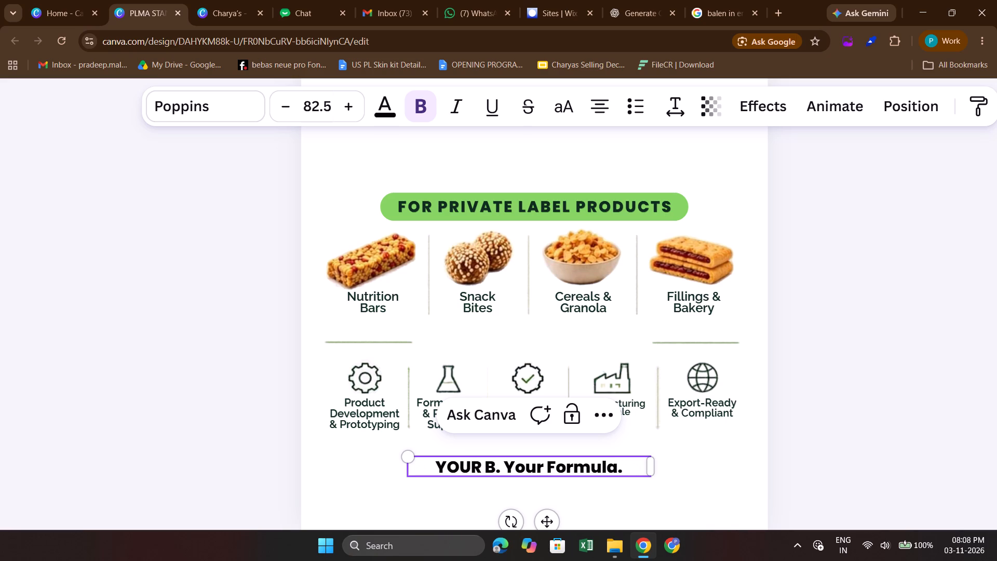
pyautogui.write('RAMD')
pyautogui.press('BackSpace')
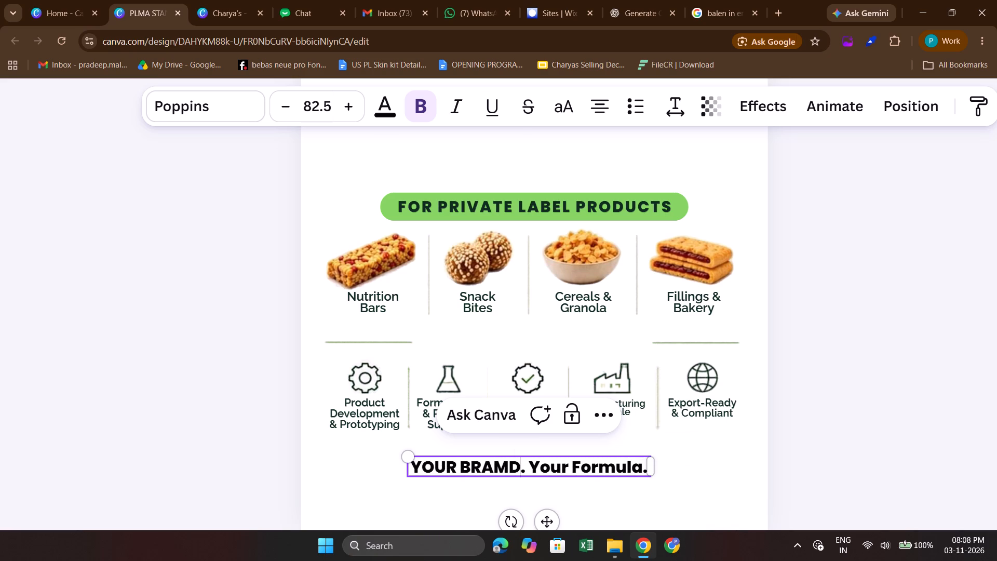
pyautogui.press('BackSpace')
pyautogui.write('ND')
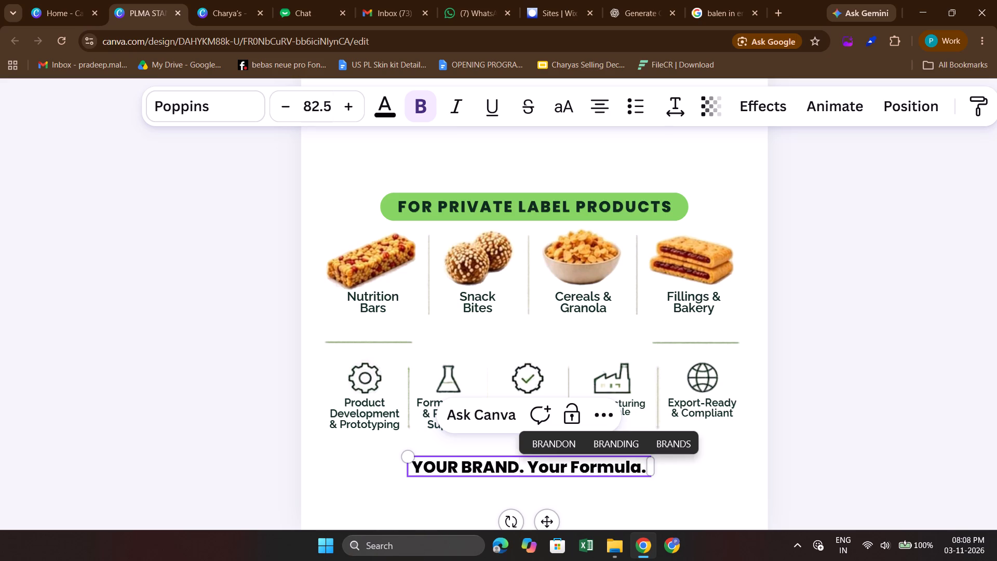
# Change the tagline's second "Your" to the all-capitals "YOUR".
pyautogui.press('Right')
pyautogui.press('Right')
pyautogui.press('Right')
pyautogui.press('Right')
pyautogui.press('Right')
pyautogui.press('Right')
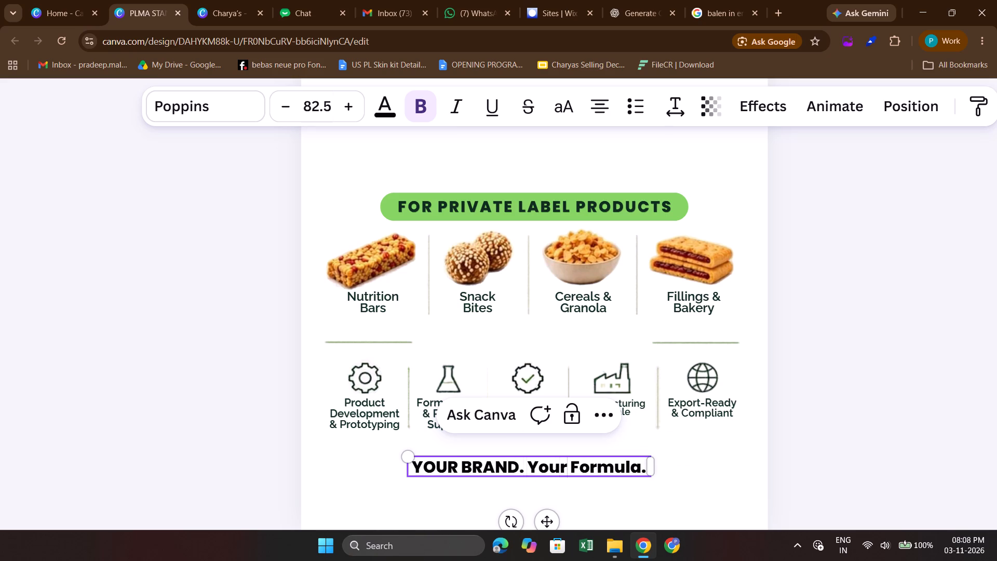
pyautogui.press('BackSpace')
pyautogui.press('BackSpace')
pyautogui.press('BackSpace')
pyautogui.write('OUR')
# Change the tagline's last word to the all-capitals "FORMULA", keeping the full stop after it.
pyautogui.press('Right')
pyautogui.press('Right')
pyautogui.press('Right')
pyautogui.press('Right')
pyautogui.press('Right')
pyautogui.press('Right')
pyautogui.press('Right')
pyautogui.press('Right')
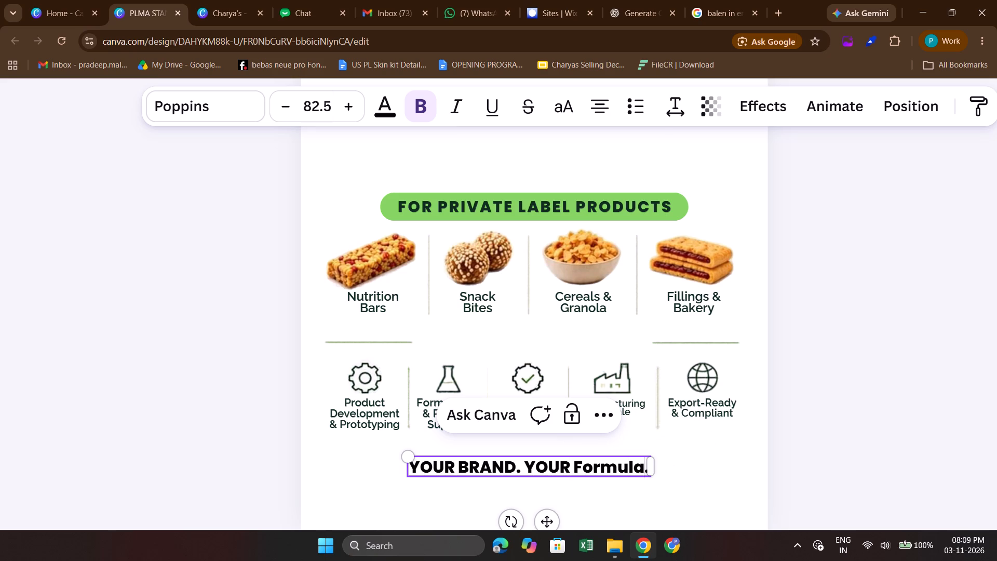
pyautogui.press('Left')
pyautogui.press('Left')
pyautogui.press('Left')
pyautogui.press('Left')
pyautogui.press('Left')
pyautogui.press('BackSpace')
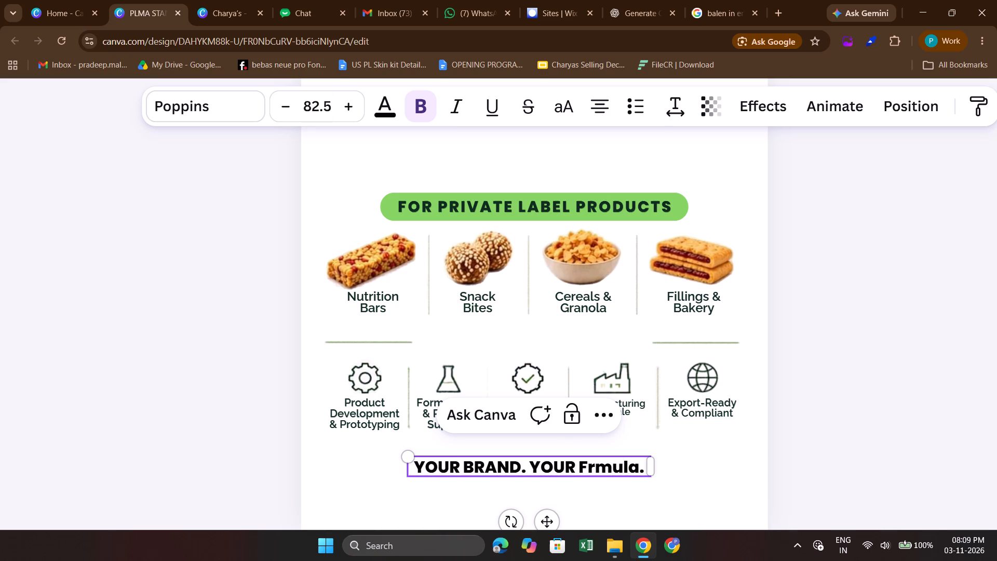
pyautogui.press('o')
pyautogui.press('Right')
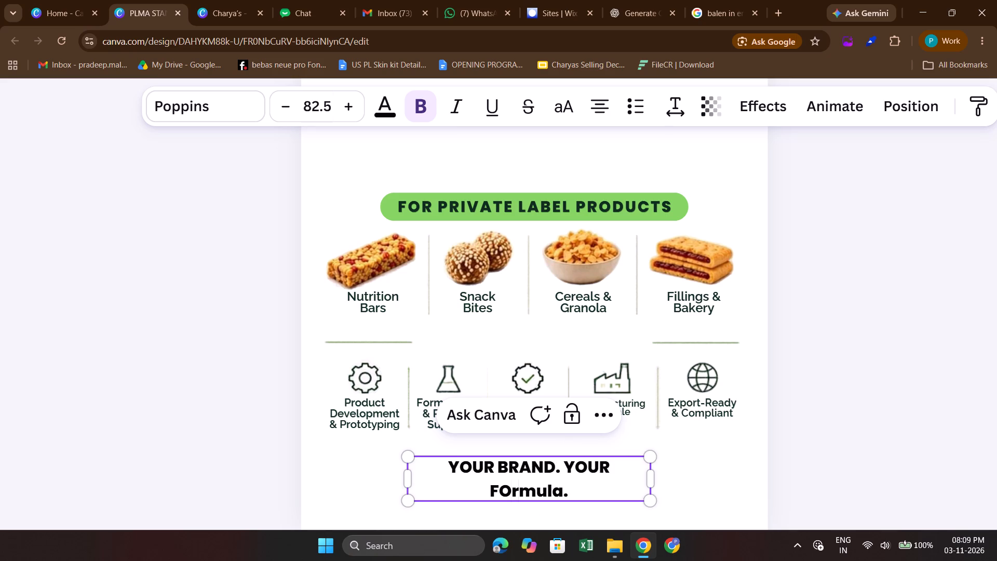
pyautogui.press('BackSpace')
pyautogui.press('r')
pyautogui.press('Right')
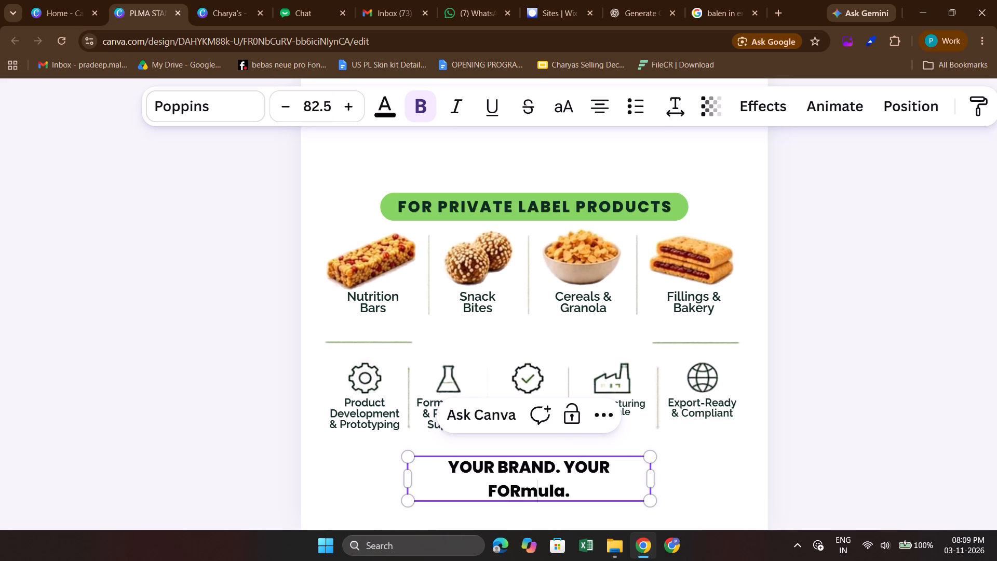
pyautogui.press('BackSpace')
pyautogui.press('m')
pyautogui.press('Right')
pyautogui.press('BackSpace')
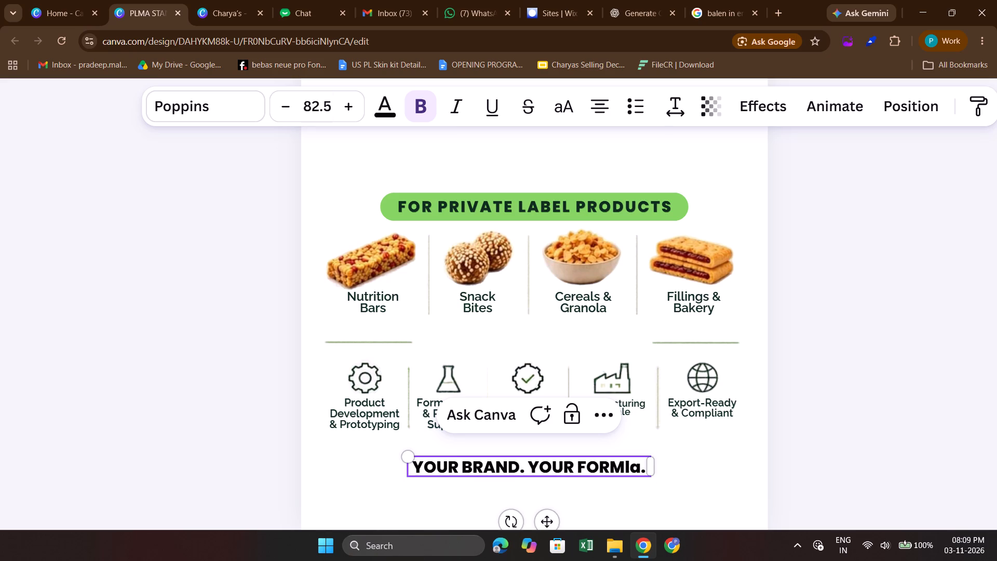
pyautogui.press('u')
pyautogui.press('Right')
pyautogui.press('BackSpace')
pyautogui.press('l')
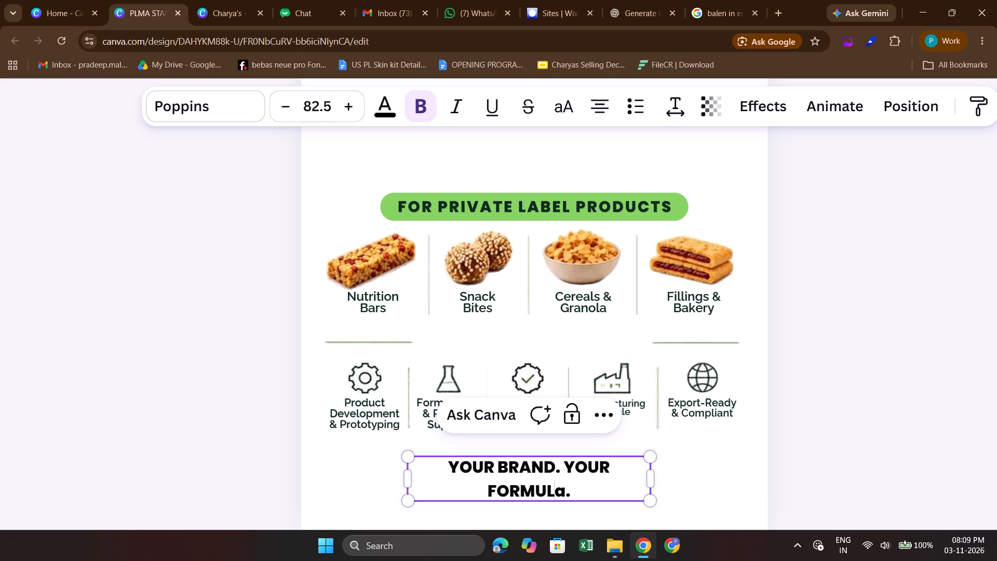
pyautogui.press('Right')
pyautogui.press('BackSpace')
pyautogui.press('a')
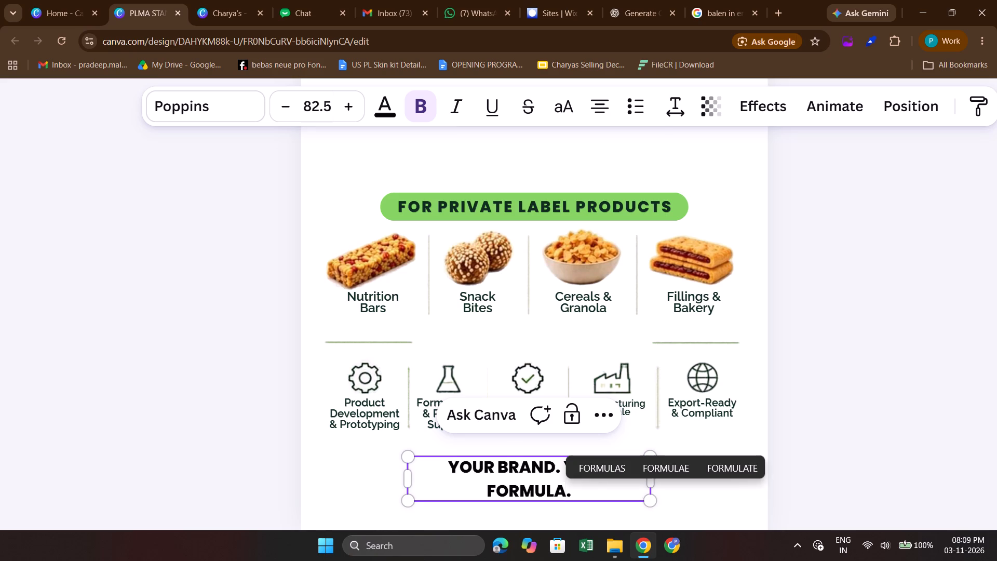
# Widen the tagline's text box to about 18.3 in so "YOUR BRAND. YOUR FORMULA." fits on one line.
pyautogui.click(849, 444)
pyautogui.click(584, 479)
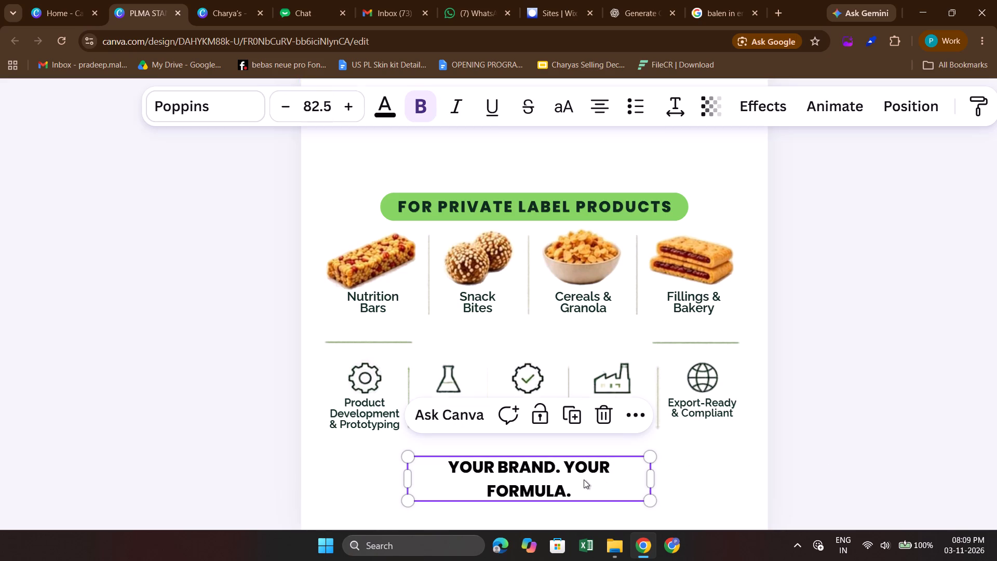
pyautogui.moveTo(654, 483); pyautogui.dragTo(688, 477)
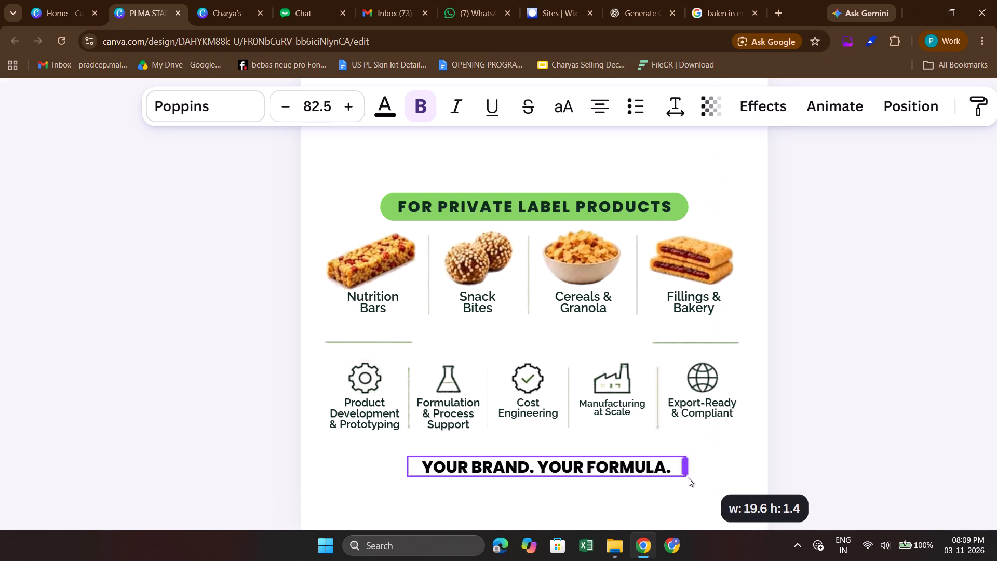
pyautogui.moveTo(688, 477); pyautogui.dragTo(670, 476)
pyautogui.click(822, 416)
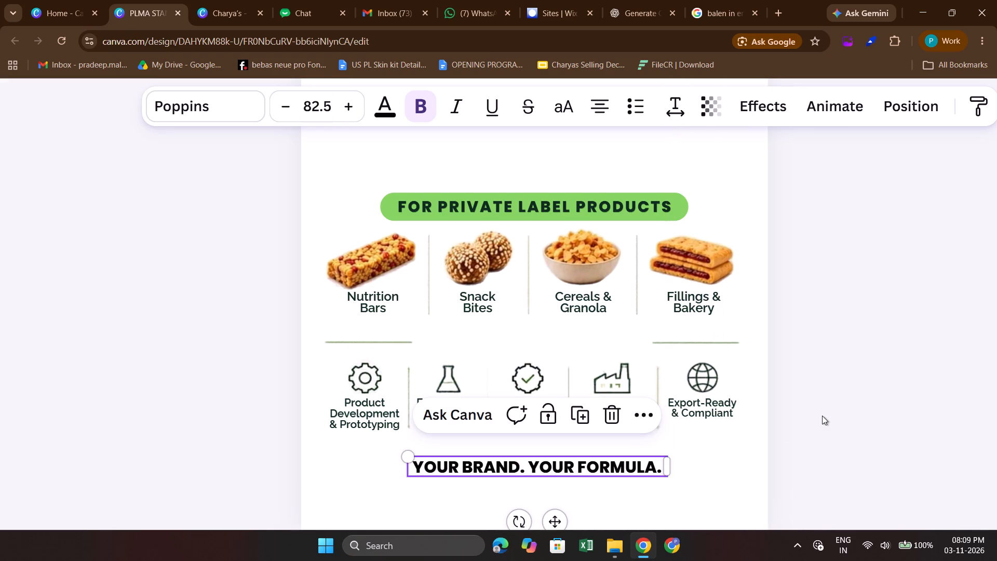
# Centre the "YOUR BRAND. YOUR FORMULA." tagline horizontally on the page.
pyautogui.scroll(-1, 822, 416)
pyautogui.click(566, 409)
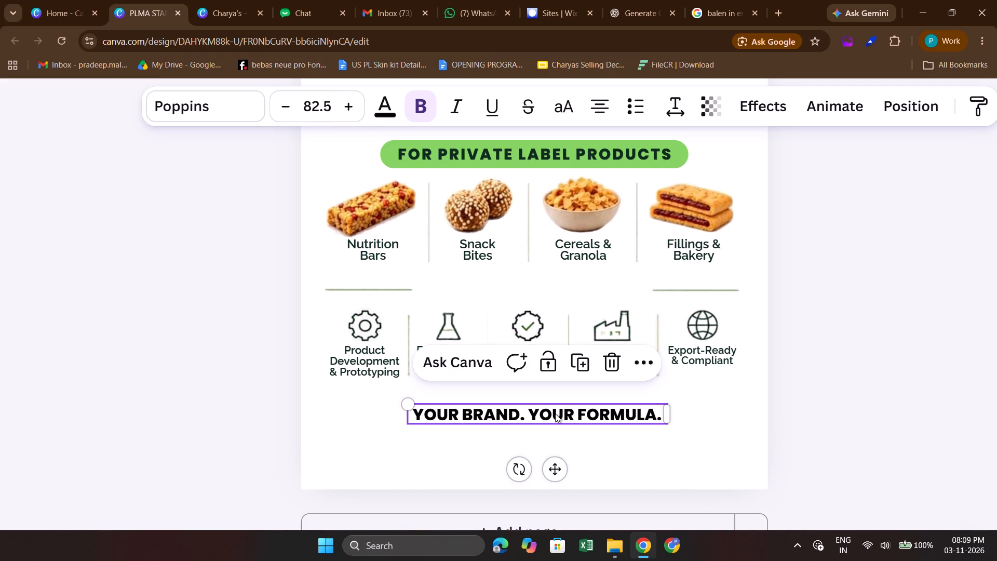
pyautogui.click(555, 413)
pyautogui.scroll(-1, 557, 412)
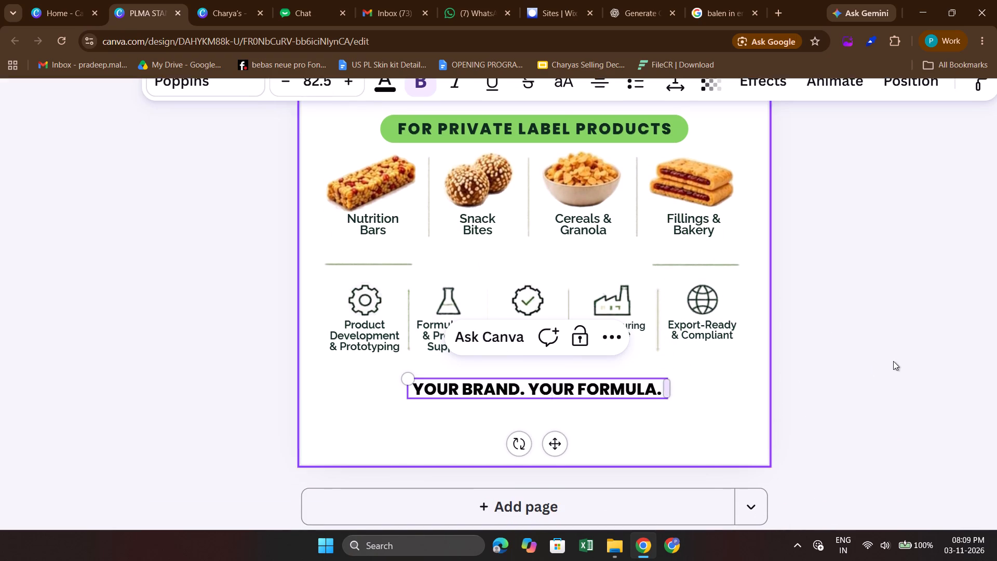
pyautogui.click(893, 361)
pyautogui.click(557, 397)
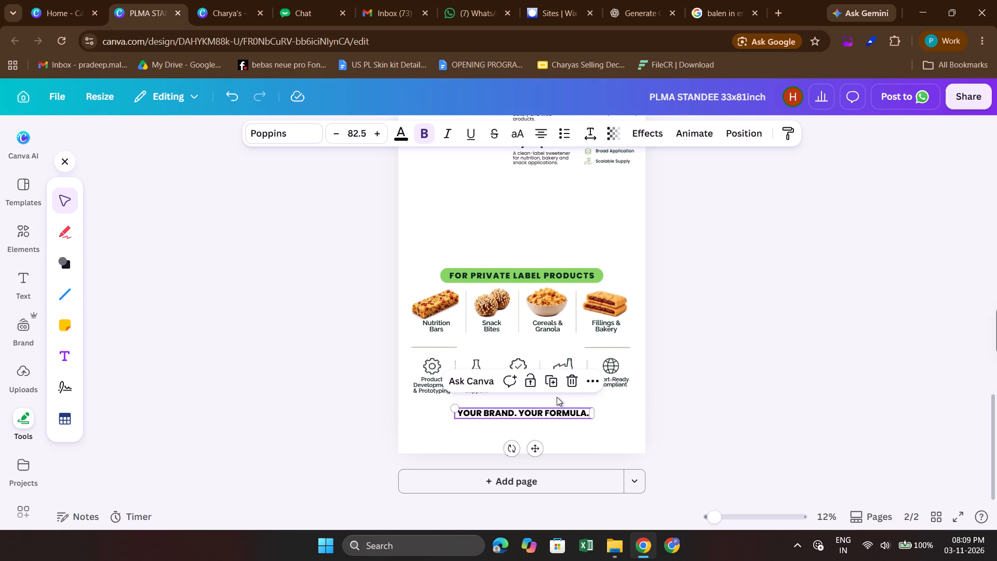
pyautogui.click(726, 137)
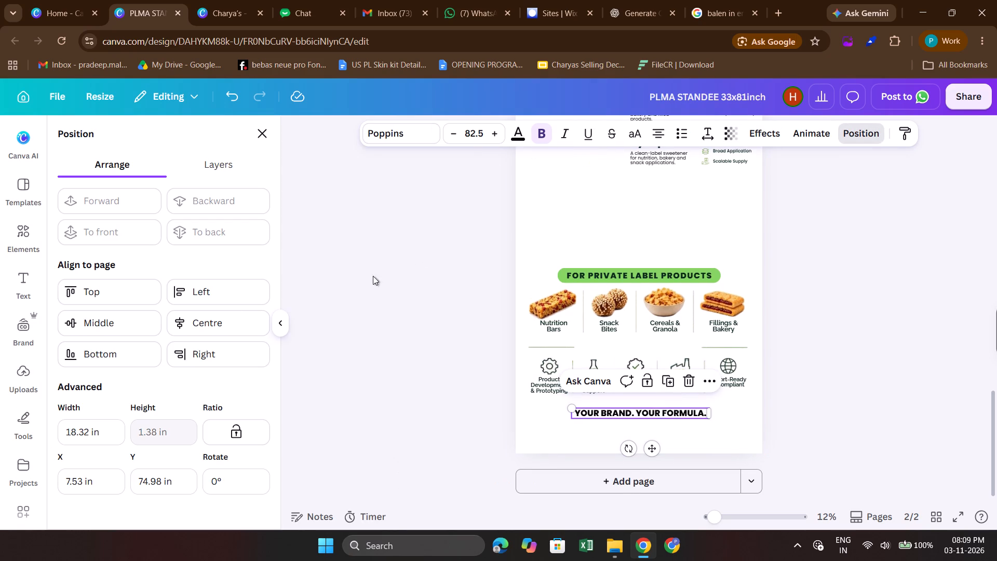
pyautogui.click(206, 319)
pyautogui.moveTo(266, 132); pyautogui.dragTo(282, 189)
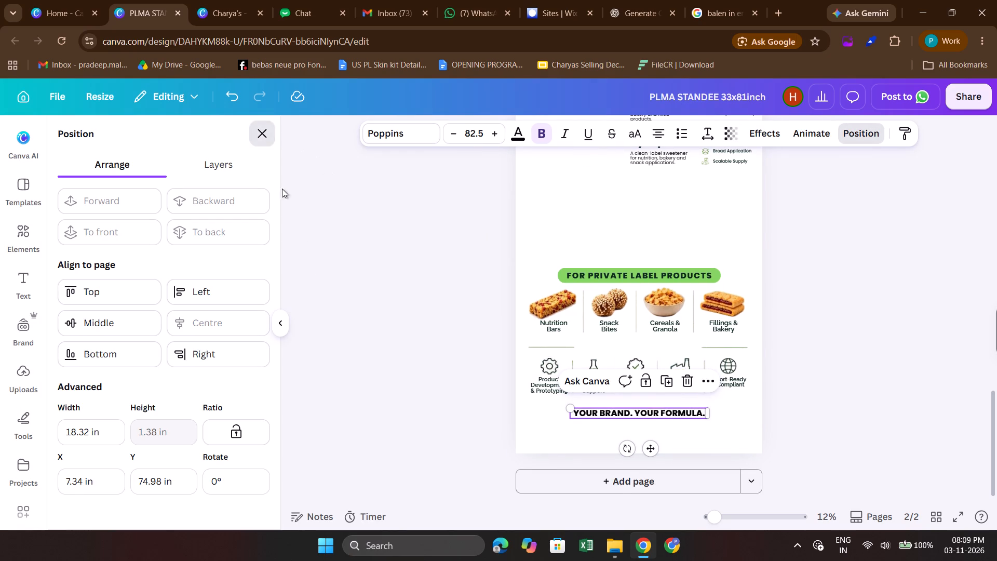
pyautogui.moveTo(282, 189); pyautogui.dragTo(317, 275)
pyautogui.click(317, 275)
pyautogui.click(339, 330)
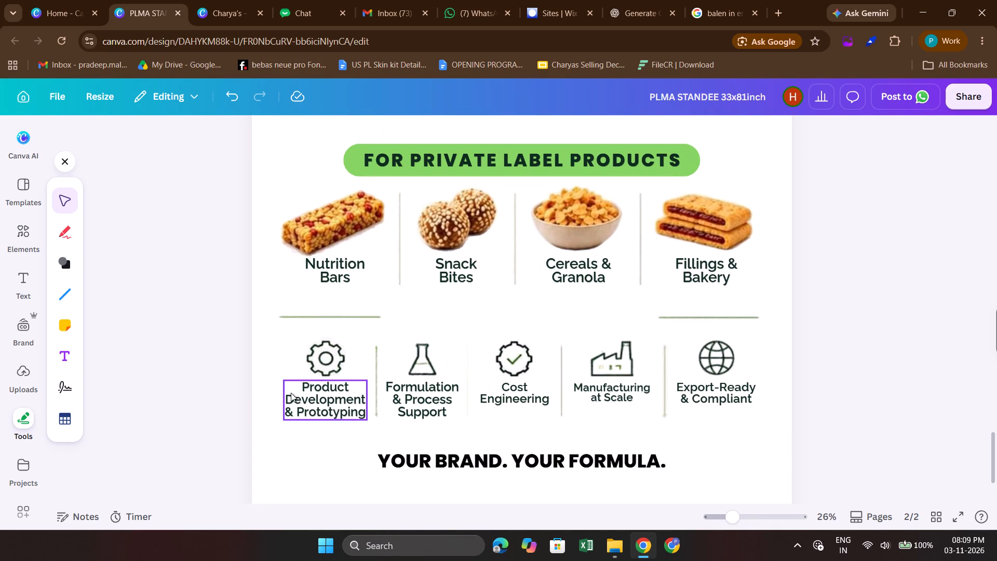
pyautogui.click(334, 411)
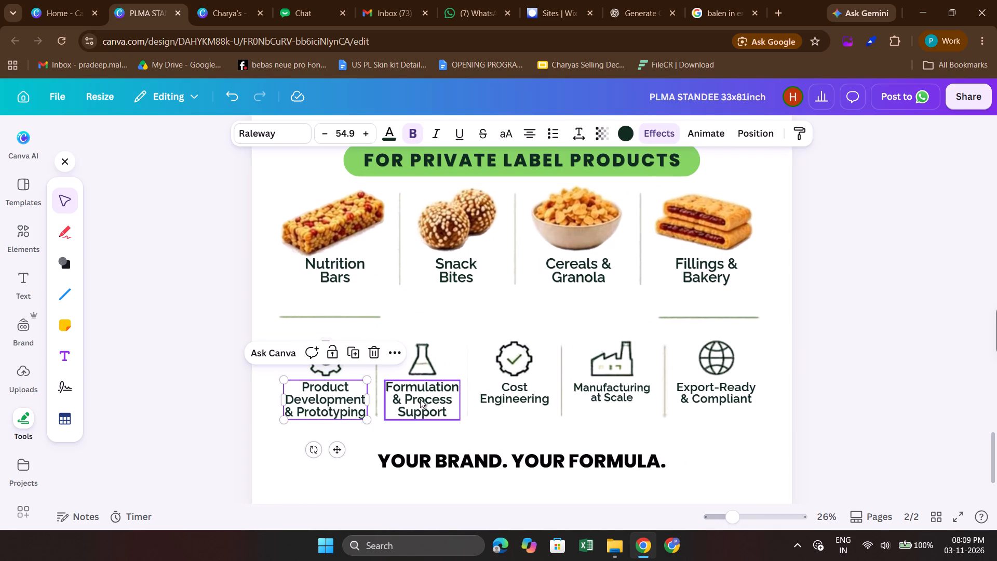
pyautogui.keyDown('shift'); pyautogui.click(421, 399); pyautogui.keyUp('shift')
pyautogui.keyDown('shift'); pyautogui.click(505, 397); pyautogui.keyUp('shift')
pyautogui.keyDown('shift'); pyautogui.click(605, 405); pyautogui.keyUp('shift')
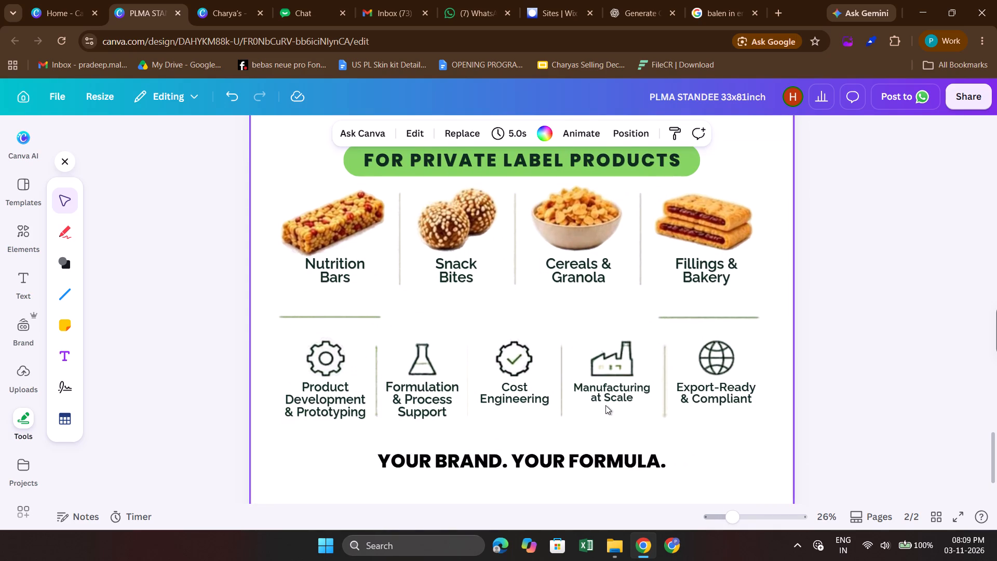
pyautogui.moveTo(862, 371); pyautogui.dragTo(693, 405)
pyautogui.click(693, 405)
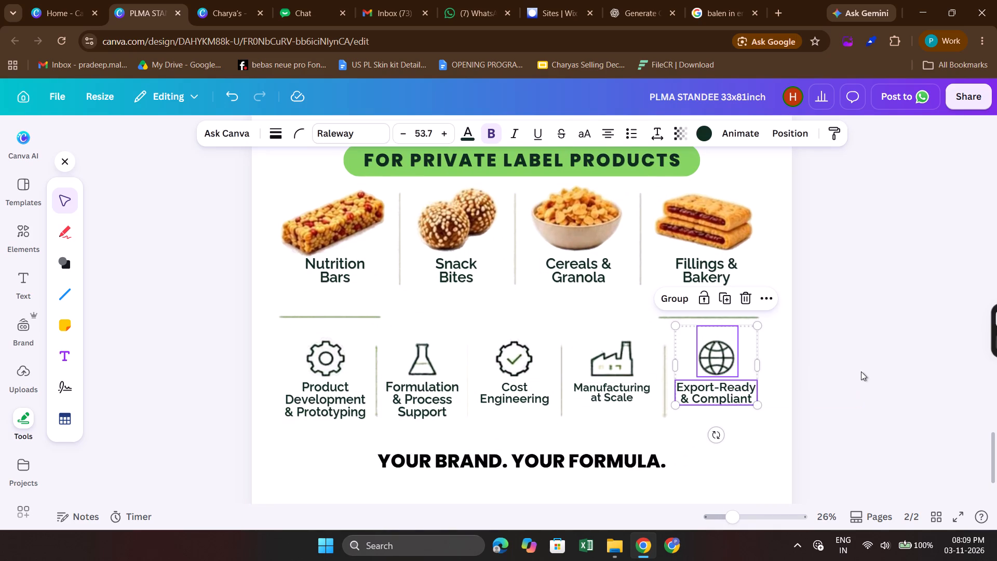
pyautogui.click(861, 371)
# Set the font of all five captions under the capabilities icons to Poppins Medium.
pyautogui.click(716, 383)
pyautogui.keyDown('shift'); pyautogui.click(613, 391); pyautogui.keyUp('shift')
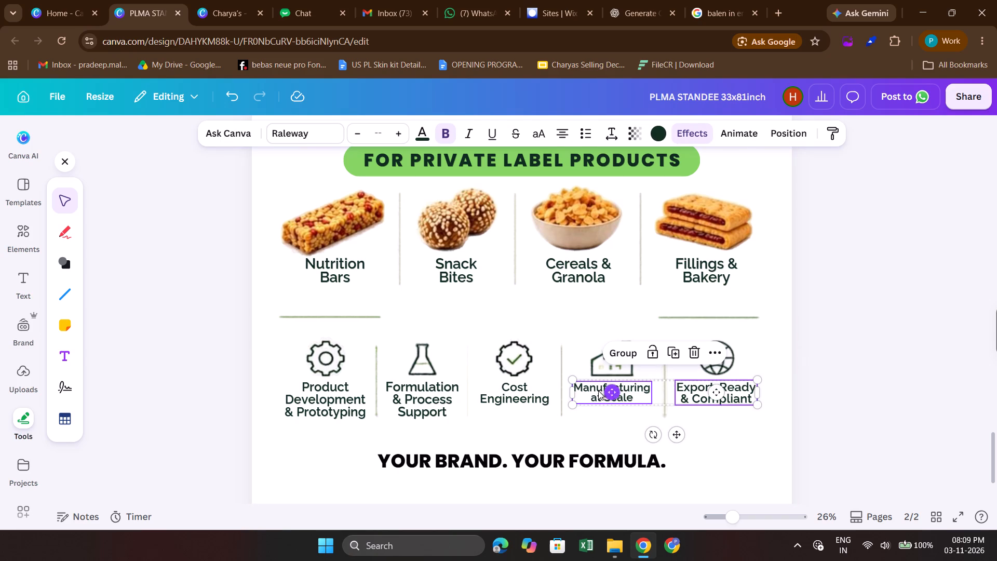
pyautogui.keyDown('shift'); pyautogui.click(529, 395); pyautogui.keyUp('shift')
pyautogui.keyDown('shift'); pyautogui.click(446, 410); pyautogui.keyUp('shift')
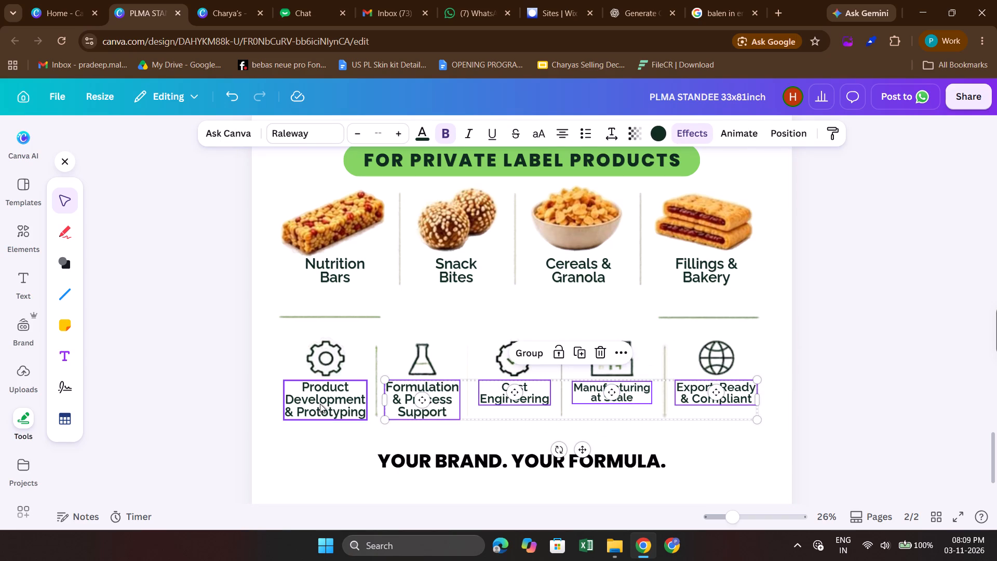
pyautogui.keyDown('shift'); pyautogui.click(320, 404); pyautogui.keyUp('shift')
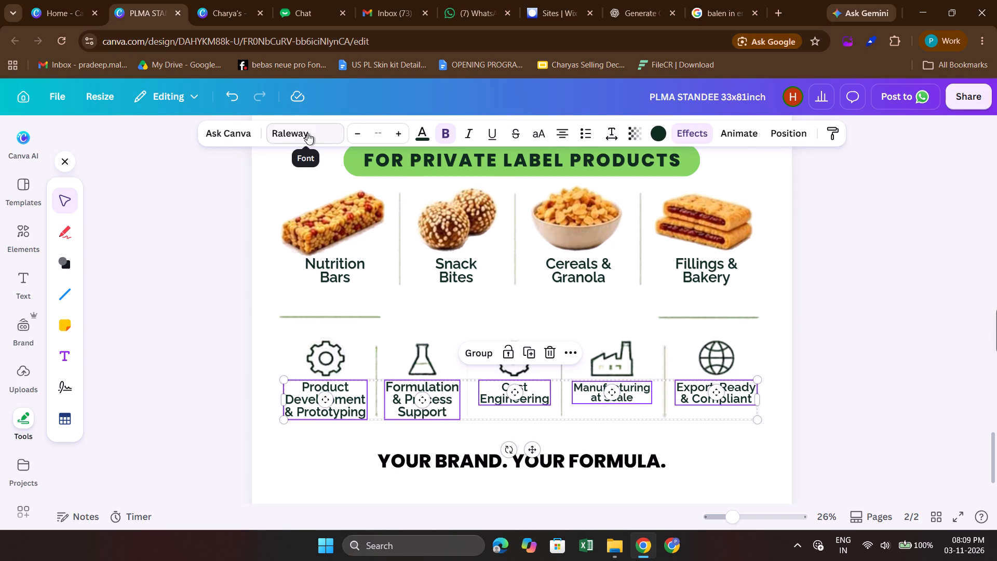
pyautogui.click(307, 133)
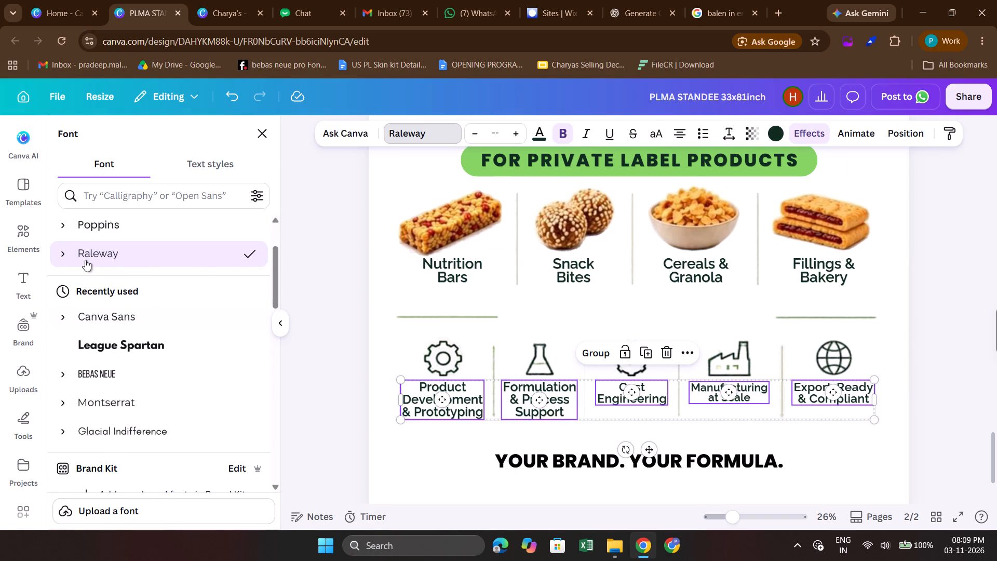
pyautogui.click(64, 255)
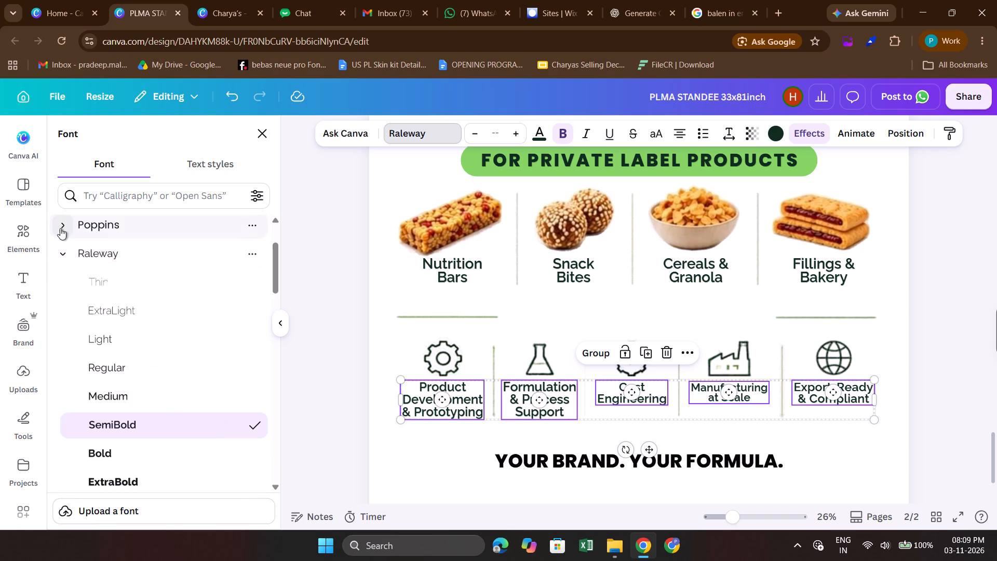
pyautogui.click(60, 228)
pyautogui.scroll(-1, 122, 393)
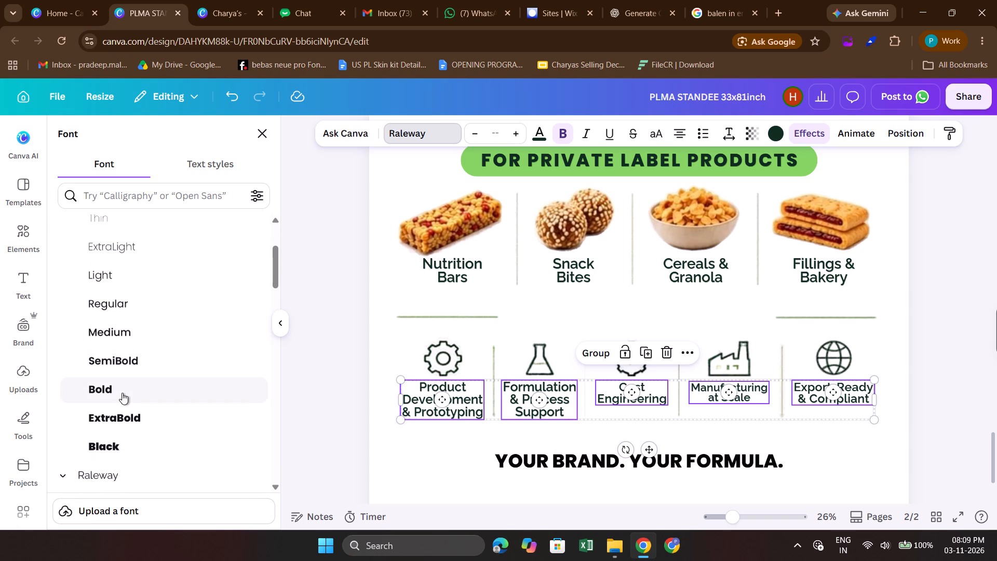
pyautogui.click(137, 362)
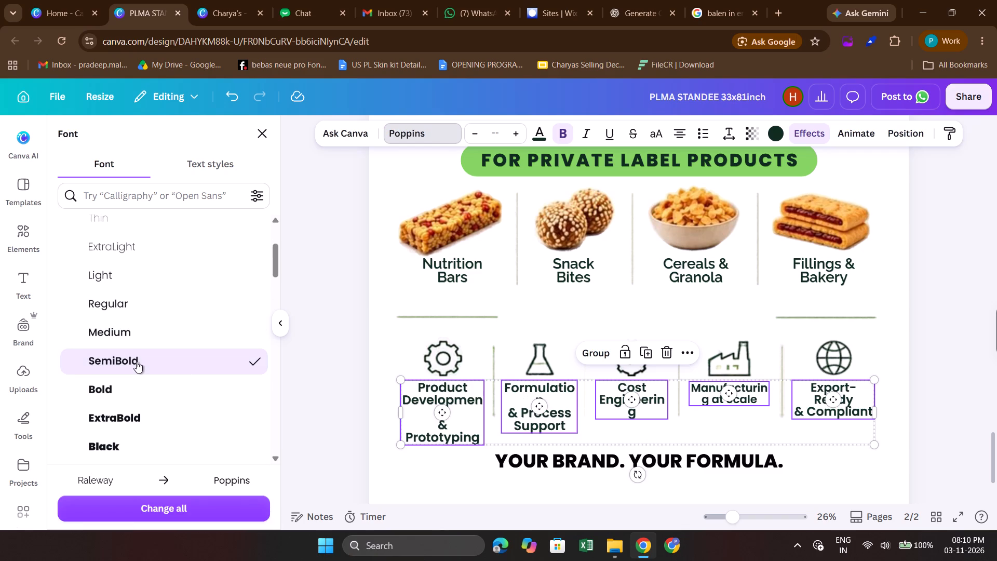
pyautogui.click(174, 330)
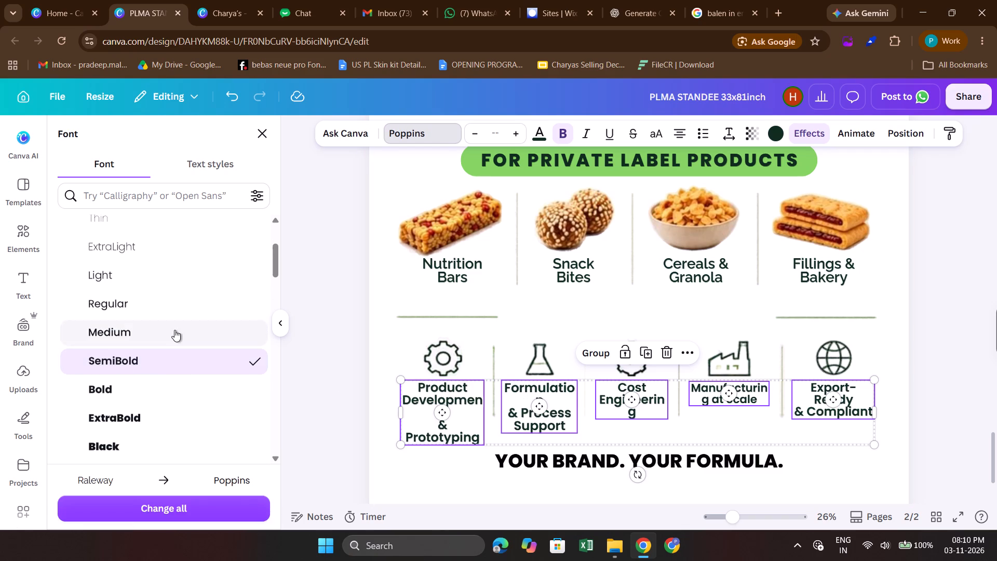
pyautogui.click(331, 342)
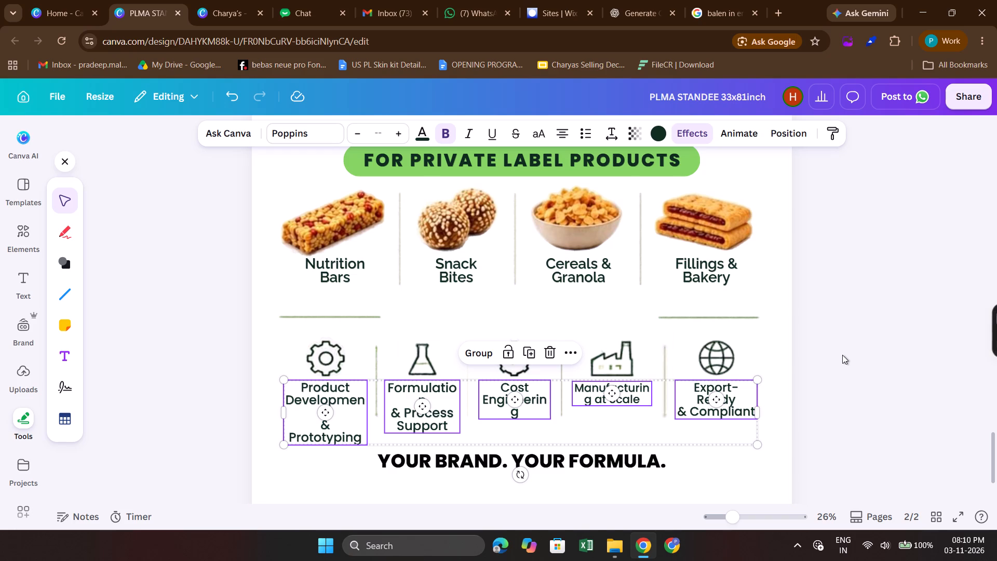
pyautogui.click(842, 355)
# Widen the "Product Development & Prototyping" caption's text box slightly on its outer side so "Development" fits on one line.
pyautogui.click(304, 414)
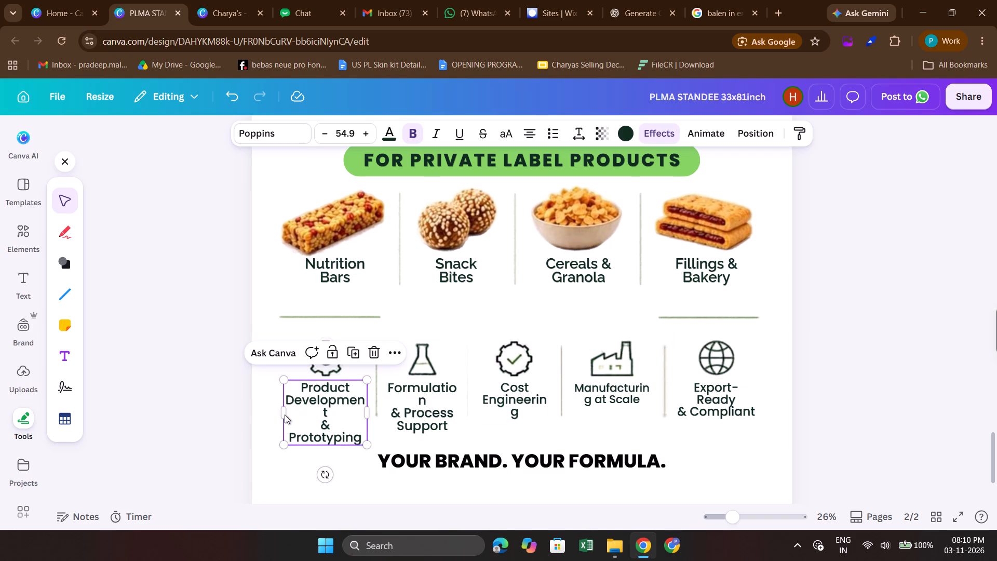
pyautogui.moveTo(284, 414); pyautogui.dragTo(277, 413)
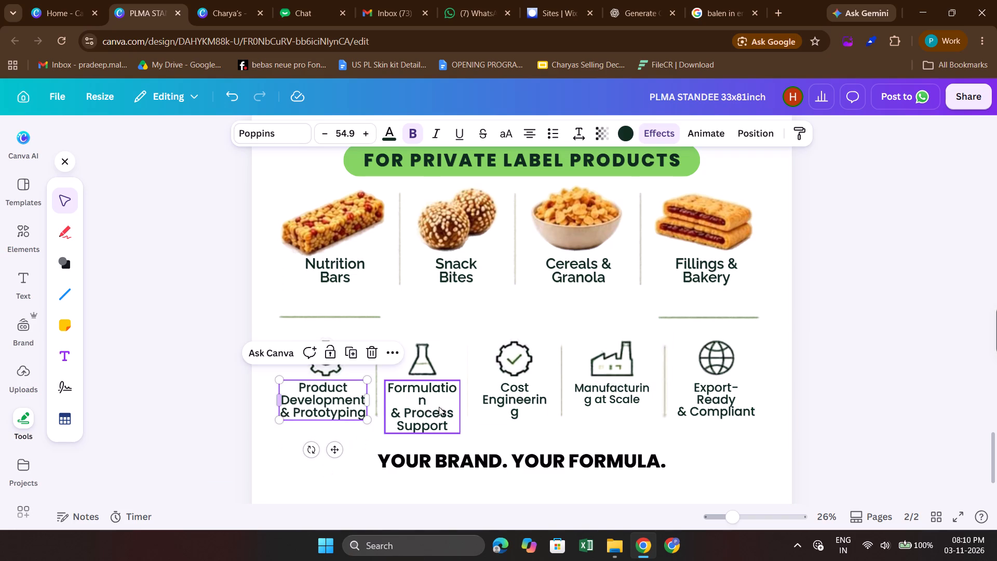
# Widen the "Formulation & Process Support", "Cost Engineering" and "Manufacturing at Scale" captions so no word breaks across lines.
pyautogui.click(439, 407)
pyautogui.moveTo(463, 407); pyautogui.dragTo(468, 407)
pyautogui.click(513, 404)
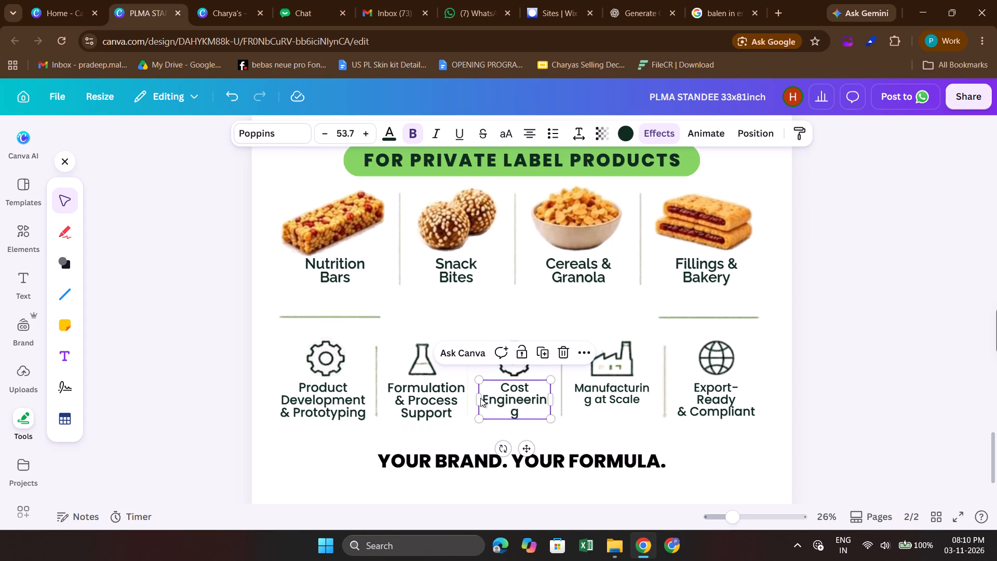
pyautogui.moveTo(478, 398); pyautogui.dragTo(469, 398)
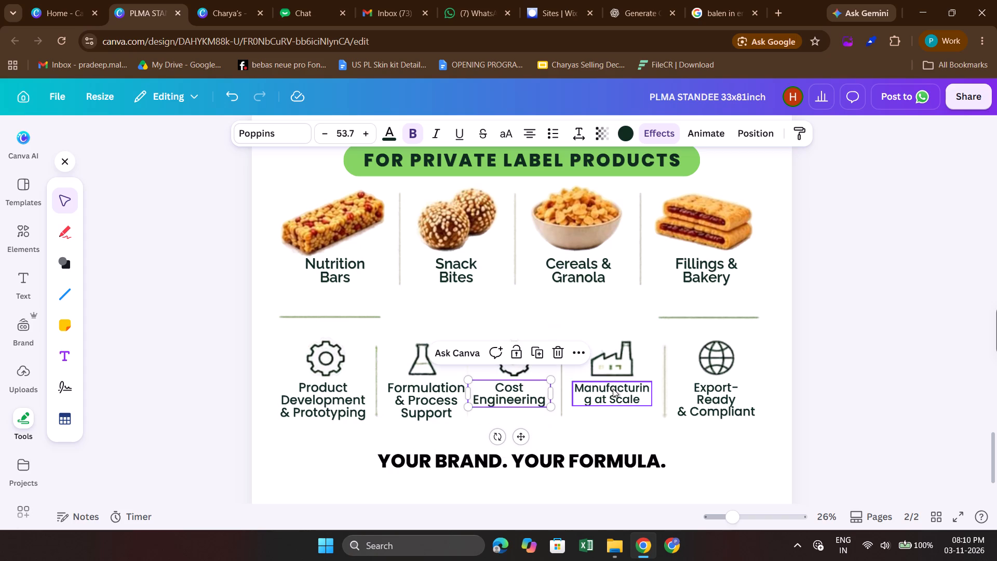
pyautogui.click(613, 389)
pyautogui.moveTo(569, 393); pyautogui.dragTo(563, 393)
# Widen the "Export-Ready & Compliant" caption's text box to about 5.5 in so "Export-Ready" fits on one line.
pyautogui.click(724, 402)
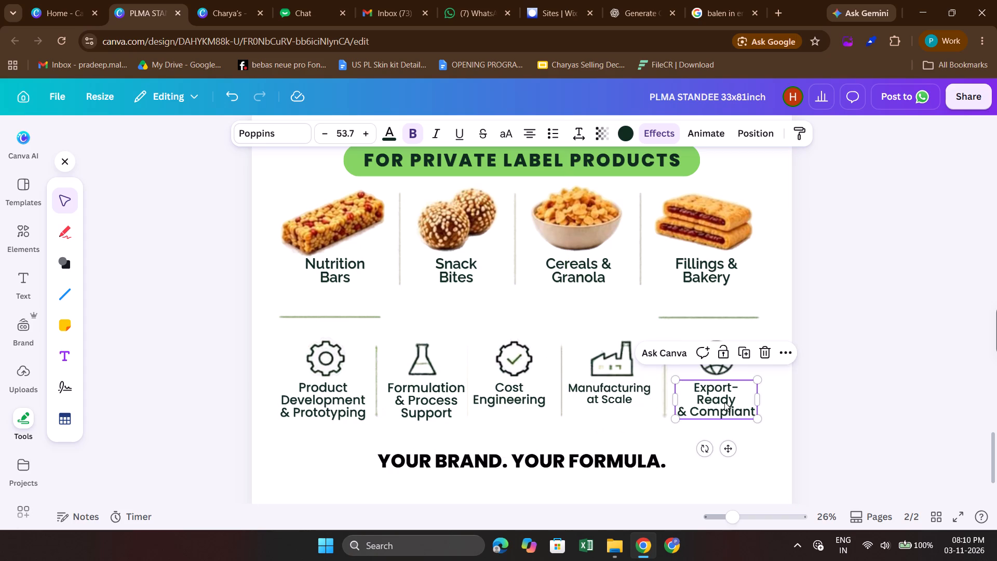
pyautogui.click(855, 402)
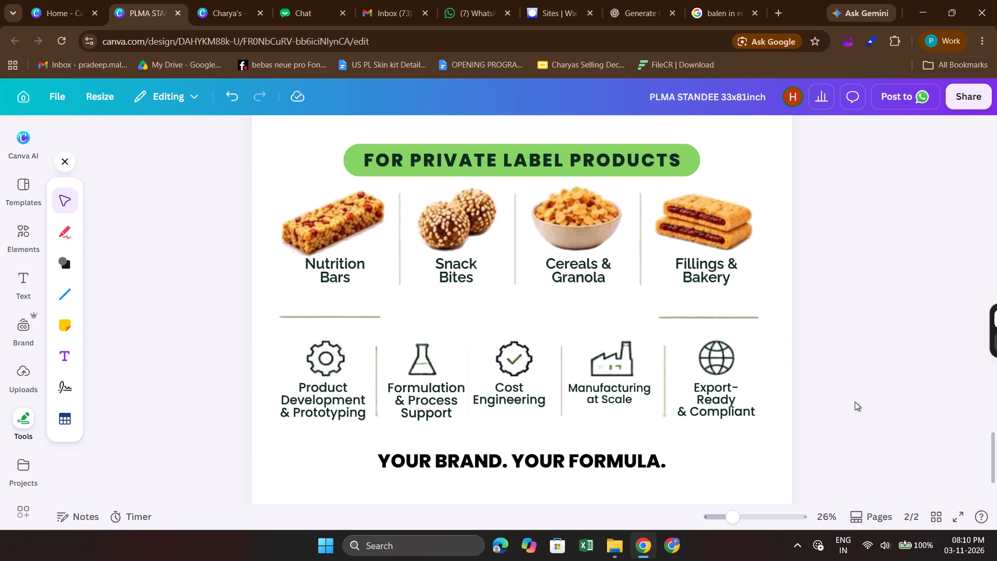
pyautogui.click(709, 396)
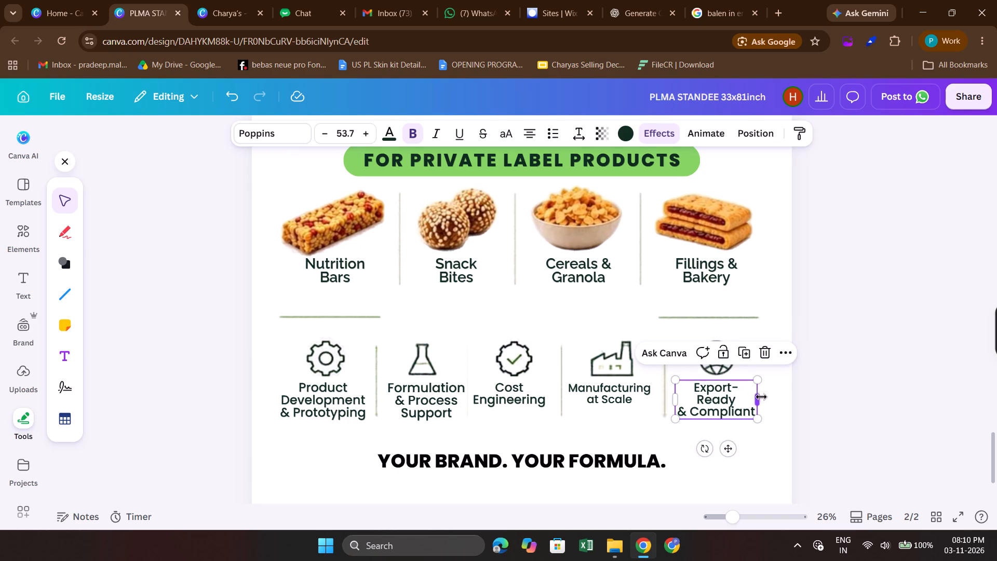
pyautogui.moveTo(760, 397); pyautogui.dragTo(770, 398)
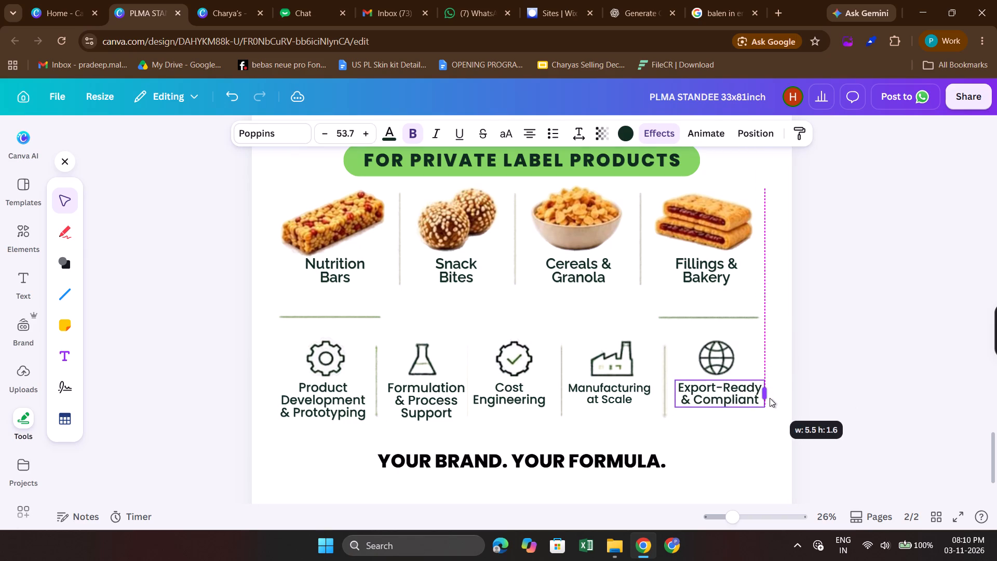
pyautogui.moveTo(770, 398); pyautogui.dragTo(770, 397)
pyautogui.click(818, 396)
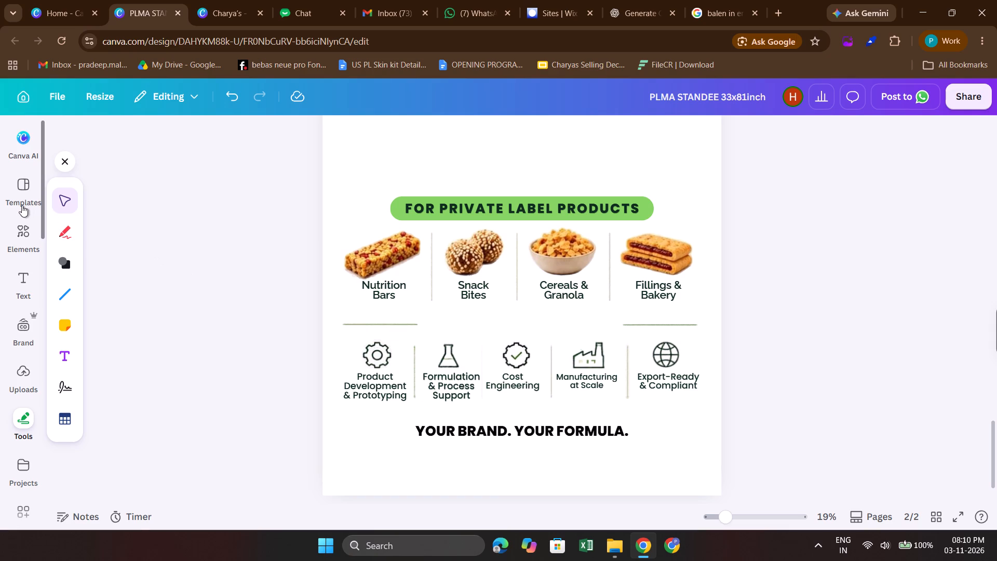
# Search the elements library for "SETTING" and insert the outlined gear graphic with a ring centre.
pyautogui.click(26, 244)
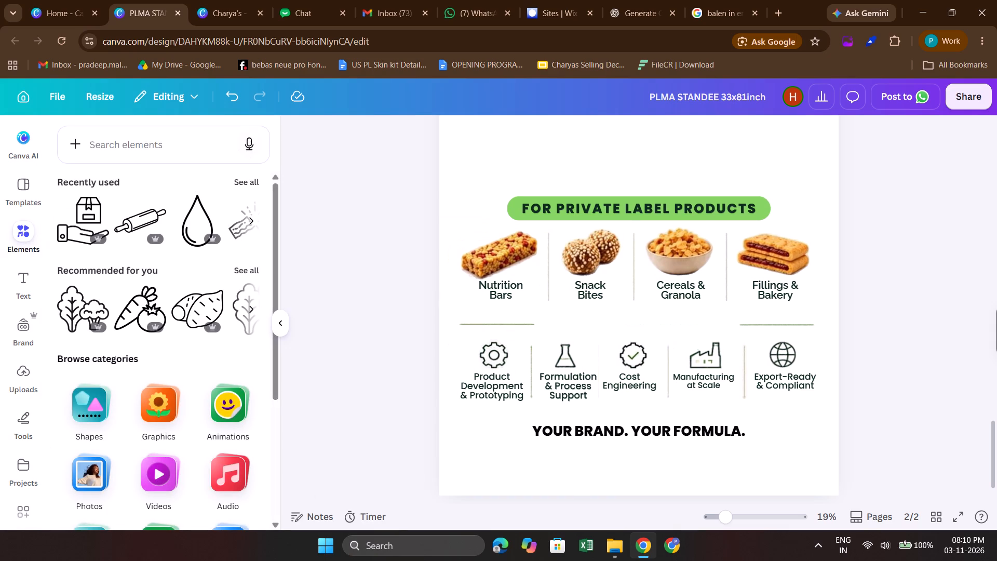
pyautogui.click(183, 144)
pyautogui.write('SETTING')
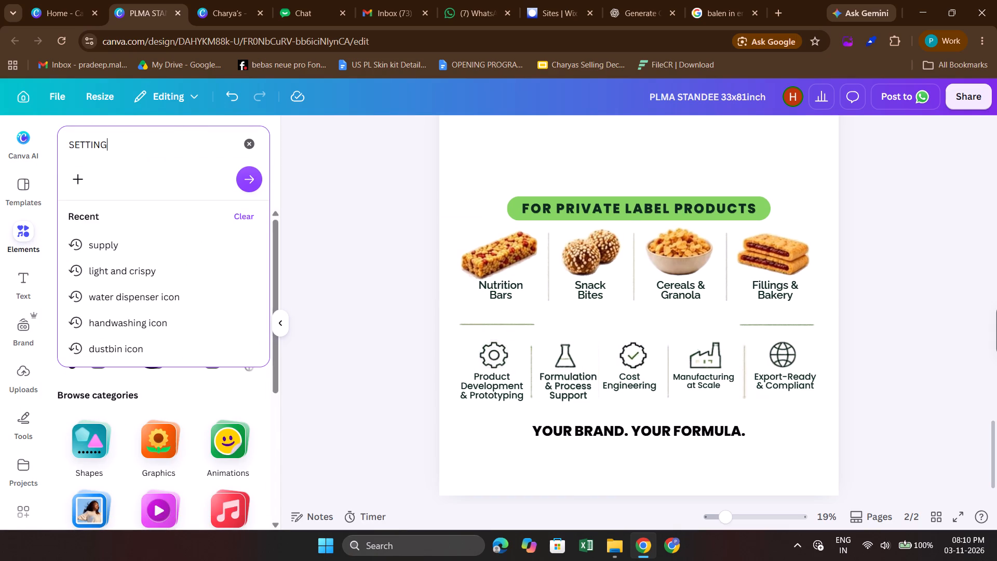
pyautogui.press('Return')
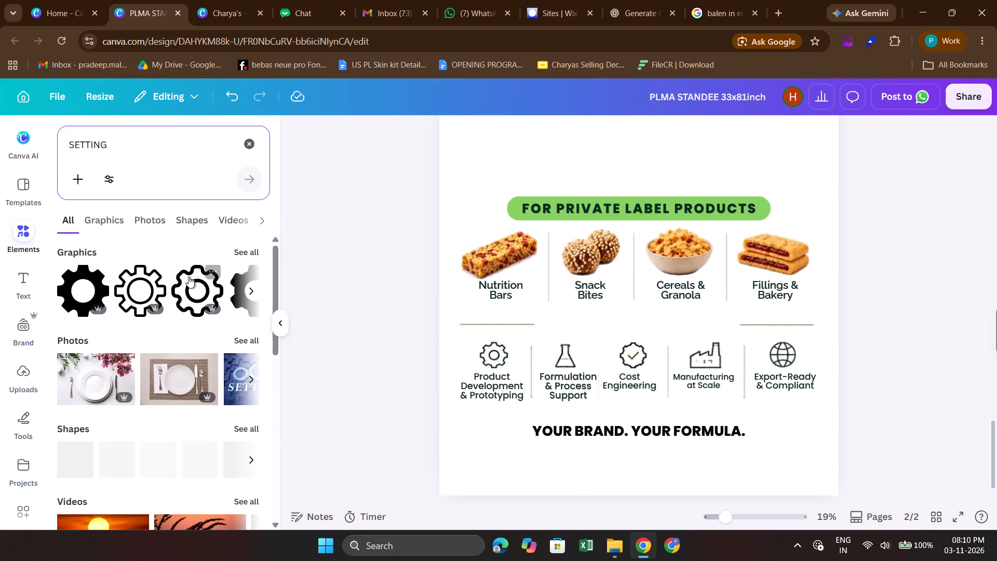
pyautogui.click(143, 289)
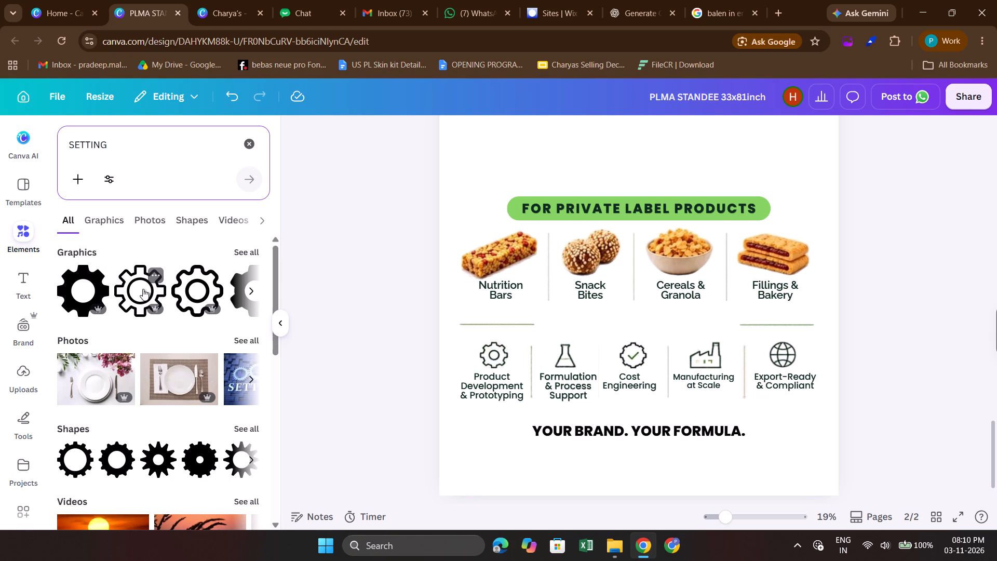
# Shrink the inserted gear graphic to icon size and move it below the "Product Development & Prototyping" caption.
pyautogui.scroll(2, 653, 242)
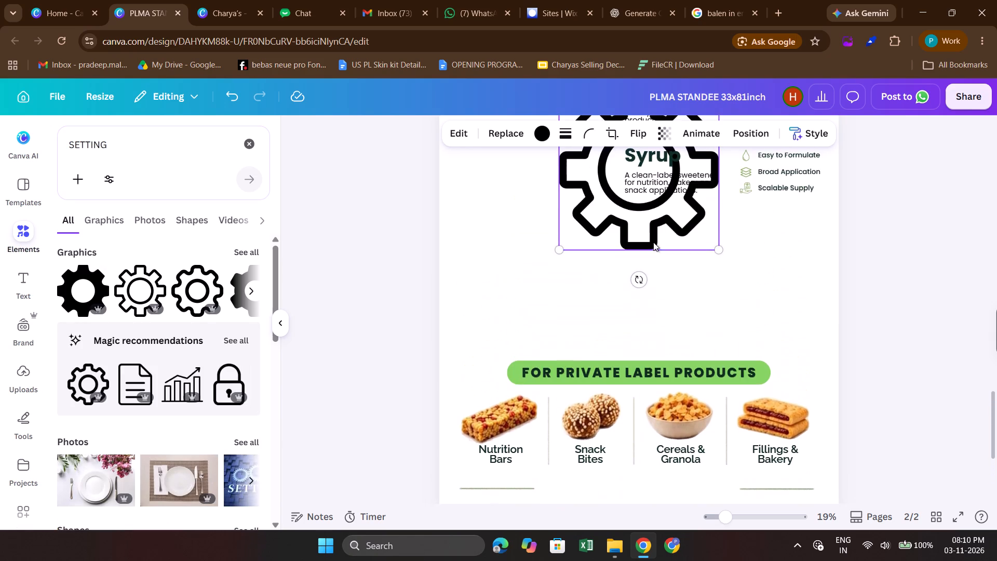
pyautogui.click(636, 213)
pyautogui.moveTo(625, 223); pyautogui.dragTo(574, 346)
pyautogui.moveTo(641, 261); pyautogui.dragTo(552, 338)
pyautogui.scroll(-1, 552, 338)
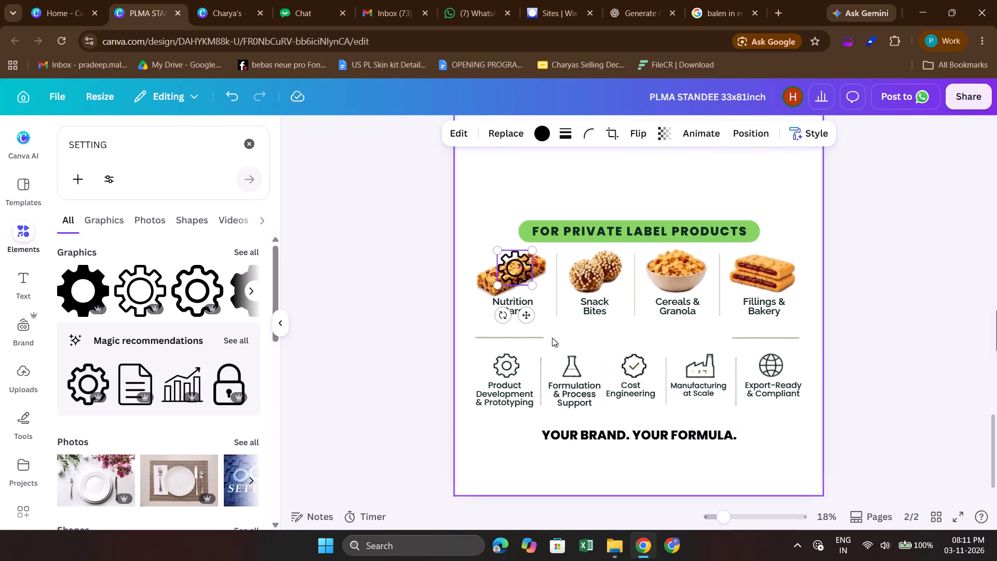
pyautogui.moveTo(522, 277); pyautogui.dragTo(507, 444)
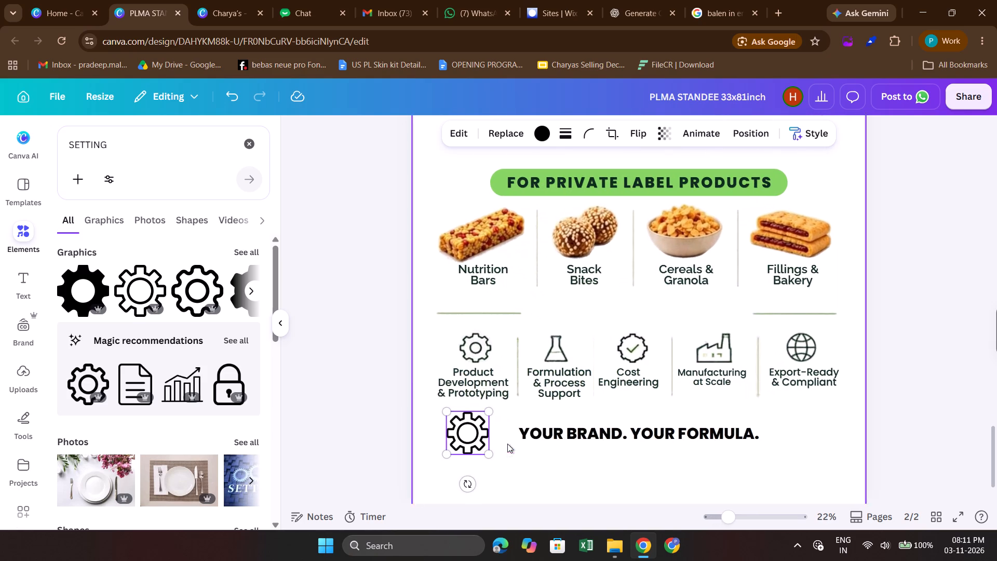
# Delete the old gear icon above the "Product Development & Prototyping" caption.
pyautogui.click(371, 309)
pyautogui.click(468, 344)
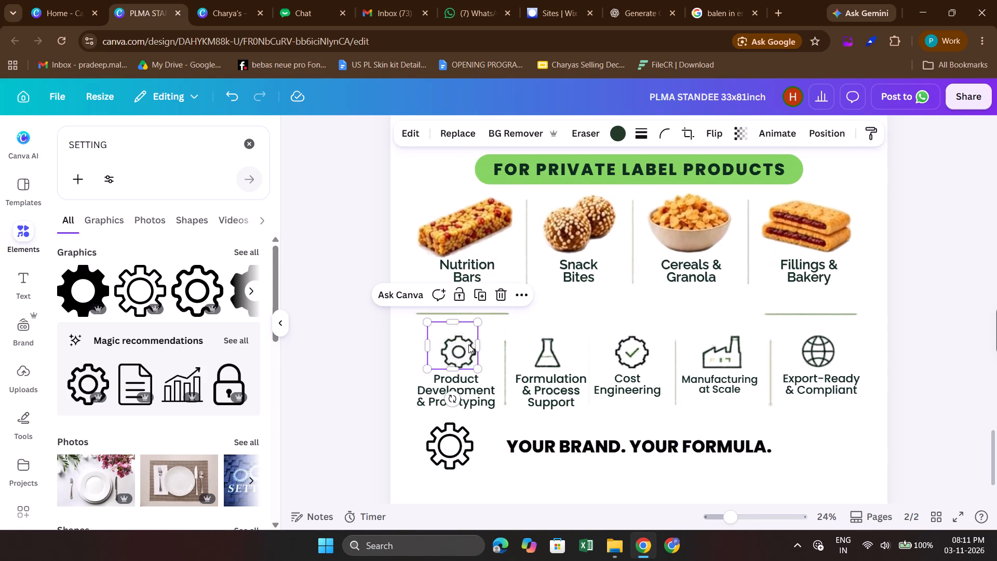
pyautogui.press('BackSpace')
# Scale the new gear down to match the neighbouring icons and place it above the "Product Development & Prototyping" caption.
pyautogui.click(454, 446)
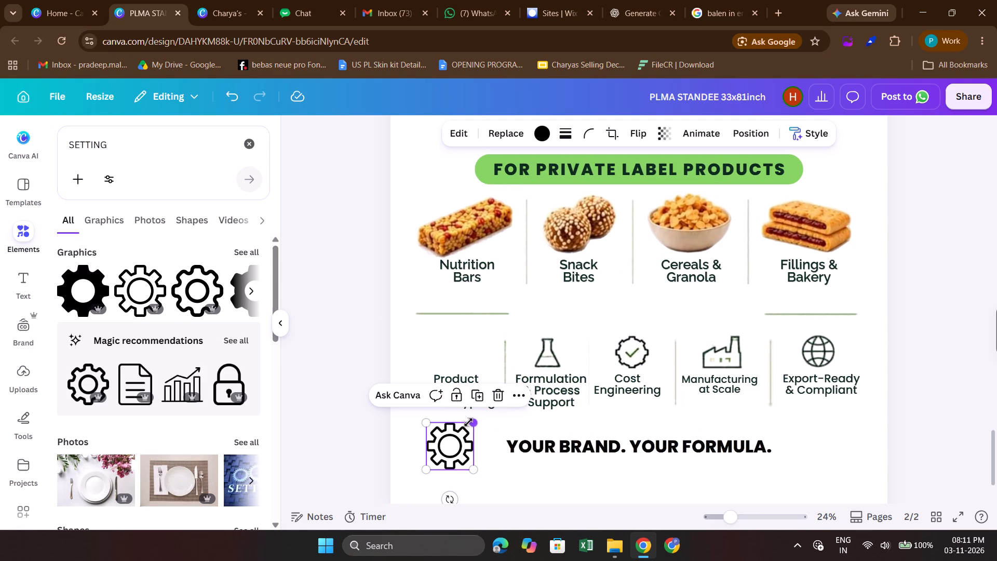
pyautogui.moveTo(470, 425); pyautogui.dragTo(458, 441)
pyautogui.click(450, 448)
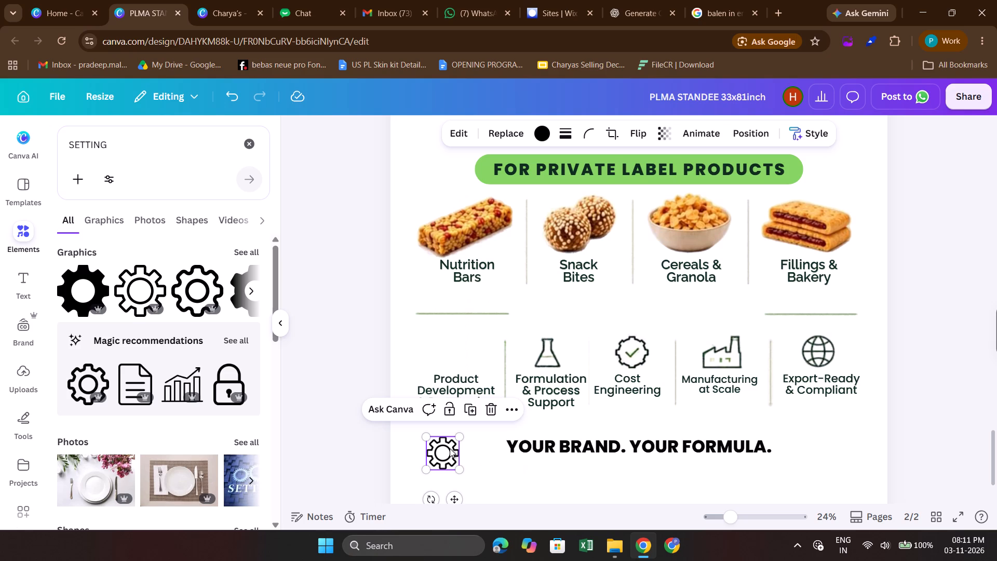
pyautogui.click(440, 461)
pyautogui.moveTo(441, 457); pyautogui.dragTo(450, 352)
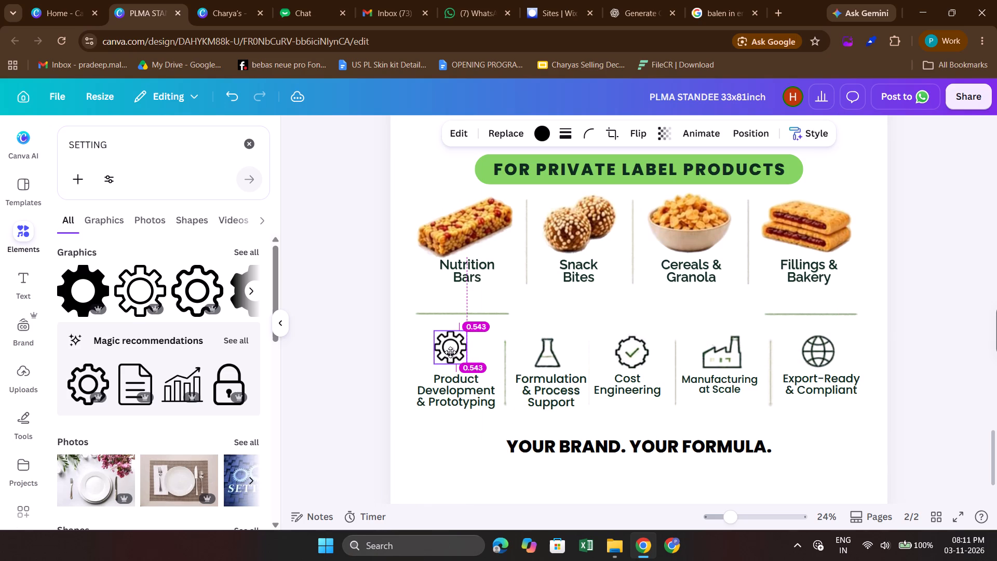
pyautogui.moveTo(450, 352); pyautogui.dragTo(453, 352)
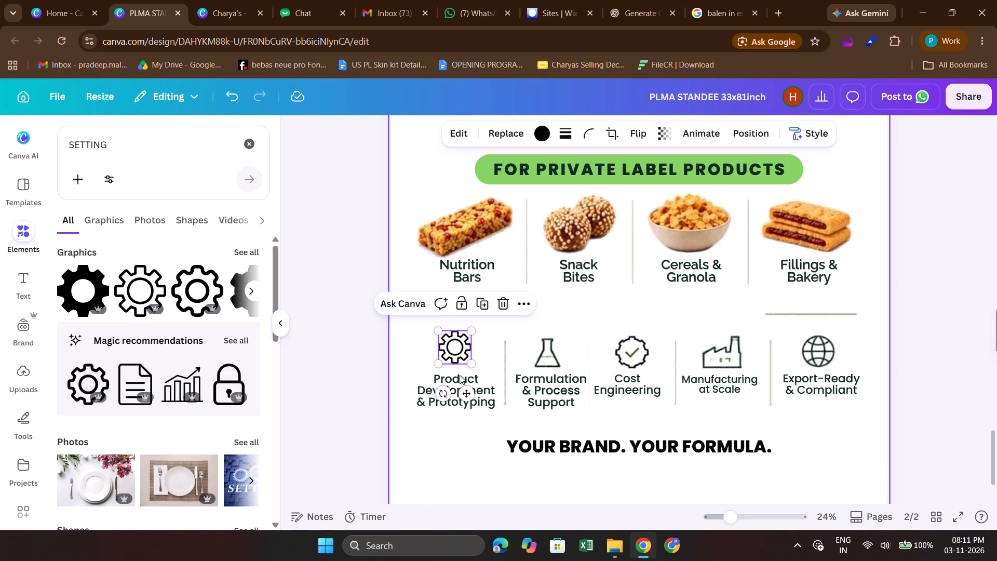
# Align the centres of the new gear icon and the "Product Development & Prototyping" caption.
pyautogui.keyDown('shift'); pyautogui.click(461, 379); pyautogui.keyUp('shift')
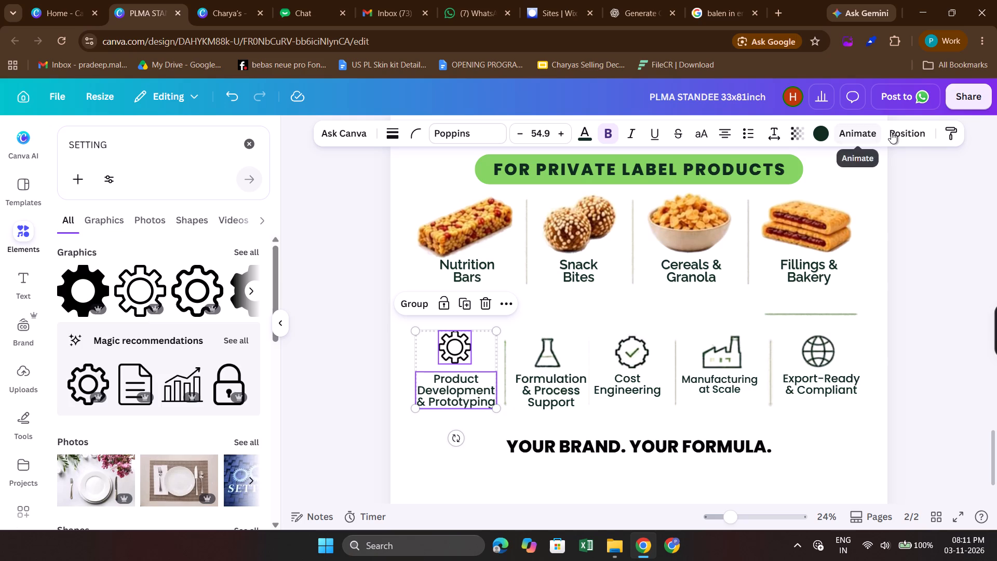
pyautogui.click(893, 132)
pyautogui.click(235, 326)
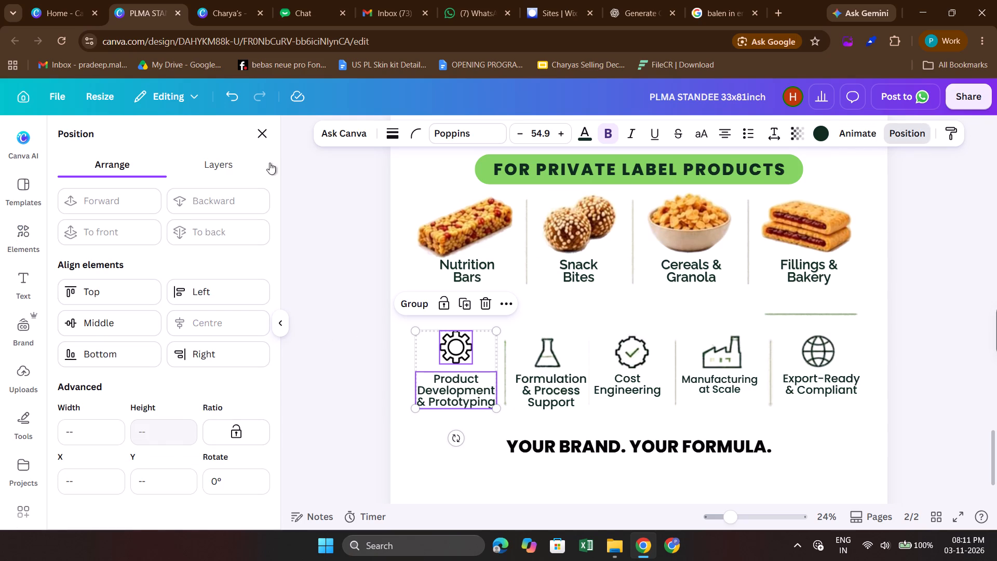
pyautogui.click(253, 130)
pyautogui.click(330, 274)
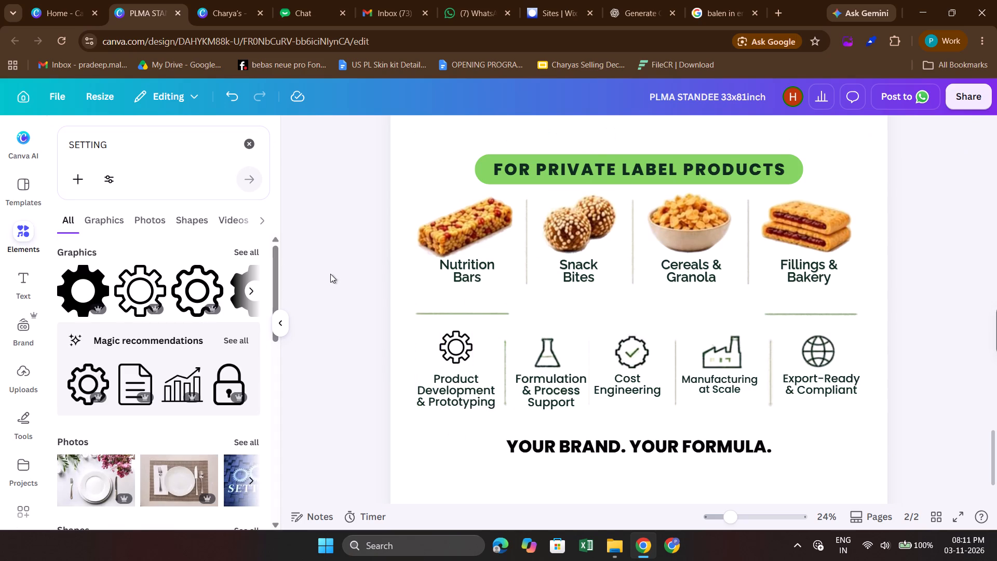
# Delete the old flask icon above the "Formulation & Process Support" caption.
pyautogui.click(548, 360)
pyautogui.press('BackSpace')
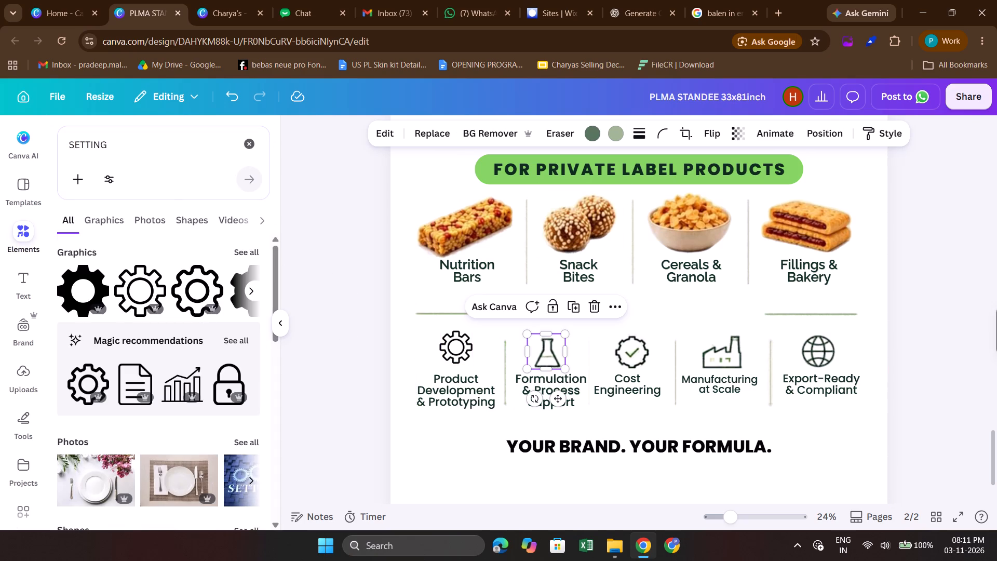
# Search the elements library for "JARS" and look through the graphics for a replacement flask icon.
pyautogui.click(248, 147)
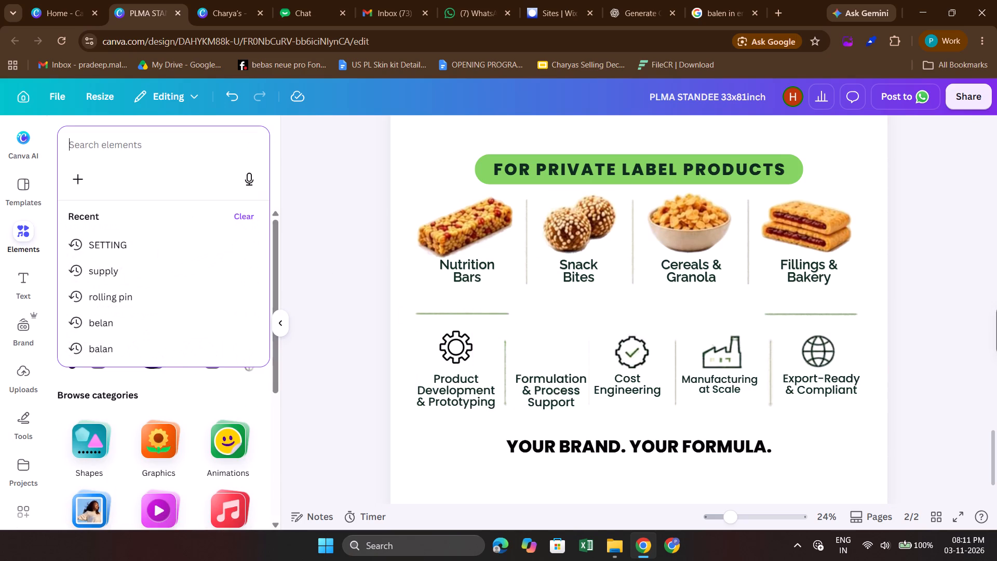
pyautogui.write('JARS')
pyautogui.press('Return')
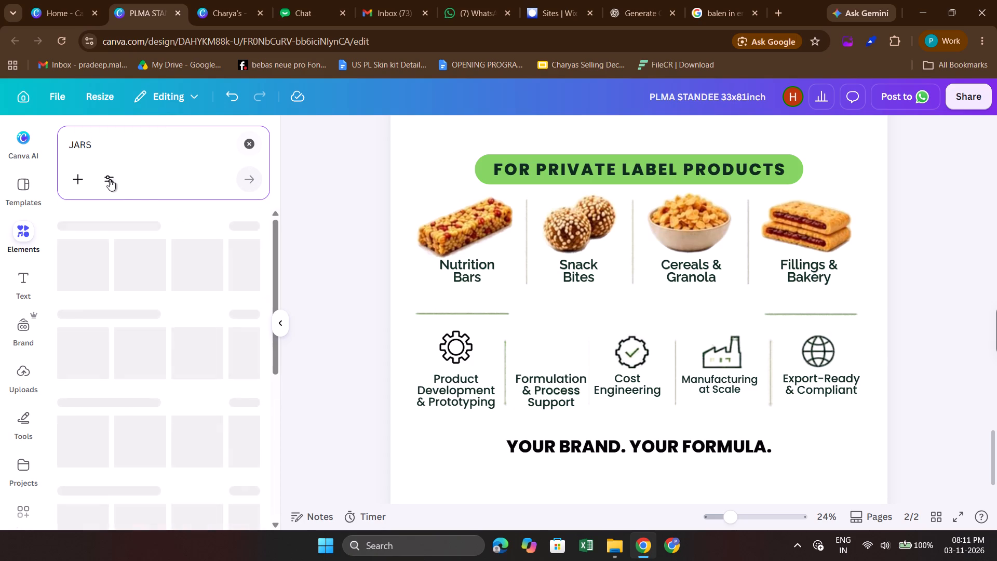
pyautogui.click(111, 220)
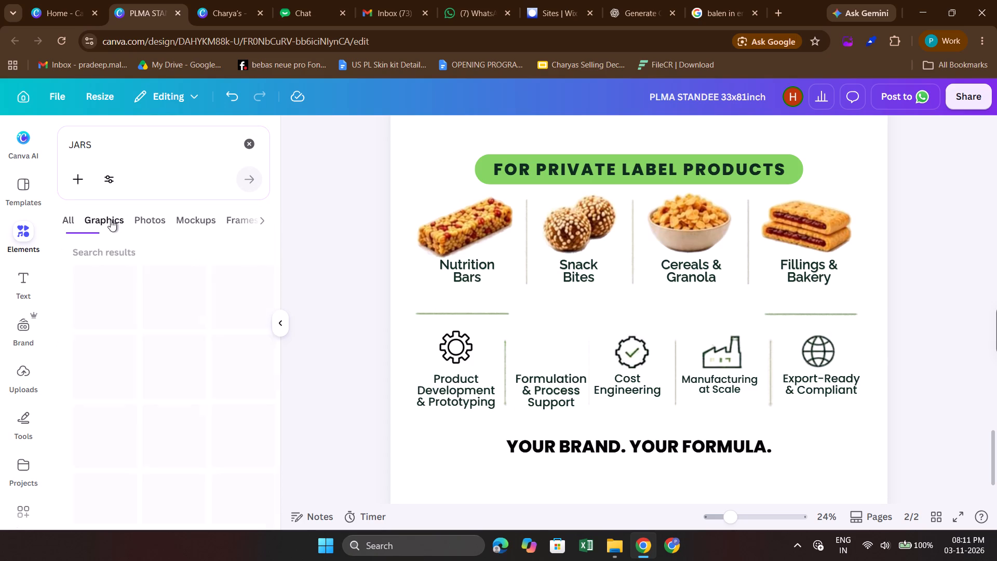
pyautogui.scroll(-3, 142, 394)
pyautogui.scroll(1, 142, 394)
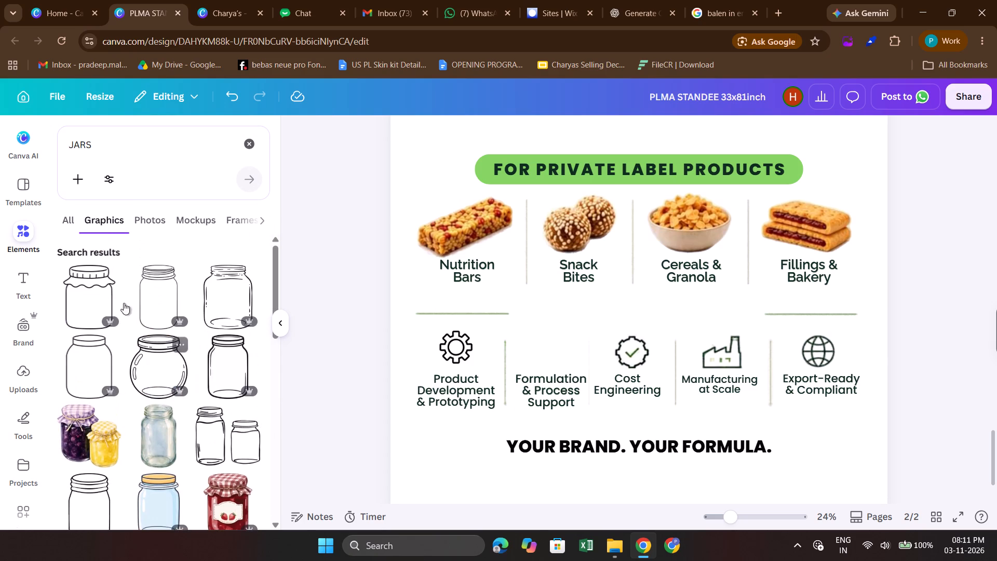
# Search the graphics for "EXPERIMENT" and insert the outlined conical flask with two bubbles and a wavy liquid line.
pyautogui.click(103, 149)
pyautogui.press('BackSpace')
pyautogui.press('BackSpace')
pyautogui.press('BackSpace')
pyautogui.press('BackSpace')
pyautogui.write('EXPERIMENT')
pyautogui.press('Return')
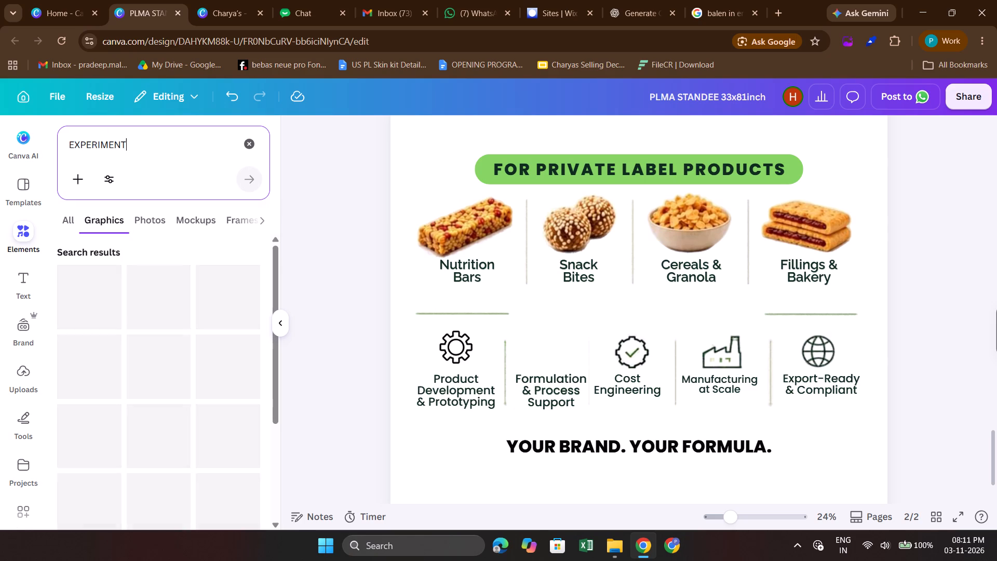
pyautogui.scroll(-1, 154, 356)
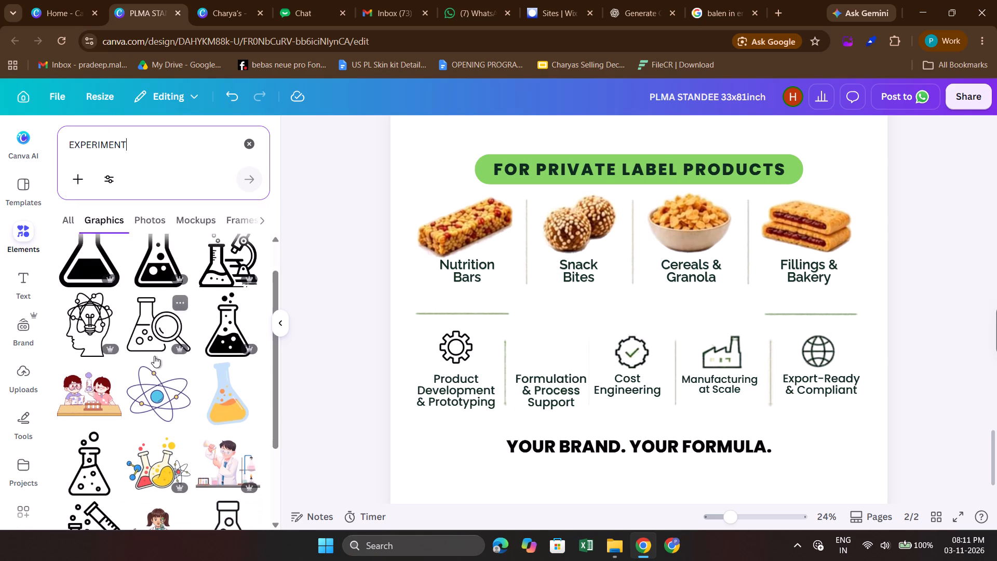
pyautogui.scroll(-2, 154, 356)
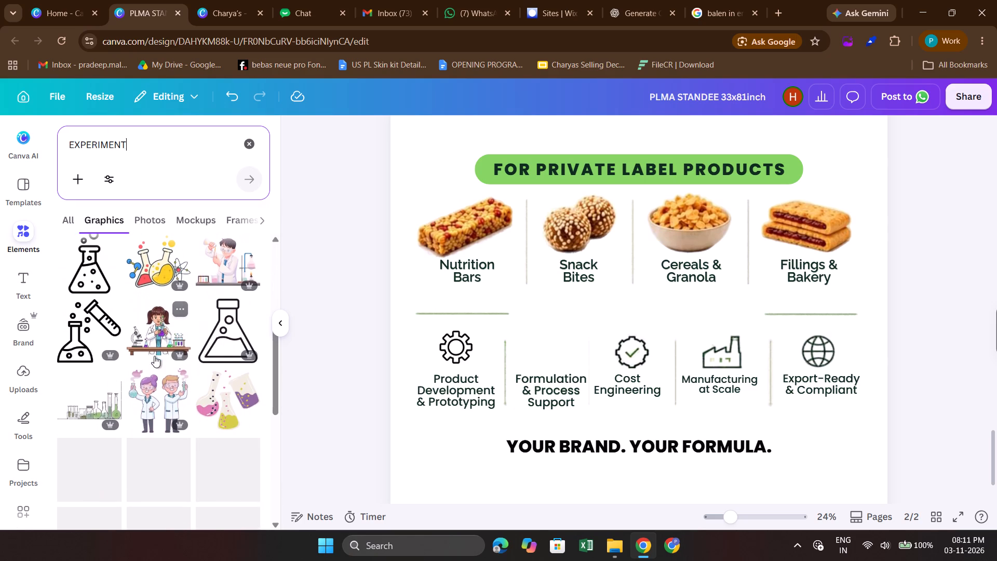
pyautogui.scroll(-1, 218, 321)
pyautogui.scroll(1, 218, 321)
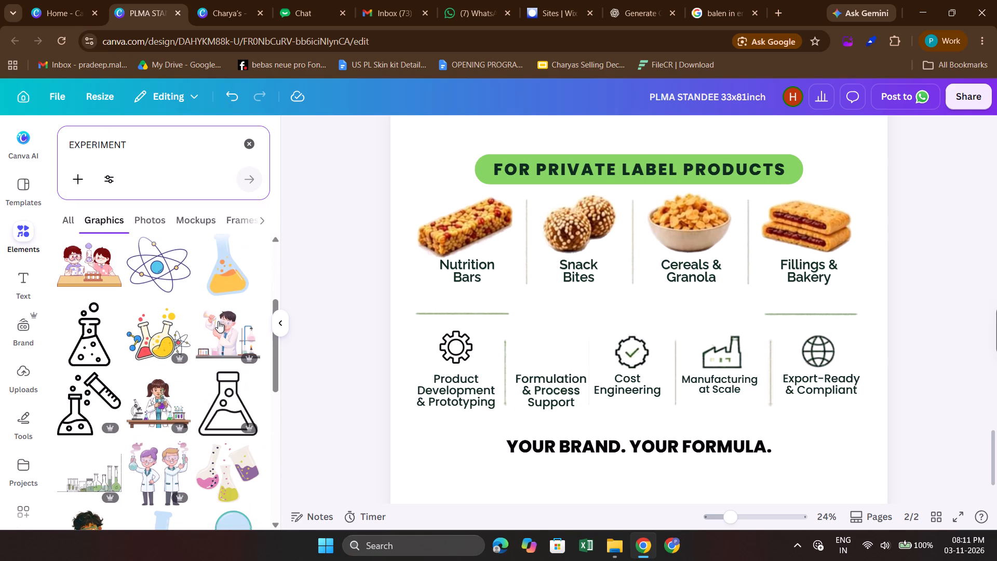
pyautogui.scroll(1, 218, 321)
pyautogui.click(230, 403)
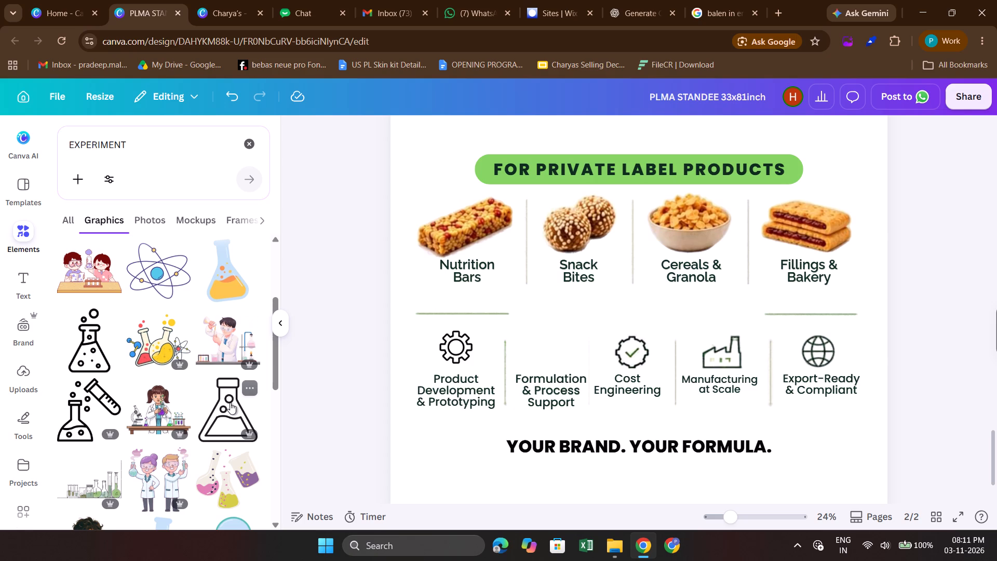
# Shrink the inserted flask graphic to icon size and move it down to the capabilities row.
pyautogui.scroll(3, 656, 301)
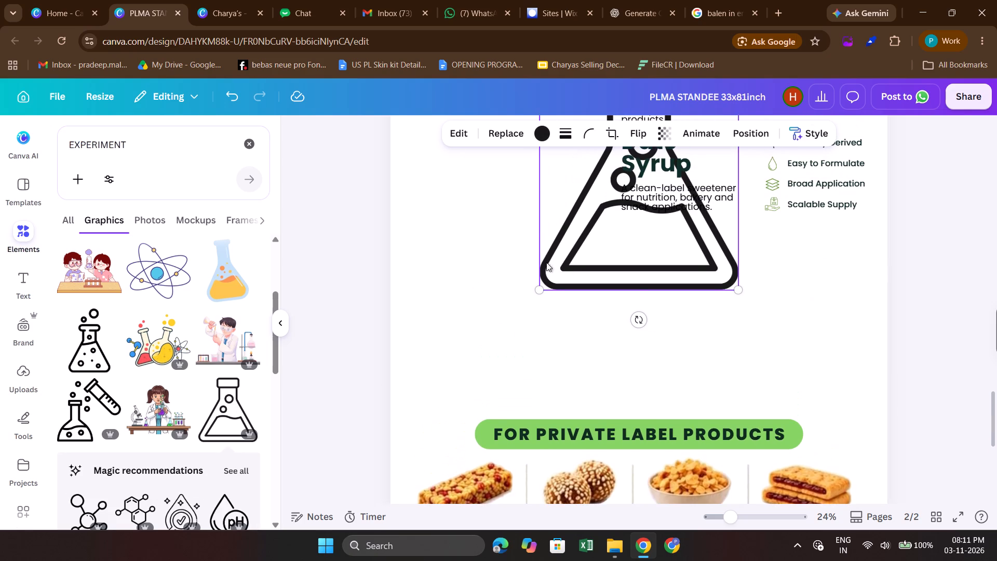
pyautogui.moveTo(609, 245); pyautogui.dragTo(571, 406)
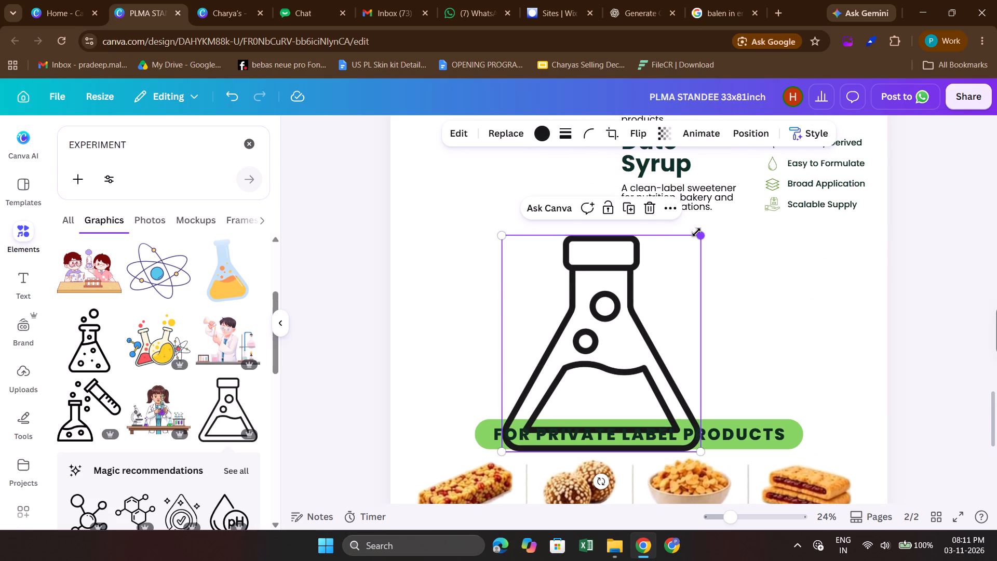
pyautogui.moveTo(696, 232); pyautogui.dragTo(564, 412)
pyautogui.scroll(-2, 564, 412)
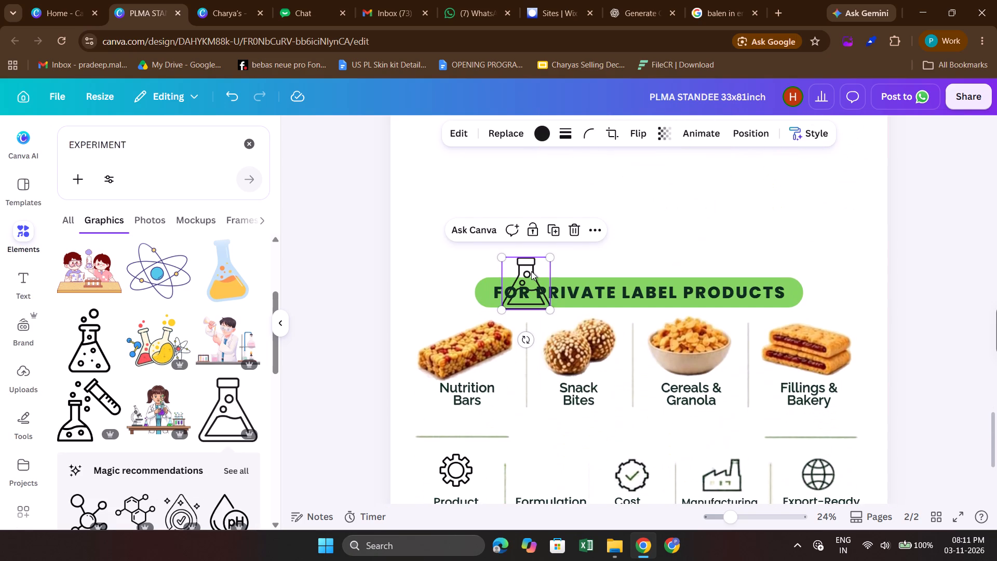
pyautogui.moveTo(531, 271); pyautogui.dragTo(542, 438)
pyautogui.scroll(-1, 542, 438)
pyautogui.moveTo(561, 348); pyautogui.dragTo(551, 372)
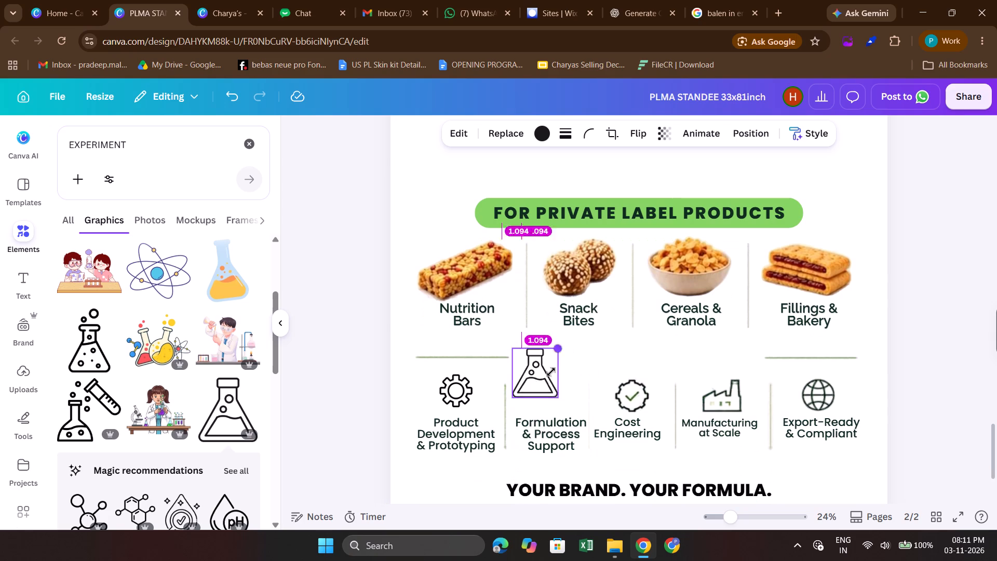
pyautogui.moveTo(551, 372); pyautogui.dragTo(551, 372)
# Centre the flask icon above the "Formulation & Process Support" caption, fine-tune its size and line it up with the gear icon.
pyautogui.moveTo(529, 378); pyautogui.dragTo(550, 393)
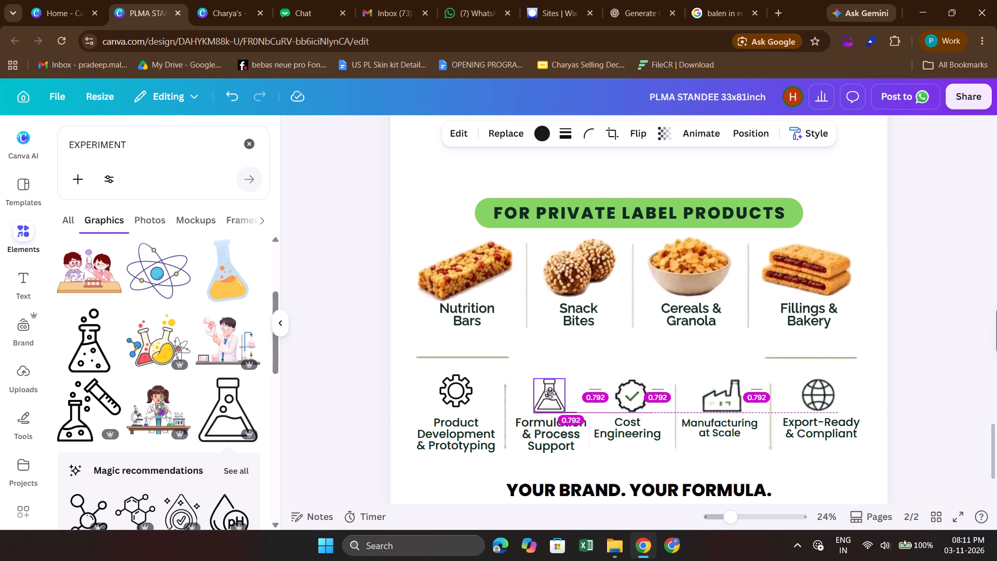
pyautogui.moveTo(550, 393); pyautogui.dragTo(553, 393)
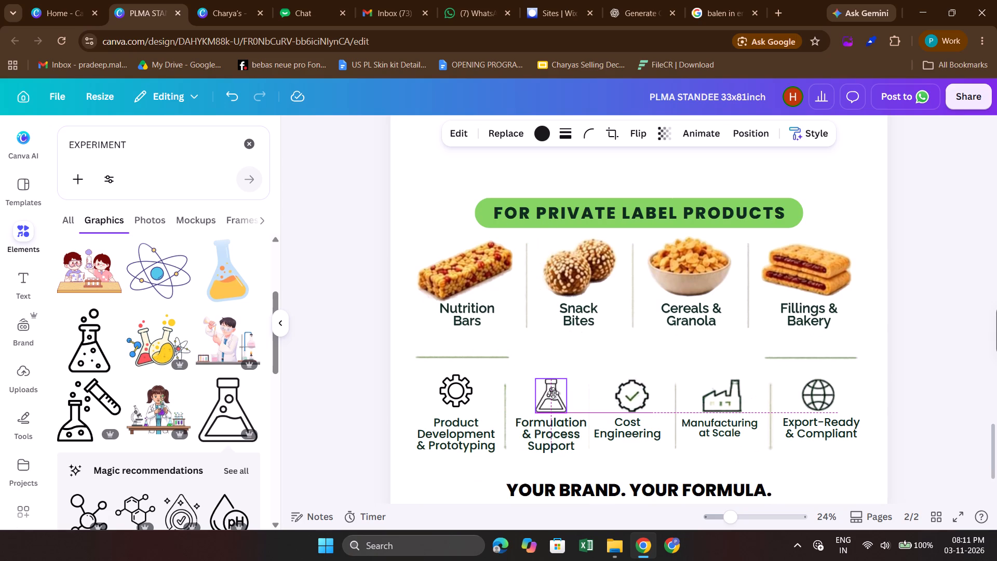
pyautogui.moveTo(553, 393); pyautogui.dragTo(553, 388)
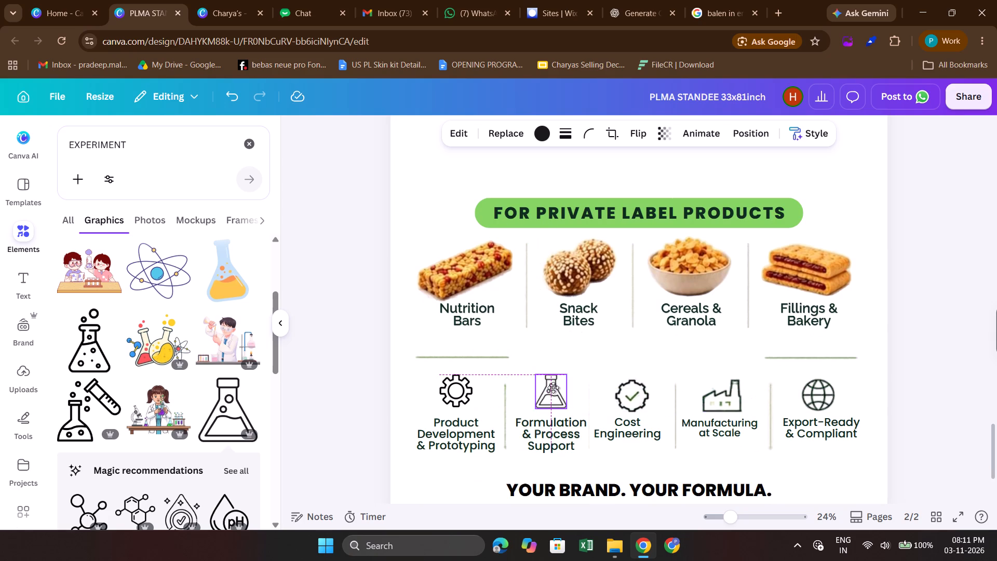
pyautogui.moveTo(553, 388); pyautogui.dragTo(553, 386)
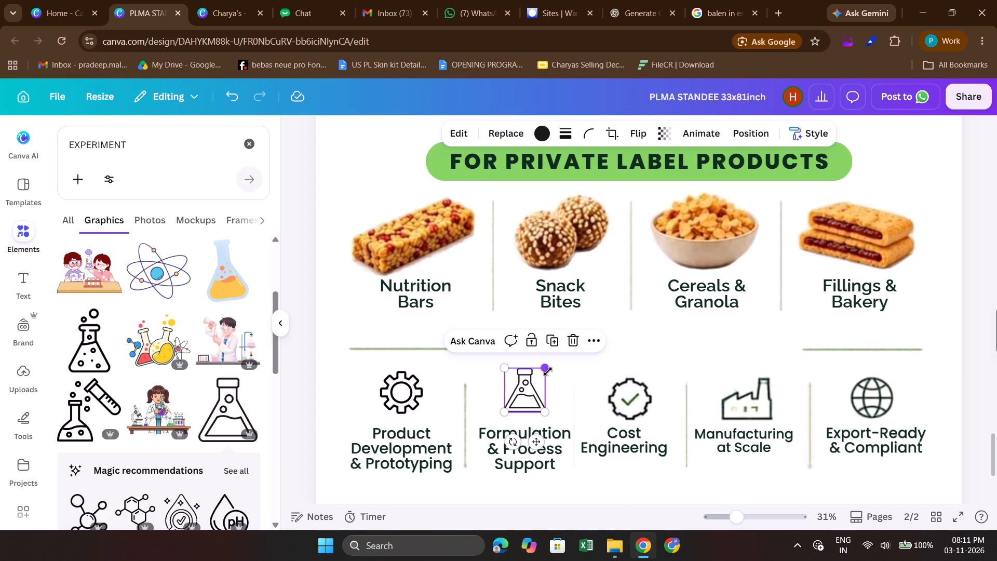
pyautogui.click(547, 370)
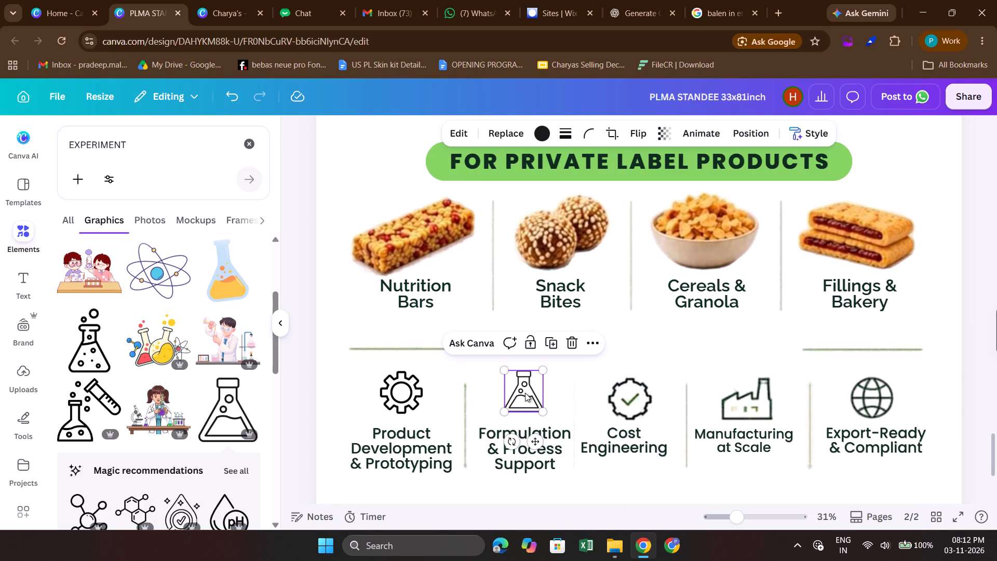
pyautogui.click(525, 393)
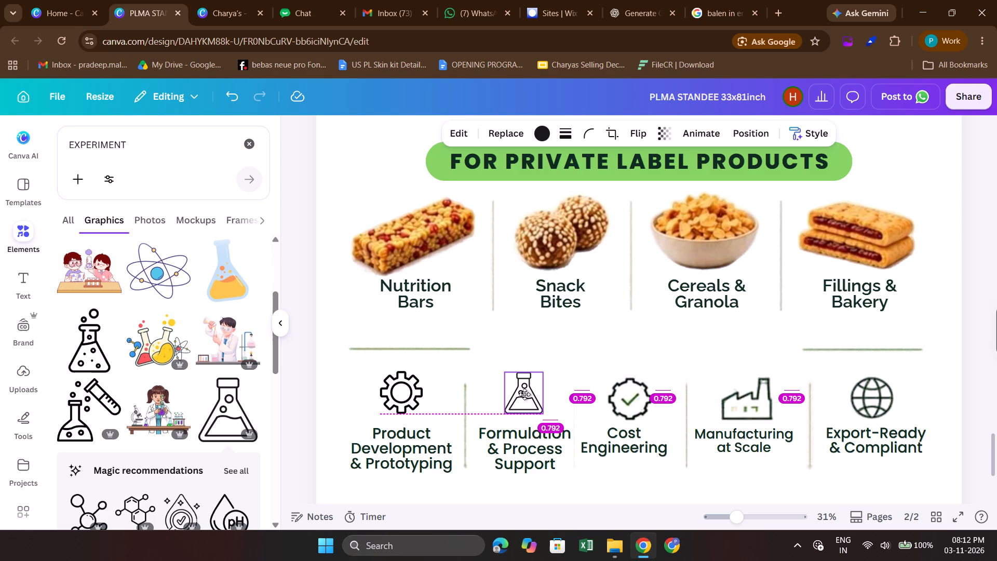
pyautogui.scroll(-1, 447, 414)
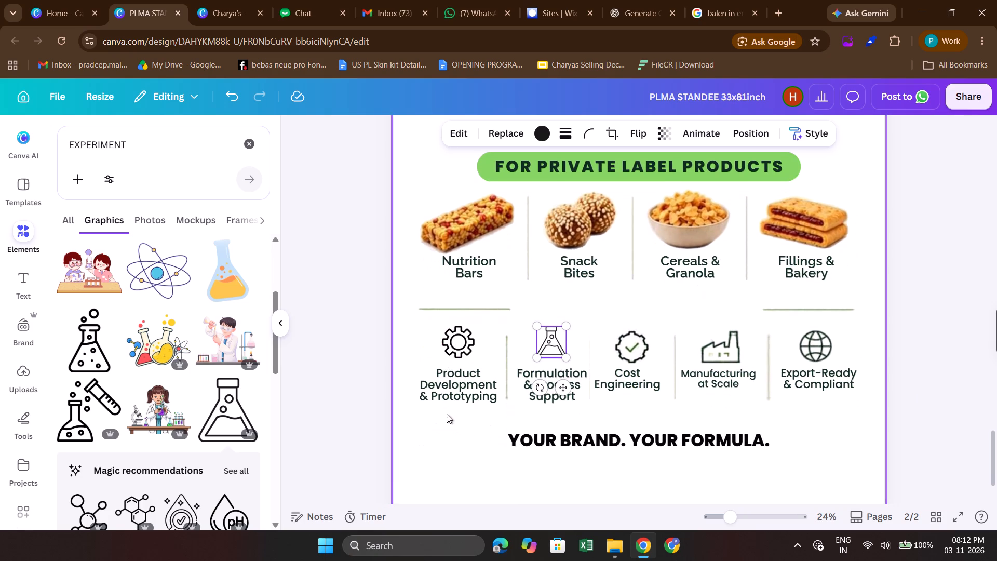
pyautogui.click(347, 346)
# Search the elements library's graphics for "COST ENGINEERING" to find a replacement for the check-mark badge icon.
pyautogui.click(629, 343)
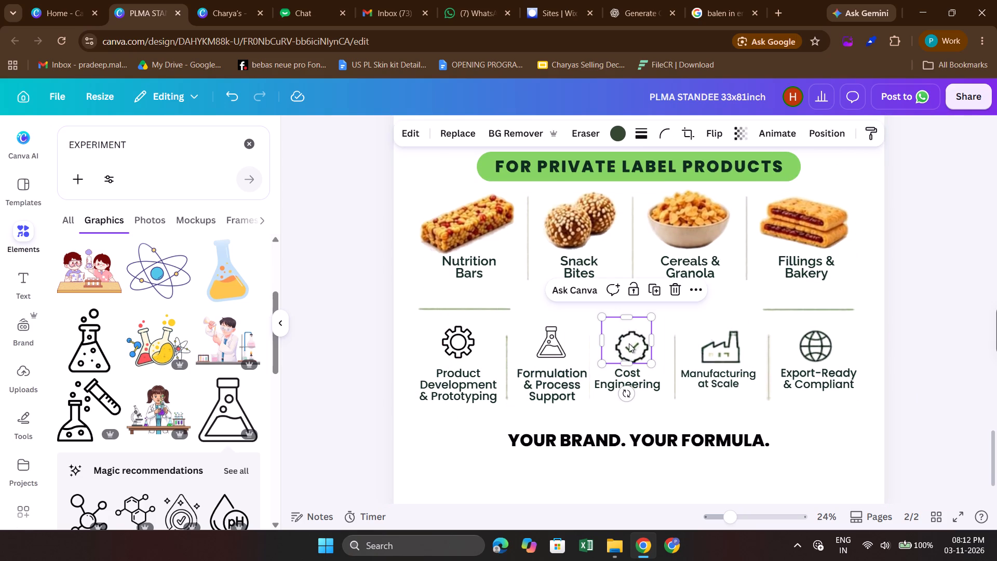
pyautogui.scroll(-1, 711, 403)
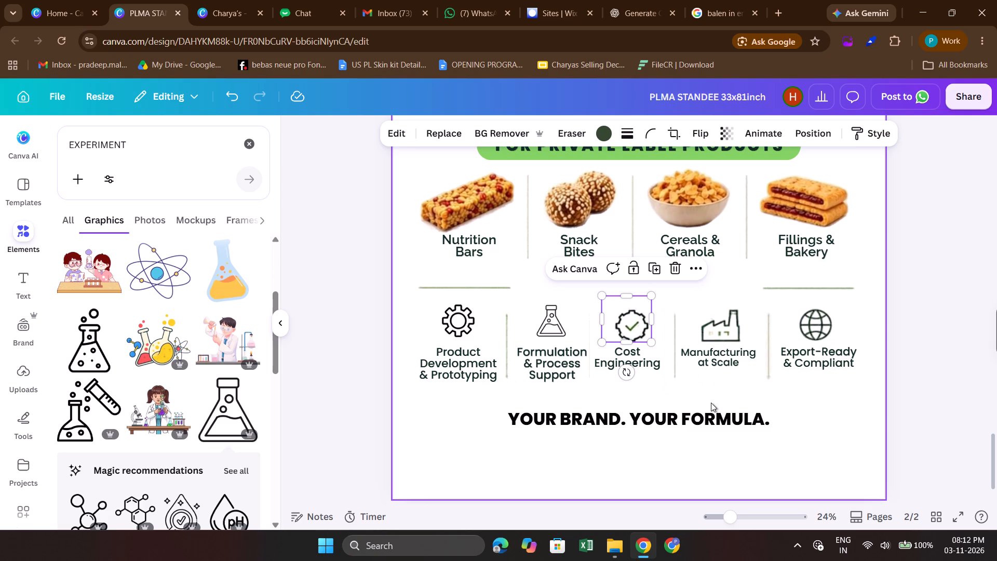
pyautogui.click(248, 152)
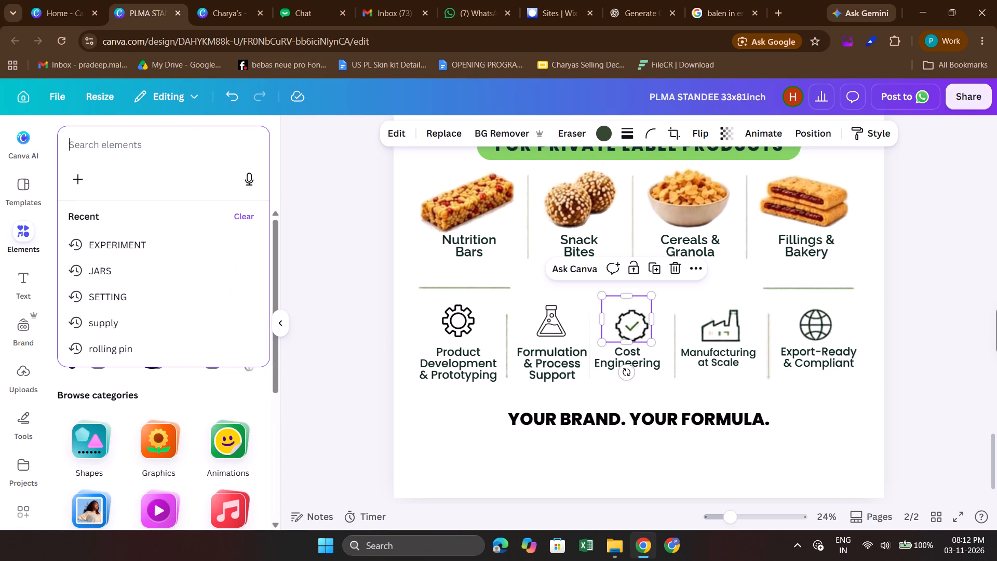
pyautogui.write('COST EN')
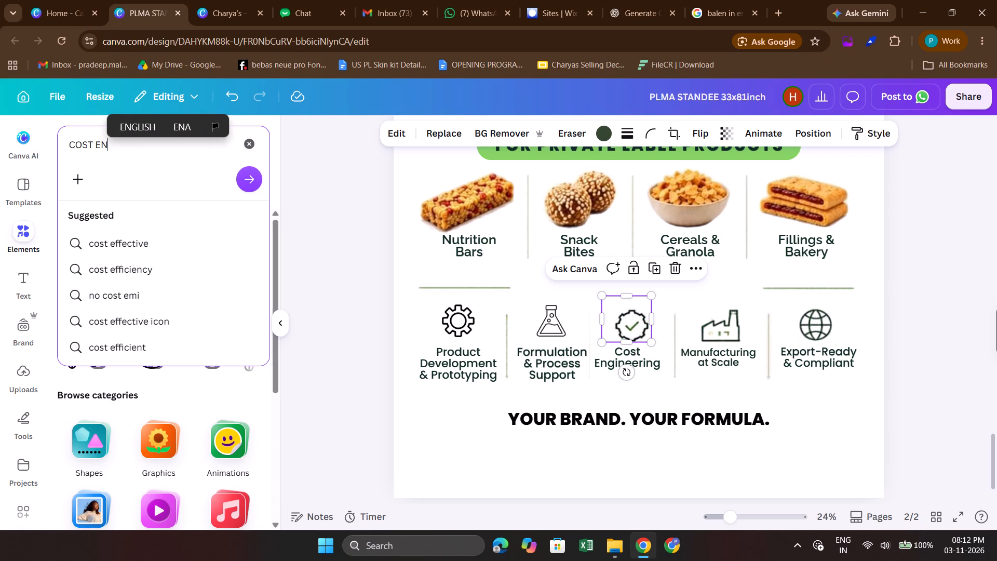
pyautogui.write('GINEERING')
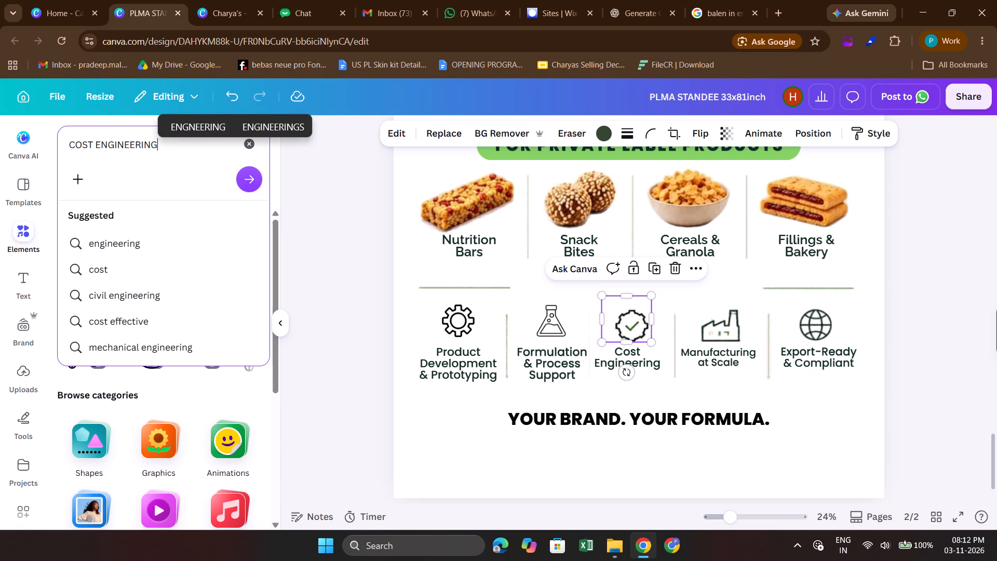
pyautogui.press('Return')
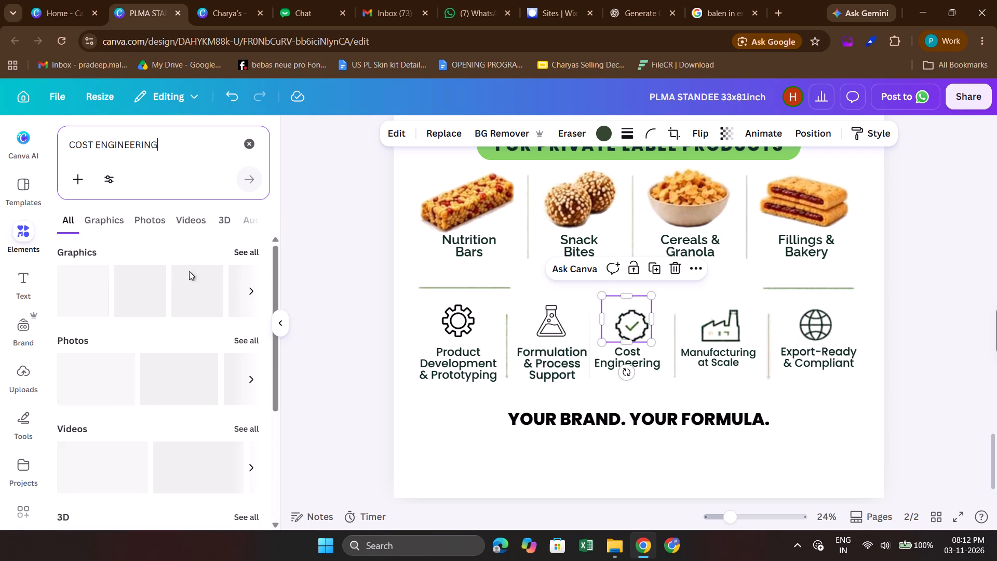
pyautogui.click(104, 222)
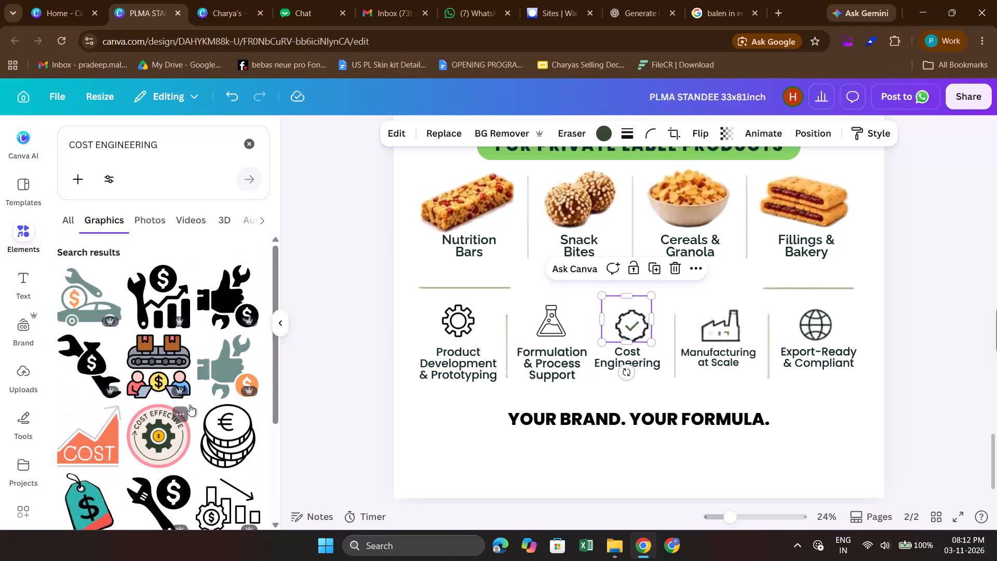
pyautogui.scroll(-1, 158, 388)
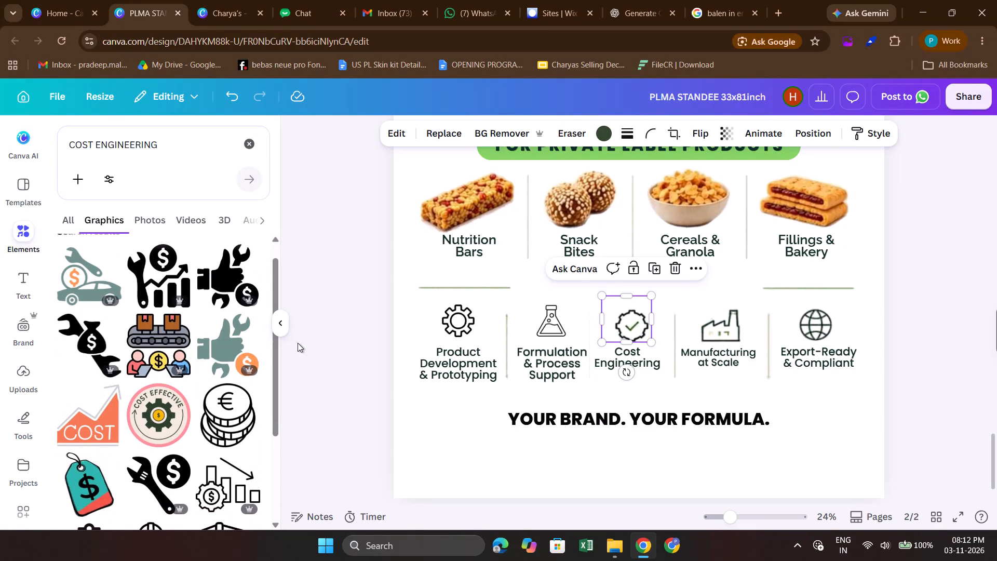
pyautogui.scroll(-1, 478, 398)
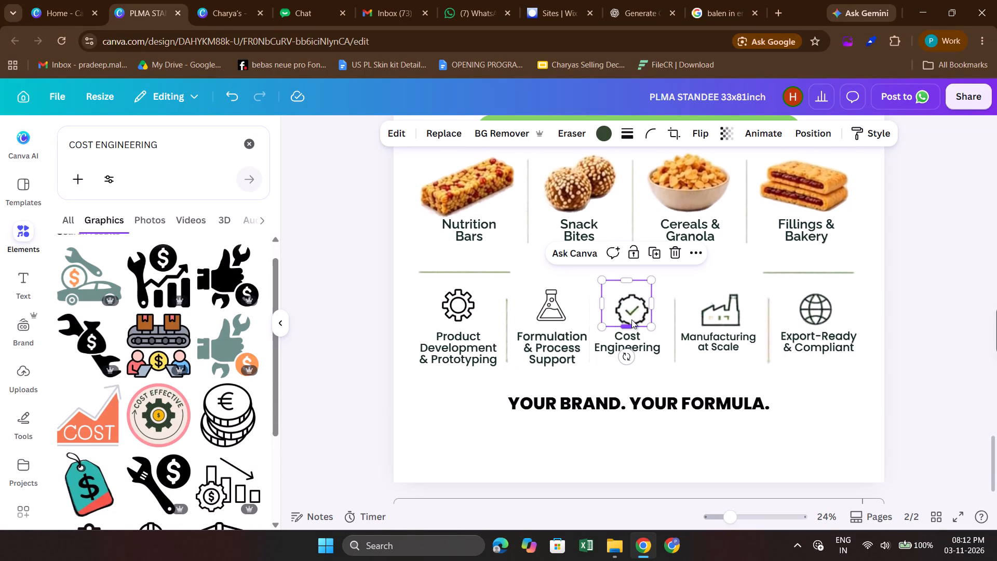
# Delete the old check-mark badge icon above the "Cost Engineering" caption.
pyautogui.click(639, 316)
pyautogui.press('BackSpace')
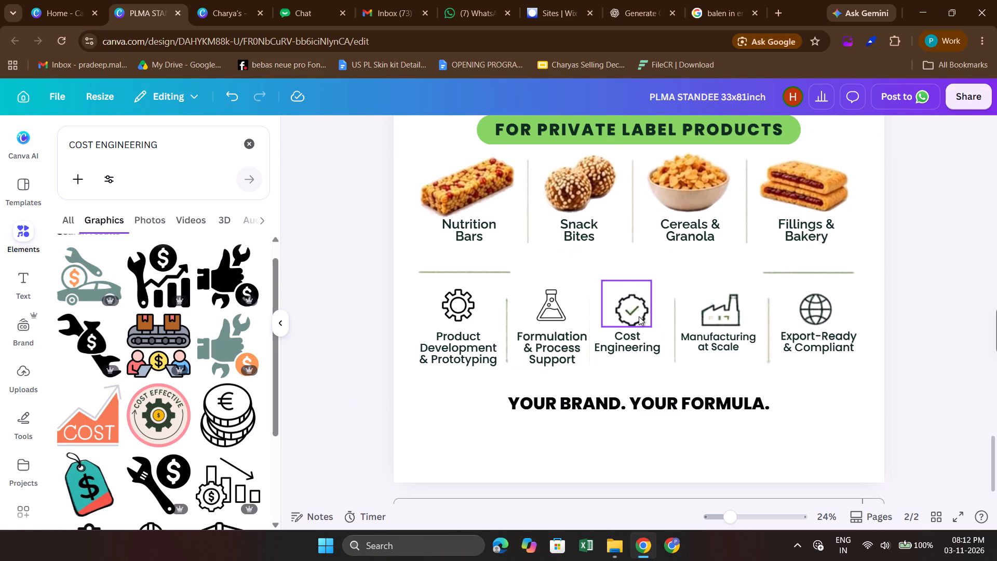
pyautogui.click(631, 310)
pyautogui.press('Delete')
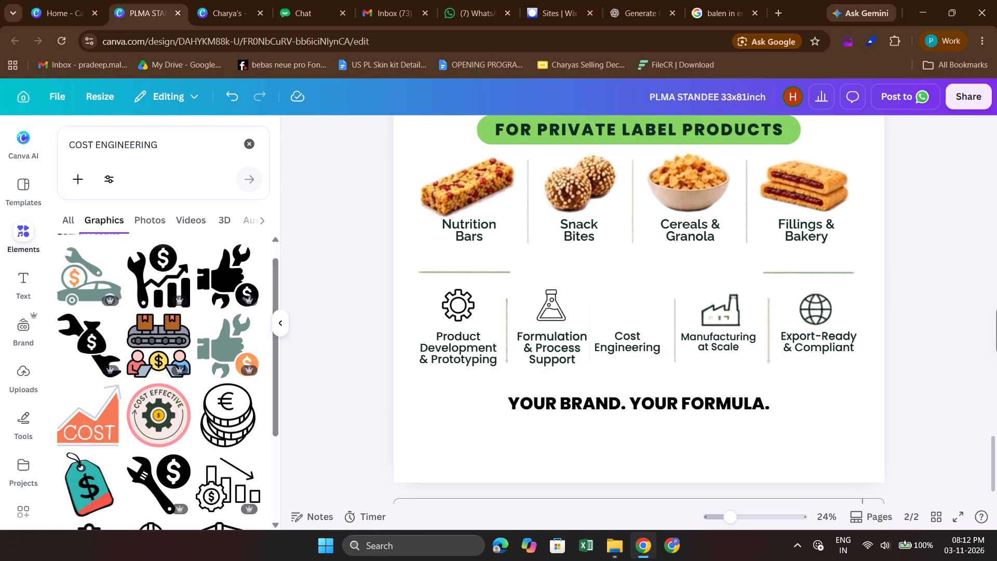
# Look through the cost graphics and insert the outlined gear with a dollar sign, circling arrows and a check mark.
pyautogui.scroll(-1, 165, 489)
pyautogui.scroll(-1, 159, 429)
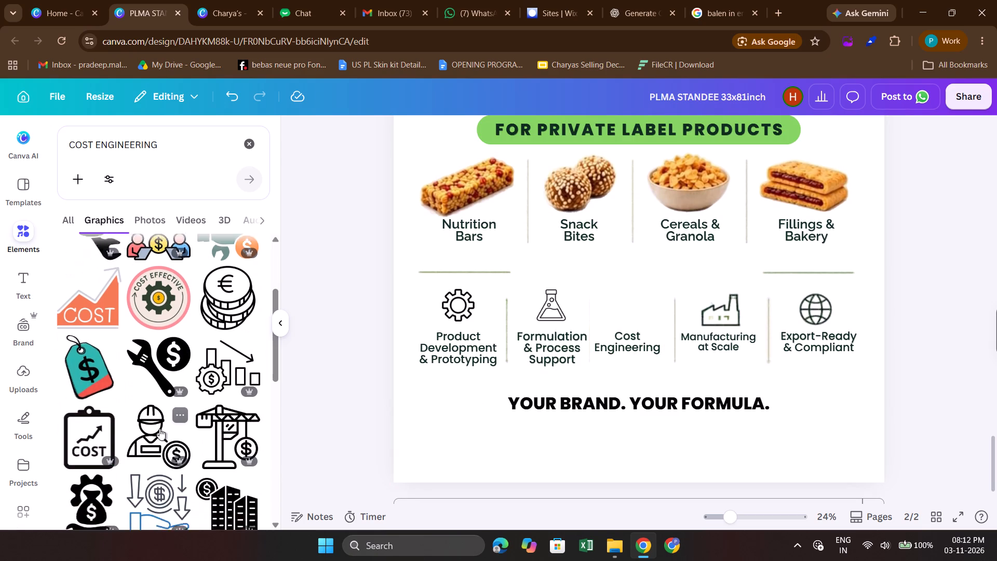
pyautogui.scroll(-1, 159, 429)
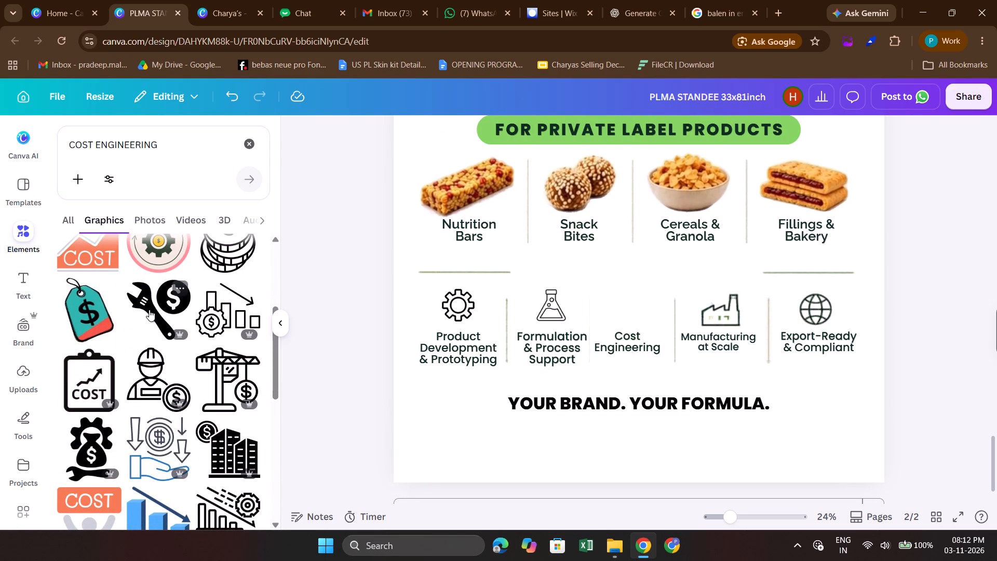
pyautogui.scroll(1, 149, 310)
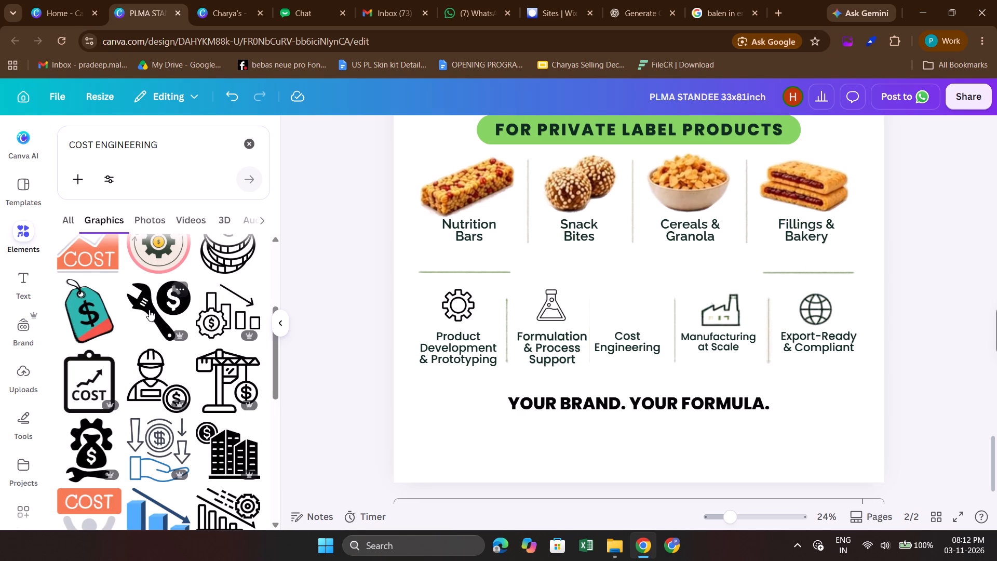
pyautogui.scroll(1, 149, 310)
pyautogui.scroll(-4, 127, 358)
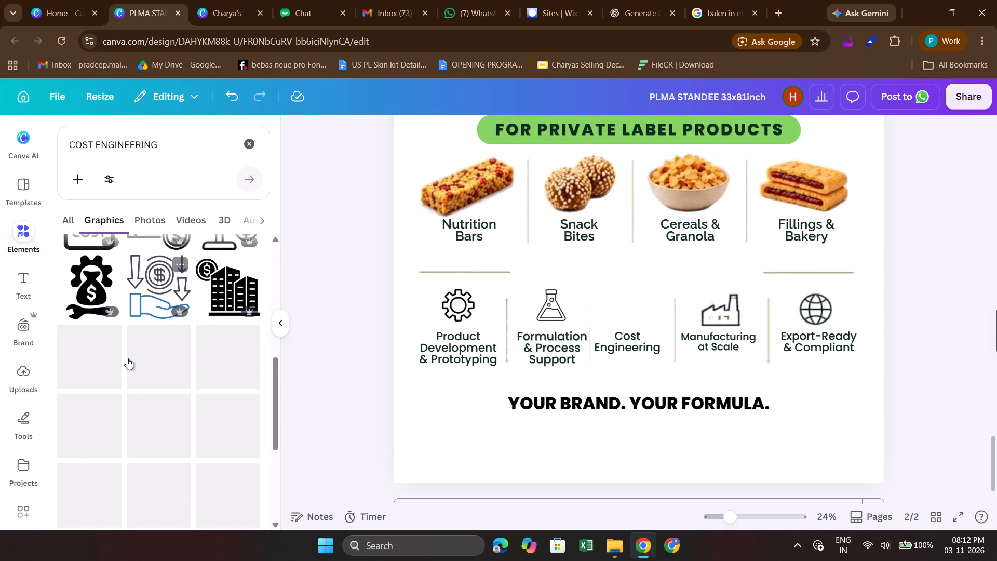
pyautogui.scroll(-2, 127, 358)
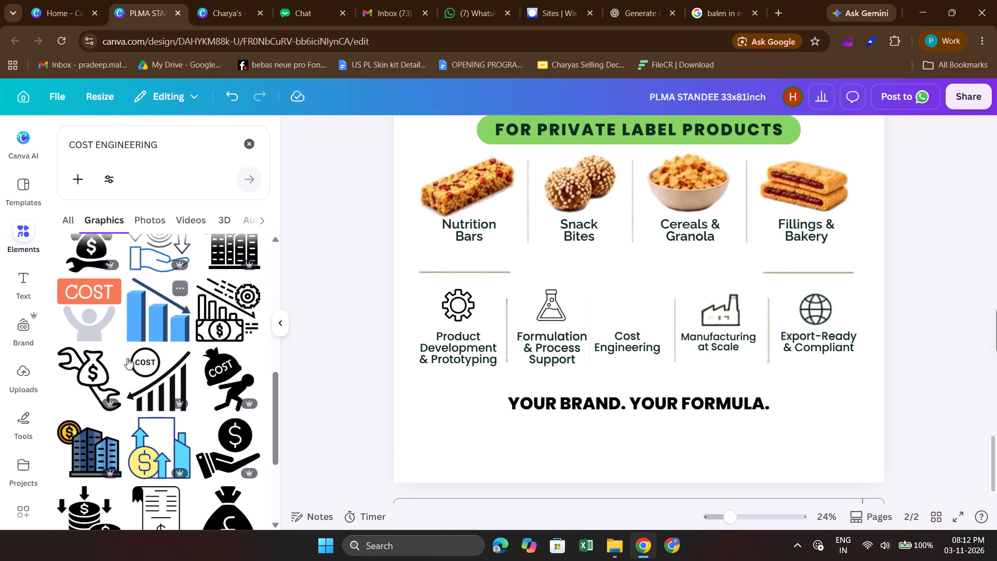
pyautogui.scroll(-3, 88, 363)
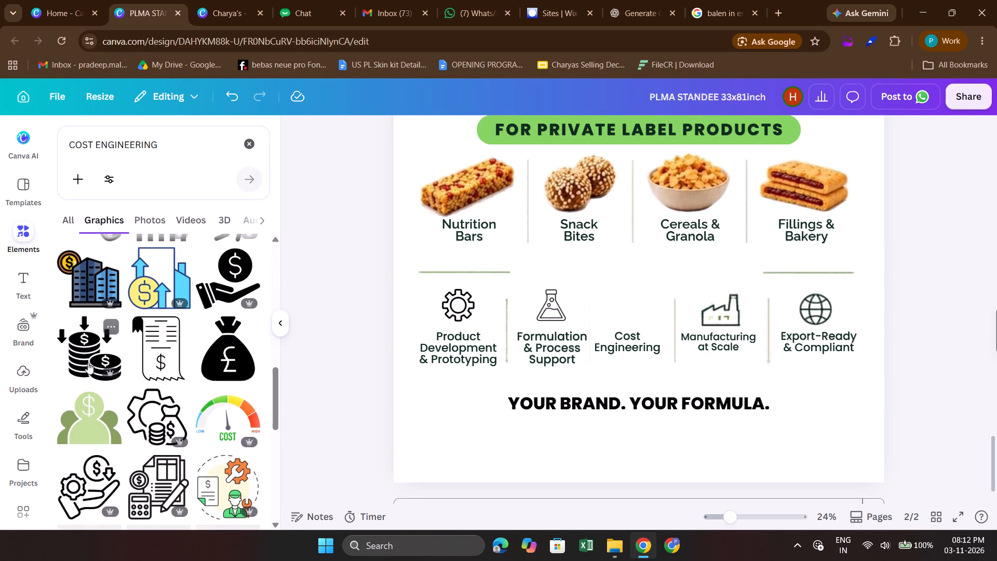
pyautogui.scroll(-1, 88, 363)
pyautogui.scroll(-1, 118, 446)
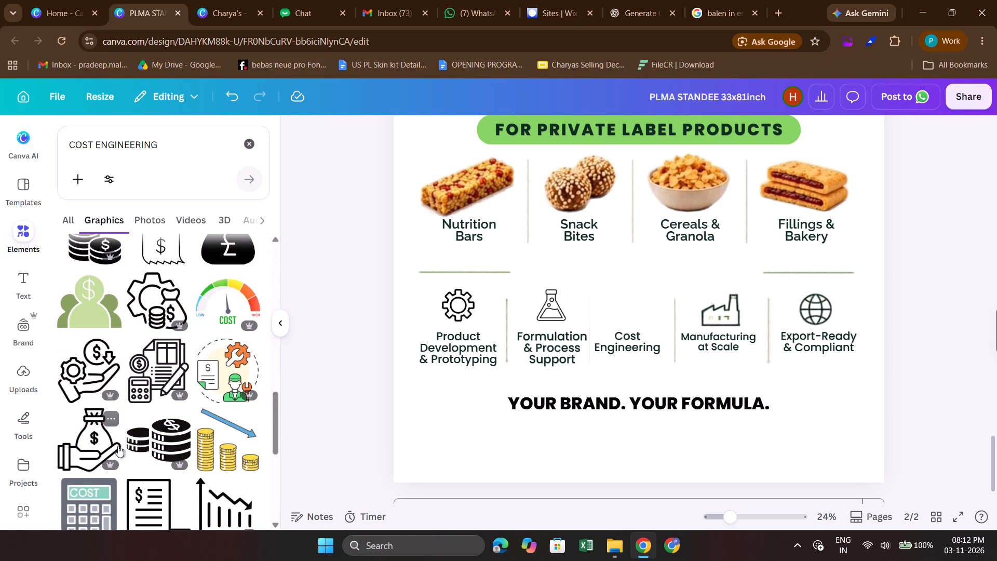
pyautogui.scroll(-1, 118, 446)
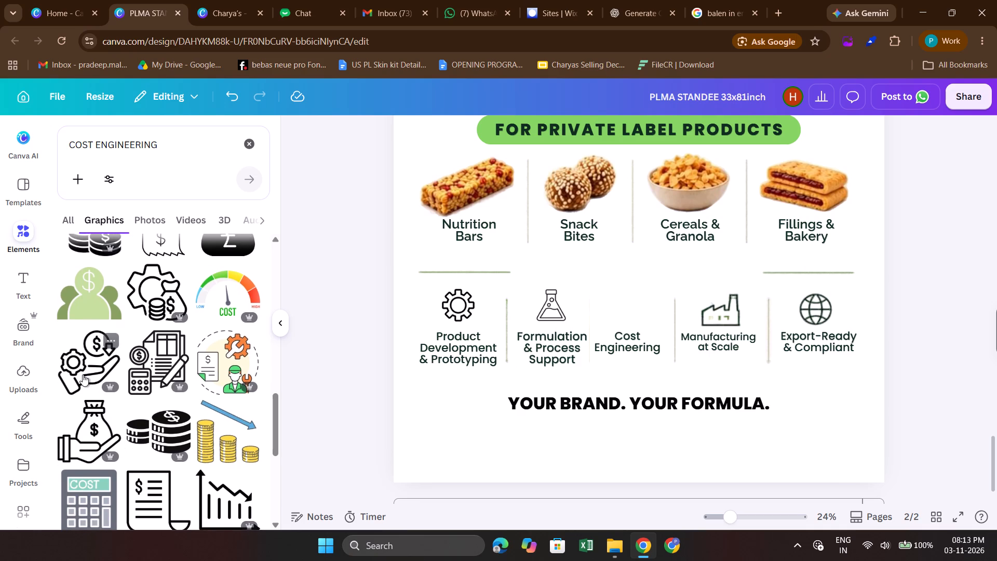
pyautogui.scroll(-1, 83, 375)
pyautogui.scroll(-1, 193, 381)
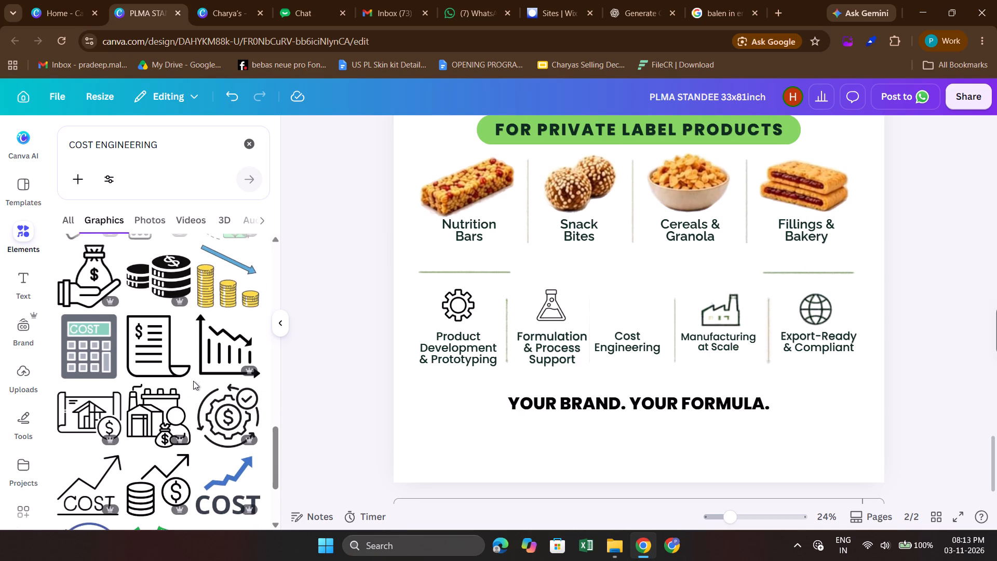
pyautogui.scroll(-1, 193, 381)
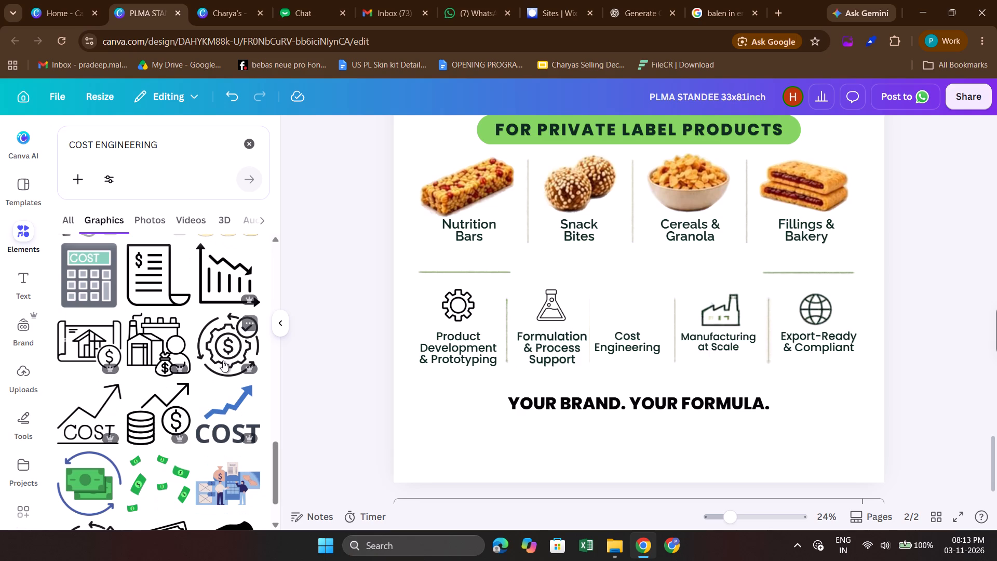
pyautogui.click(223, 360)
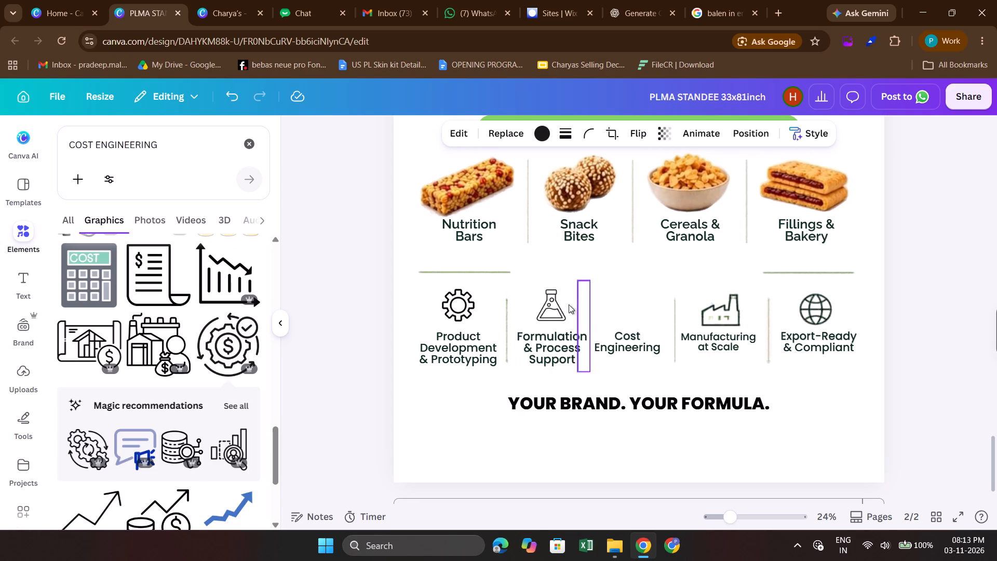
# Shrink the gear-with-dollar icon to match the neighbouring icons and place it above the "Cost Engineering" caption.
pyautogui.scroll(1, 556, 306)
pyautogui.moveTo(616, 239); pyautogui.dragTo(618, 422)
pyautogui.scroll(-2, 618, 422)
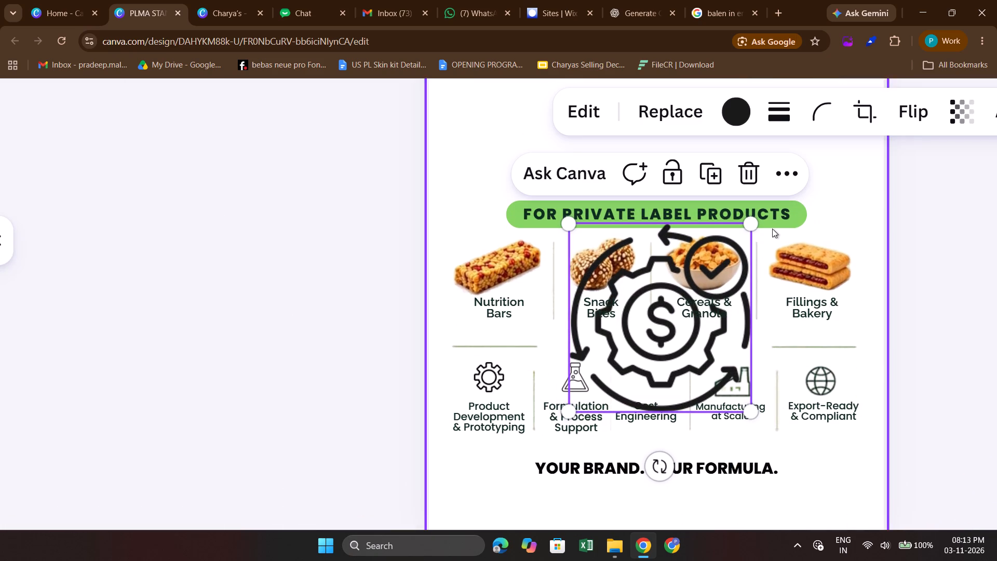
pyautogui.moveTo(753, 226); pyautogui.dragTo(617, 411)
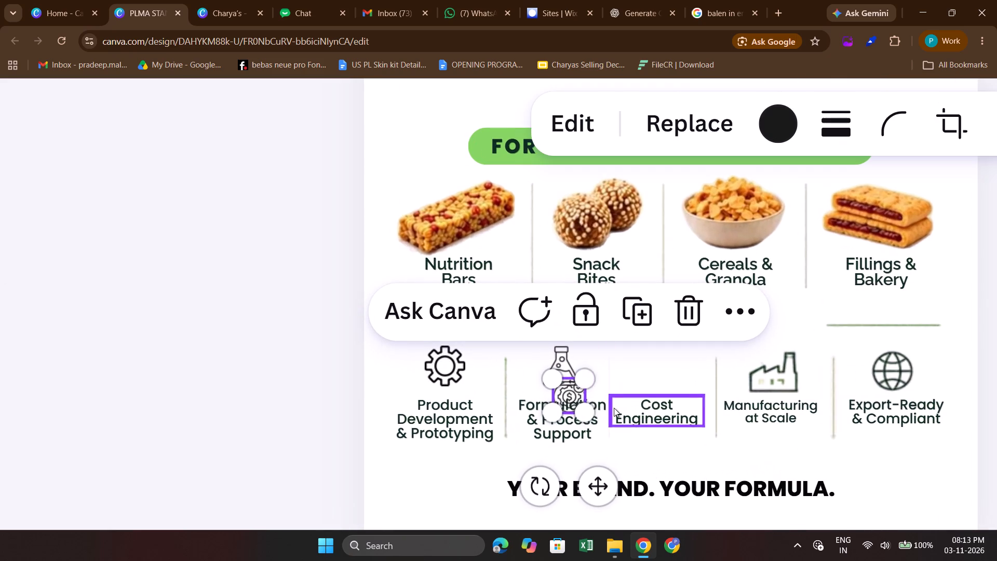
pyautogui.moveTo(568, 398); pyautogui.dragTo(648, 379)
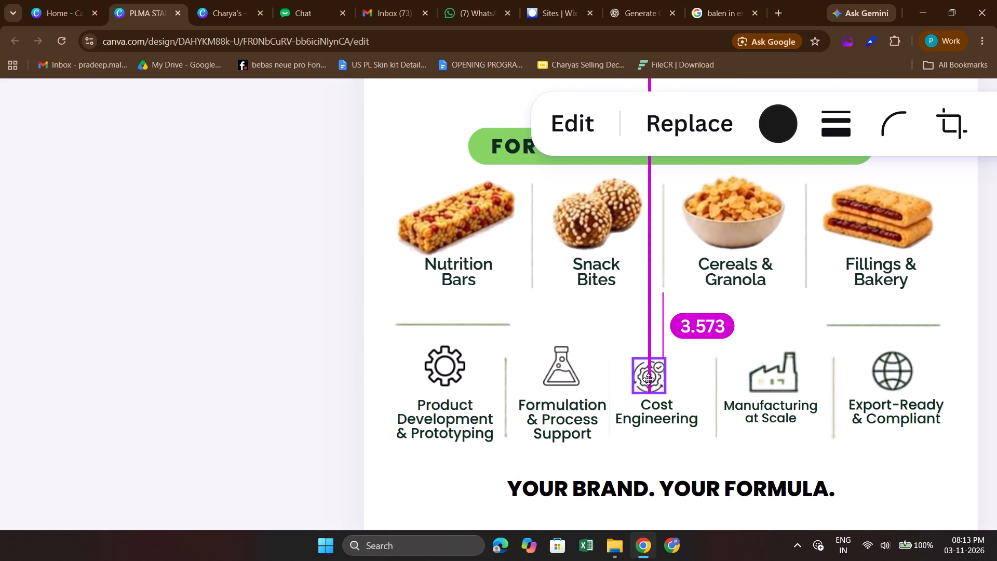
pyautogui.moveTo(648, 379); pyautogui.dragTo(648, 373)
pyautogui.moveTo(657, 360); pyautogui.dragTo(668, 351)
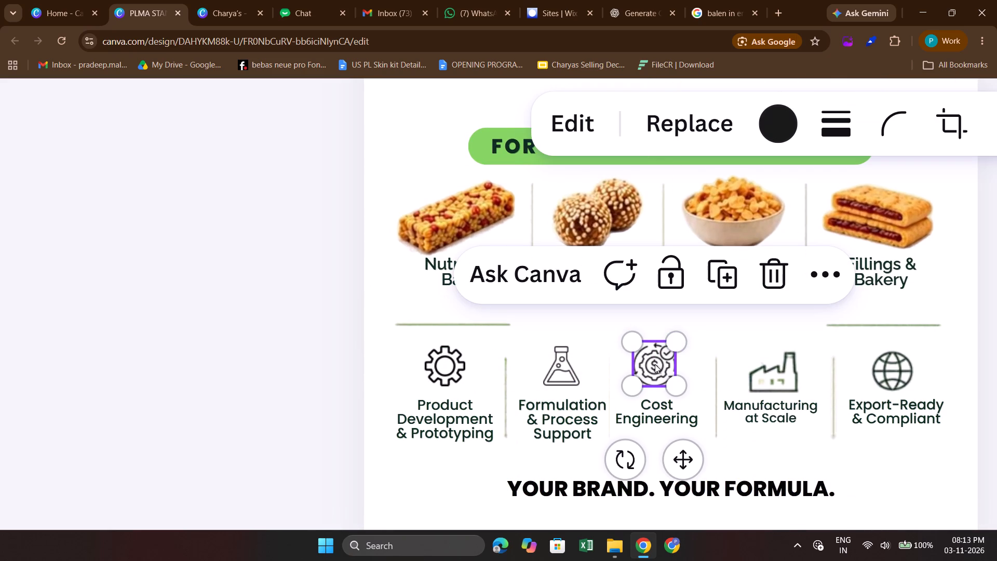
pyautogui.moveTo(655, 364); pyautogui.dragTo(652, 369)
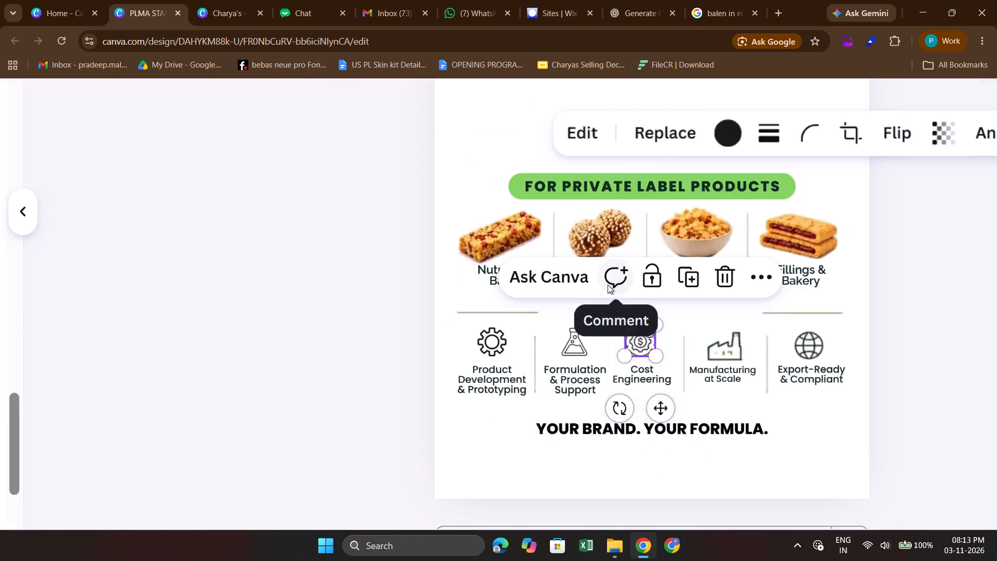
# Align the gear-with-dollar icon and the "Cost Engineering" caption on a common vertical centre line.
pyautogui.scroll(1, 608, 285)
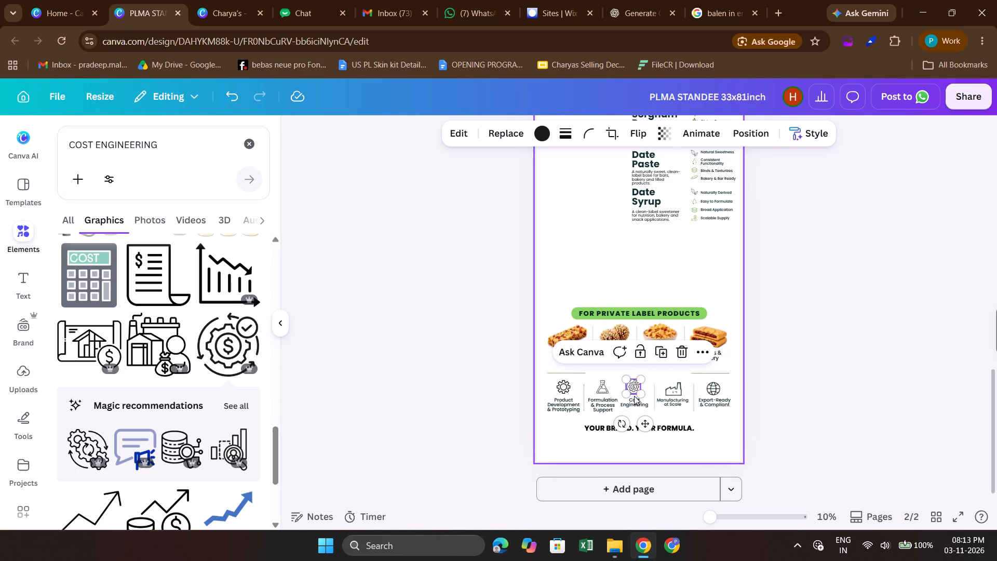
pyautogui.keyDown('shift'); pyautogui.click(634, 402); pyautogui.keyUp('shift')
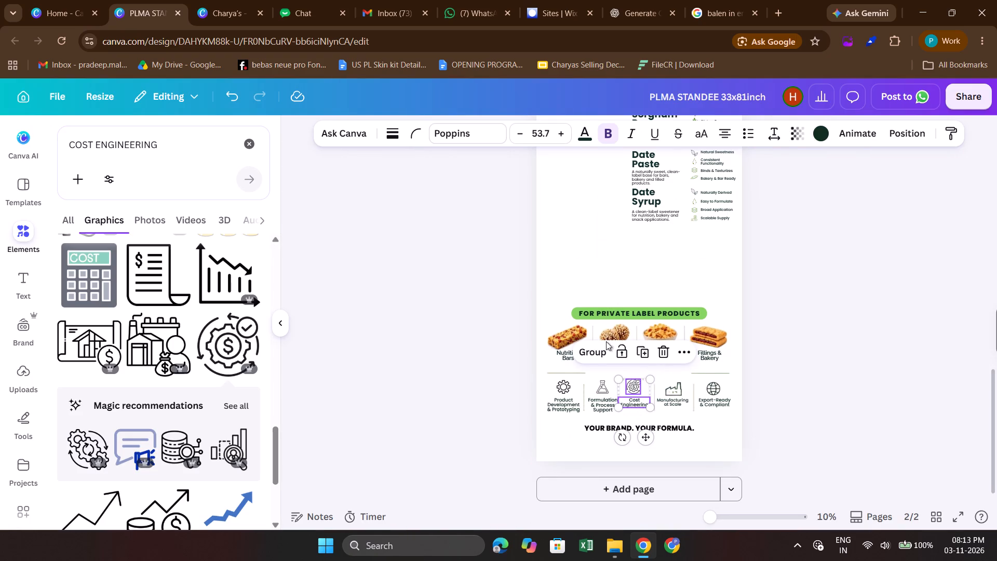
pyautogui.click(894, 130)
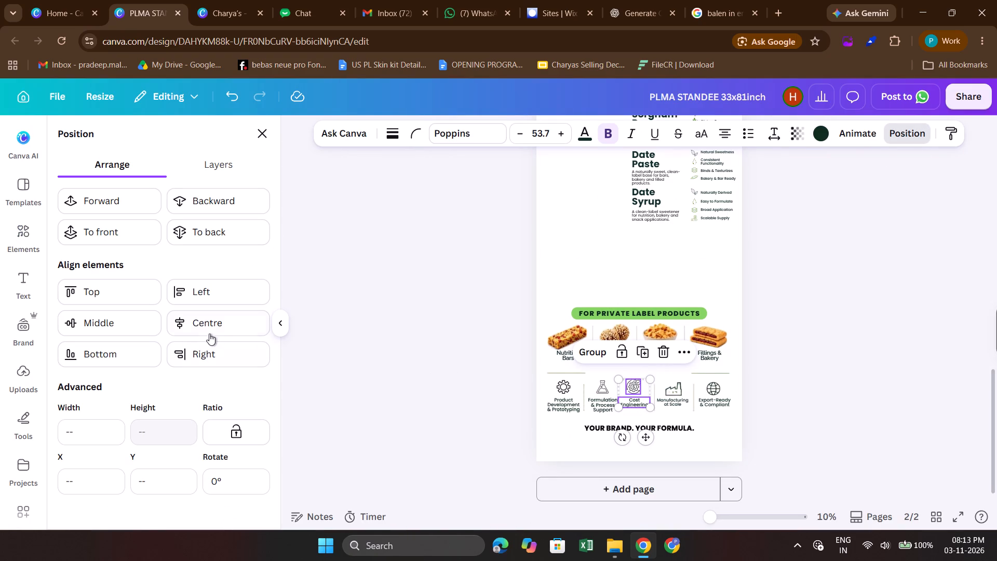
pyautogui.click(211, 328)
pyautogui.click(432, 378)
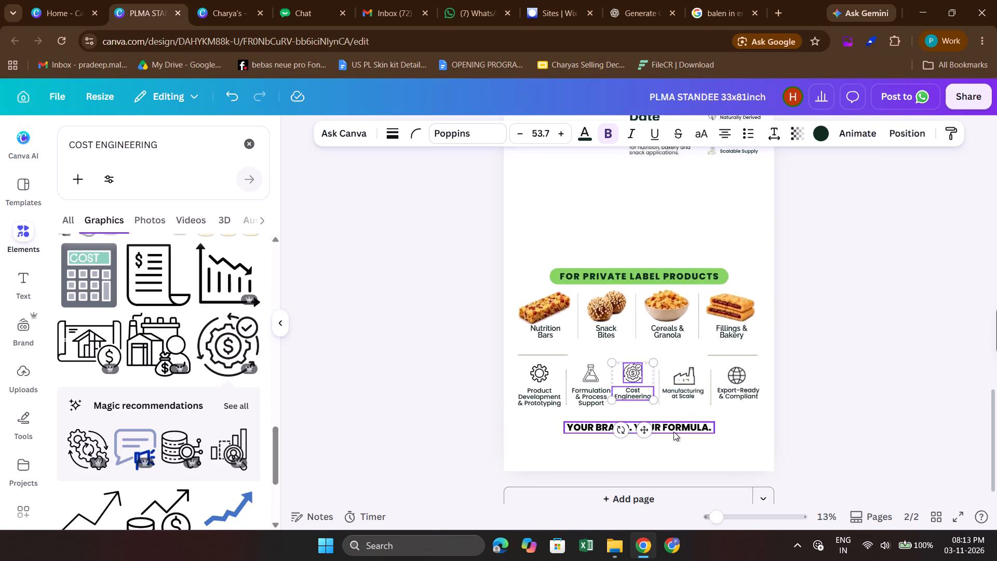
pyautogui.click(901, 343)
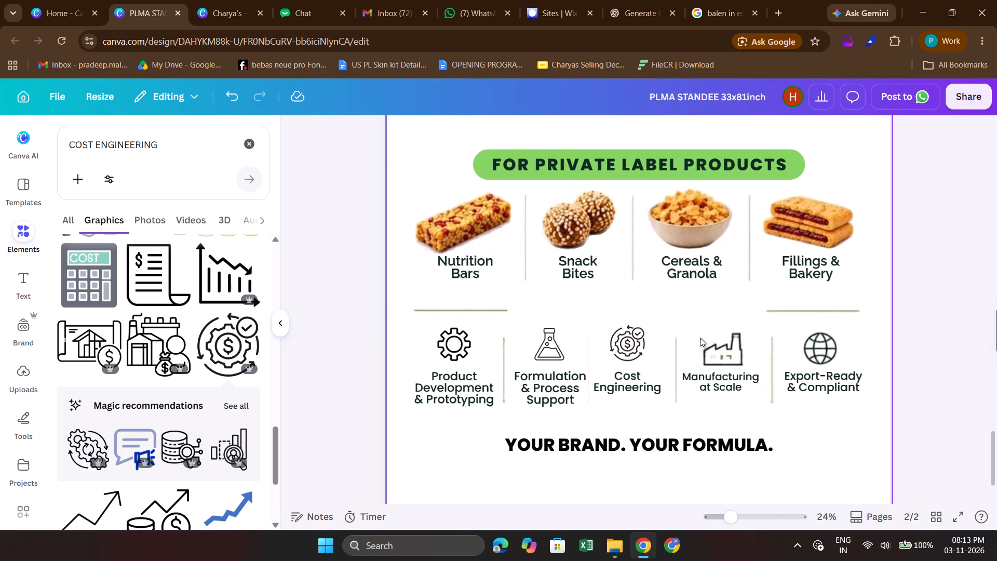
# Delete the old factory icon above the "Manufacturing at Scale" caption.
pyautogui.click(721, 342)
pyautogui.press('BackSpace')
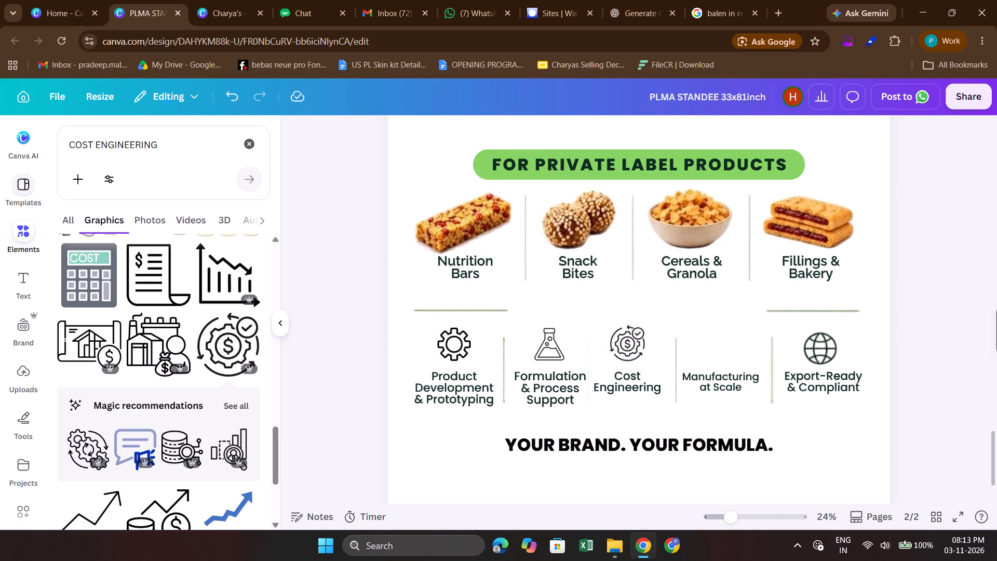
# Search the elements library's graphics for "MANUFACTURING" to find a replacement factory icon.
pyautogui.click(176, 143)
pyautogui.moveTo(176, 143); pyautogui.dragTo(66, 152)
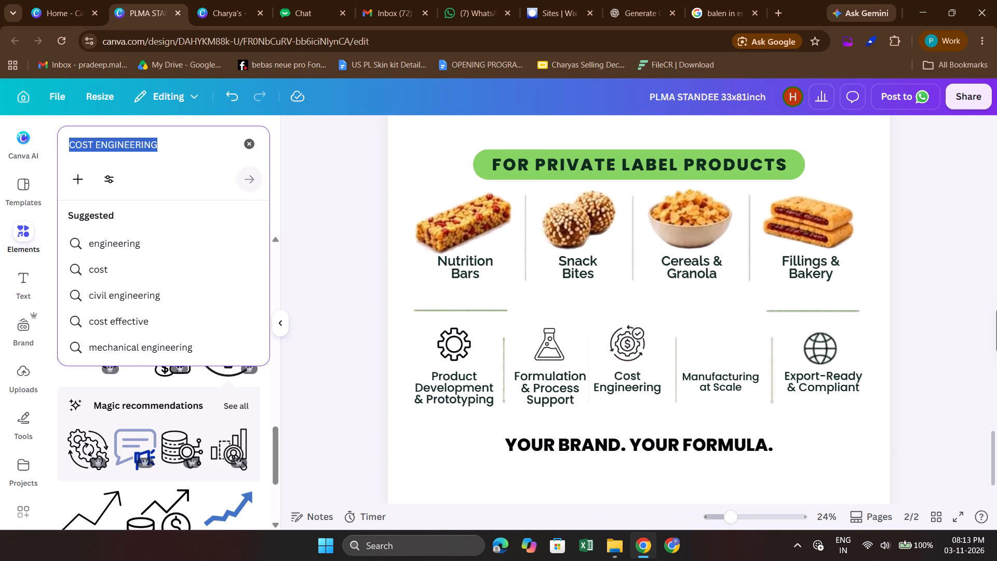
pyautogui.hotkey('shift', 'm')
pyautogui.press('BackSpace')
pyautogui.press('BackSpace')
pyautogui.write('NA')
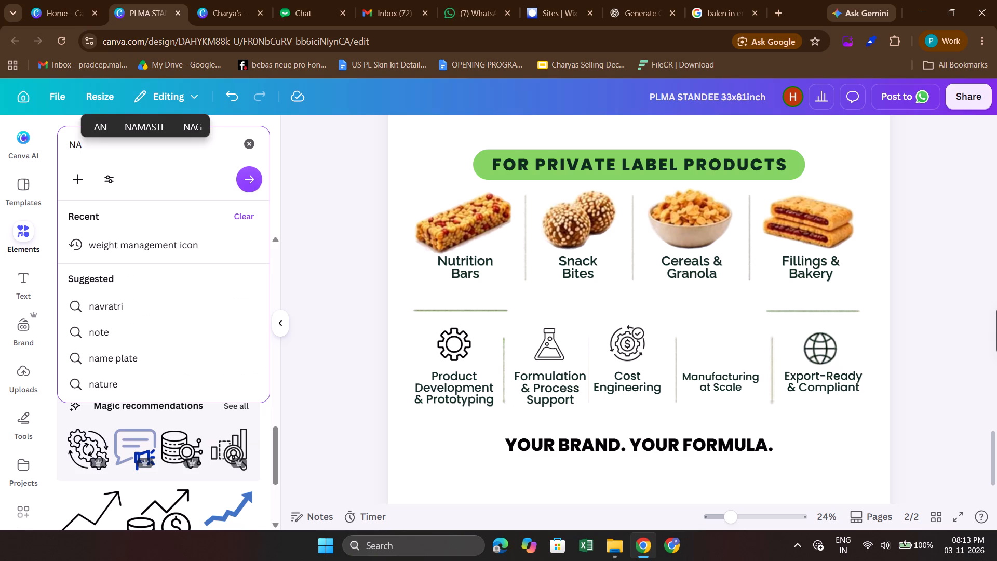
pyautogui.press('BackSpace')
pyautogui.press('BackSpace')
pyautogui.write('MANUFACTURING')
pyautogui.press('space')
pyautogui.press('Return')
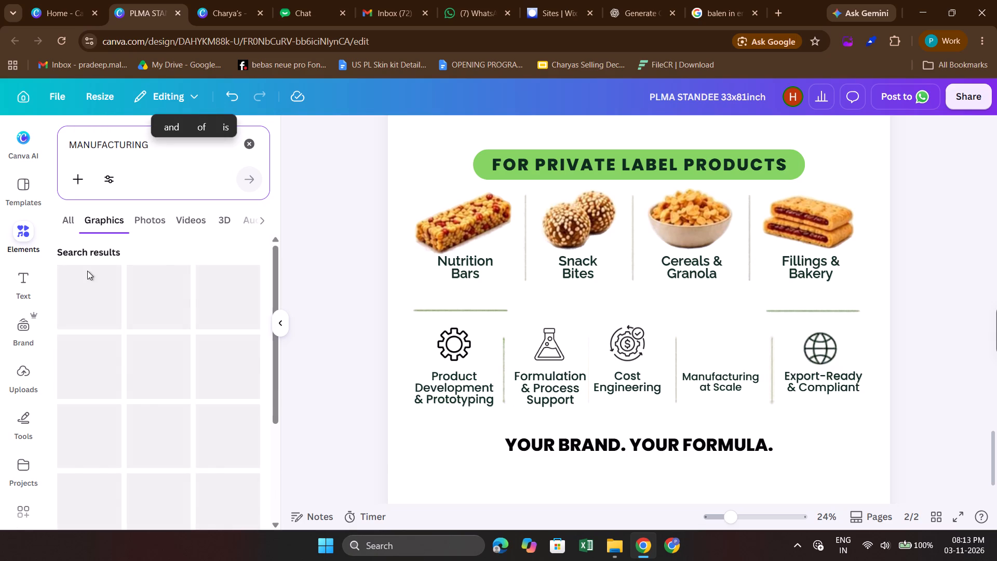
# Look through the manufacturing graphics and insert the outlined factory with a single chimney and sawtooth roof.
pyautogui.scroll(-1, 223, 338)
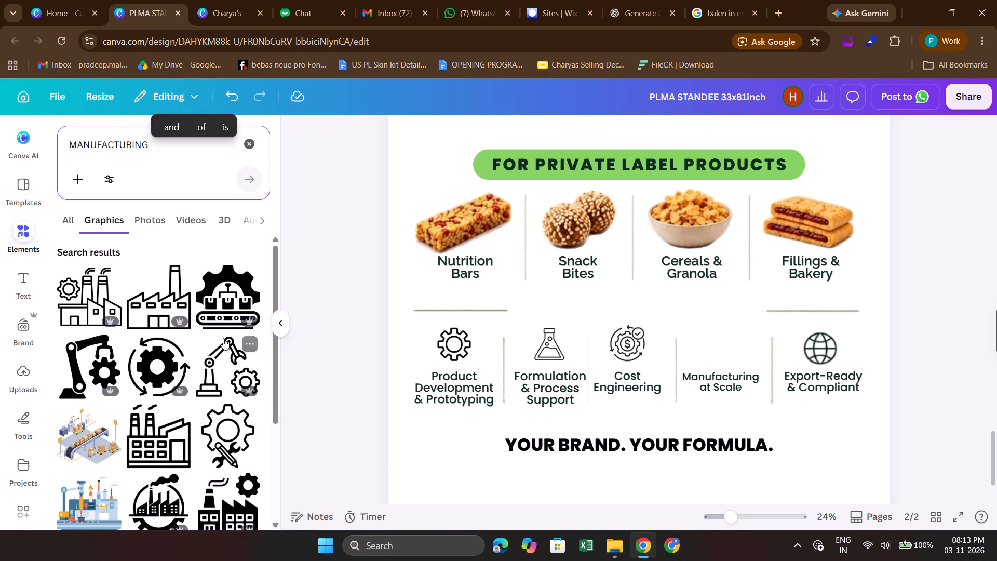
pyautogui.scroll(-1, 223, 338)
pyautogui.scroll(2, 153, 283)
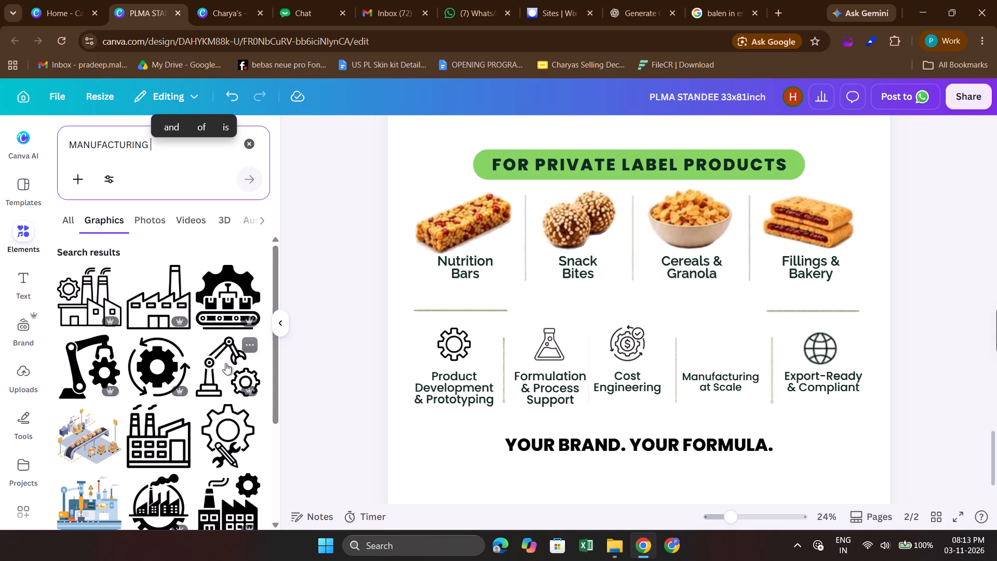
pyautogui.scroll(-1, 244, 387)
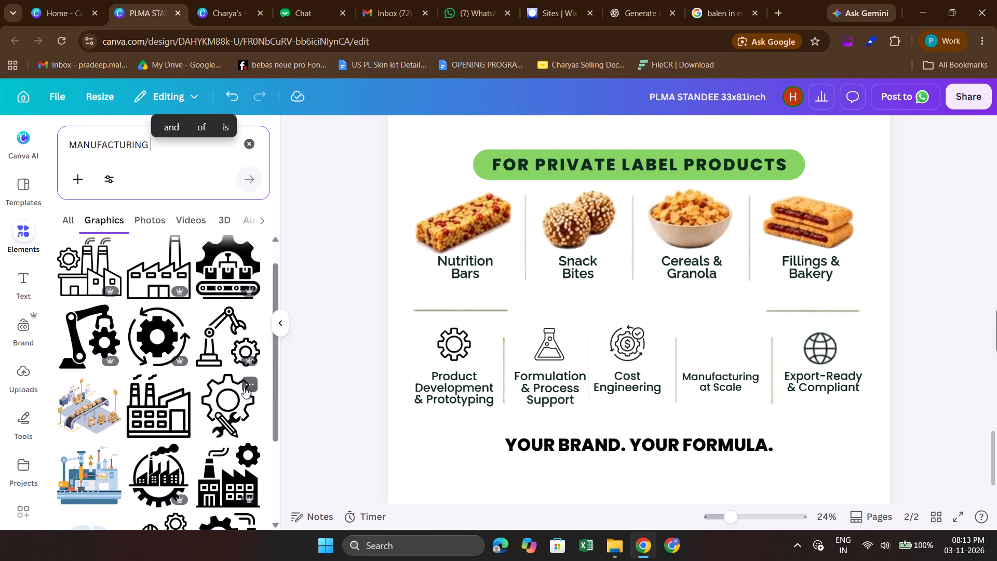
pyautogui.scroll(-1, 244, 387)
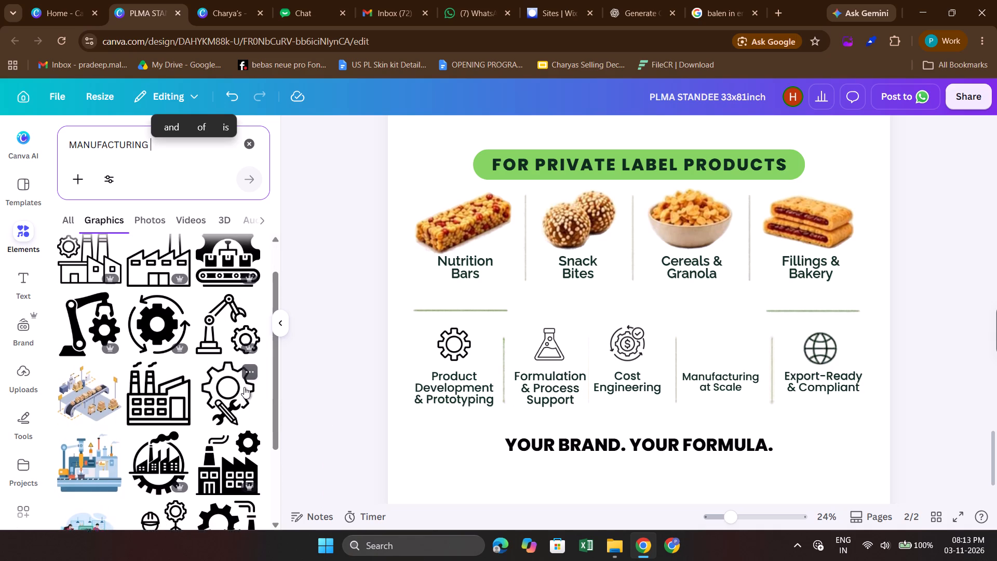
pyautogui.scroll(-1, 244, 387)
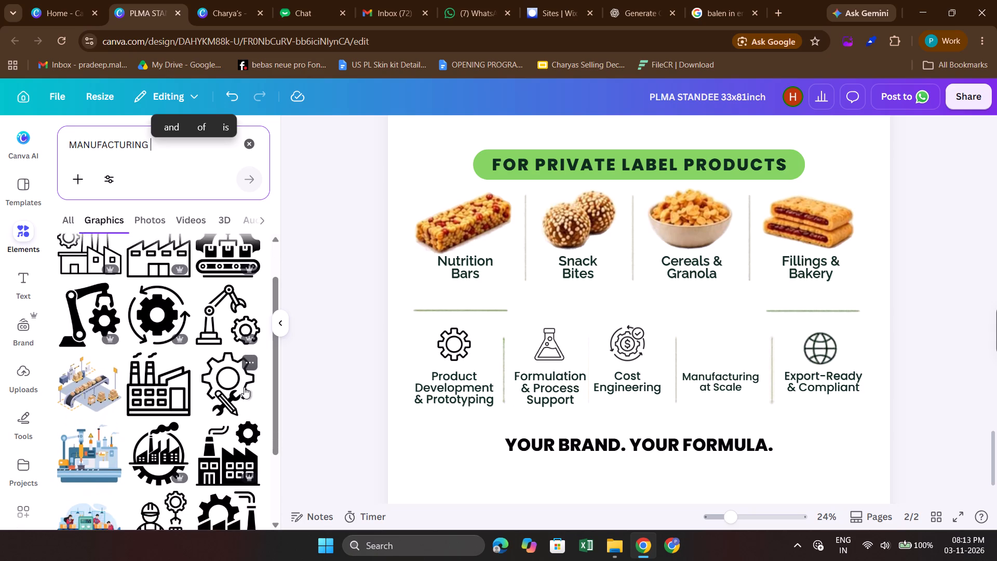
pyautogui.scroll(-1, 244, 387)
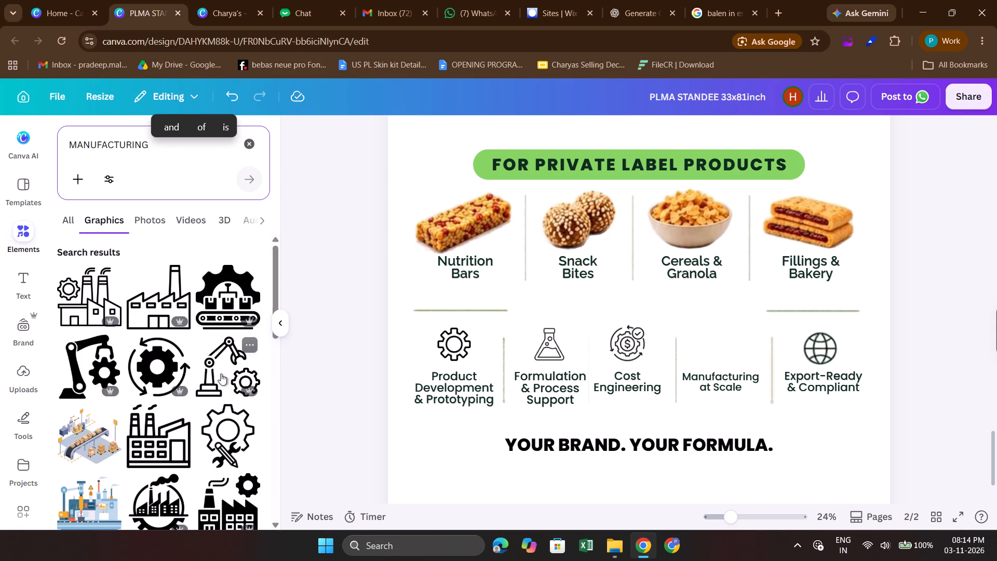
pyautogui.click(156, 306)
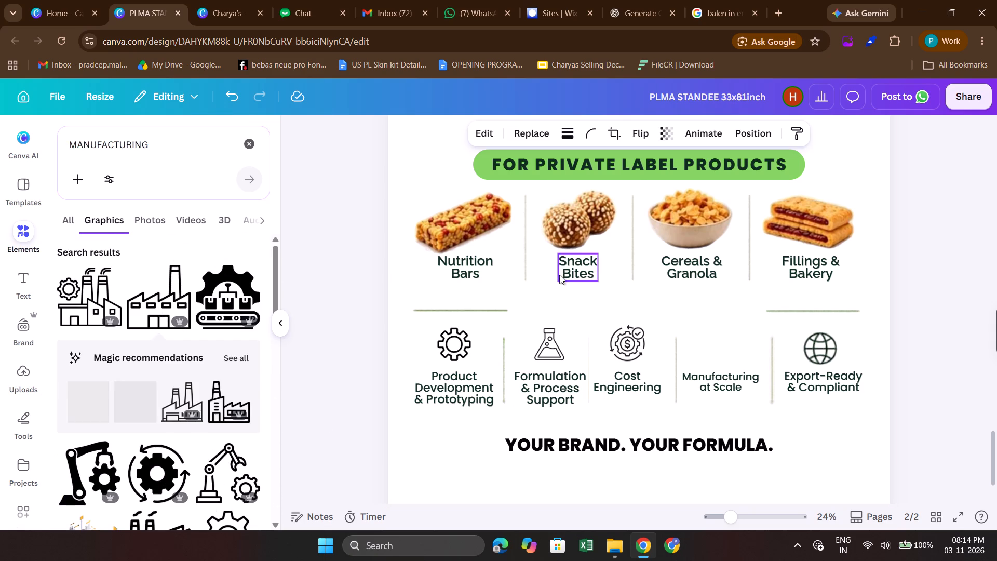
# Shrink the new factory icon to the neighbouring icons' size and position it above the "Manufacturing at Scale" caption, in line with the row.
pyautogui.scroll(2, 559, 275)
pyautogui.moveTo(625, 354); pyautogui.dragTo(621, 439)
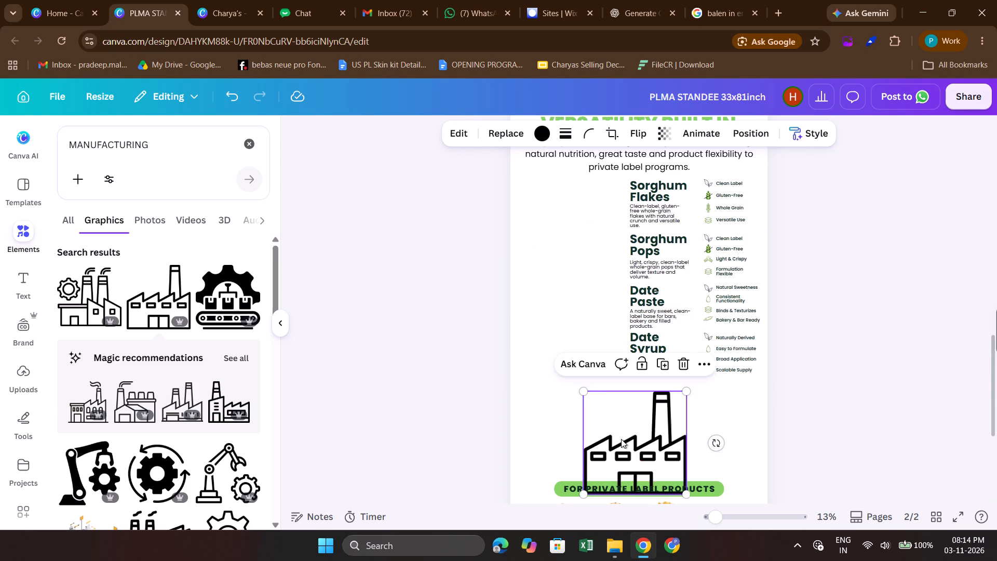
pyautogui.scroll(-2, 621, 439)
pyautogui.moveTo(640, 280); pyautogui.dragTo(674, 365)
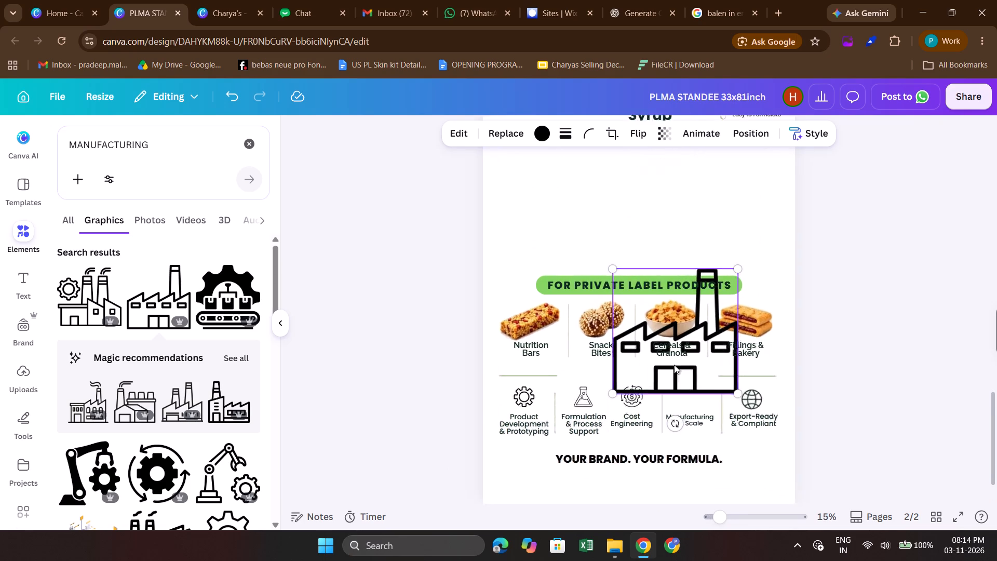
pyautogui.moveTo(753, 251); pyautogui.dragTo(639, 386)
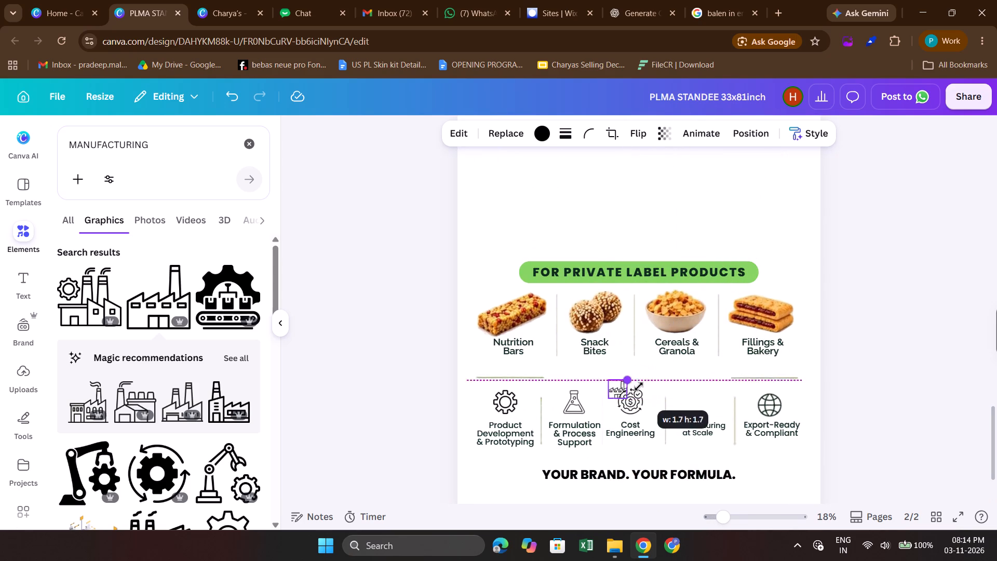
pyautogui.moveTo(639, 386); pyautogui.dragTo(646, 383)
pyautogui.moveTo(614, 382); pyautogui.dragTo(721, 407)
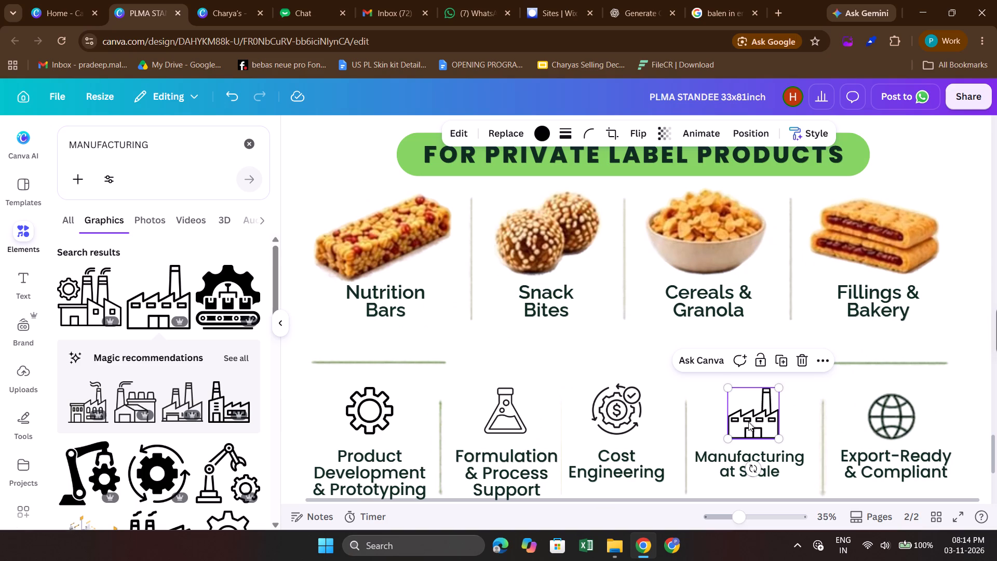
pyautogui.moveTo(748, 422); pyautogui.dragTo(737, 423)
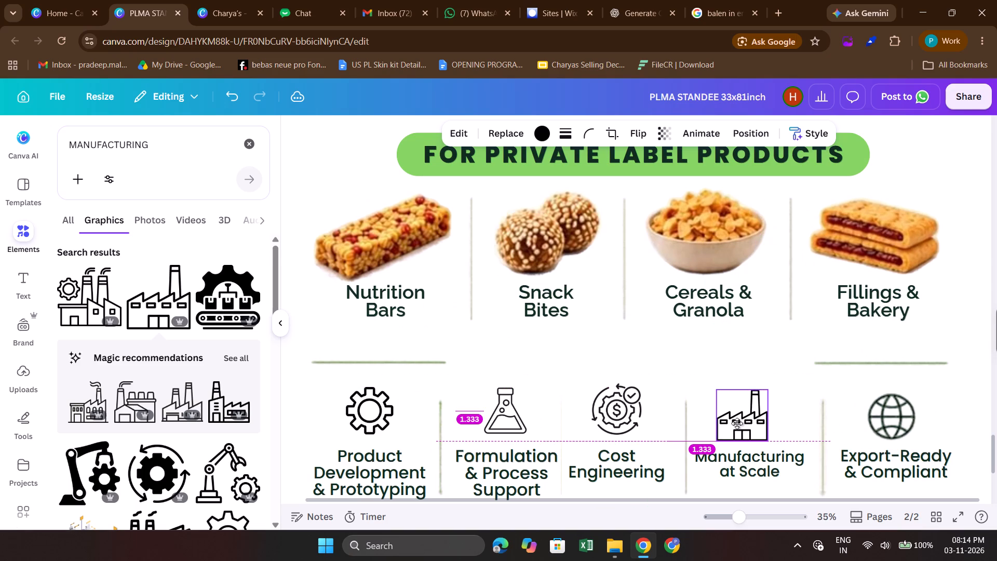
pyautogui.moveTo(737, 423); pyautogui.dragTo(737, 419)
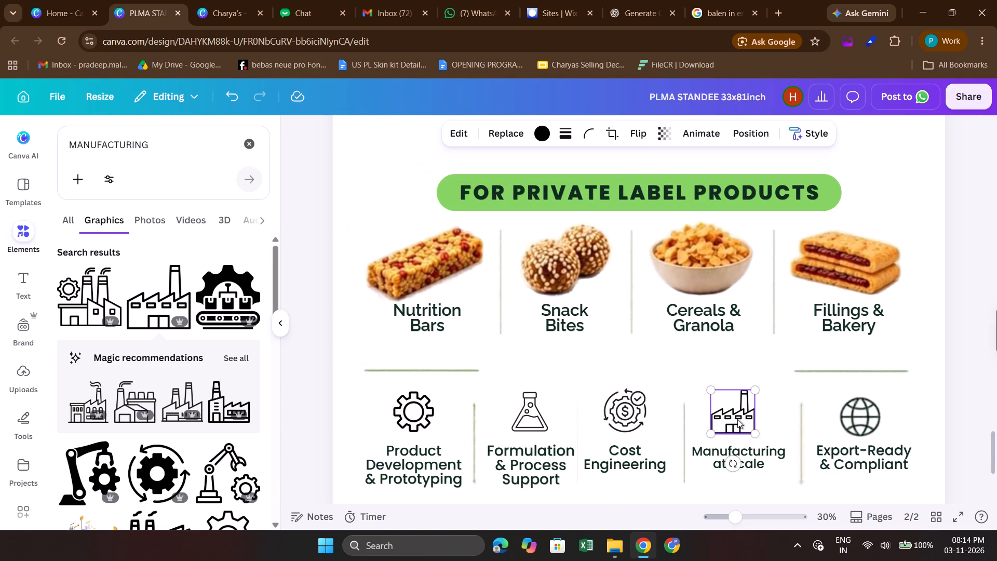
# Delete the old globe icon above the "Export-Ready & Compliant" caption.
pyautogui.click(830, 416)
pyautogui.press('BackSpace')
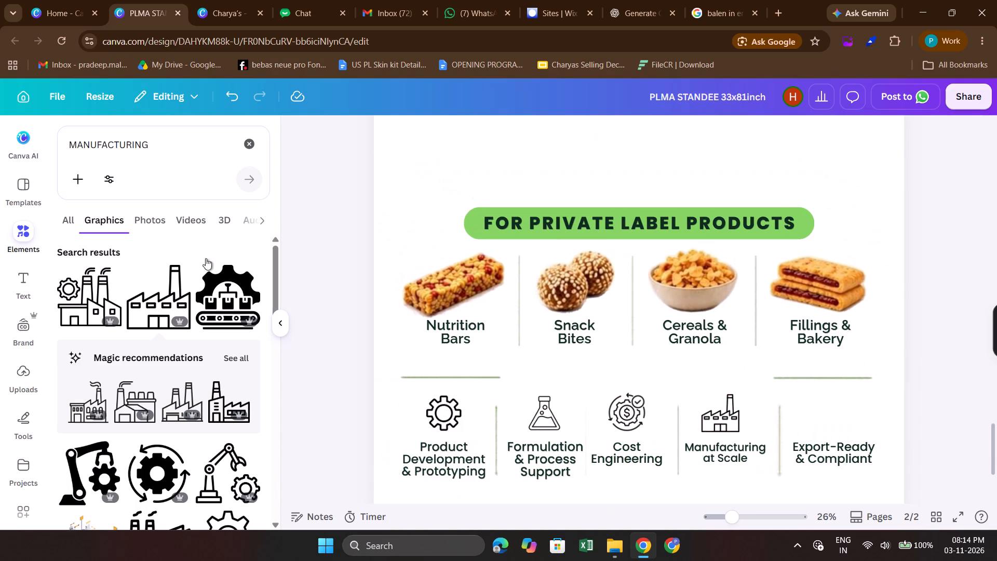
# Search the elements library's graphics for "GLOBAL" and insert the thin-lined black wireframe globe.
pyautogui.click(247, 140)
pyautogui.write('GLOBAL')
pyautogui.press('Return')
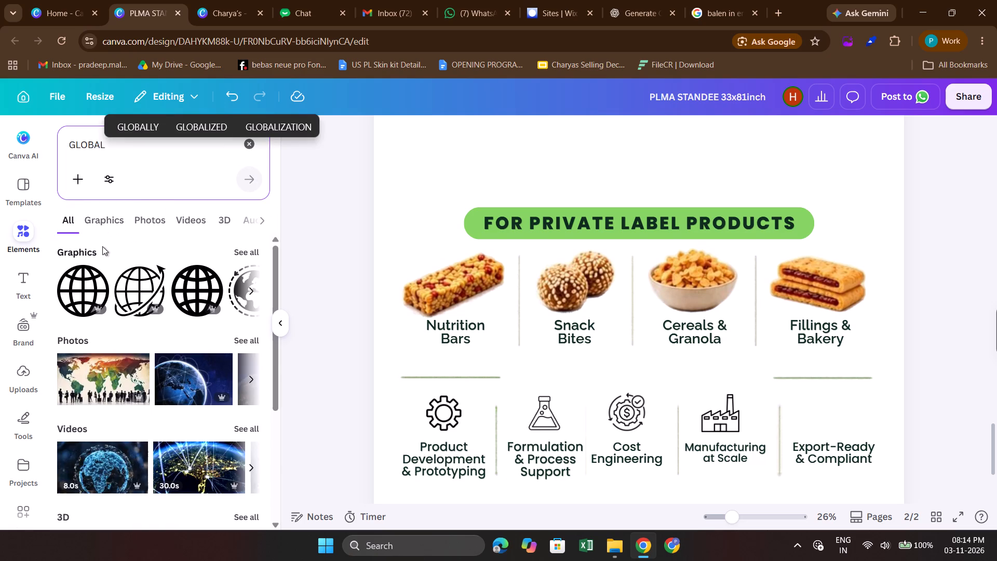
pyautogui.click(105, 223)
pyautogui.scroll(-1, 178, 346)
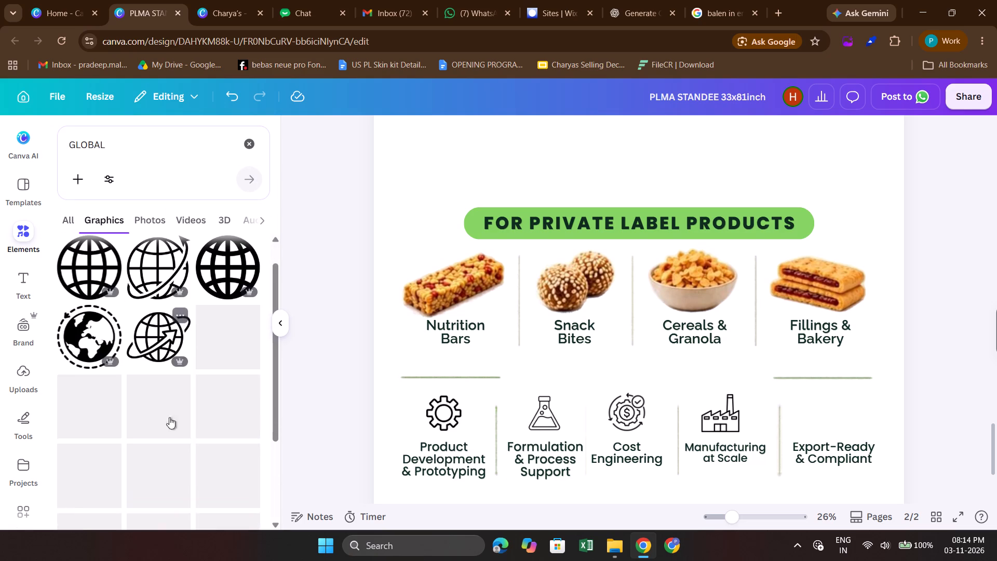
pyautogui.scroll(-1, 170, 429)
pyautogui.click(230, 372)
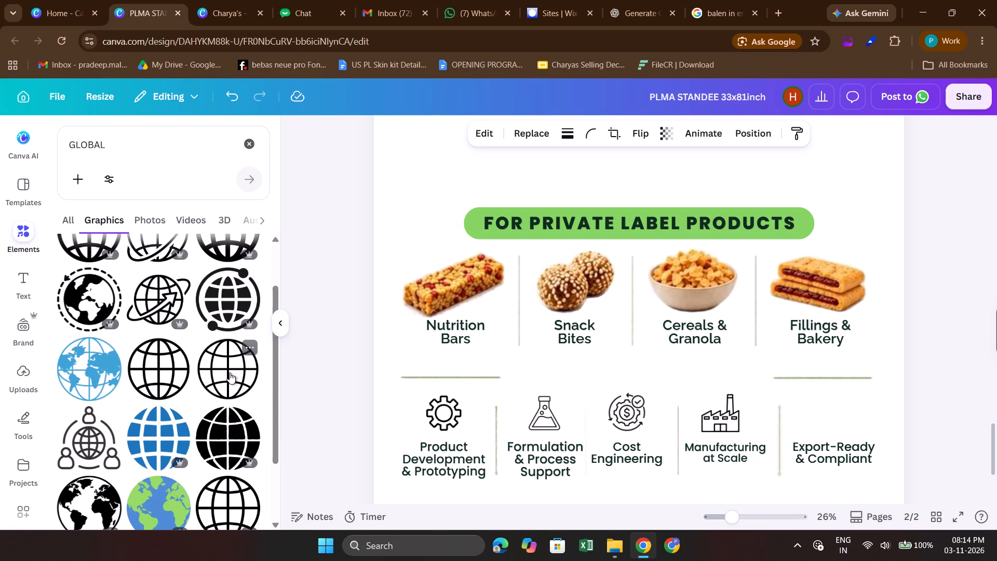
# Shrink the new globe to the neighbouring icons' size and position it above the "Export-Ready & Compliant" caption, in line with the icon row.
pyautogui.scroll(1, 707, 330)
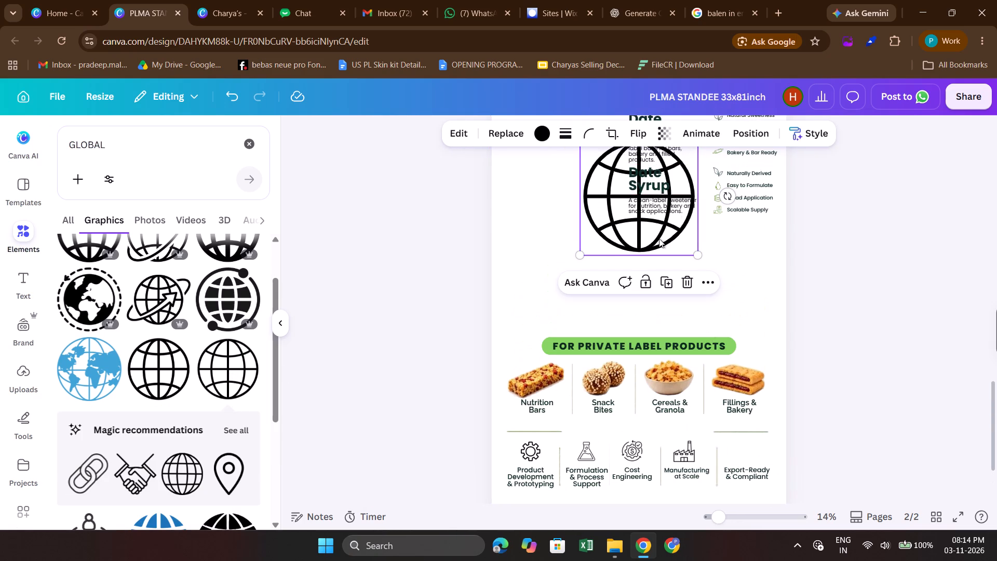
pyautogui.moveTo(659, 237); pyautogui.dragTo(747, 377)
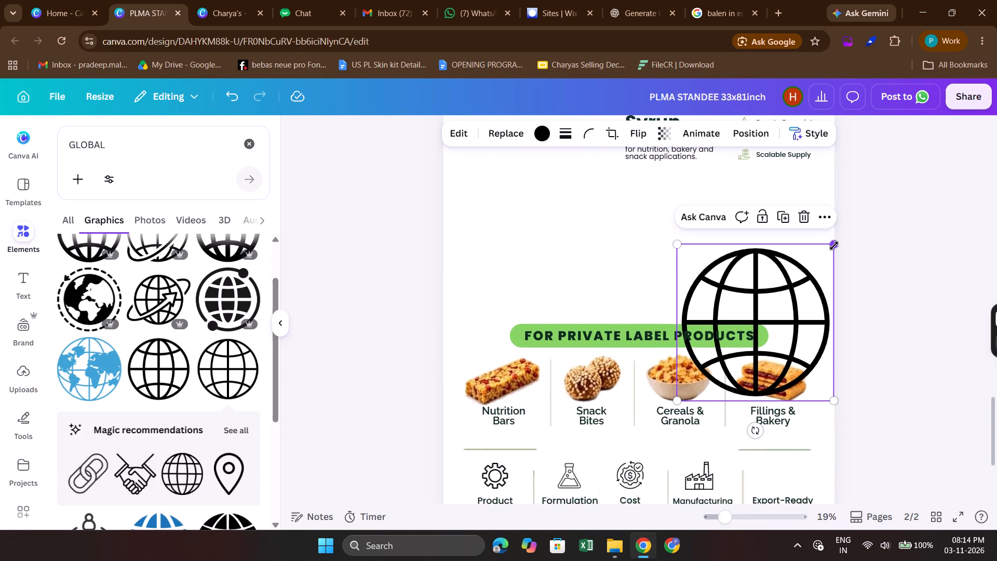
pyautogui.moveTo(834, 246); pyautogui.dragTo(737, 337)
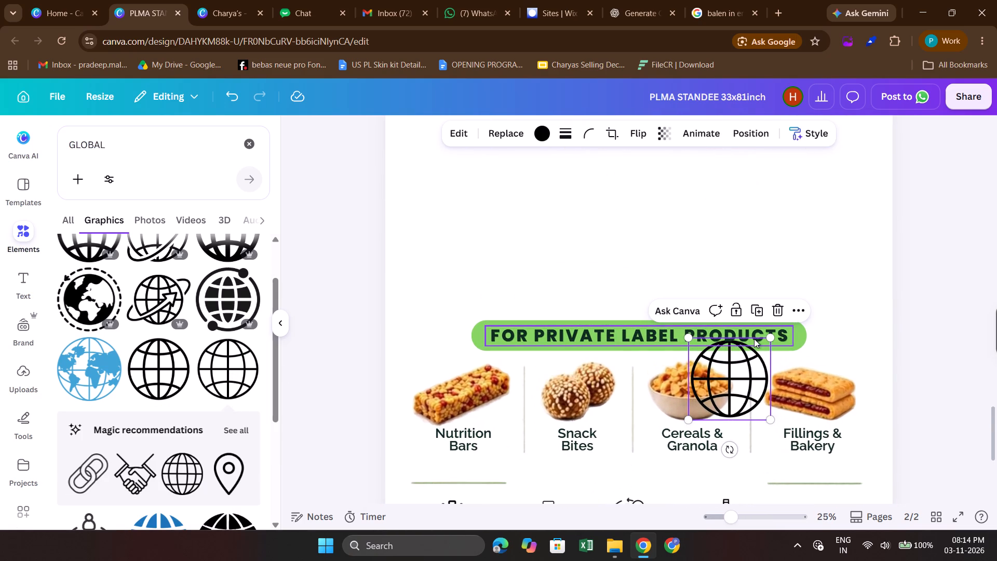
pyautogui.moveTo(771, 339); pyautogui.dragTo(740, 378)
pyautogui.scroll(-2, 740, 378)
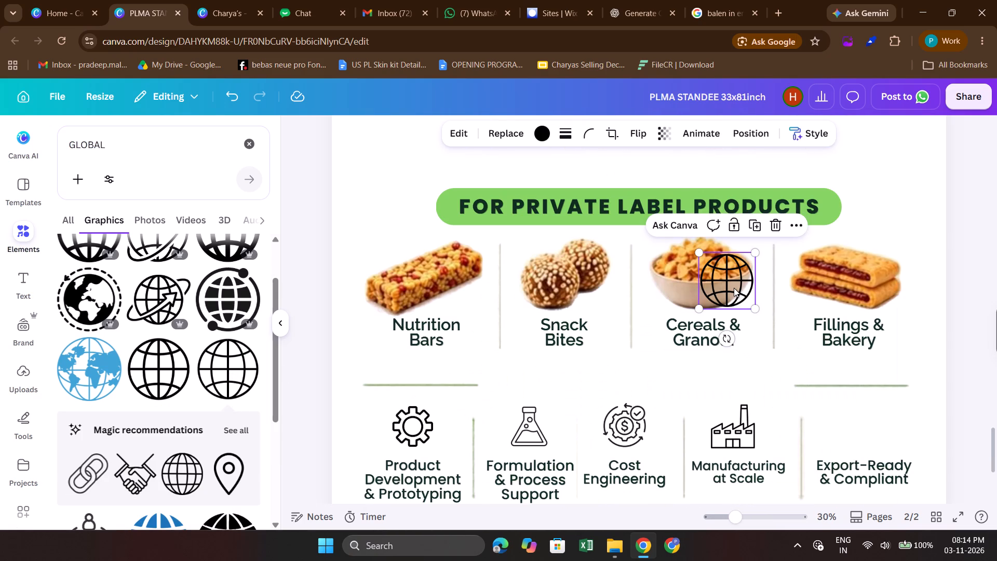
pyautogui.moveTo(733, 289); pyautogui.dragTo(856, 408)
pyautogui.scroll(-2, 856, 408)
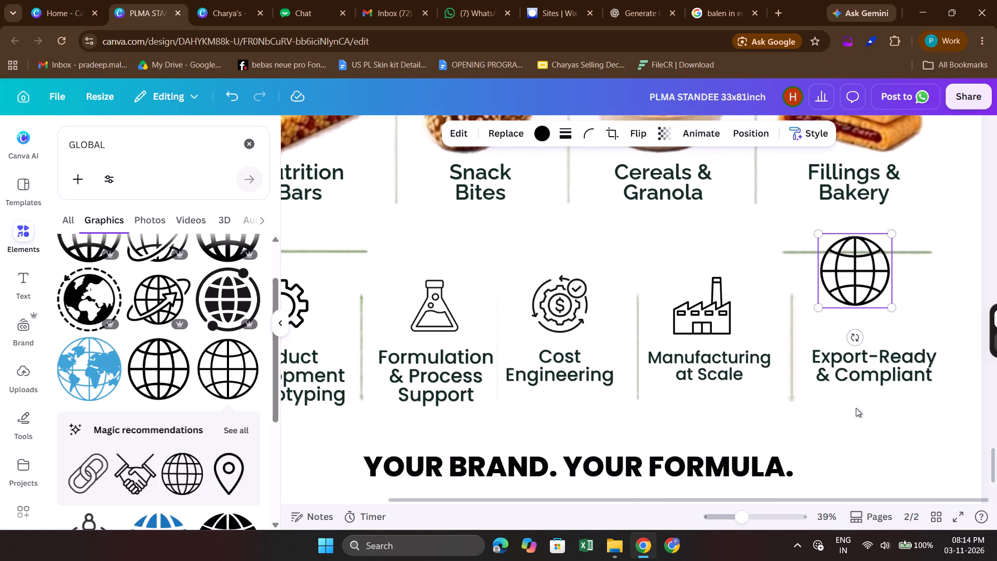
pyautogui.moveTo(854, 287); pyautogui.dragTo(873, 323)
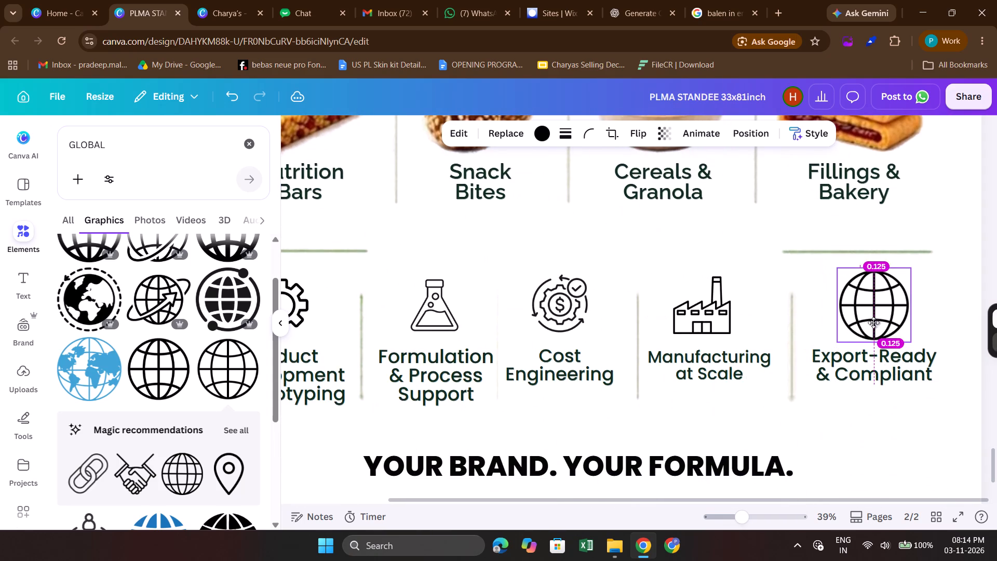
pyautogui.moveTo(873, 323); pyautogui.dragTo(873, 320)
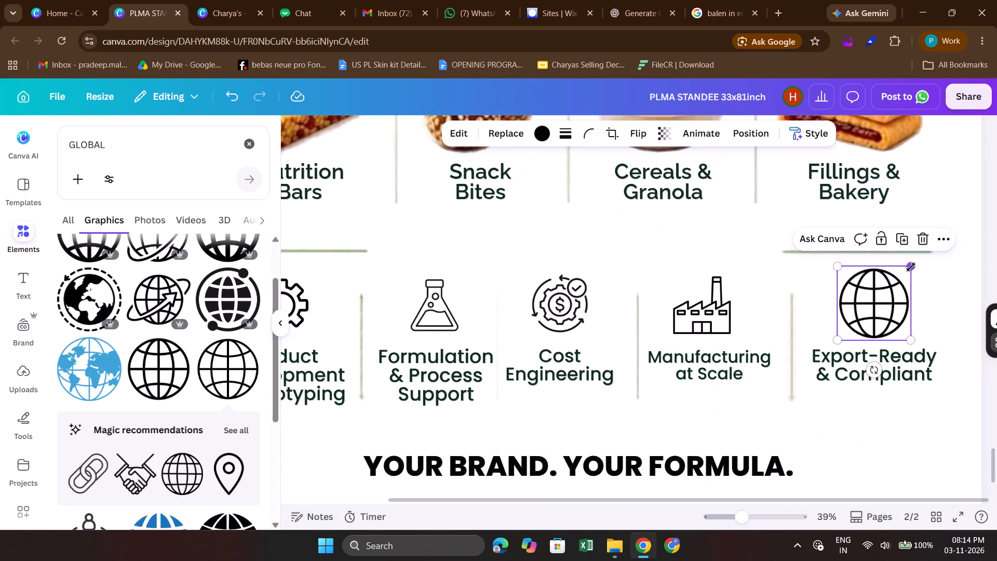
pyautogui.moveTo(911, 267); pyautogui.dragTo(906, 279)
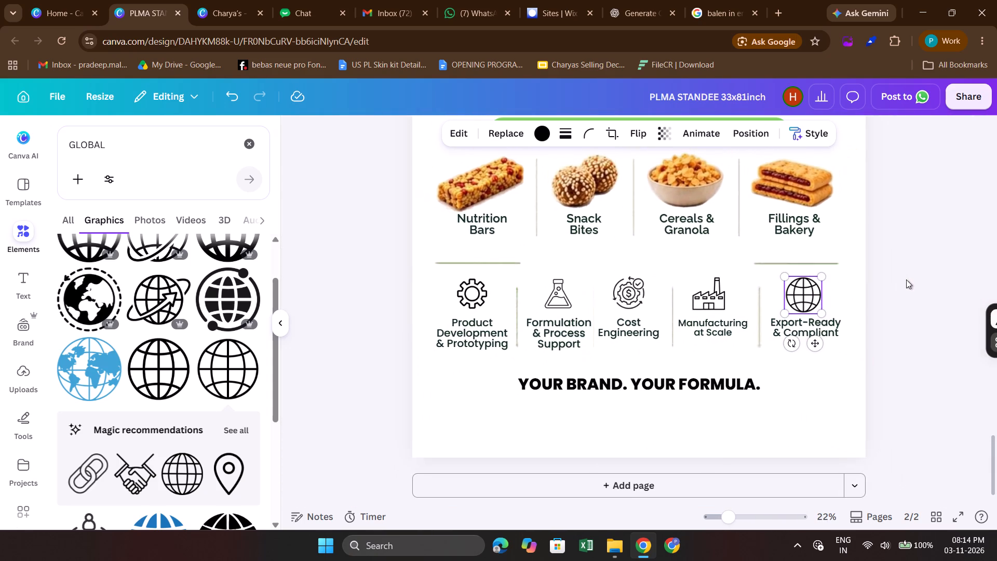
# Align the five capability icons, from the gear to the globe, to a common vertical middle.
pyautogui.click(476, 289)
pyautogui.keyDown('shift'); pyautogui.click(565, 292); pyautogui.keyUp('shift')
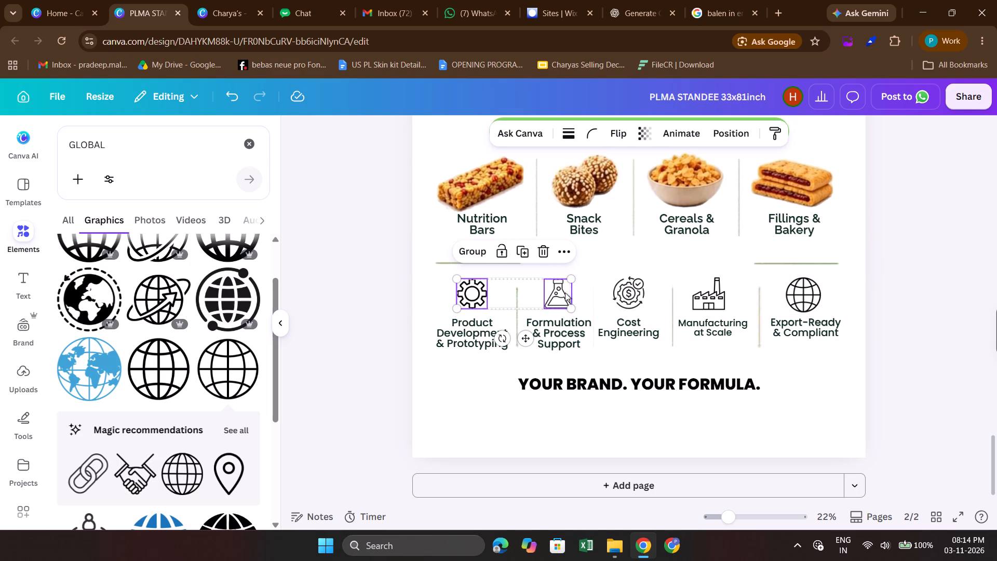
pyautogui.keyDown('shift'); pyautogui.click(632, 297); pyautogui.keyUp('shift')
pyautogui.keyDown('shift'); pyautogui.click(707, 297); pyautogui.keyUp('shift')
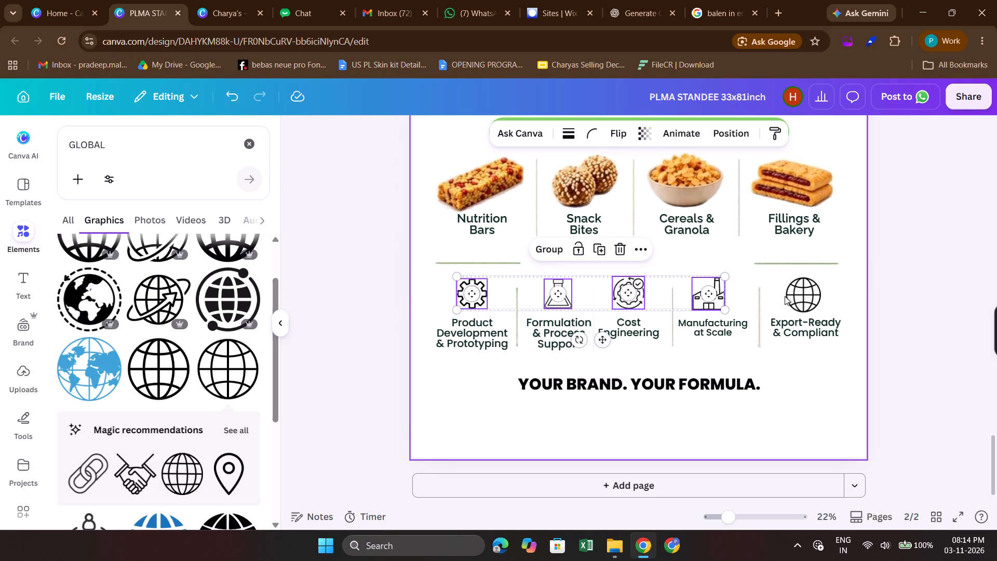
pyautogui.keyDown('shift'); pyautogui.click(813, 298); pyautogui.keyUp('shift')
pyautogui.click(720, 127)
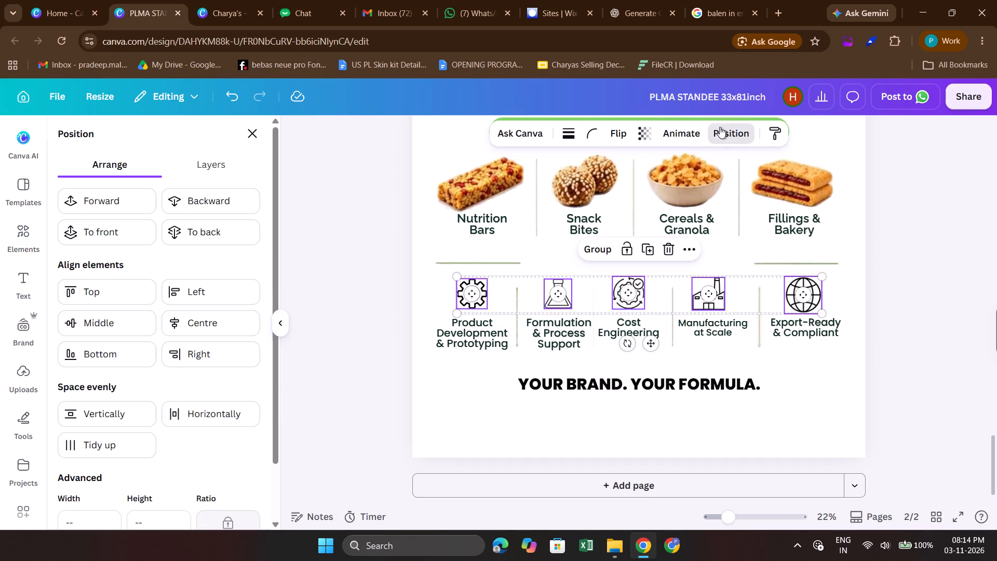
pyautogui.click(116, 317)
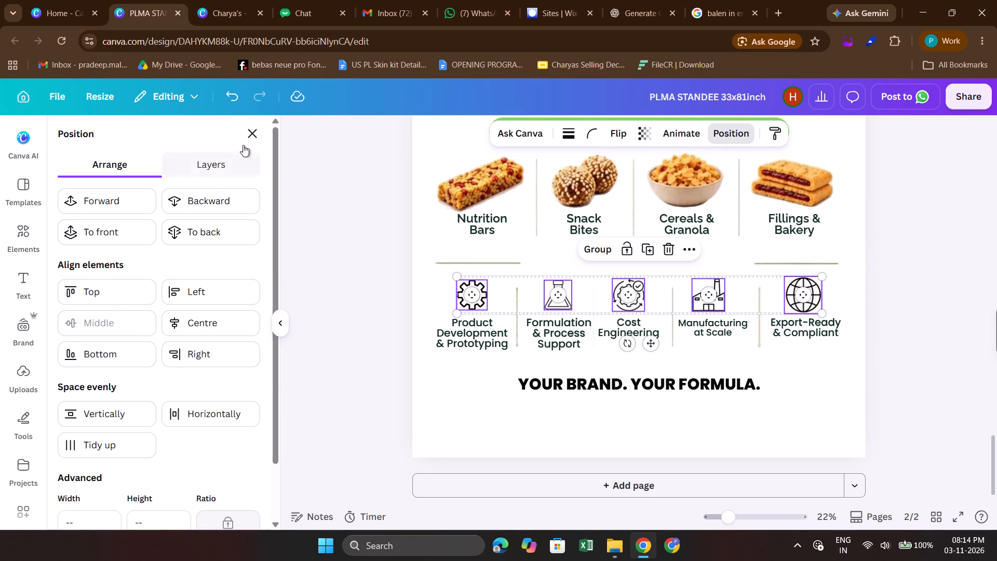
pyautogui.click(254, 141)
pyautogui.click(343, 306)
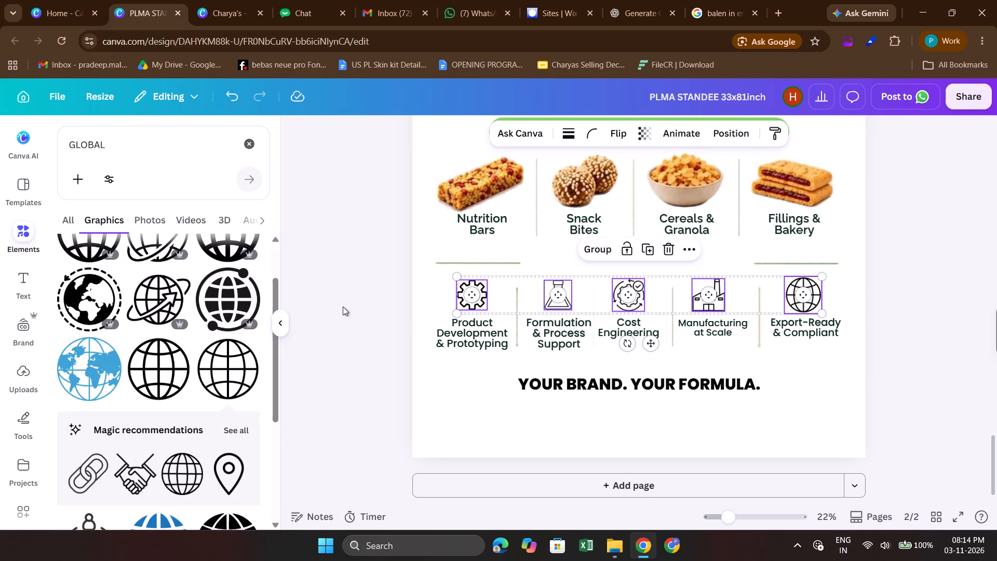
# Align the five capability captions, from "Product Development & Prototyping" to "Export-Ready & Compliant", to a common top edge.
pyautogui.scroll(1, 343, 306)
pyautogui.click(482, 369)
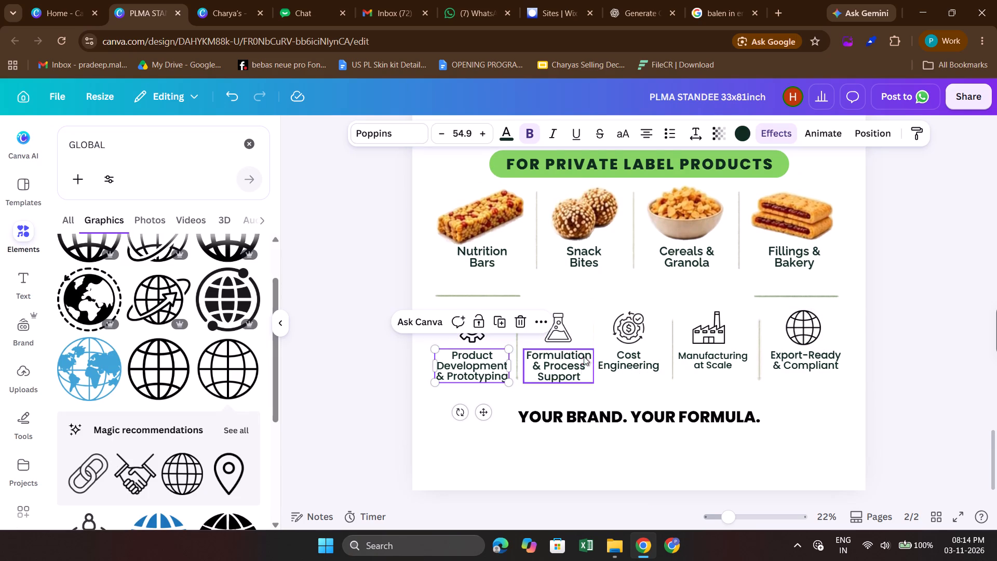
pyautogui.keyDown('shift'); pyautogui.click(567, 358); pyautogui.keyUp('shift')
pyautogui.keyDown('shift'); pyautogui.click(613, 362); pyautogui.keyUp('shift')
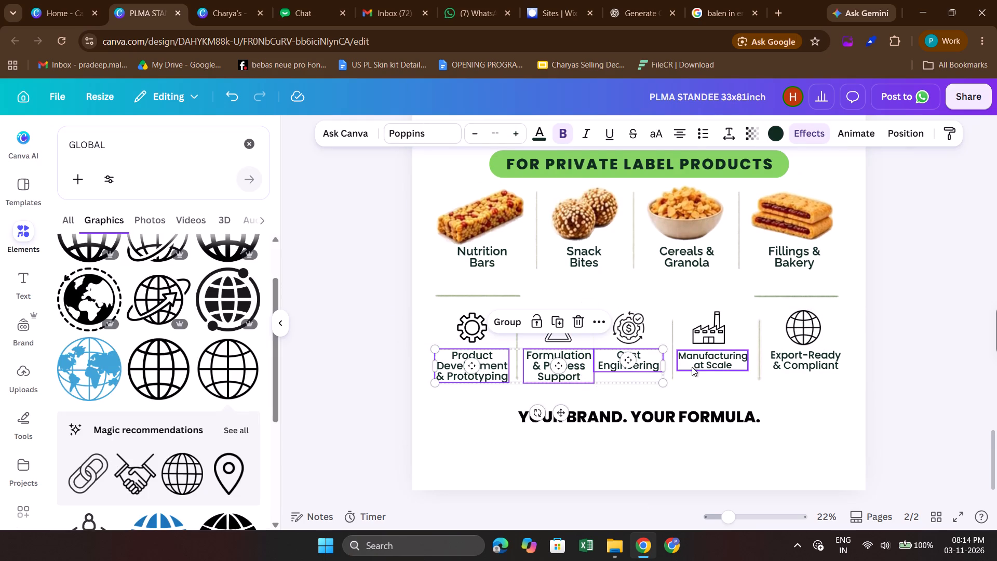
pyautogui.keyDown('shift'); pyautogui.click(692, 367); pyautogui.keyUp('shift')
pyautogui.keyDown('shift'); pyautogui.click(785, 363); pyautogui.keyUp('shift')
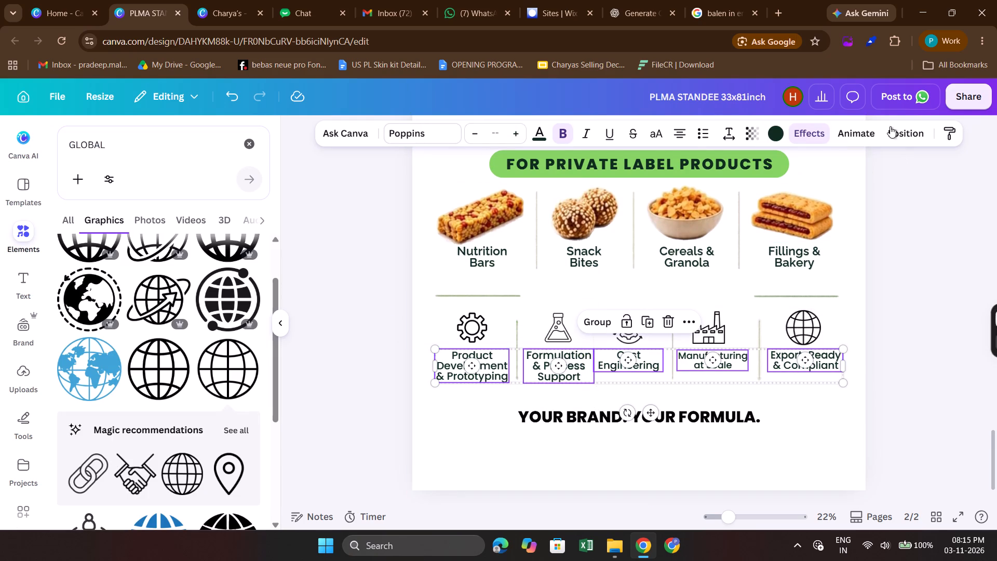
pyautogui.click(905, 136)
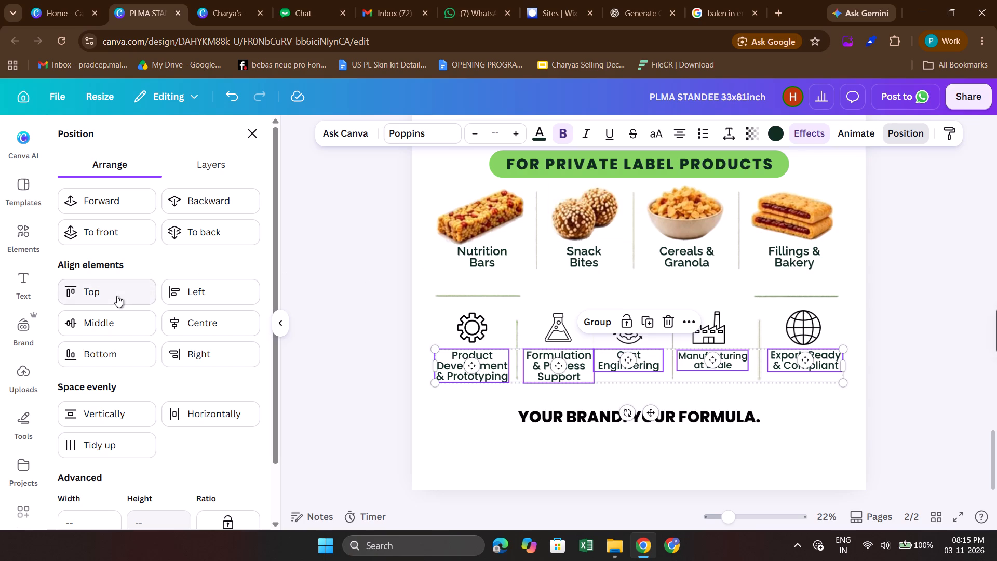
pyautogui.click(117, 296)
pyautogui.click(251, 138)
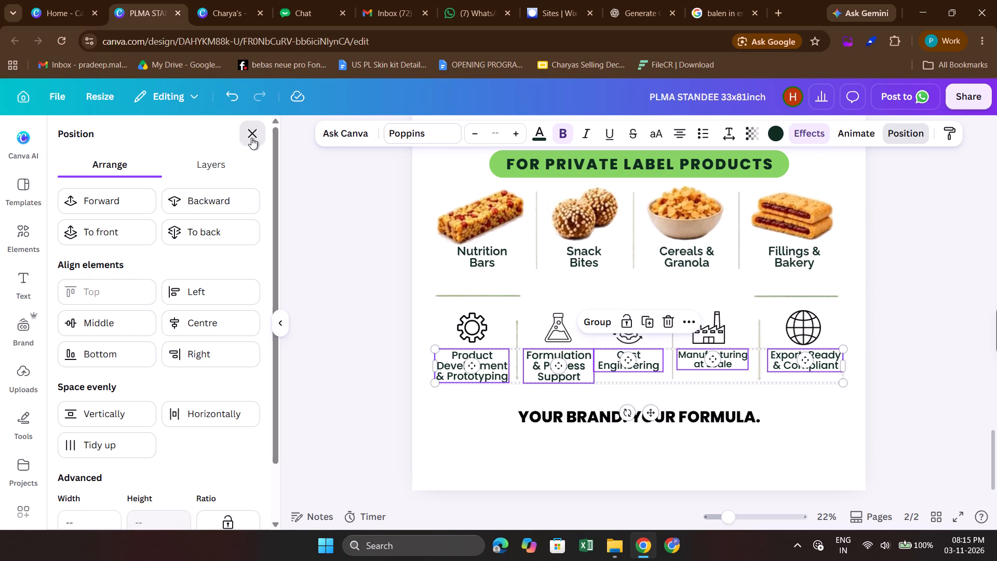
pyautogui.click(305, 285)
# Copy the "Export-Ready & Compliant" caption's text style onto the Fillings & Bakery, Cereals & Granola, Snack Bites and Nutrition Bars captions.
pyautogui.scroll(1, 572, 403)
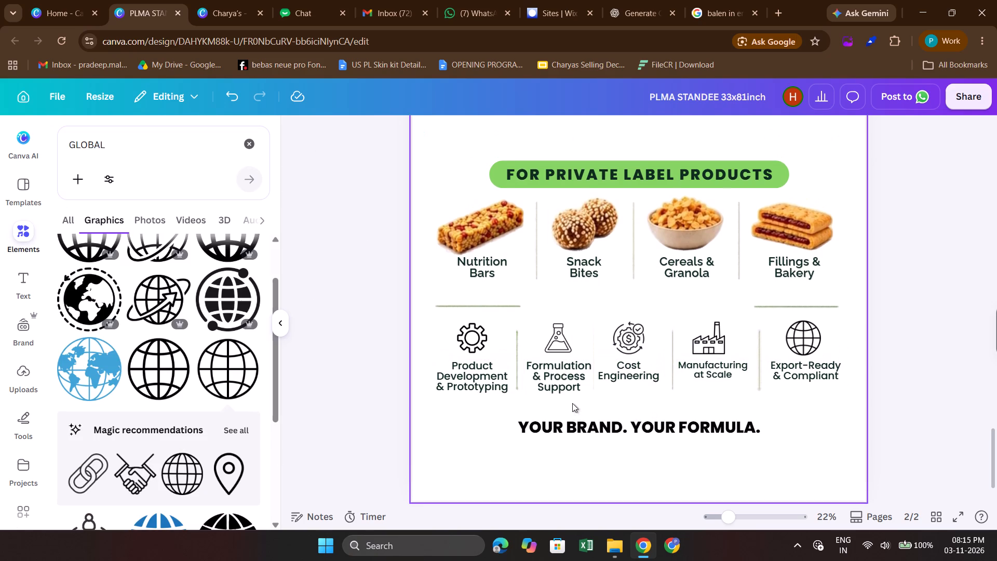
pyautogui.scroll(1, 686, 467)
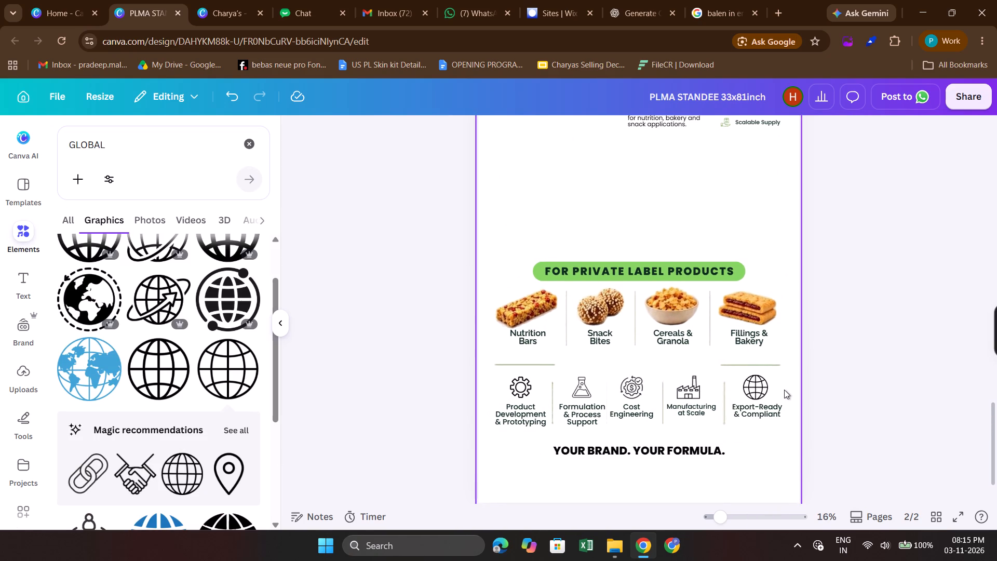
pyautogui.scroll(1, 784, 390)
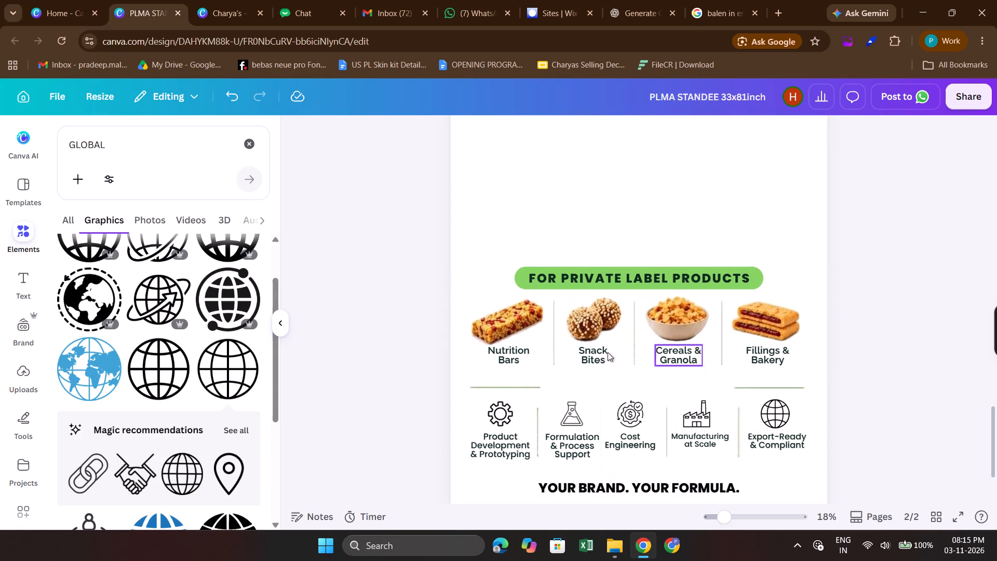
pyautogui.click(508, 361)
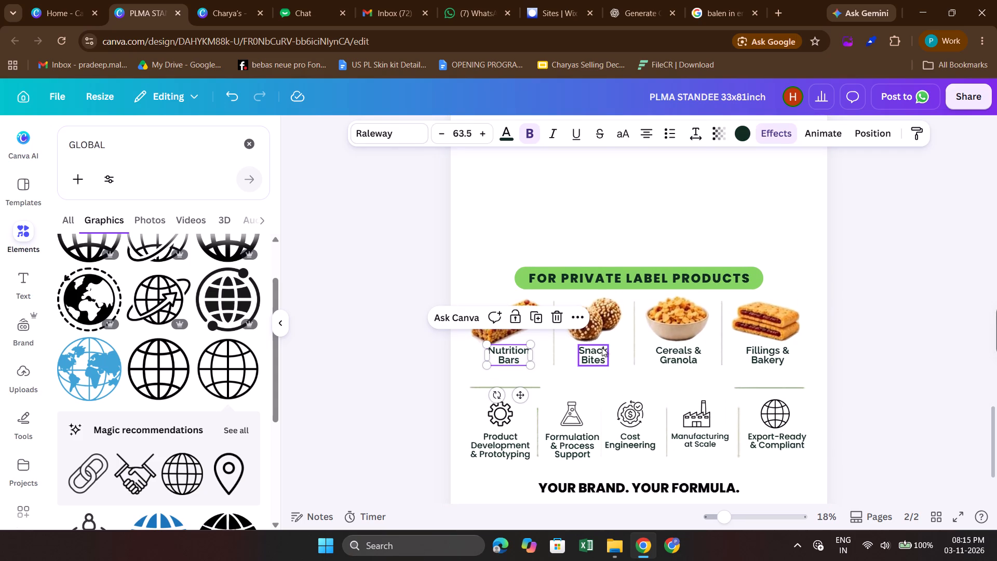
pyautogui.keyDown('shift'); pyautogui.click(602, 348); pyautogui.keyUp('shift')
pyautogui.keyDown('shift'); pyautogui.click(671, 362); pyautogui.keyUp('shift')
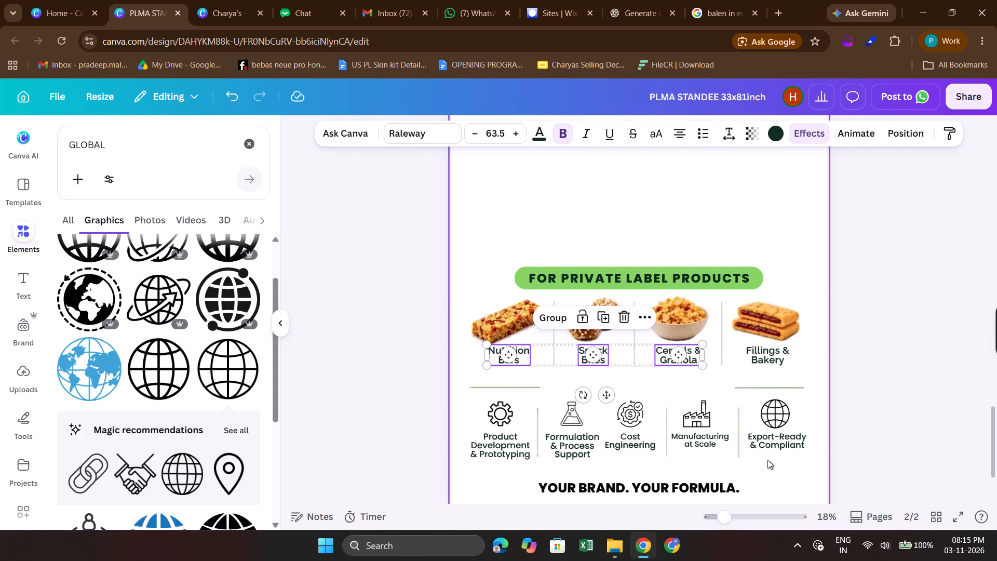
pyautogui.click(775, 446)
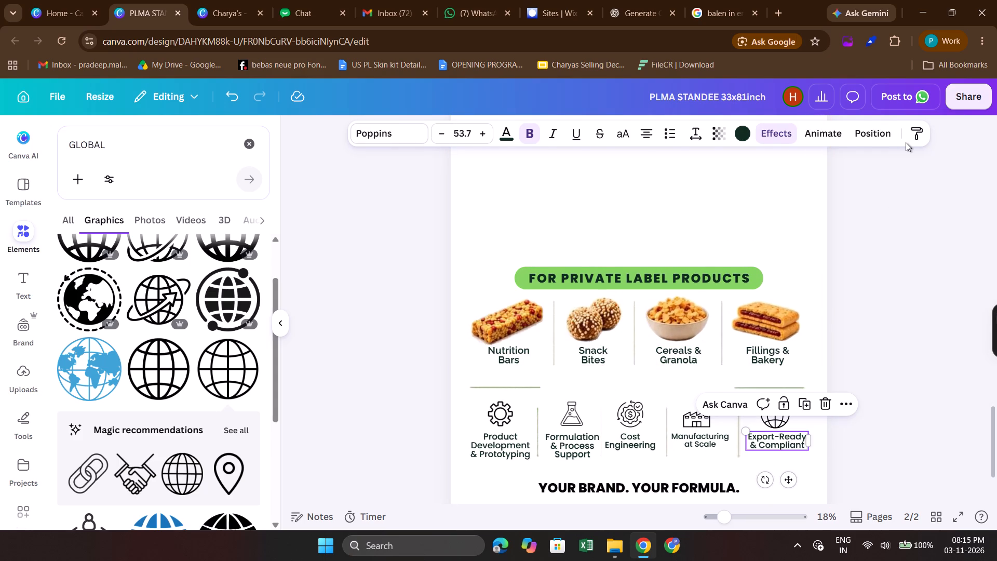
pyautogui.click(914, 136)
pyautogui.keyDown('shift'); pyautogui.click(769, 354); pyautogui.keyUp('shift')
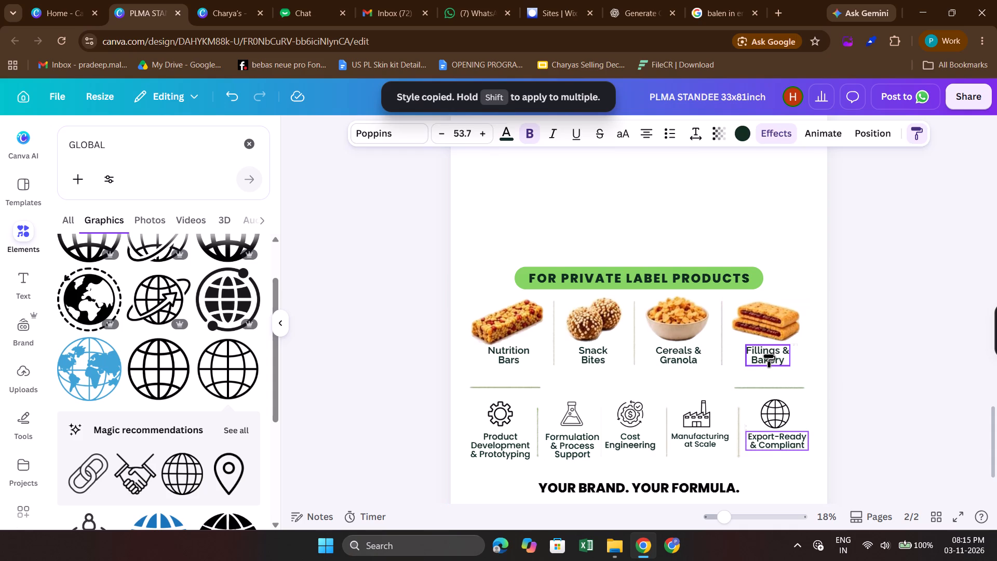
pyautogui.keyDown('shift'); pyautogui.click(696, 352); pyautogui.keyUp('shift')
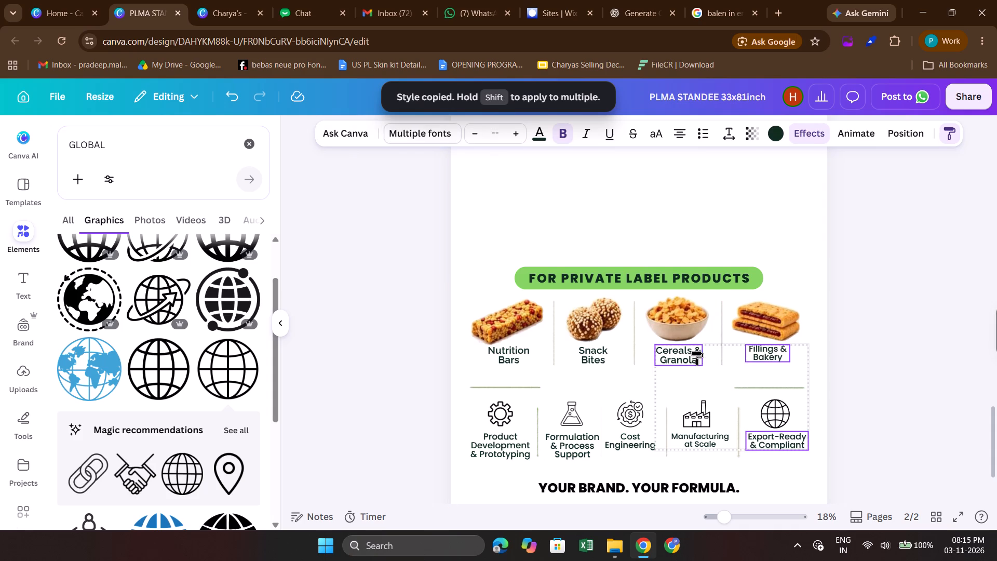
pyautogui.keyDown('shift'); pyautogui.click(599, 345); pyautogui.keyUp('shift')
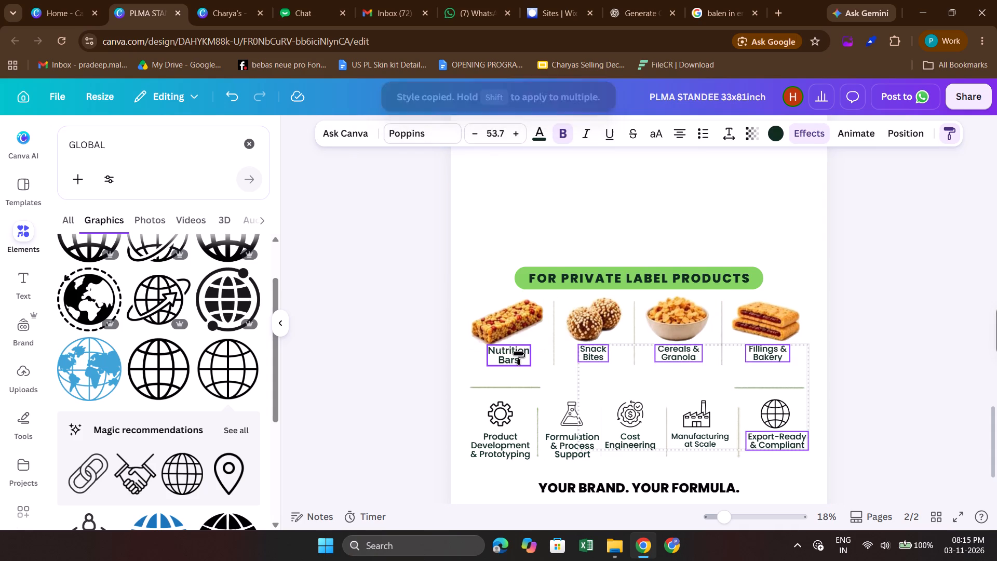
pyautogui.keyDown('shift'); pyautogui.click(518, 352); pyautogui.keyUp('shift')
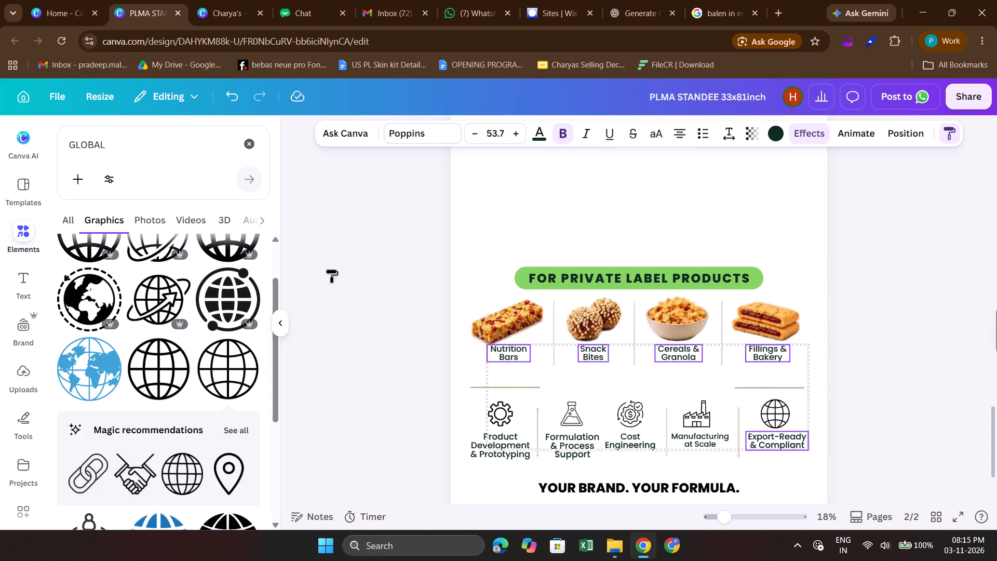
pyautogui.click(943, 132)
pyautogui.click(882, 278)
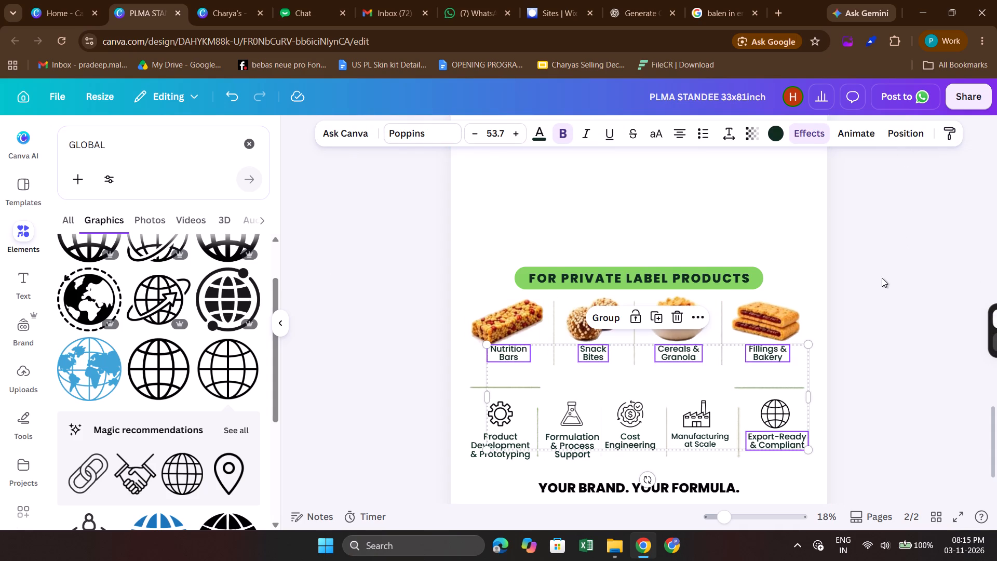
# Delete the four vertical divider lines between the icons and captions of the capability row.
pyautogui.scroll(-1, 682, 365)
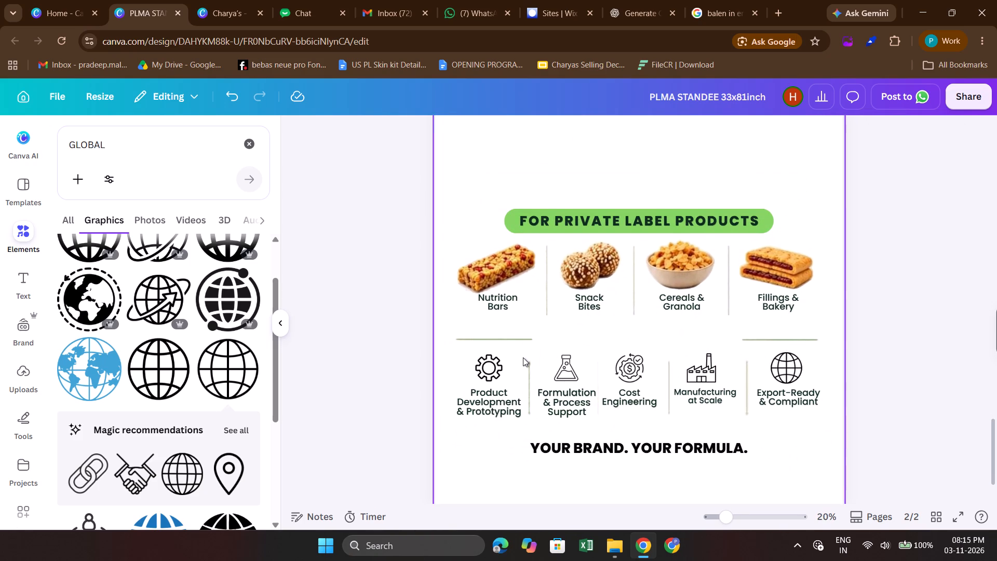
pyautogui.click(527, 363)
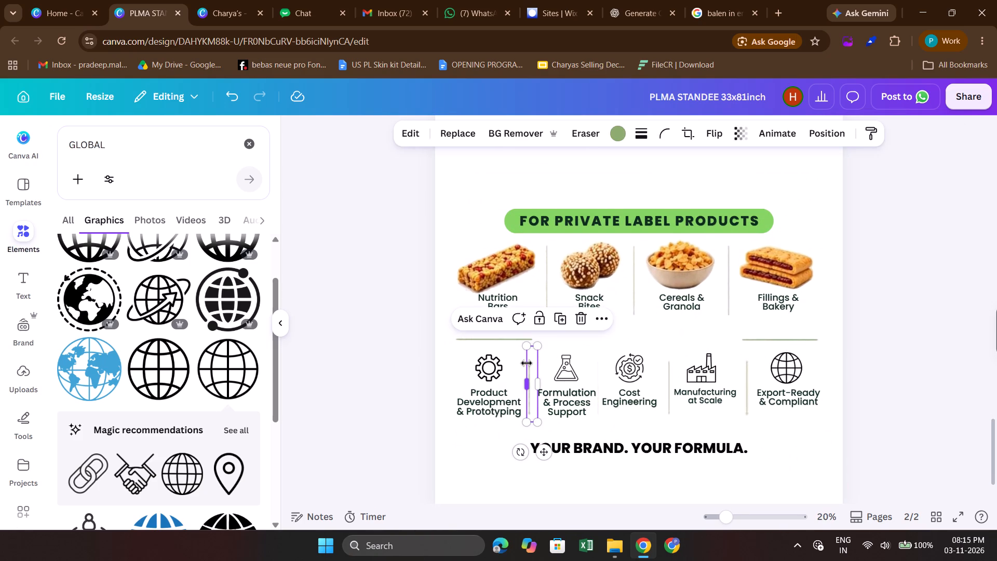
pyautogui.press('BackSpace')
pyautogui.click(596, 372)
pyautogui.press('BackSpace')
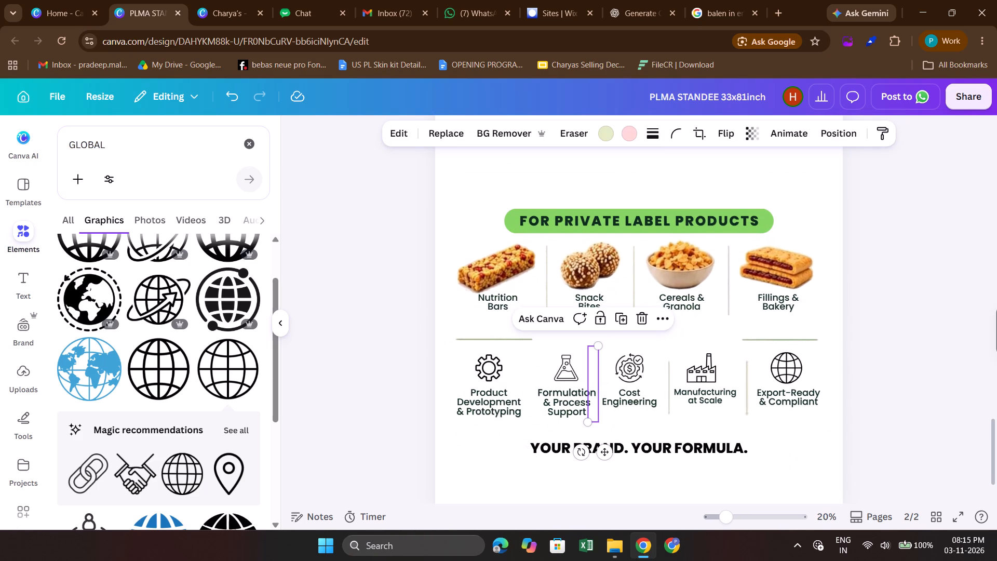
pyautogui.press('BackSpace')
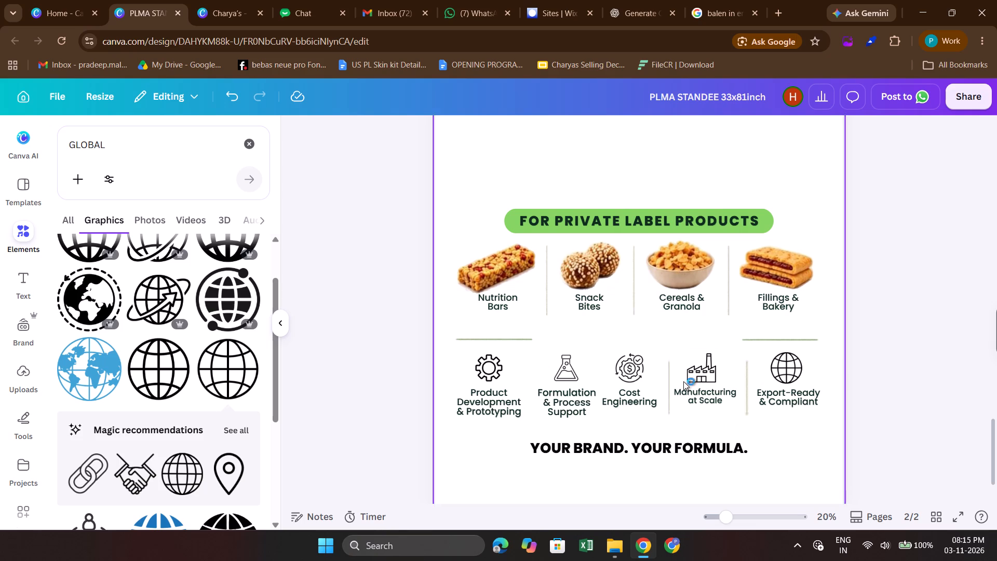
pyautogui.click(744, 374)
pyautogui.press('BackSpace')
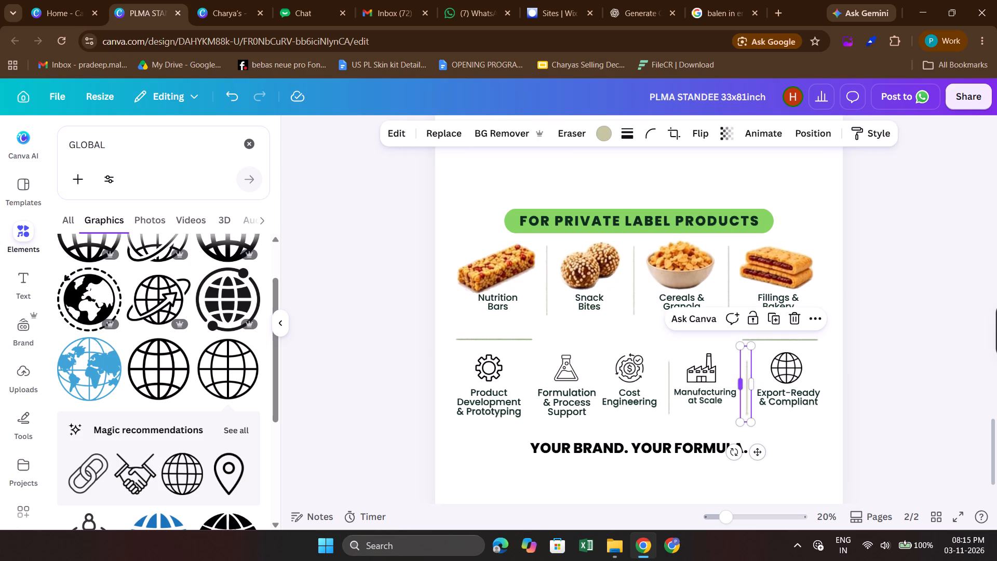
pyautogui.click(667, 372)
pyautogui.press('BackSpace')
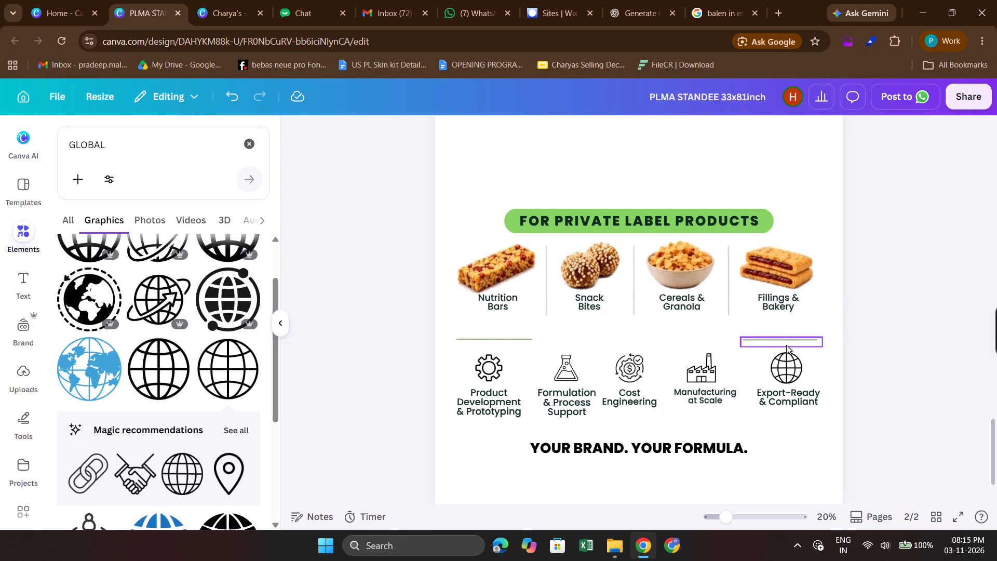
# Delete the two thin horizontal lines above the globe and gear icons of the capability row.
pyautogui.click(786, 345)
pyautogui.press('BackSpace')
pyautogui.click(518, 343)
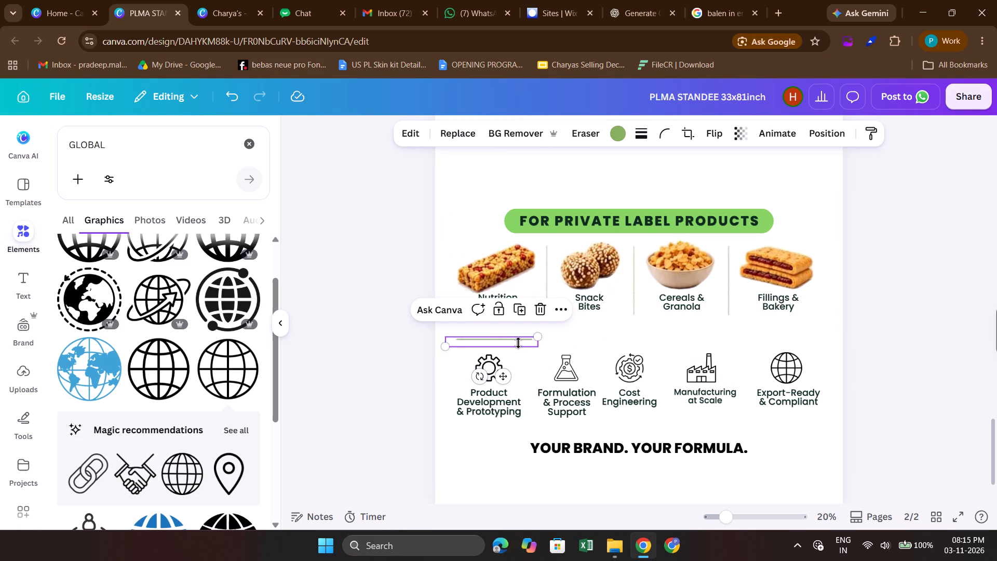
pyautogui.press('BackSpace')
# Delete the three vertical divider lines between the Nutrition Bars, Snack Bites, Cereals & Granola and Fillings & Bakery items.
pyautogui.scroll(1, 518, 343)
pyautogui.click(541, 314)
pyautogui.press('BackSpace')
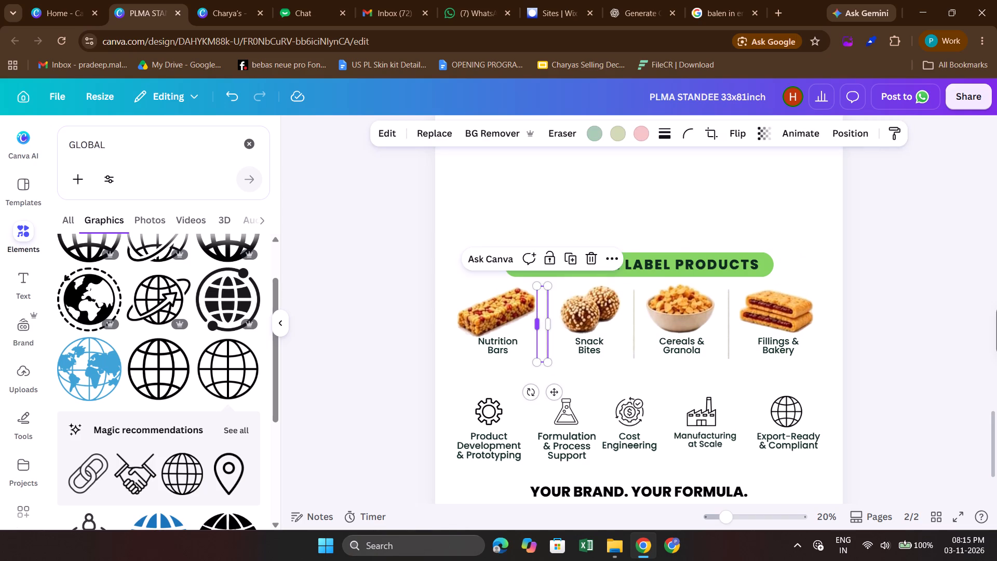
pyautogui.click(636, 324)
pyautogui.press('BackSpace')
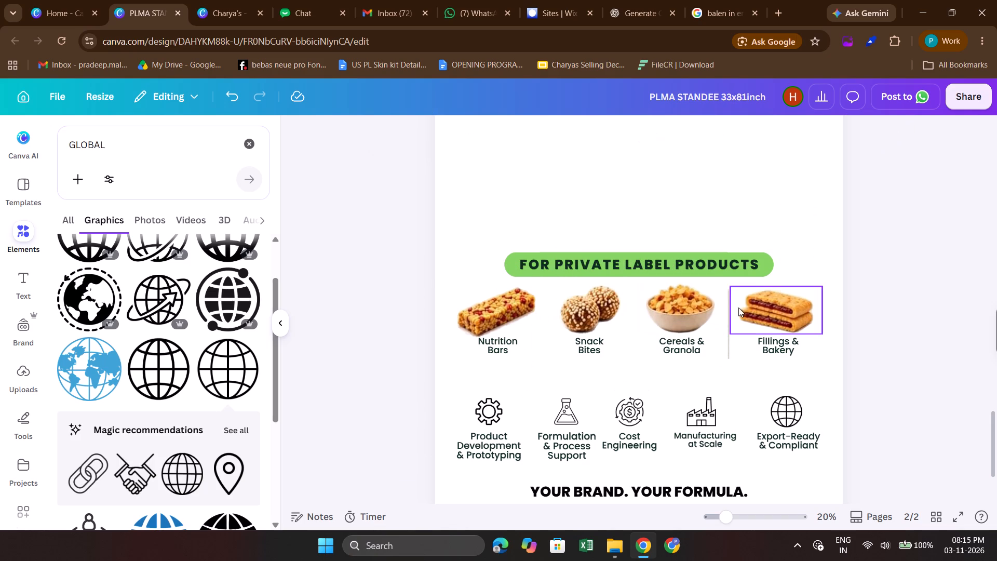
pyautogui.click(729, 315)
pyautogui.press('BackSpace')
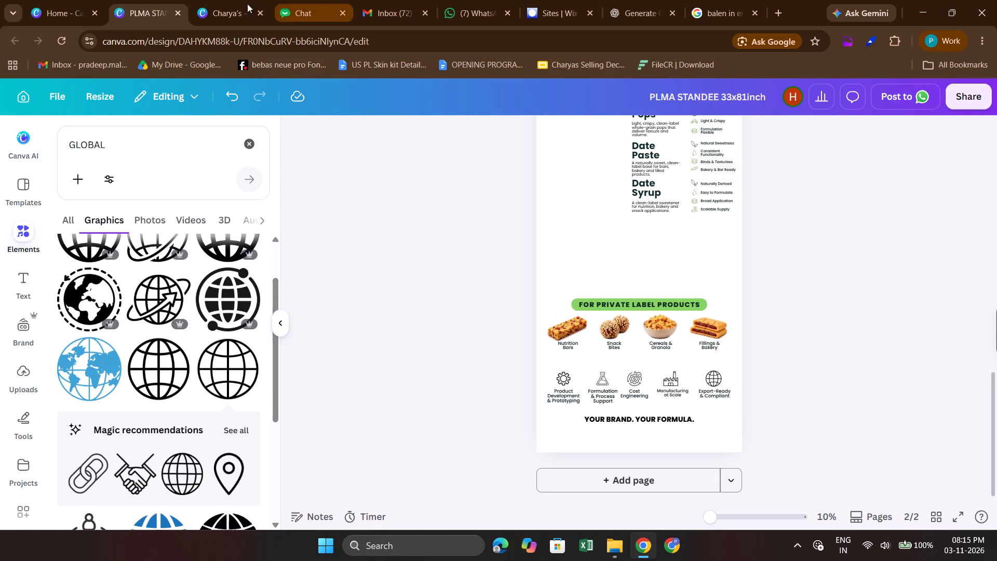
# Copy the "OUR CAPABILITIES" heading text from the Charya's poster design and return to the PLMA standee.
pyautogui.click(208, 1)
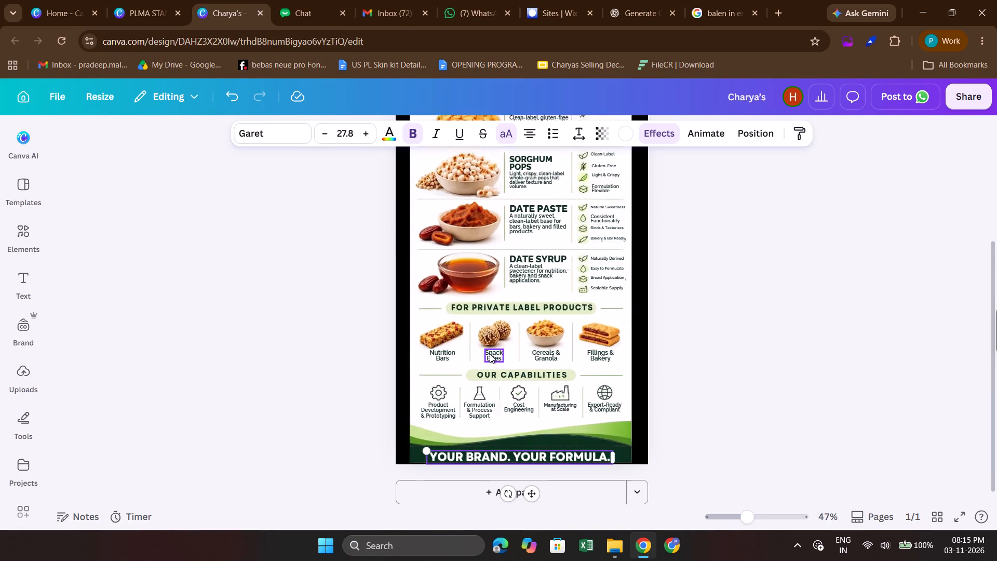
pyautogui.click(513, 376)
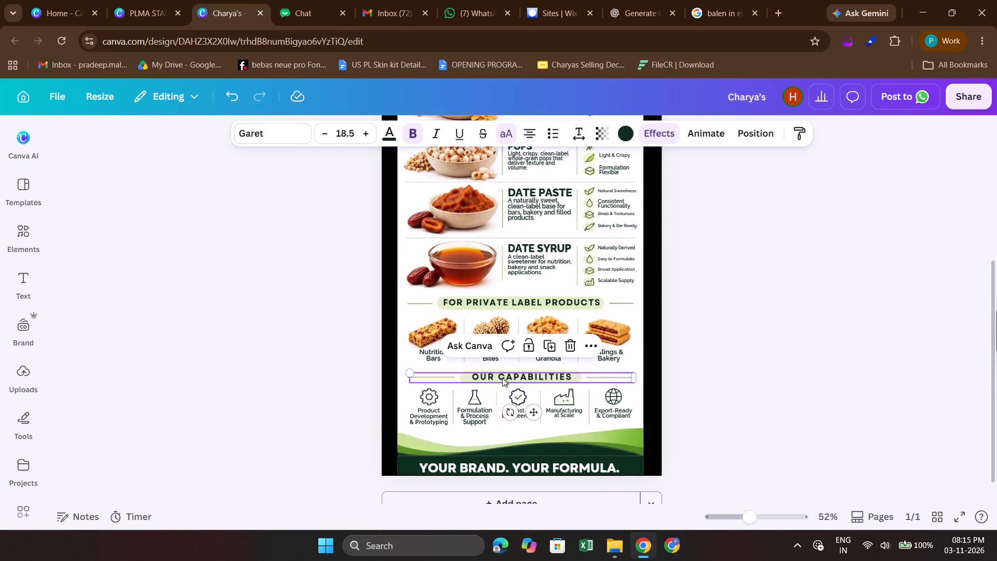
pyautogui.click(504, 377)
pyautogui.hotkey('ctrl', 'c')
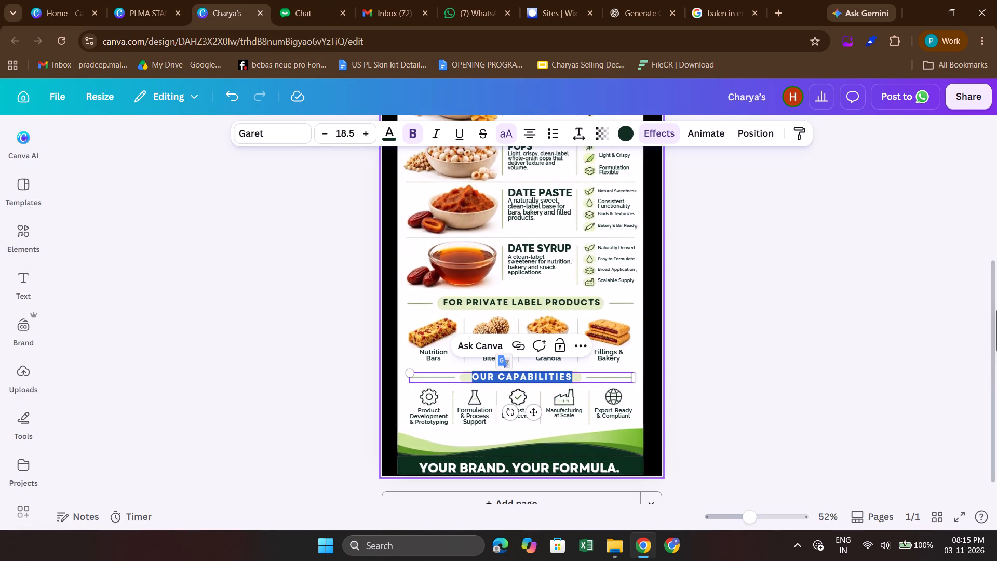
pyautogui.hotkey('ctrl', 'c')
pyautogui.click(146, 0)
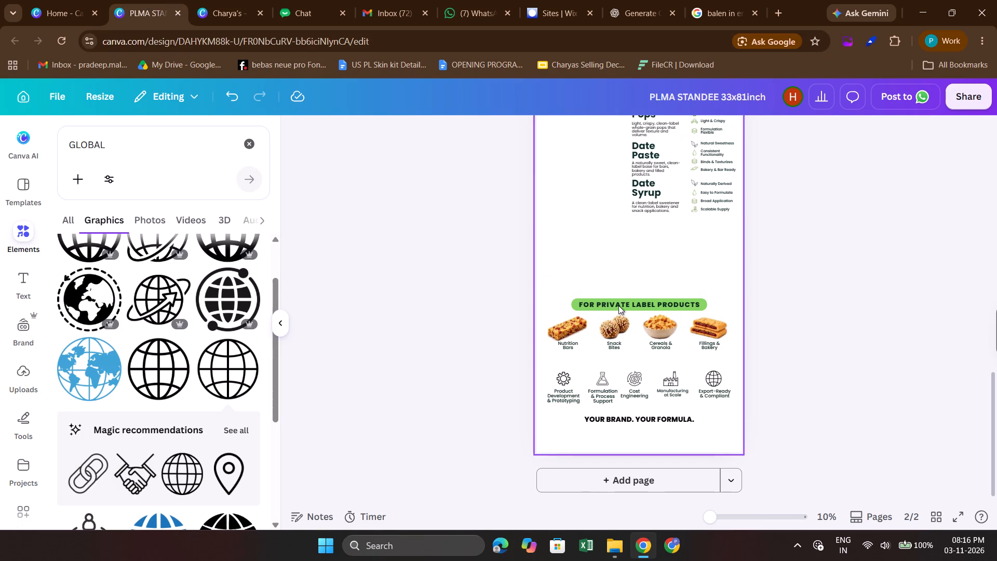
# Duplicate the "FOR PRIVATE LABEL PRODUCTS" heading text above the capability icons, replace its wording with "OUR CAPABILITIES" and nudge it up slightly.
pyautogui.click(641, 304)
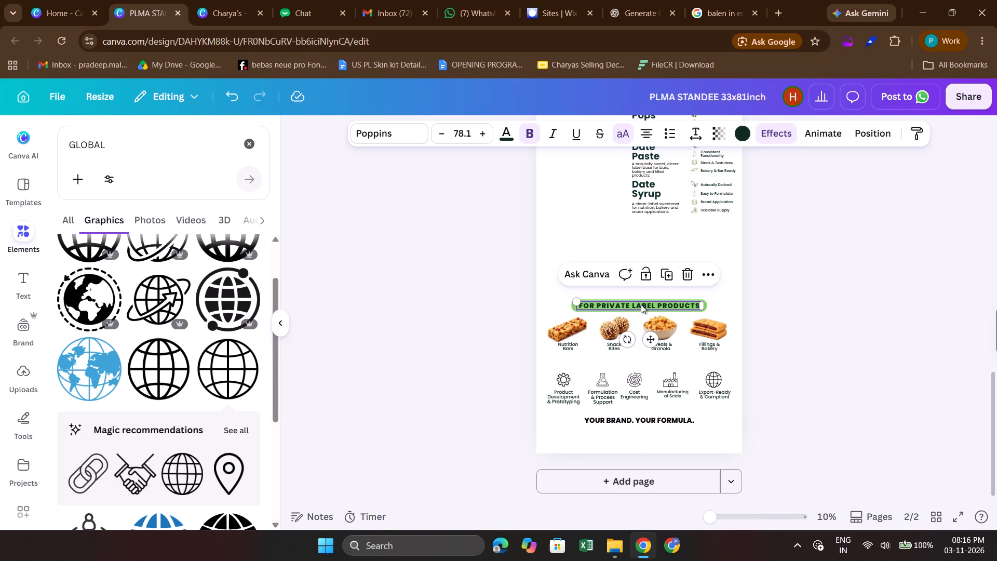
pyautogui.hotkey('ctrl', 'd')
pyautogui.moveTo(637, 305); pyautogui.dragTo(638, 363)
pyautogui.doubleClick(638, 363)
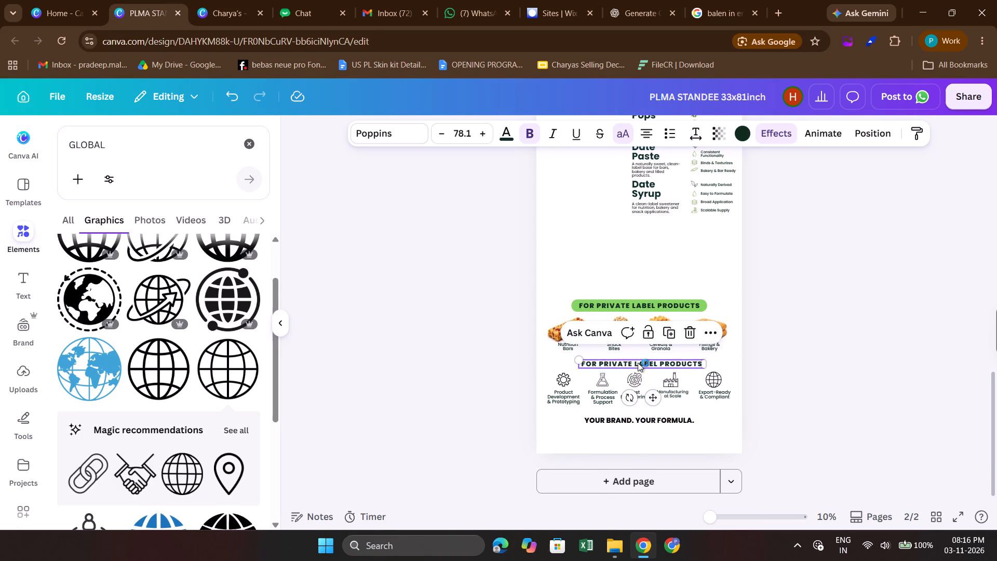
pyautogui.hotkey('ctrl', 'v')
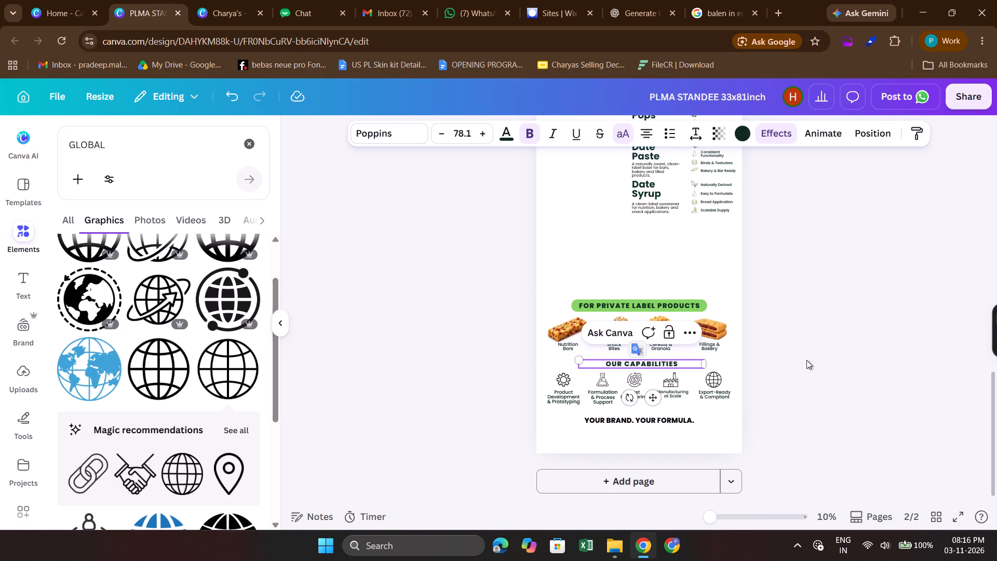
pyautogui.click(806, 360)
pyautogui.click(677, 367)
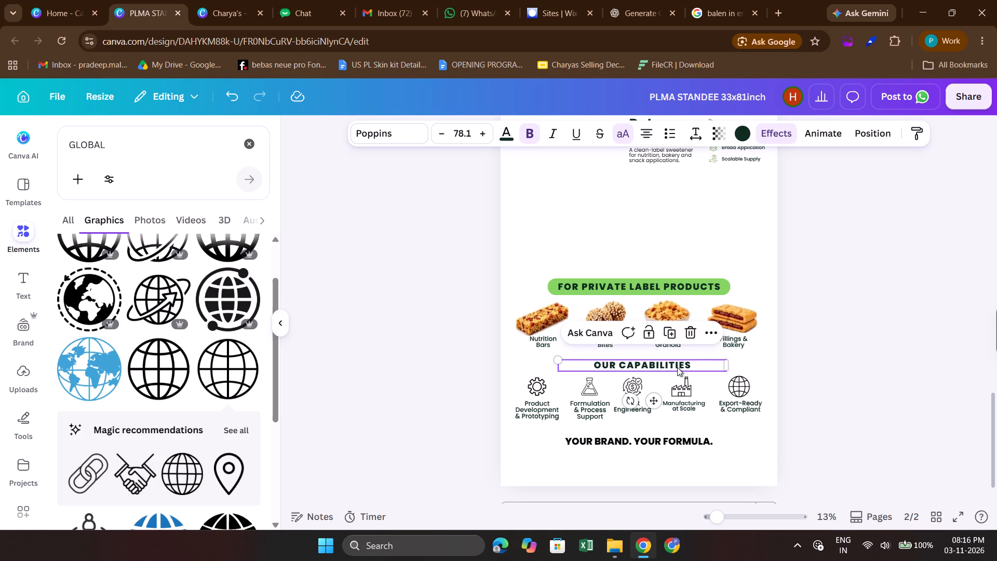
pyautogui.press('Up')
pyautogui.click(901, 293)
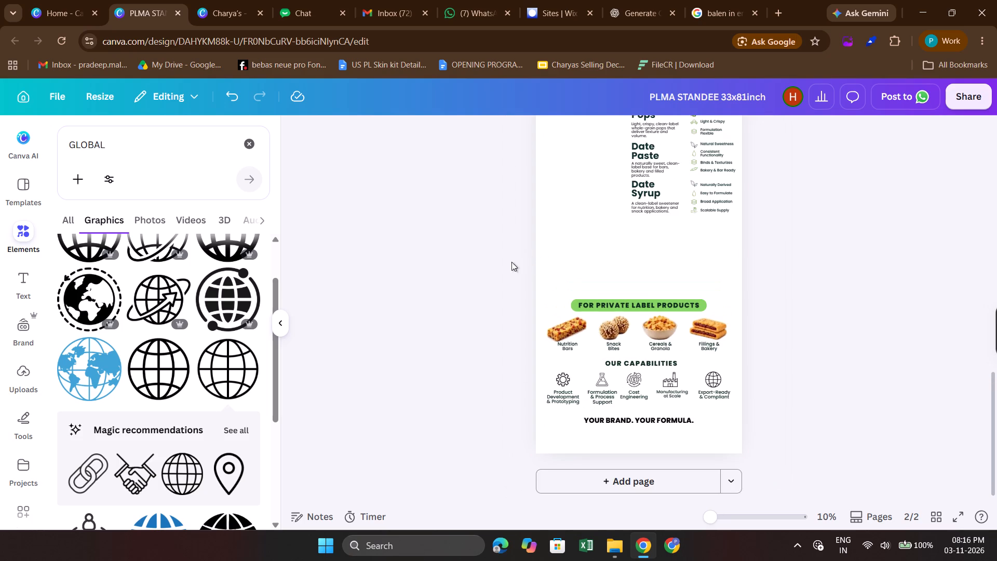
# Move the whole "FOR PRIVATE LABEL PRODUCTS" section, with its heading, food images and captions, slightly up the page.
pyautogui.moveTo(508, 265); pyautogui.dragTo(791, 355)
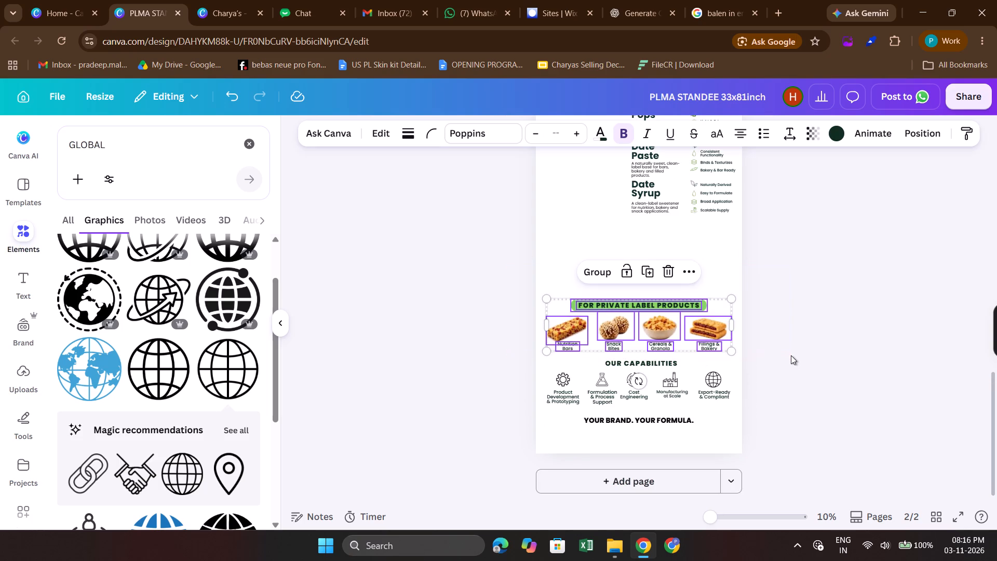
pyautogui.hotkey('shift', 'Up')
pyautogui.hotkey('shift', 'Up')
pyautogui.hotkey('shift', 'Up')
pyautogui.hotkey('shift', 'Up')
pyautogui.hotkey('shift', 'Up')
# Review the section spacing and layout of page 2 against the Charya's poster and page 1 of the standee.
pyautogui.scroll(1, 791, 355)
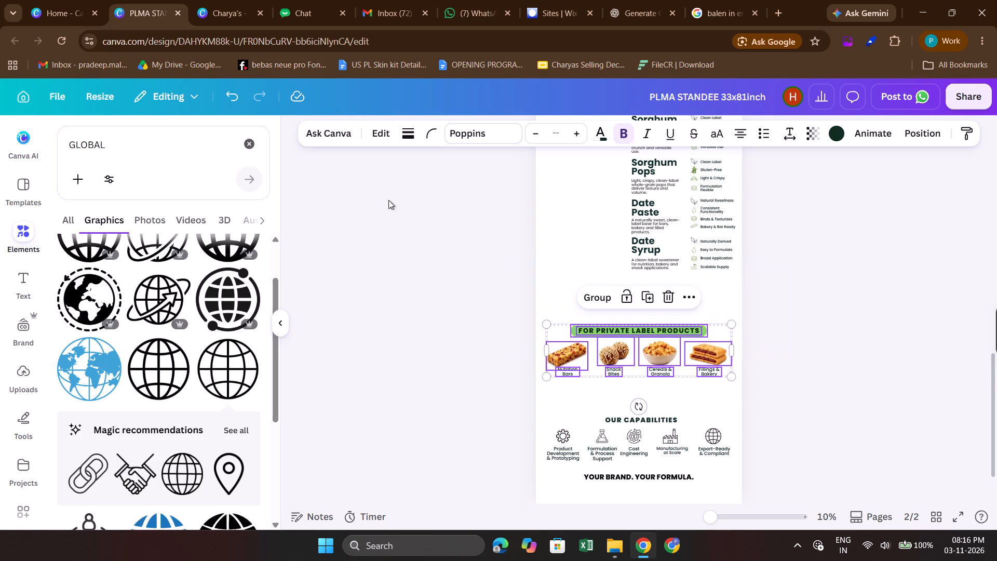
pyautogui.click(229, 0)
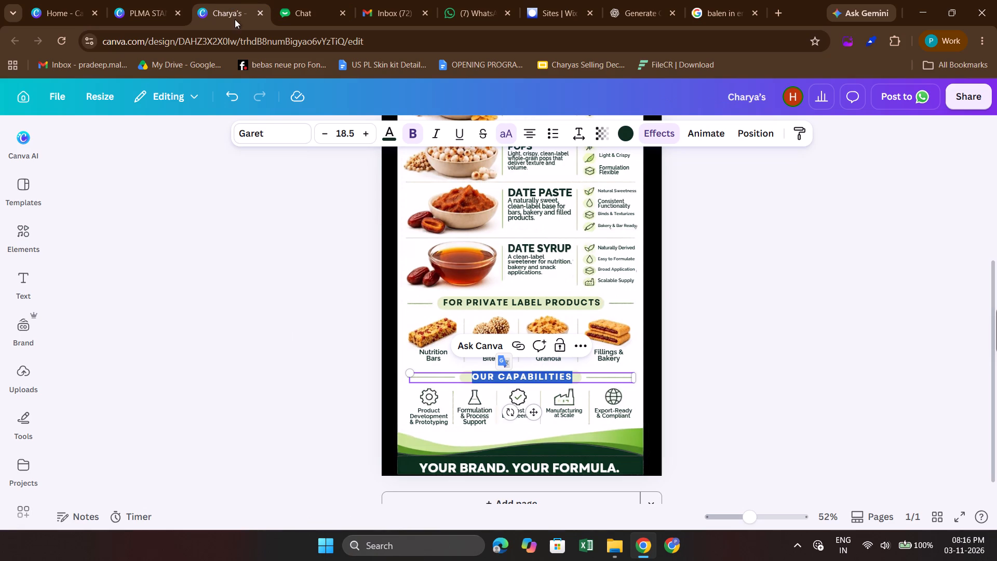
pyautogui.click(137, 0)
pyautogui.scroll(1, 479, 278)
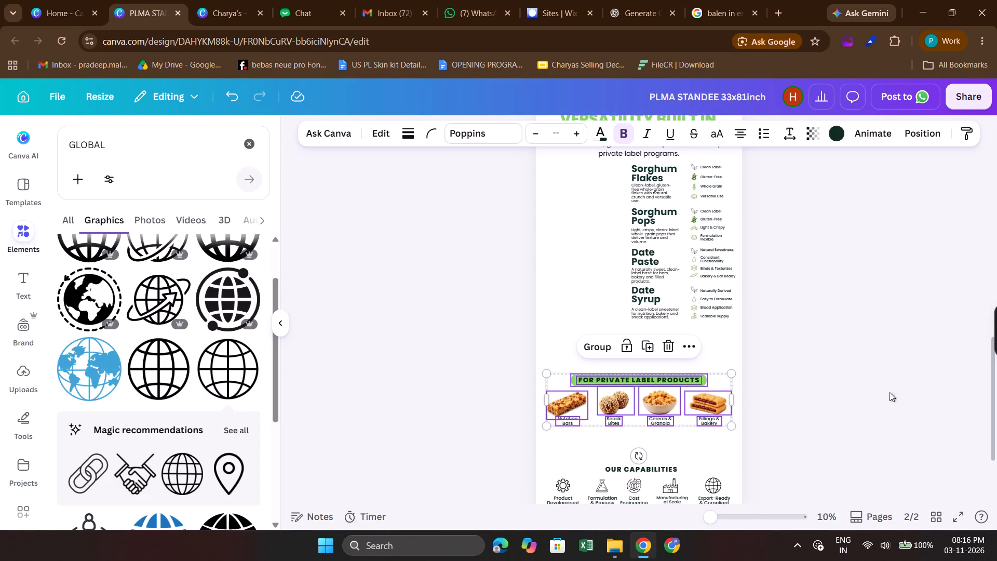
pyautogui.click(895, 394)
pyautogui.scroll(-1, 895, 394)
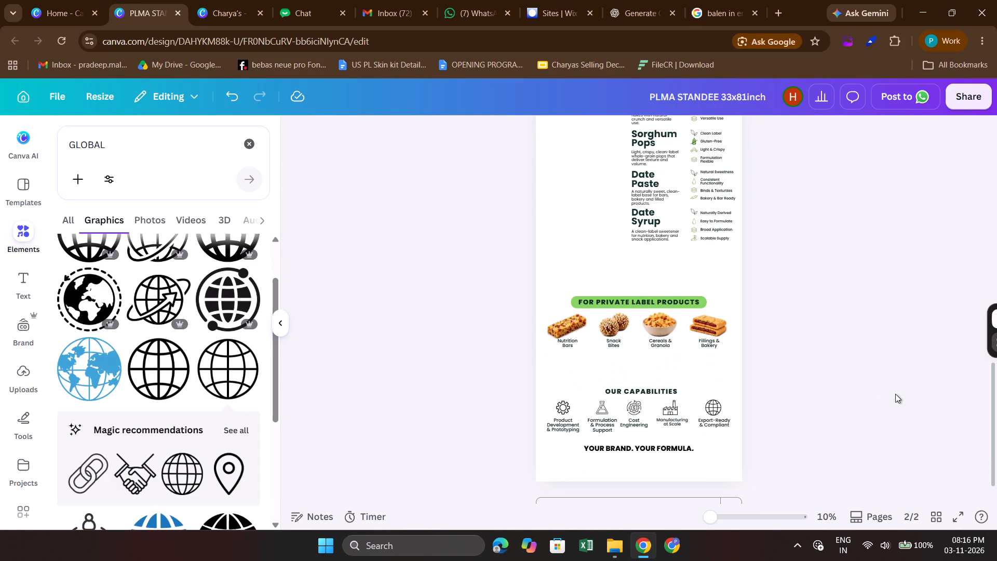
pyautogui.scroll(1, 895, 394)
pyautogui.scroll(2, 824, 323)
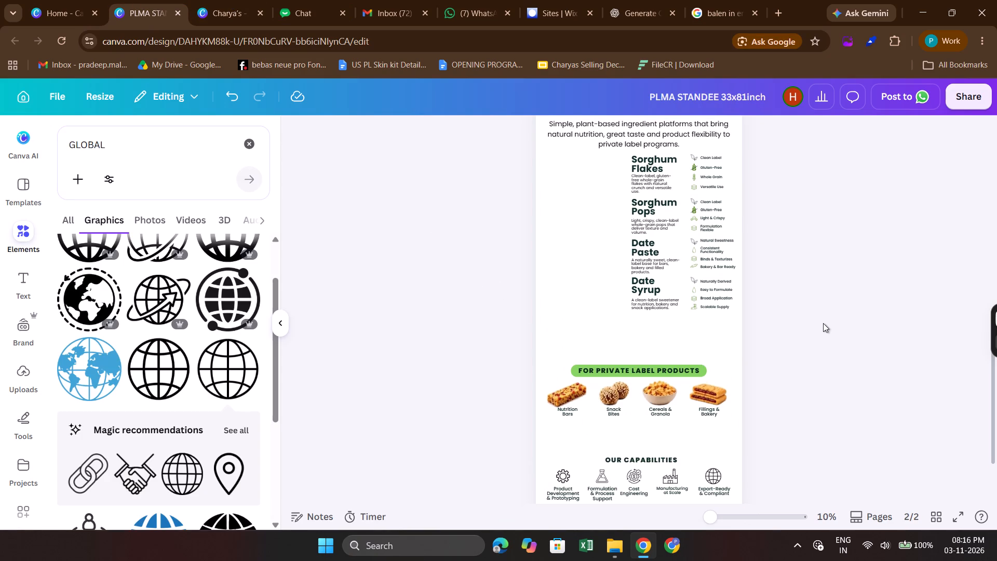
pyautogui.scroll(1, 823, 323)
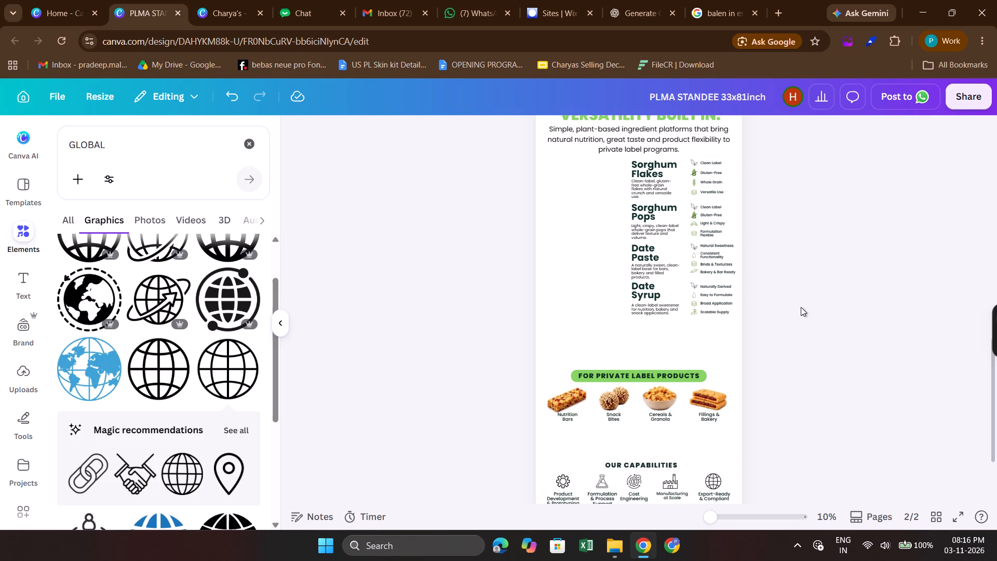
pyautogui.scroll(1, 801, 307)
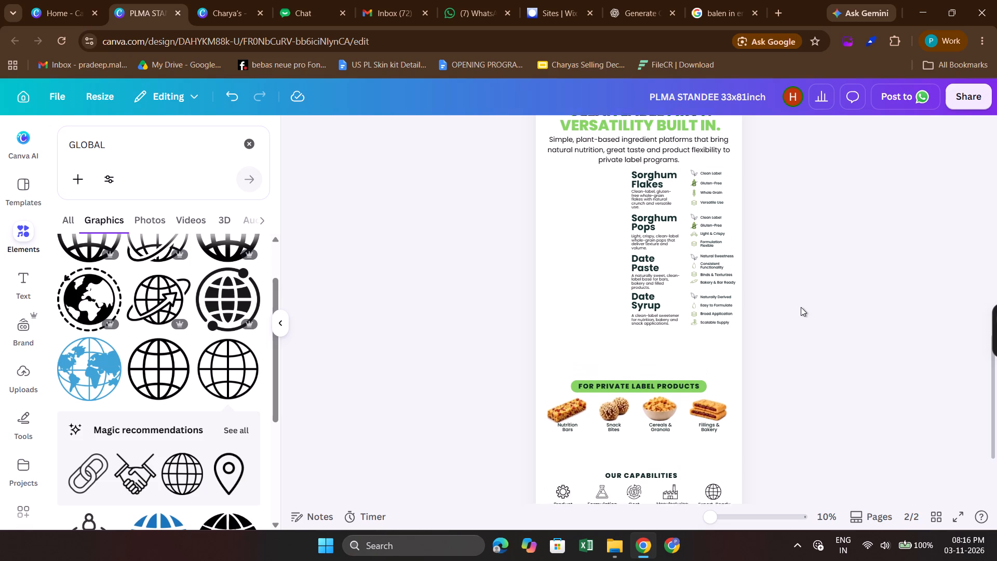
pyautogui.scroll(1, 801, 307)
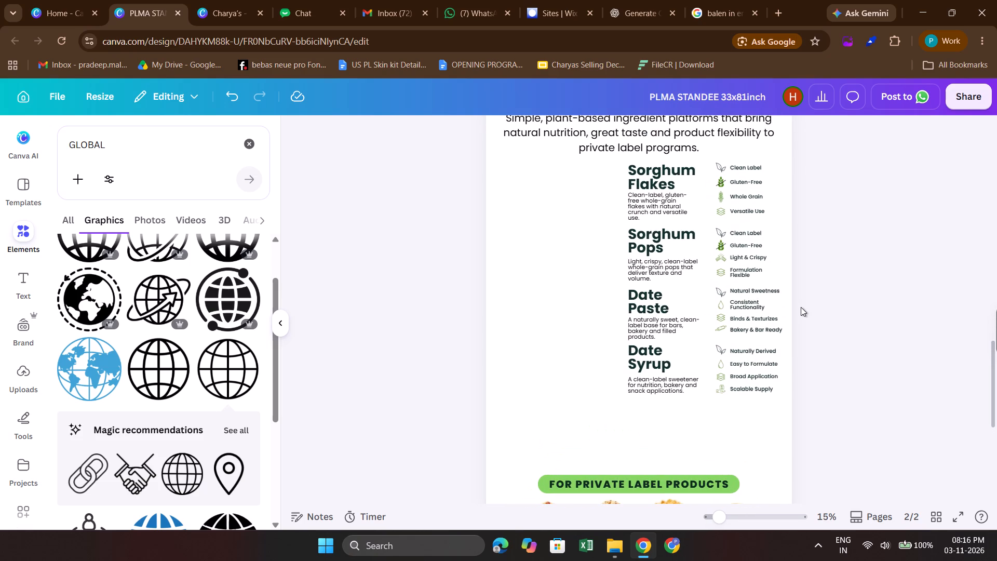
pyautogui.scroll(-2, 801, 307)
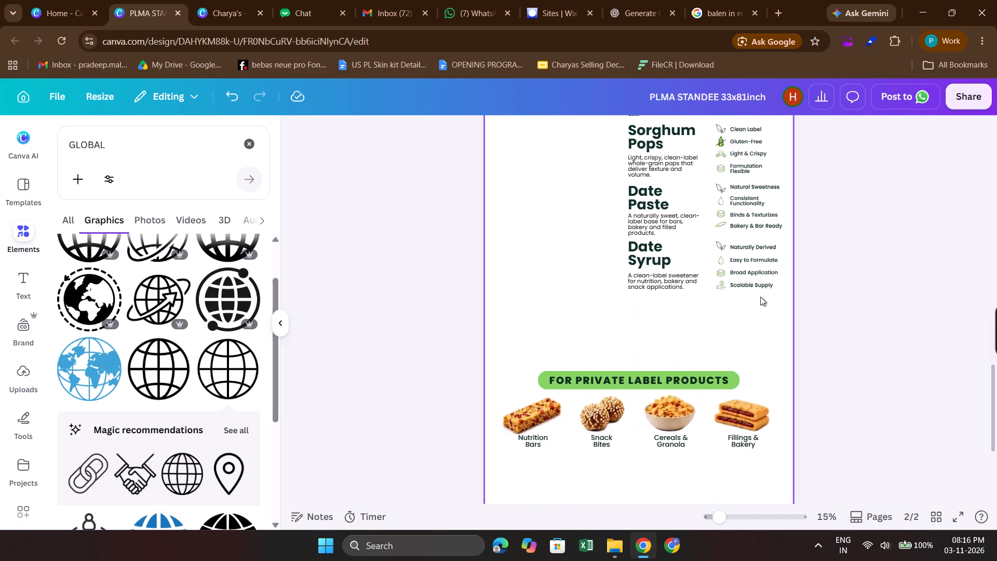
pyautogui.scroll(3, 760, 297)
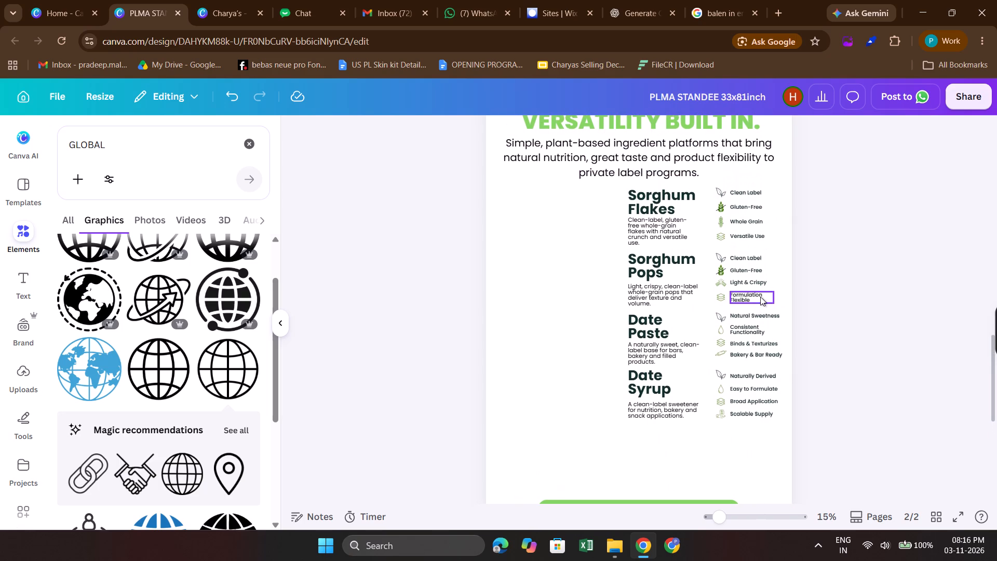
pyautogui.scroll(1, 901, 294)
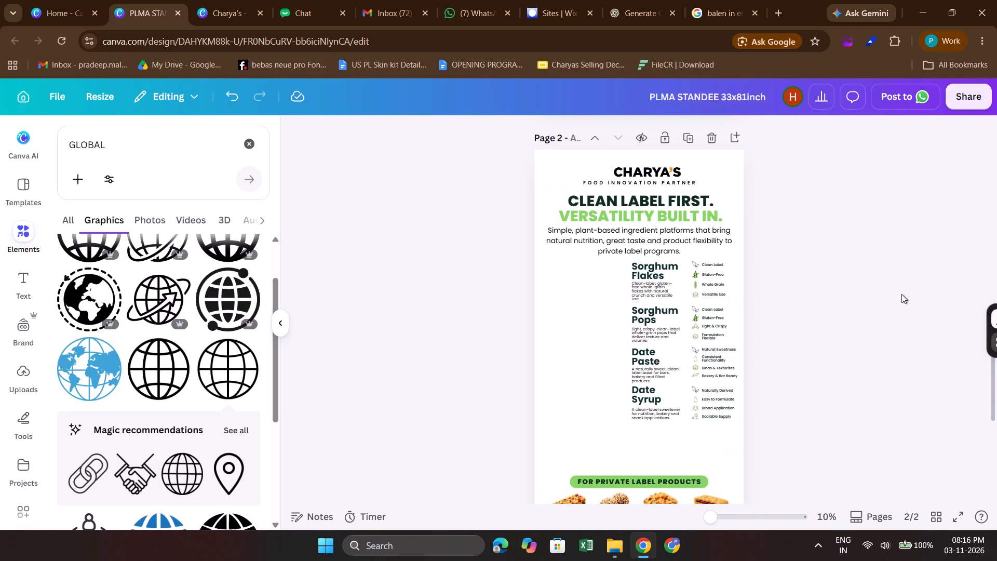
pyautogui.scroll(-1, 901, 294)
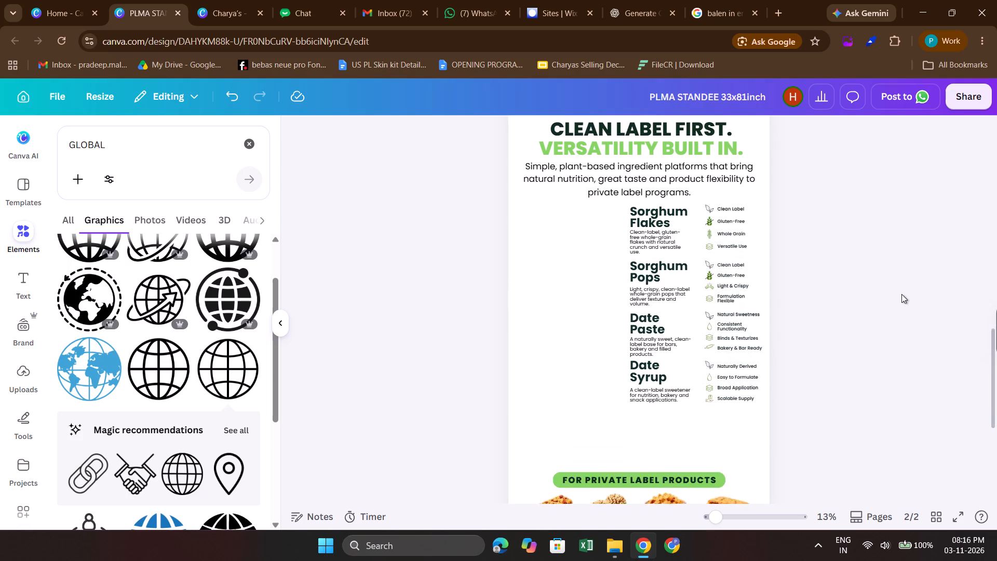
pyautogui.scroll(-4, 901, 294)
pyautogui.scroll(-1, 708, 319)
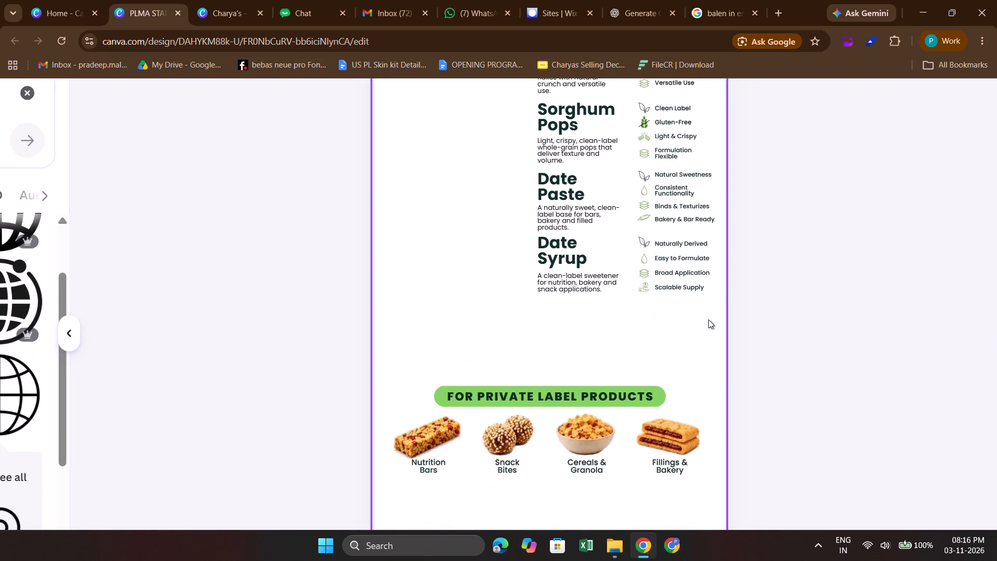
pyautogui.scroll(-1, 708, 319)
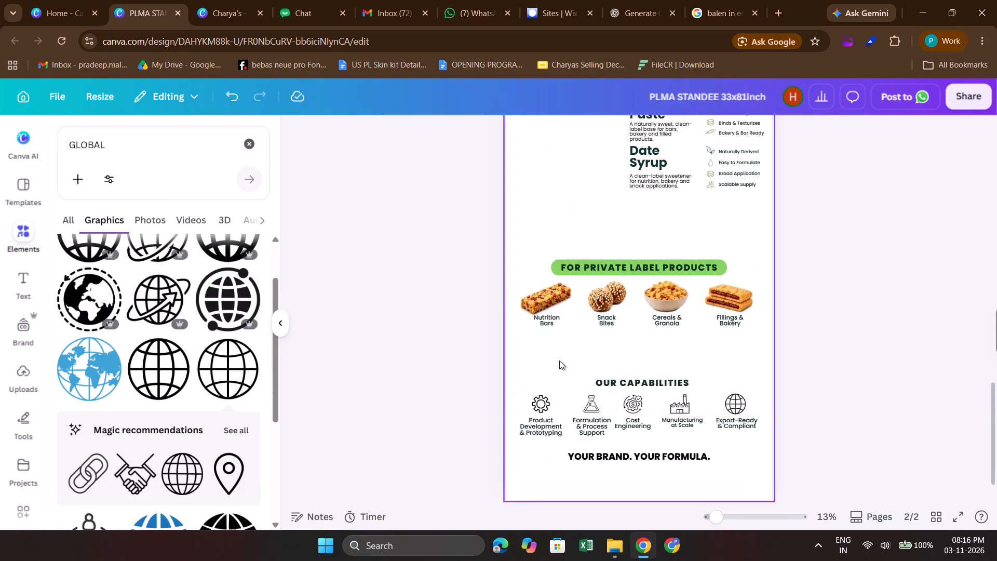
pyautogui.moveTo(457, 221); pyautogui.dragTo(486, 258)
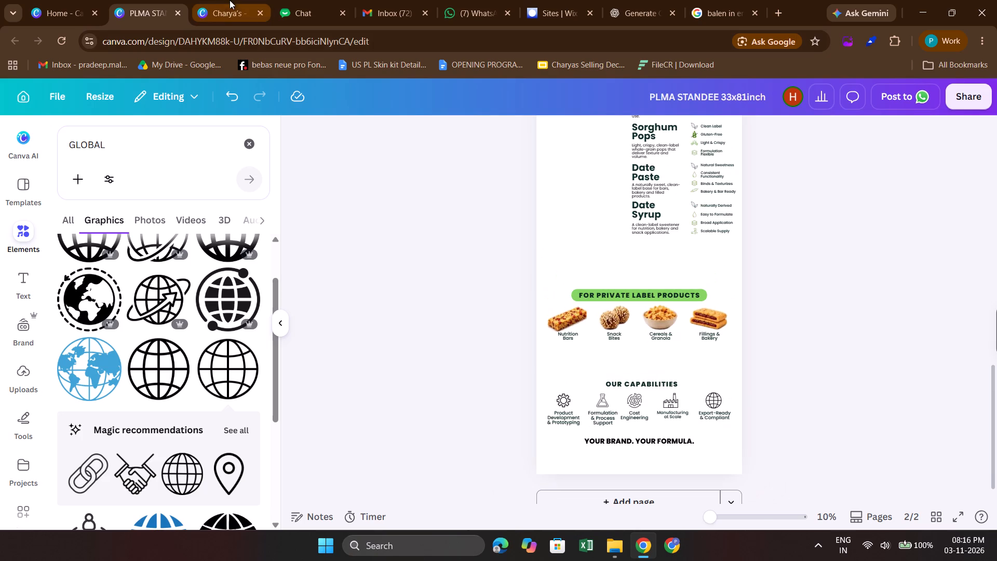
pyautogui.scroll(6, 479, 194)
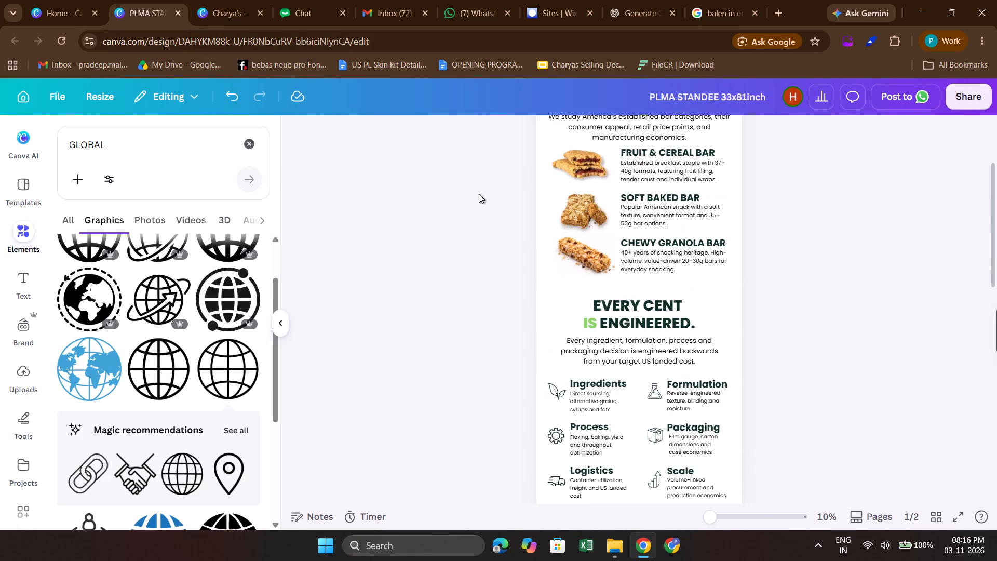
pyautogui.scroll(-5, 529, 346)
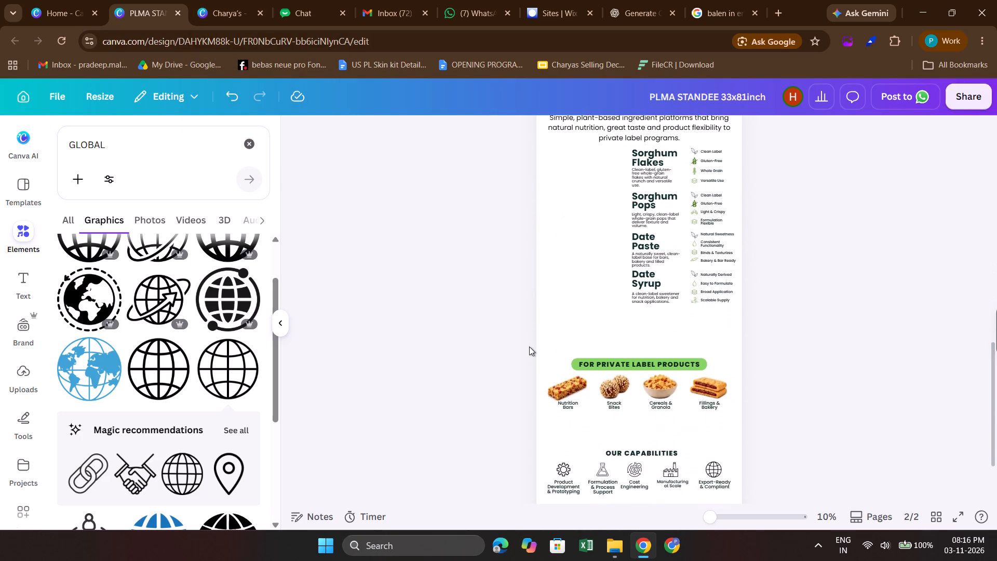
pyautogui.scroll(-1, 529, 346)
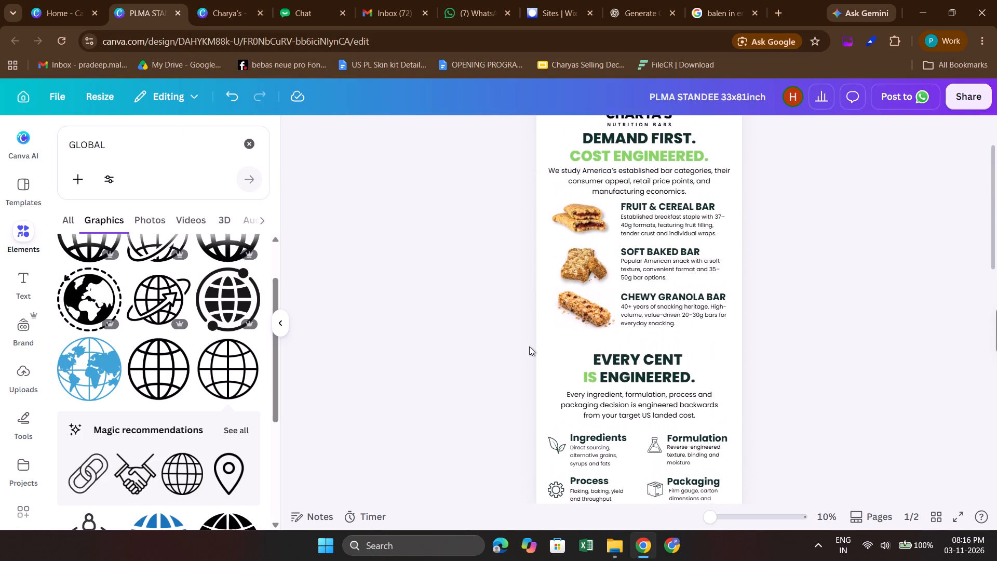
# Duplicate the green rounded bar from the "FOR PRIVATE LABEL PRODUCTS" heading and place it behind the "OUR CAPABILITIES" text.
pyautogui.scroll(-1, 529, 346)
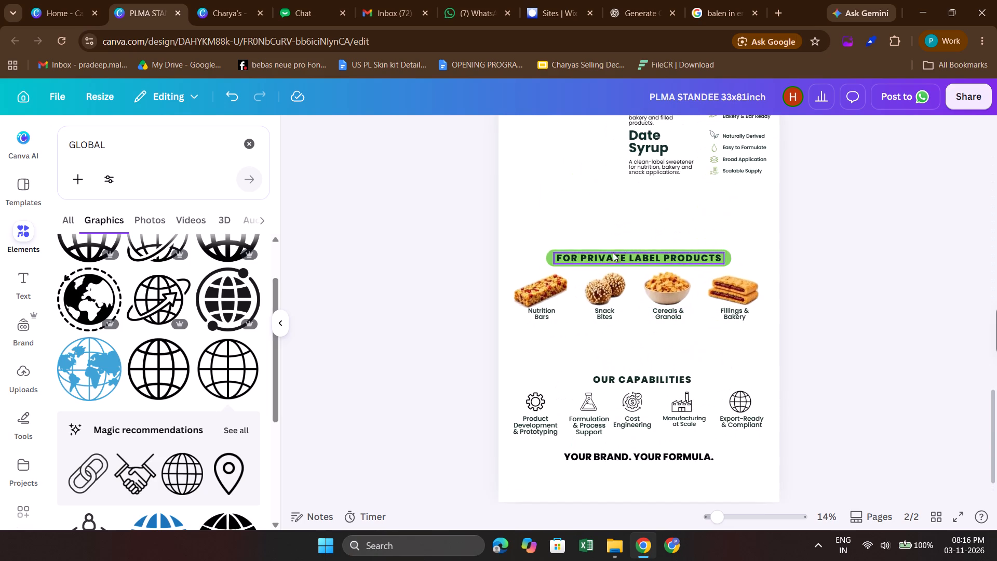
pyautogui.click(547, 259)
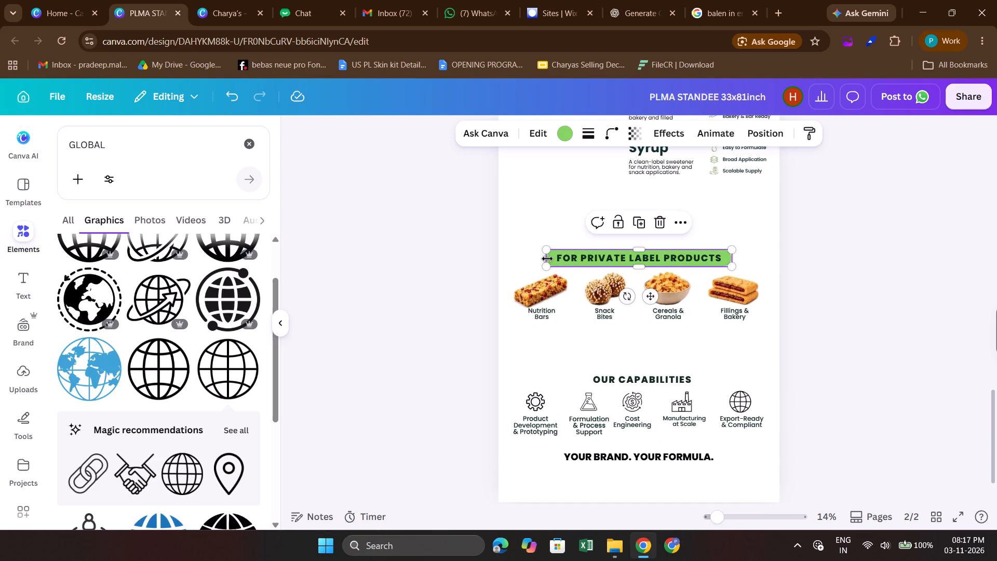
pyautogui.hotkey('ctrl', 'd')
pyautogui.moveTo(658, 260); pyautogui.dragTo(657, 380)
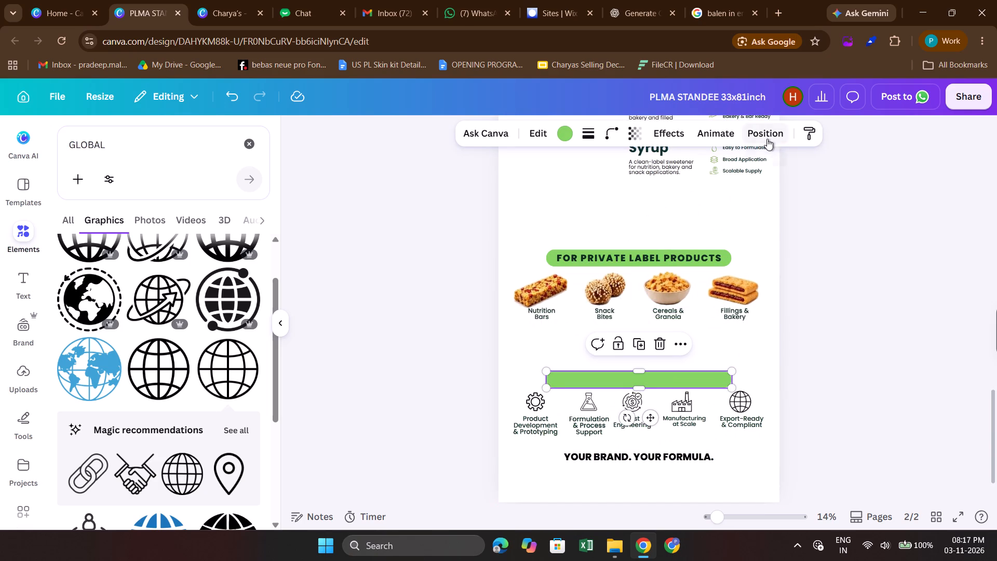
pyautogui.click(767, 139)
pyautogui.click(239, 190)
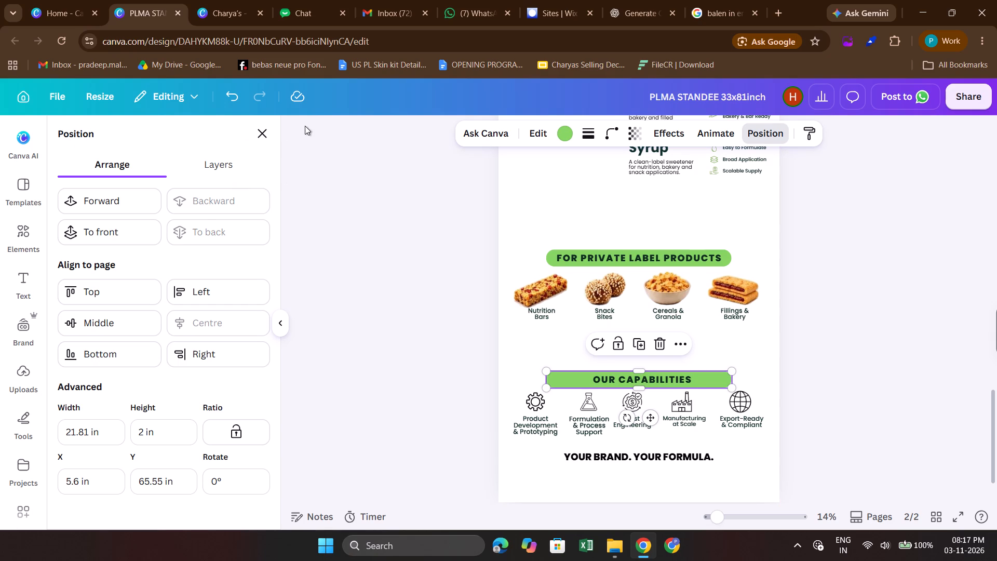
pyautogui.moveTo(260, 126); pyautogui.dragTo(724, 338)
pyautogui.click(871, 405)
pyautogui.click(851, 380)
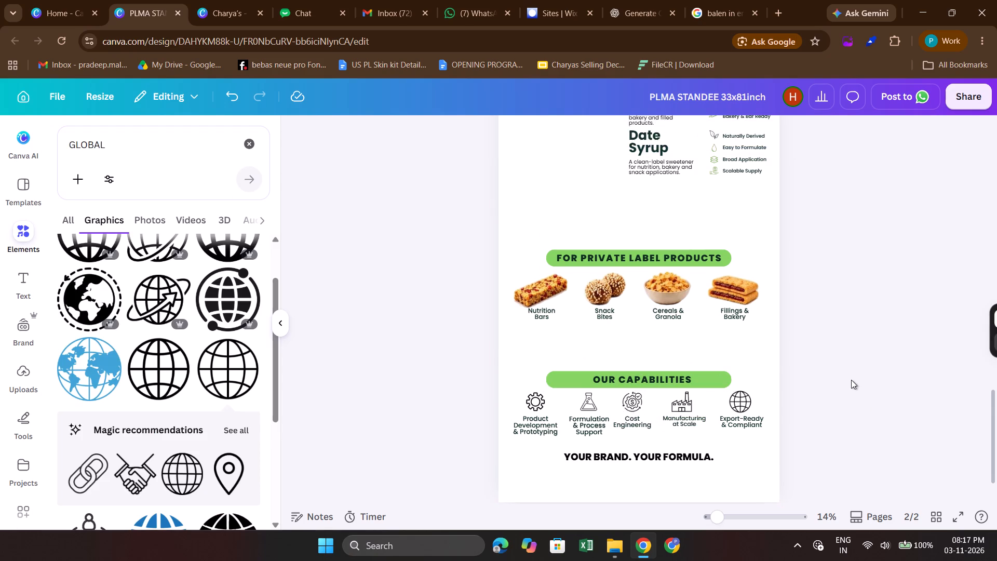
# Narrow the green bar behind "OUR CAPABILITIES" from both ends to about 14.25 in wide, fitting the heading text closely.
pyautogui.click(739, 376)
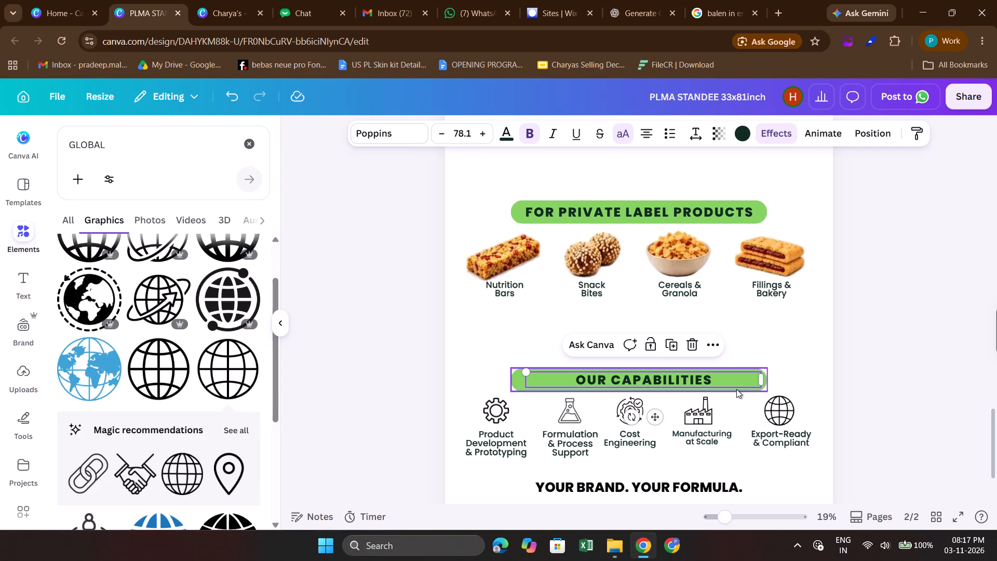
pyautogui.click(734, 392)
pyautogui.moveTo(767, 381); pyautogui.dragTo(731, 382)
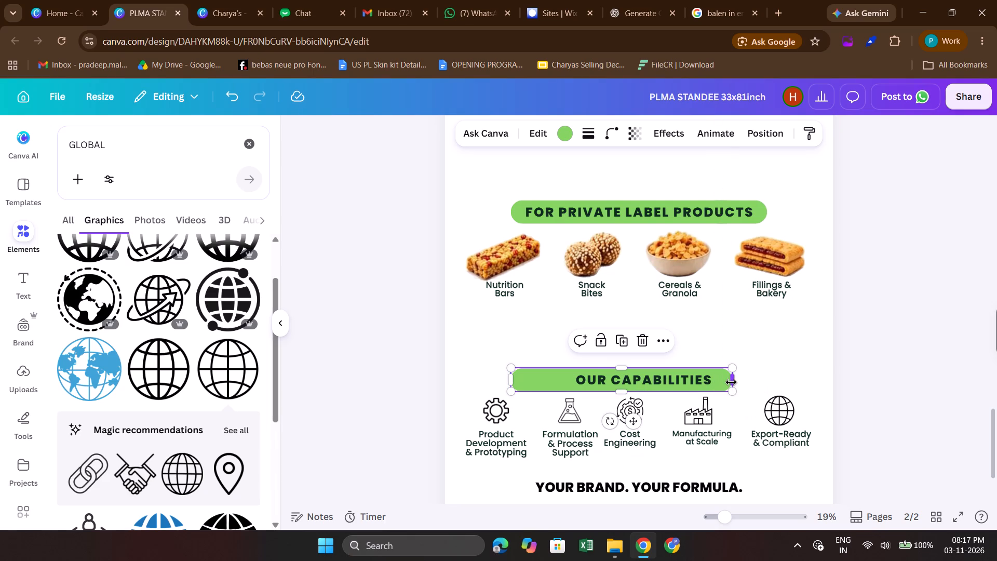
pyautogui.hotkey('ctrl', 'z')
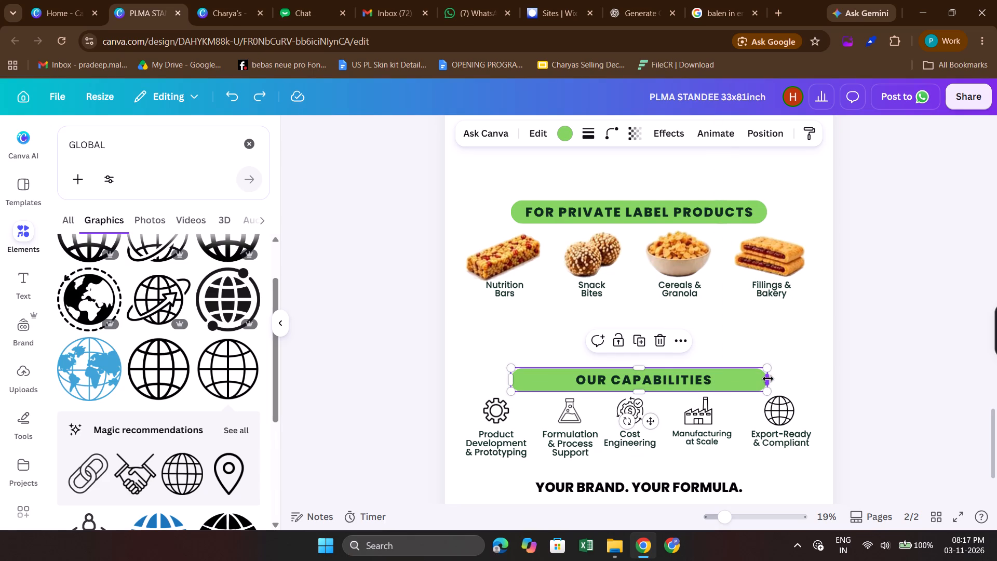
pyautogui.keyDown('shift'); pyautogui.moveTo(768, 379); pyautogui.dragTo(727, 380); pyautogui.keyUp('shift')
pyautogui.moveTo(510, 382); pyautogui.dragTo(544, 389)
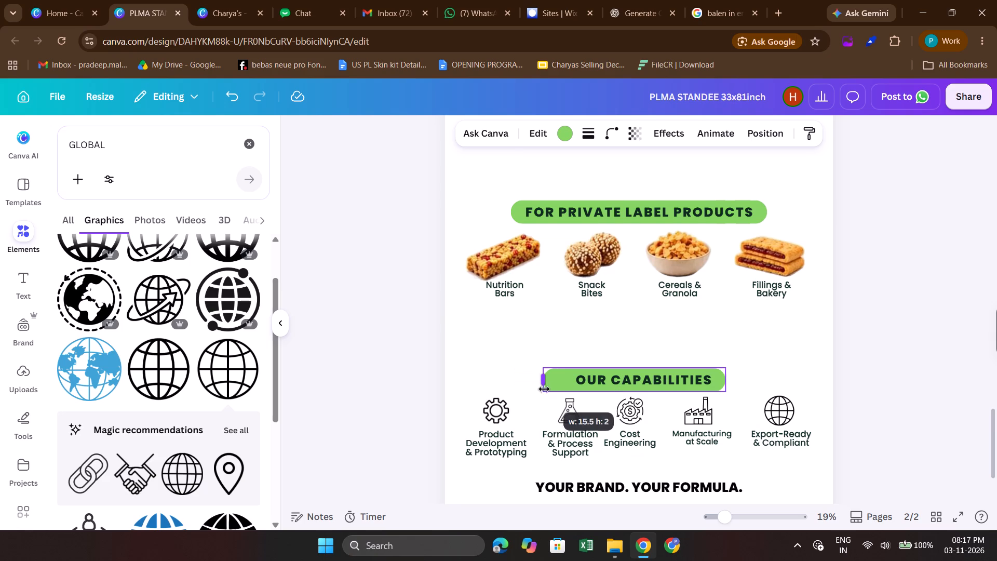
pyautogui.moveTo(544, 389); pyautogui.dragTo(557, 389)
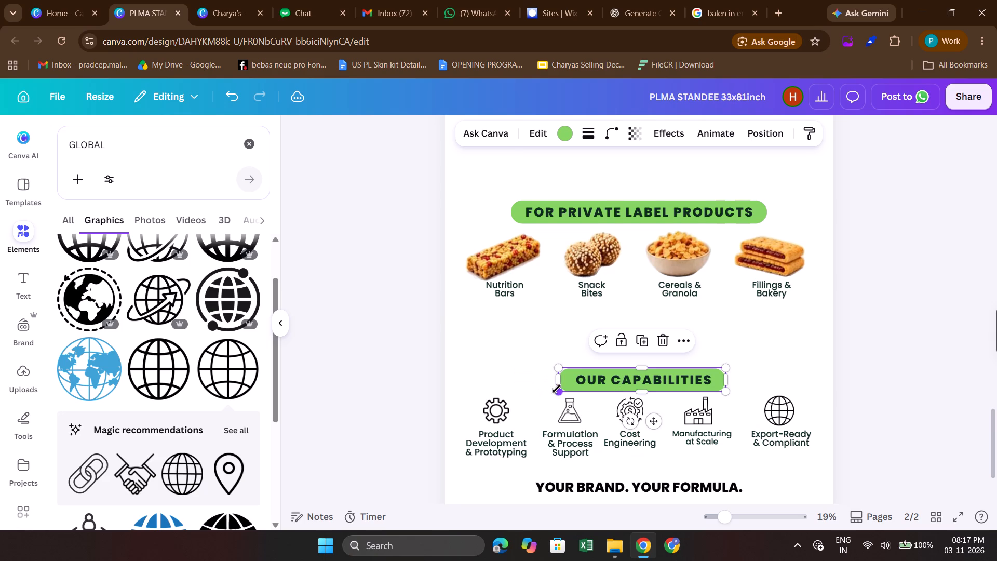
# Centre the "OUR CAPABILITIES" green bar horizontally on the page and select the heading text over it.
pyautogui.click(772, 127)
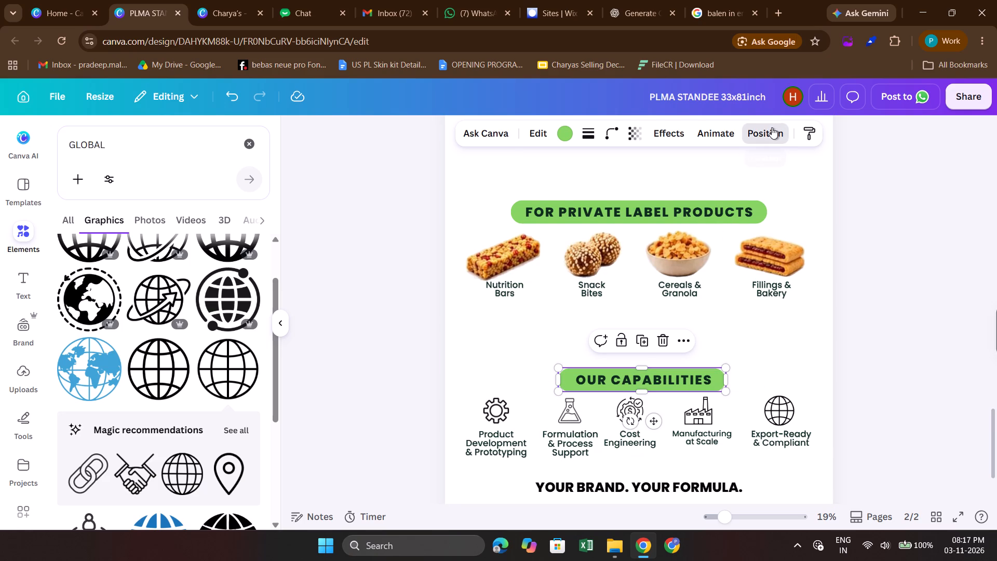
pyautogui.click(212, 324)
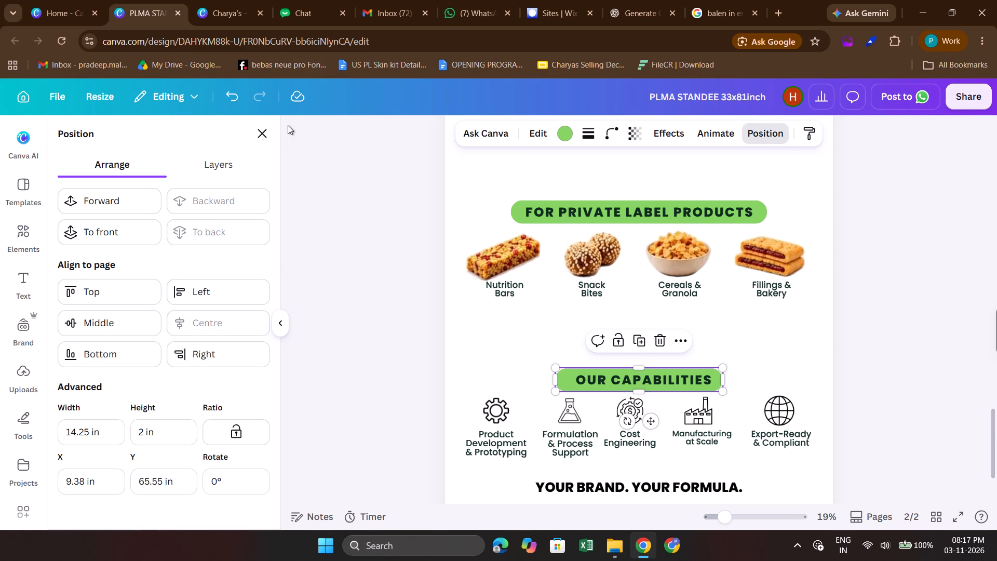
pyautogui.click(609, 375)
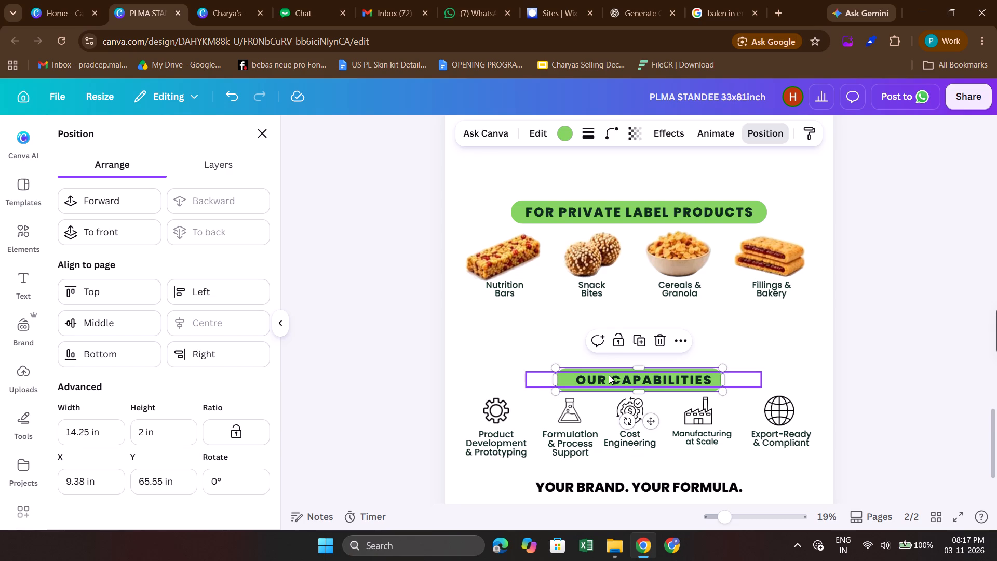
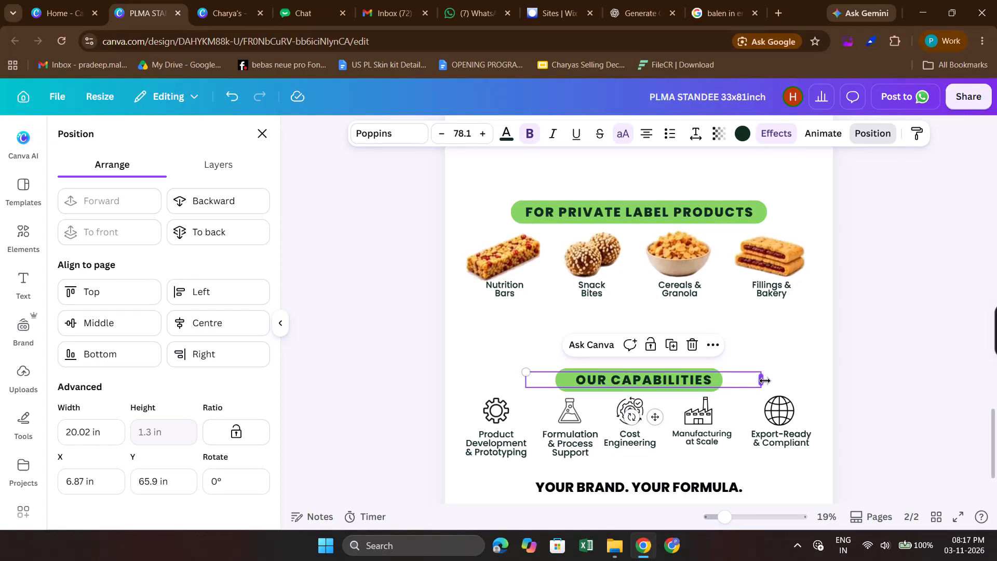
# Narrow the "OUR CAPABILITIES" text box to about 12.34 in wide and centre it horizontally on the page.
pyautogui.moveTo(765, 381); pyautogui.dragTo(725, 381)
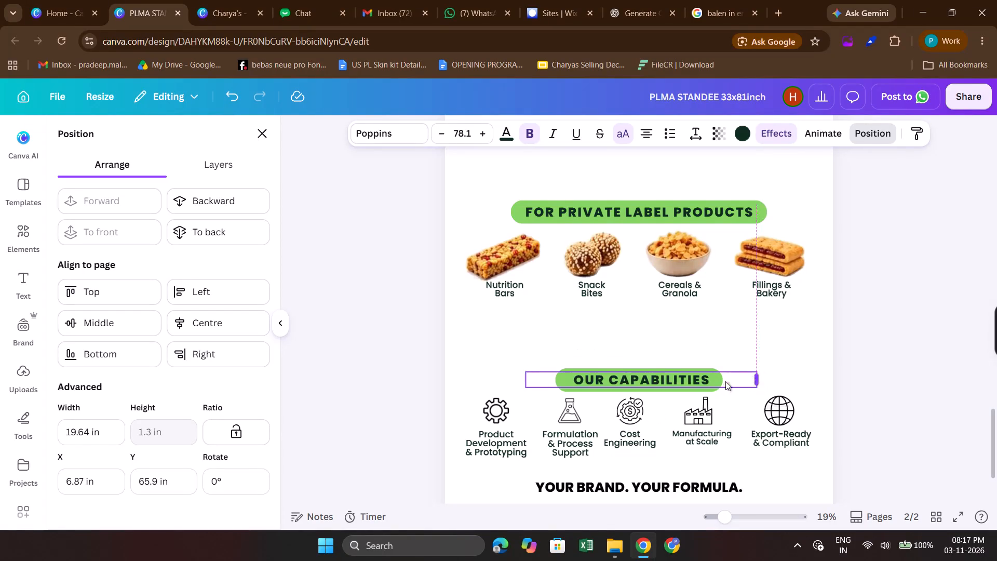
pyautogui.moveTo(725, 381); pyautogui.dragTo(675, 379)
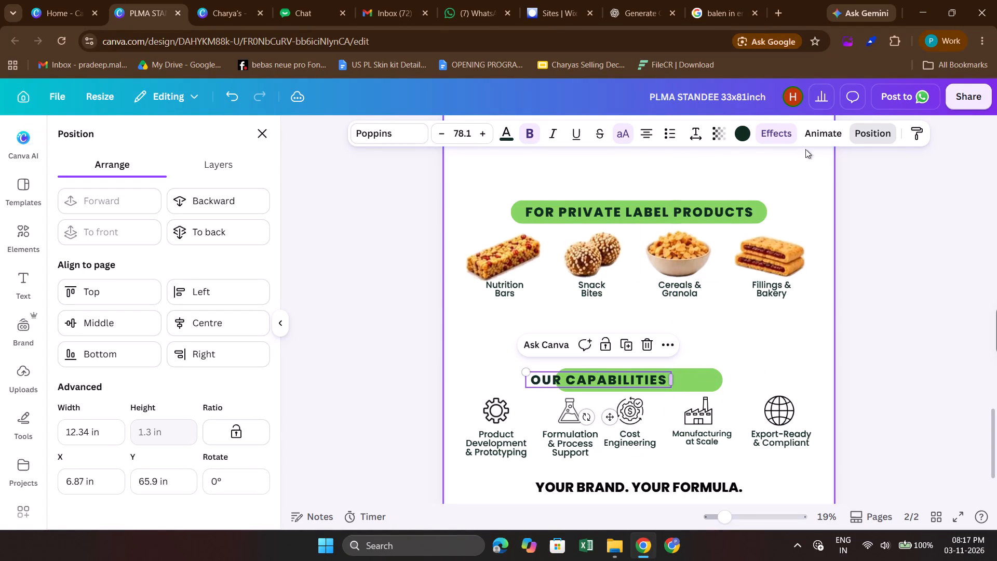
pyautogui.click(197, 323)
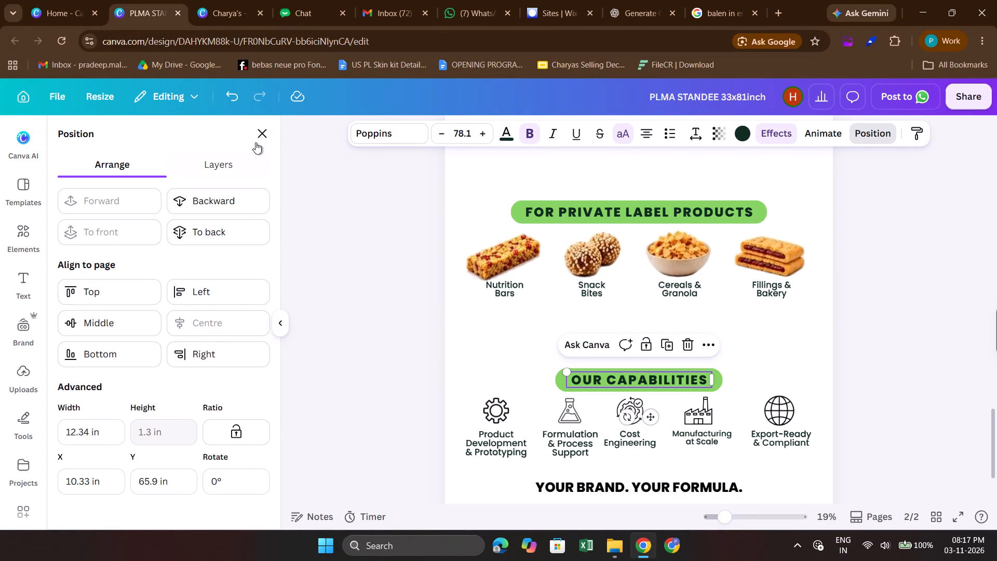
pyautogui.click(254, 132)
pyautogui.click(895, 375)
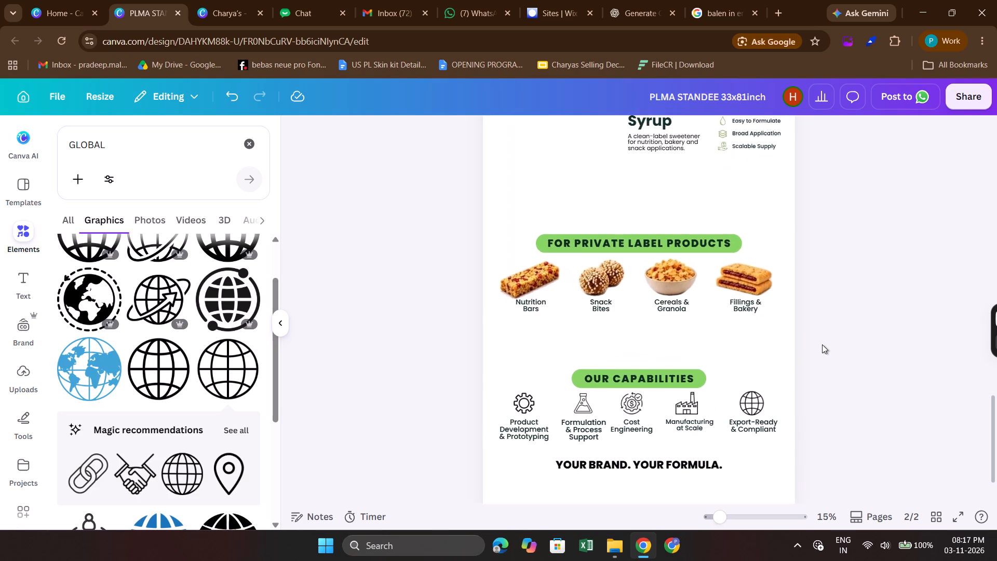
# Group the "OUR CAPABILITIES" heading text with its green bar.
pyautogui.moveTo(440, 353); pyautogui.dragTo(765, 430)
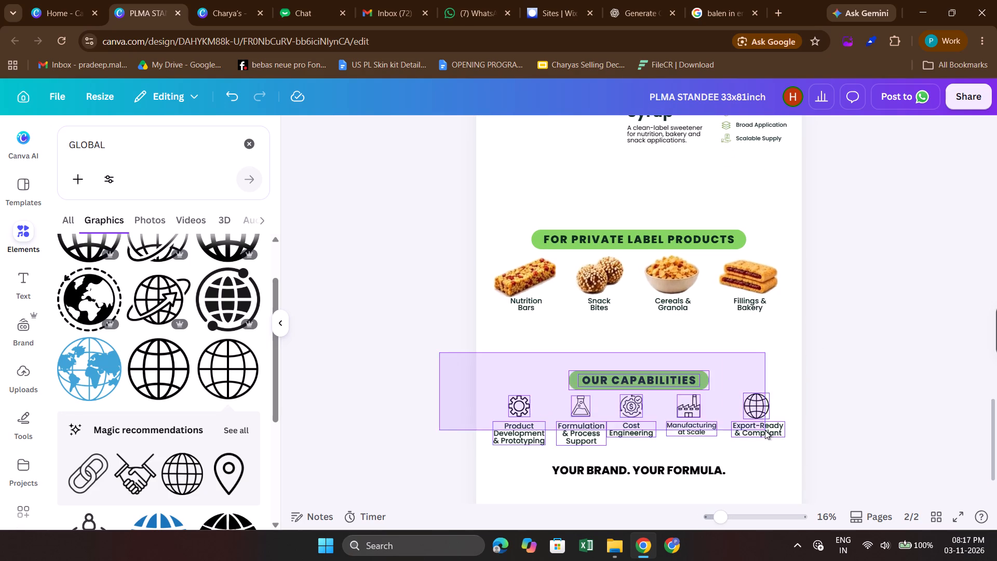
pyautogui.moveTo(765, 430); pyautogui.dragTo(668, 381)
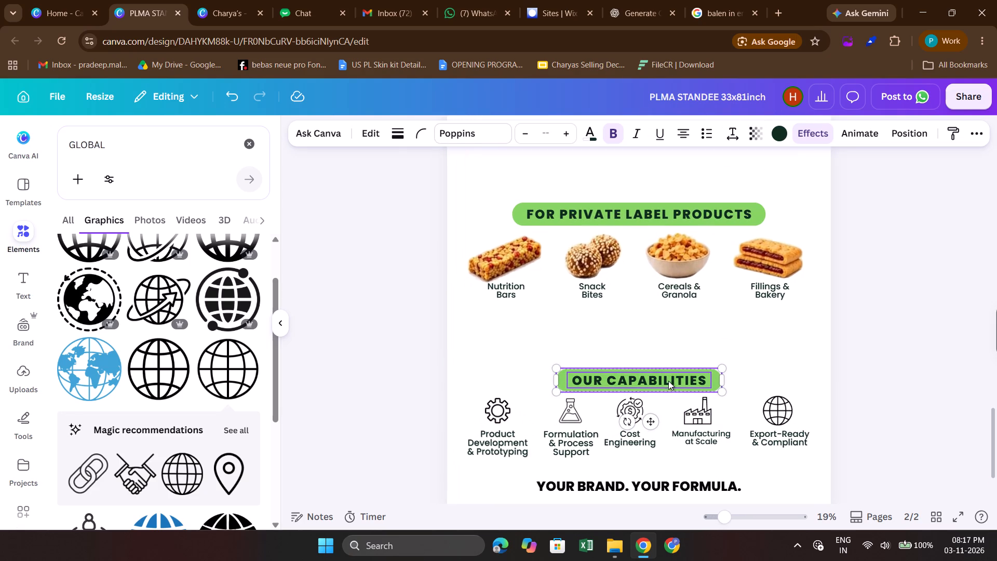
pyautogui.click(588, 342)
# Nudge the grouped "OUR CAPABILITIES" heading upward, away from the capability icons and closer to the product labels.
pyautogui.hotkey('shift', 'Up')
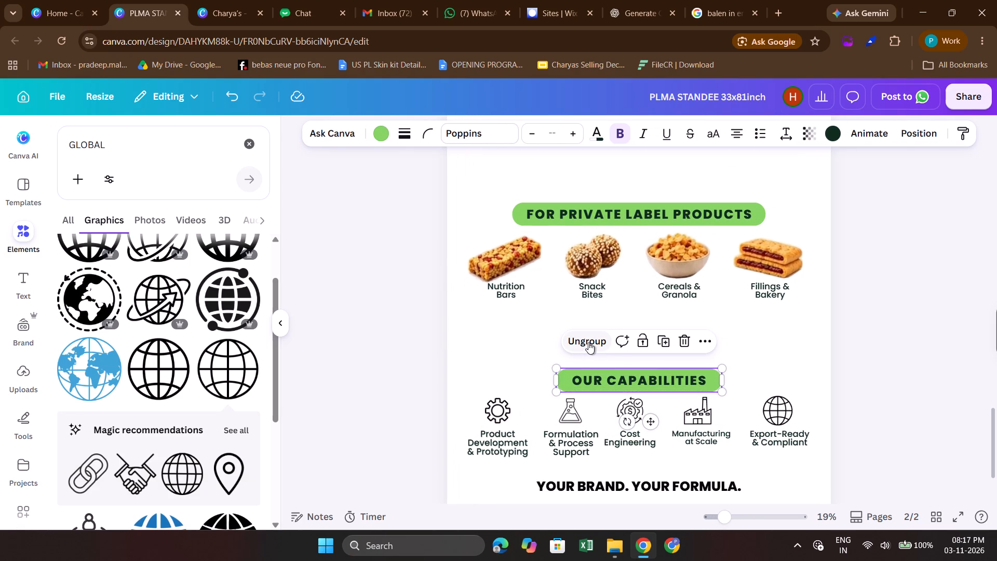
pyautogui.click(870, 291)
pyautogui.click(635, 391)
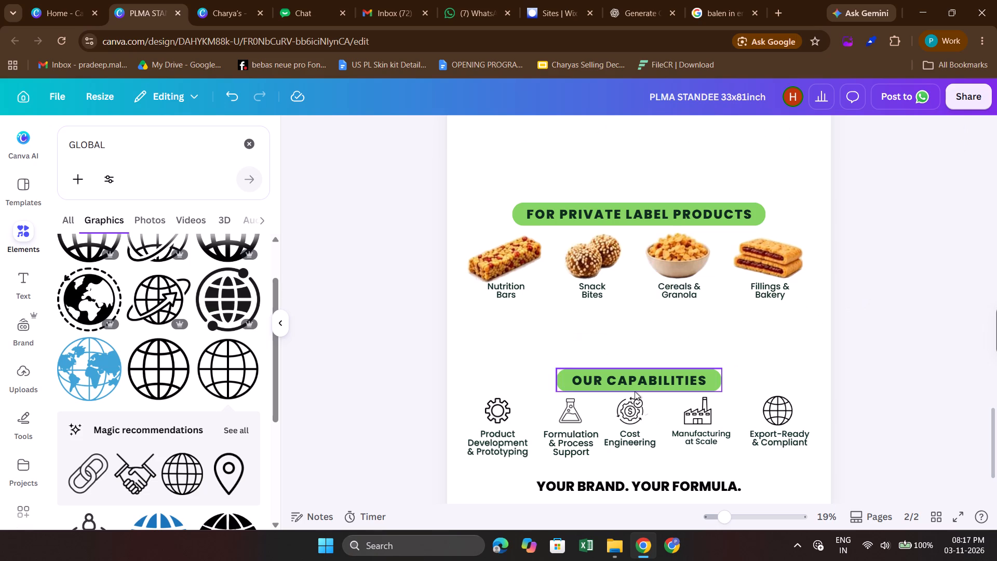
pyautogui.hotkey('shift', 'Up')
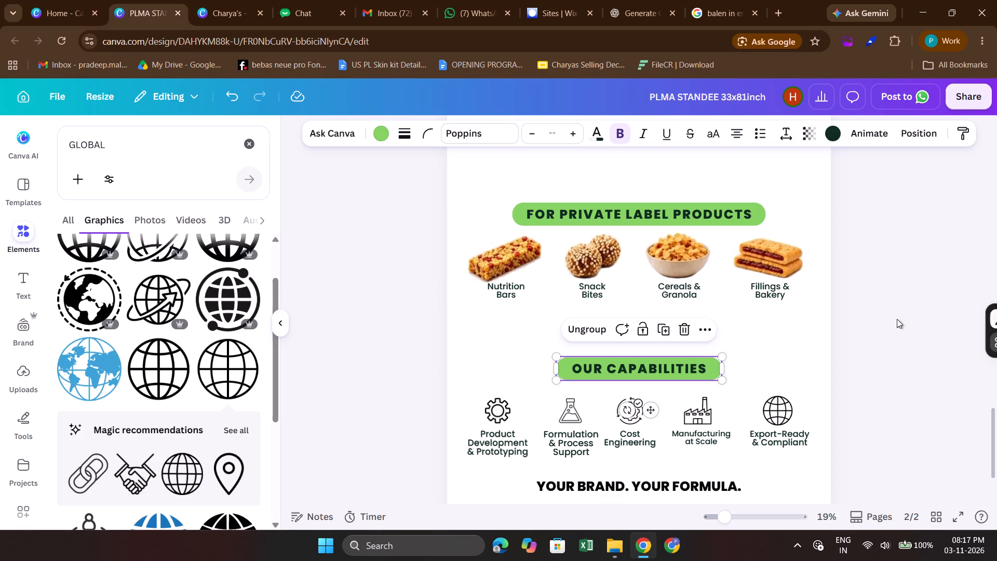
pyautogui.click(884, 329)
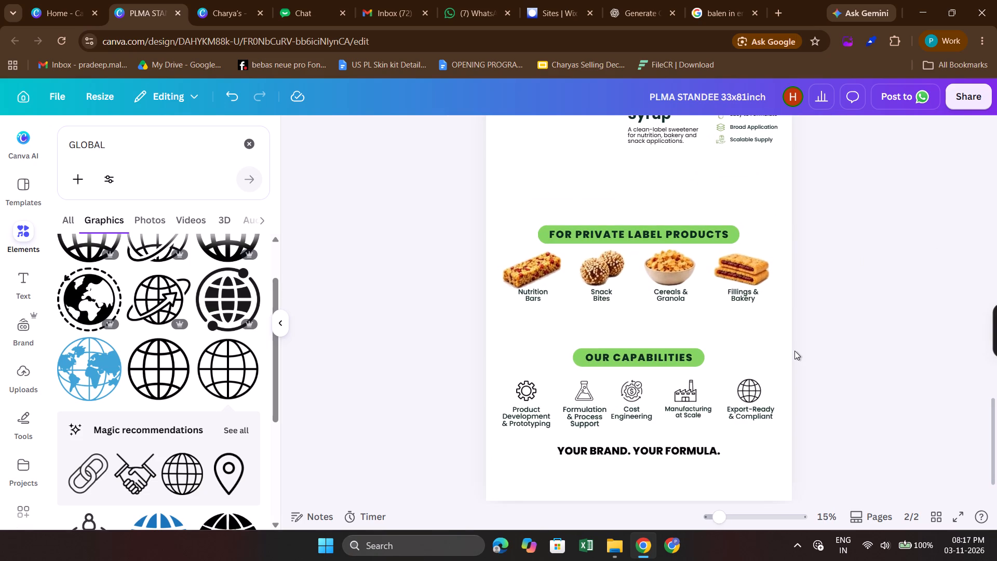
pyautogui.scroll(1, 794, 351)
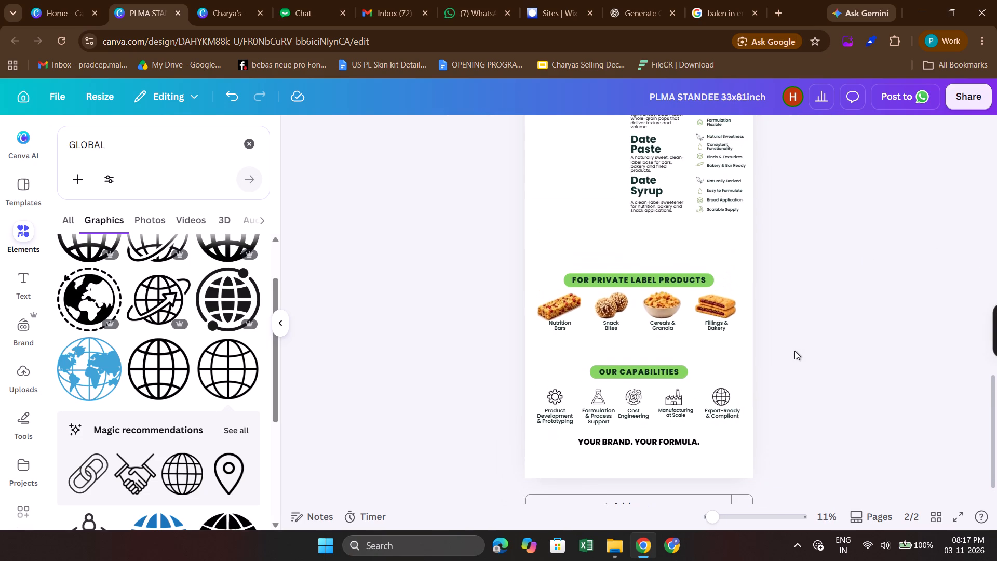
pyautogui.click(639, 383)
pyautogui.hotkey('shift', 'Up')
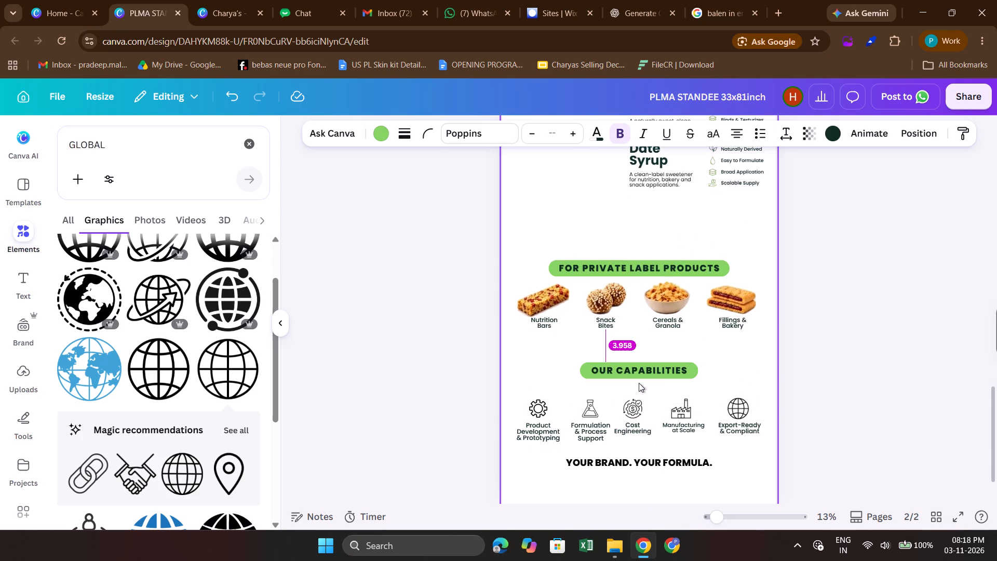
pyautogui.hotkey('shift', 'Up')
pyautogui.hotkey('shift', 'Up')
pyautogui.click(838, 350)
pyautogui.scroll(-1, 838, 350)
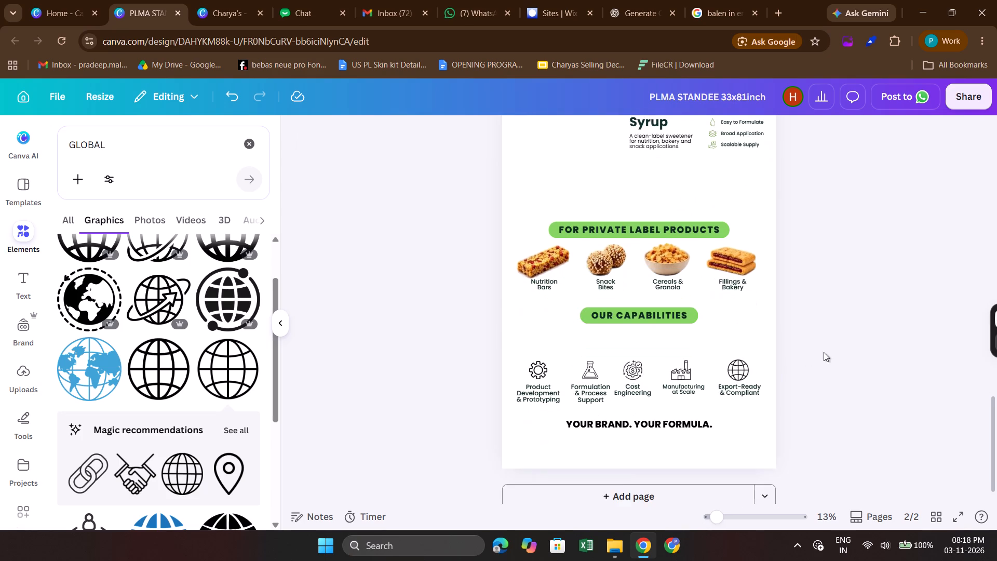
# Move the "FOR PRIVATE LABEL PRODUCTS" heading, its four product images and their labels up together toward the Date Syrup section.
pyautogui.scroll(1, 634, 215)
pyautogui.moveTo(462, 277); pyautogui.dragTo(486, 287)
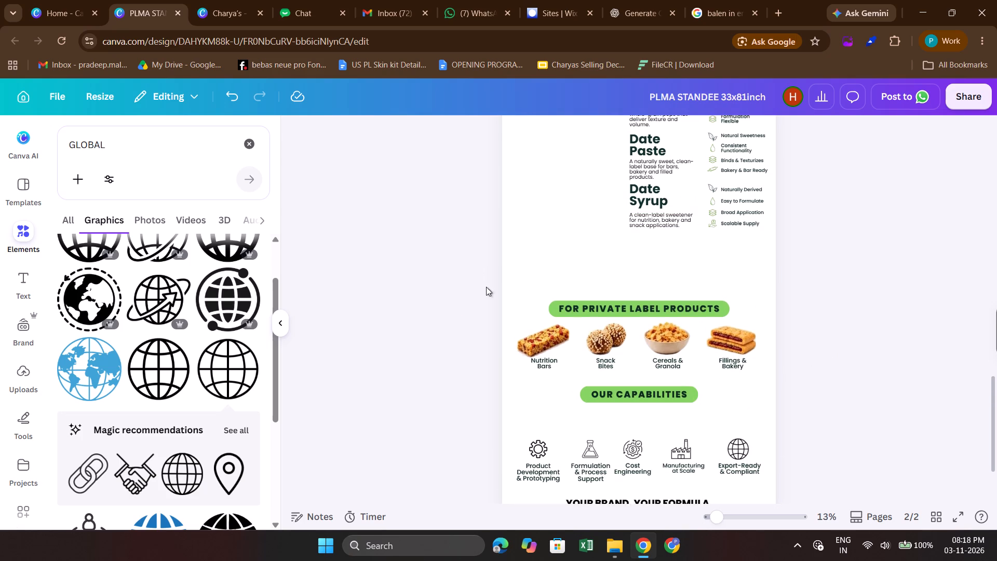
pyautogui.moveTo(486, 287); pyautogui.dragTo(827, 367)
pyautogui.hotkey('shift', 'Up')
pyautogui.hotkey('shift', 'Up')
pyautogui.hotkey('shift', 'Up')
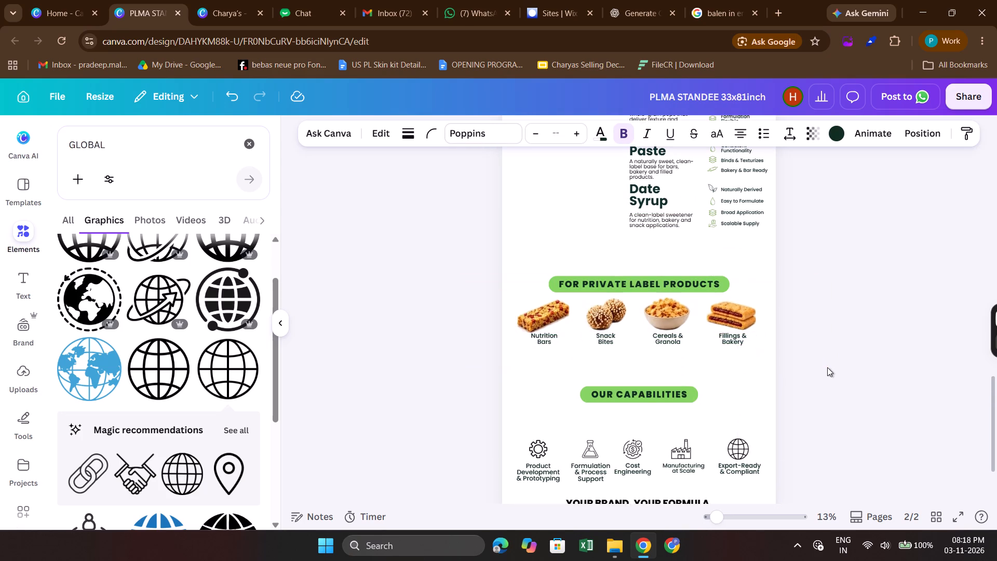
pyautogui.hotkey('shift', 'Up')
# Nudge the "OUR CAPABILITIES" heading group further up, keeping a clear gap below the product labels.
pyautogui.click(666, 391)
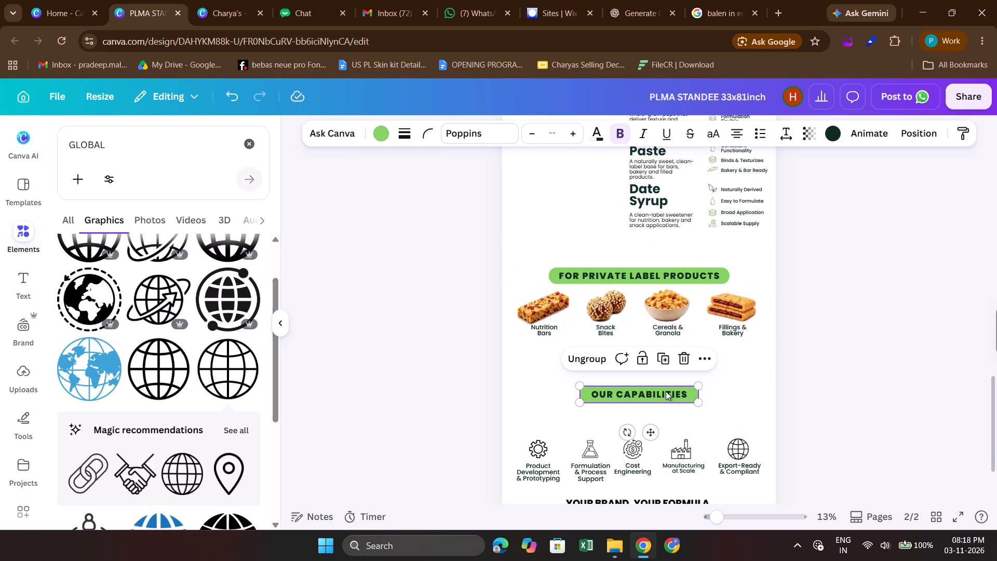
pyautogui.hotkey('shift', 'Up')
pyautogui.hotkey('shift', 'Up')
pyautogui.hotkey('shift', 'Up')
pyautogui.click(852, 390)
# Move the Product Development, Formulation and Cost Engineering icons with their labels up beneath the "OUR CAPABILITIES" heading as a first row.
pyautogui.scroll(-1, 852, 390)
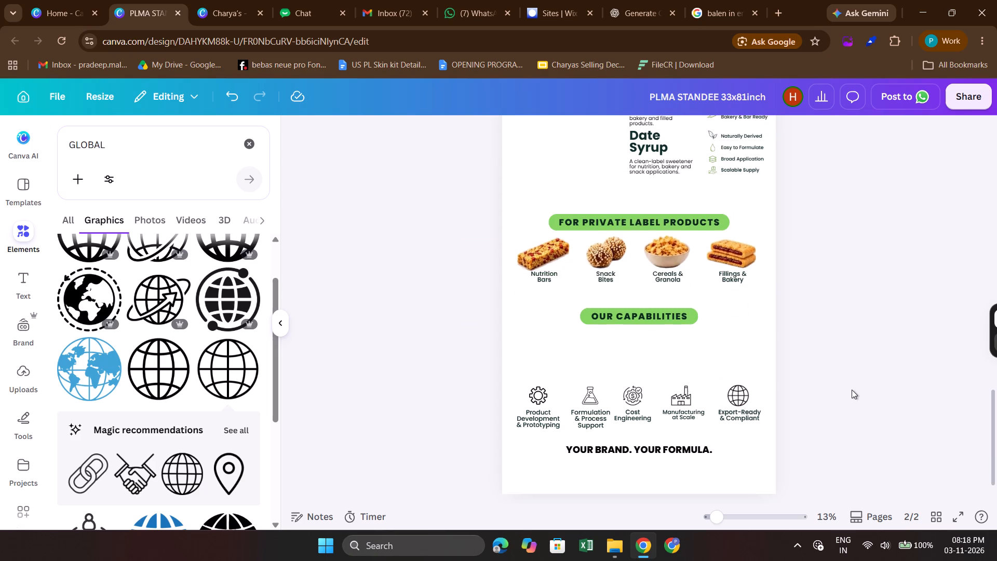
pyautogui.scroll(-1, 852, 390)
pyautogui.moveTo(471, 370); pyautogui.dragTo(655, 432)
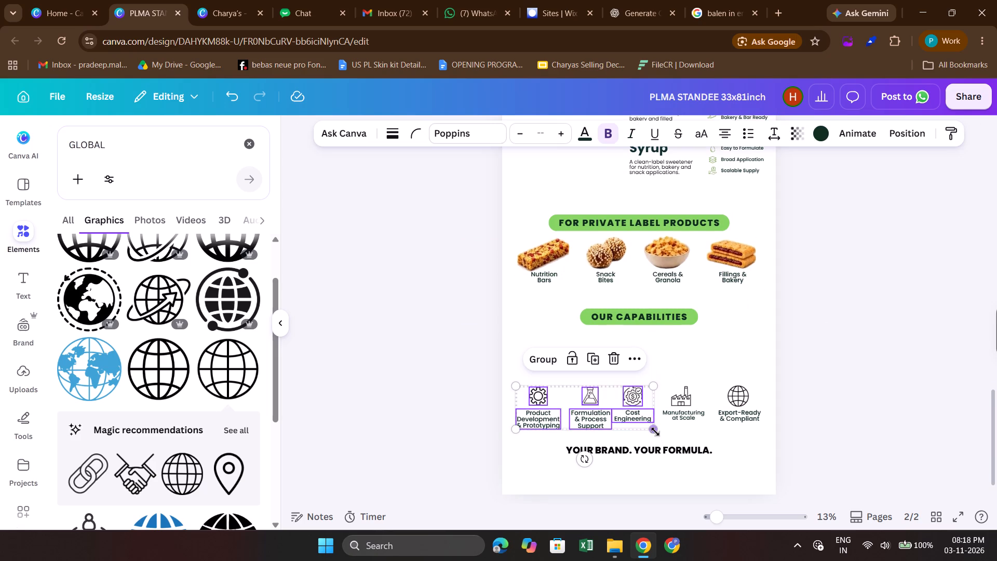
pyautogui.moveTo(591, 407); pyautogui.dragTo(635, 363)
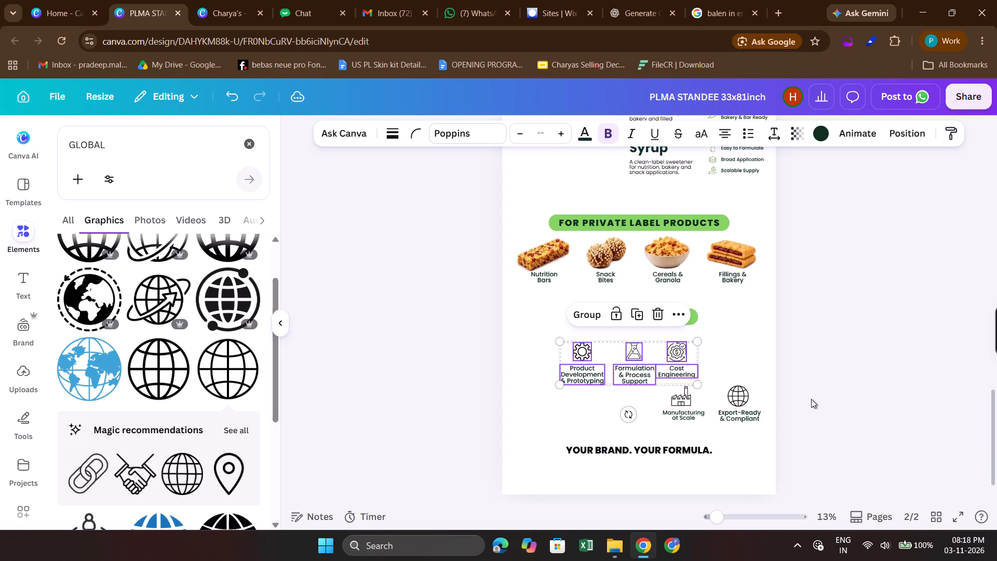
pyautogui.click(814, 395)
# Move the Manufacturing at Scale and Export-Ready icons with their labels into a second row beneath the first three capabilities.
pyautogui.moveTo(819, 367); pyautogui.dragTo(843, 373)
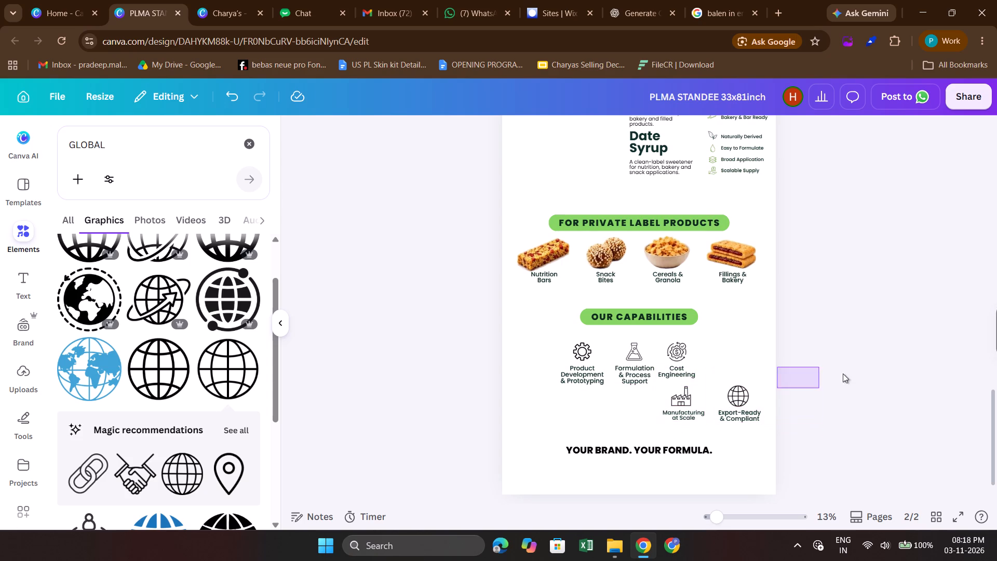
pyautogui.moveTo(843, 373); pyautogui.dragTo(849, 373)
pyautogui.moveTo(806, 390); pyautogui.dragTo(636, 429)
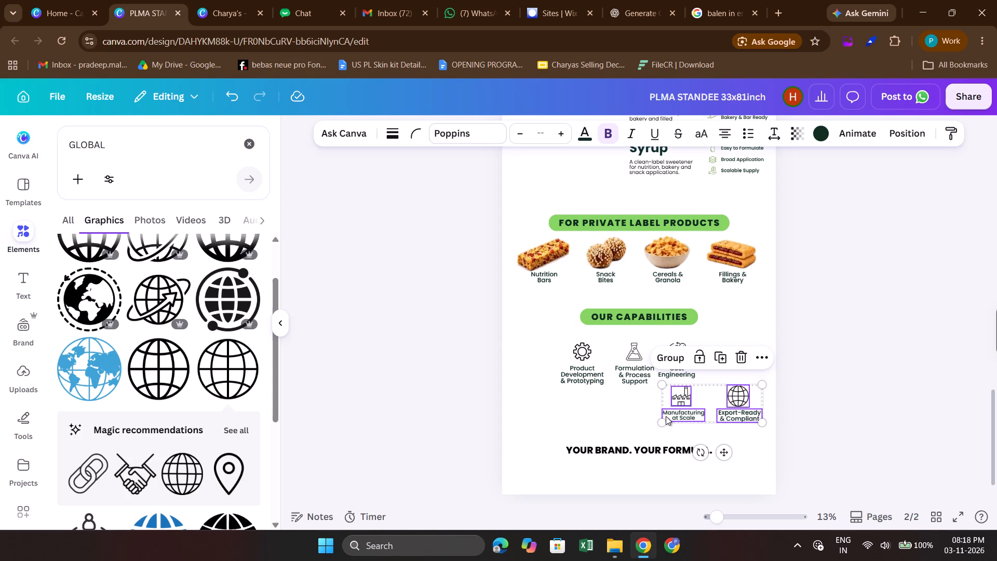
pyautogui.moveTo(691, 412); pyautogui.dragTo(605, 426)
pyautogui.click(854, 337)
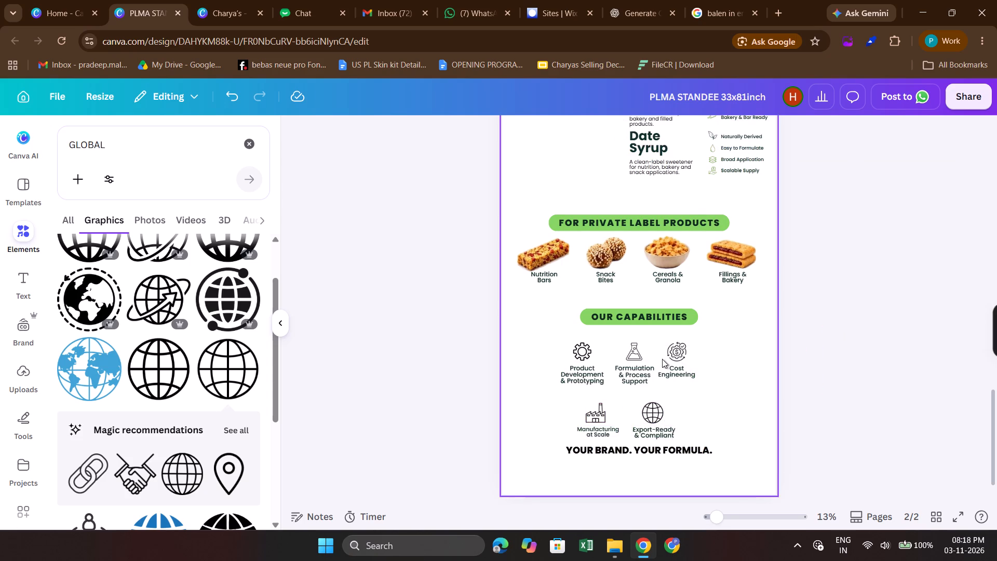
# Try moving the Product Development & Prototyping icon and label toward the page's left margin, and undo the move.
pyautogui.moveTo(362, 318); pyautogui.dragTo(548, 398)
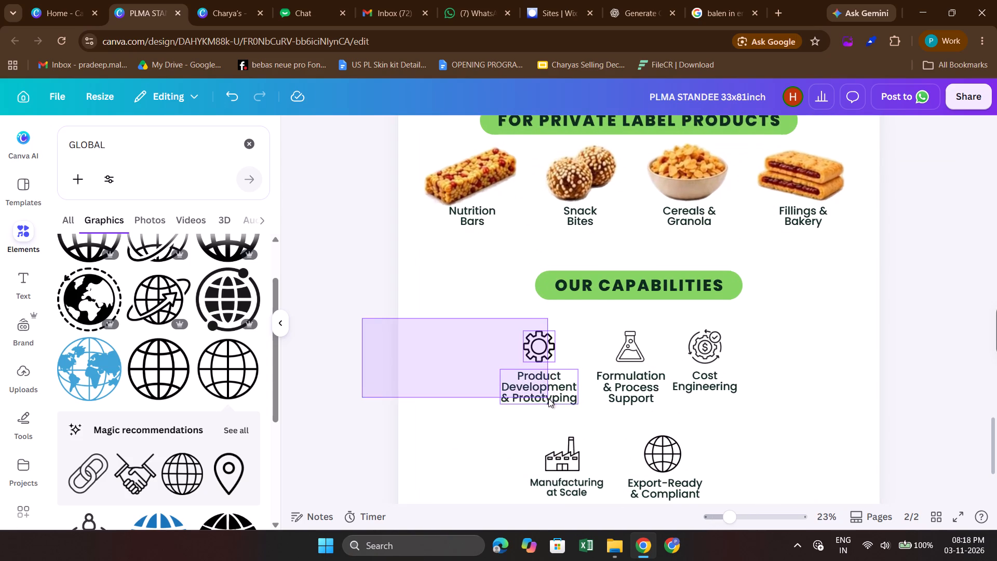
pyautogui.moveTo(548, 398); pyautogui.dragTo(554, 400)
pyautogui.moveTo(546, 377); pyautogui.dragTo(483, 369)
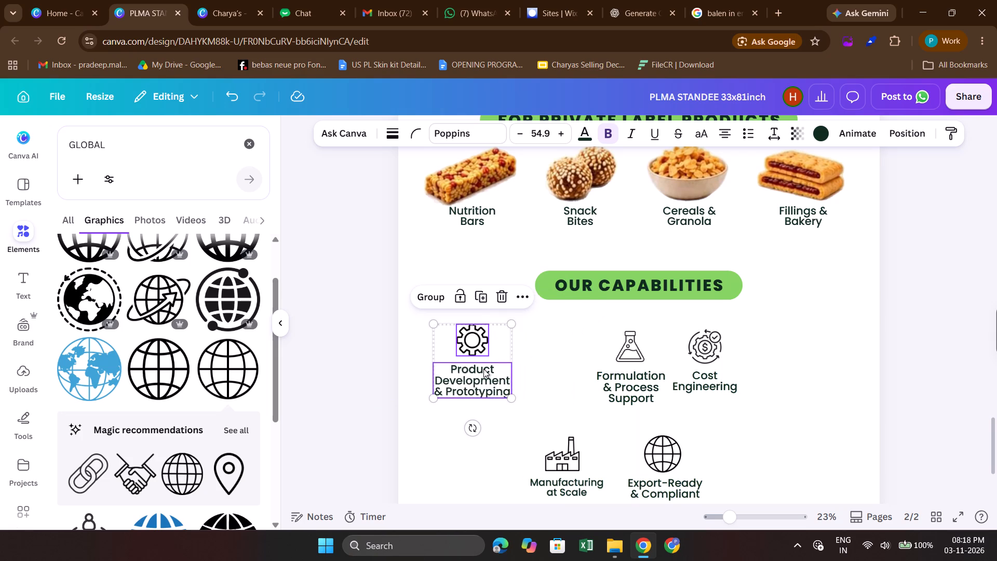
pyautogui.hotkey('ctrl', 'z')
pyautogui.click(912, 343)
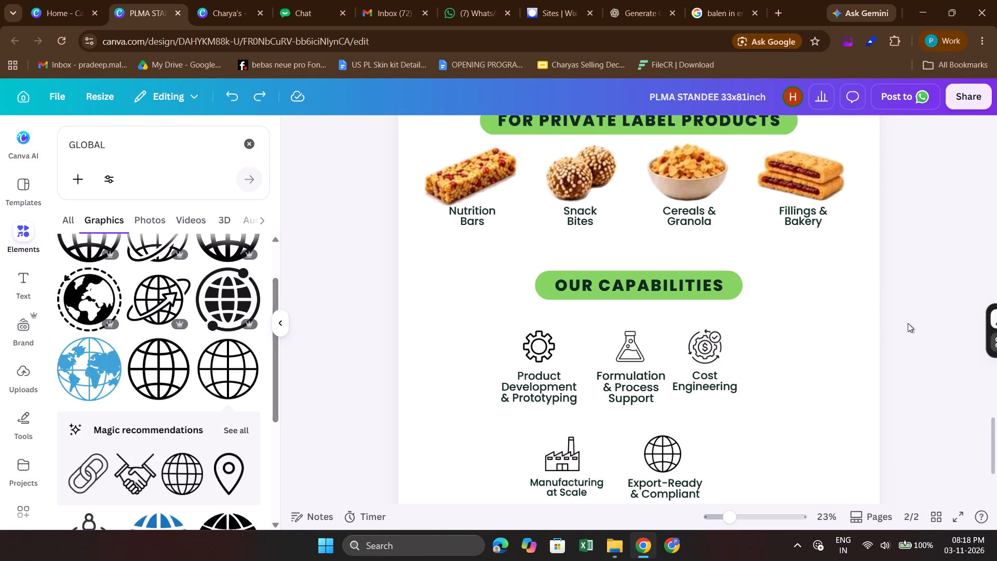
# Move the Product Development & Prototyping icon and label left, aligning them beneath the Nutrition Bars column.
pyautogui.moveTo(908, 323); pyautogui.dragTo(519, 409)
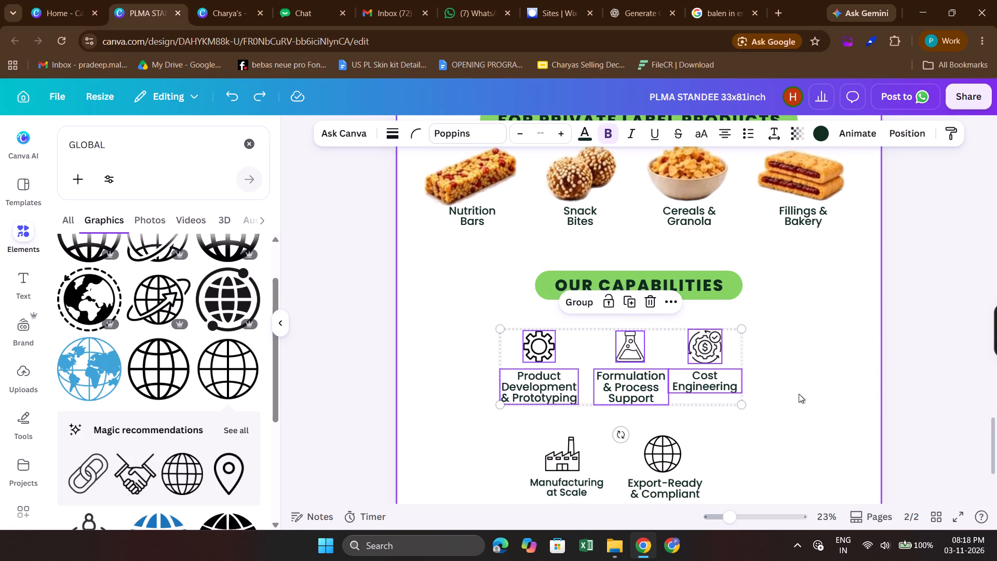
pyautogui.click(933, 316)
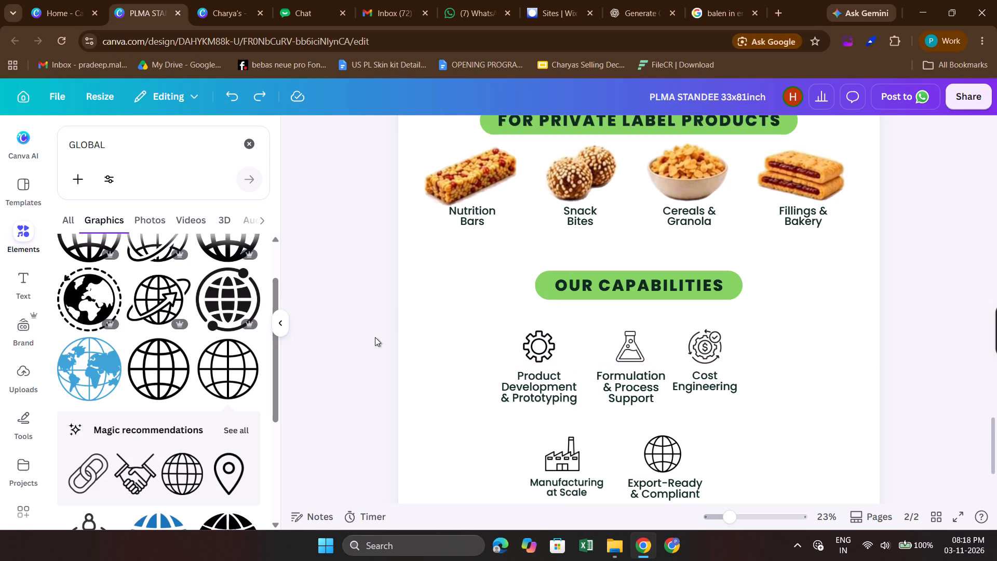
pyautogui.moveTo(373, 330); pyautogui.dragTo(558, 400)
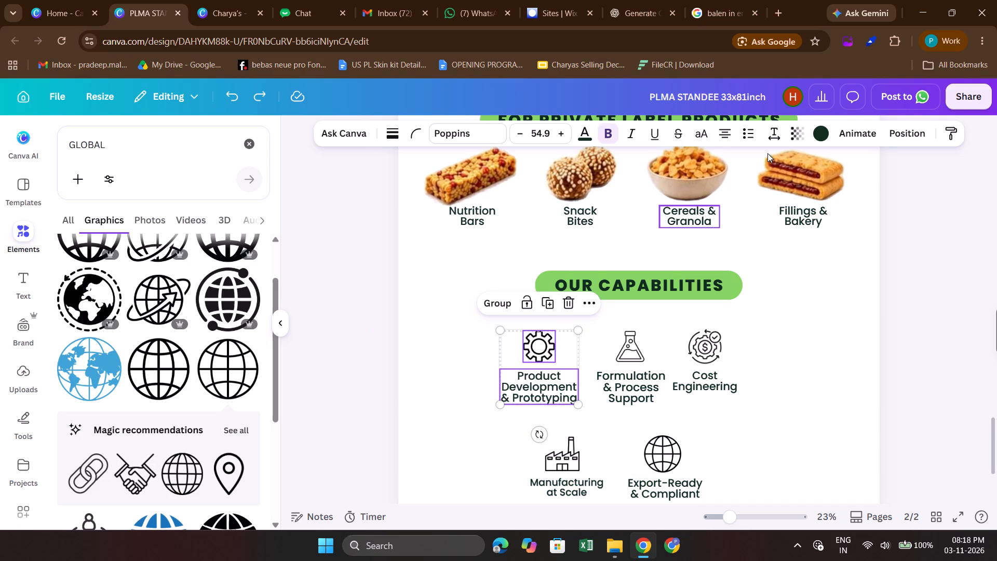
pyautogui.click(899, 129)
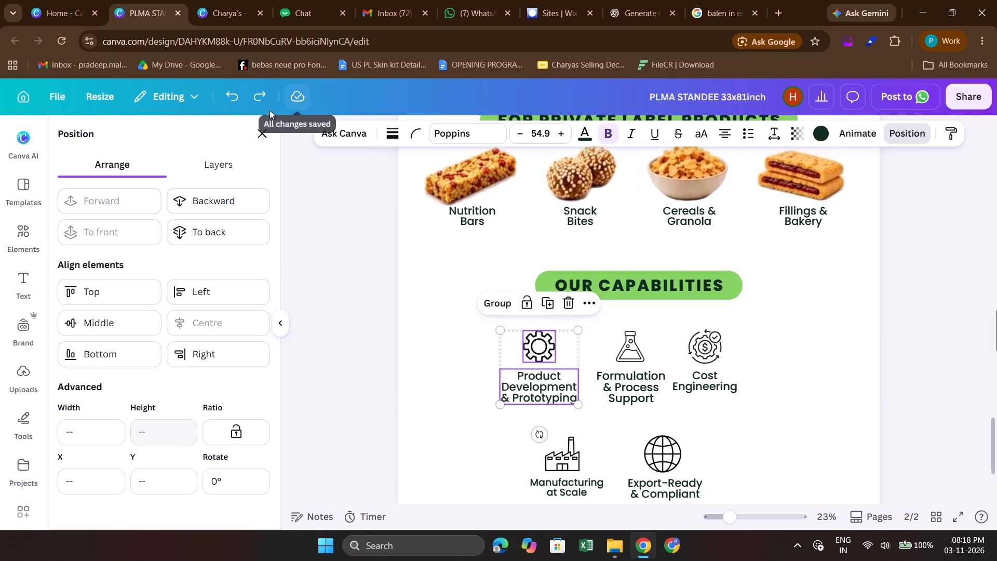
pyautogui.click(261, 123)
pyautogui.moveTo(542, 354); pyautogui.dragTo(476, 348)
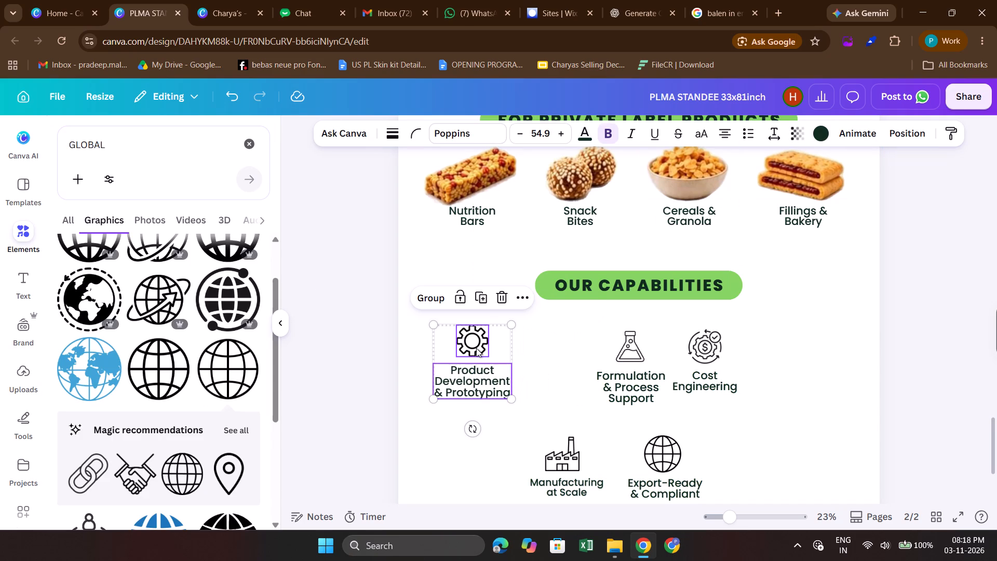
pyautogui.click(917, 325)
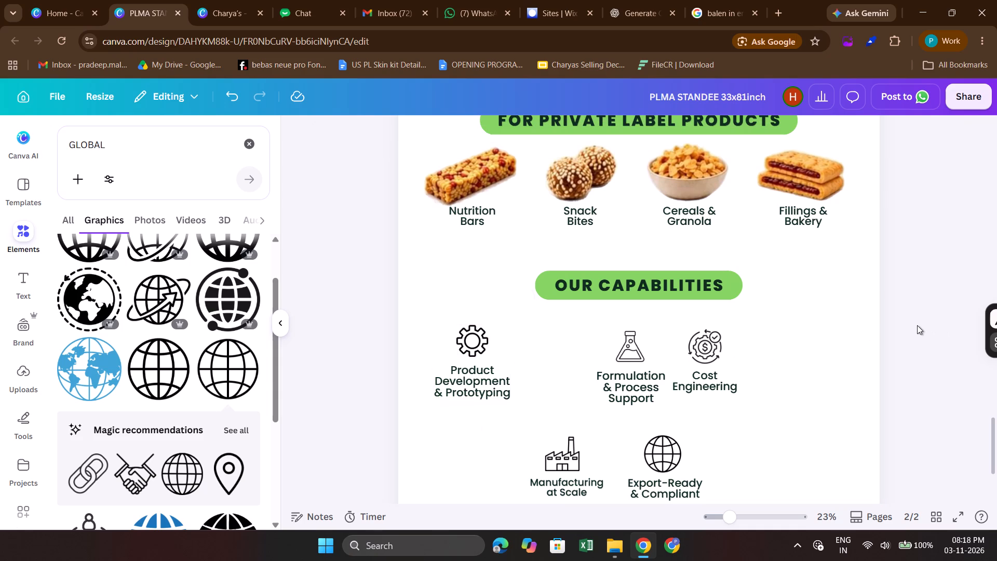
# Move the Cost Engineering icon and label beneath the Fillings & Bakery column, level with the Product Development & Prototyping icon.
pyautogui.moveTo(917, 325); pyautogui.dragTo(691, 412)
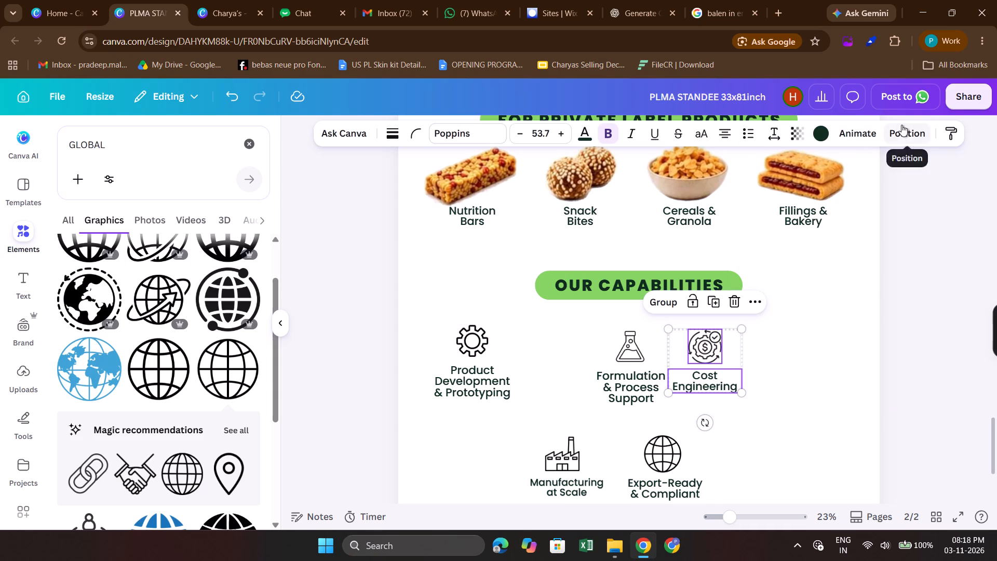
pyautogui.click(901, 125)
pyautogui.click(267, 124)
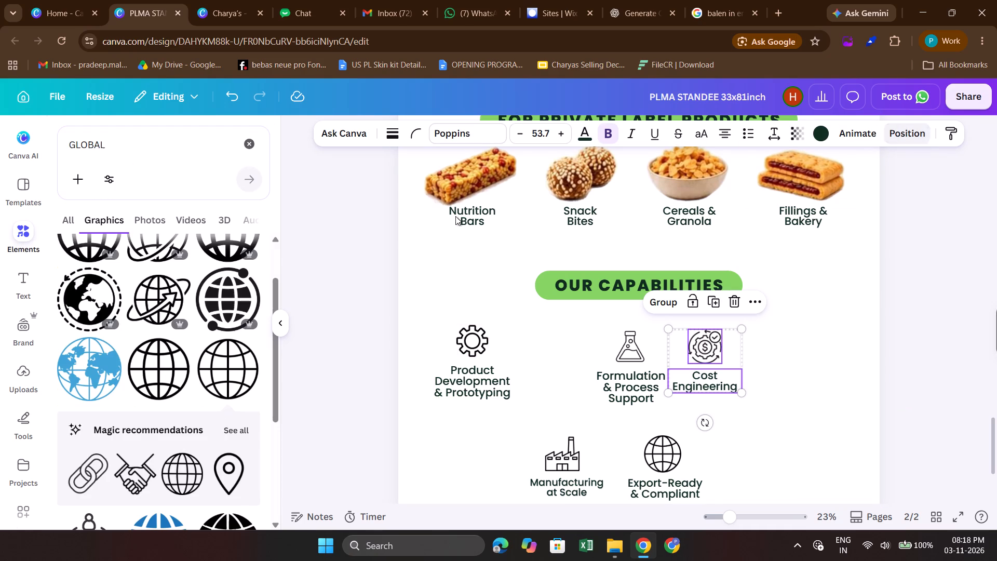
pyautogui.click(716, 345)
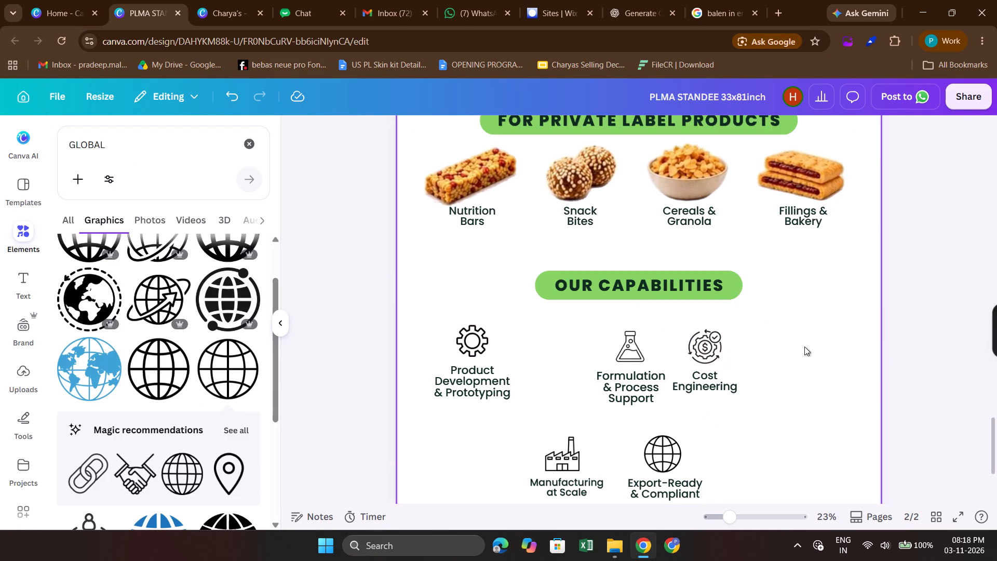
pyautogui.moveTo(926, 317); pyautogui.dragTo(701, 397)
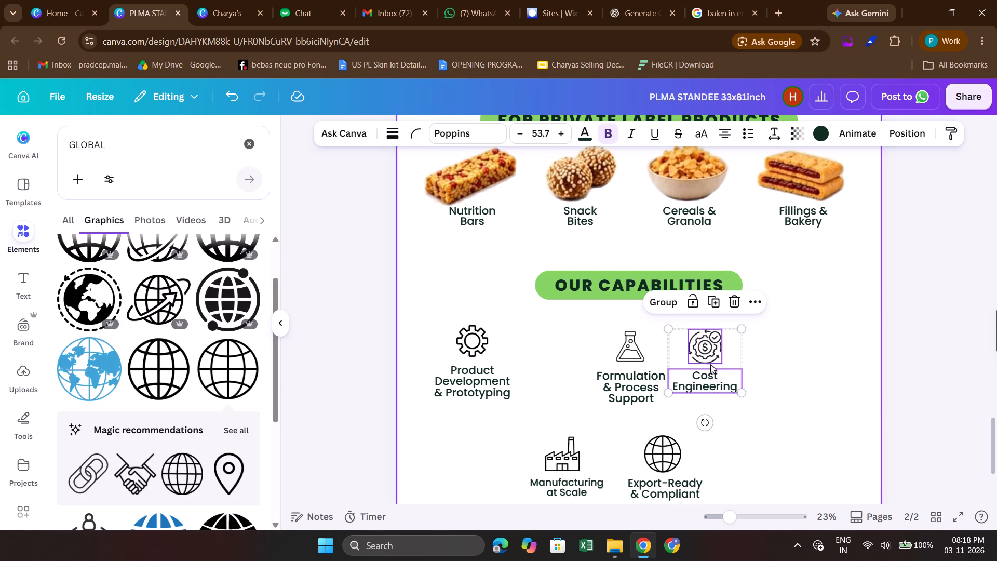
pyautogui.moveTo(706, 348); pyautogui.dragTo(807, 334)
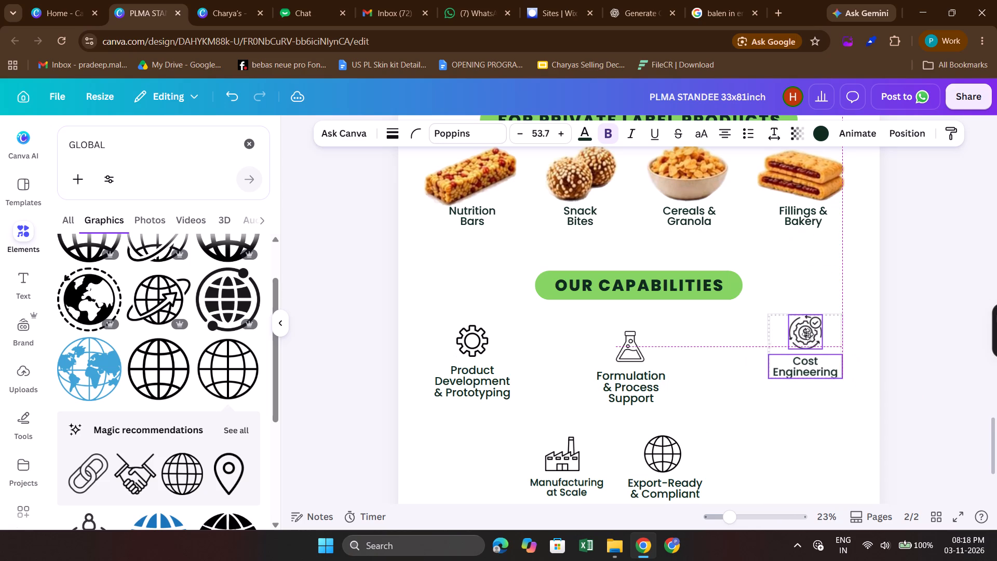
pyautogui.moveTo(807, 334); pyautogui.dragTo(811, 343)
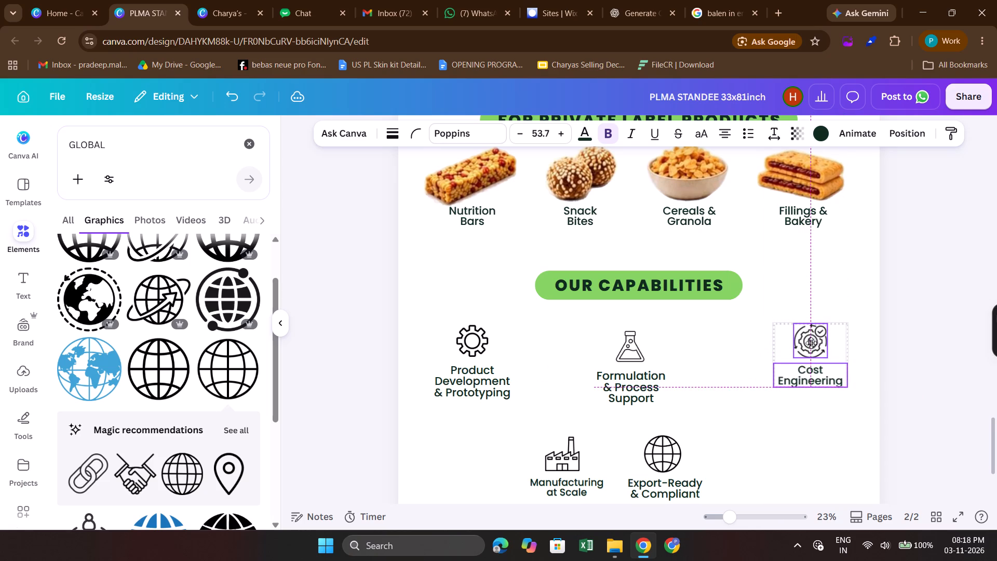
pyautogui.moveTo(811, 343); pyautogui.dragTo(812, 341)
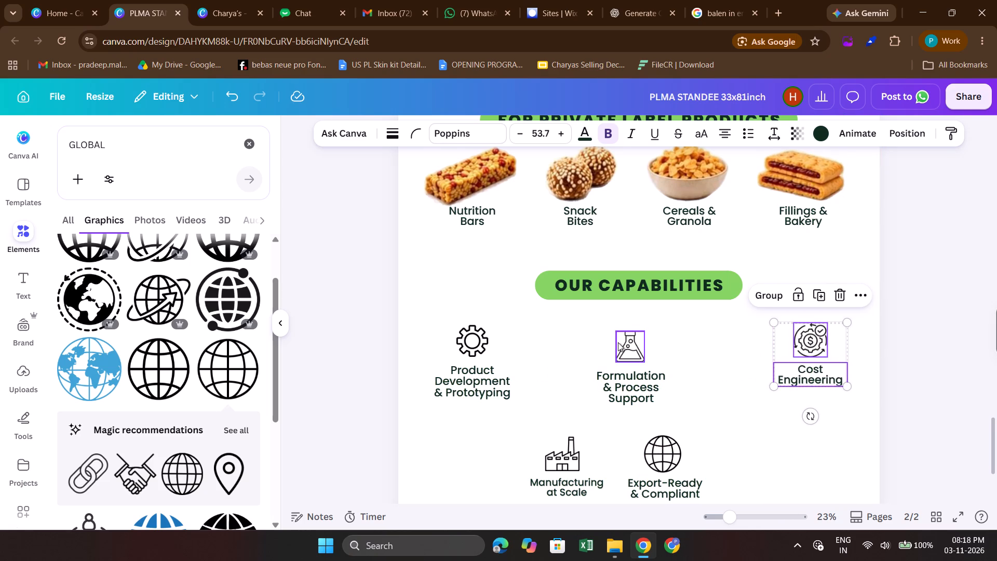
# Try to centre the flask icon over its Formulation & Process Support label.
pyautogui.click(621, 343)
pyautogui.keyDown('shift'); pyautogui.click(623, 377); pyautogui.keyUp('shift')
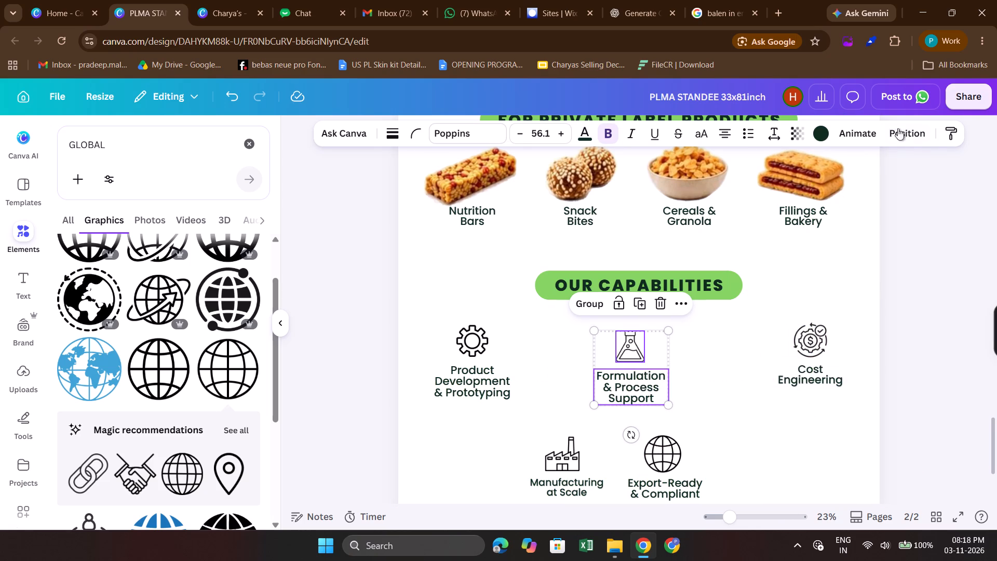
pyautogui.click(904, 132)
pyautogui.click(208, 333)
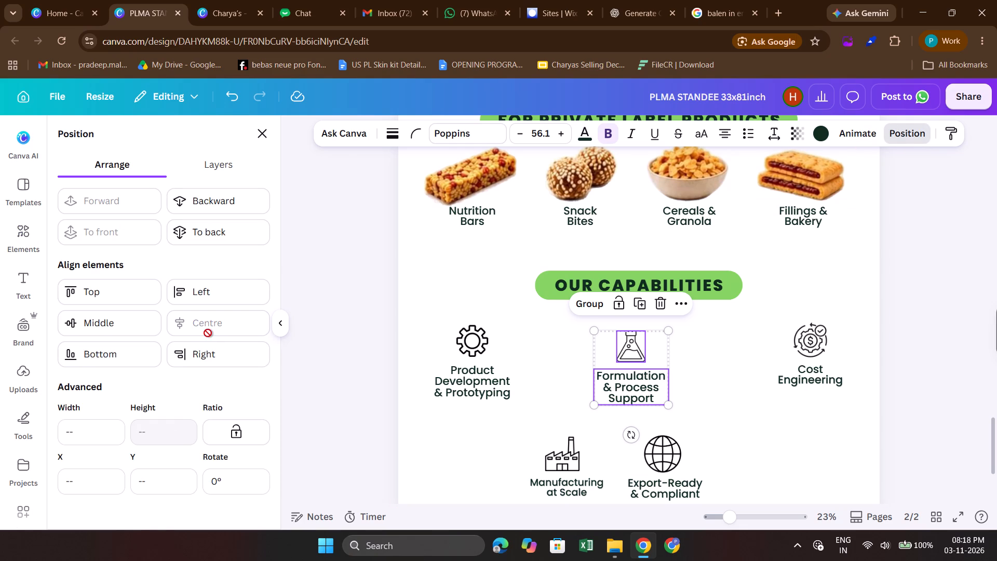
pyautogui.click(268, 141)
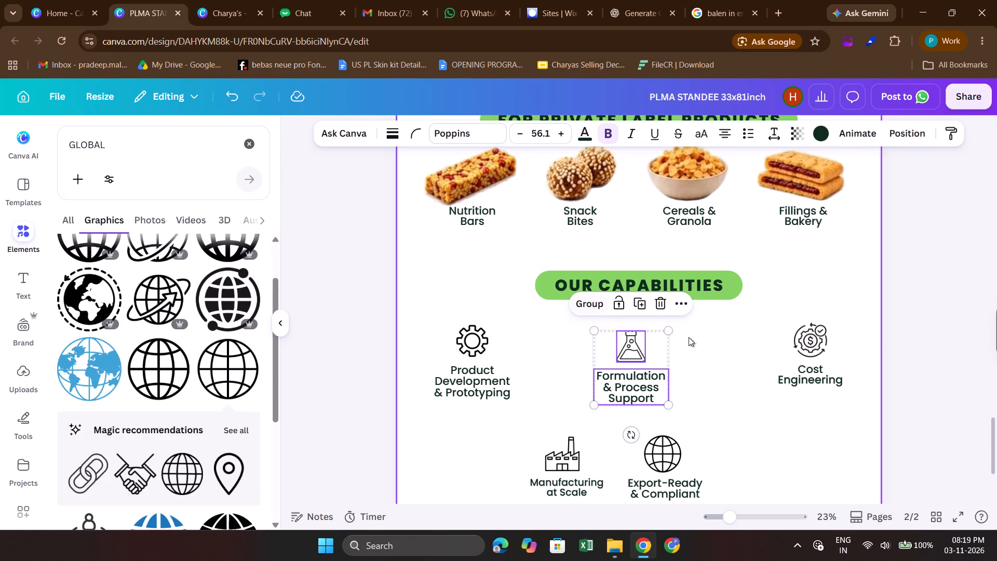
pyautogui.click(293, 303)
# Align the gear, flask and cost icons of the first capabilities row along their vertical middles.
pyautogui.click(474, 339)
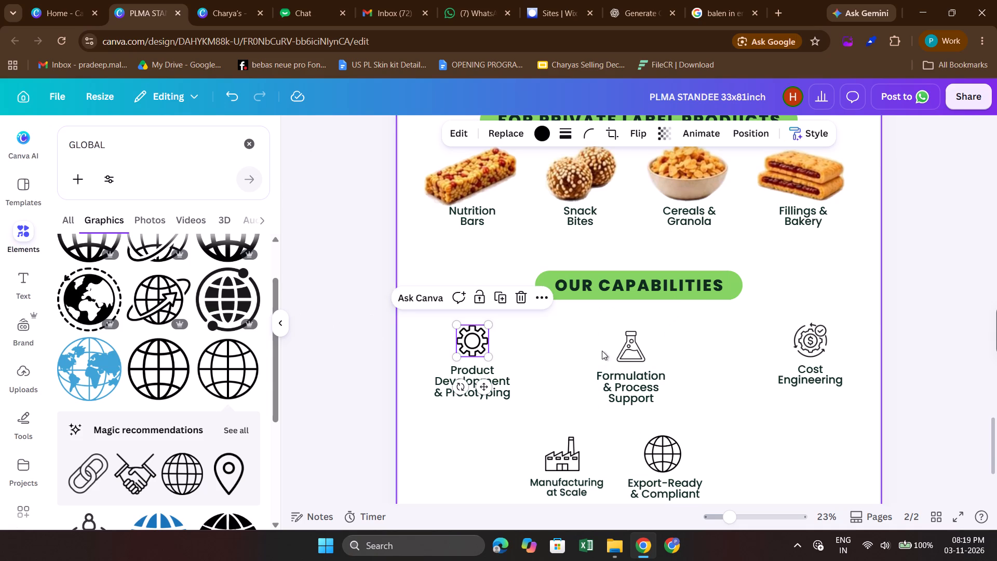
pyautogui.keyDown('shift'); pyautogui.click(625, 357); pyautogui.keyUp('shift')
pyautogui.keyDown('shift'); pyautogui.click(809, 355); pyautogui.keyUp('shift')
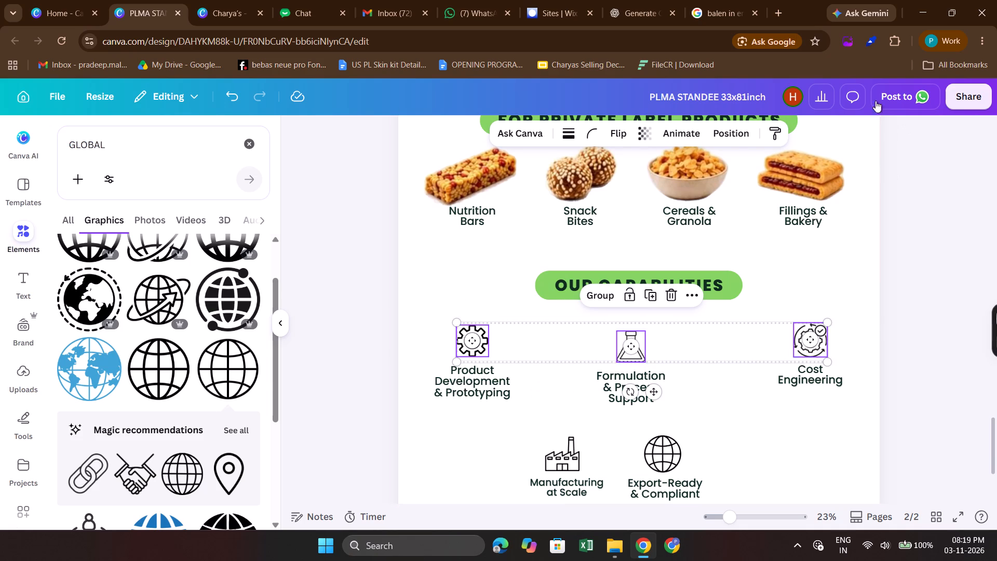
pyautogui.click(738, 136)
pyautogui.click(197, 319)
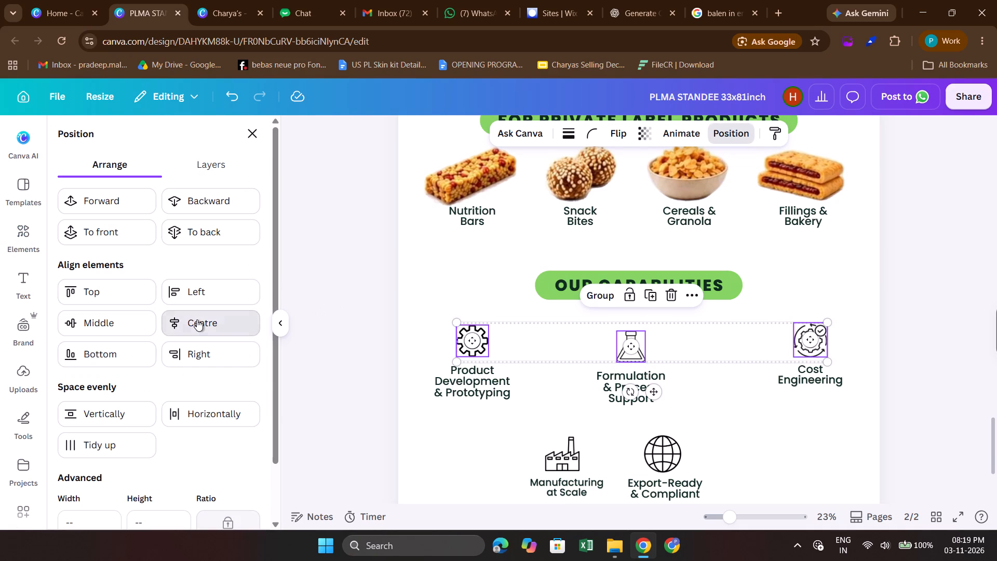
pyautogui.hotkey('ctrl', 'z')
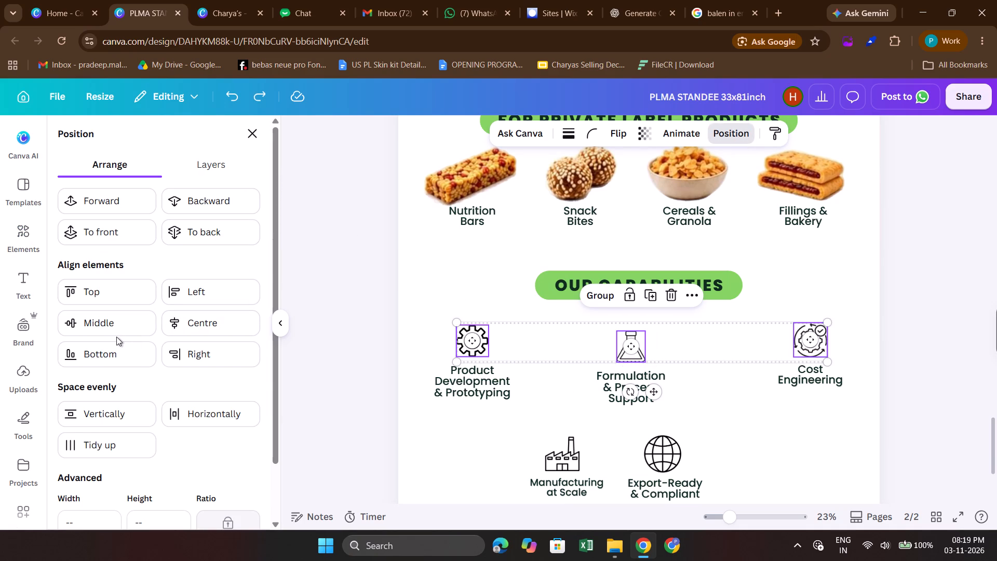
pyautogui.click(117, 330)
pyautogui.click(249, 132)
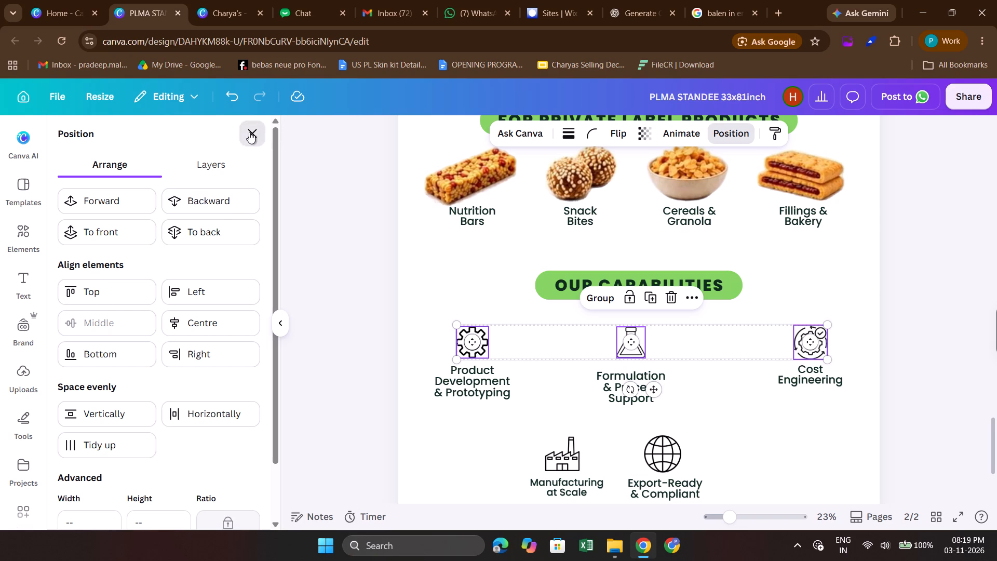
pyautogui.click(334, 285)
# Group the three icons and labels of the first capabilities row and centre the group horizontally on the page.
pyautogui.moveTo(334, 285); pyautogui.dragTo(511, 419)
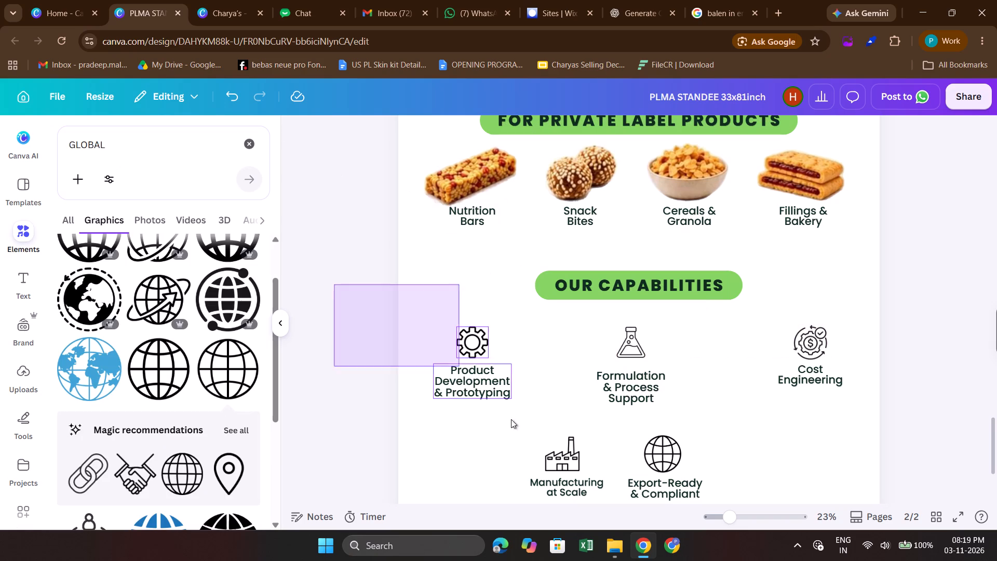
pyautogui.moveTo(511, 419); pyautogui.dragTo(367, 359)
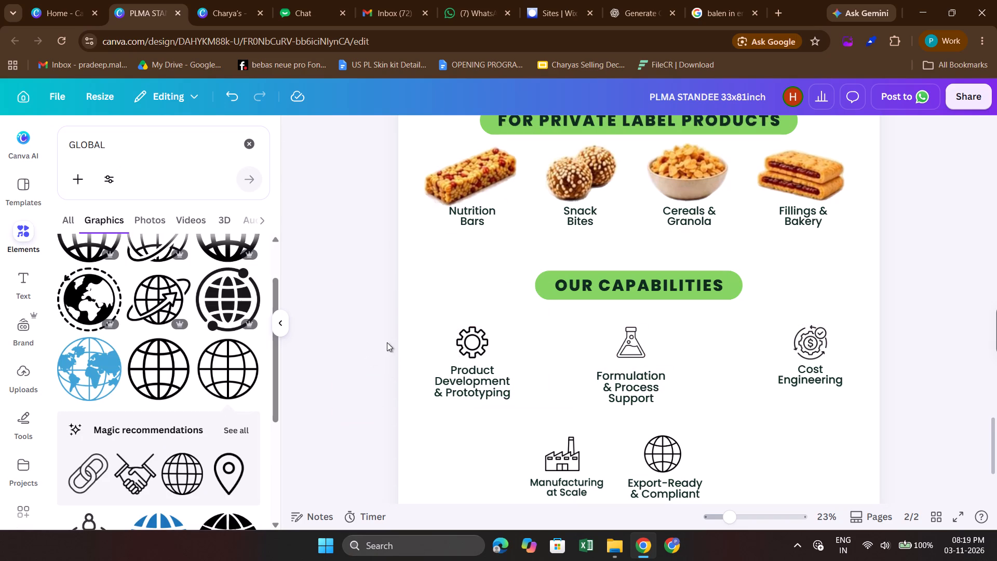
pyautogui.moveTo(387, 342); pyautogui.dragTo(858, 397)
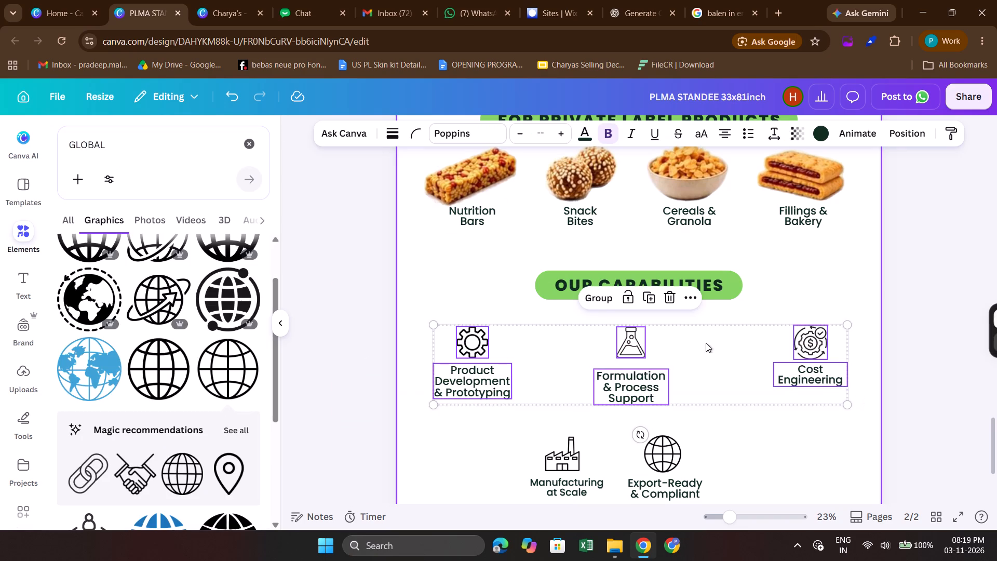
pyautogui.click(599, 302)
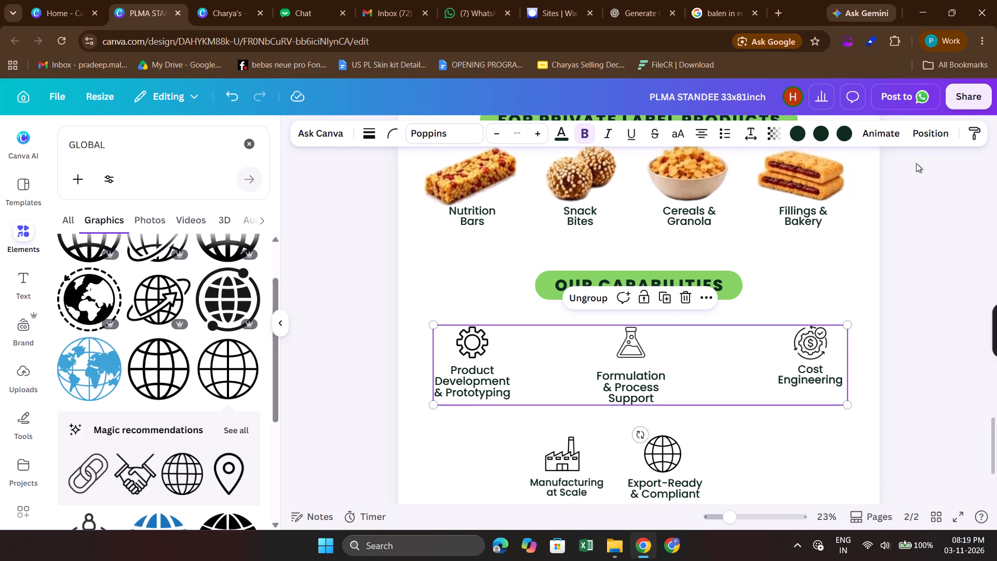
pyautogui.click(934, 128)
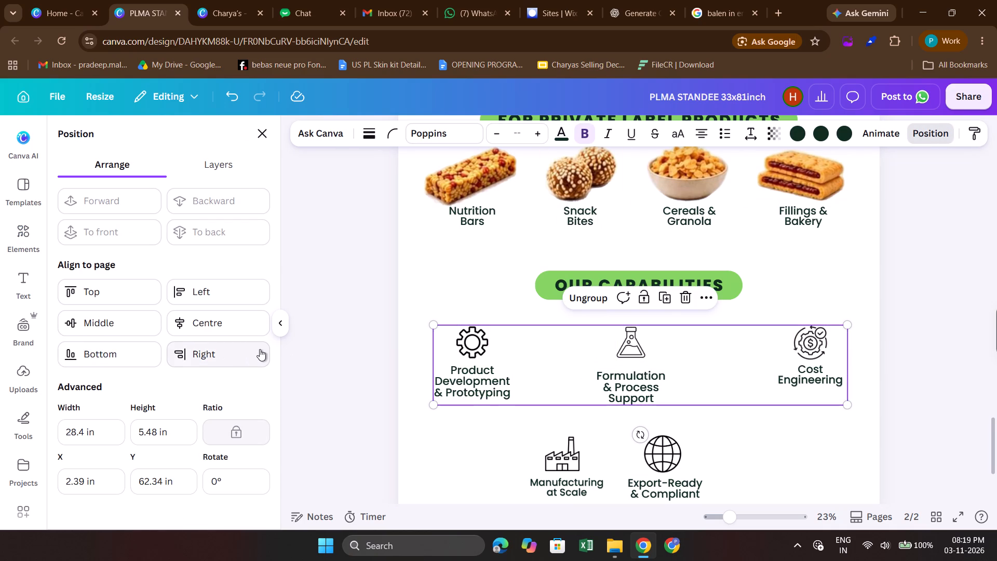
pyautogui.click(211, 324)
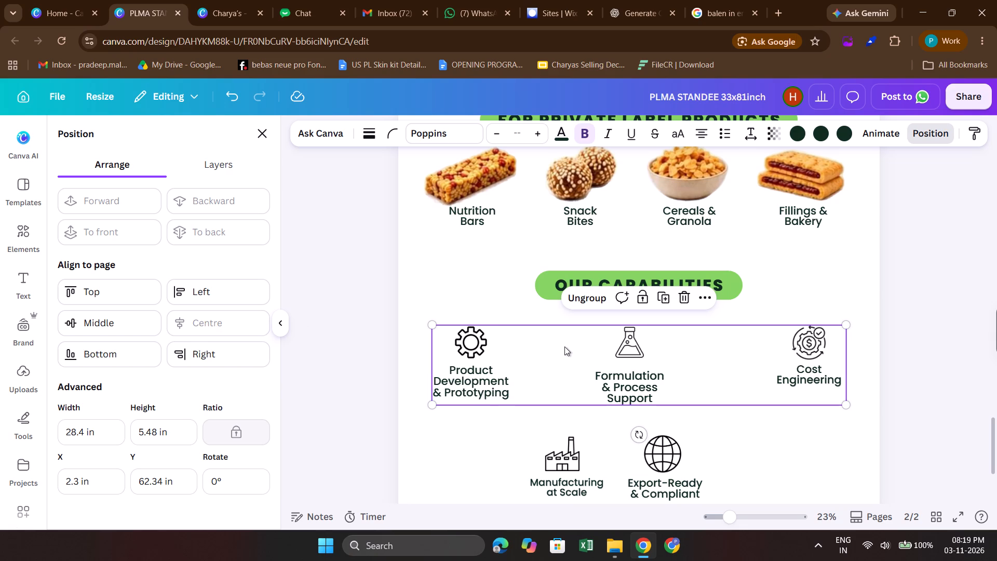
pyautogui.click(906, 310)
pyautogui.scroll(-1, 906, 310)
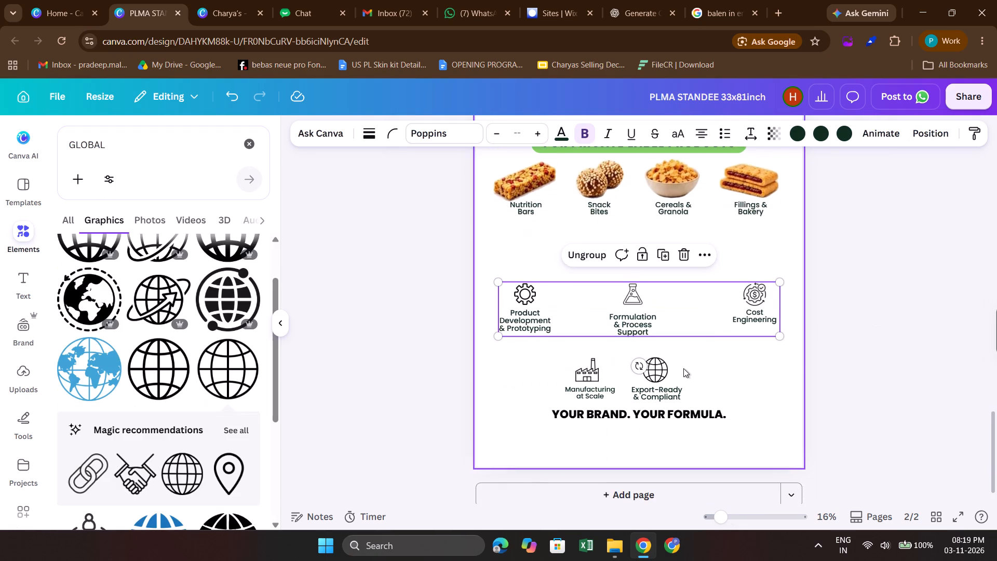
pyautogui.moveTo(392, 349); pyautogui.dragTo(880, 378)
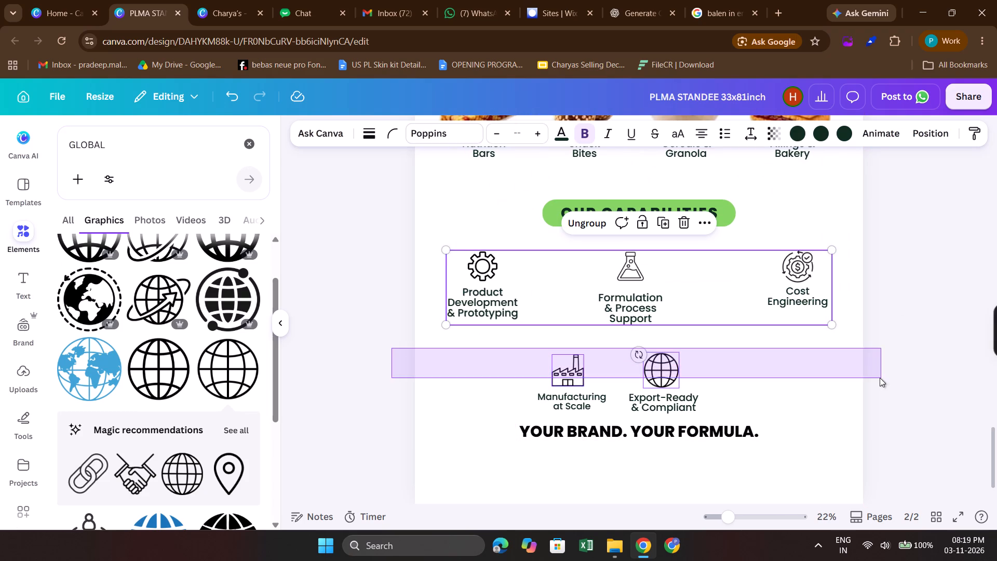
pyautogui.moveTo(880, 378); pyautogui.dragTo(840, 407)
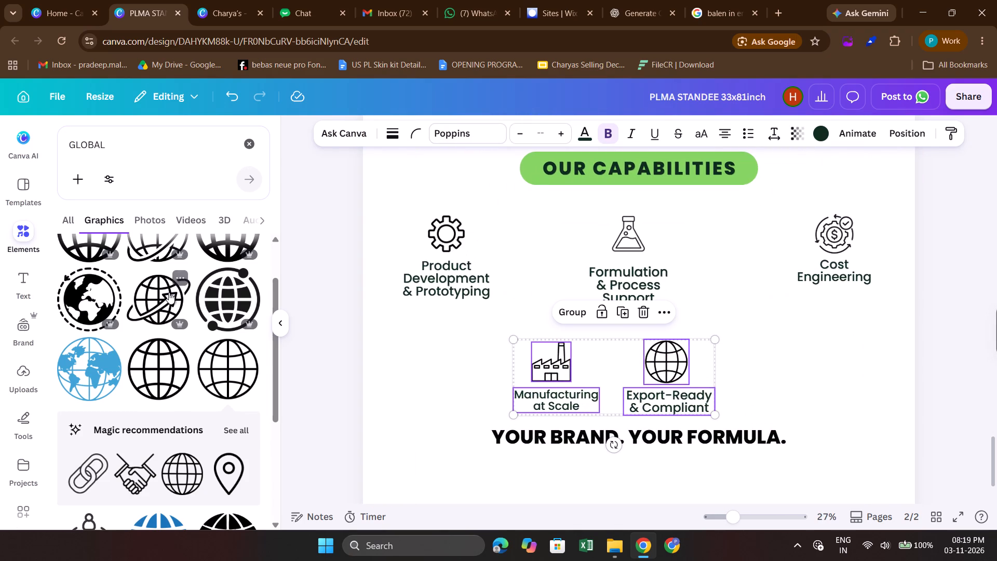
# Clear the GLOBAL search from the elements library.
pyautogui.scroll(4, 143, 381)
pyautogui.click(238, 148)
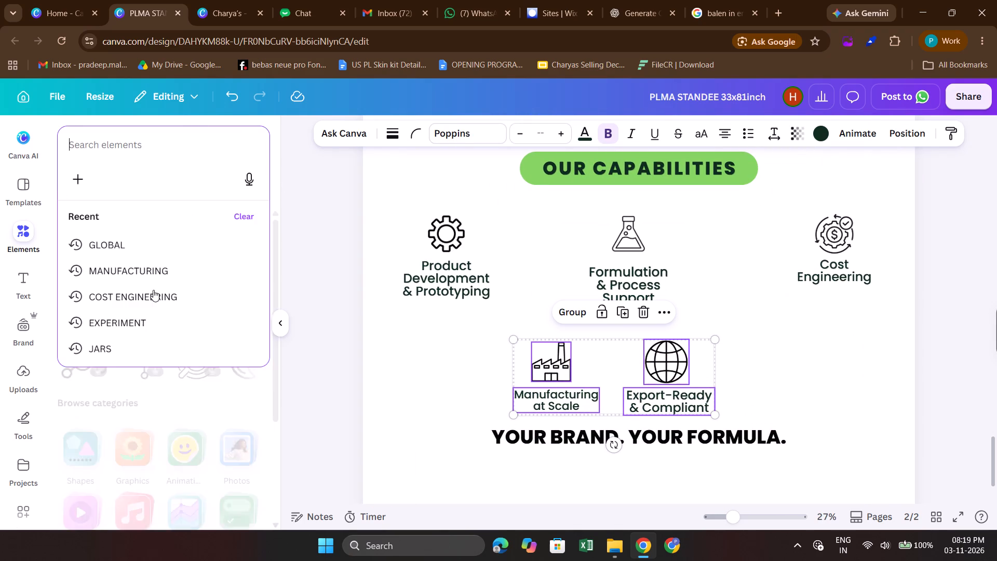
pyautogui.scroll(3, 146, 300)
pyautogui.click(341, 209)
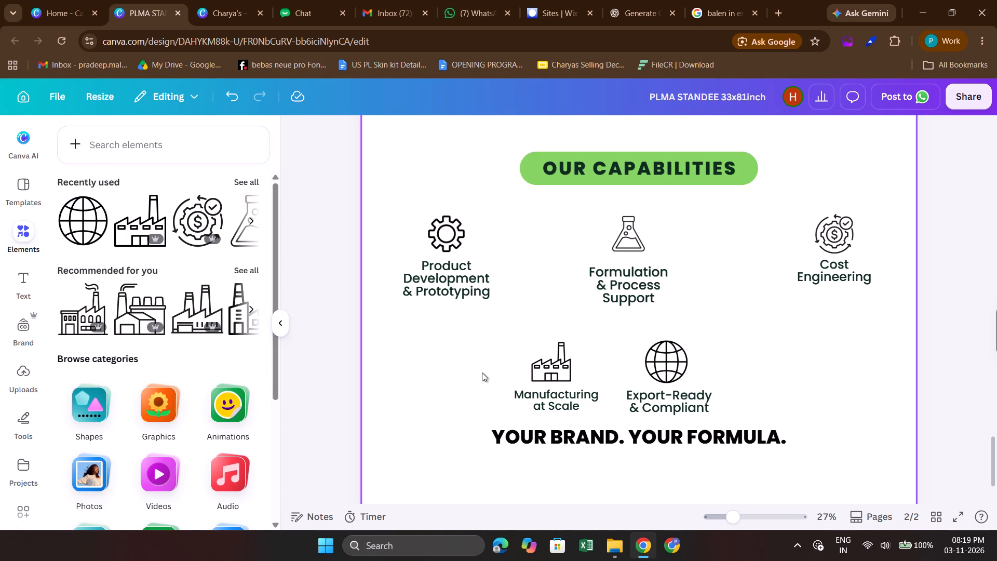
pyautogui.click(446, 351)
pyautogui.click(312, 317)
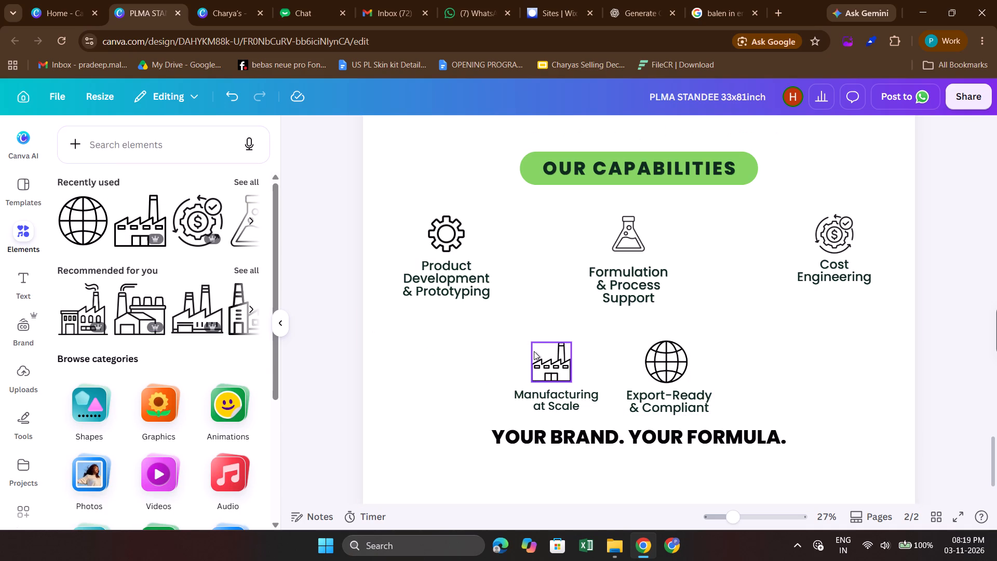
# Check the vertical alignment of the factory and globe icons in the second capabilities row.
pyautogui.click(534, 351)
pyautogui.keyDown('shift'); pyautogui.click(673, 369); pyautogui.keyUp('shift')
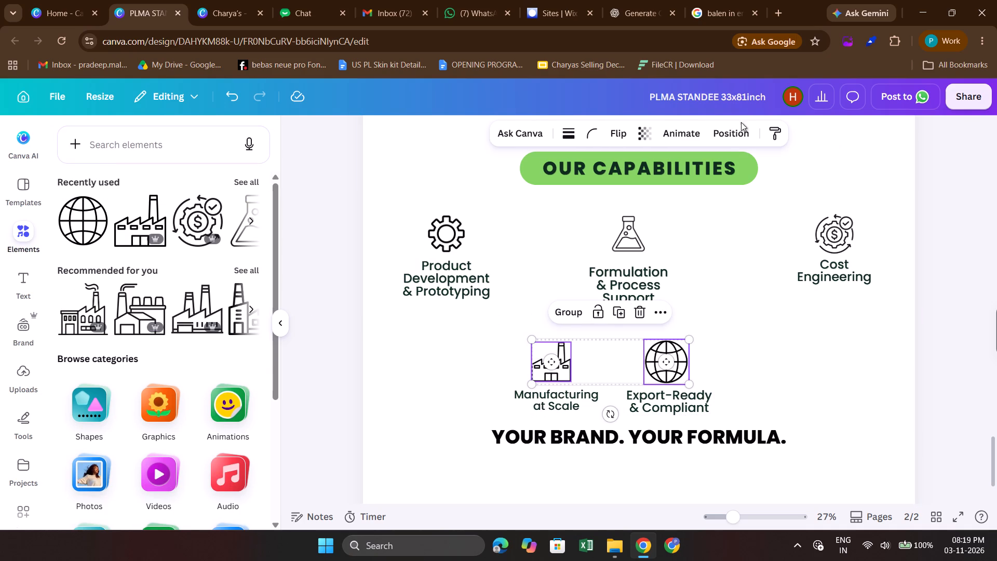
pyautogui.click(736, 129)
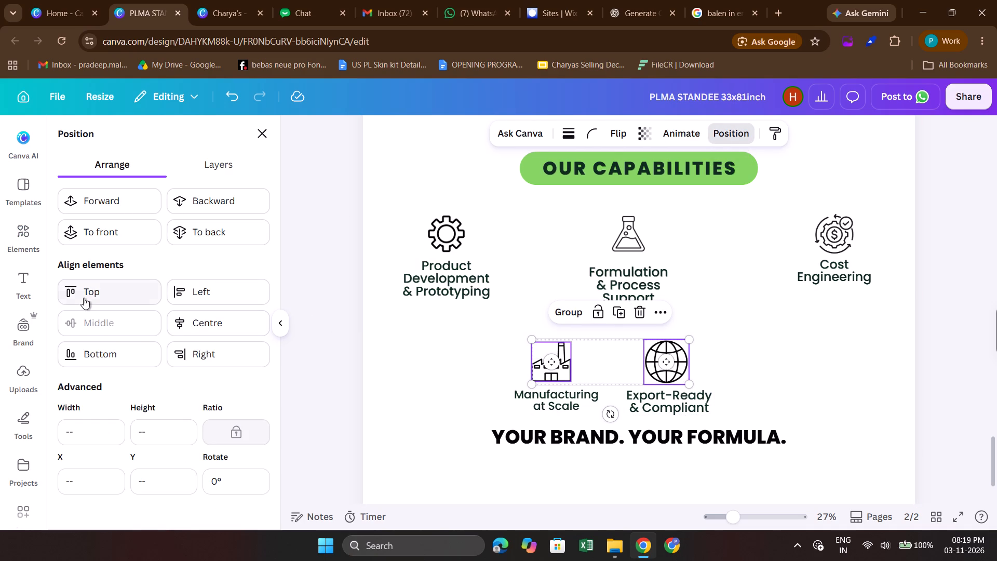
pyautogui.click(260, 126)
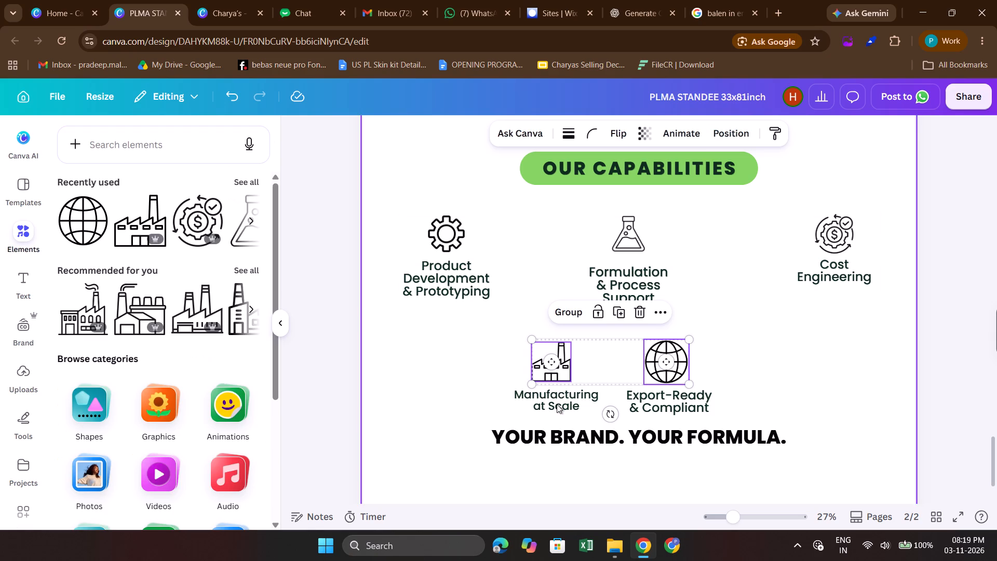
pyautogui.click(557, 404)
pyautogui.keyDown('shift'); pyautogui.click(652, 395); pyautogui.keyUp('shift')
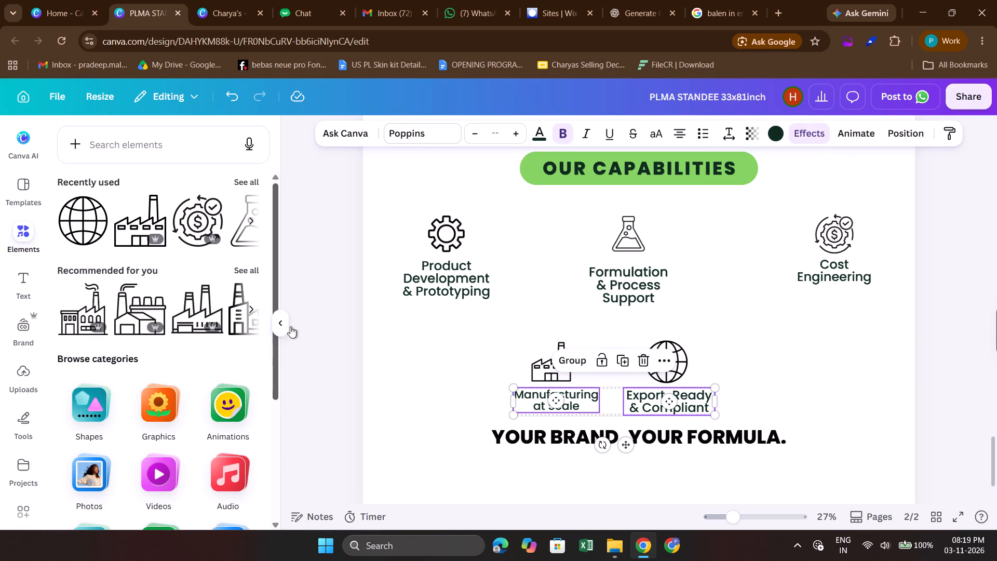
pyautogui.click(303, 323)
# Centre the factory icon horizontally over its Manufacturing at Scale label.
pyautogui.click(570, 363)
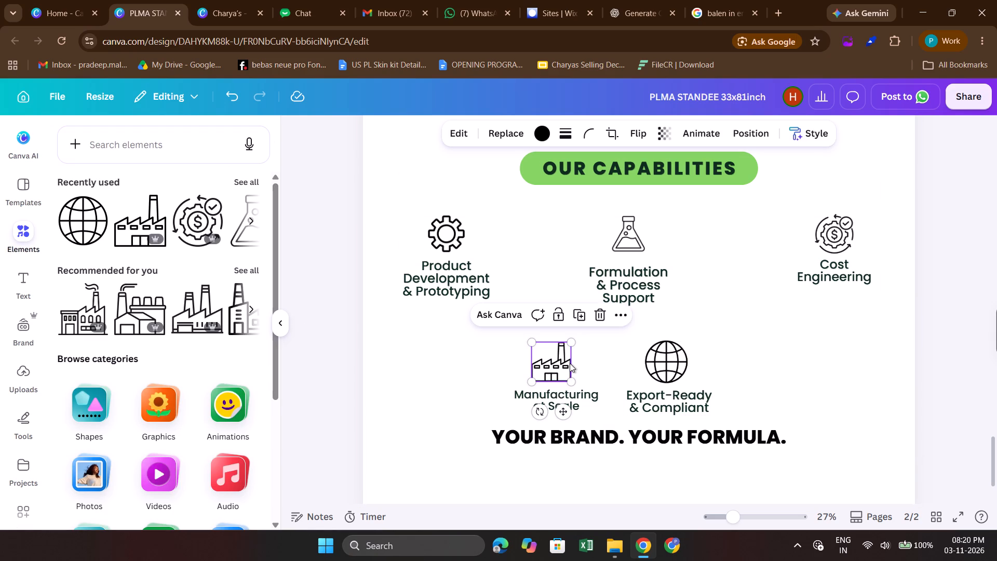
pyautogui.keyDown('shift'); pyautogui.click(559, 388); pyautogui.keyUp('shift')
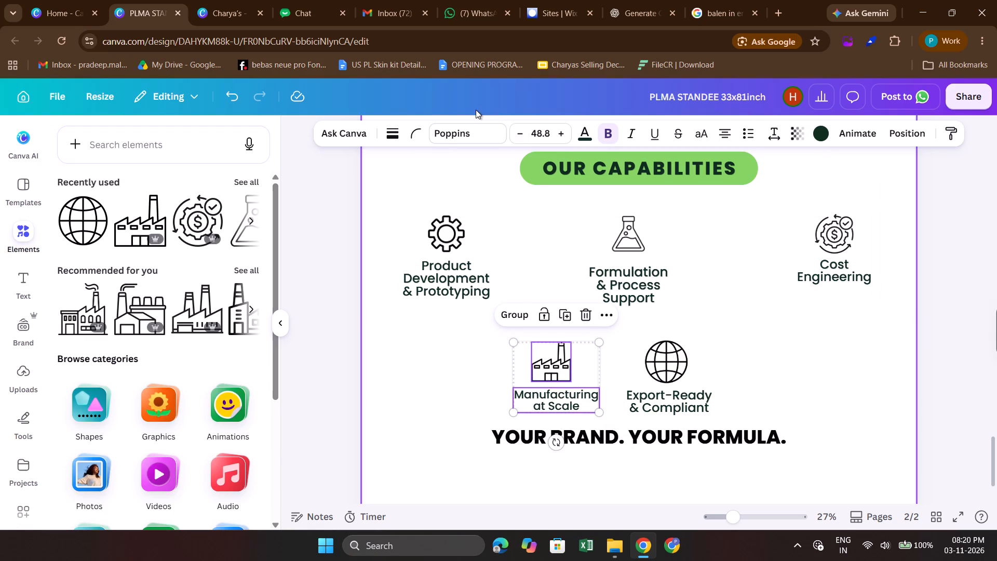
pyautogui.click(892, 135)
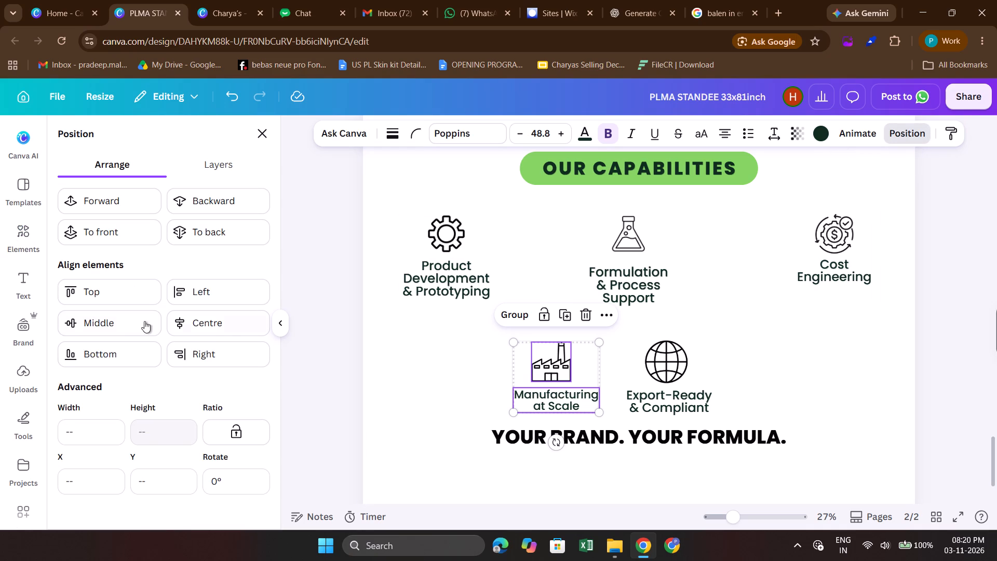
pyautogui.click(226, 328)
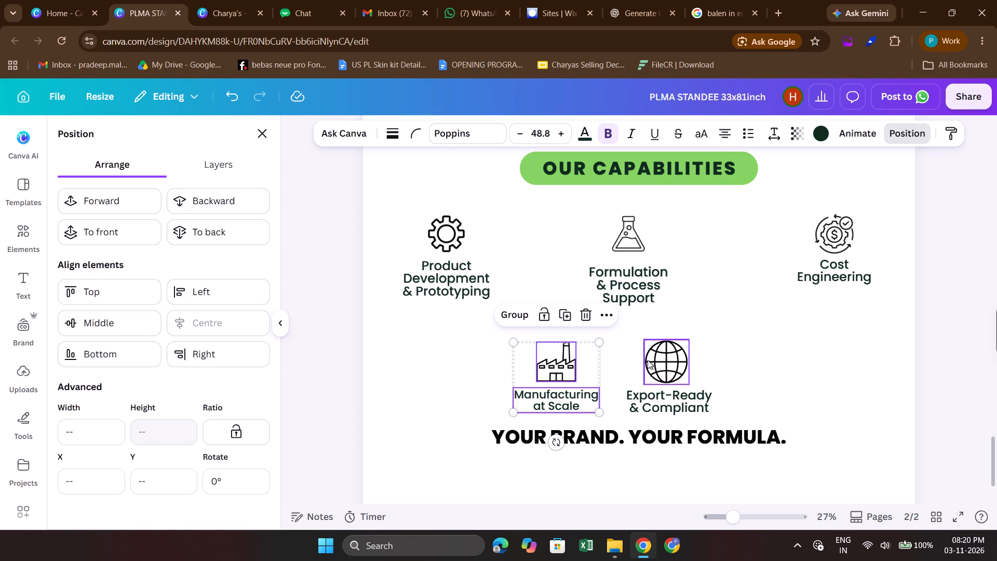
# Centre the globe icon horizontally over its Export-Ready & Compliant label.
pyautogui.click(648, 360)
pyautogui.keyDown('shift'); pyautogui.click(699, 397); pyautogui.keyUp('shift')
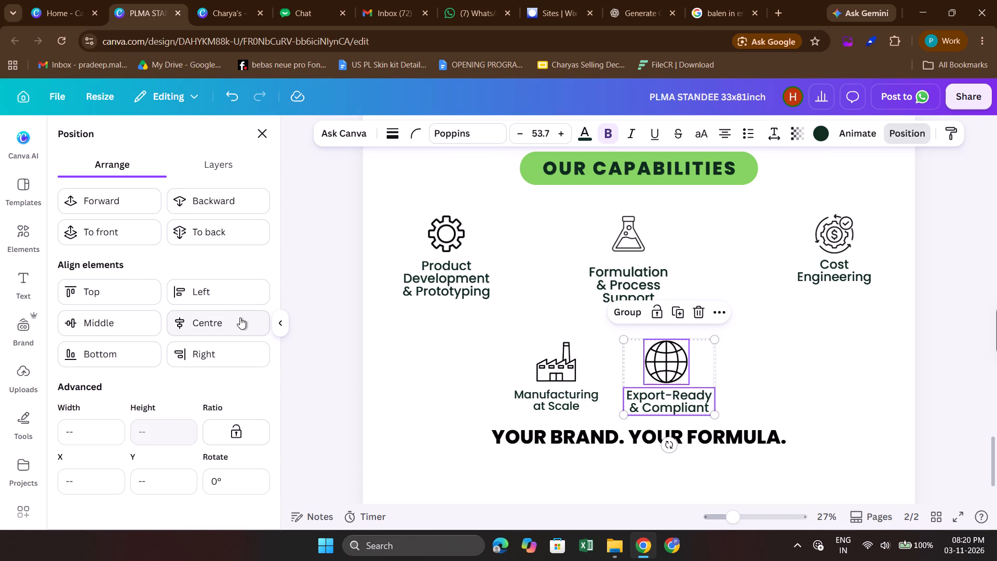
pyautogui.click(230, 320)
pyautogui.click(295, 339)
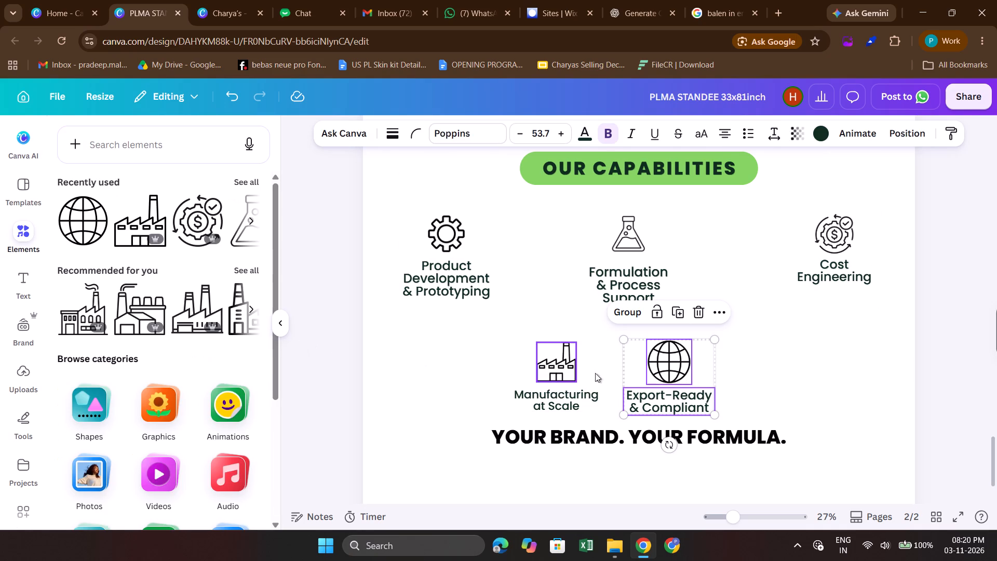
# Group the factory icon with its Manufacturing at Scale label and nudge the group left, away from the globe item.
pyautogui.click(542, 363)
pyautogui.keyDown('shift'); pyautogui.click(561, 402); pyautogui.keyUp('shift')
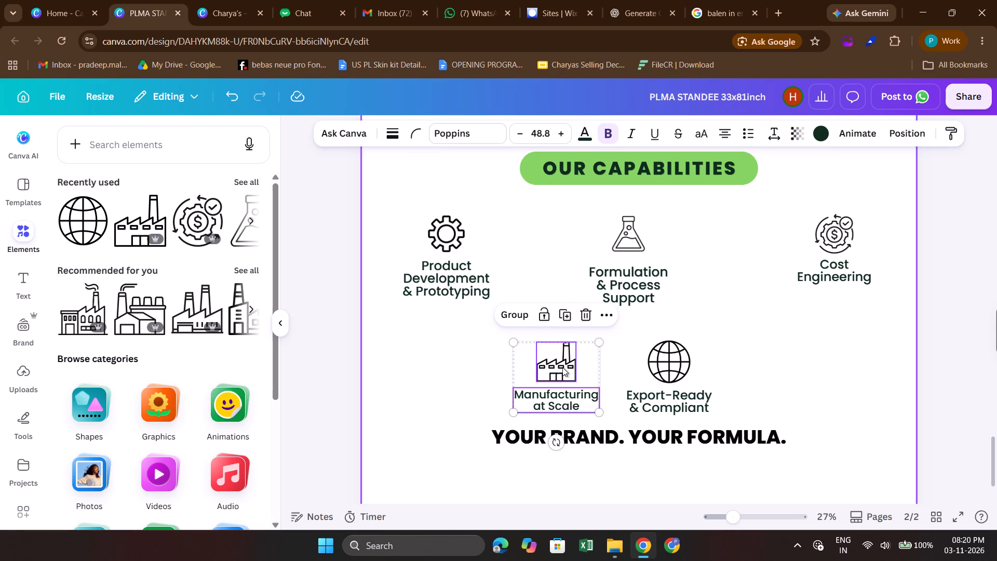
pyautogui.click(521, 315)
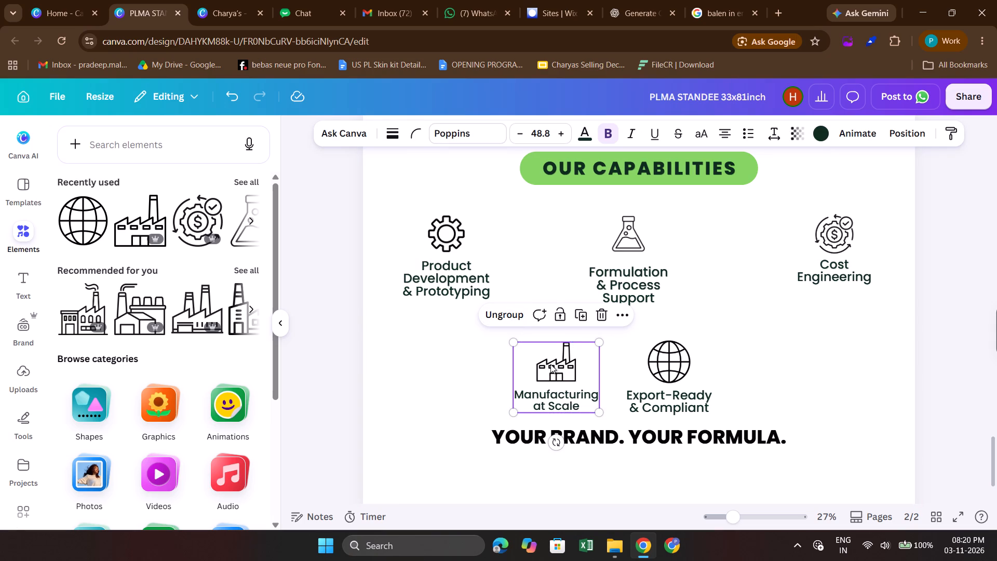
pyautogui.hotkey('shift', 'Left')
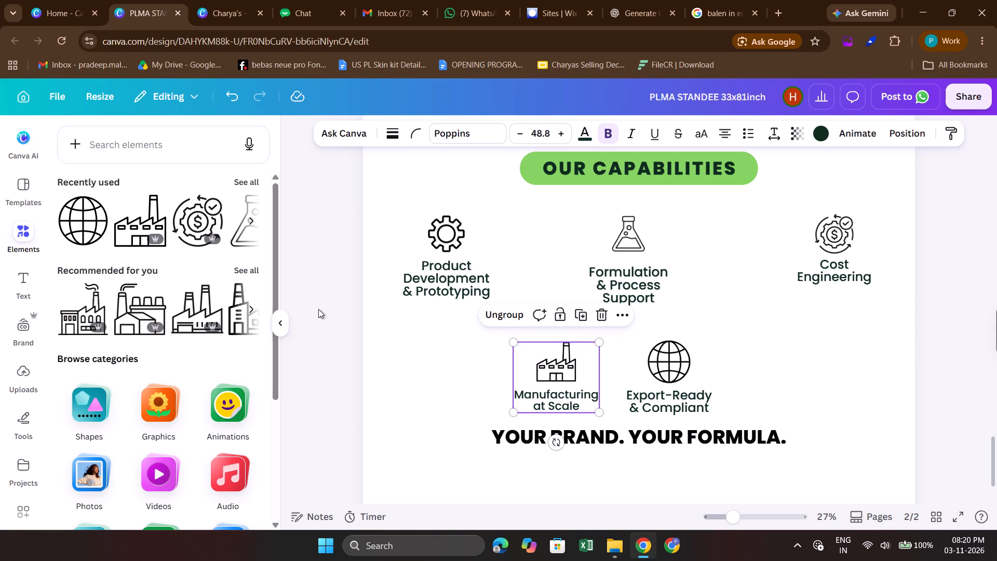
pyautogui.click(318, 309)
pyautogui.click(566, 395)
pyautogui.hotkey('shift', 'Left')
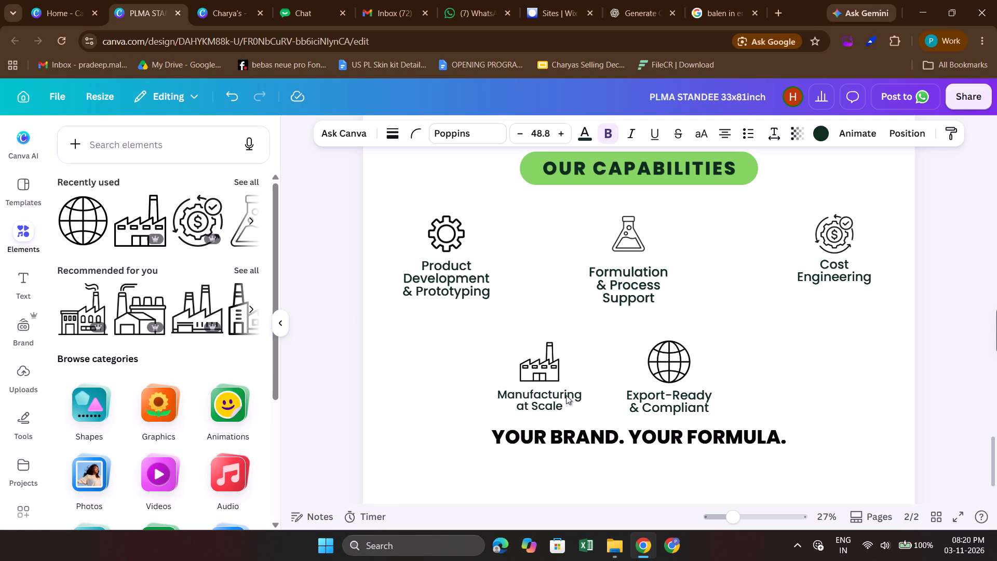
# Group the globe icon with its Export-Ready & Compliant label and nudge the group right to widen the second row's spacing.
pyautogui.click(670, 369)
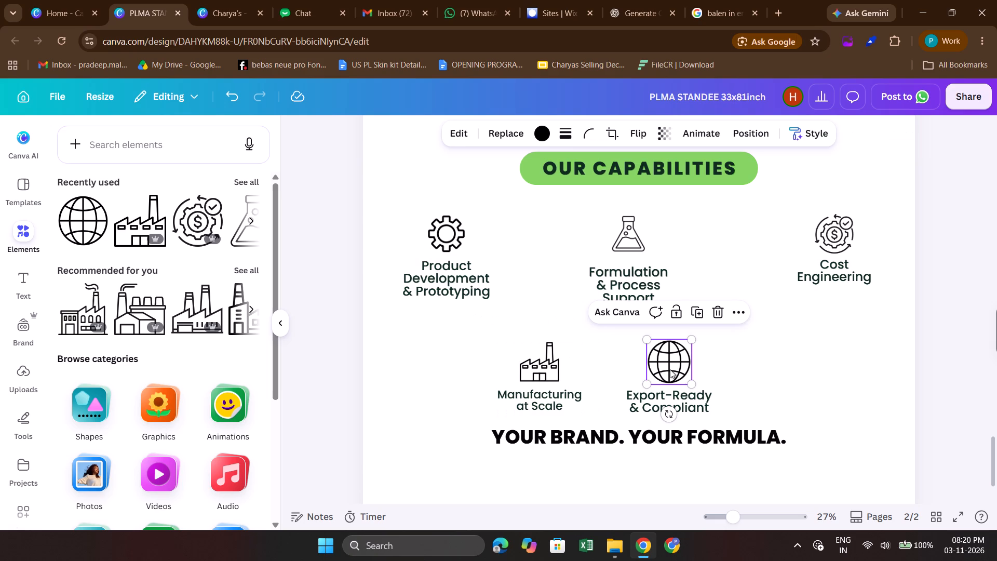
pyautogui.hotkey('shift', 'Right')
pyautogui.hotkey('ctrl', 'z')
pyautogui.keyDown('shift'); pyautogui.click(693, 405); pyautogui.keyUp('shift')
pyautogui.click(628, 311)
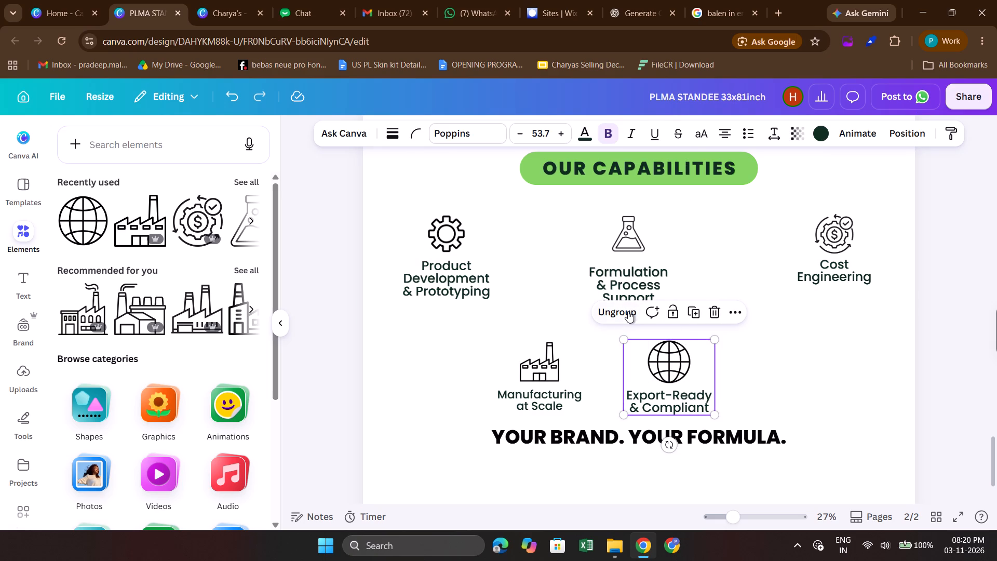
pyautogui.hotkey('shift', 'Right')
pyautogui.hotkey('shift', 'Right')
pyautogui.click(934, 303)
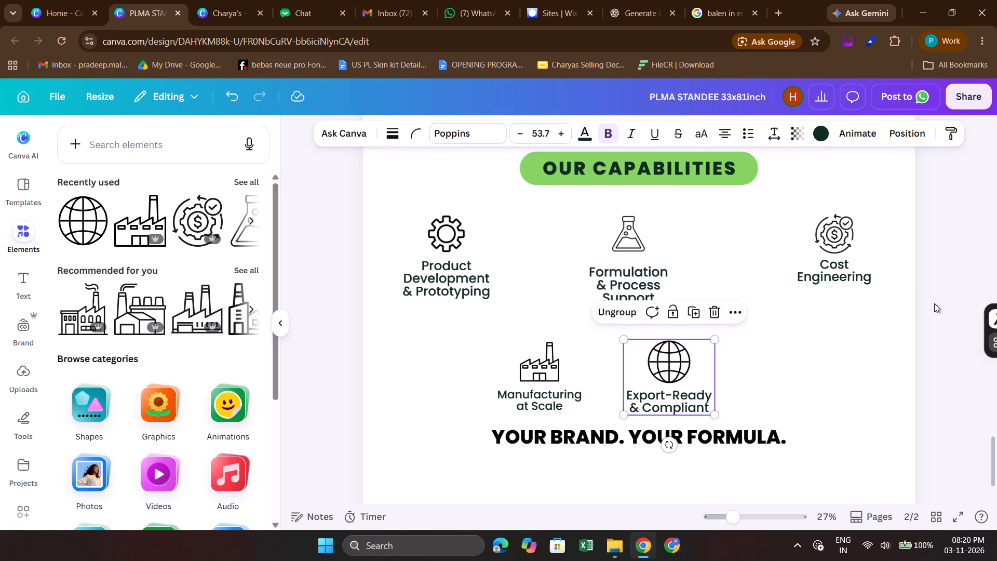
pyautogui.click(643, 375)
pyautogui.hotkey('shift', 'Right')
pyautogui.hotkey('shift', 'Right')
pyautogui.hotkey('shift', 'Right')
pyautogui.hotkey('shift', 'Right')
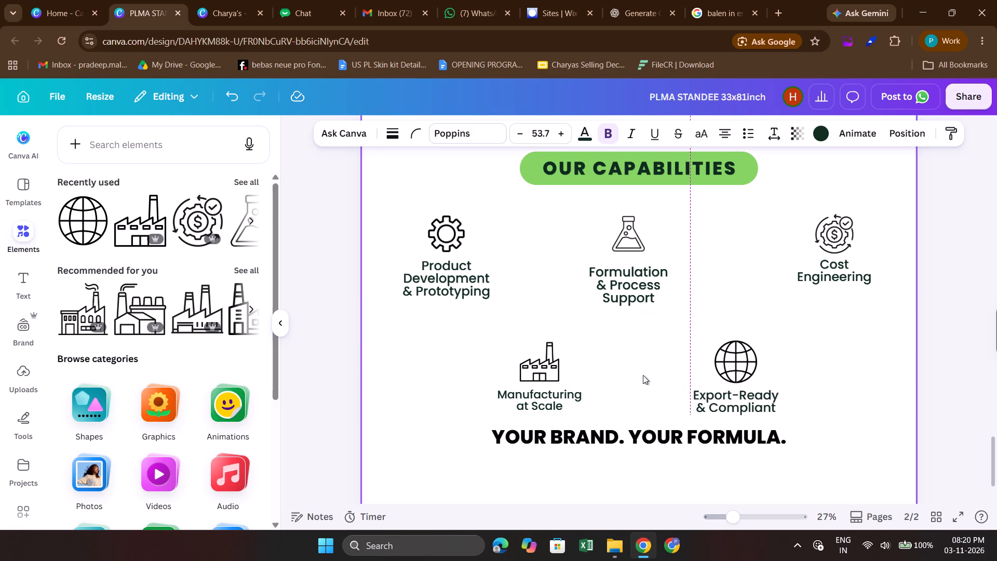
pyautogui.hotkey('shift', 'Right')
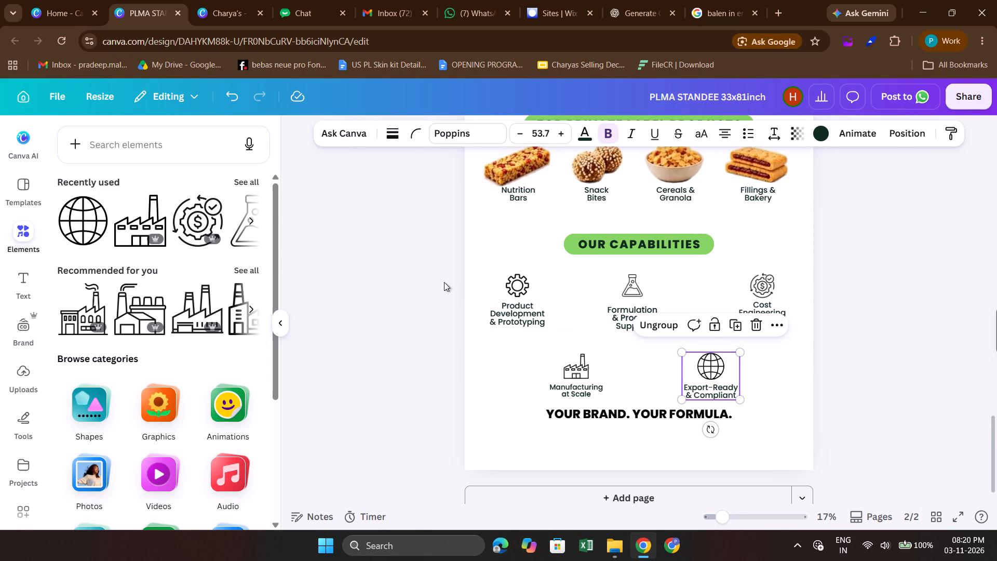
# Ungroup the first capabilities row and group the gear icon with its Product Development & Prototyping label.
pyautogui.click(519, 304)
pyautogui.click(585, 242)
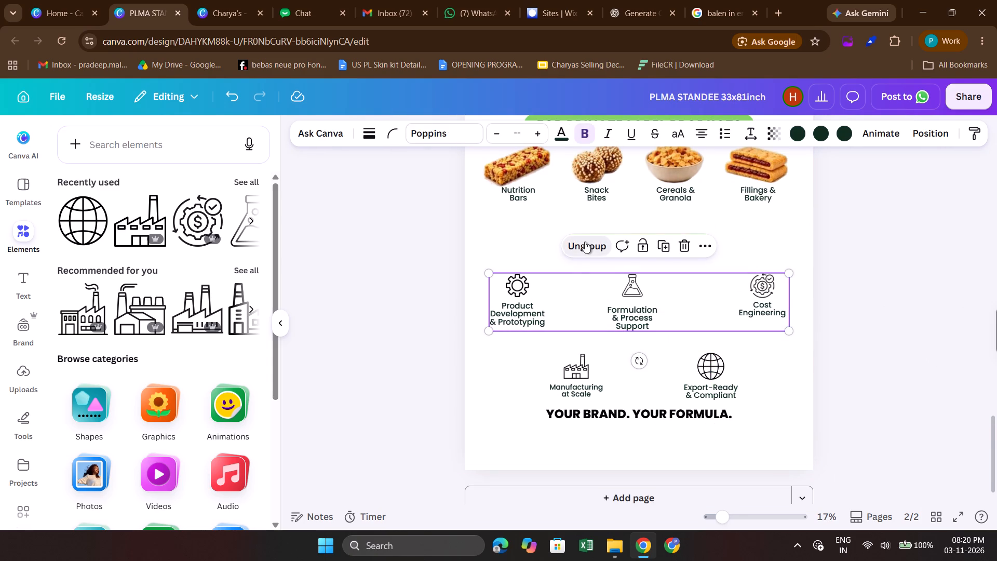
pyautogui.click(412, 283)
pyautogui.moveTo(419, 277); pyautogui.dragTo(534, 323)
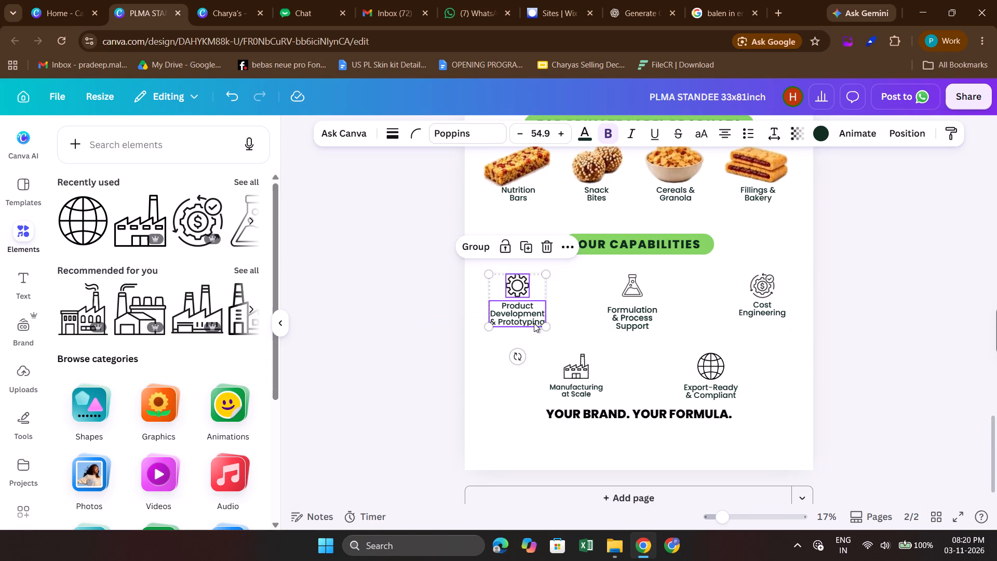
pyautogui.click(476, 253)
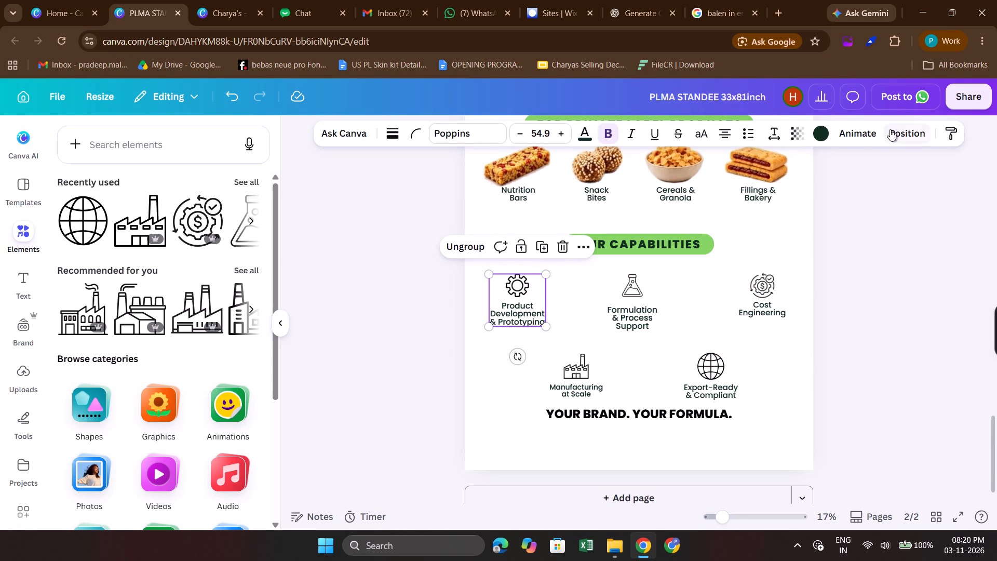
# Align the Product Development & Prototyping group to the page's left edge and shift it inward by three large nudges.
pyautogui.click(905, 135)
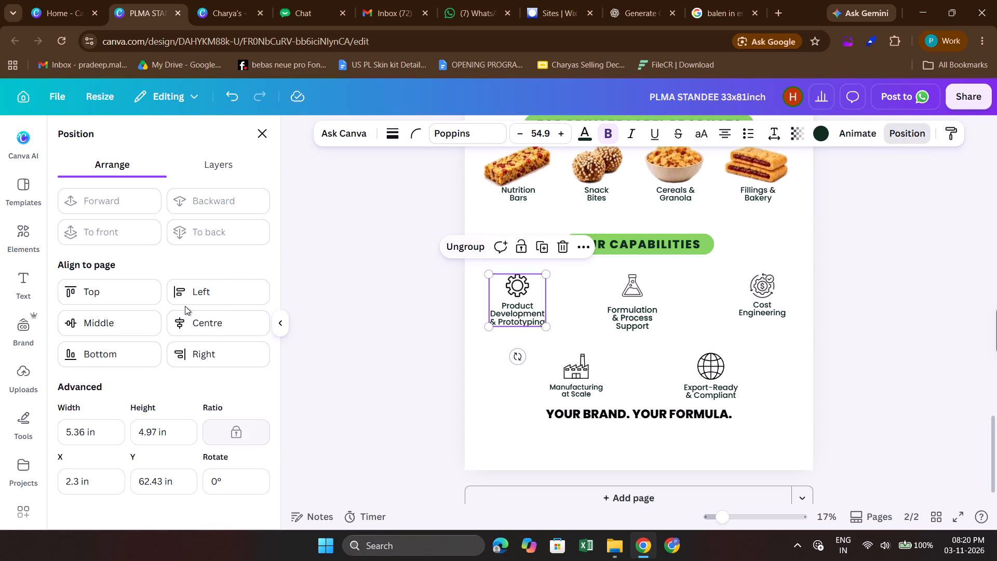
pyautogui.click(184, 300)
pyautogui.click(260, 128)
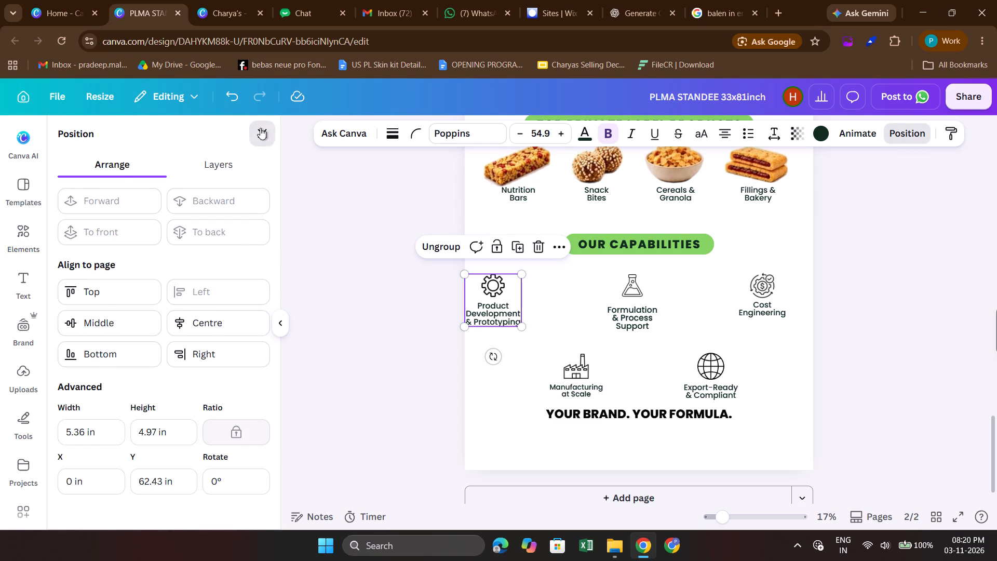
pyautogui.hotkey('shift', 'Right')
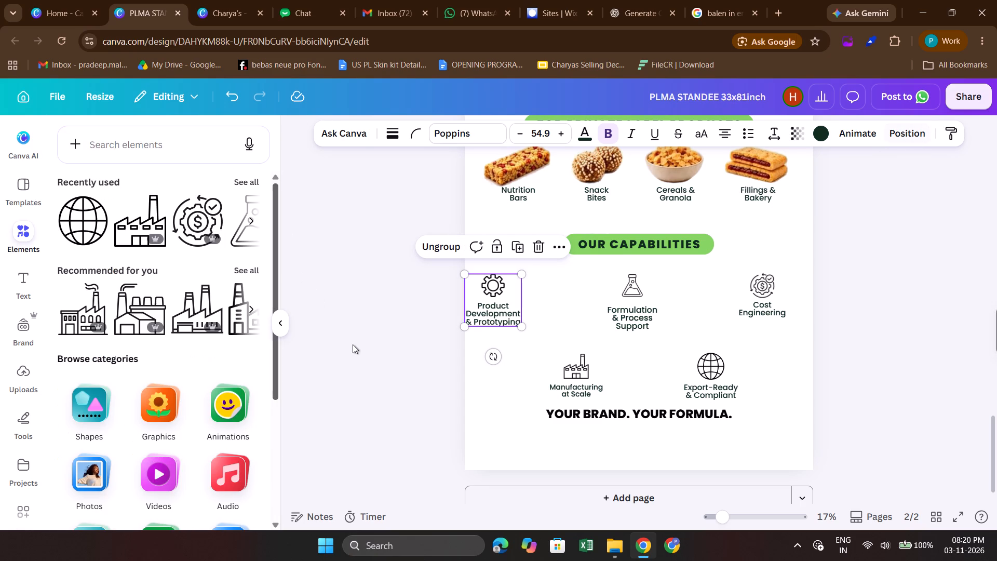
pyautogui.click(353, 344)
pyautogui.click(488, 303)
pyautogui.hotkey('shift', 'Right')
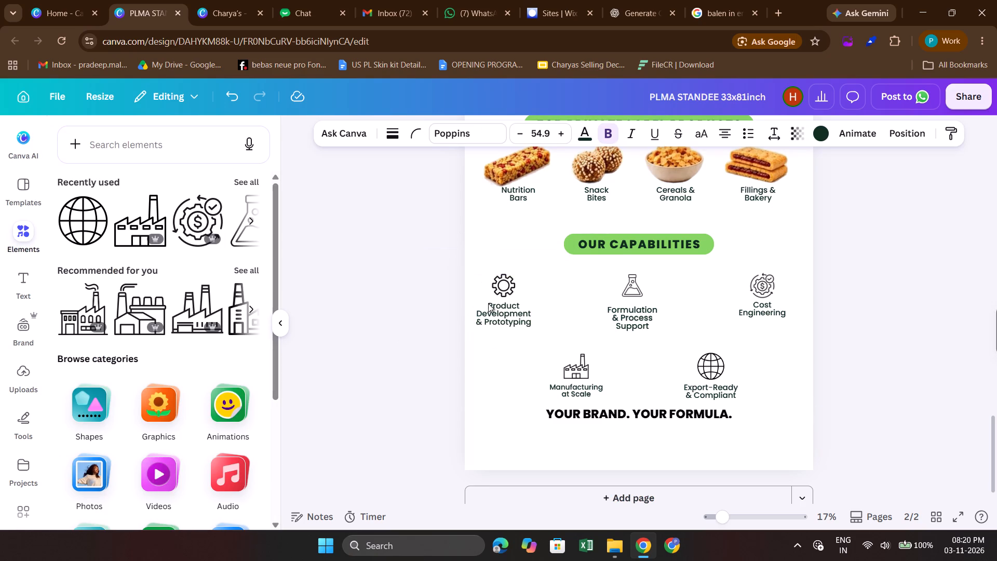
pyautogui.hotkey('shift', 'Right')
pyautogui.hotkey('shift', 'Right')
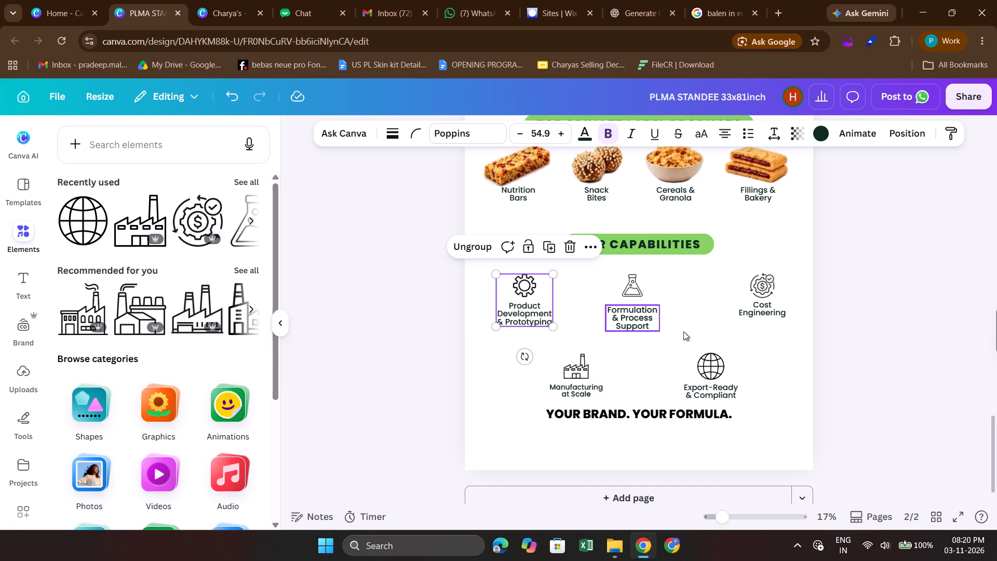
# Group the cost gear icon with its Cost Engineering label.
pyautogui.click(775, 288)
pyautogui.click(769, 287)
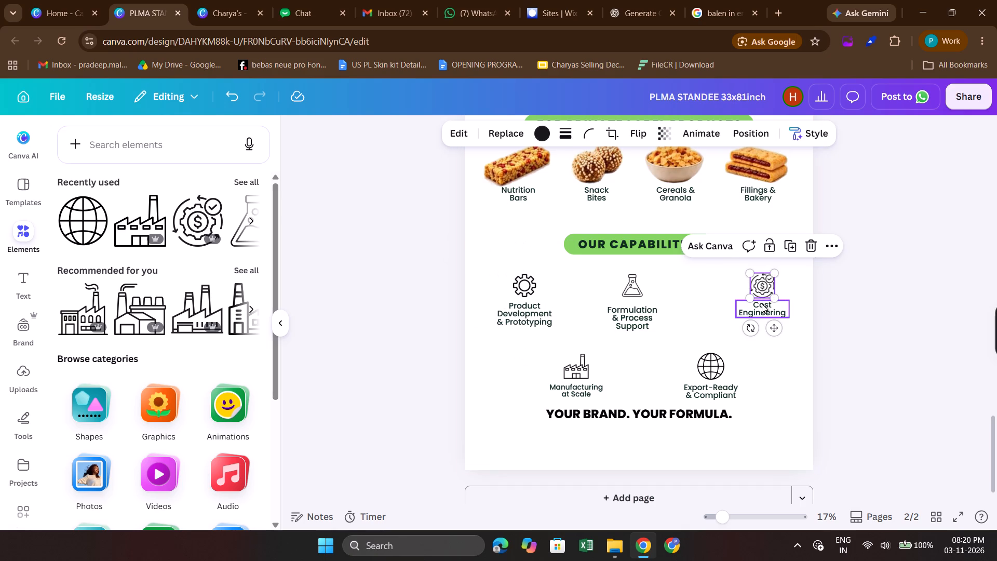
pyautogui.keyDown('shift'); pyautogui.click(762, 304); pyautogui.keyUp('shift')
pyautogui.click(727, 246)
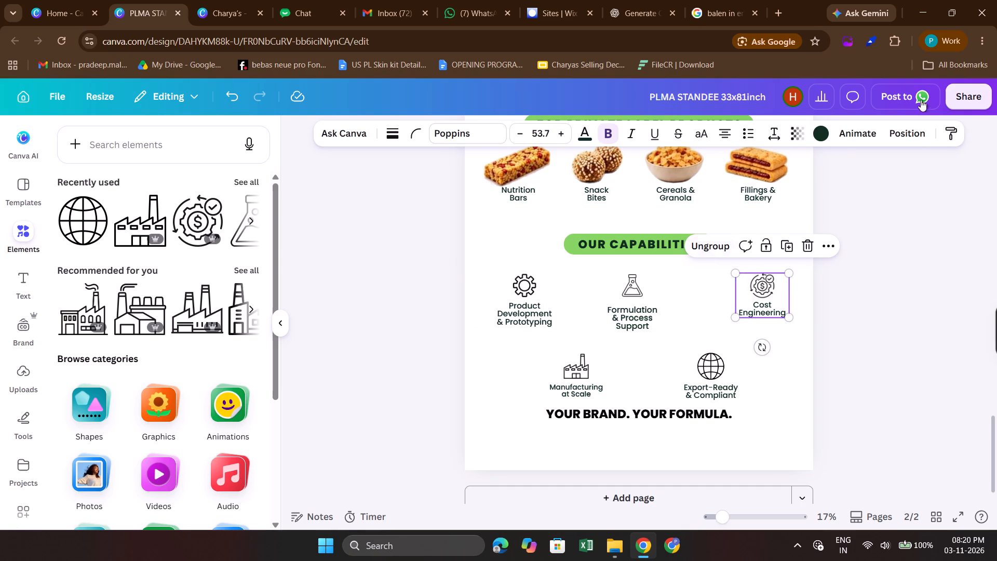
# Align the Cost Engineering group to the page's right edge and shift it inward by three large nudges.
pyautogui.click(905, 142)
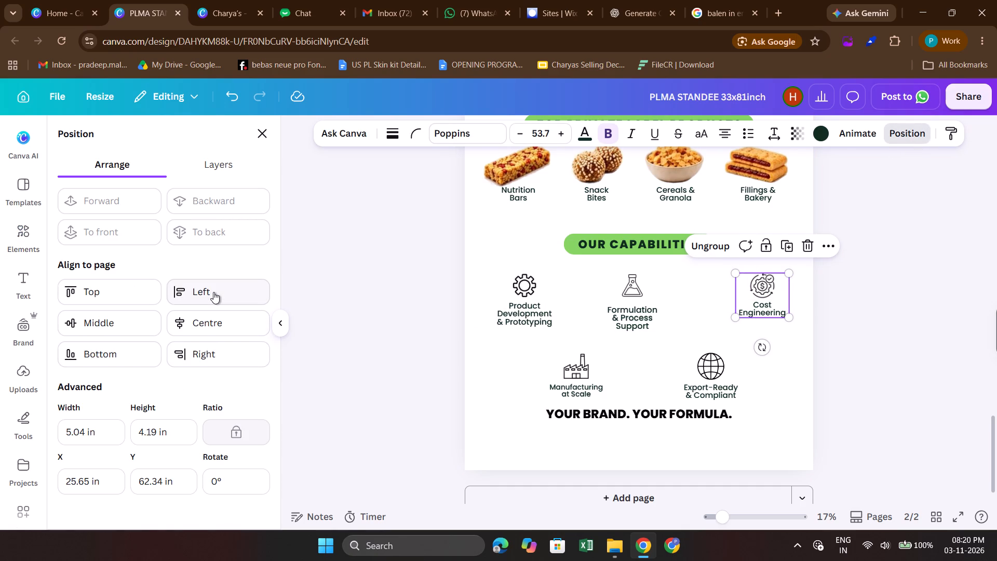
pyautogui.click(195, 356)
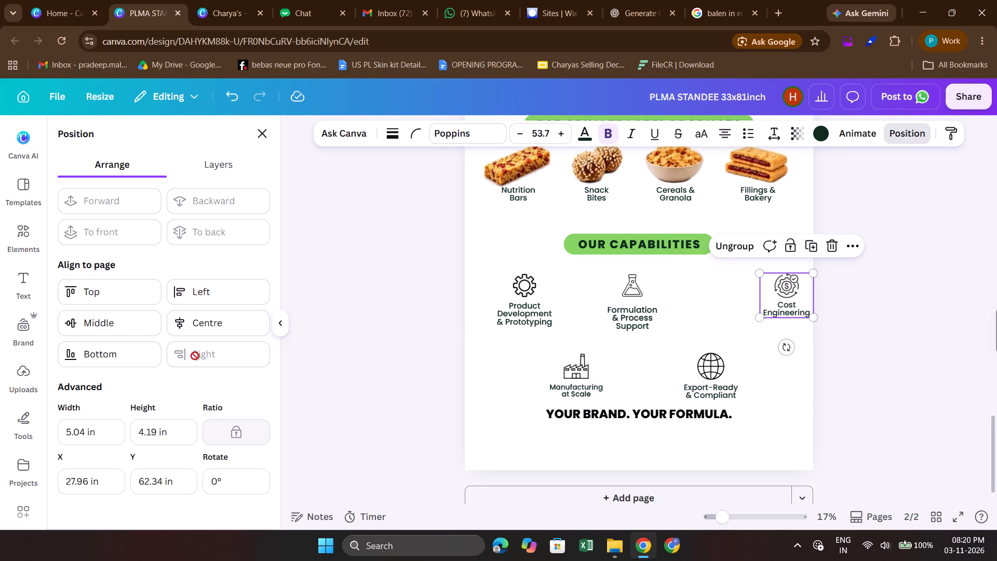
pyautogui.click(257, 128)
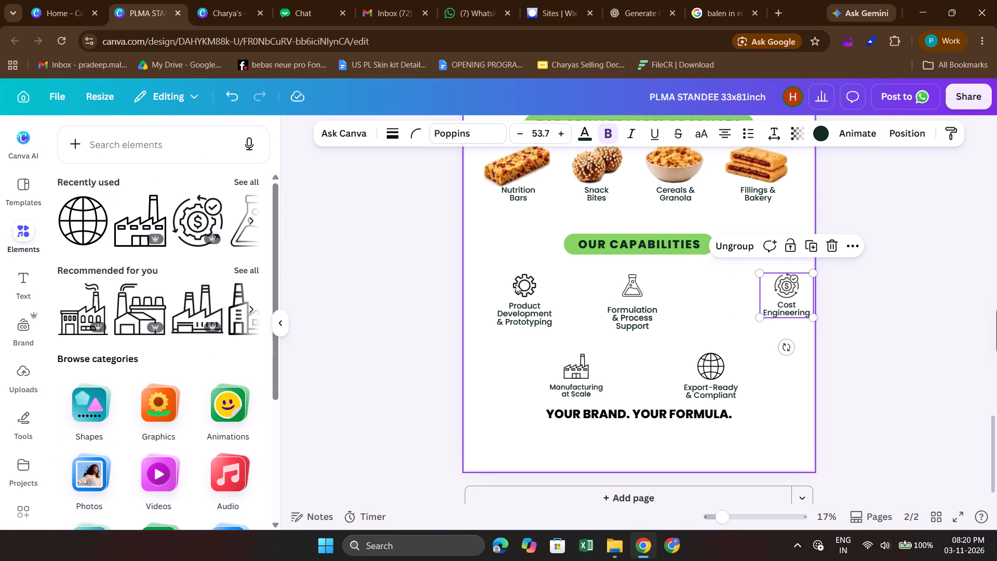
pyautogui.hotkey('shift', 'Left')
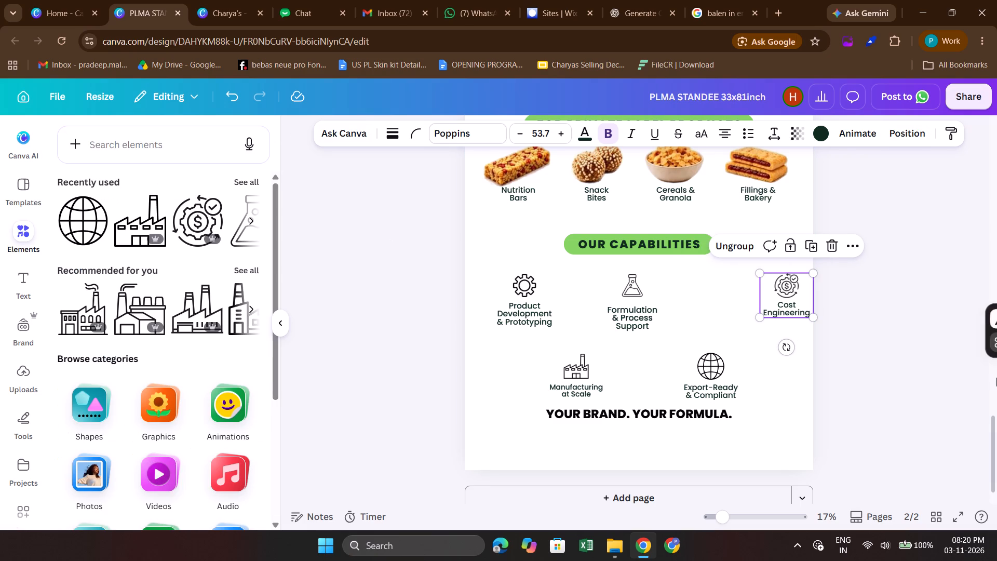
pyautogui.click(930, 329)
pyautogui.click(796, 291)
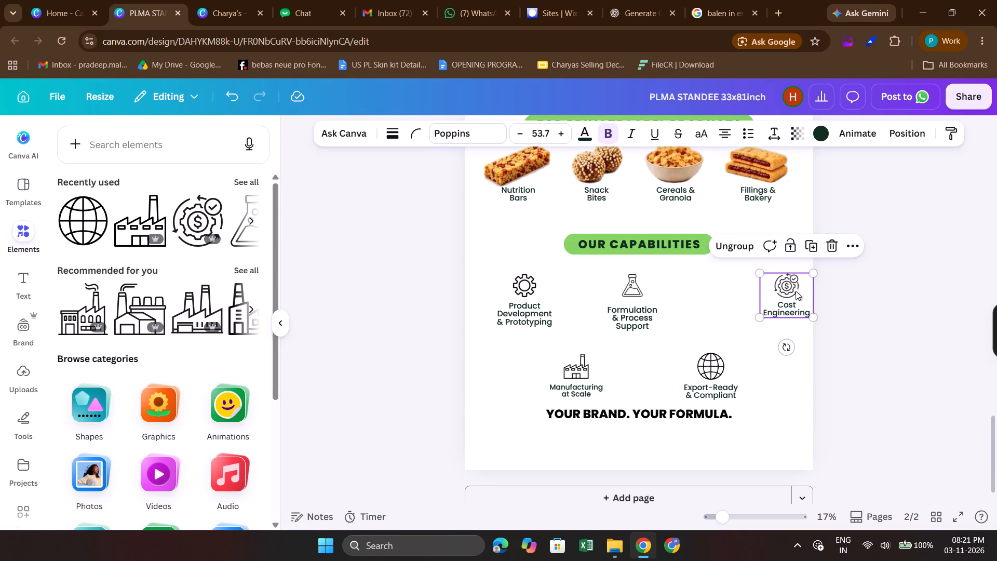
pyautogui.hotkey('shift', 'Left')
pyautogui.hotkey('shift', 'Left')
pyautogui.hotkey('shift', 'Left')
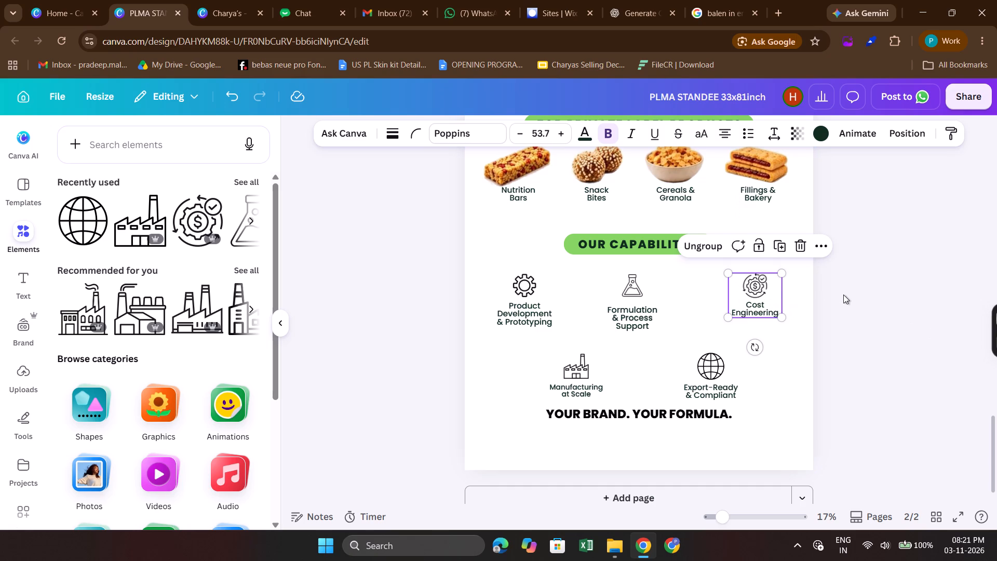
pyautogui.click(853, 303)
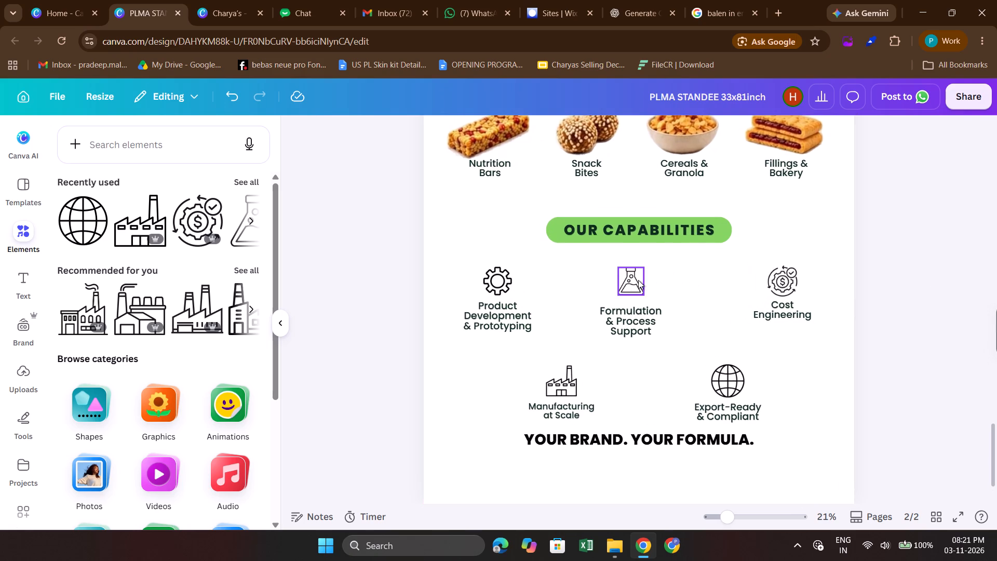
# Ungroup the Product Development & Prototyping item and the Cost Engineering item so icons and labels are separate.
pyautogui.click(638, 280)
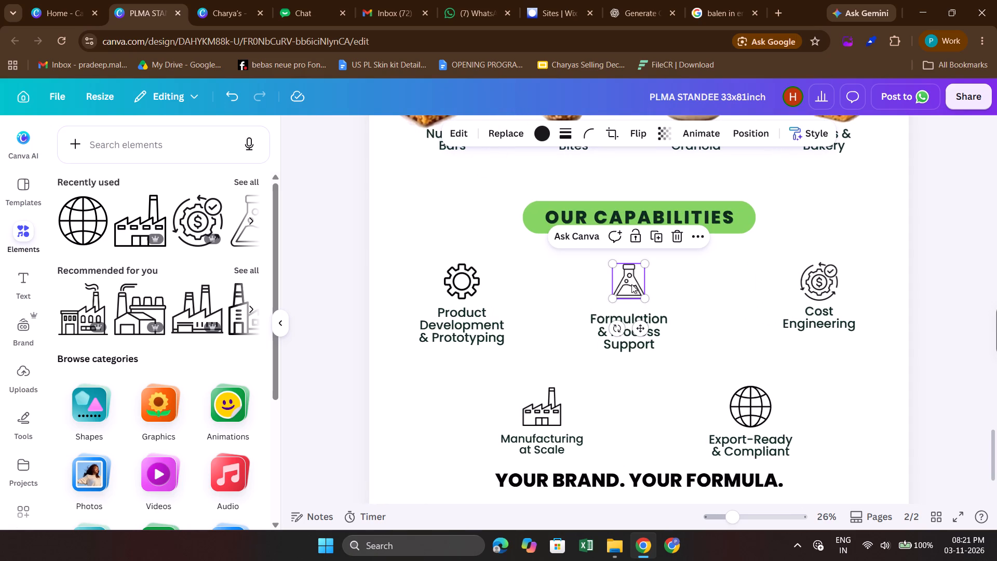
pyautogui.click(748, 323)
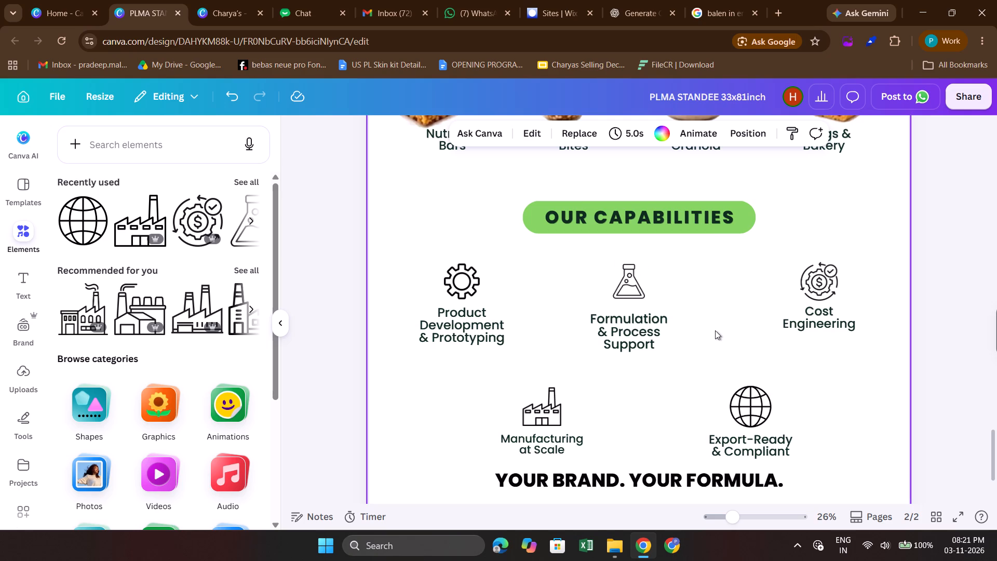
pyautogui.click(454, 288)
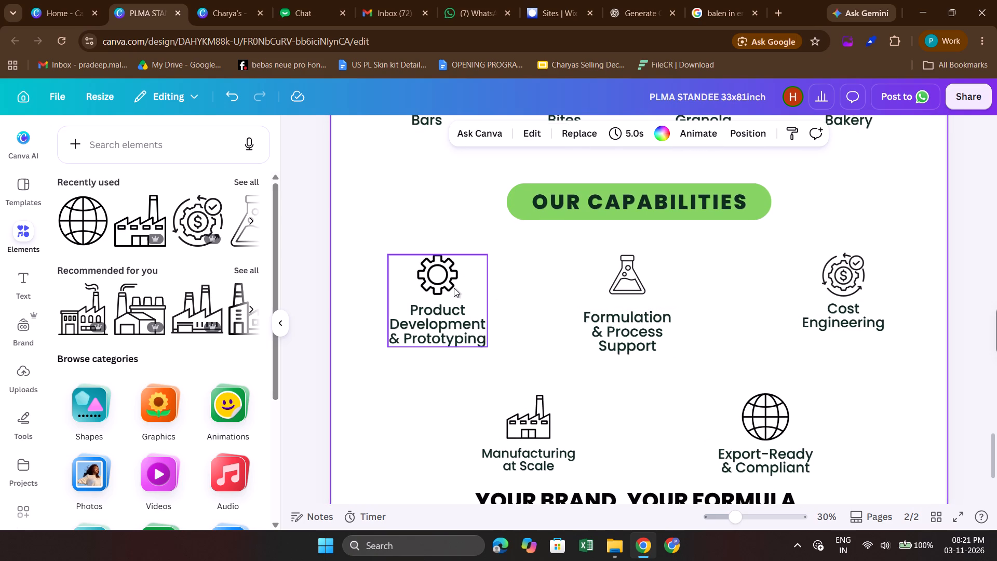
pyautogui.click(376, 232)
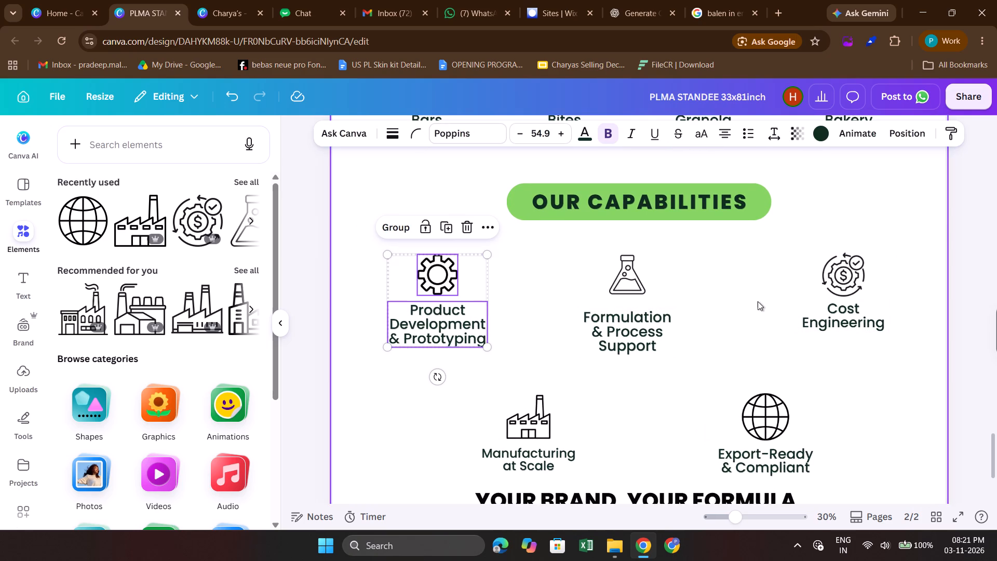
pyautogui.click(865, 299)
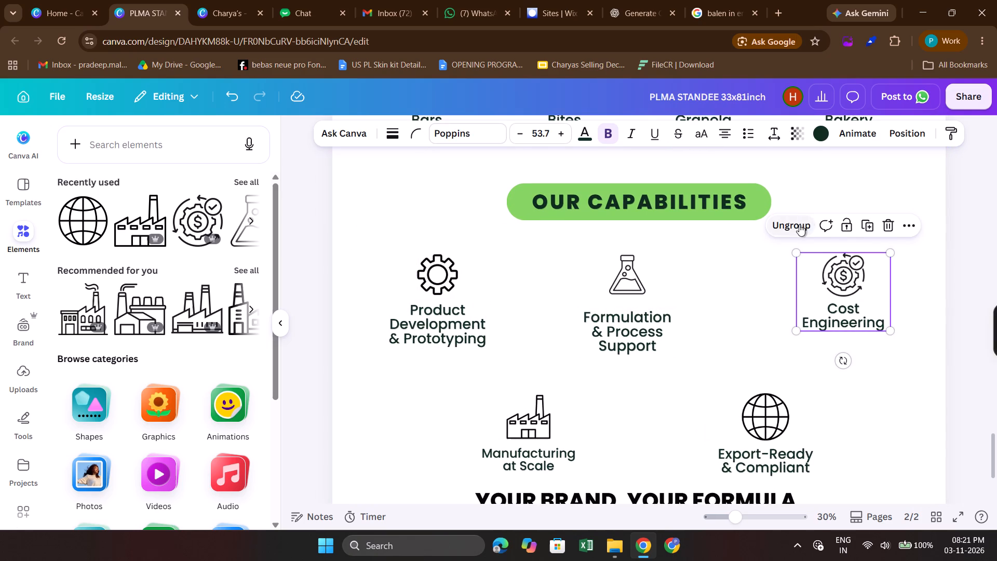
pyautogui.click(799, 224)
# Align the tops of the Product Development & Prototyping, Formulation & Process Support and Cost Engineering labels.
pyautogui.click(446, 315)
pyautogui.keyDown('shift'); pyautogui.click(605, 316); pyautogui.keyUp('shift')
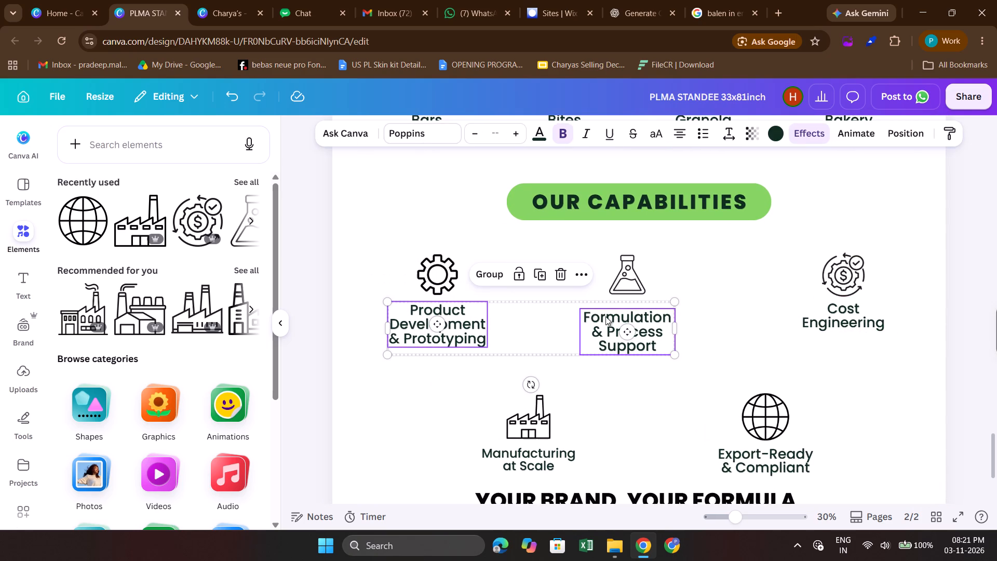
pyautogui.keyDown('shift'); pyautogui.click(856, 313); pyautogui.keyUp('shift')
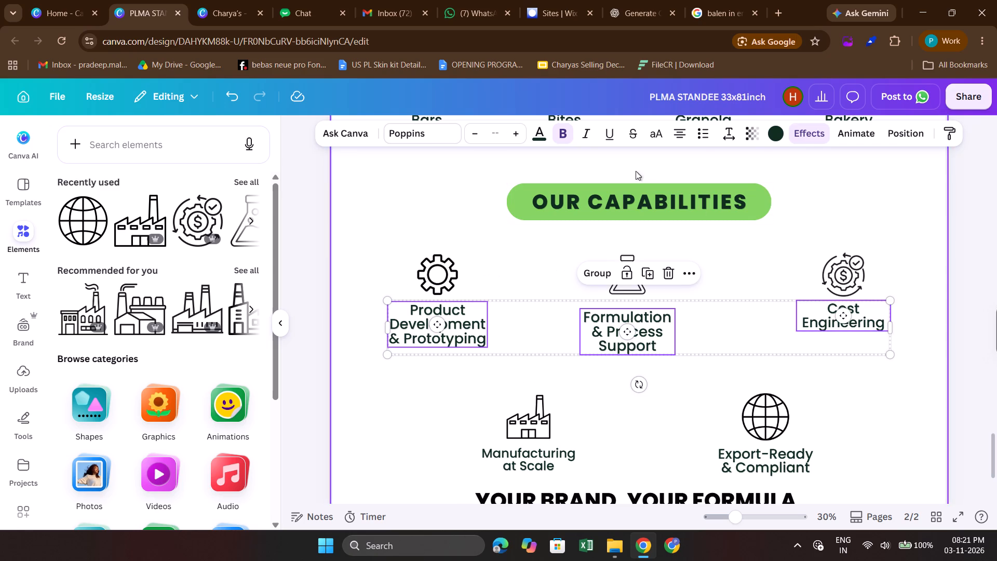
pyautogui.click(890, 137)
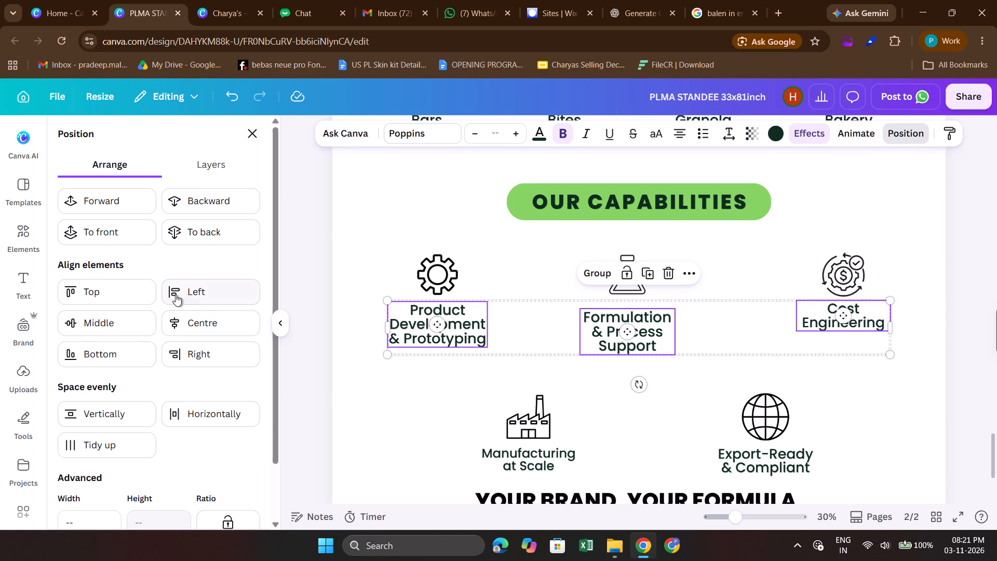
pyautogui.click(117, 302)
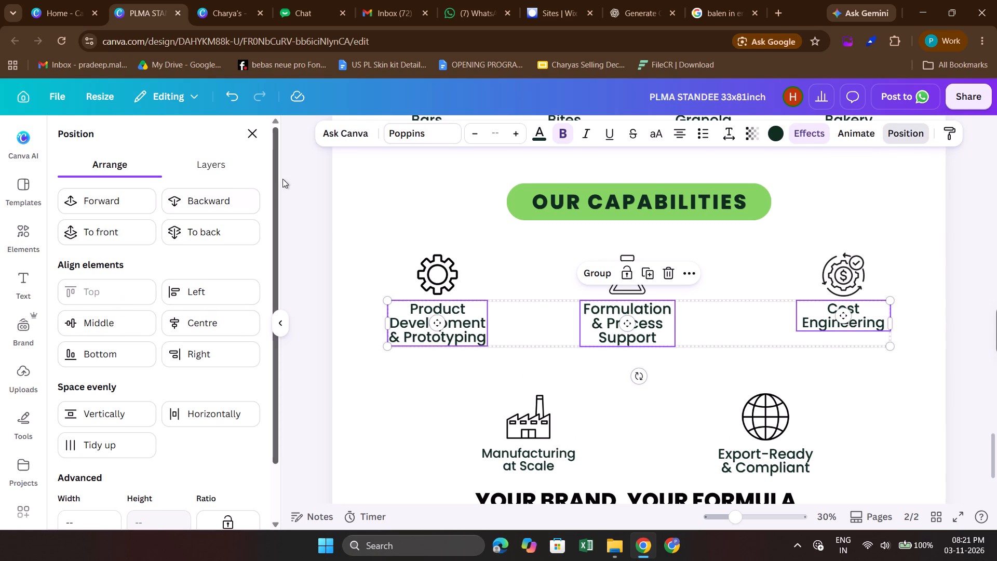
pyautogui.click(250, 136)
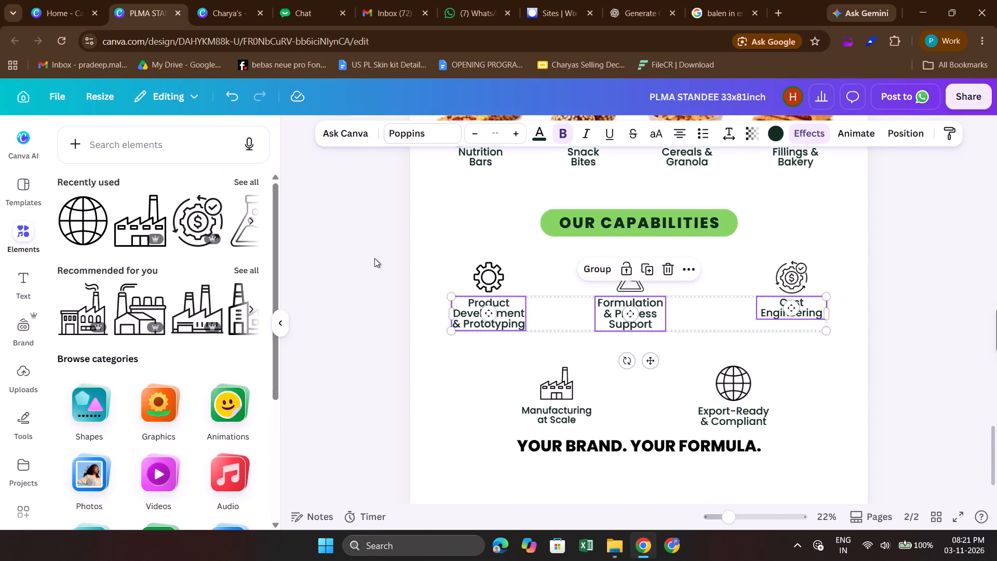
pyautogui.click(374, 258)
# Group the flask icon with its Formulation & Process Support label and centre the group horizontally on the page.
pyautogui.click(629, 278)
pyautogui.keyDown('shift'); pyautogui.click(631, 311); pyautogui.keyUp('shift')
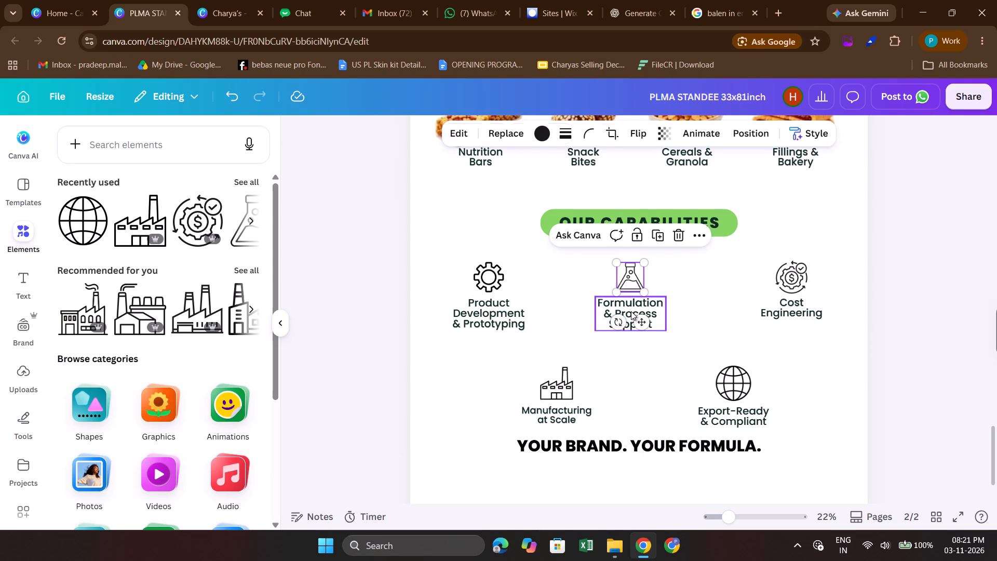
pyautogui.click(588, 240)
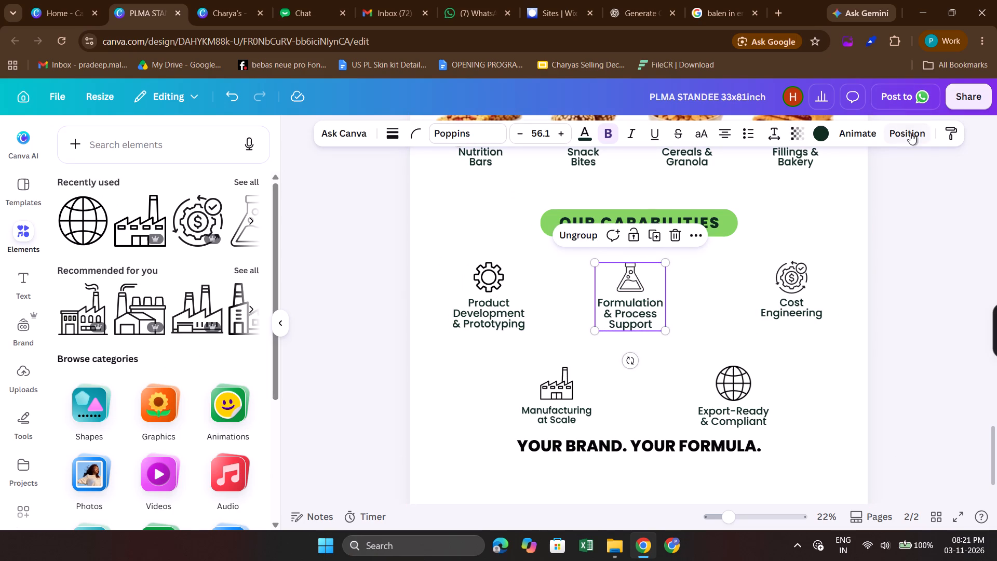
pyautogui.click(910, 133)
pyautogui.click(180, 322)
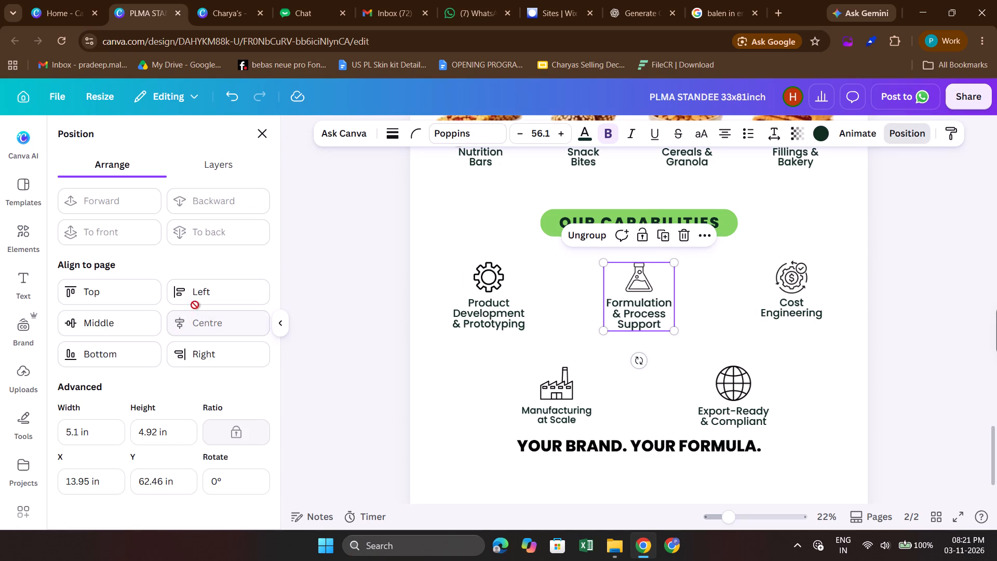
pyautogui.click(260, 133)
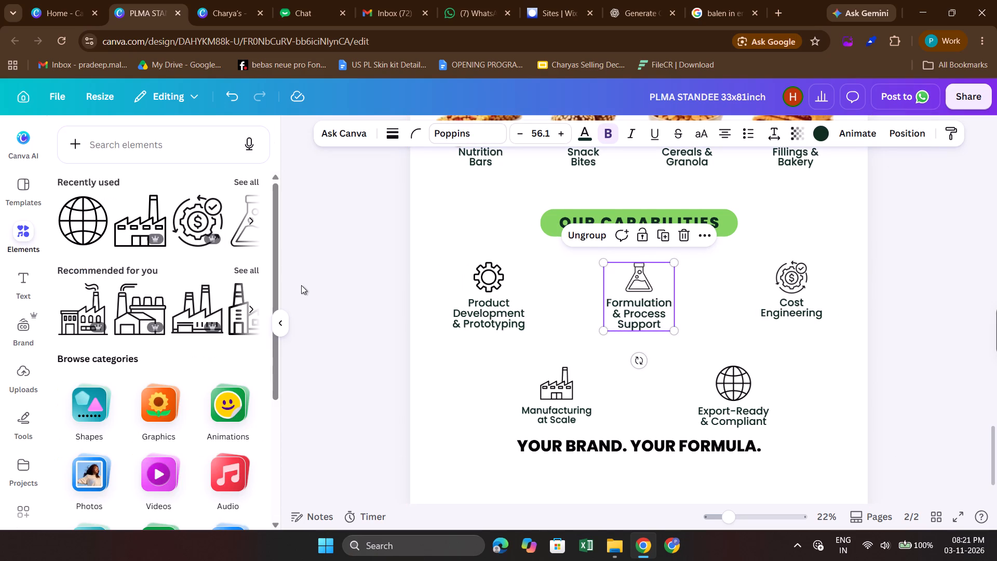
pyautogui.click(301, 285)
# Shift the Manufacturing at Scale group and the Export-Ready & Compliant group up by one large nudge each.
pyautogui.scroll(-1, 655, 376)
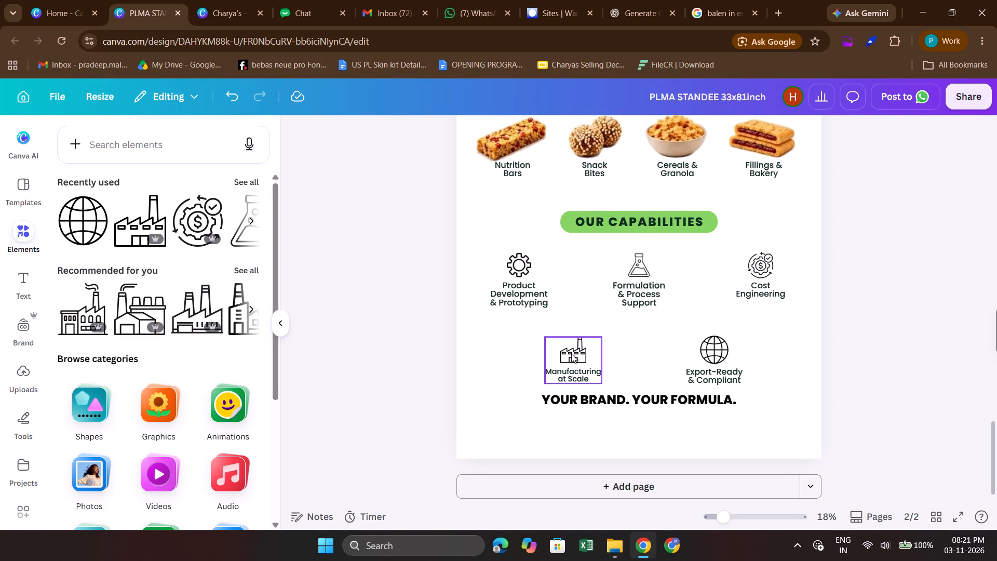
pyautogui.click(571, 354)
pyautogui.hotkey('shift', 'Up')
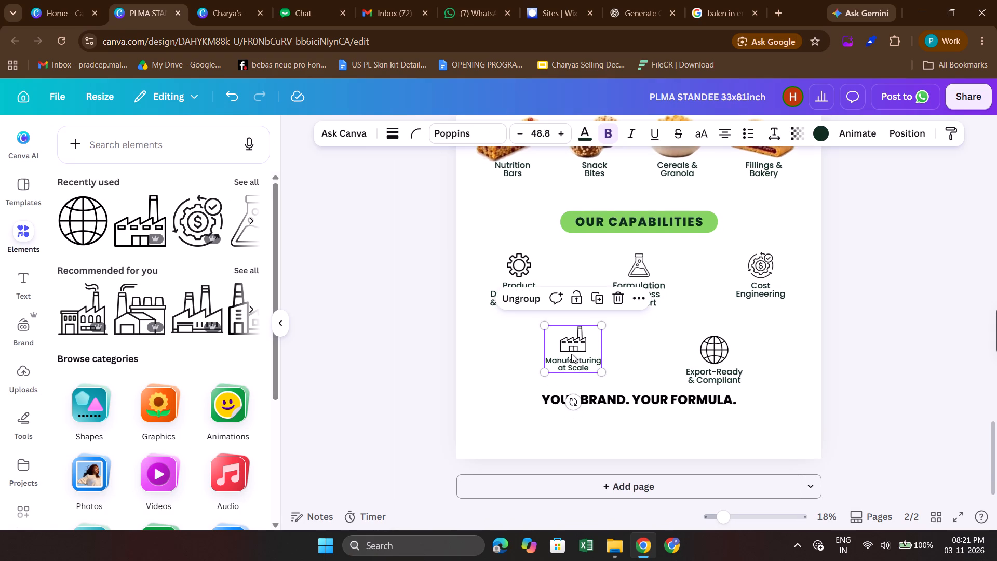
pyautogui.click(719, 367)
pyautogui.hotkey('shift', 'Up')
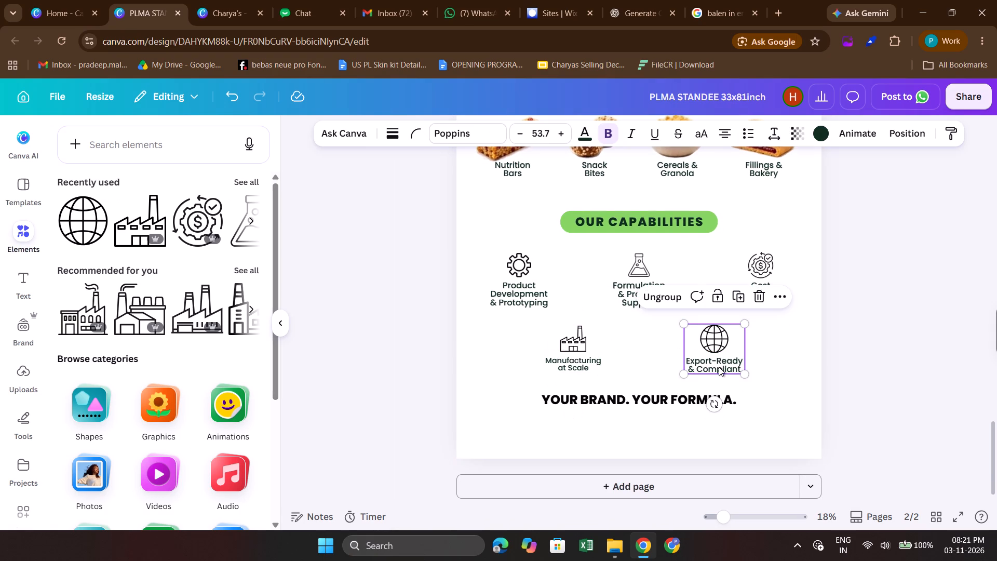
pyautogui.click(851, 351)
# Move the OUR CAPABILITIES heading down by five small nudges.
pyautogui.scroll(1, 851, 351)
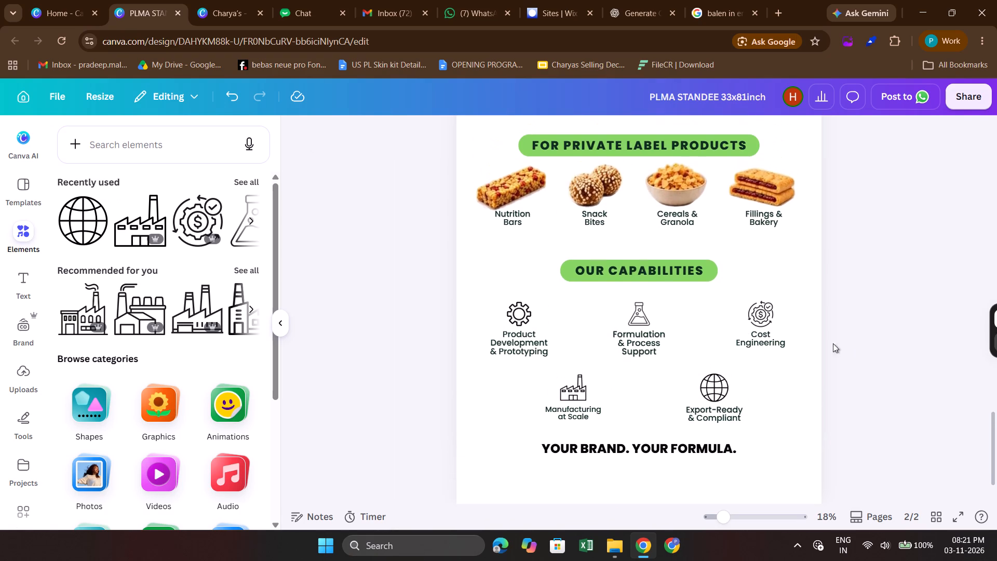
pyautogui.click(650, 275)
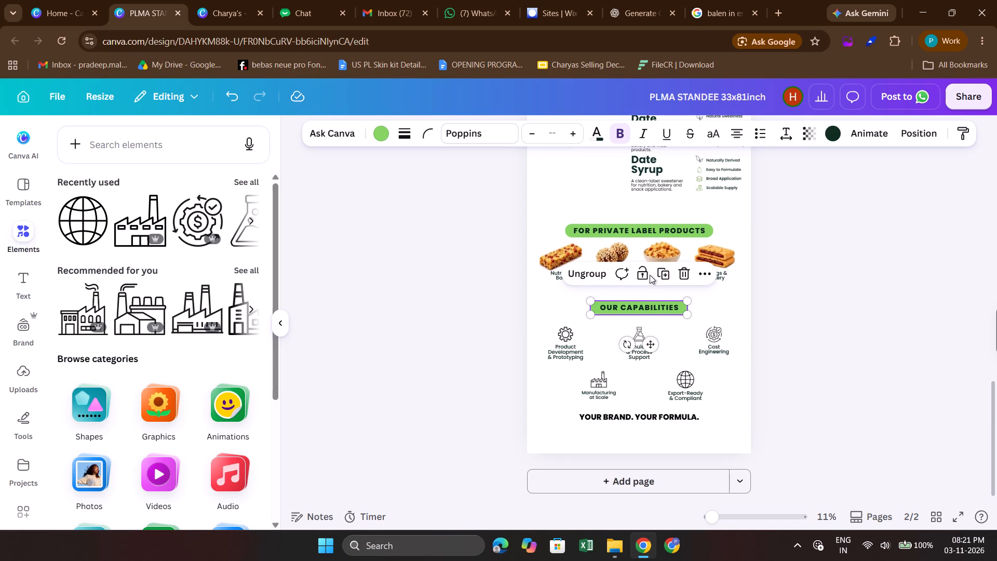
pyautogui.press('Down')
pyautogui.press('Down')
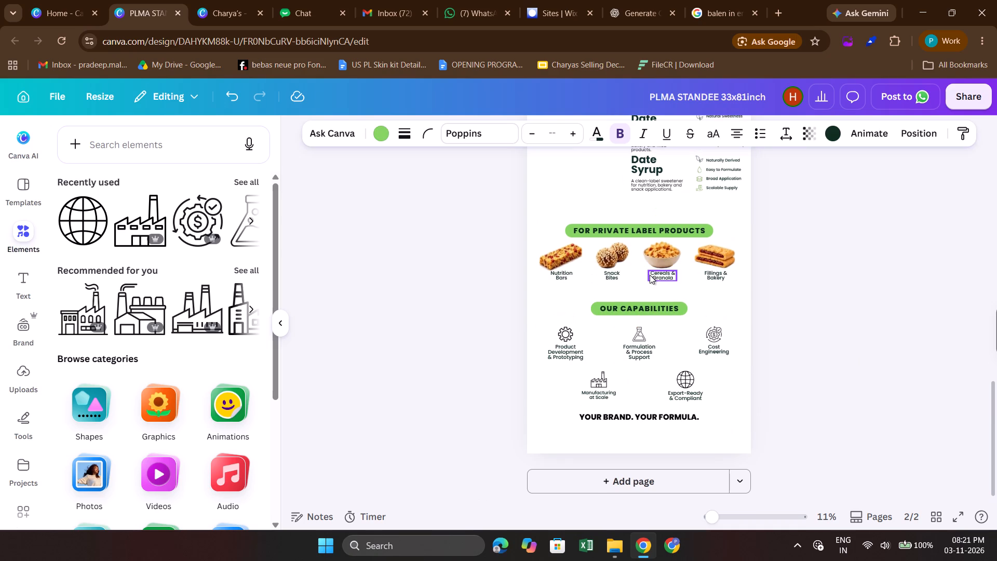
pyautogui.press('Down')
pyautogui.press('Down')
pyautogui.press('Down')
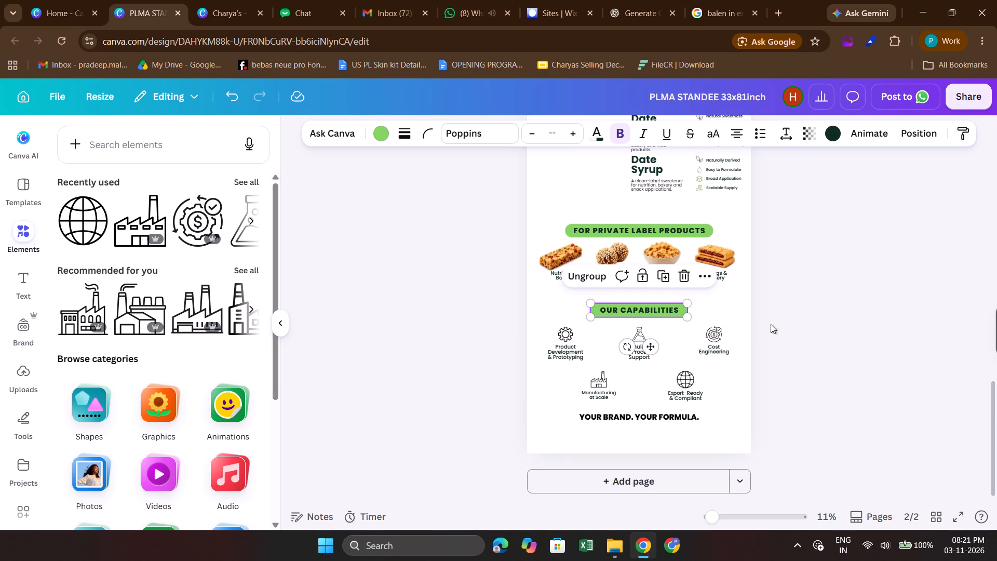
pyautogui.click(771, 324)
# Duplicate the Sorghum Flakes Gluten-Free icon, place the copy in the blank area beside Date Syrup and enlarge it several times over.
pyautogui.scroll(1, 771, 324)
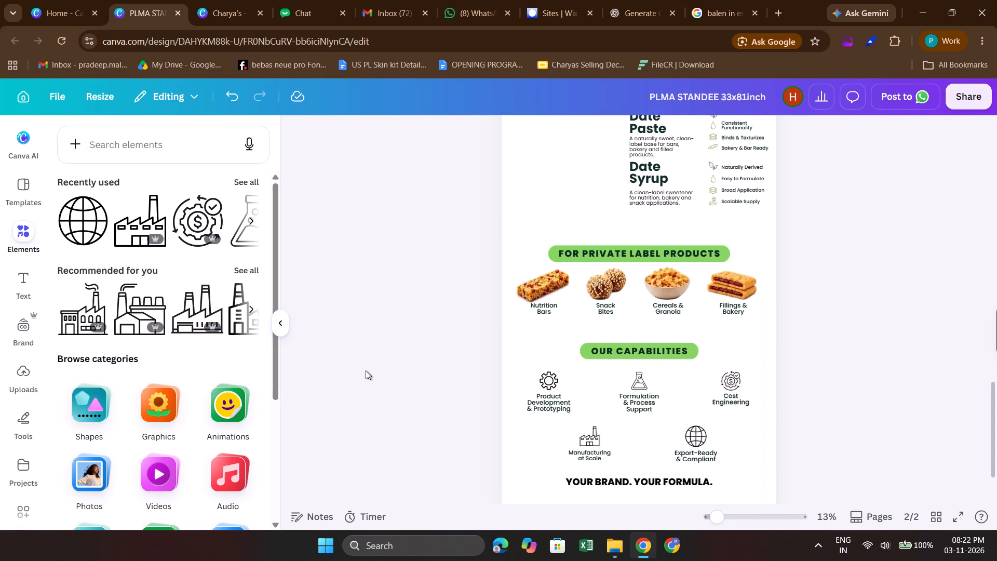
pyautogui.scroll(1, 366, 370)
pyautogui.scroll(3, 583, 409)
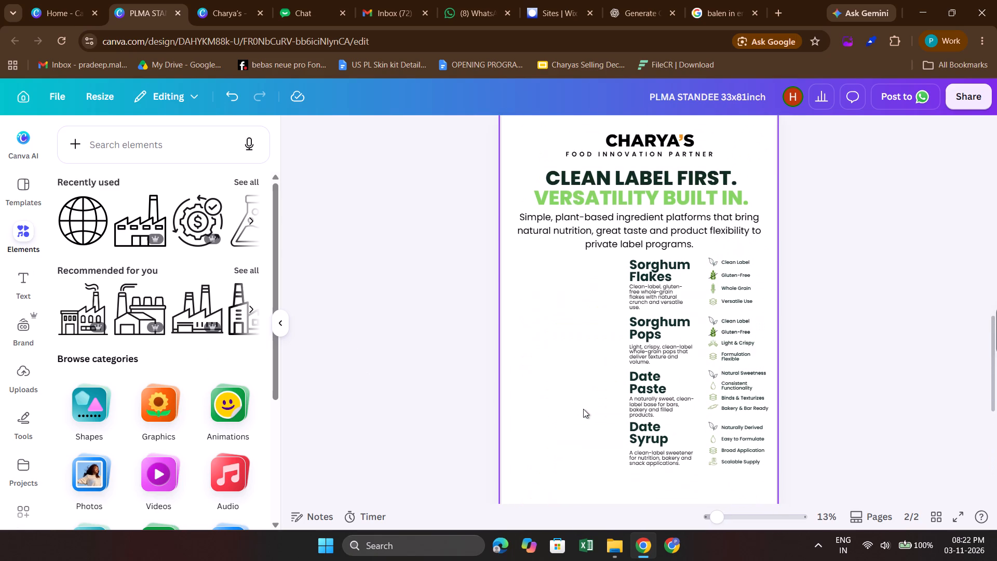
pyautogui.scroll(1, 583, 409)
pyautogui.click(713, 280)
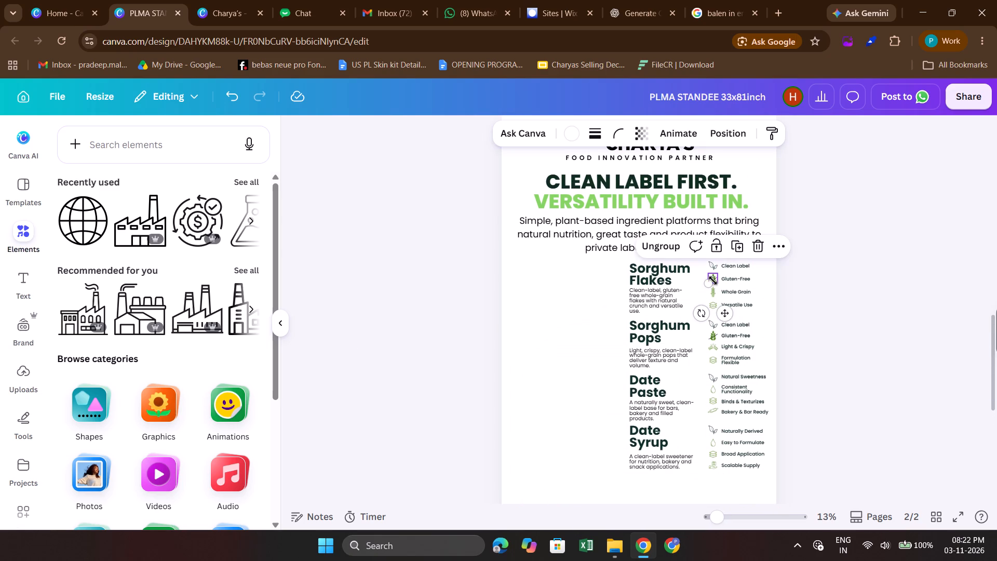
pyautogui.hotkey('ctrl', 'd')
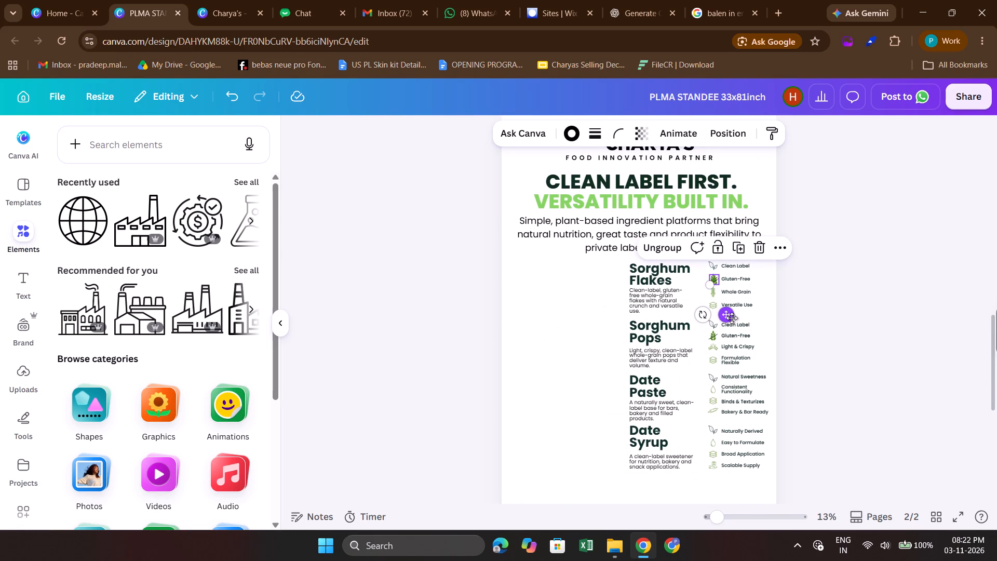
pyautogui.moveTo(732, 318); pyautogui.dragTo(584, 458)
pyautogui.scroll(-2, 584, 458)
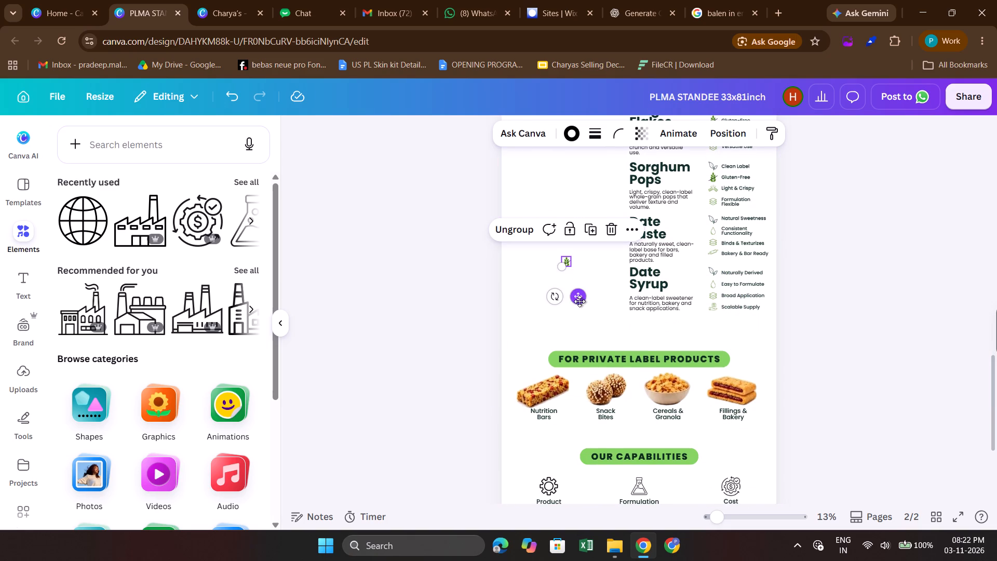
pyautogui.moveTo(580, 301); pyautogui.dragTo(581, 325)
pyautogui.moveTo(565, 290); pyautogui.dragTo(534, 338)
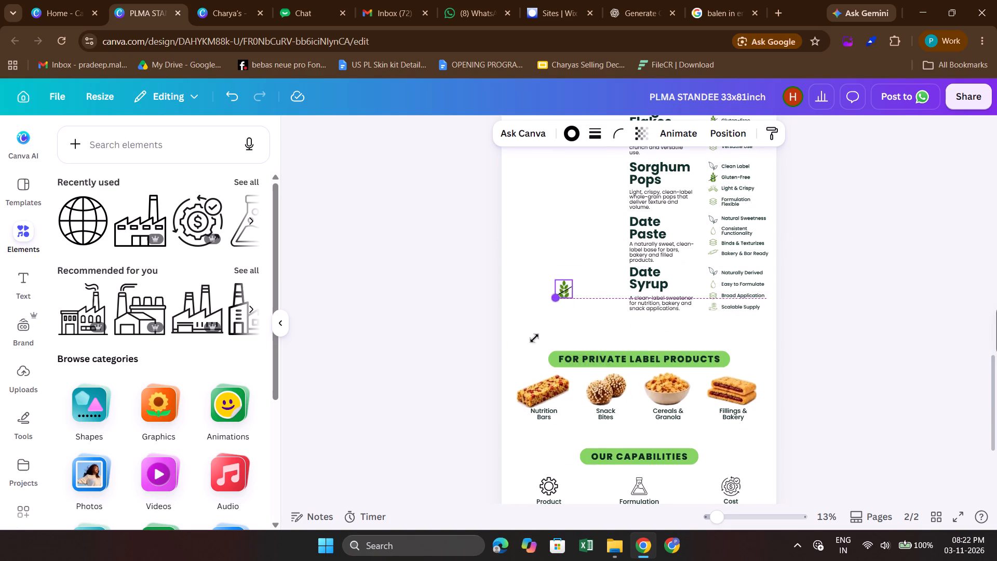
pyautogui.moveTo(534, 338); pyautogui.dragTo(519, 359)
pyautogui.moveTo(557, 324); pyautogui.dragTo(591, 315)
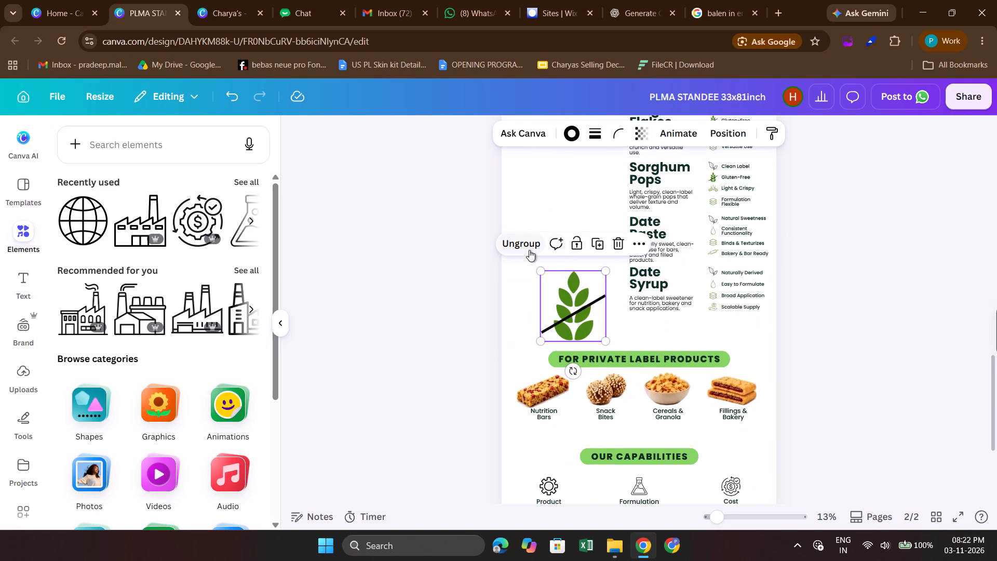
# Ungroup the enlarged gluten-free icon copy and delete its green leaf, keeping only the black line.
pyautogui.click(530, 250)
pyautogui.click(412, 265)
pyautogui.click(577, 282)
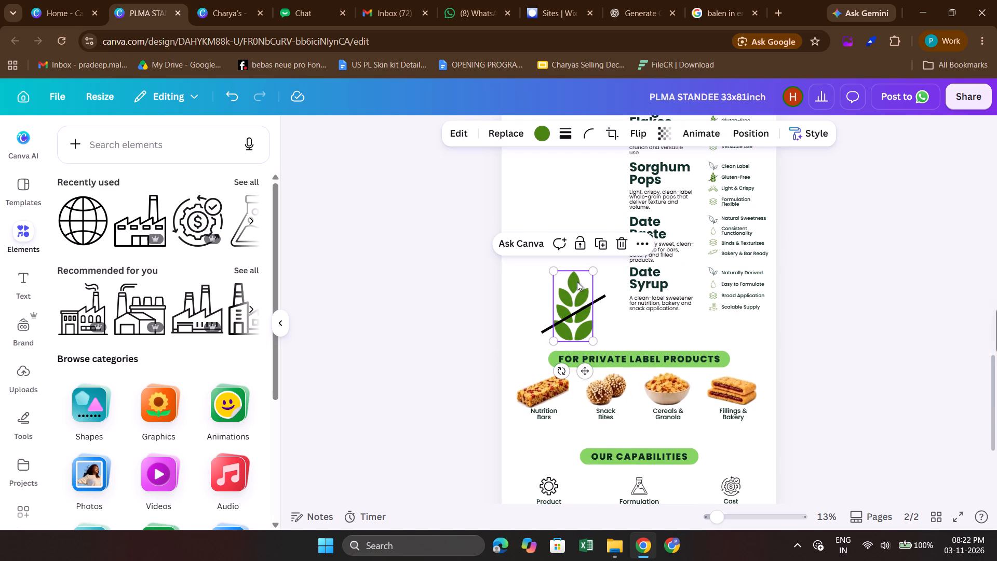
pyautogui.press('BackSpace')
# Rotate the black line to vertical and move it between the Nutrition Bars and Snack Bites products.
pyautogui.click(580, 311)
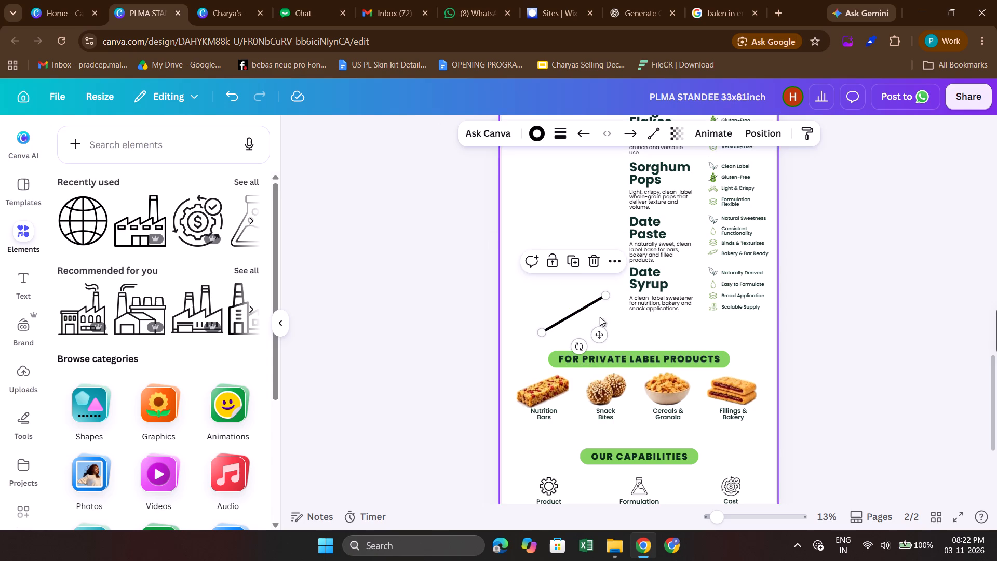
pyautogui.moveTo(579, 350); pyautogui.dragTo(639, 355)
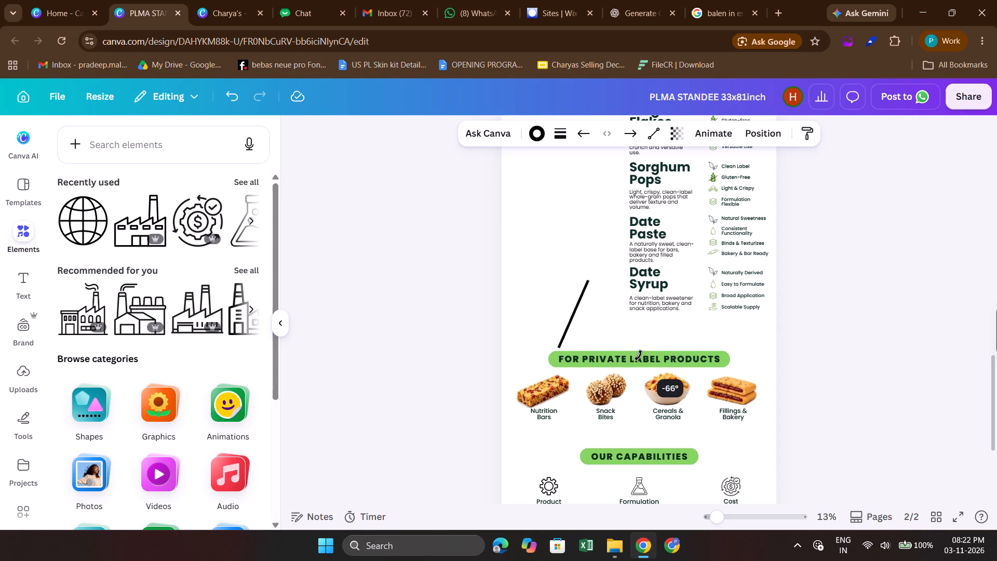
pyautogui.moveTo(639, 355); pyautogui.dragTo(704, 356)
pyautogui.moveTo(602, 333); pyautogui.dragTo(626, 343)
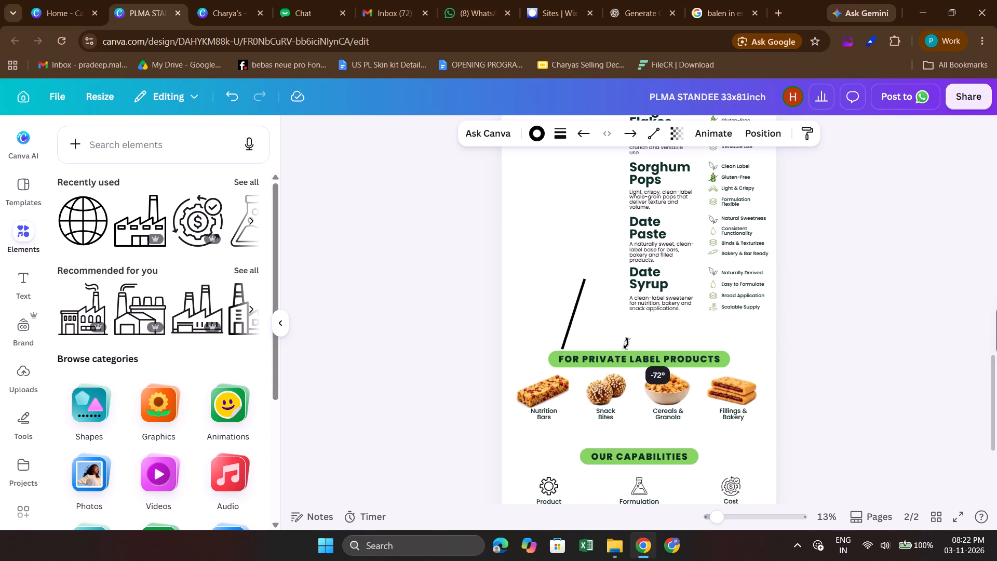
pyautogui.moveTo(626, 343); pyautogui.dragTo(617, 326)
pyautogui.moveTo(605, 304); pyautogui.dragTo(597, 398)
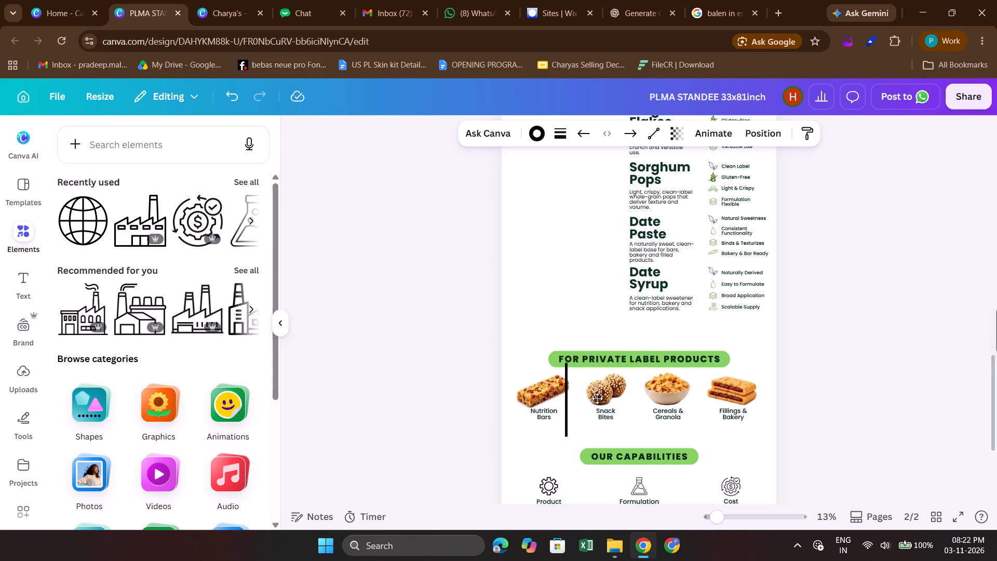
pyautogui.moveTo(597, 398); pyautogui.dragTo(597, 400)
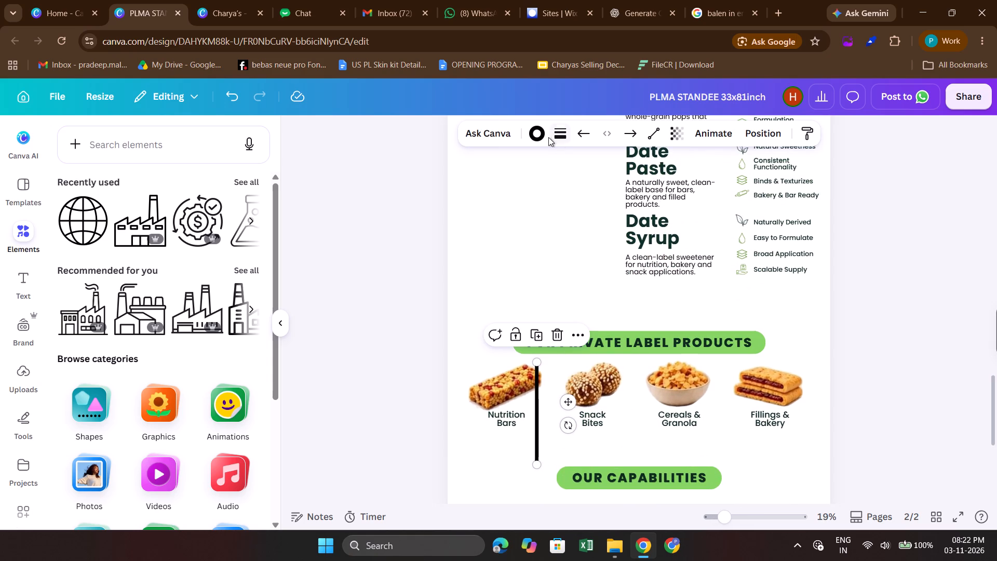
# Thin the vertical line, trying a stroke weight of 3 before setting it to 5.
pyautogui.click(556, 139)
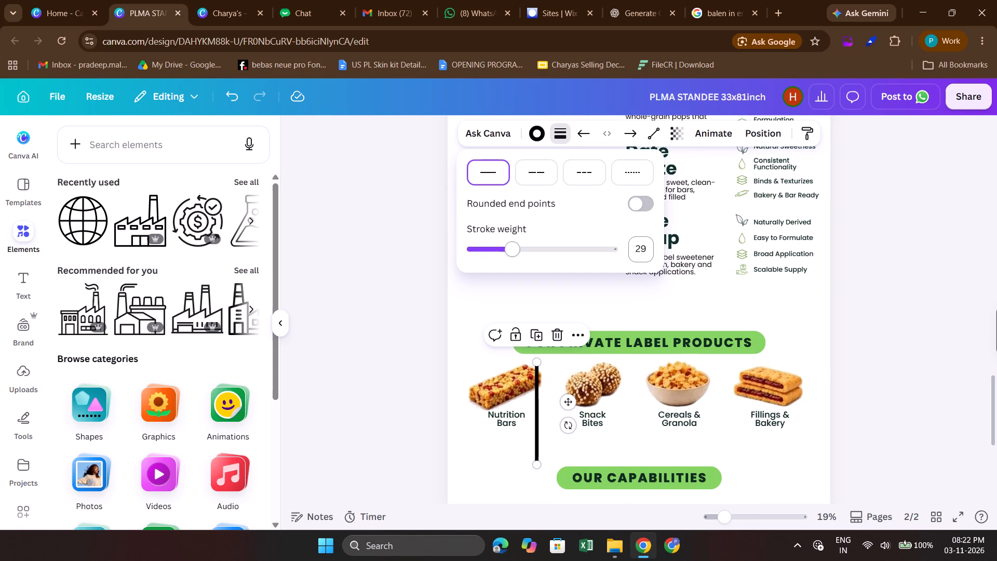
pyautogui.click(644, 250)
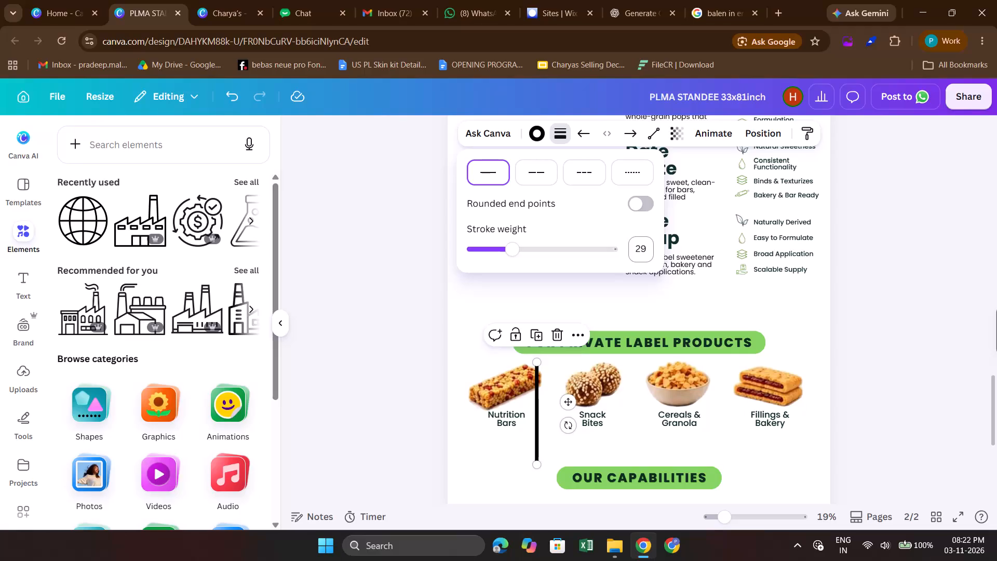
pyautogui.press('3')
pyautogui.press('Return')
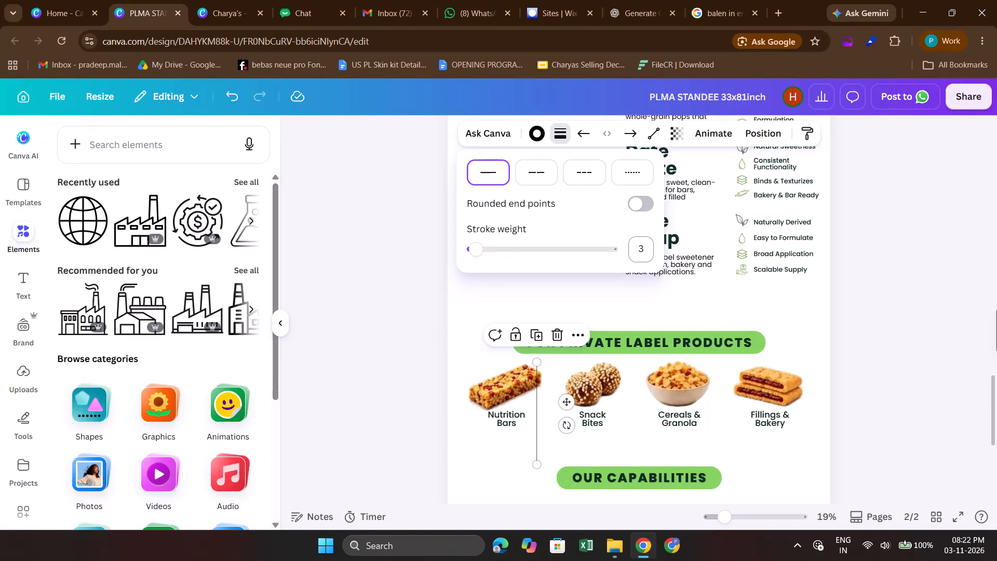
pyautogui.click(642, 251)
pyautogui.press('5')
pyautogui.press('Return')
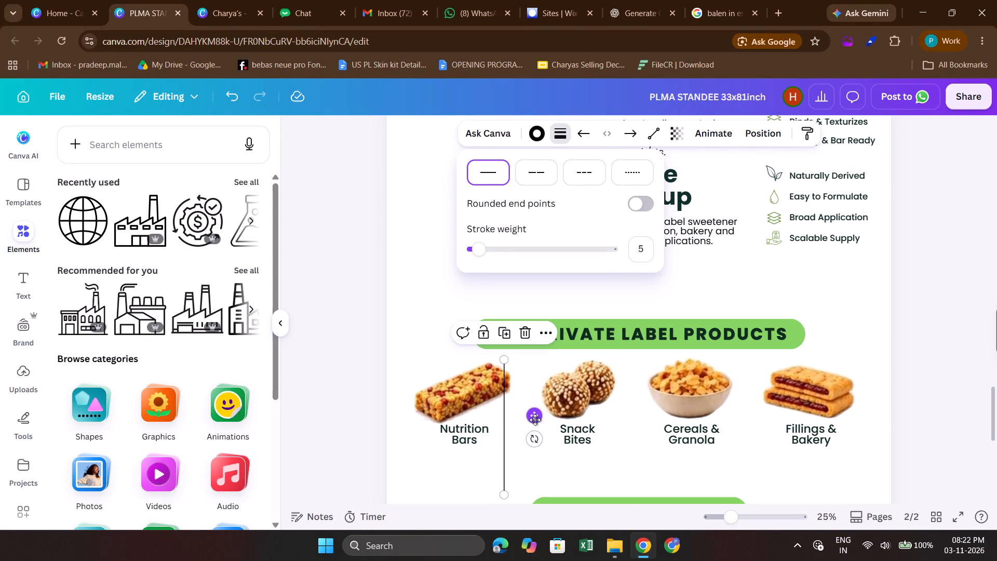
# Move the thin vertical line into the capabilities section, between Product Development & Prototyping and Formulation & Process Support.
pyautogui.scroll(-2, 535, 420)
pyautogui.scroll(1, 568, 372)
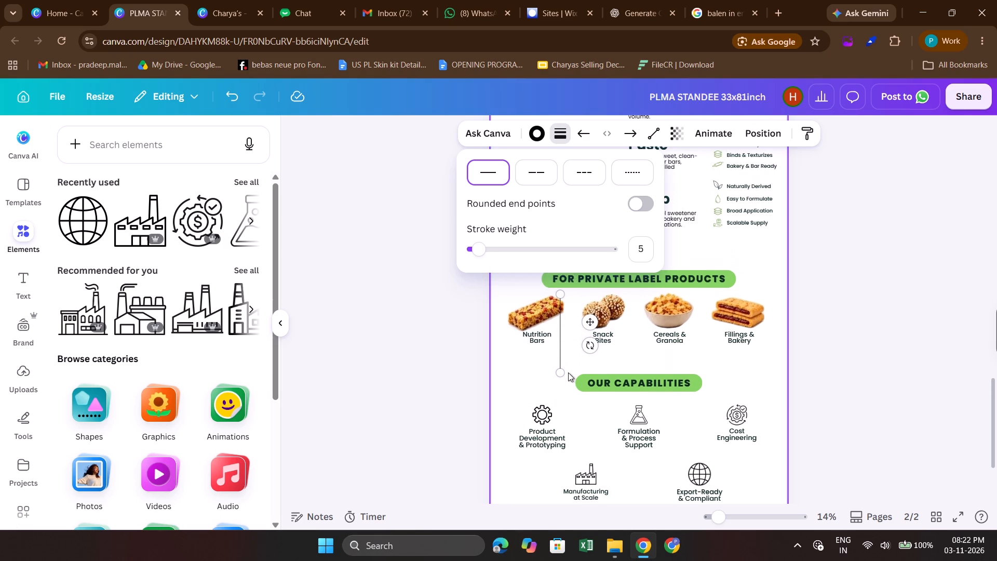
pyautogui.moveTo(587, 322); pyautogui.dragTo(616, 424)
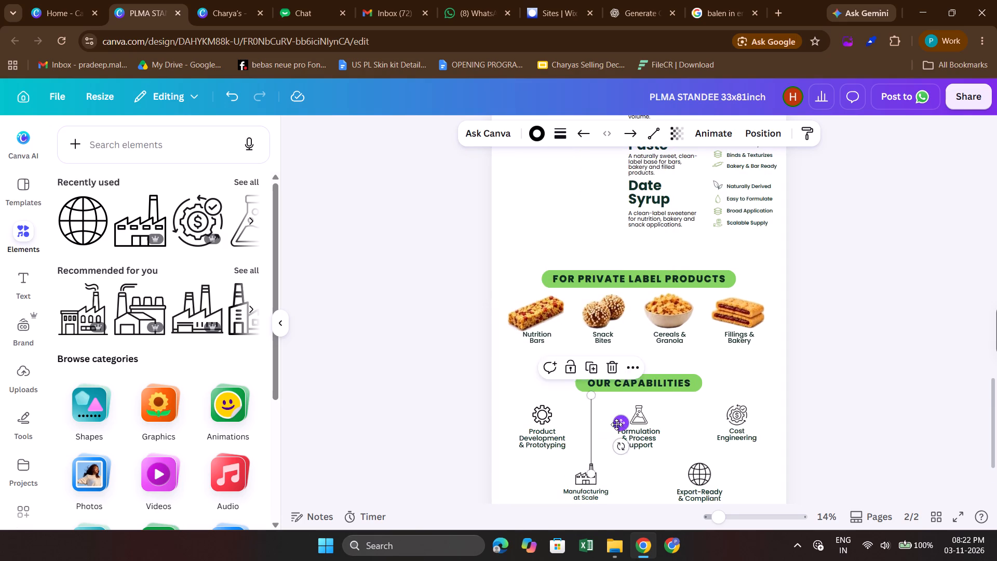
# Shorten the vertical line, keeping it upright, and move it up level with the Product Development & Prototyping and Formulation & Process Support items.
pyautogui.moveTo(571, 385); pyautogui.dragTo(568, 421)
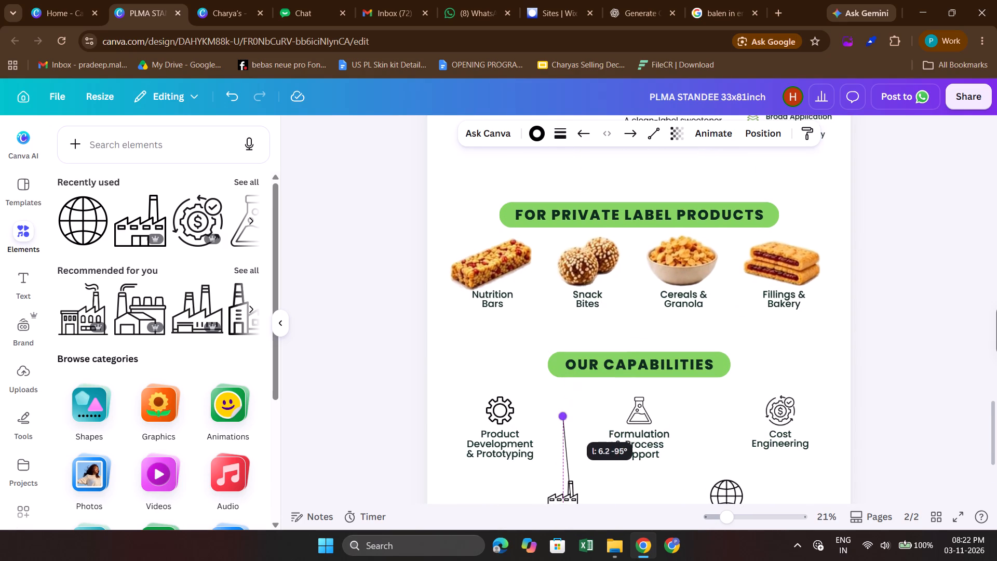
pyautogui.moveTo(568, 421); pyautogui.dragTo(570, 425)
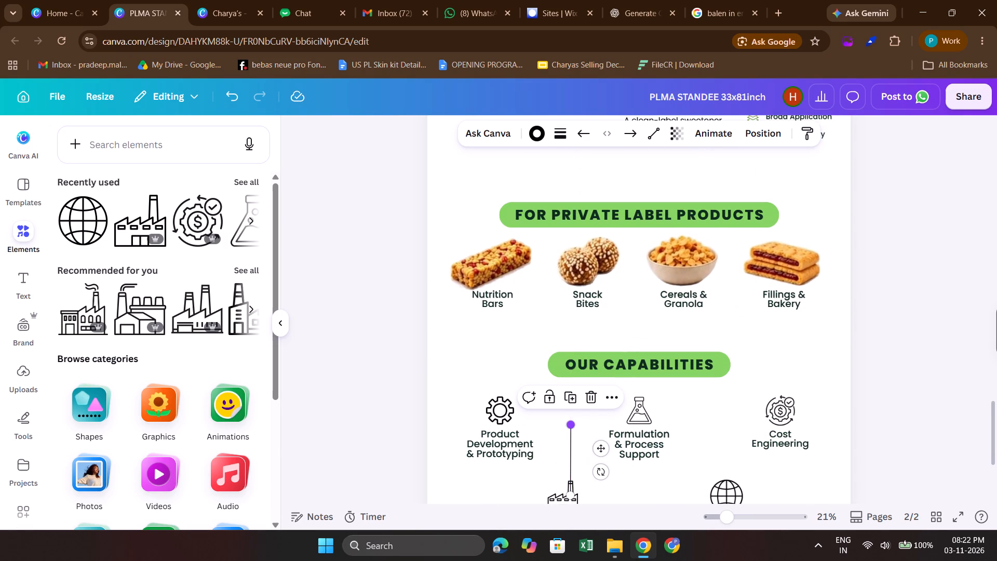
pyautogui.moveTo(602, 452); pyautogui.dragTo(602, 416)
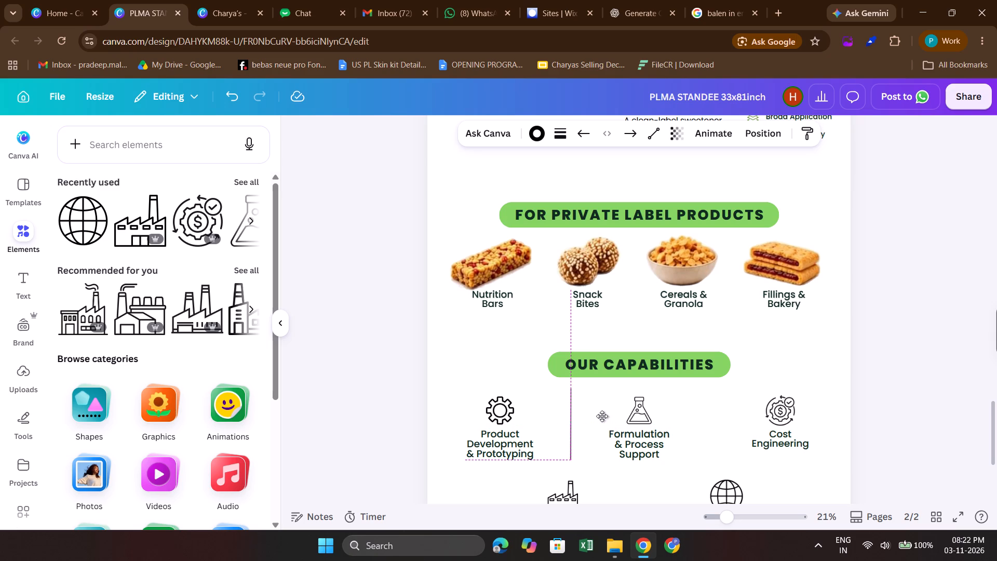
pyautogui.moveTo(602, 416); pyautogui.dragTo(607, 418)
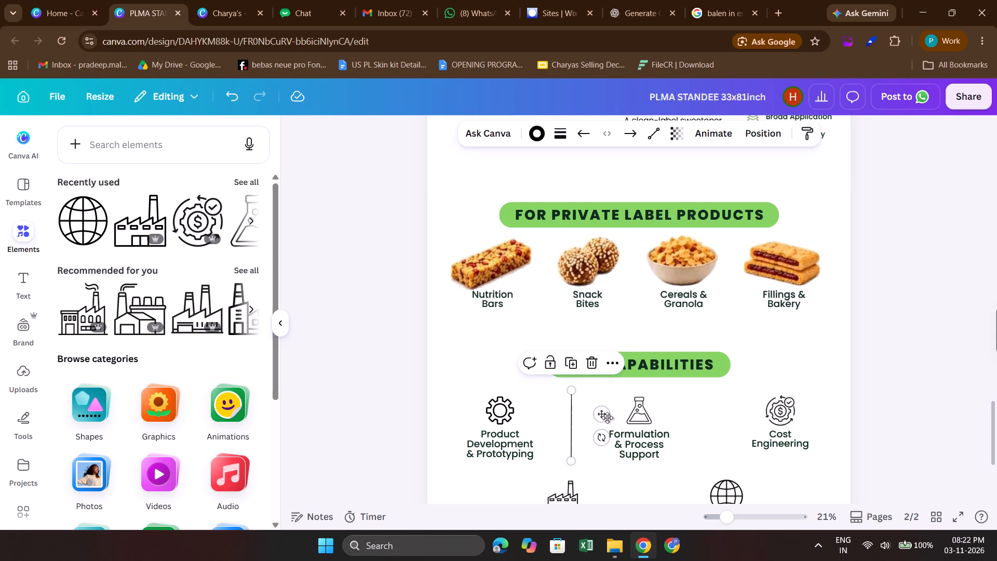
pyautogui.scroll(-1, 607, 418)
pyautogui.press('Down')
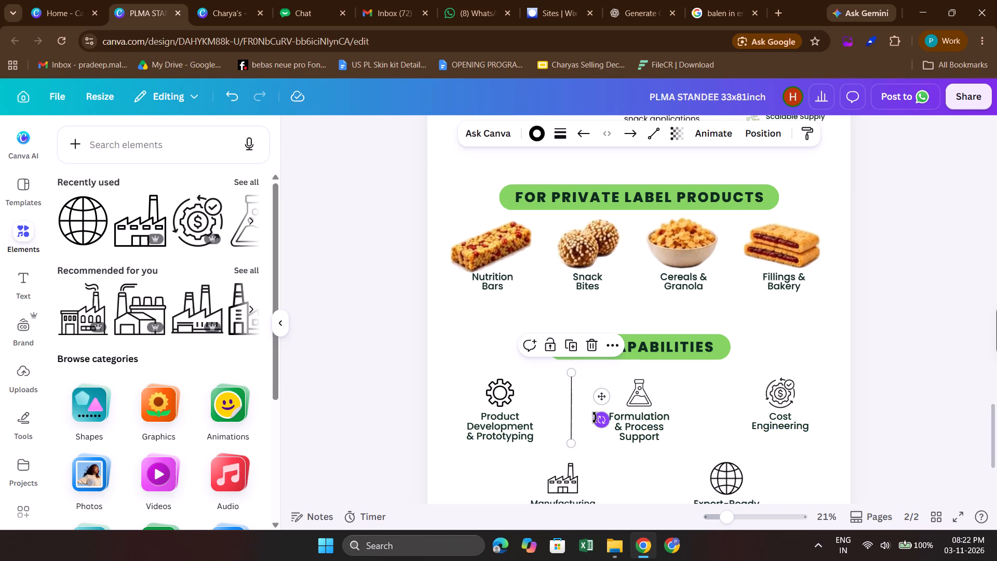
pyautogui.click(919, 328)
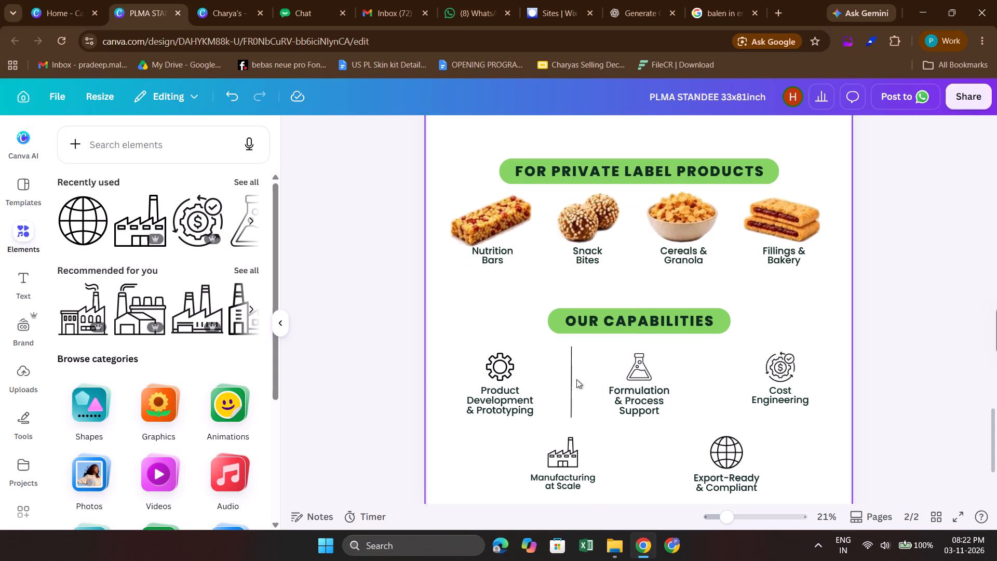
# Duplicate the vertical divider and place the copy between Formulation & Process Support and Cost Engineering, mirroring the first one's spacing.
pyautogui.click(572, 379)
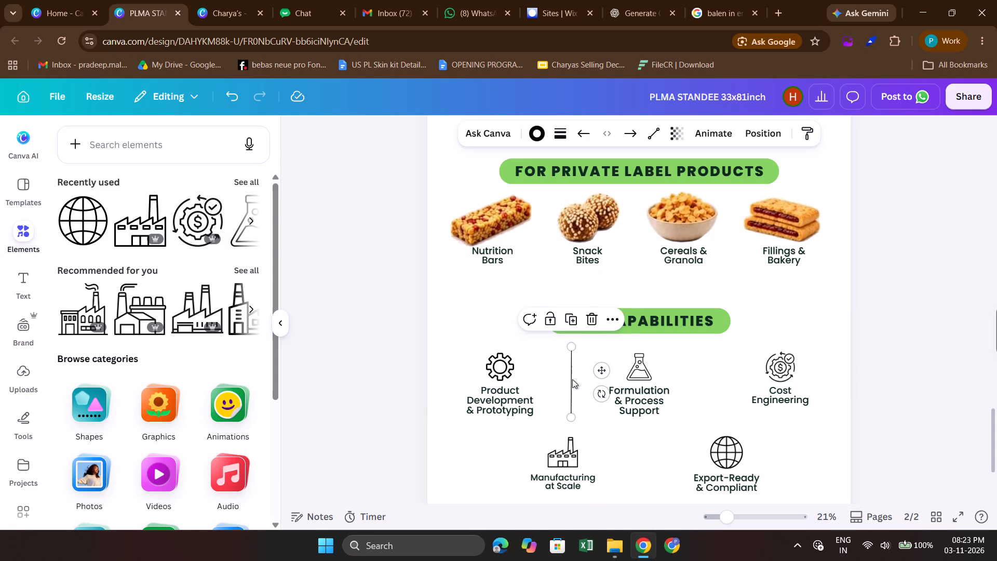
pyautogui.hotkey('ctrl', 'd')
pyautogui.moveTo(604, 375); pyautogui.dragTo(752, 394)
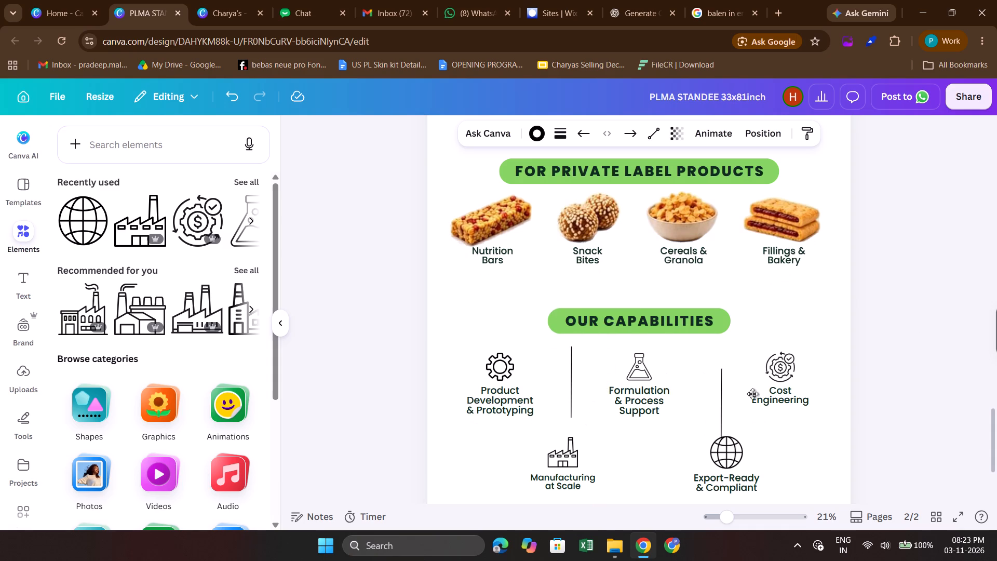
pyautogui.moveTo(752, 394); pyautogui.dragTo(736, 375)
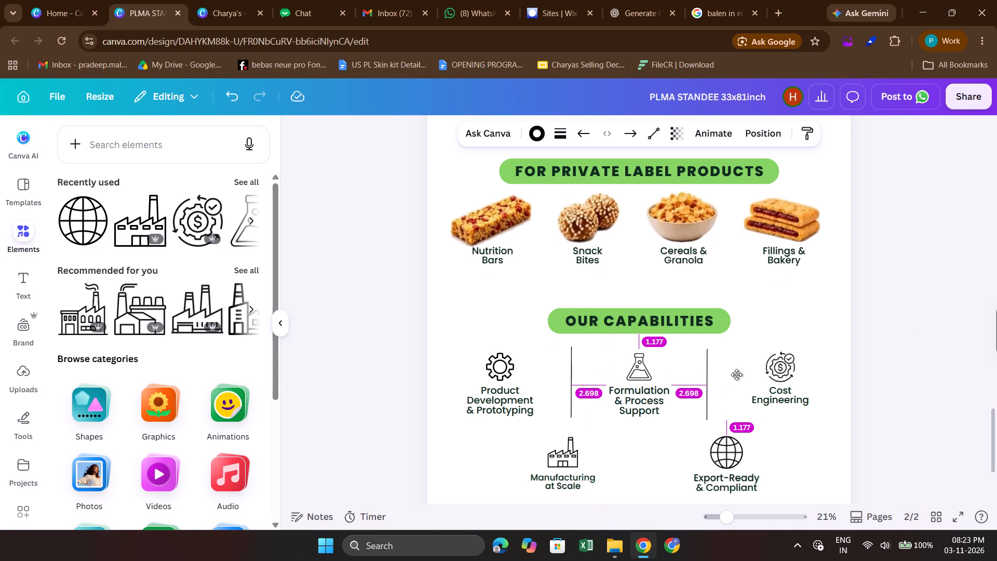
pyautogui.moveTo(736, 375); pyautogui.dragTo(738, 375)
pyautogui.scroll(-1, 738, 375)
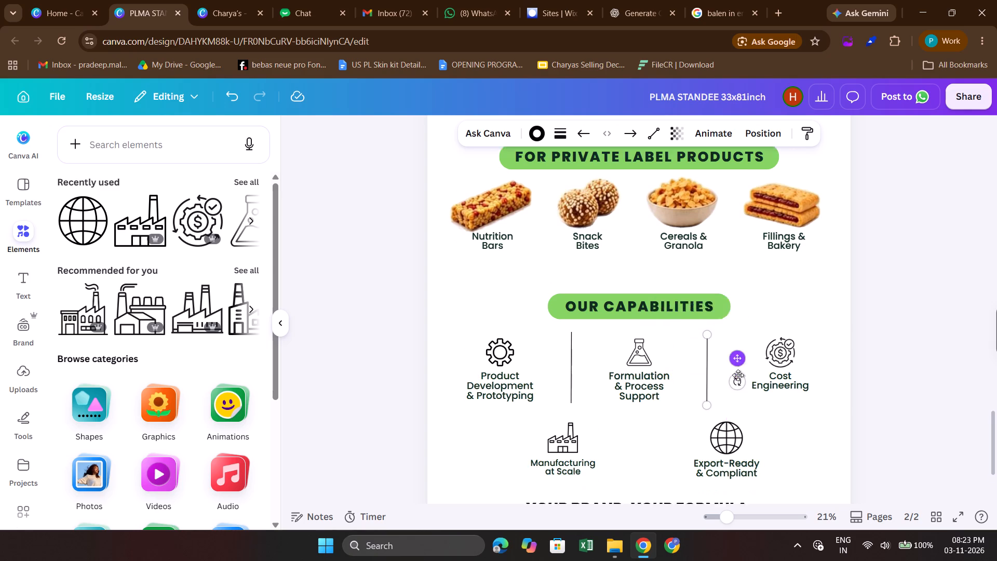
# Duplicate the first vertical divider and centre the copy between Manufacturing at Scale and Export-Ready & Compliant.
pyautogui.scroll(-1, 738, 375)
pyautogui.click(571, 317)
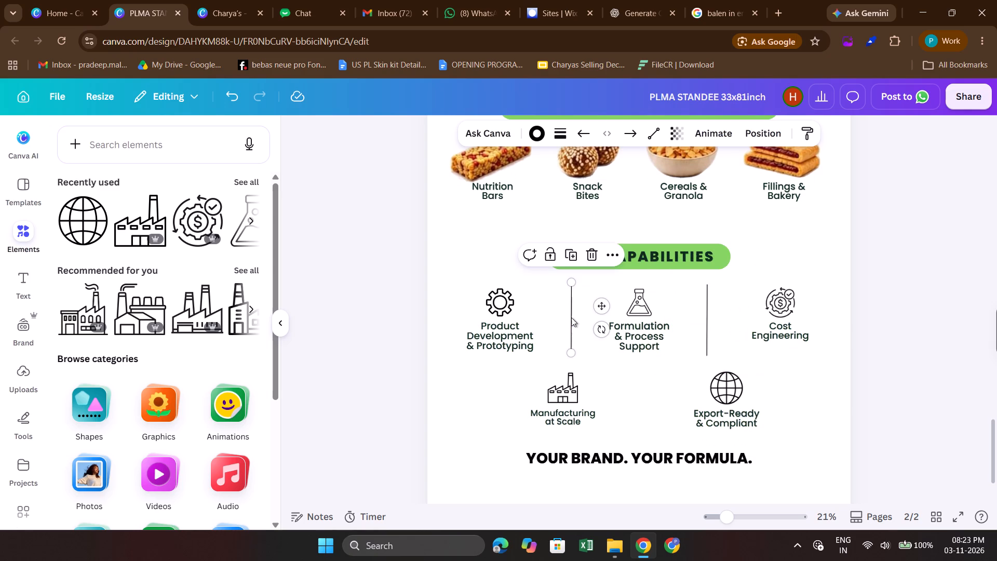
pyautogui.hotkey('ctrl', 'd')
pyautogui.moveTo(605, 308); pyautogui.dragTo(605, 309)
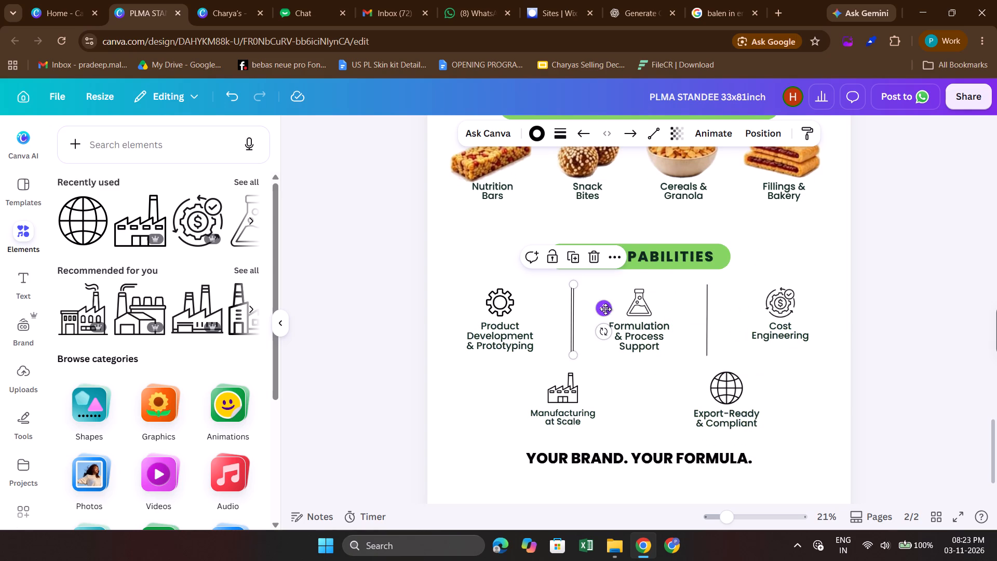
pyautogui.moveTo(605, 309); pyautogui.dragTo(671, 389)
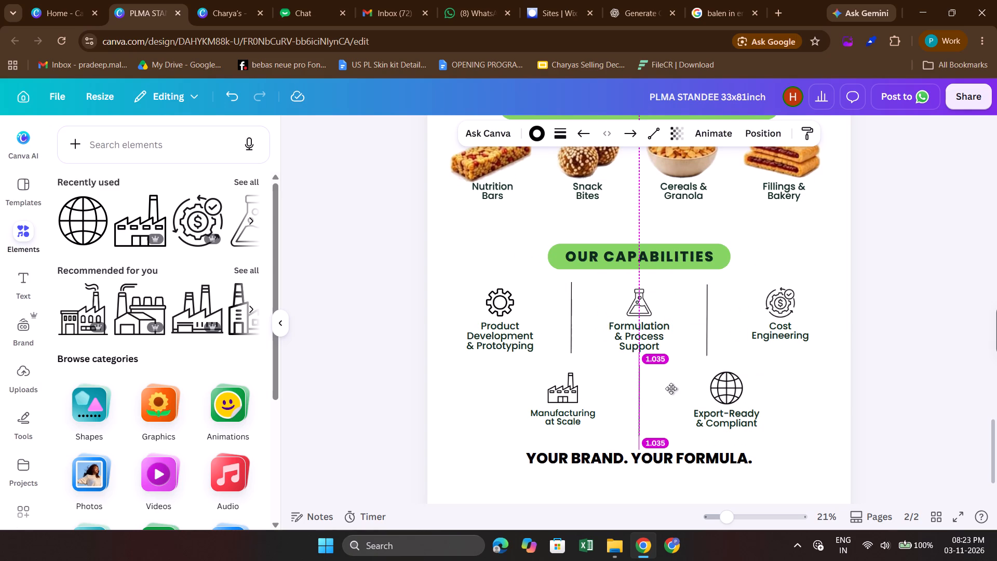
pyautogui.moveTo(671, 389); pyautogui.dragTo(671, 387)
pyautogui.click(974, 355)
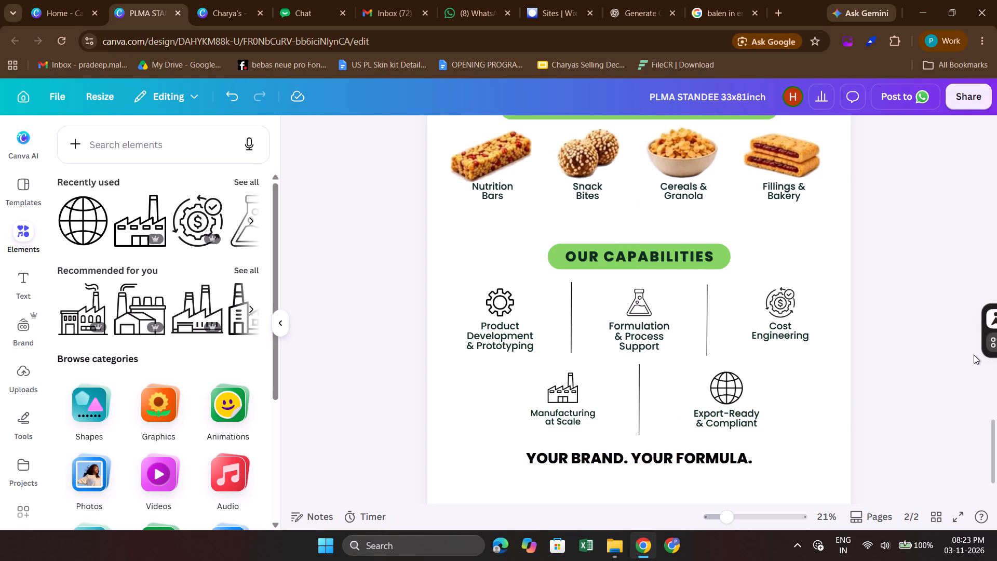
# Review the capabilities section with its dividers and the closing tagline down to the bottom of the page.
pyautogui.click(880, 389)
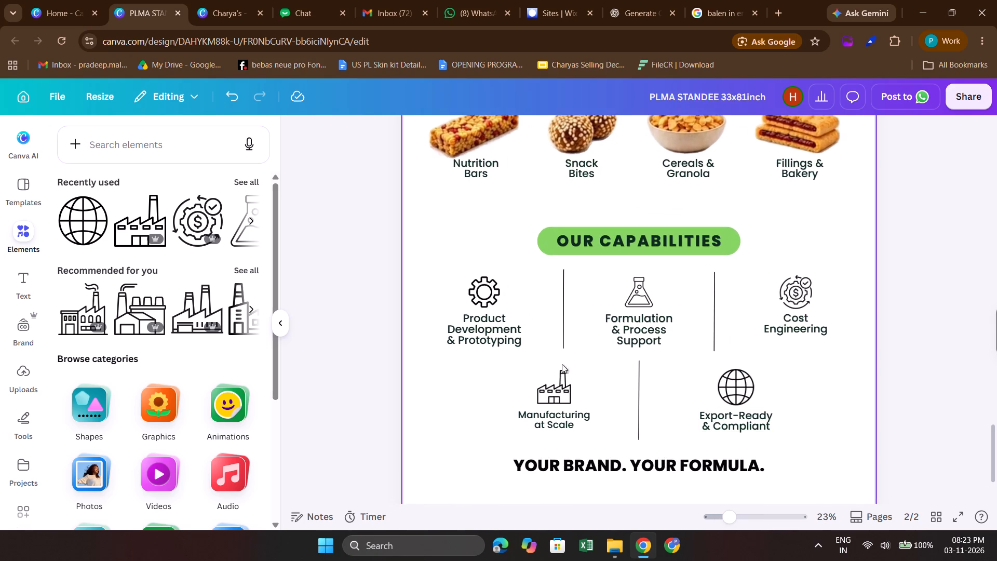
pyautogui.click(352, 292)
pyautogui.scroll(-1, 352, 292)
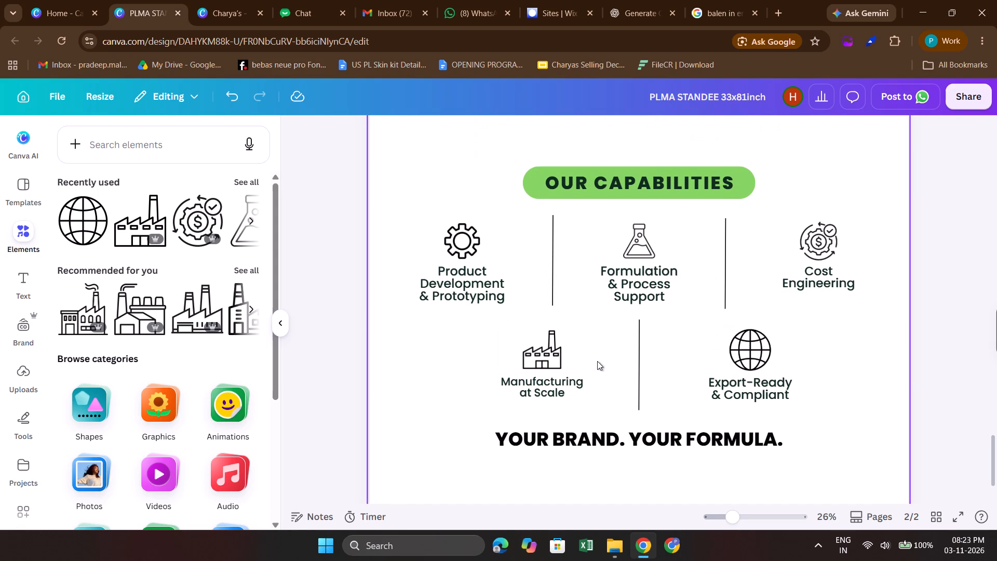
pyautogui.click(777, 392)
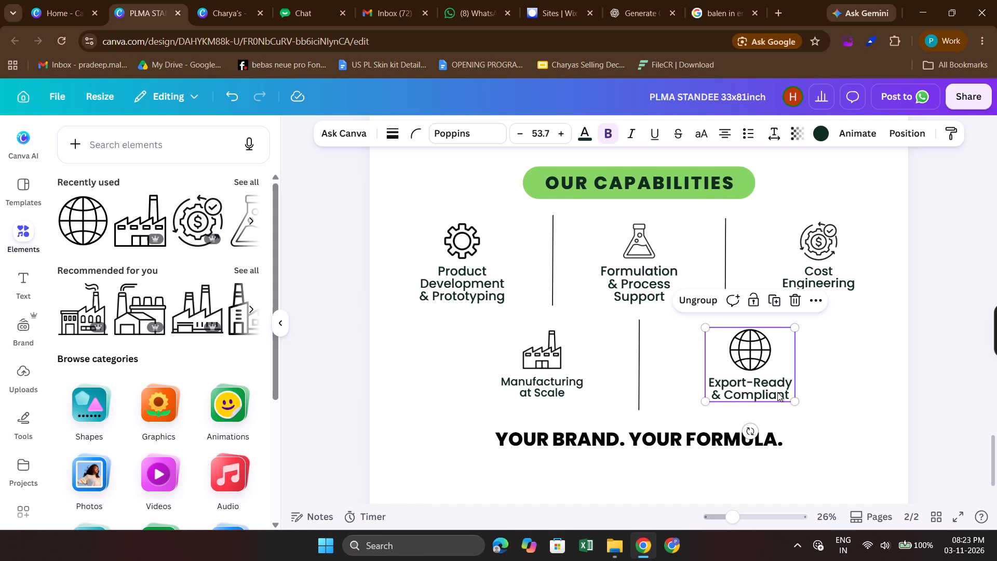
pyautogui.click(923, 346)
pyautogui.scroll(-1, 923, 346)
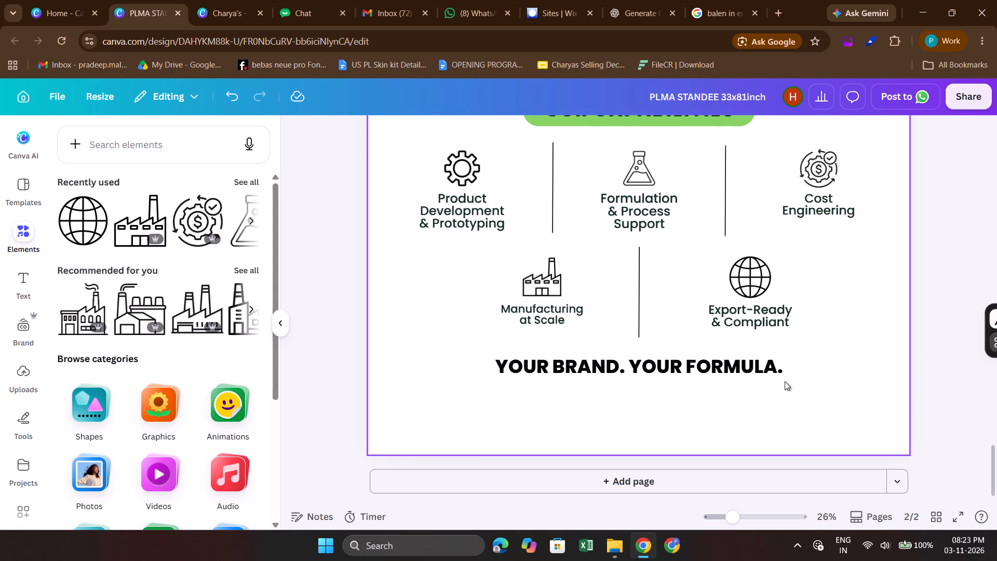
pyautogui.scroll(1, 746, 390)
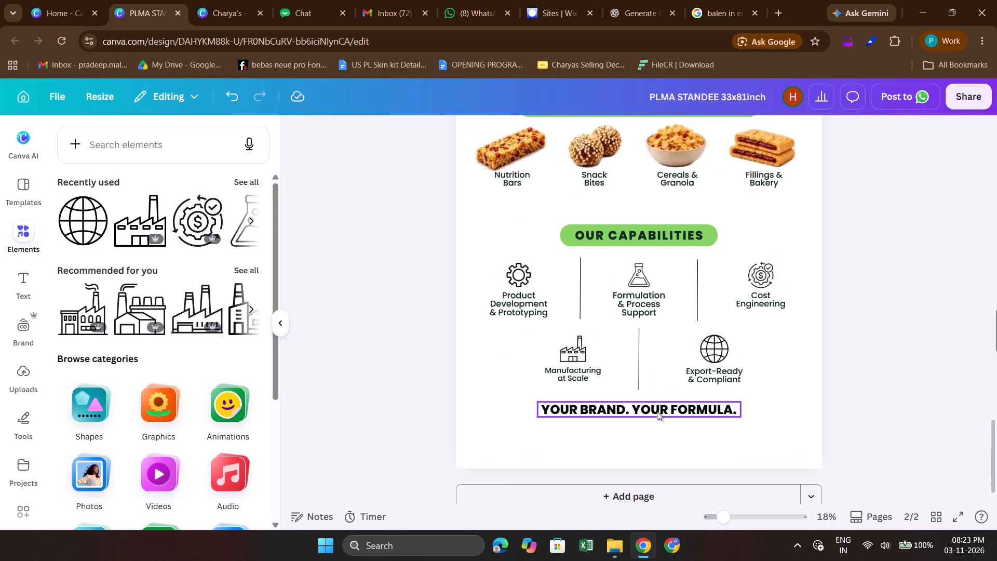
pyautogui.click(657, 411)
pyautogui.click(856, 345)
# Group the "For Private Label Products" heading text with its green pill background.
pyautogui.scroll(1, 856, 345)
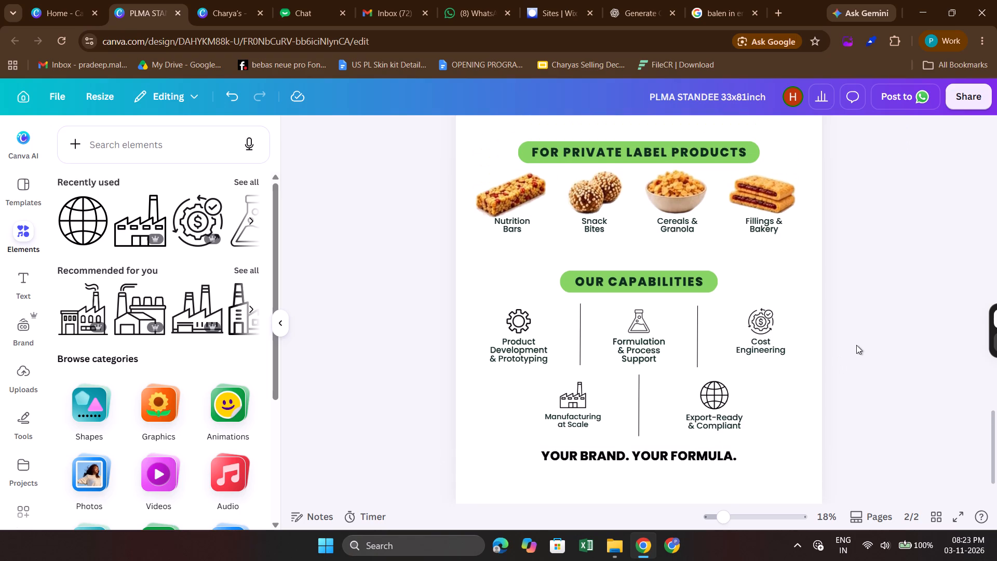
pyautogui.scroll(2, 856, 345)
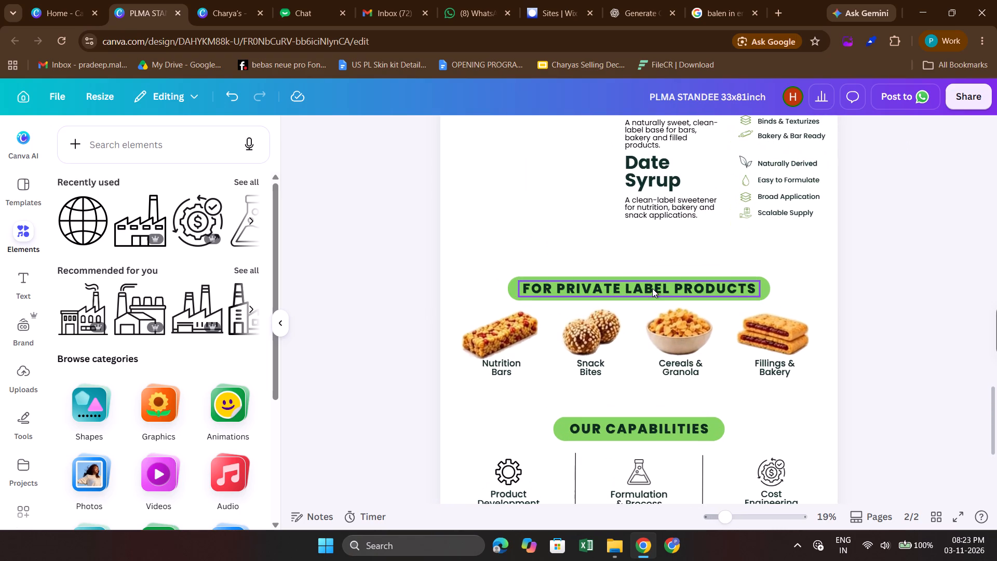
pyautogui.click(652, 288)
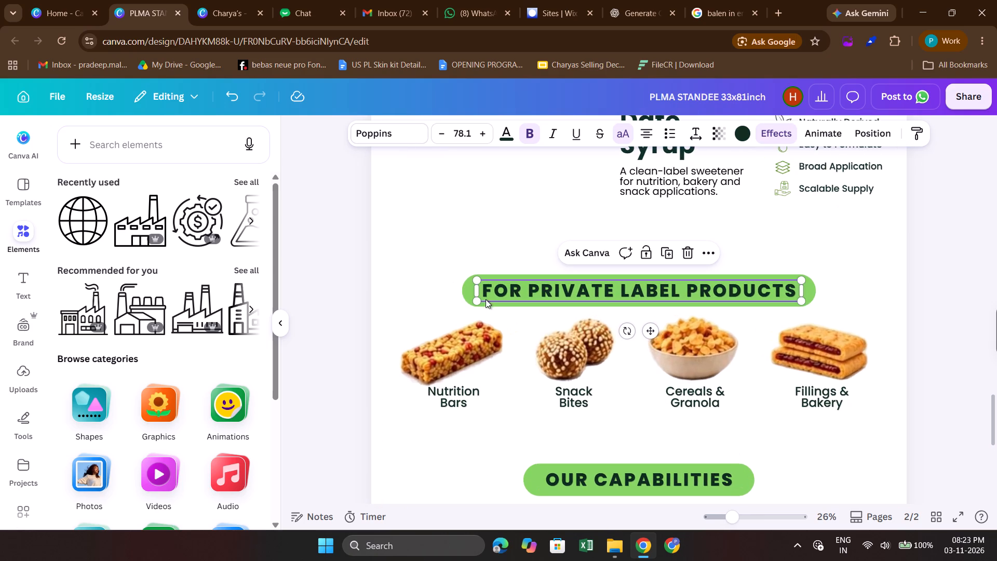
pyautogui.keyDown('shift'); pyautogui.click(465, 290); pyautogui.keyUp('shift')
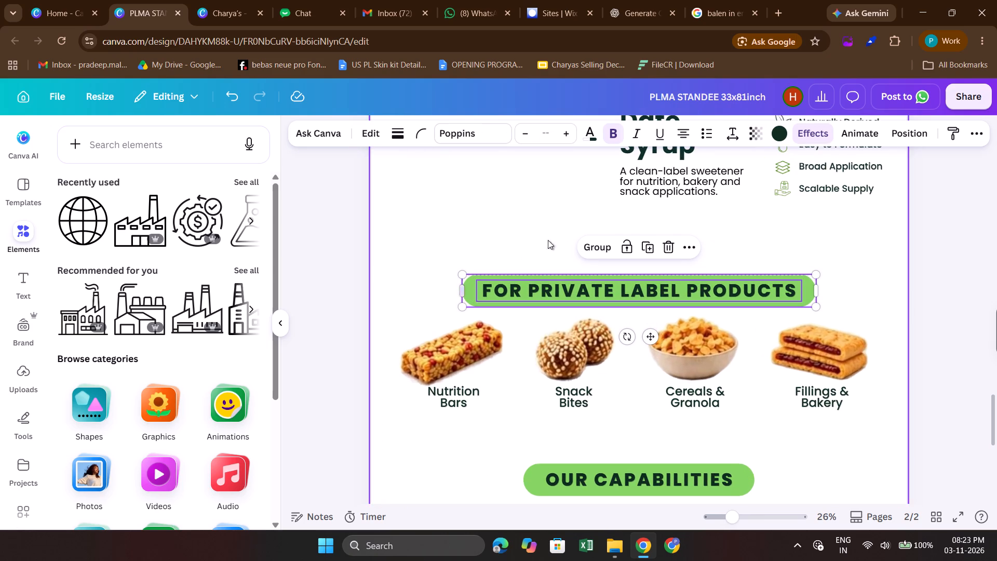
pyautogui.click(590, 240)
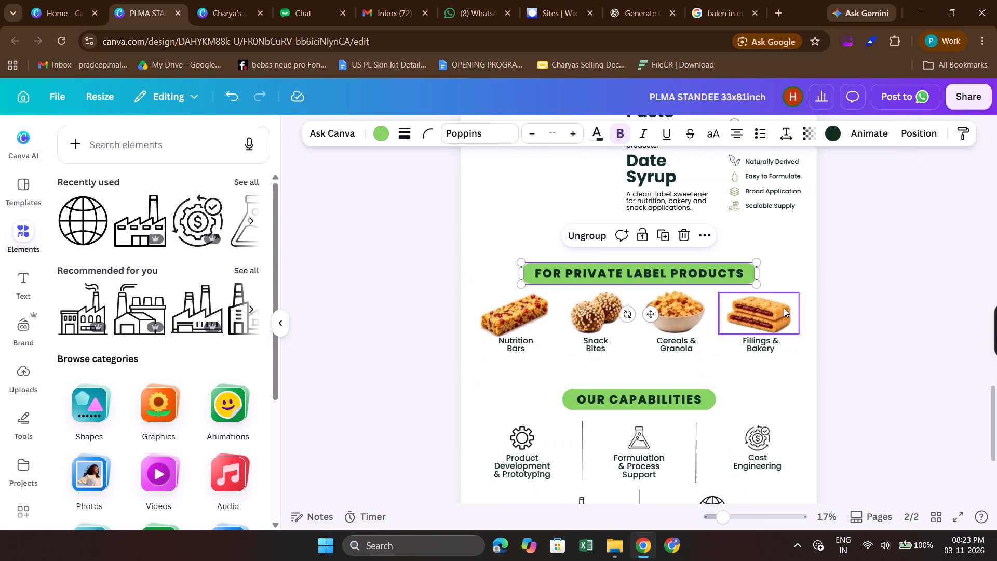
# Nudge the grouped "For Private Label Products" heading up slightly, away from the product images.
pyautogui.press('Up')
pyautogui.press('Up')
pyautogui.press('Up')
pyautogui.press('Up')
pyautogui.press('Up')
pyautogui.click(900, 293)
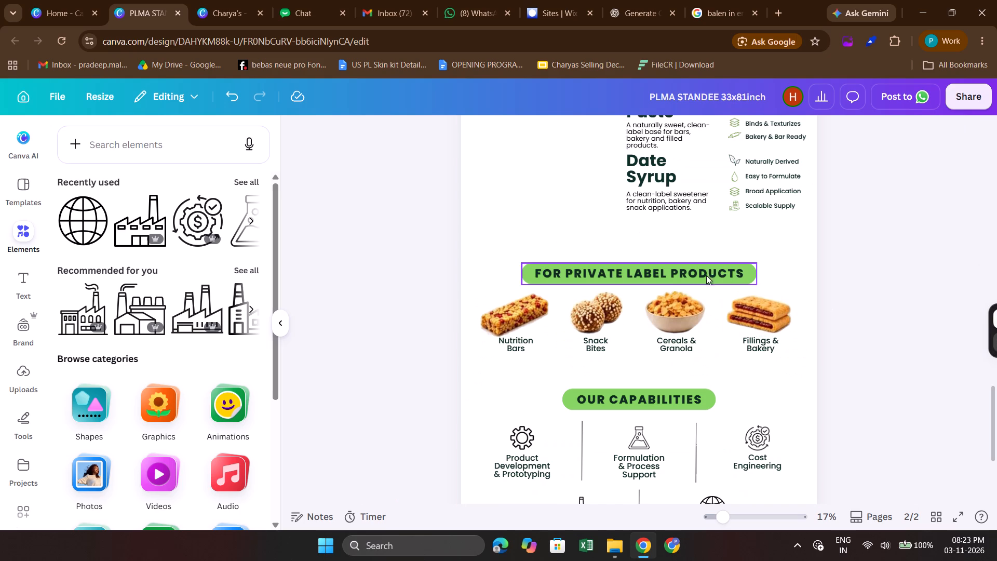
pyautogui.click(681, 276)
pyautogui.press('Up')
pyautogui.press('Up')
pyautogui.press('Up')
pyautogui.press('Up')
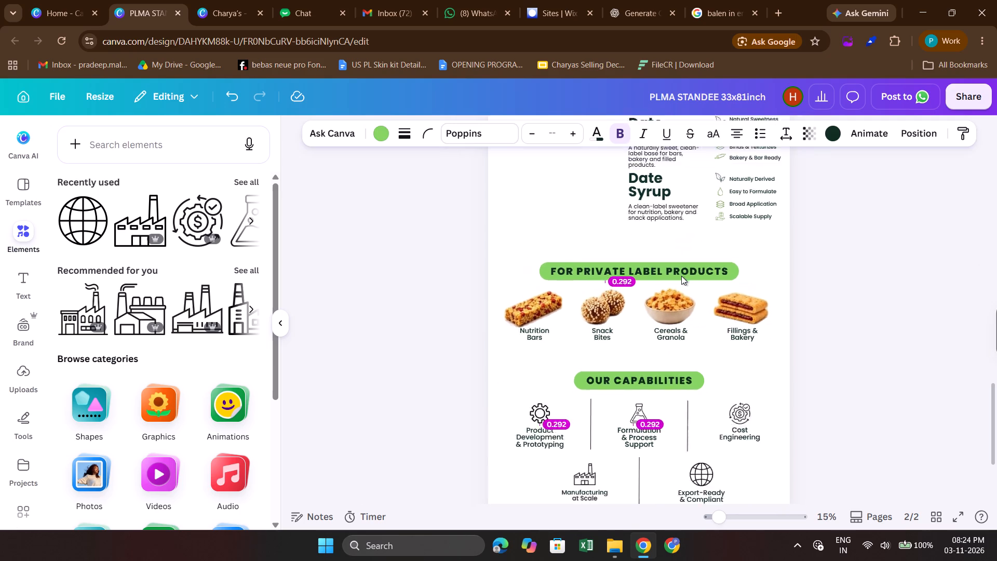
pyautogui.click(812, 298)
# Duplicate the first capabilities divider, move the copy beside the start of the "Our Capabilities" heading and rotate it to horizontal at 0°.
pyautogui.scroll(1, 812, 298)
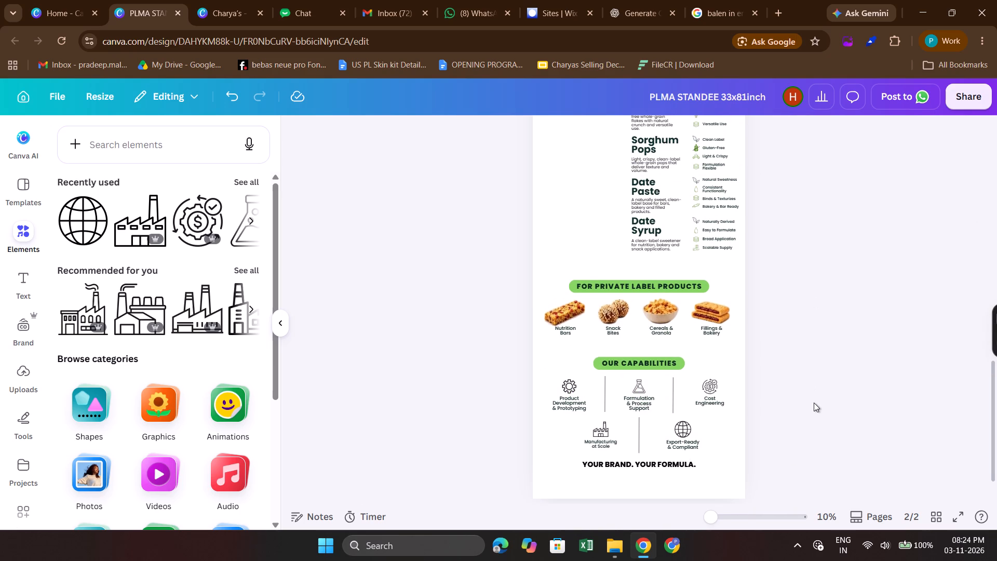
pyautogui.scroll(2, 814, 403)
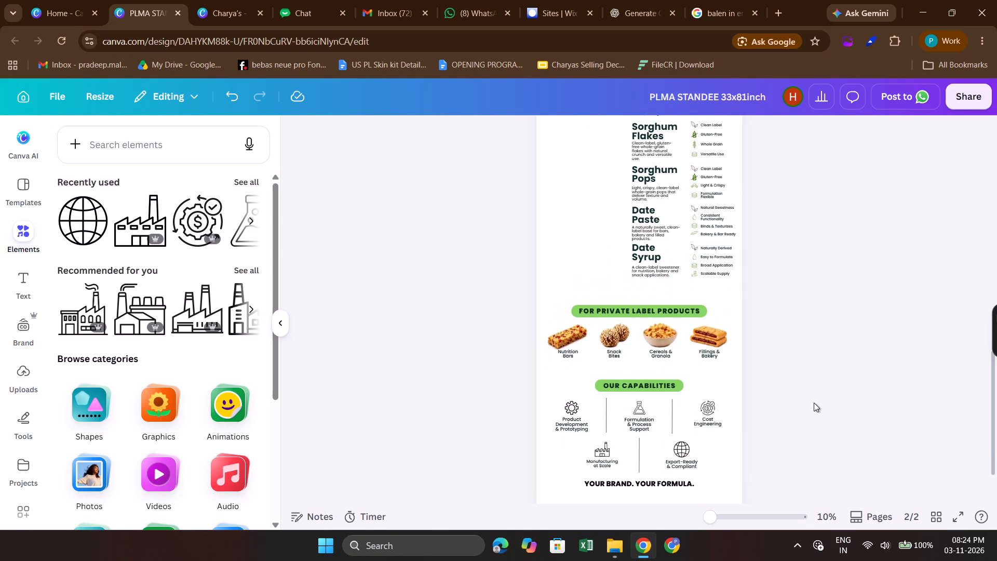
pyautogui.scroll(1, 814, 403)
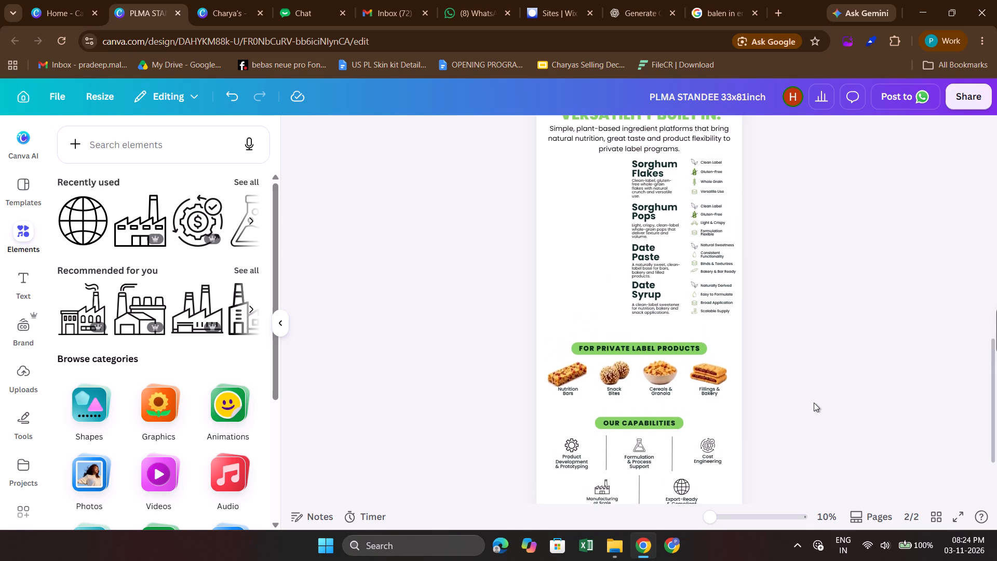
pyautogui.scroll(1, 814, 403)
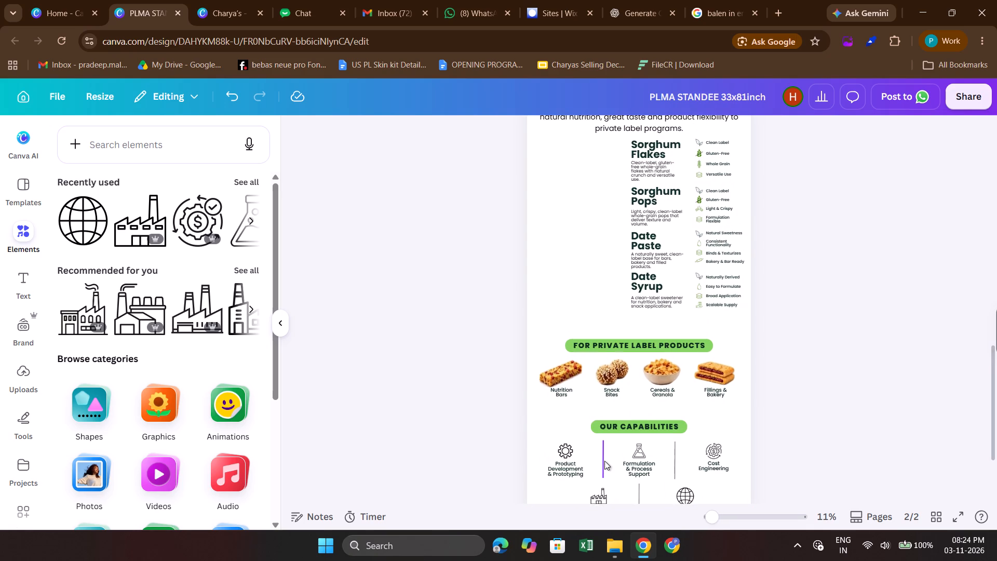
pyautogui.click(604, 458)
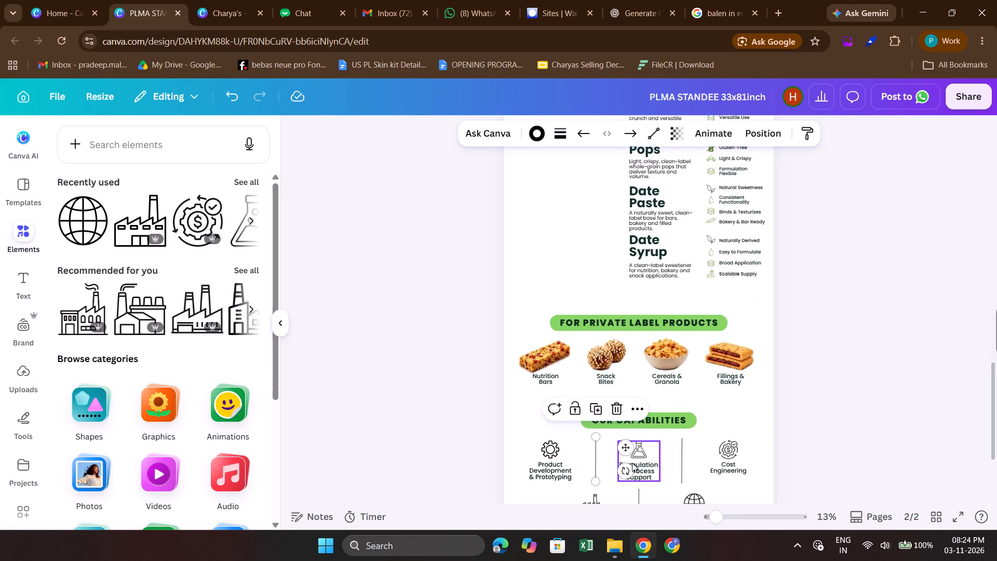
pyautogui.hotkey('ctrl', 'd')
pyautogui.moveTo(628, 450); pyautogui.dragTo(597, 435)
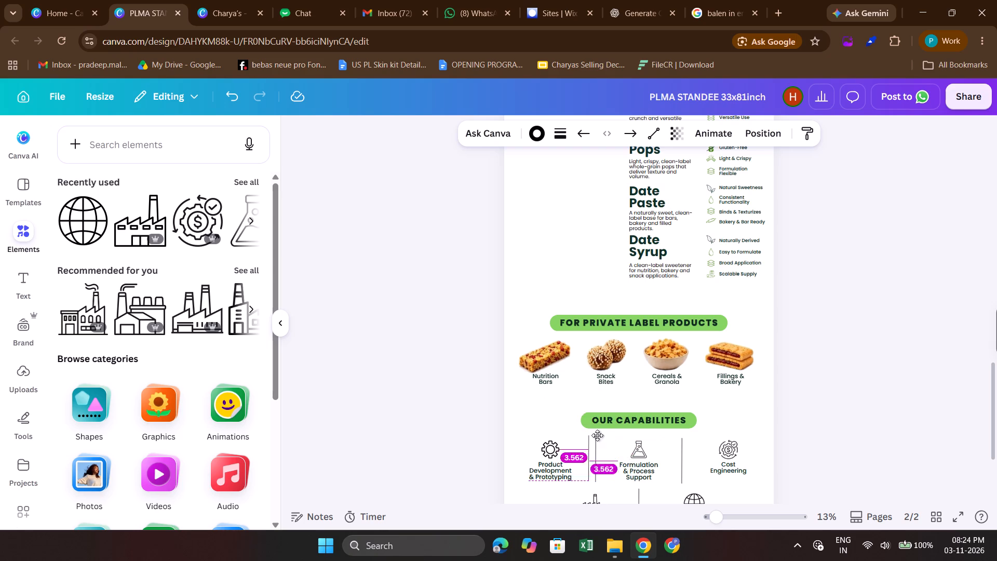
pyautogui.moveTo(597, 435); pyautogui.dragTo(603, 400)
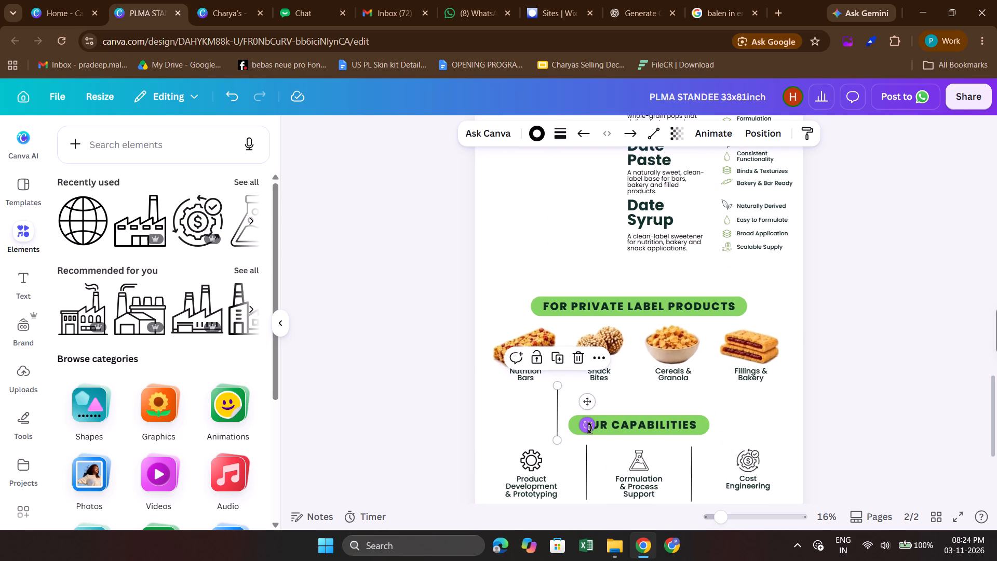
pyautogui.moveTo(590, 428); pyautogui.dragTo(559, 434)
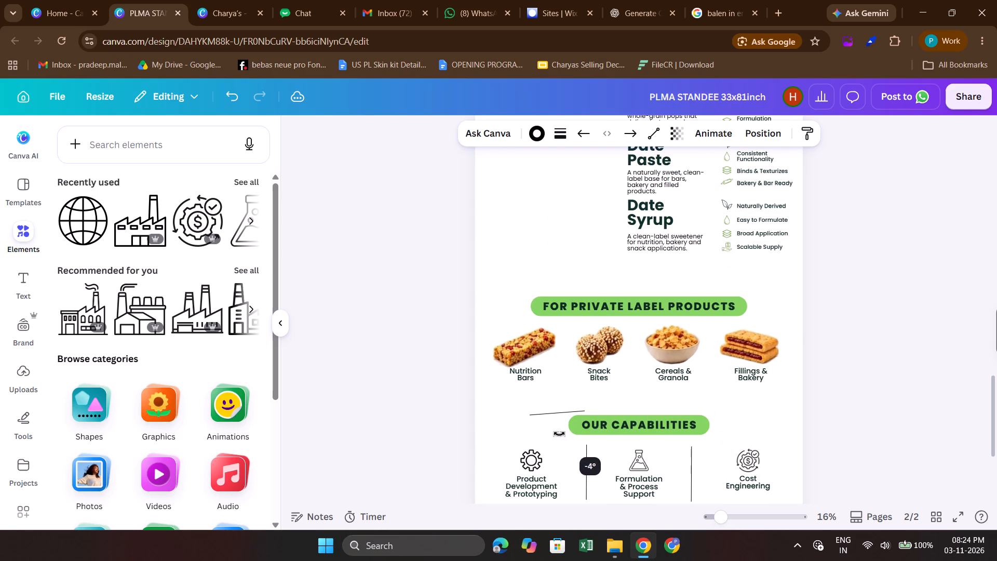
pyautogui.moveTo(559, 434); pyautogui.dragTo(558, 432)
pyautogui.click(519, 439)
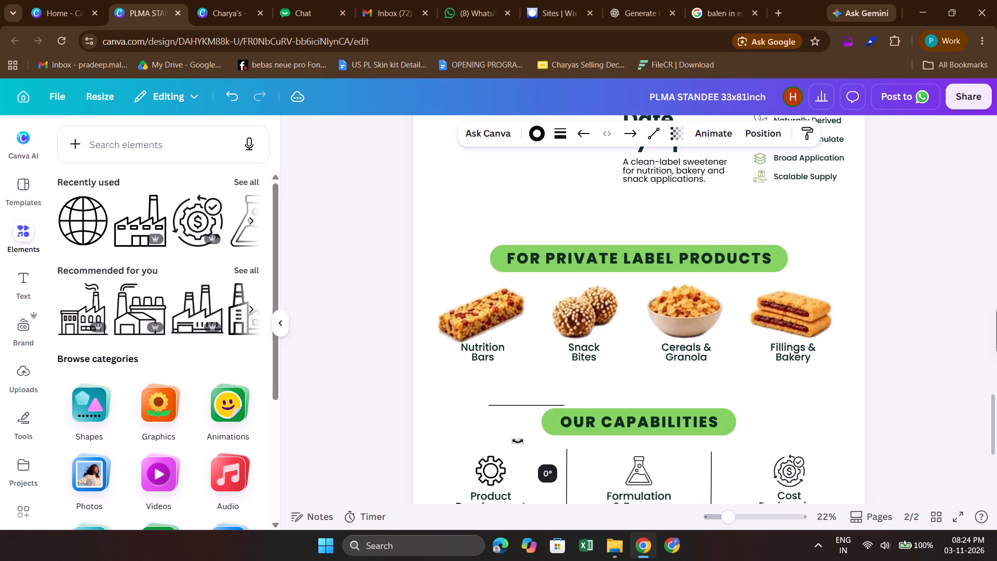
# Align the horizontal line with the middle of the "Our Capabilities" pill so it meets the pill's left end.
pyautogui.moveTo(503, 427); pyautogui.dragTo(488, 448)
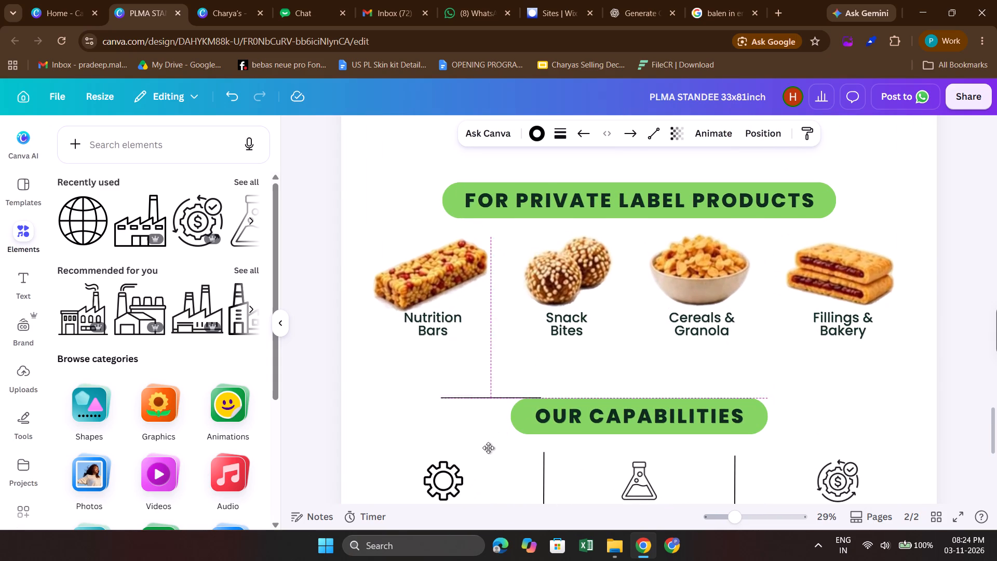
pyautogui.moveTo(488, 448); pyautogui.dragTo(482, 450)
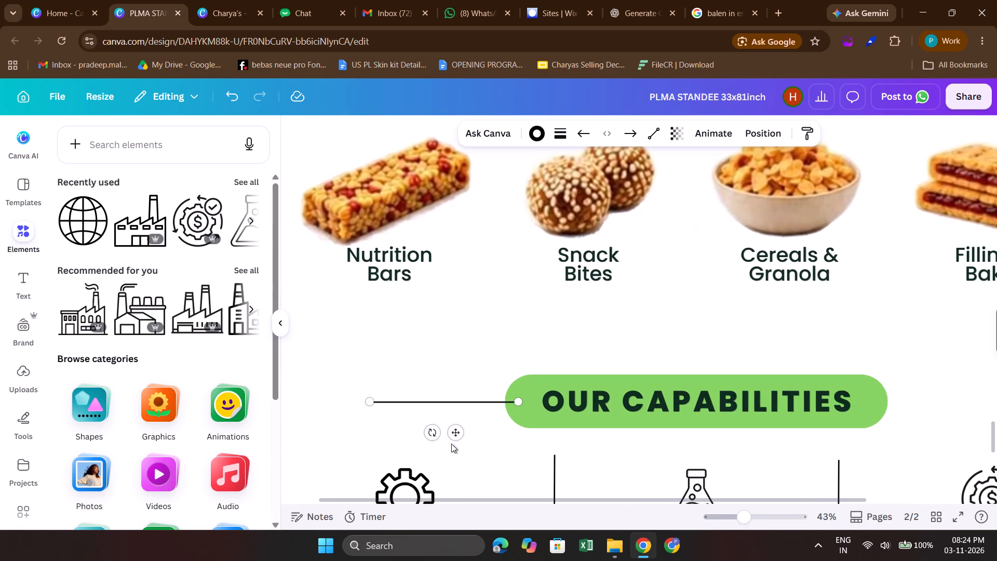
pyautogui.moveTo(453, 431); pyautogui.dragTo(443, 432)
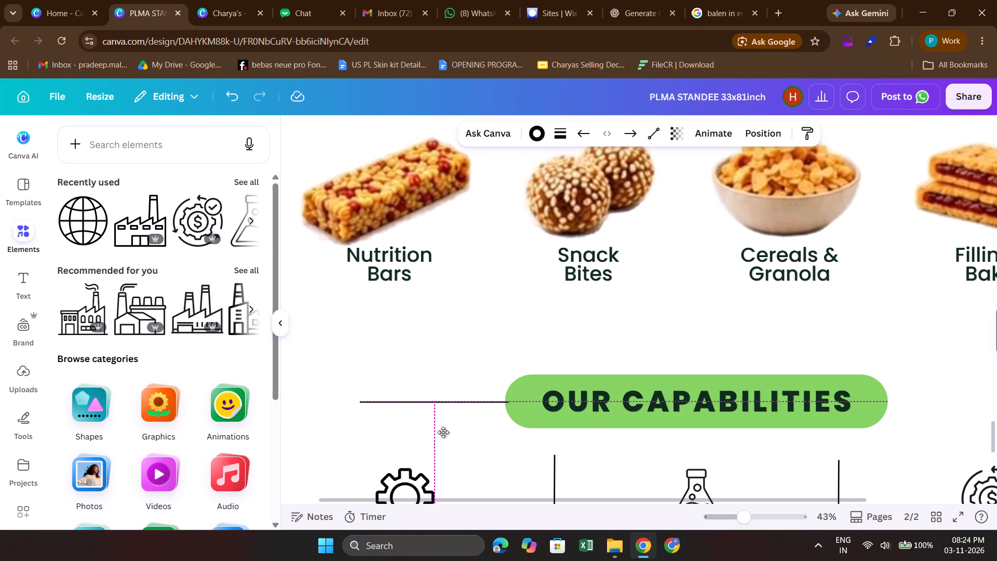
pyautogui.moveTo(443, 432); pyautogui.dragTo(444, 432)
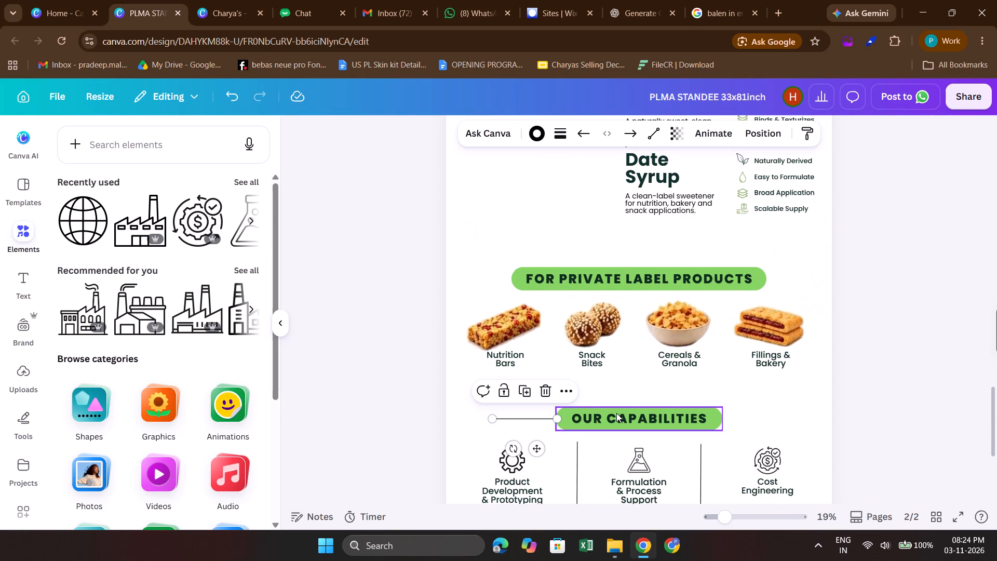
# Duplicate the horizontal line and place the copy against the right end of the "Our Capabilities" pill, level with the first line.
pyautogui.hscroll(-1, 616, 413)
pyautogui.scroll(-1, 616, 413)
pyautogui.hotkey('ctrl', 'd')
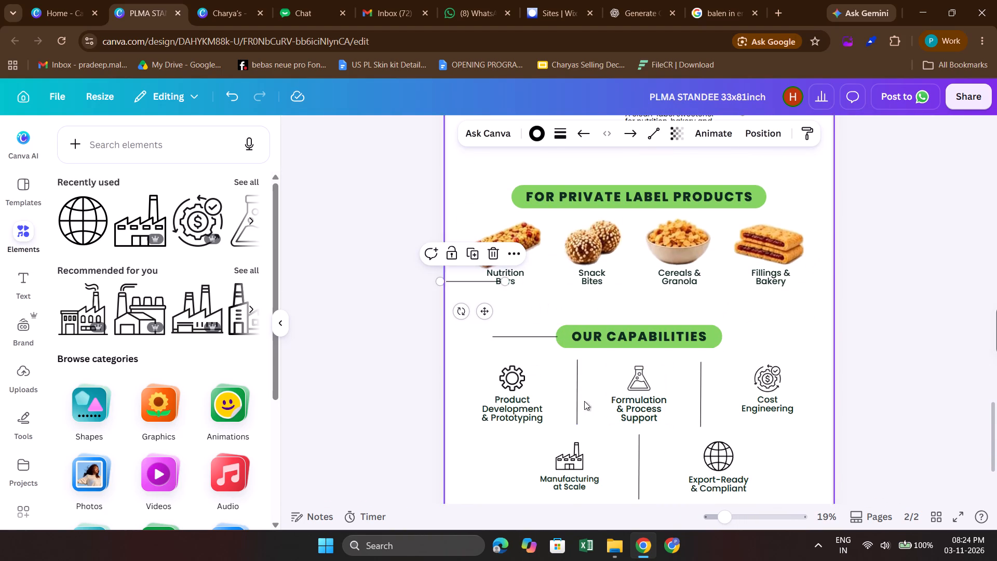
pyautogui.moveTo(489, 315); pyautogui.dragTo(761, 358)
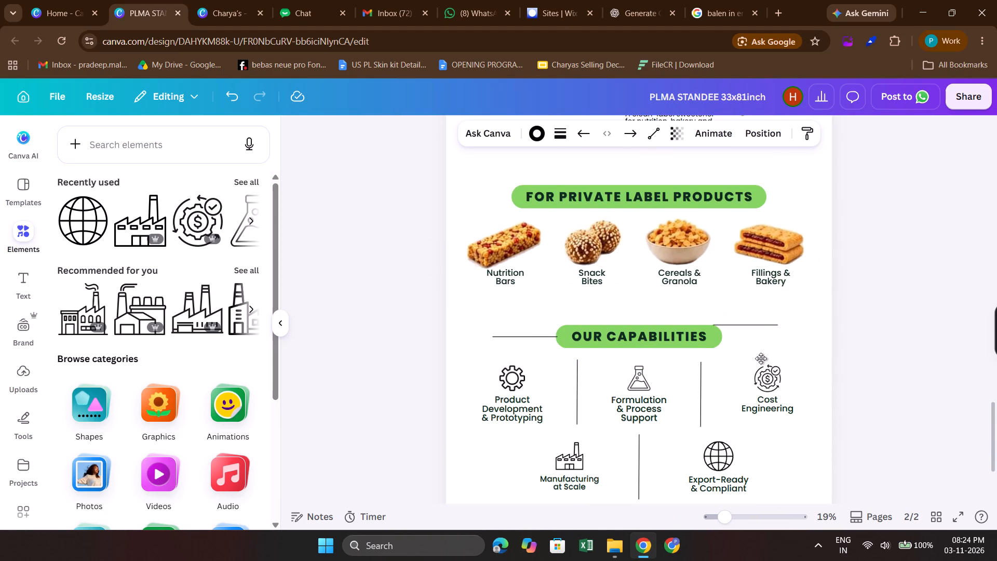
pyautogui.moveTo(761, 358); pyautogui.dragTo(766, 368)
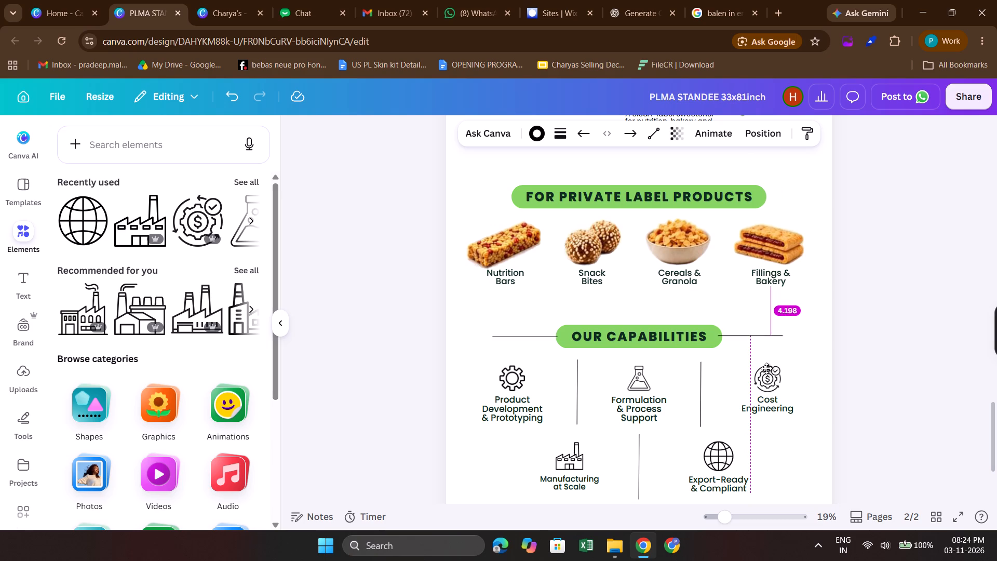
pyautogui.moveTo(766, 368); pyautogui.dragTo(769, 369)
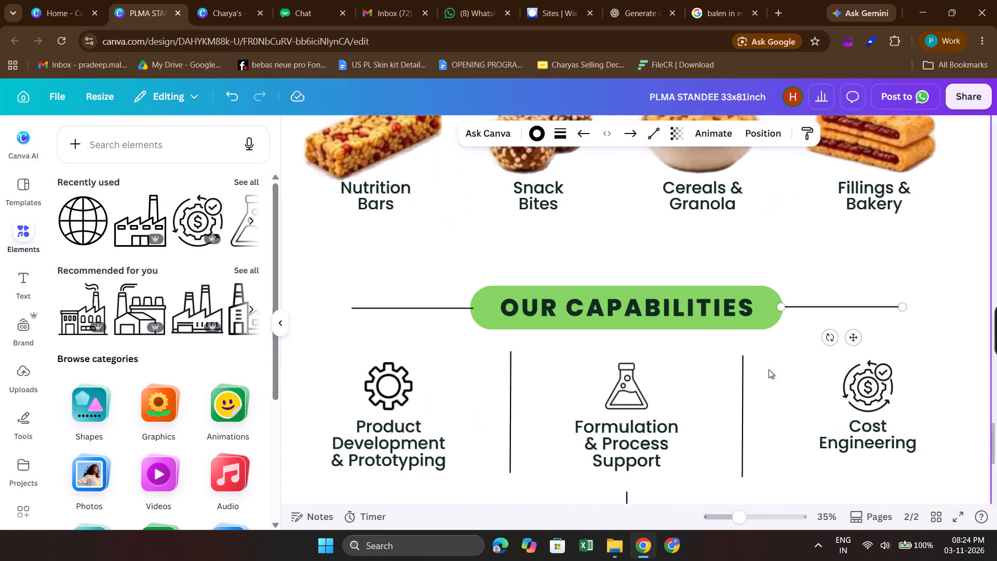
pyautogui.press('Left')
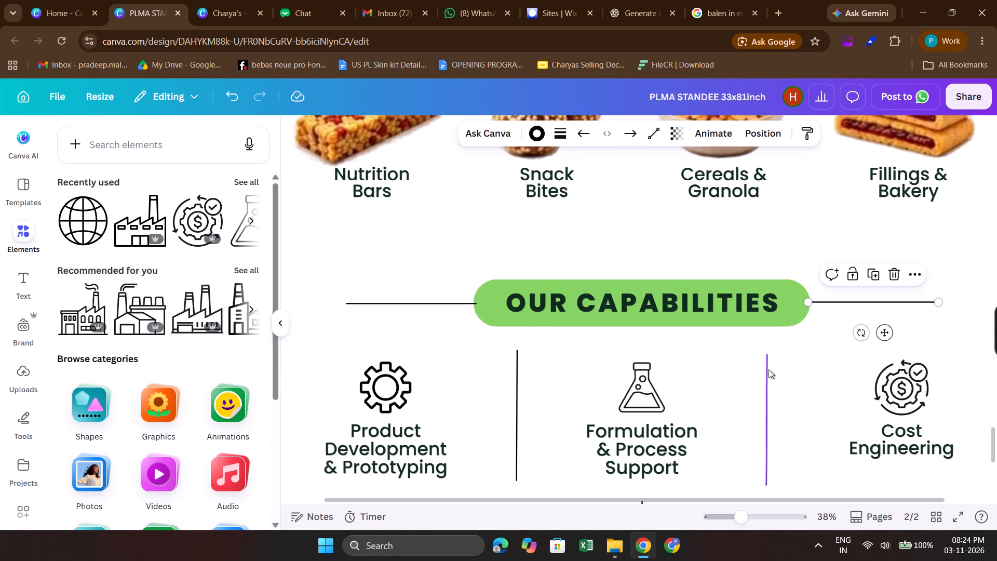
pyautogui.click(815, 346)
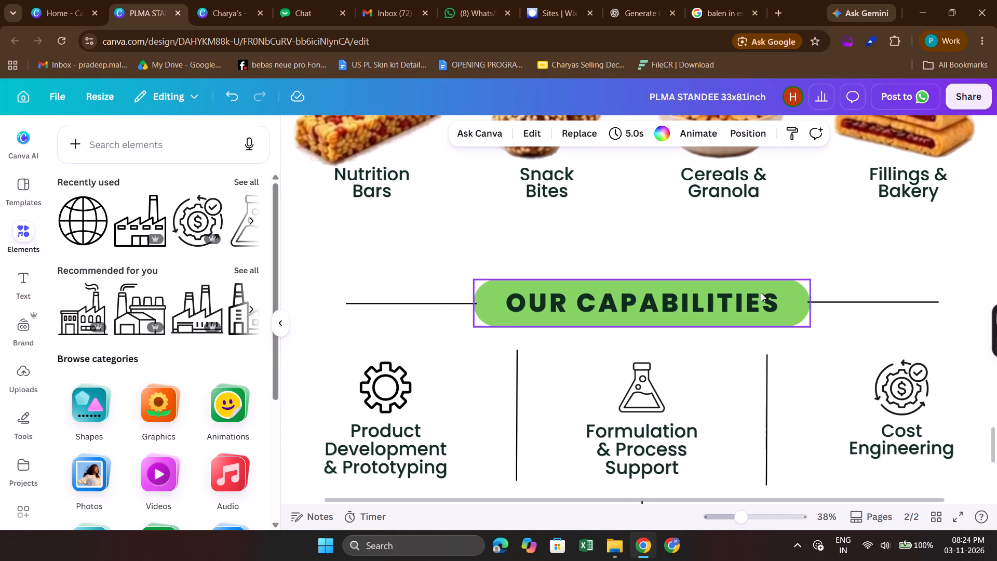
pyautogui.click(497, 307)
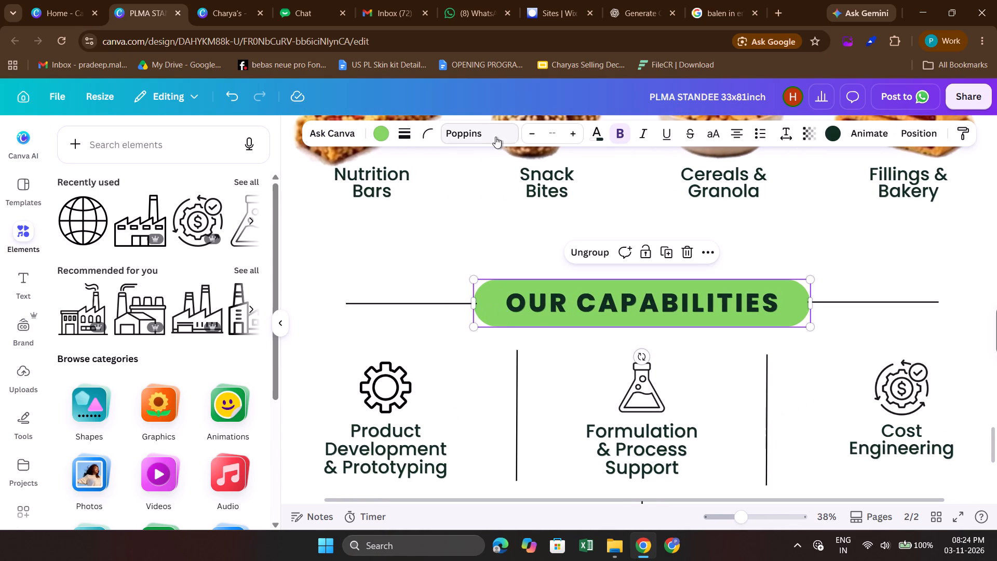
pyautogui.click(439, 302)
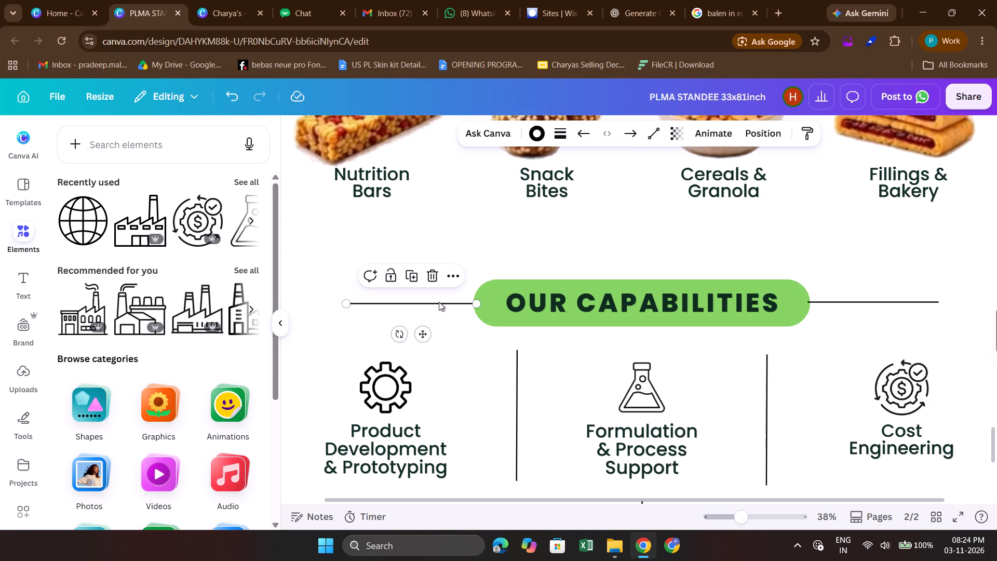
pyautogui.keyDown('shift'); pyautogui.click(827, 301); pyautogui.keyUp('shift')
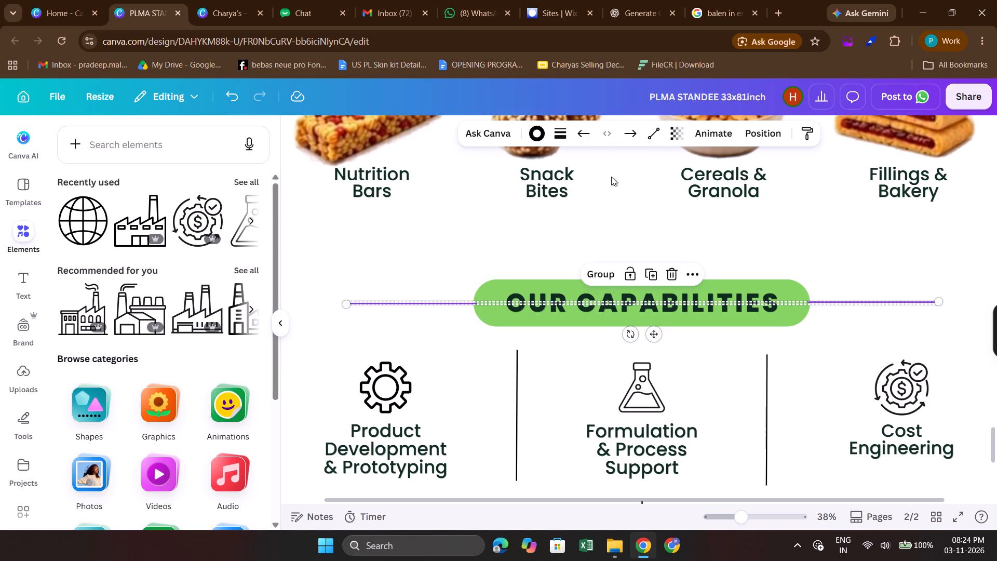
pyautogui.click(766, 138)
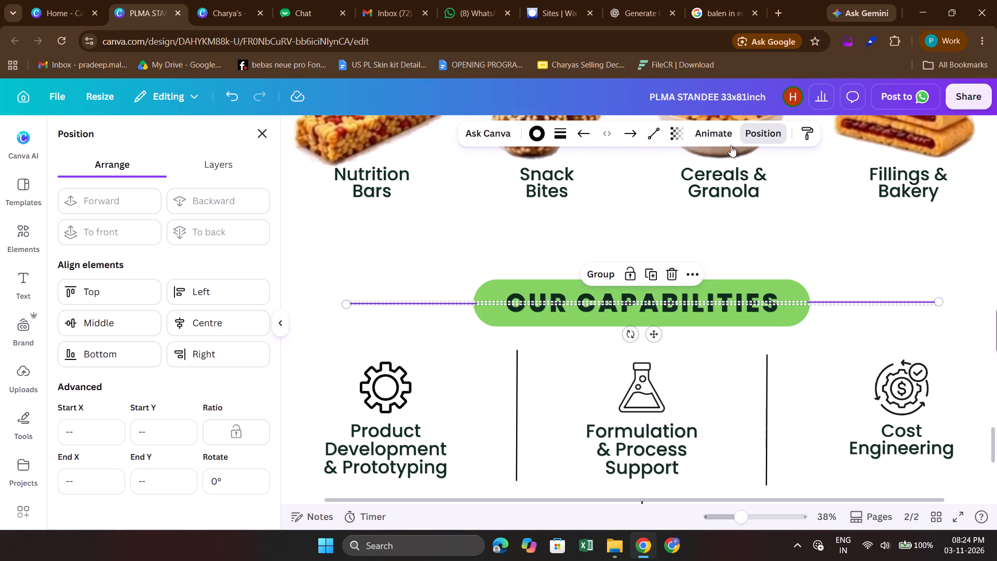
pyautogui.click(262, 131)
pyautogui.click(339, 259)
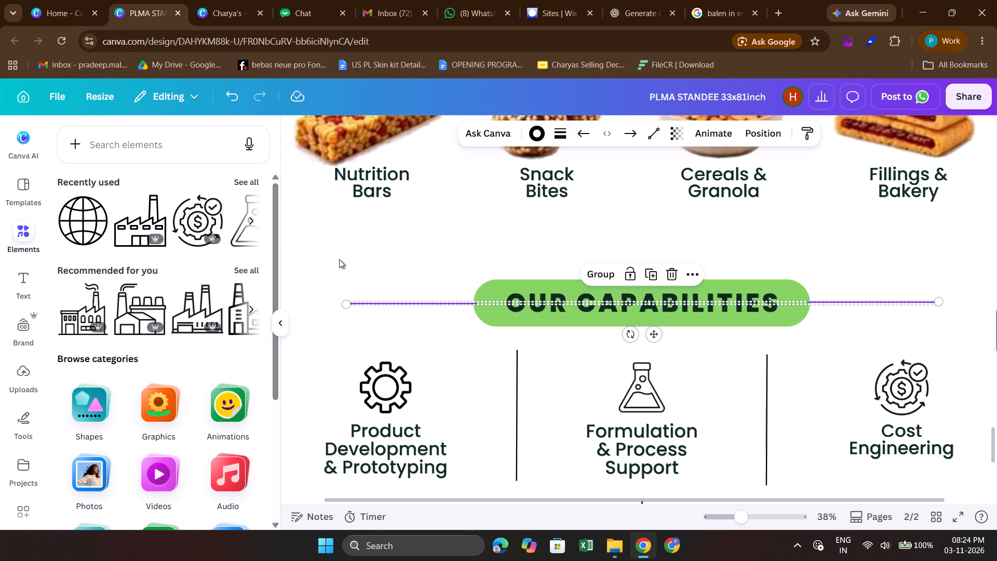
# Send both horizontal lines beside the "Our Capabilities" heading backward, behind its green pill.
pyautogui.click(425, 304)
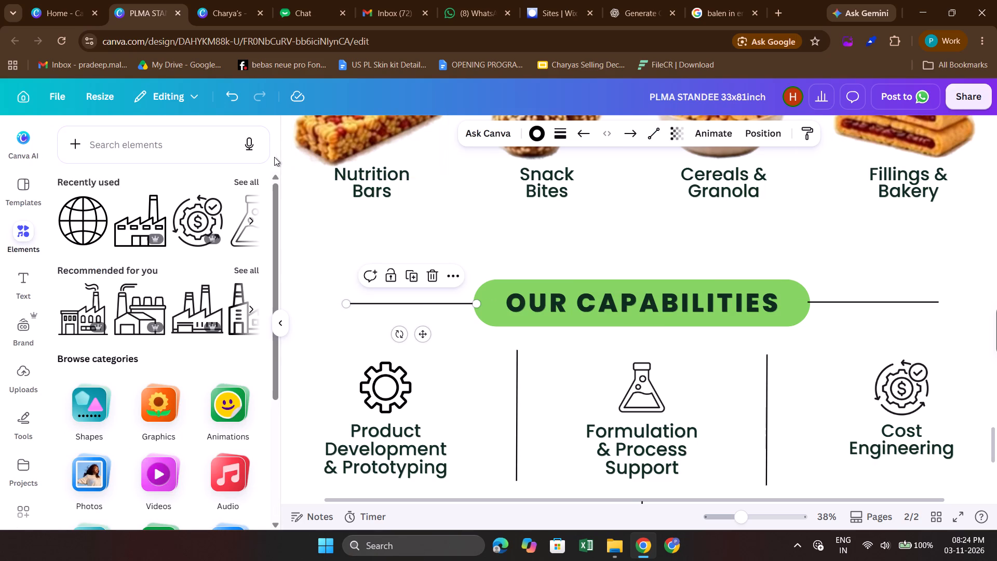
pyautogui.click(770, 139)
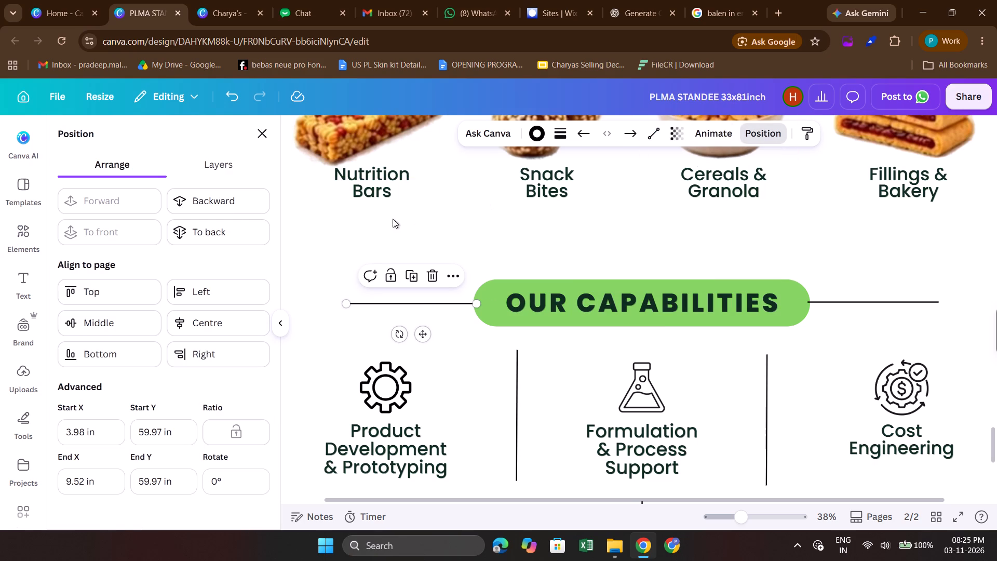
pyautogui.tripleClick(212, 207)
pyautogui.click(212, 207)
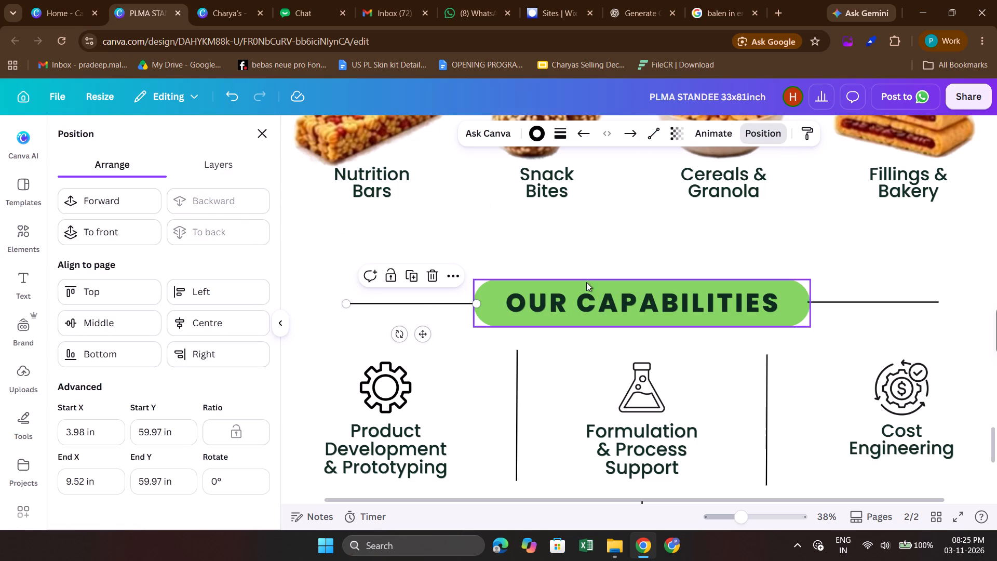
pyautogui.click(830, 303)
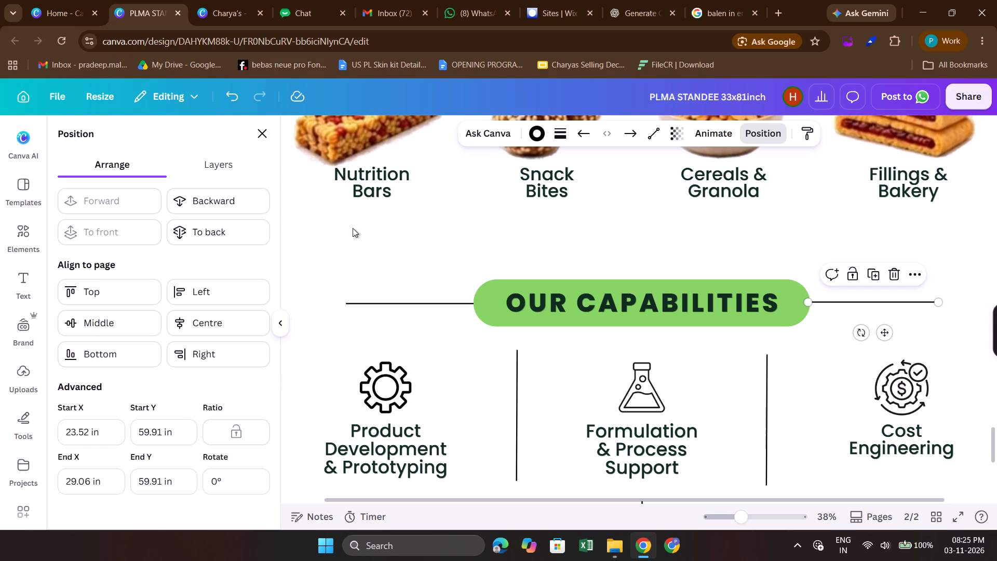
pyautogui.tripleClick(242, 204)
pyautogui.doubleClick(242, 204)
pyautogui.moveTo(242, 204); pyautogui.dragTo(367, 256)
pyautogui.click(367, 256)
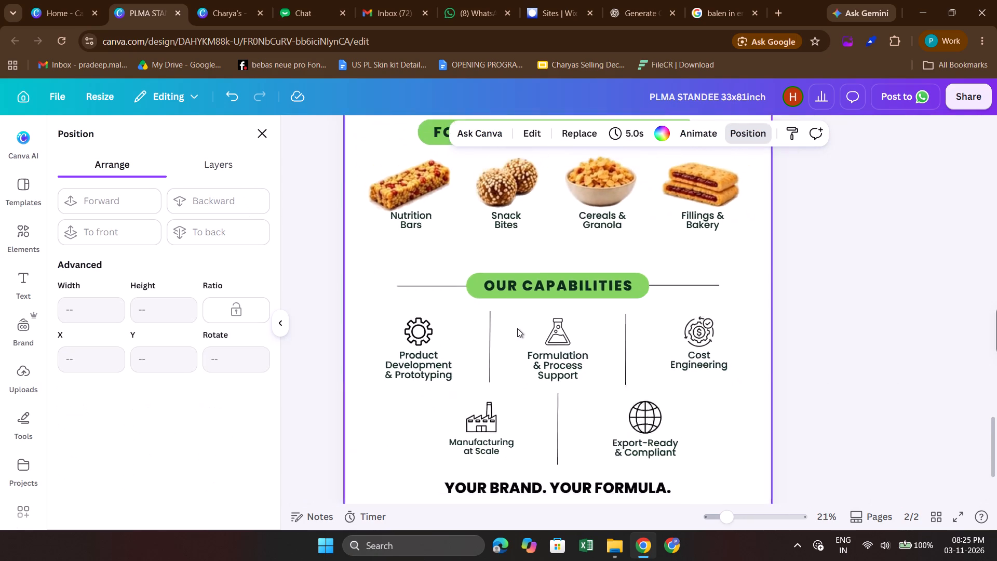
pyautogui.click(835, 301)
# Duplicate the line left of "Our Capabilities" and place the copy against the left end of the "For Private Label Products" pill.
pyautogui.scroll(1, 835, 301)
pyautogui.scroll(1, 756, 260)
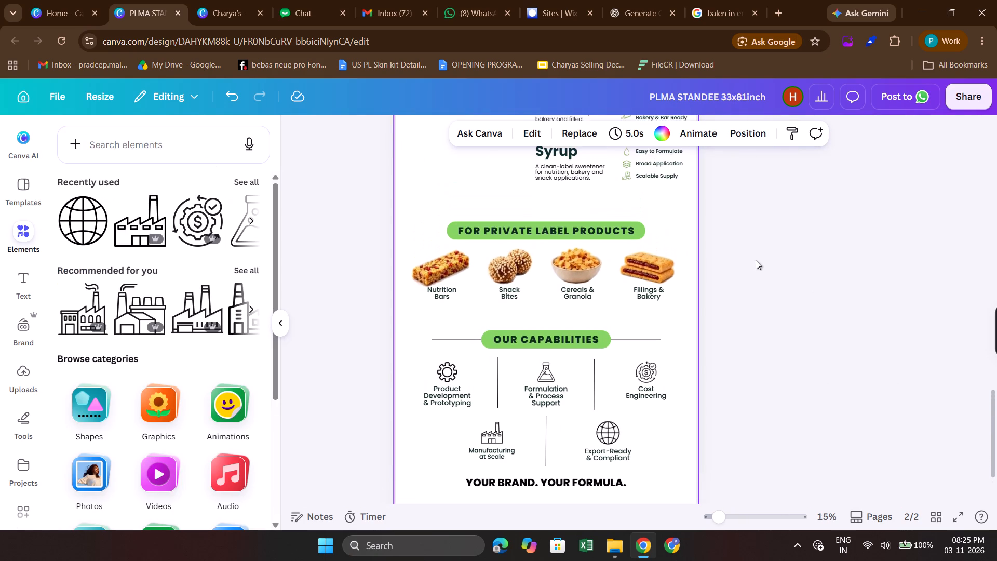
pyautogui.scroll(1, 756, 260)
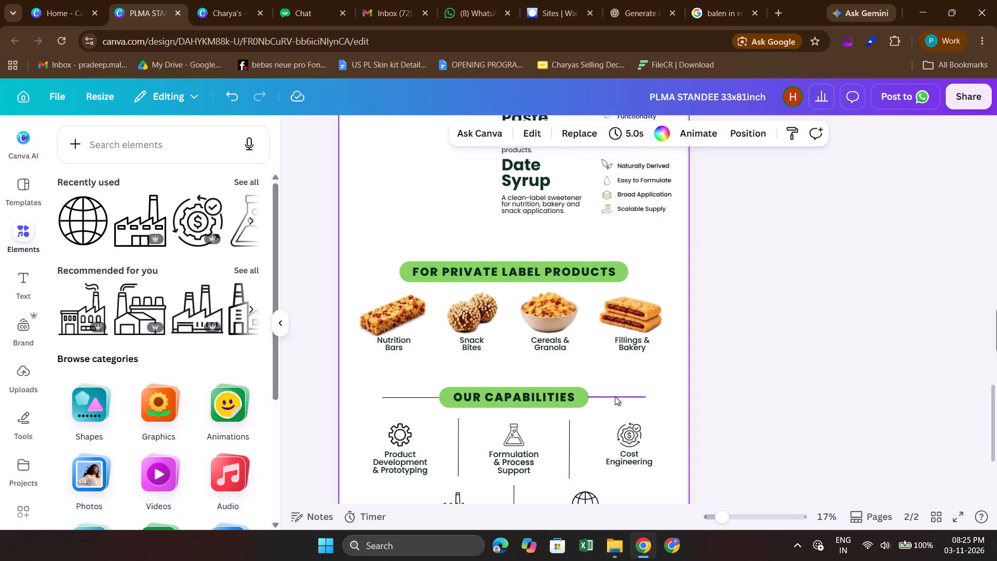
pyautogui.click(614, 397)
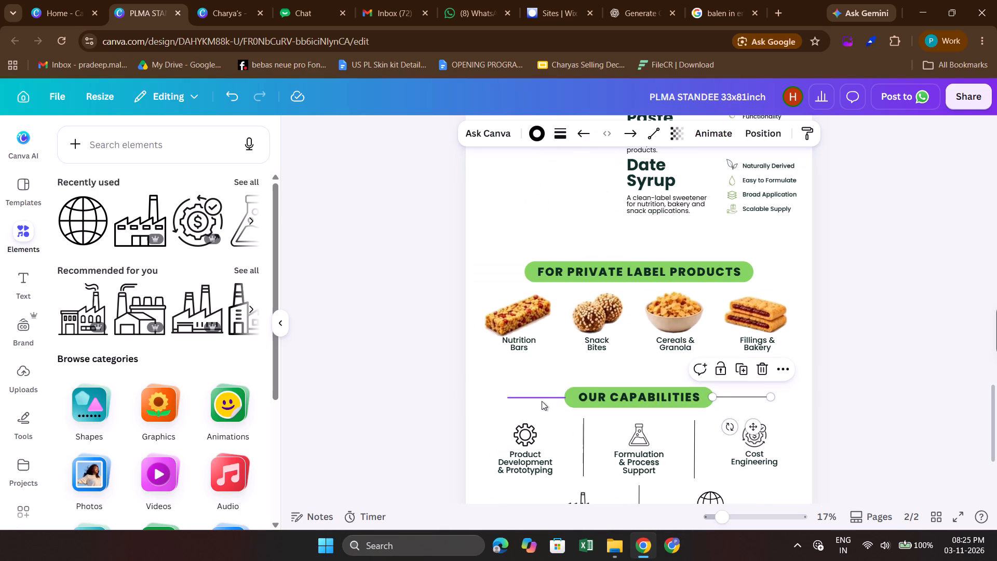
pyautogui.click(542, 401)
pyautogui.hotkey('ctrl', 'd')
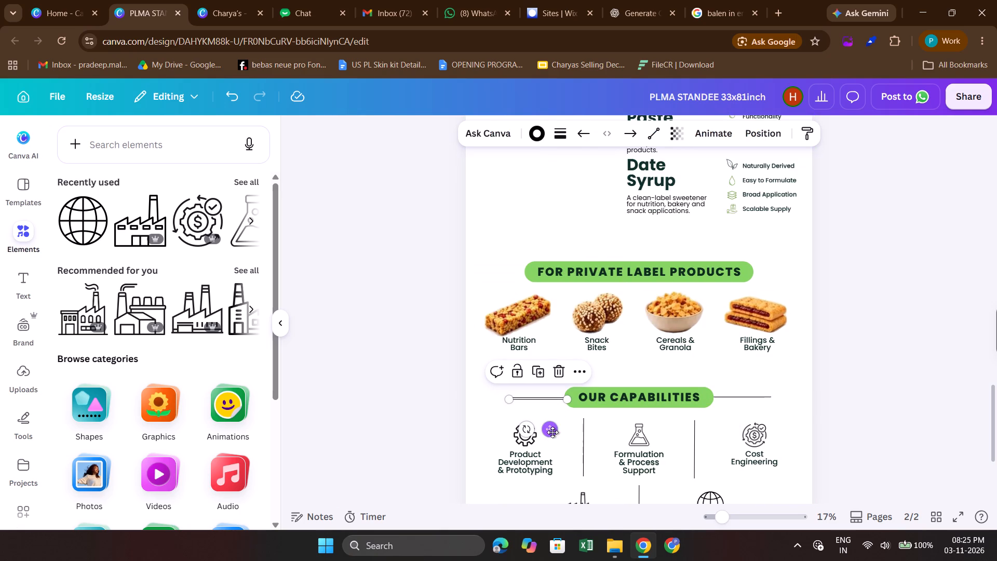
pyautogui.moveTo(553, 432); pyautogui.dragTo(516, 304)
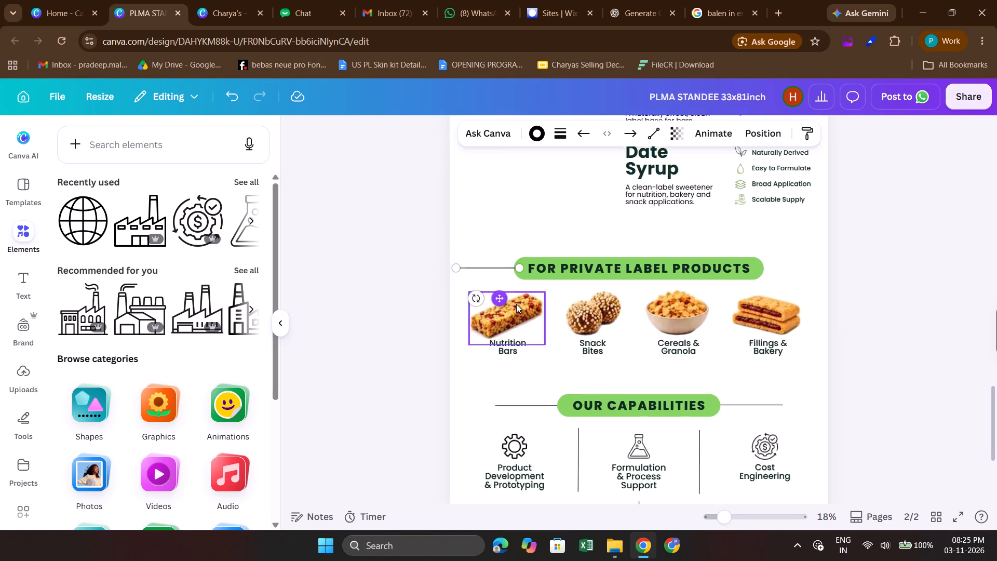
pyautogui.press('Left')
pyautogui.press('Left')
pyautogui.press('Left')
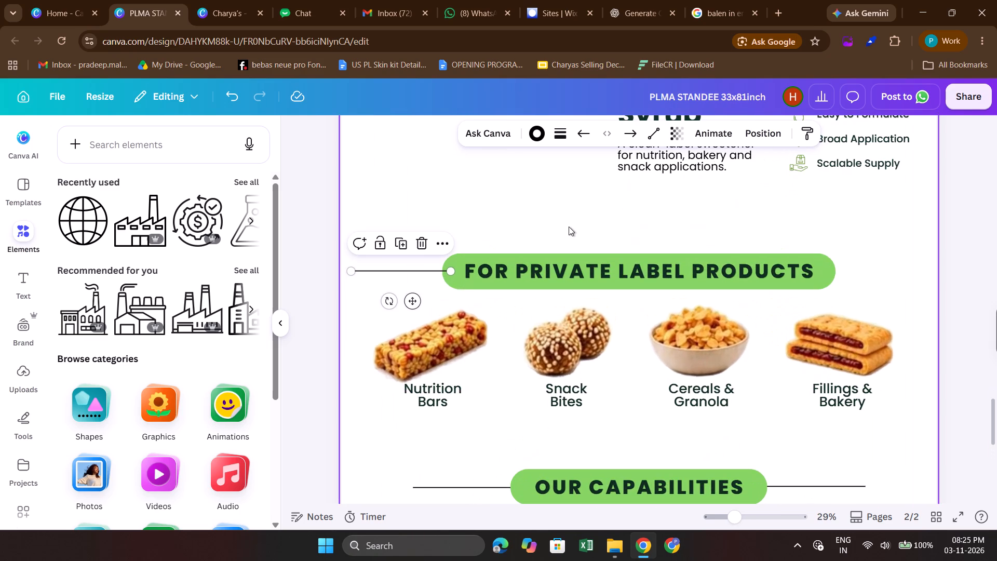
pyautogui.click(316, 212)
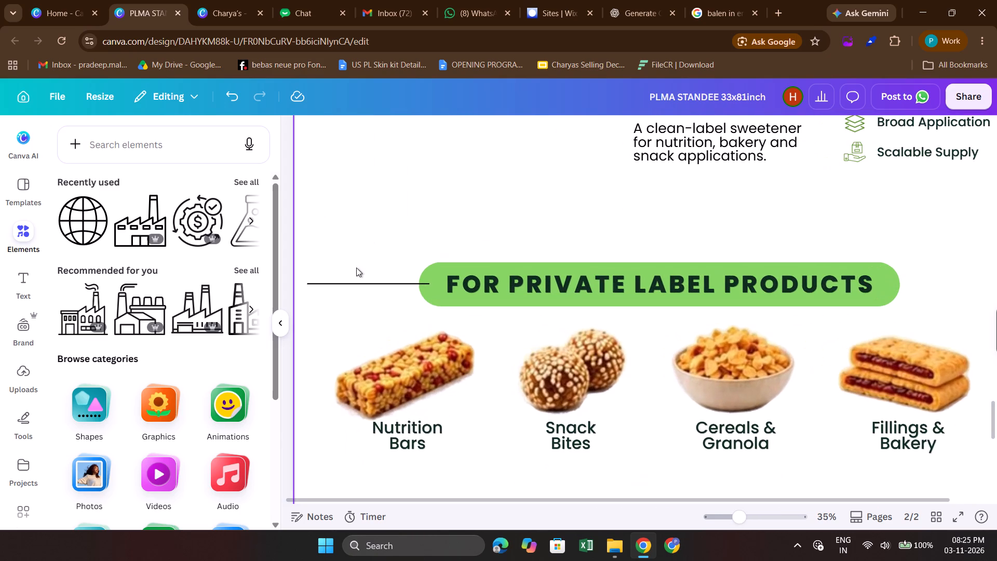
# Shorten the line beside "For Private Label Products" from its outer end to about 3.4 in, keeping it horizontal at 0°.
pyautogui.click(361, 286)
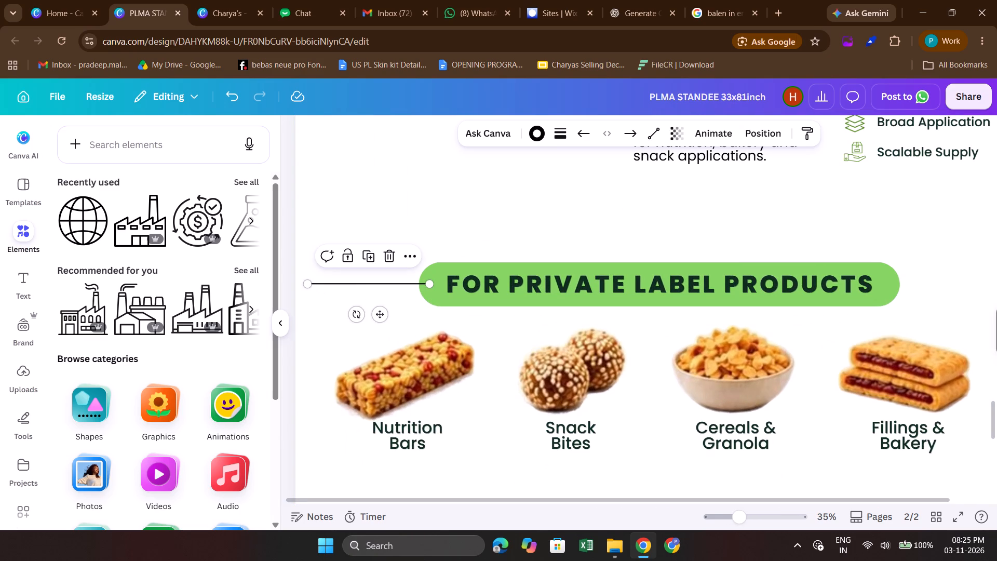
pyautogui.keyDown('shift'); pyautogui.moveTo(306, 285); pyautogui.dragTo(342, 288); pyautogui.keyUp('shift')
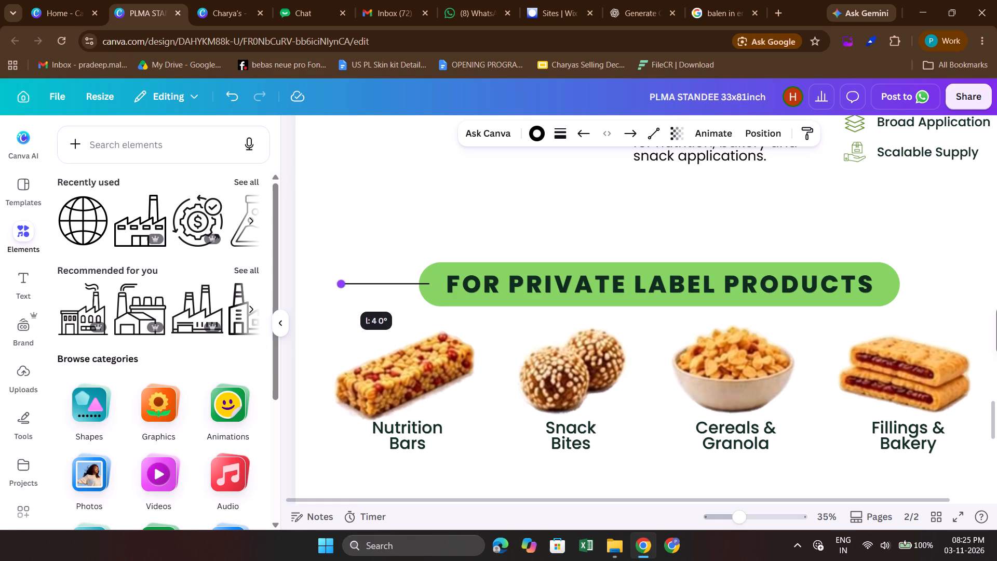
pyautogui.keyDown('shift'); pyautogui.moveTo(342, 288); pyautogui.dragTo(354, 290); pyautogui.keyUp('shift')
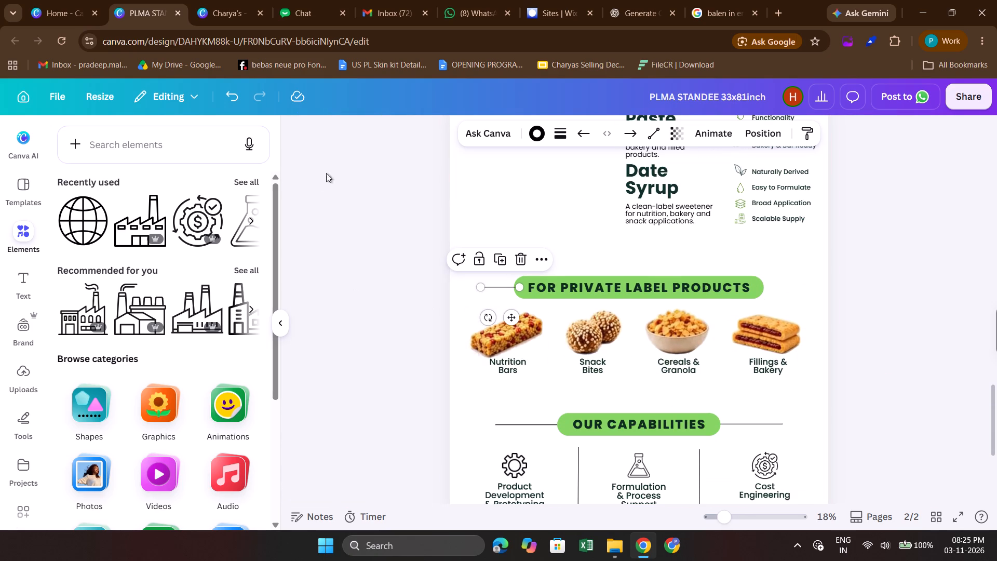
# Send the shortened line backward, behind the "For Private Label Products" green pill.
pyautogui.click(774, 126)
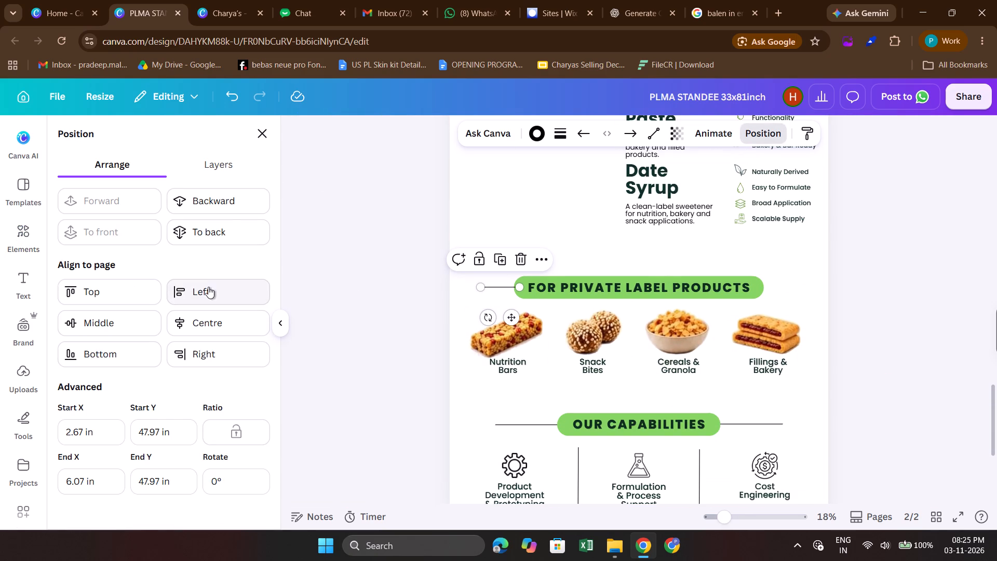
pyautogui.tripleClick(220, 201)
pyautogui.doubleClick(220, 201)
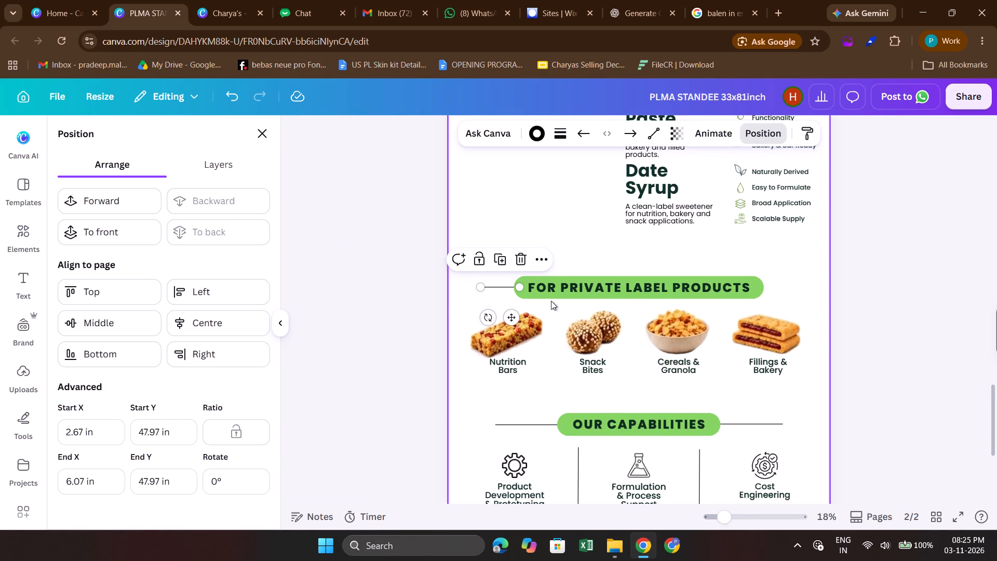
# Duplicate the line beside "For Private Label Products" and align the copy horizontally against the right end of the green pill.
pyautogui.hotkey('ctrl', 'd')
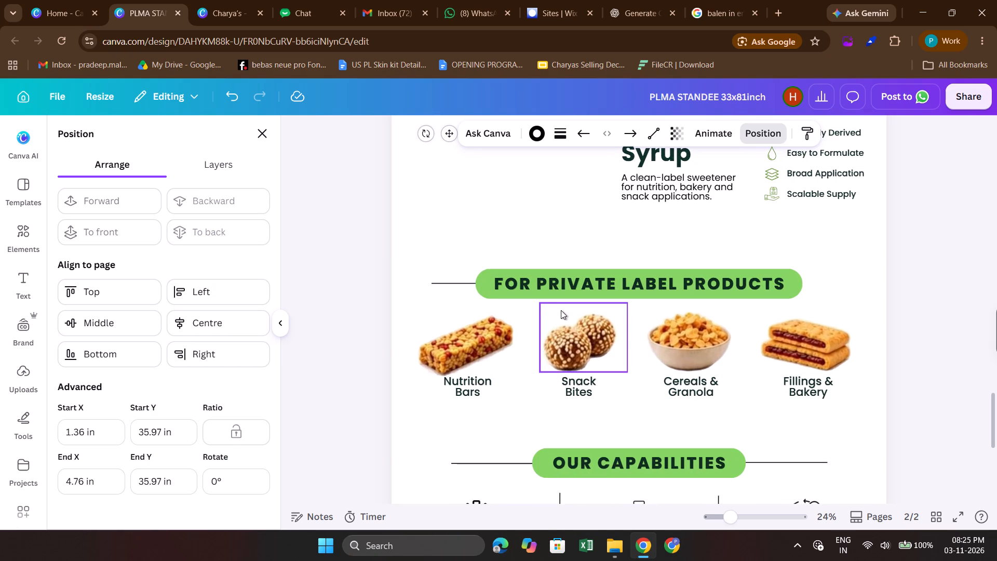
pyautogui.scroll(1, 496, 275)
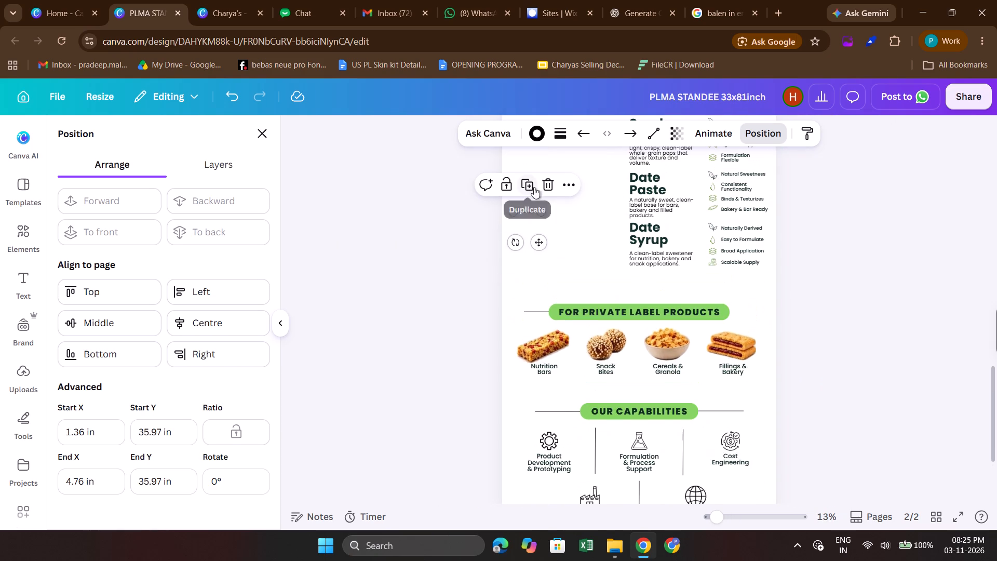
pyautogui.scroll(1, 591, 245)
pyautogui.click(821, 275)
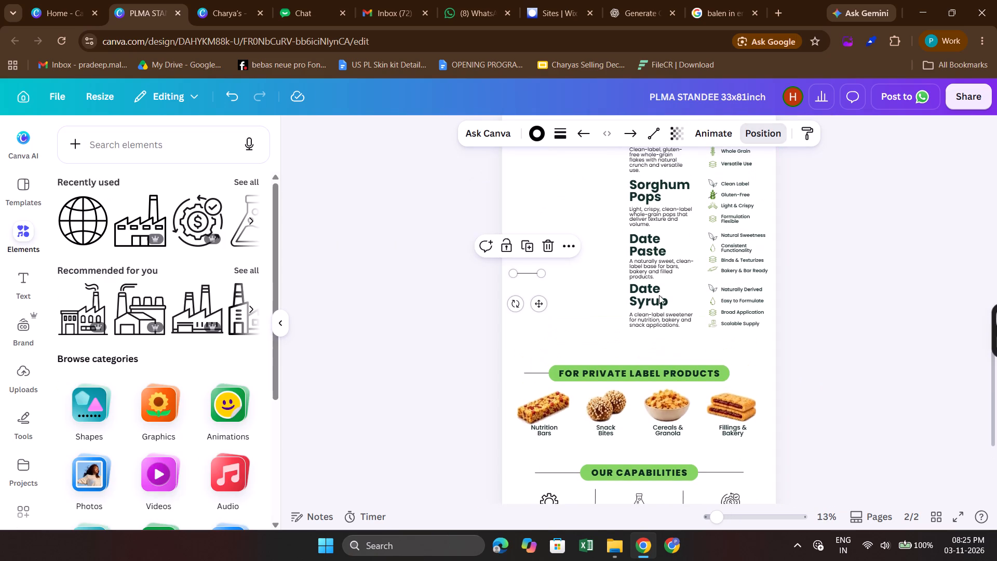
pyautogui.moveTo(542, 299); pyautogui.dragTo(760, 393)
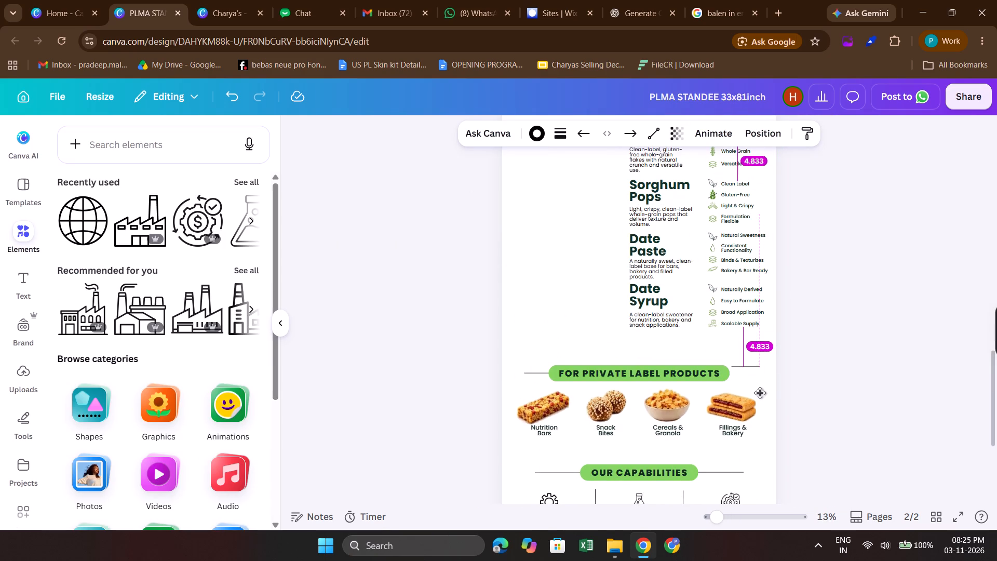
pyautogui.moveTo(760, 393); pyautogui.dragTo(755, 396)
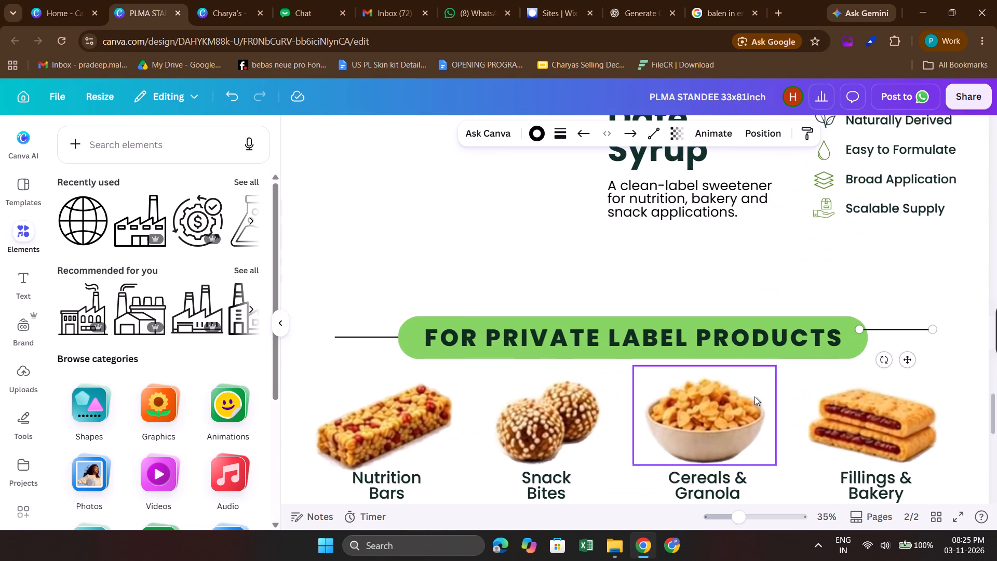
pyautogui.hscroll(-3, 825, 353)
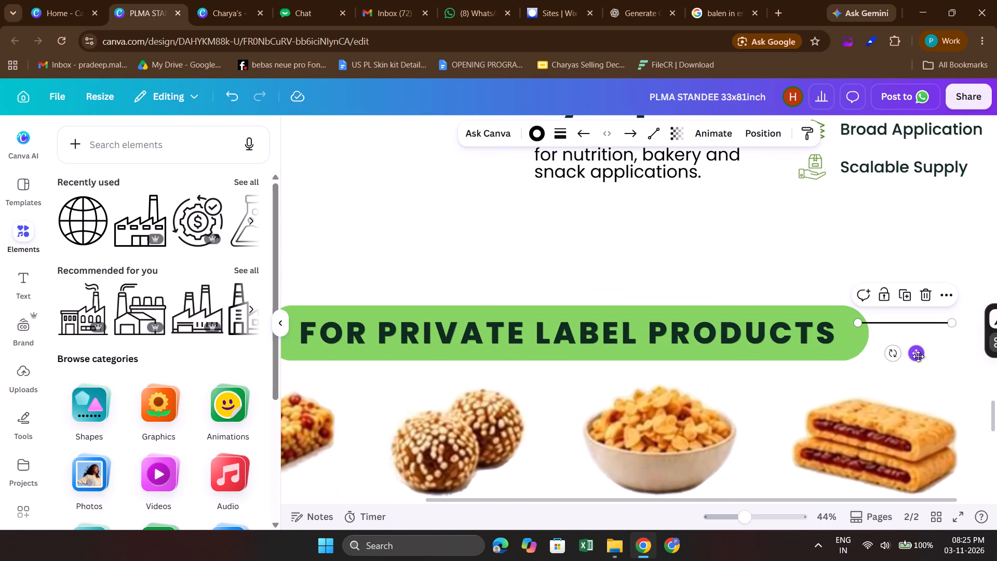
pyautogui.moveTo(918, 356); pyautogui.dragTo(931, 367)
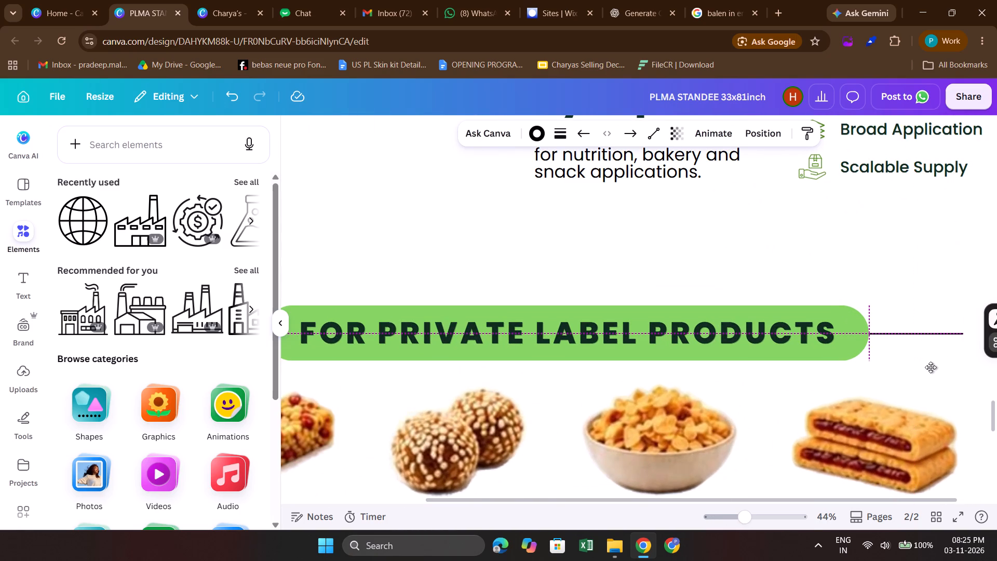
pyautogui.moveTo(931, 367); pyautogui.dragTo(925, 364)
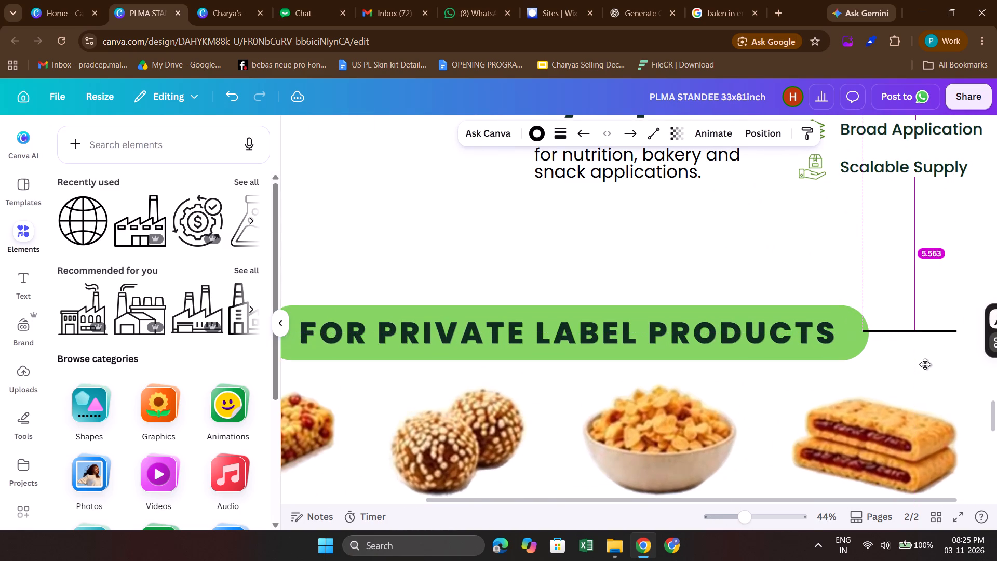
pyautogui.moveTo(925, 364); pyautogui.dragTo(926, 367)
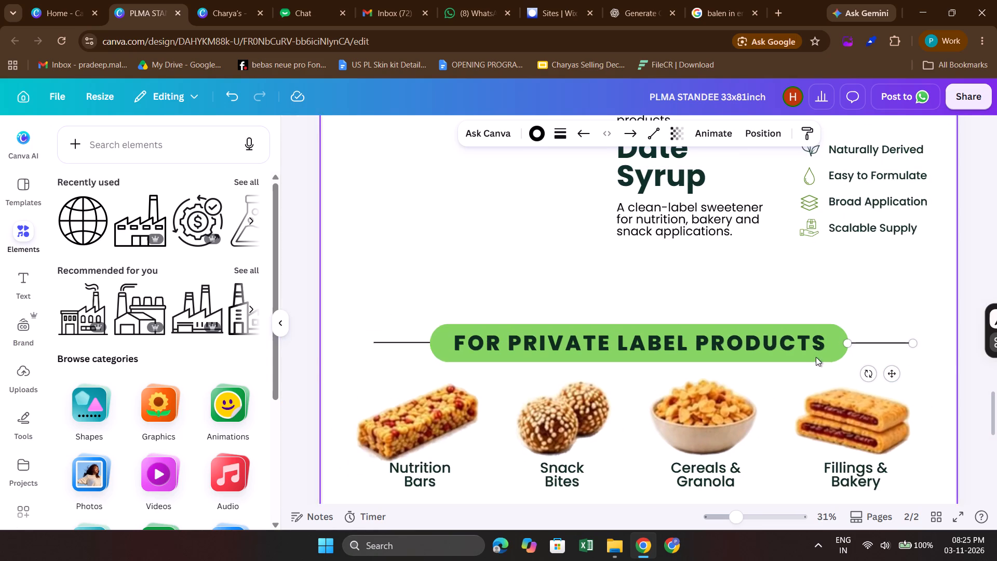
pyautogui.click(910, 283)
pyautogui.click(939, 283)
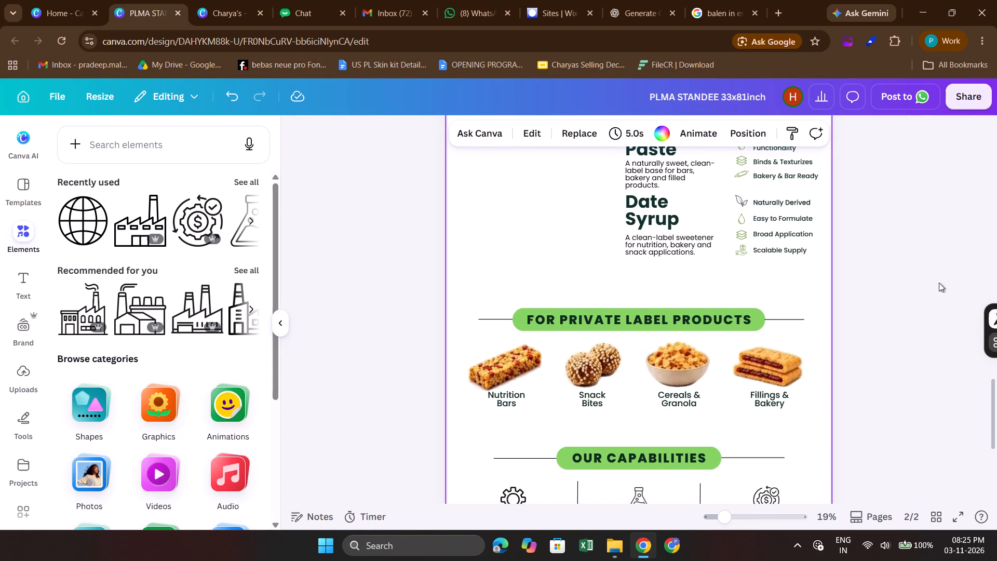
# Group the "For Private Label Products" heading pill with its two side lines.
pyautogui.scroll(1, 939, 283)
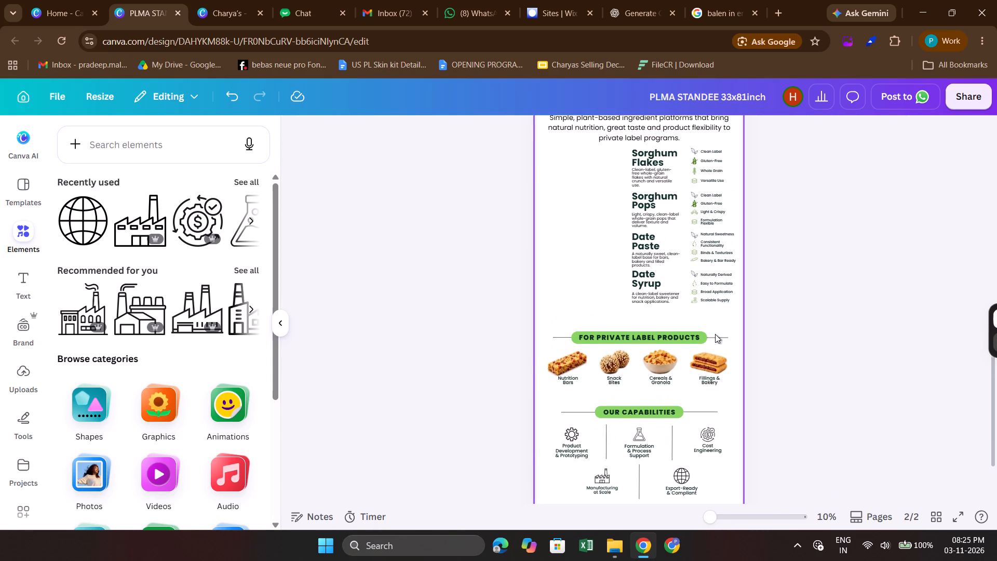
pyautogui.moveTo(522, 319); pyautogui.dragTo(761, 344)
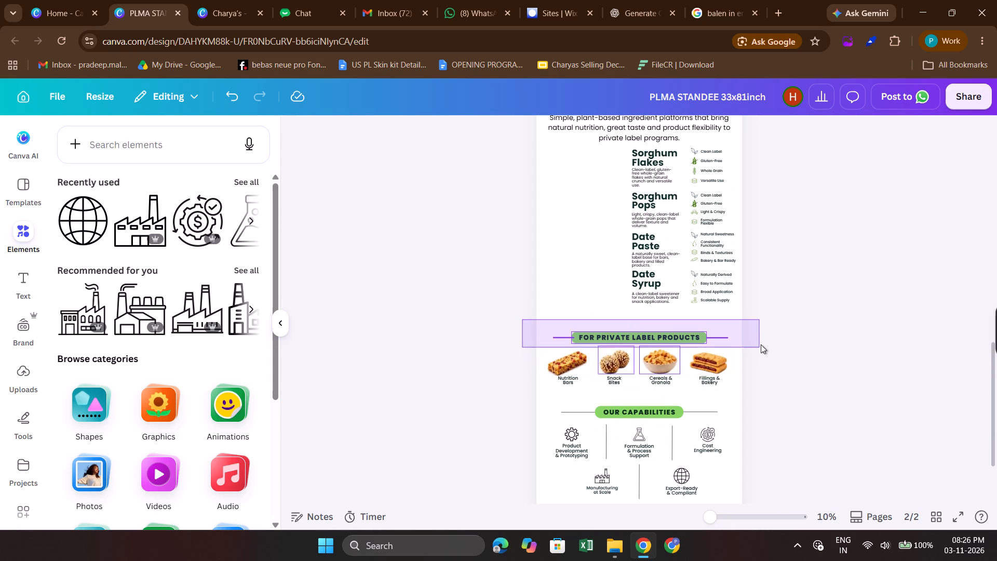
pyautogui.moveTo(761, 344); pyautogui.dragTo(761, 342)
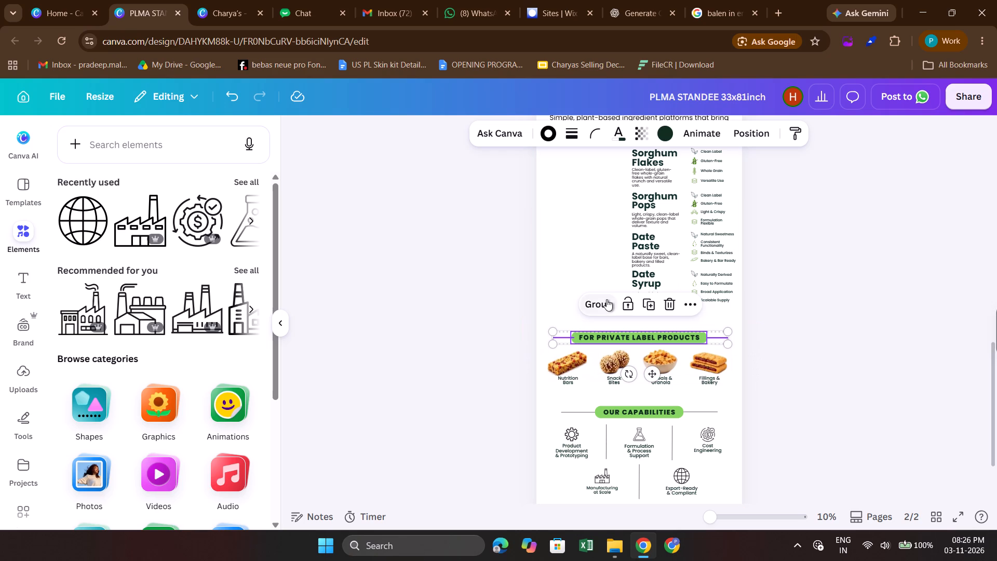
pyautogui.click(607, 299)
pyautogui.click(801, 353)
# Group the "Our Capabilities" heading pill with its two side lines.
pyautogui.moveTo(520, 407); pyautogui.dragTo(799, 418)
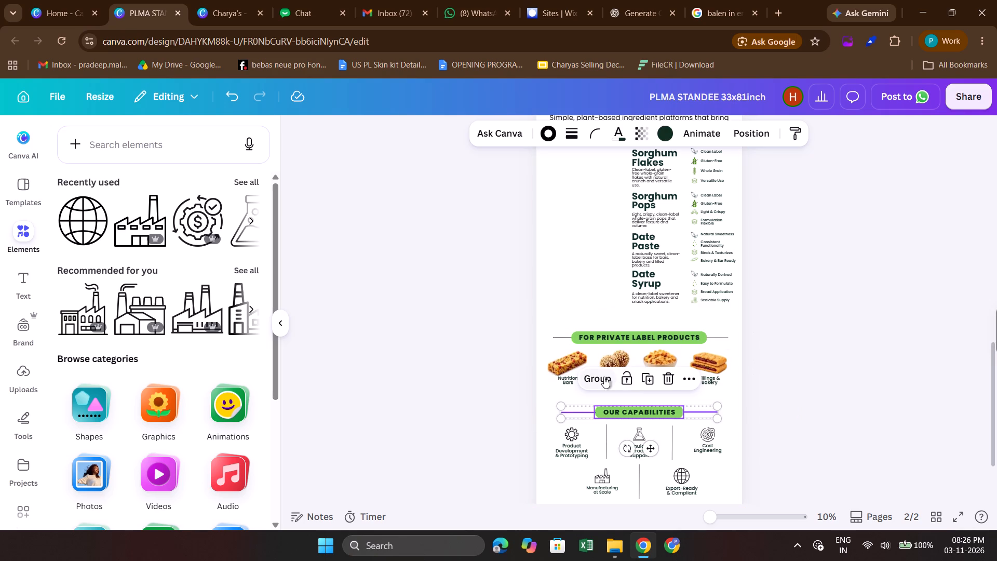
pyautogui.click(604, 377)
pyautogui.click(819, 342)
# Adjust the grouped "For Private Label Products" heading vertically, settling it slightly higher between the Date Syrup section and the product images.
pyautogui.click(676, 333)
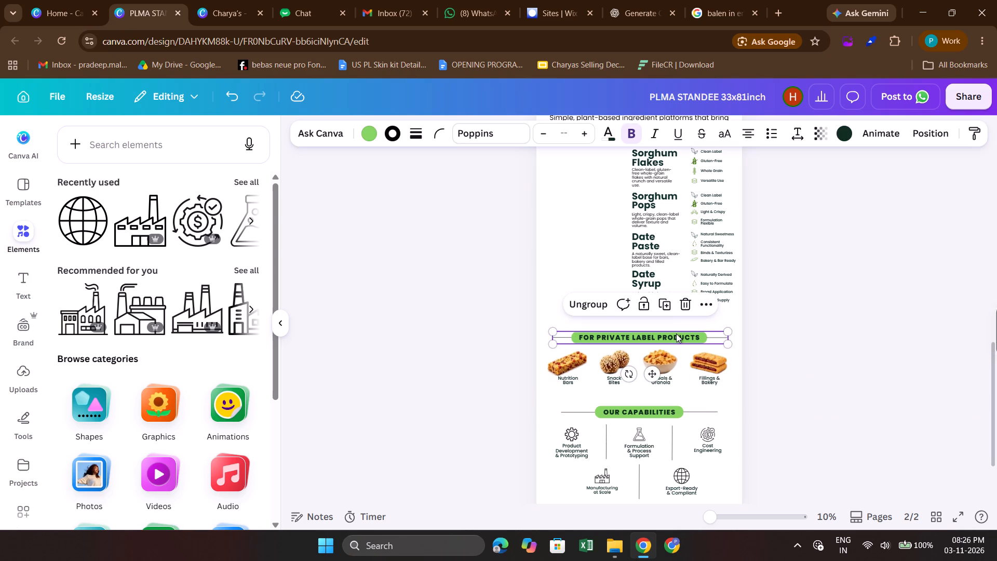
pyautogui.press('Up')
pyautogui.press('Up')
pyautogui.press('Up')
pyautogui.press('Up')
pyautogui.press('Up')
pyautogui.press('Up')
pyautogui.press('Up')
pyautogui.press('Up')
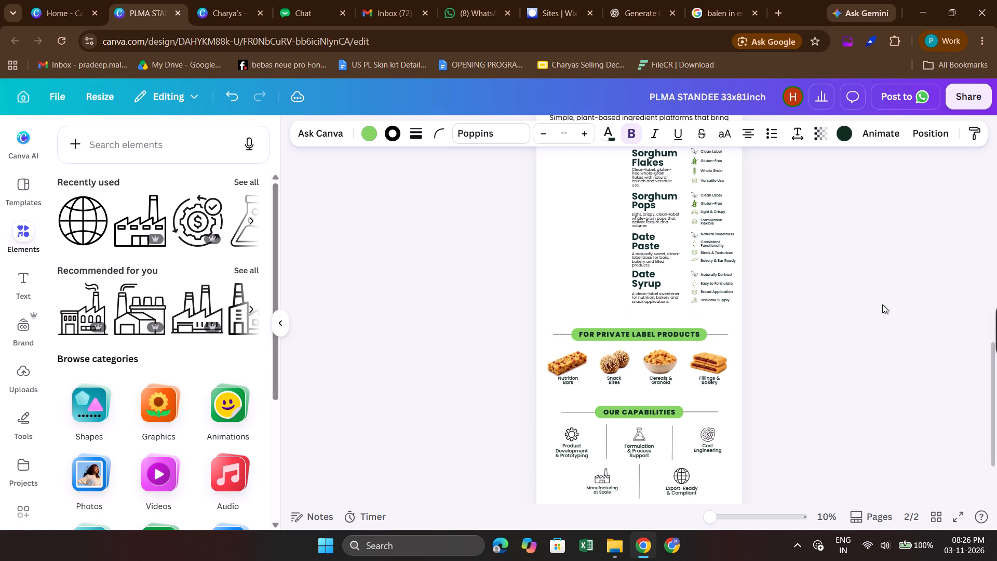
pyautogui.scroll(1, 882, 304)
pyautogui.press('Up')
pyautogui.press('Up')
pyautogui.press('Up')
pyautogui.press('Up')
pyautogui.press('Up')
pyautogui.press('Up')
pyautogui.press('Up')
pyautogui.press('Up')
pyautogui.press('Up')
pyautogui.press('Up')
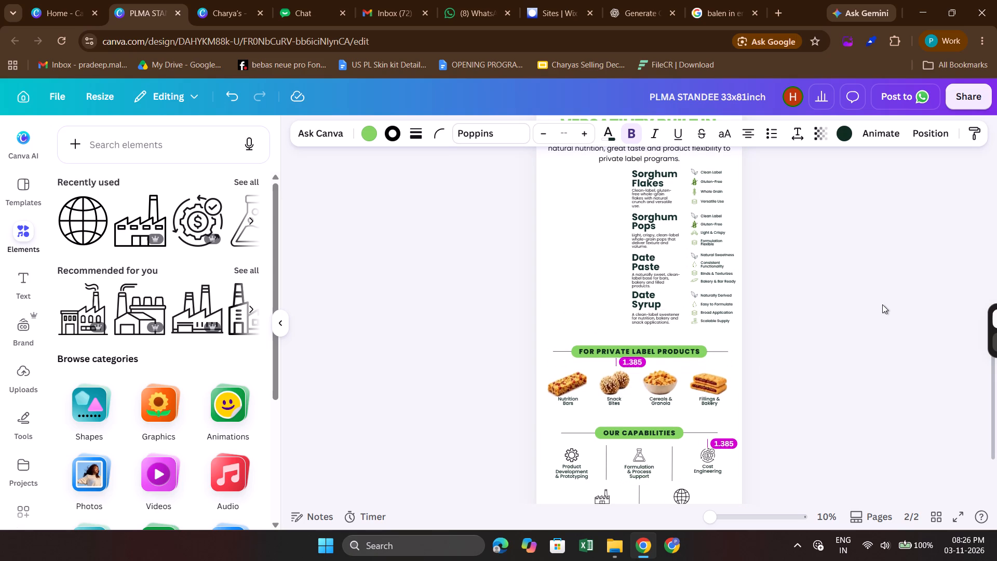
pyautogui.press('Up')
pyautogui.press('Up')
pyautogui.press('Up')
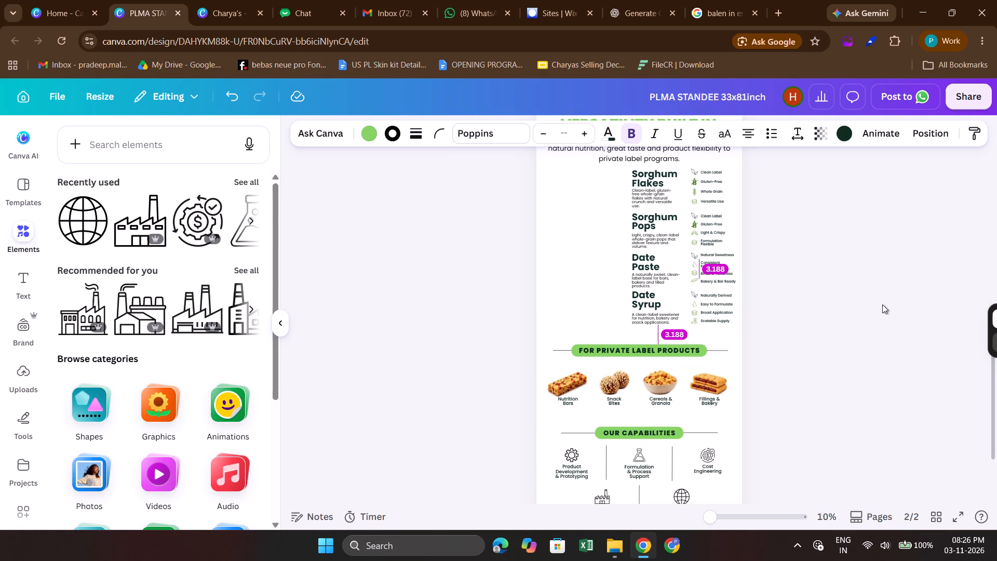
pyautogui.press('Down')
pyautogui.press('Down')
pyautogui.press('Down')
pyautogui.press('Down')
pyautogui.press('Down')
pyautogui.press('Down')
pyautogui.press('Down')
pyautogui.press('Down')
pyautogui.press('Down')
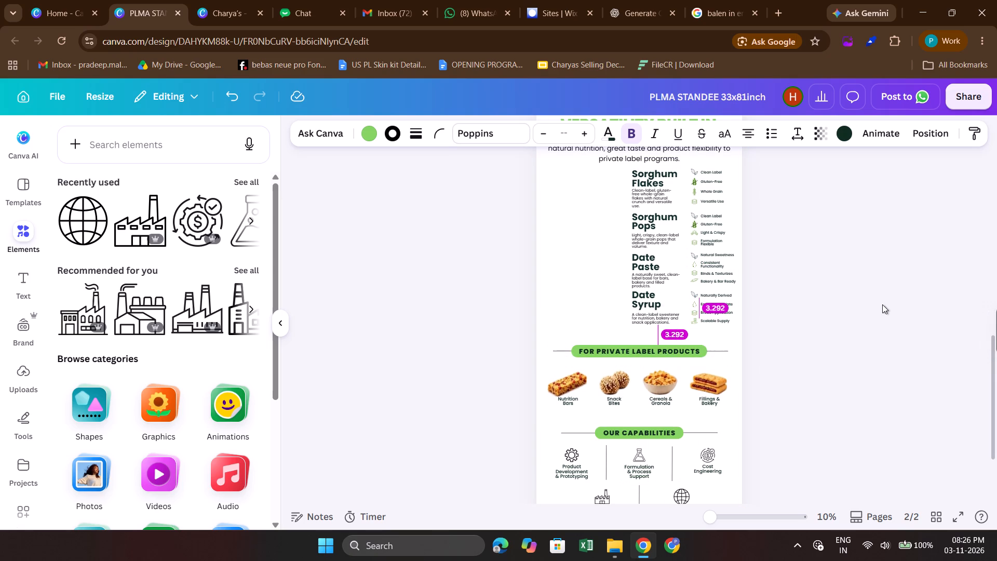
pyautogui.press('Down')
pyautogui.press('Down')
pyautogui.press('Down')
pyautogui.press('Down')
pyautogui.press('Down')
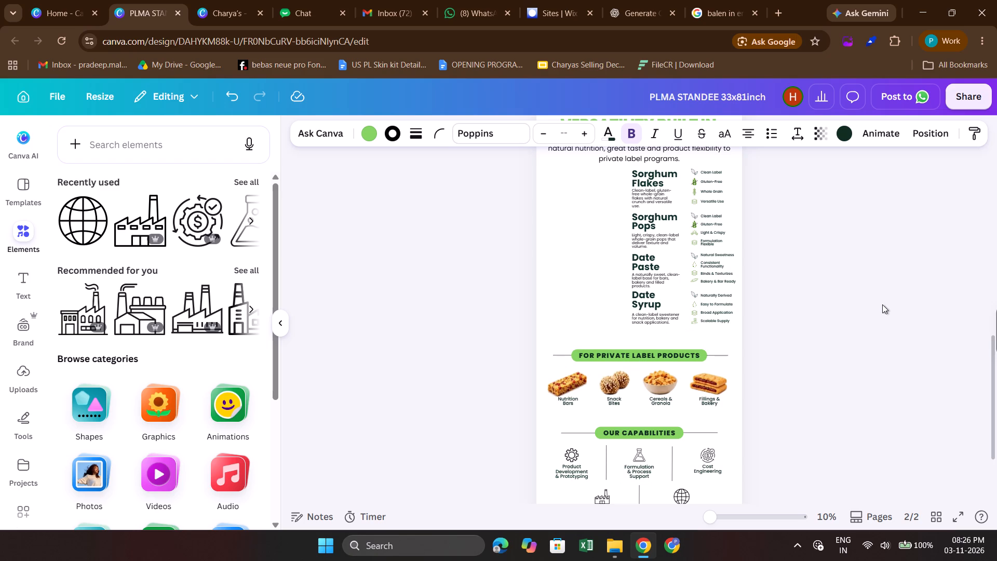
pyautogui.click(850, 366)
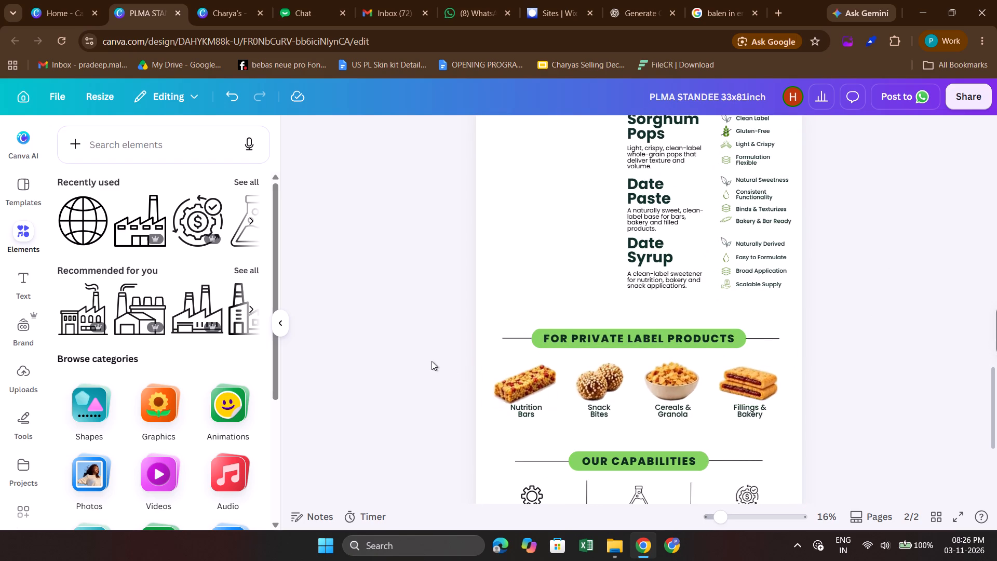
# Nudge the four product images and their captions down slightly, away from the "For Private Label Products" heading.
pyautogui.moveTo(432, 361); pyautogui.dragTo(838, 421)
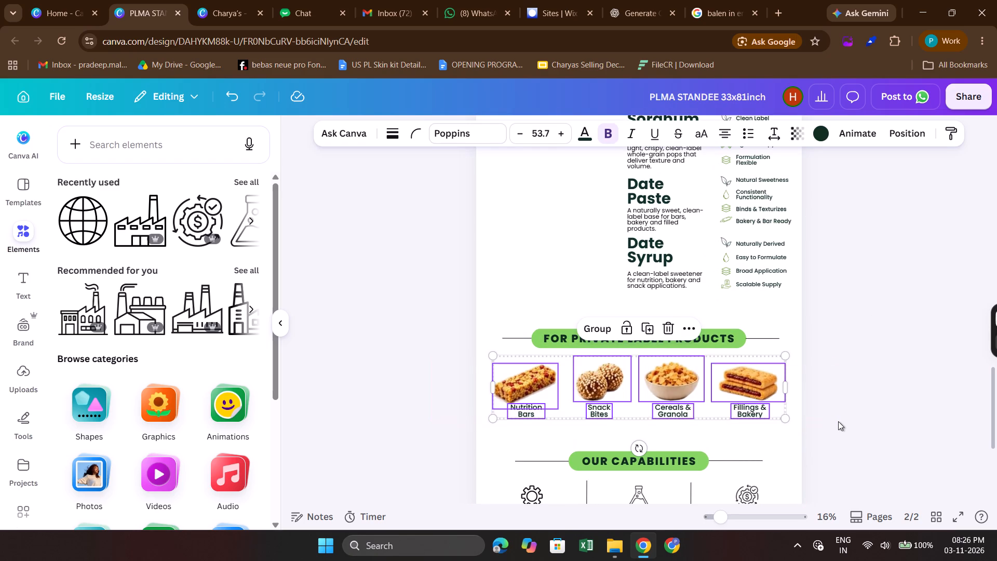
pyautogui.click(865, 395)
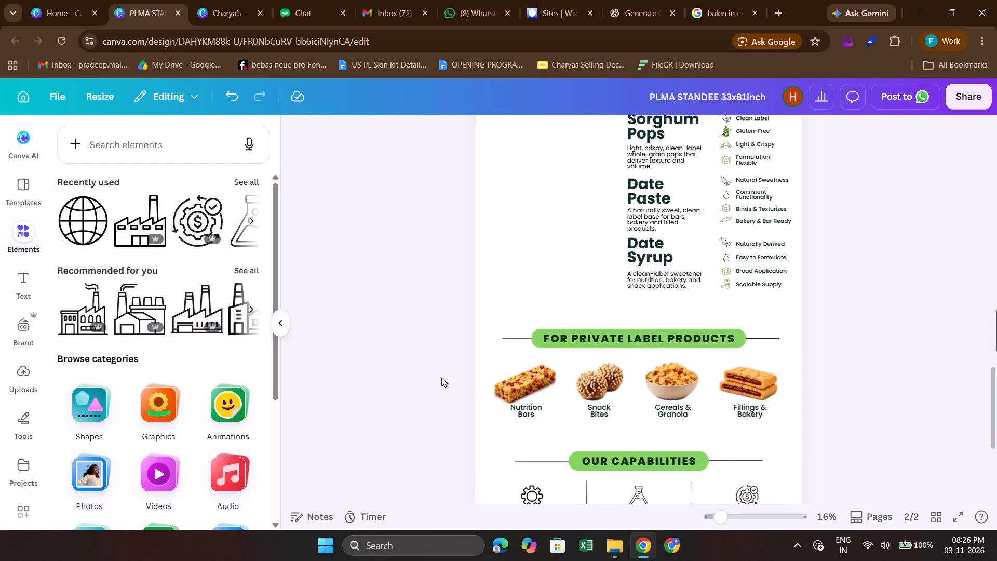
pyautogui.moveTo(420, 375); pyautogui.dragTo(908, 418)
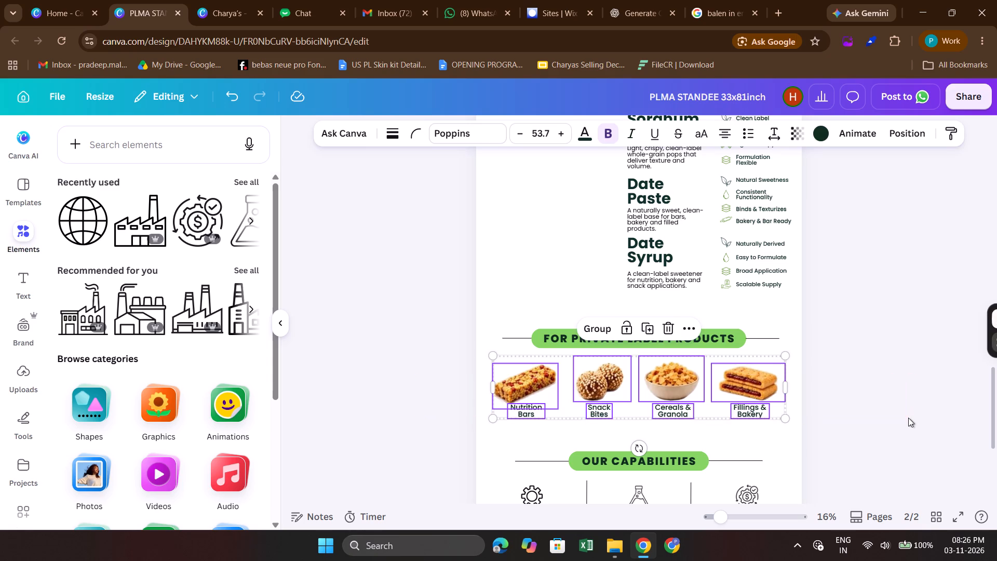
pyautogui.press('Down')
pyautogui.press('Down')
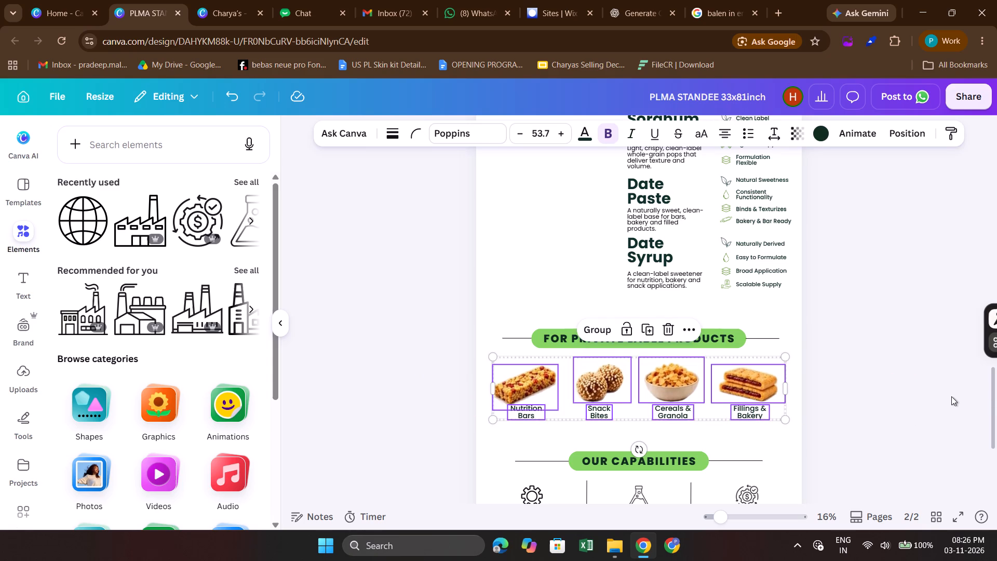
pyautogui.click(951, 396)
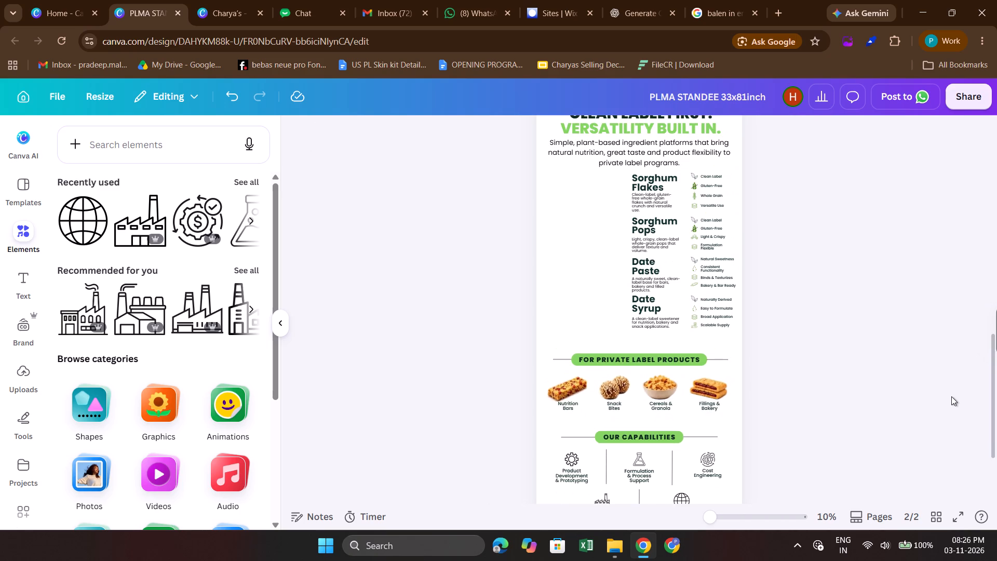
# Review the spacing and alignment of all sections on page 2, from the Charya's logo to the closing tagline.
pyautogui.scroll(-1, 790, 386)
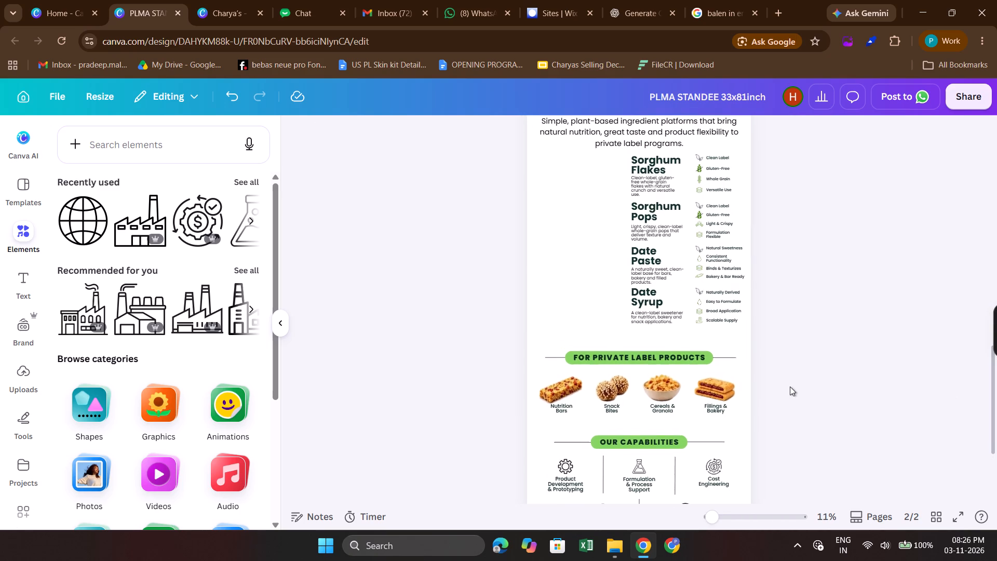
pyautogui.scroll(-1, 790, 386)
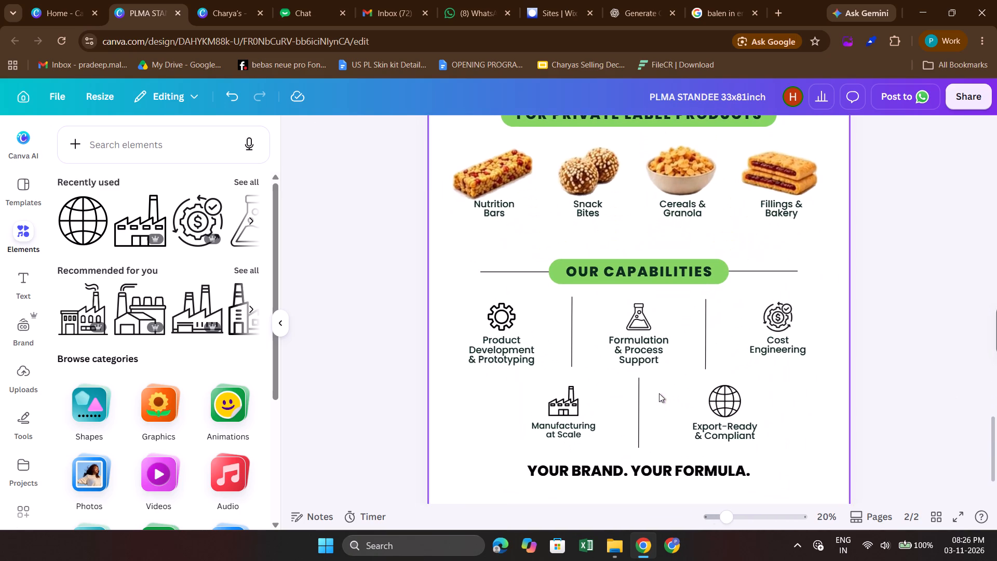
pyautogui.scroll(1, 659, 393)
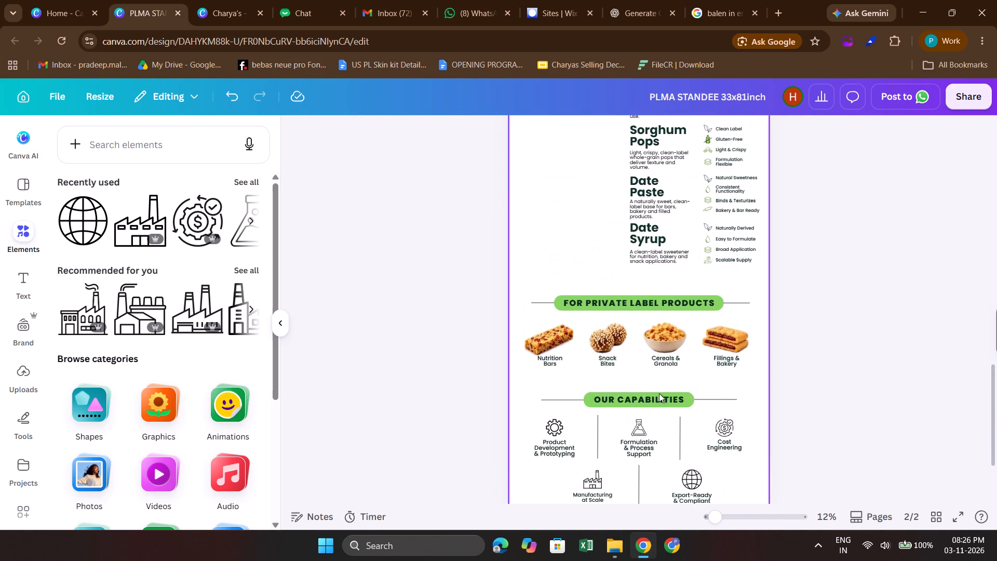
pyautogui.scroll(3, 659, 393)
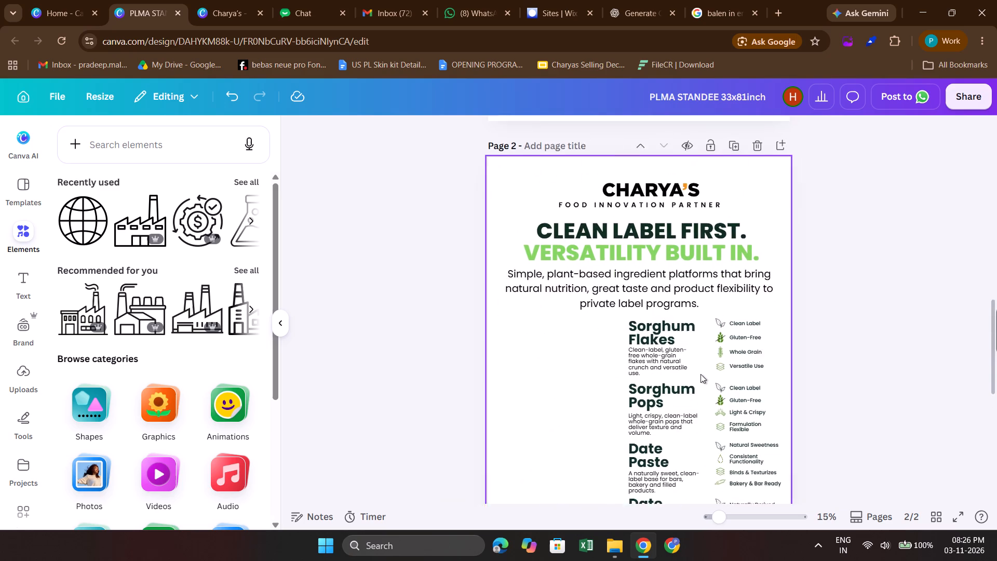
pyautogui.scroll(-3, 700, 374)
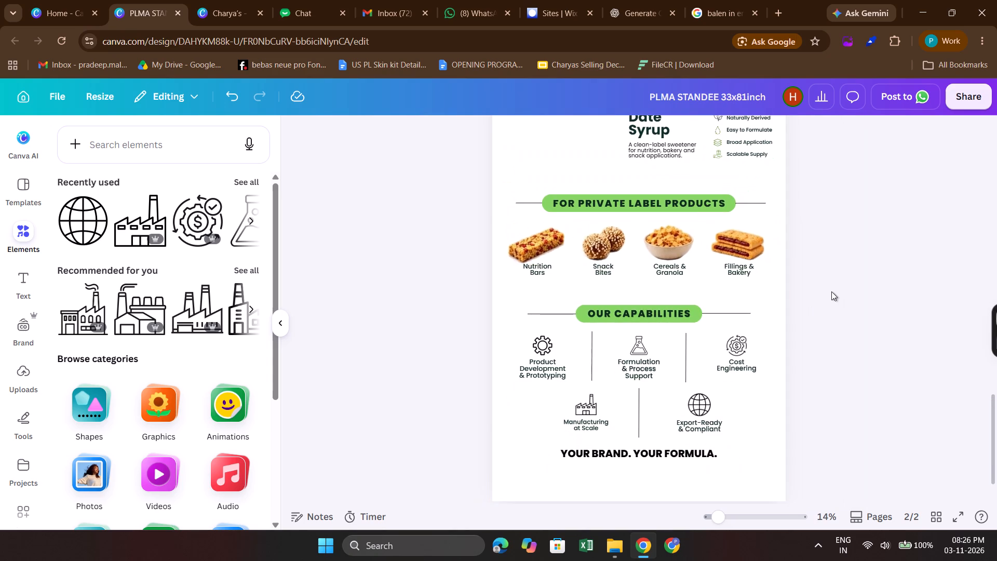
pyautogui.scroll(2, 831, 291)
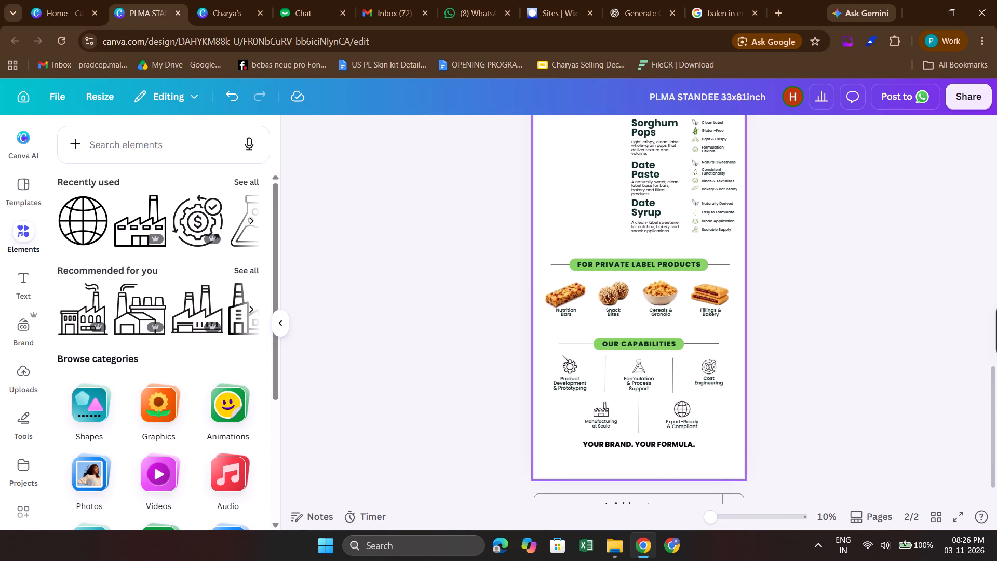
# Nudge the grouped "Our Capabilities" heading up slightly, away from the capability icons below it.
pyautogui.moveTo(515, 340); pyautogui.dragTo(715, 349)
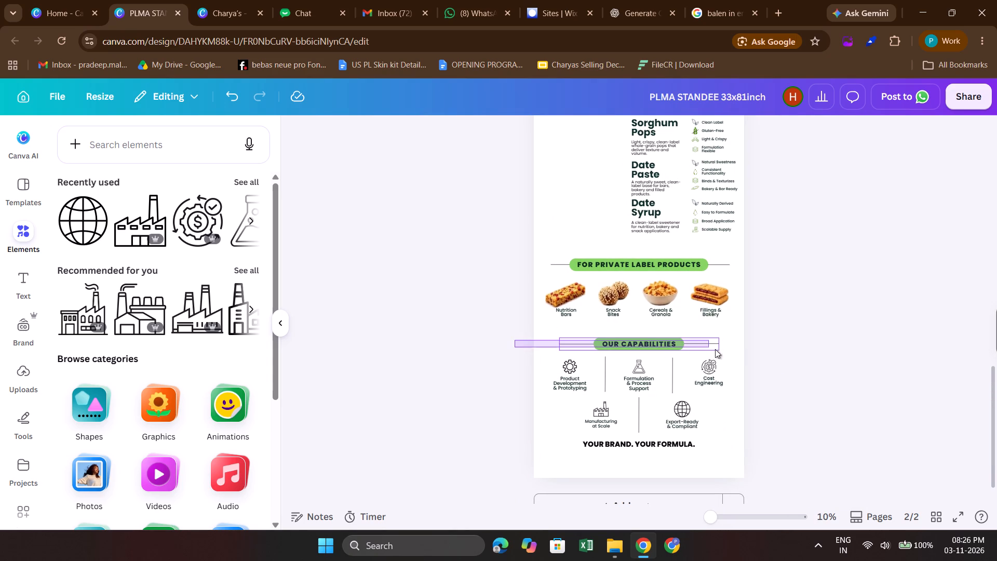
pyautogui.moveTo(715, 349); pyautogui.dragTo(729, 350)
pyautogui.press('Up')
pyautogui.press('Up')
pyautogui.press('Up')
pyautogui.press('Up')
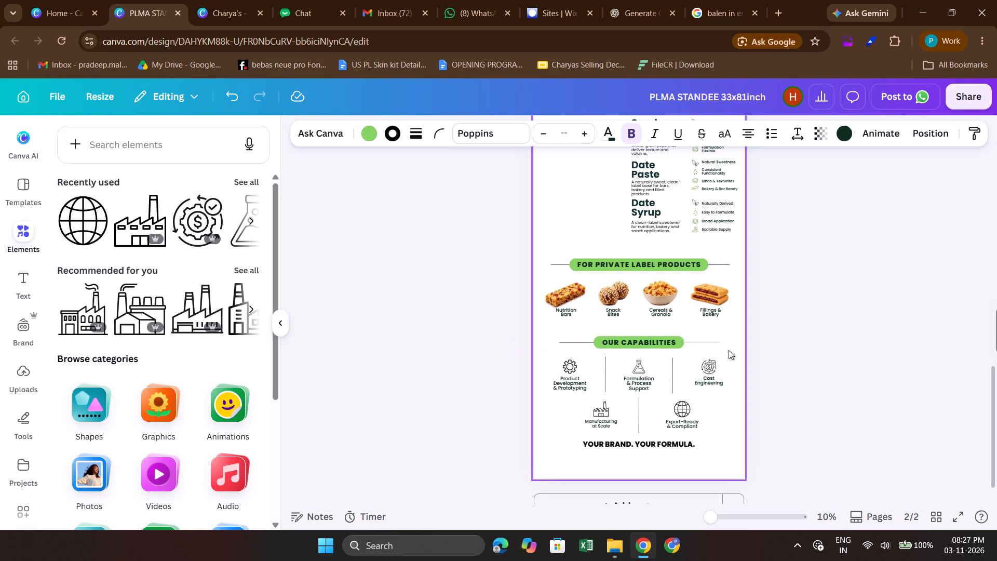
pyautogui.press('Up')
pyautogui.press('Up')
pyautogui.press('Up')
pyautogui.press('Up')
pyautogui.click(830, 378)
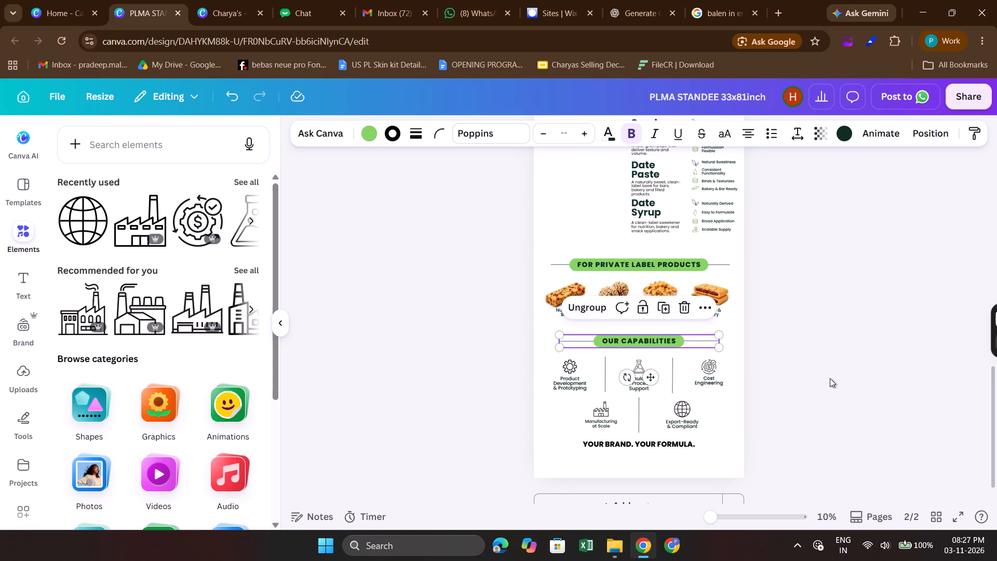
# Save the design with the repositioned "Our Capabilities" heading and deselect it.
pyautogui.hotkey('ctrl', 's')
pyautogui.scroll(1, 830, 378)
pyautogui.click(779, 394)
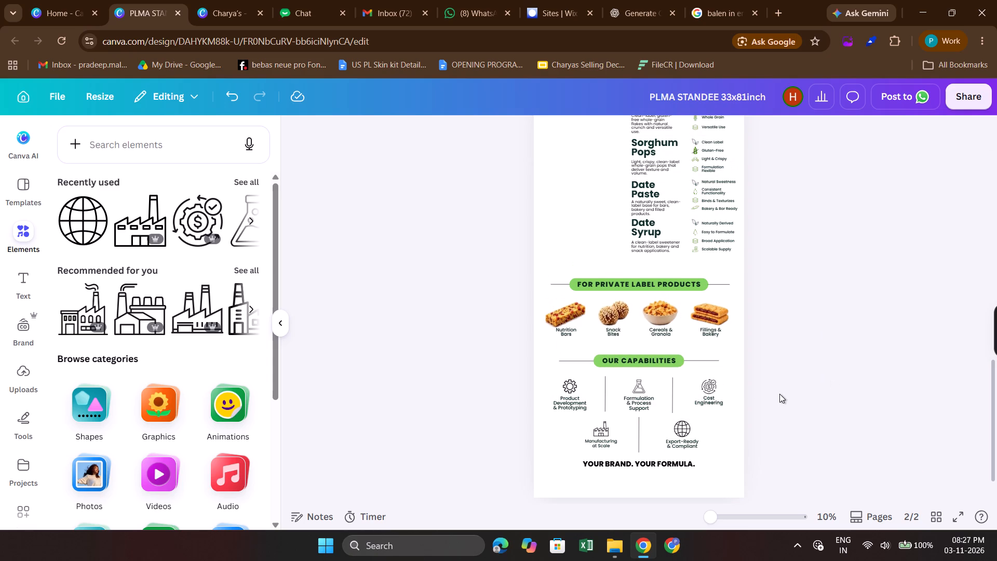
# Nudge the Sorghum Pops, Date Paste and Date Syrup sections down slightly together, away from the Sorghum Flakes section.
pyautogui.scroll(1, 779, 394)
pyautogui.scroll(2, 747, 352)
pyautogui.scroll(1, 571, 395)
pyautogui.scroll(1, 802, 298)
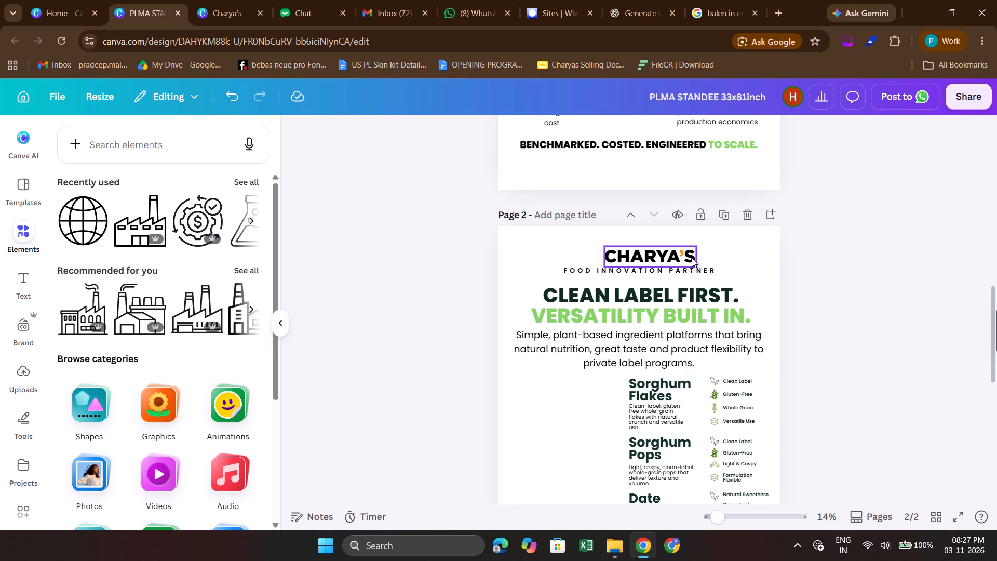
pyautogui.scroll(-1, 697, 359)
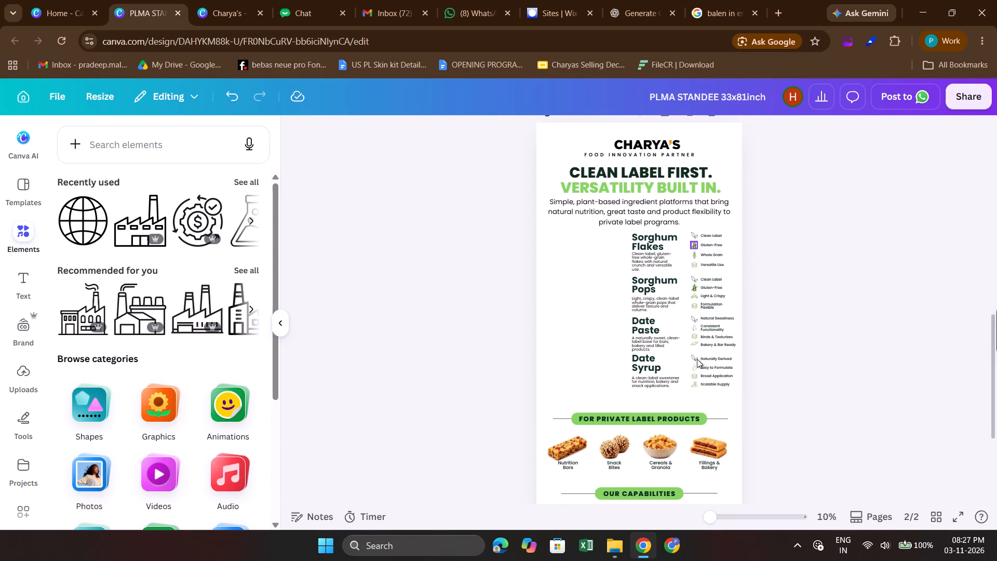
pyautogui.scroll(-2, 697, 359)
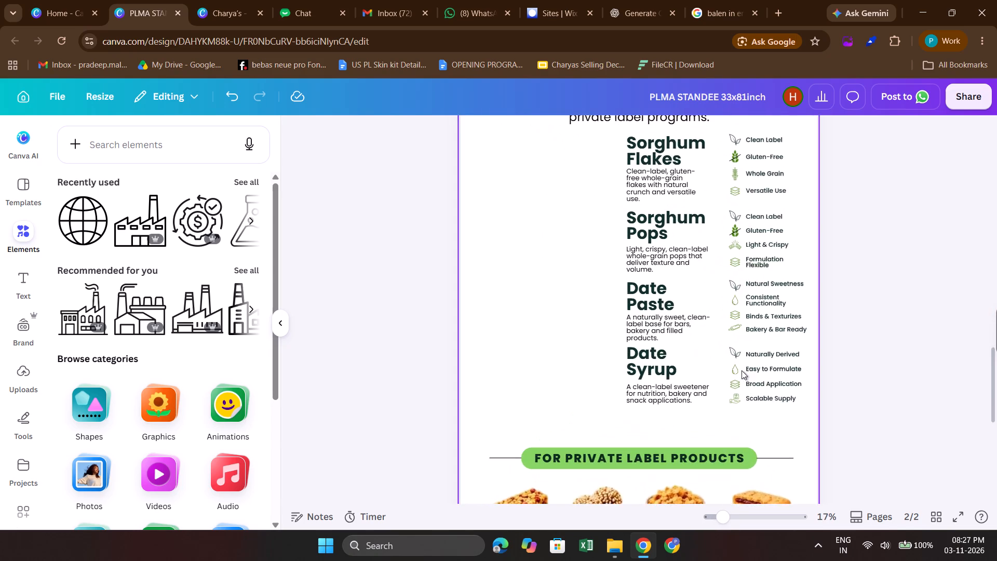
pyautogui.hscroll(-1, 742, 370)
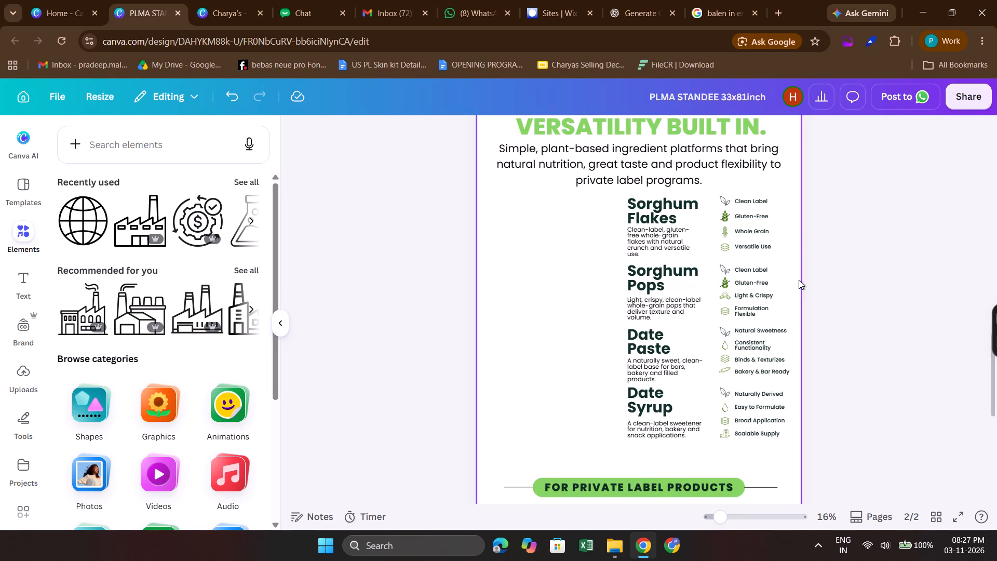
pyautogui.moveTo(818, 266); pyautogui.dragTo(629, 422)
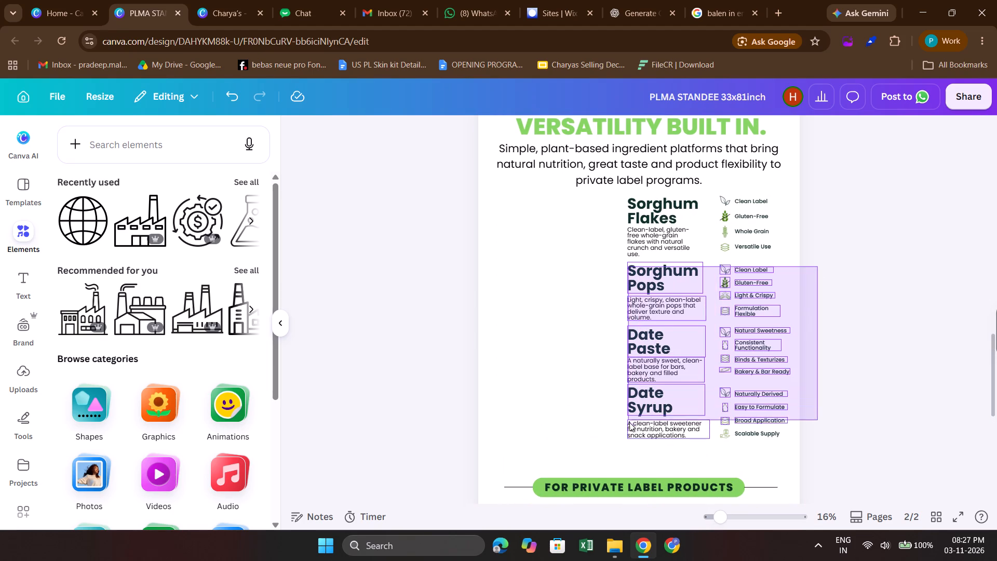
pyautogui.moveTo(629, 422); pyautogui.dragTo(633, 428)
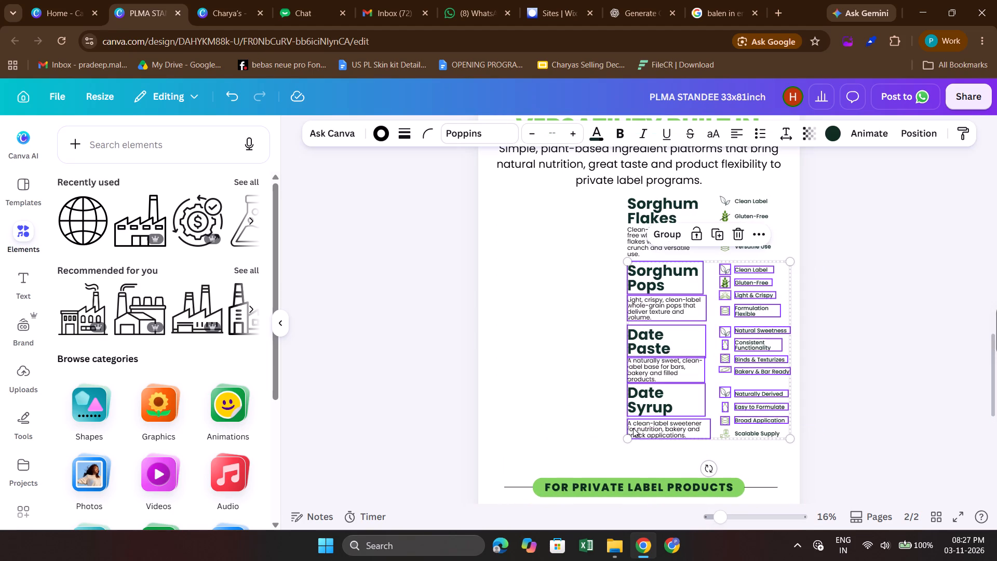
pyautogui.hotkey('shift', 'Down')
pyautogui.press('Up')
pyautogui.press('Up')
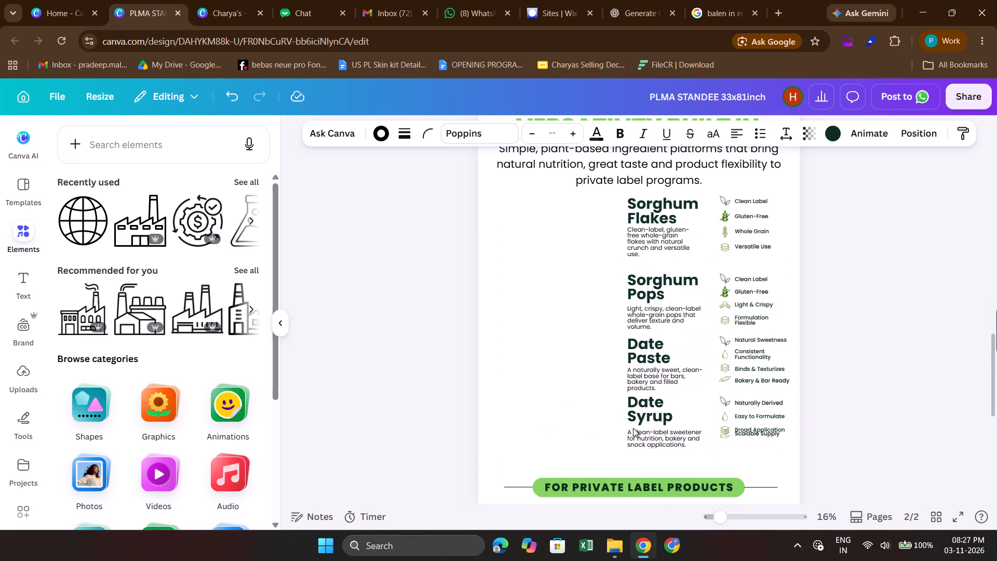
pyautogui.press('Up')
pyautogui.press('Up')
pyautogui.press('Up')
pyautogui.press('Up')
pyautogui.click(892, 362)
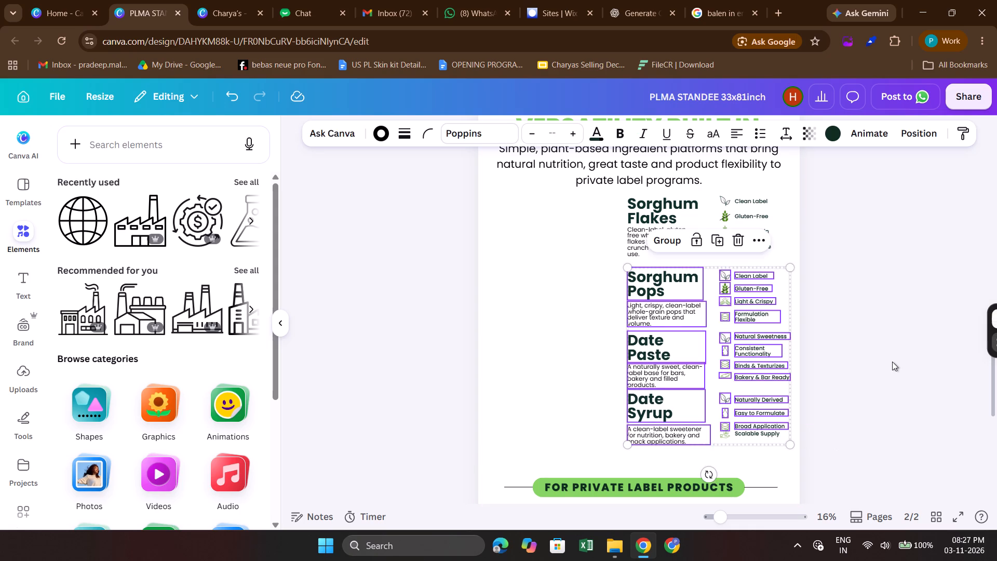
# Nudge the Date Paste and Date Syrup sections with their feature lists down, leaving a gap of about 0.69 below Sorghum Pops.
pyautogui.moveTo(843, 329); pyautogui.dragTo(628, 437)
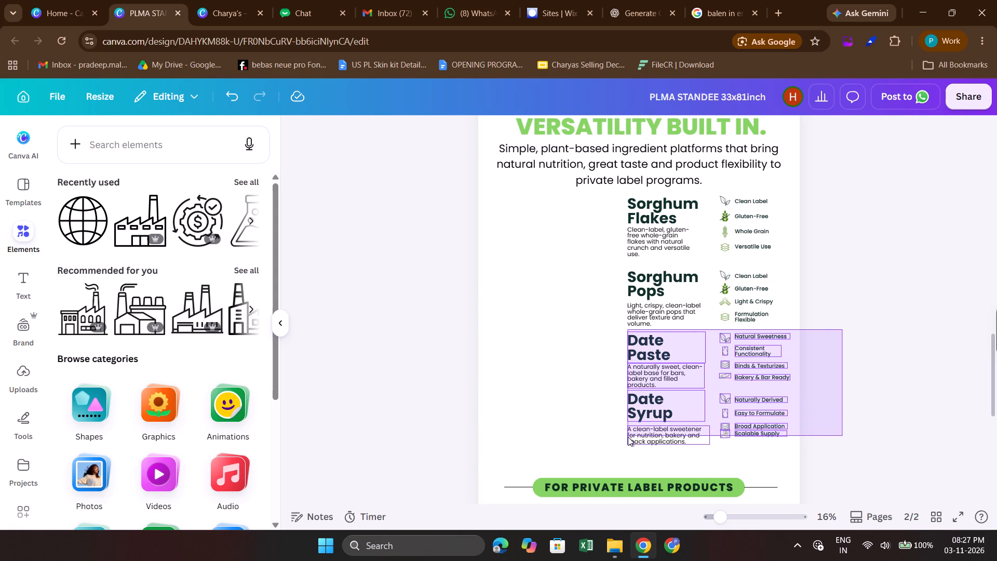
pyautogui.moveTo(628, 437); pyautogui.dragTo(630, 442)
pyautogui.hotkey('shift', 'Down')
pyautogui.press('Up')
pyautogui.press('Up')
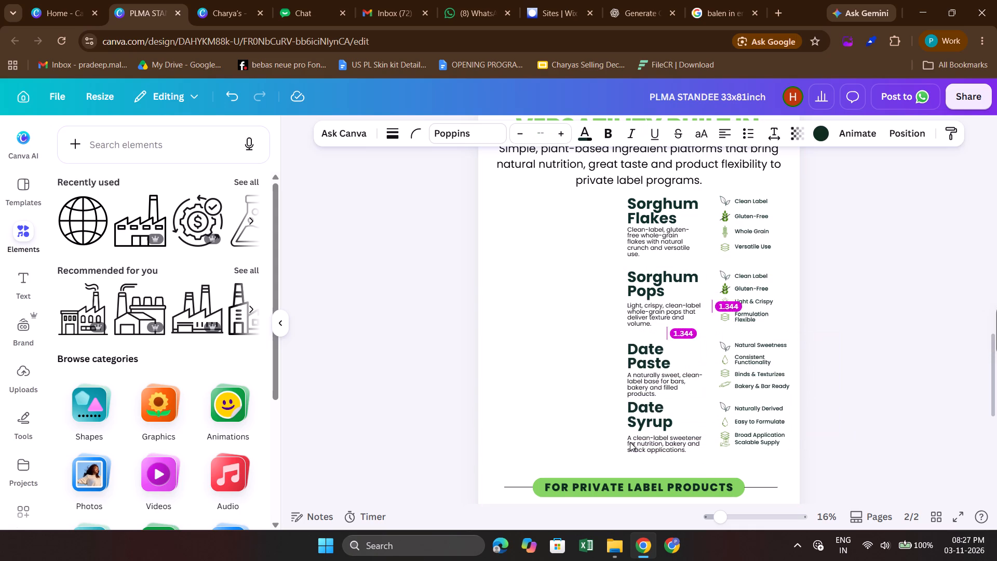
pyautogui.press('Up')
pyautogui.press('Up')
pyautogui.press('Up')
pyautogui.press('Up')
pyautogui.press('Up')
pyautogui.press('Up')
pyautogui.press('Up')
pyautogui.press('Up')
pyautogui.press('Up')
pyautogui.press('Up')
pyautogui.press('Up')
pyautogui.press('Up')
pyautogui.press('Down')
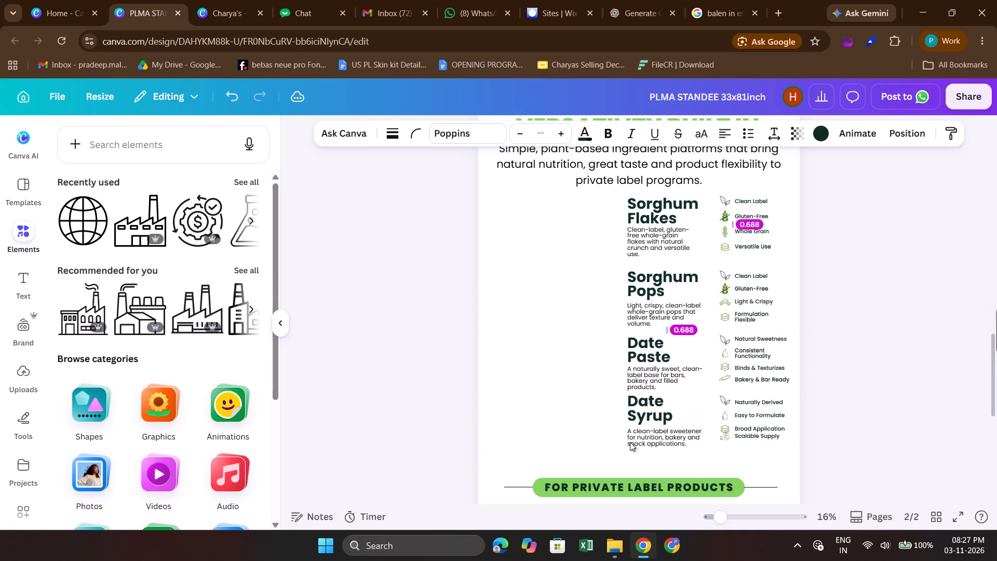
pyautogui.click(815, 437)
# Nudge the Date Syrup section and its feature list down, leaving a gap of about 0.57 below Date Paste.
pyautogui.scroll(-1, 815, 437)
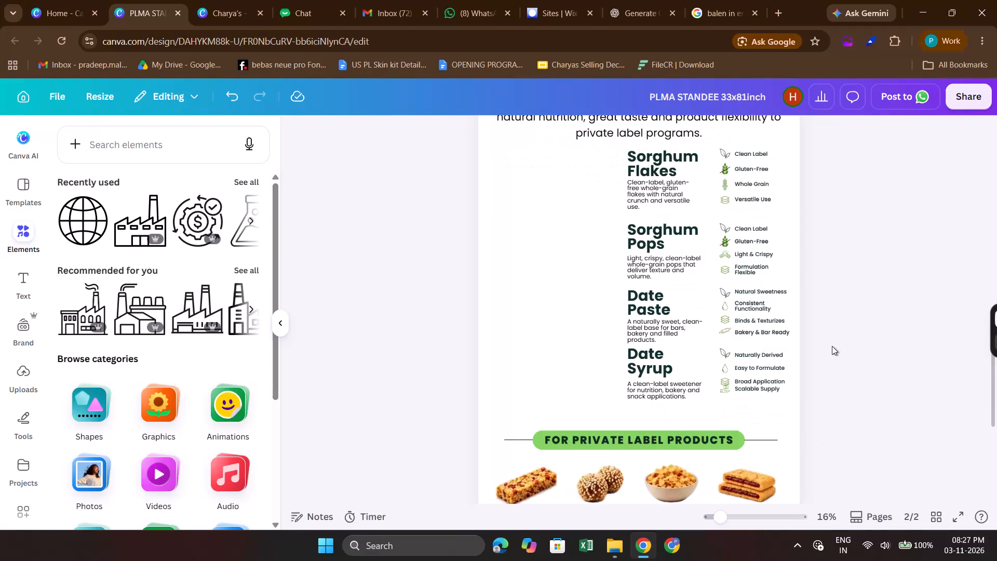
pyautogui.moveTo(832, 346); pyautogui.dragTo(643, 400)
pyautogui.press('Down')
pyautogui.press('Down')
pyautogui.press('Down')
pyautogui.press('Down')
pyautogui.press('Down')
pyautogui.press('Down')
pyautogui.press('Down')
pyautogui.press('Down')
pyautogui.press('Down')
pyautogui.press('Down')
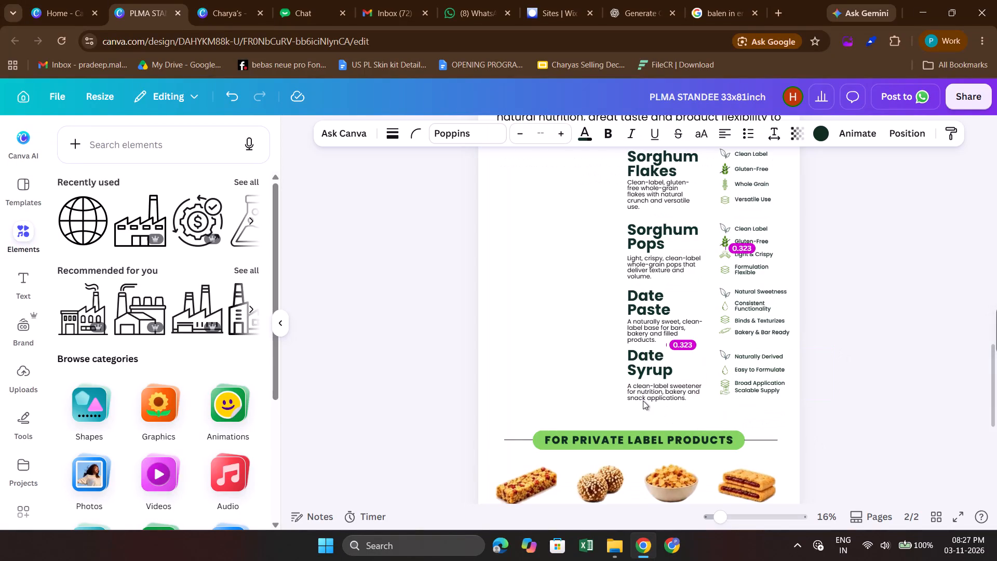
pyautogui.press('Up')
pyautogui.press('Up')
pyautogui.press('Up')
pyautogui.press('Up')
pyautogui.press('Up')
pyautogui.press('Up')
pyautogui.press('Down')
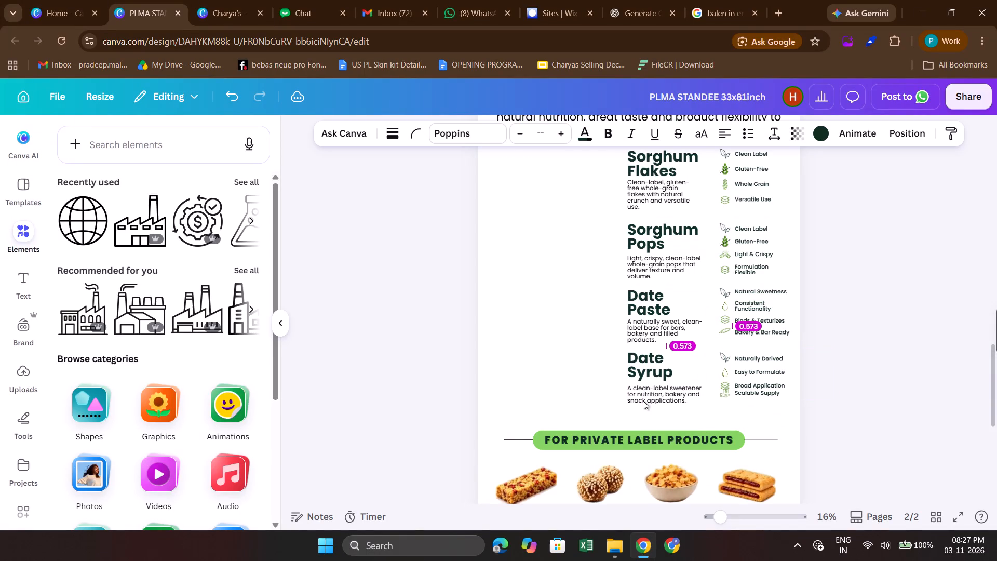
pyautogui.click(799, 357)
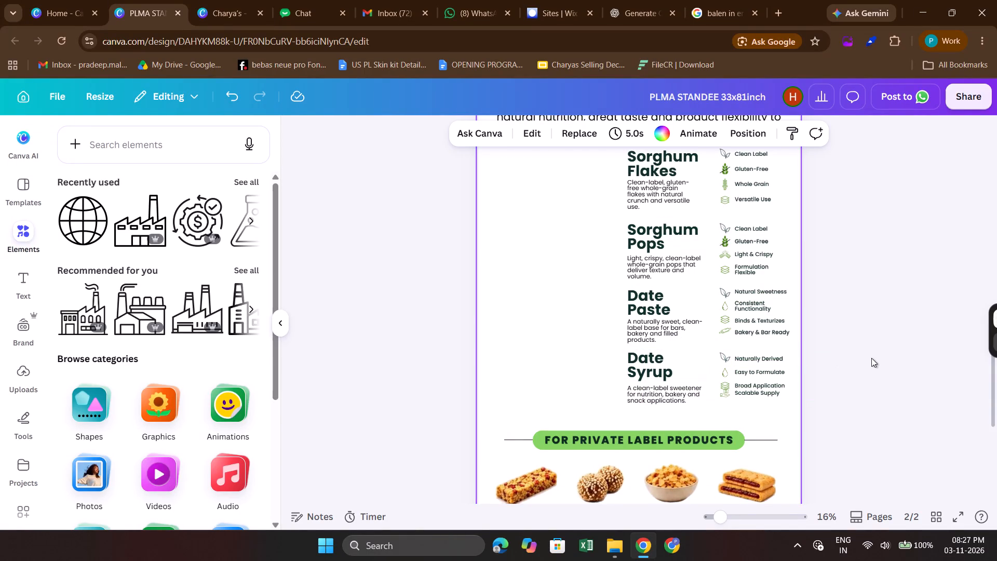
# Move the "Scalable Supply" icon and label down together, leaving a gap of about 0.375 below the "Broad Application" icon.
pyautogui.hscroll(-2, 871, 358)
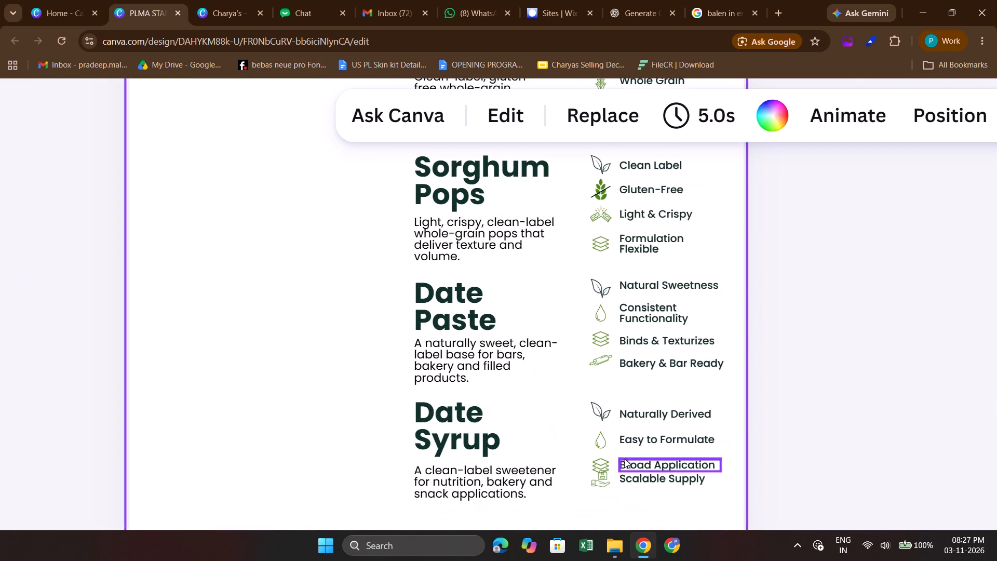
pyautogui.scroll(-1, 625, 459)
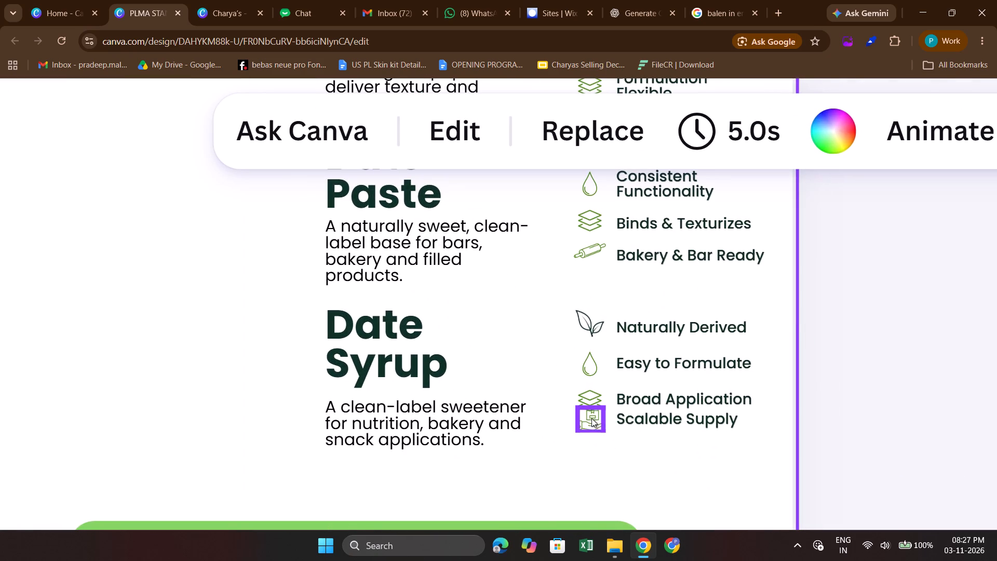
pyautogui.click(591, 418)
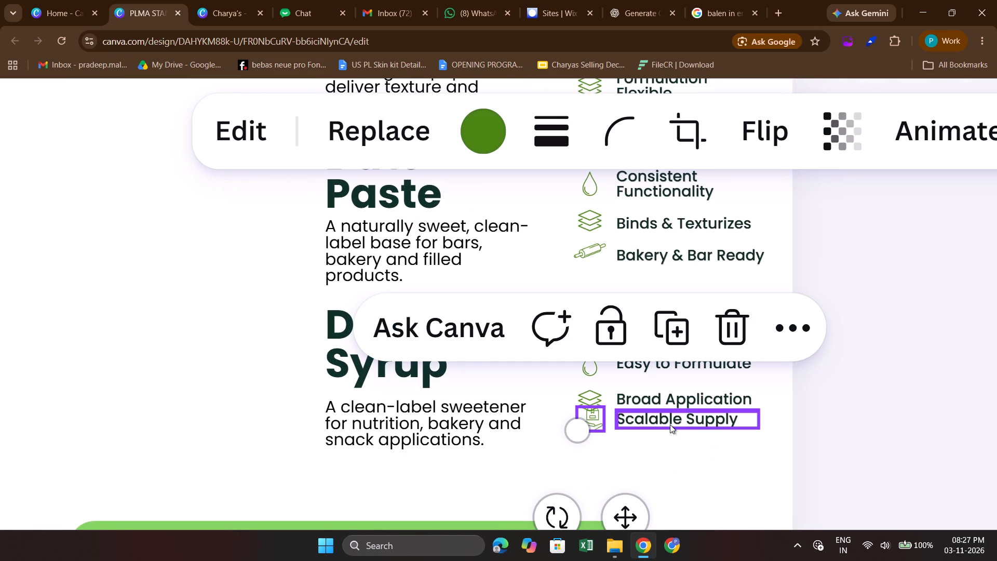
pyautogui.click(670, 424)
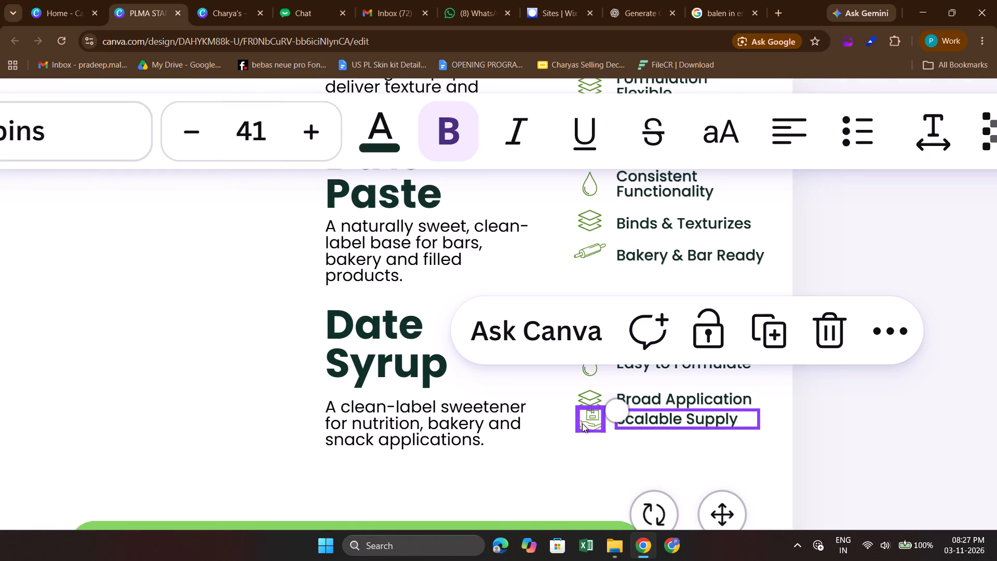
pyautogui.keyDown('shift'); pyautogui.click(582, 423); pyautogui.keyUp('shift')
pyautogui.press('Down')
pyautogui.press('Down')
pyautogui.press('Down')
pyautogui.press('Down')
pyautogui.press('Down')
pyautogui.press('Down')
pyautogui.press('Down')
pyautogui.press('Down')
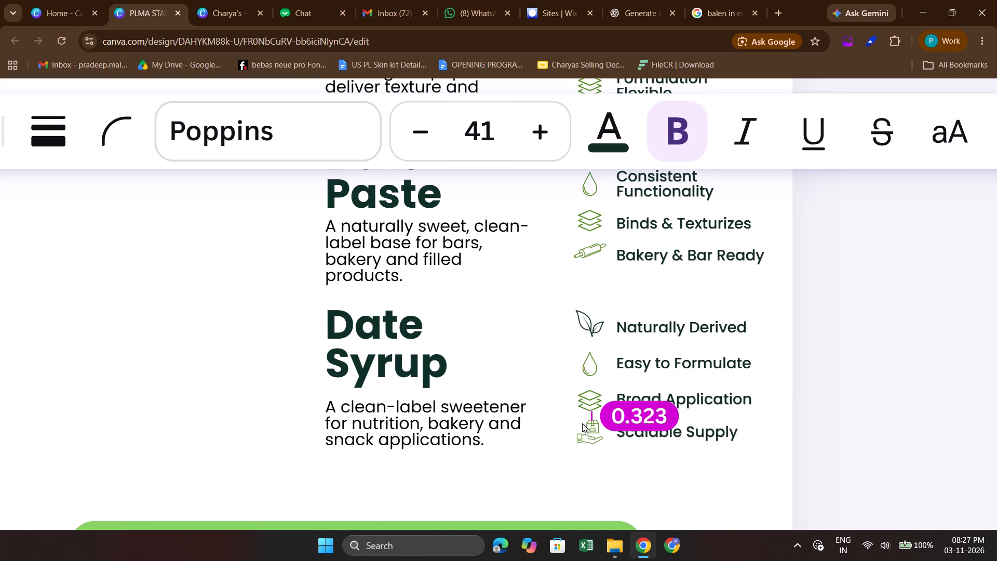
pyautogui.press('Down')
pyautogui.press('Down')
pyautogui.press('Up')
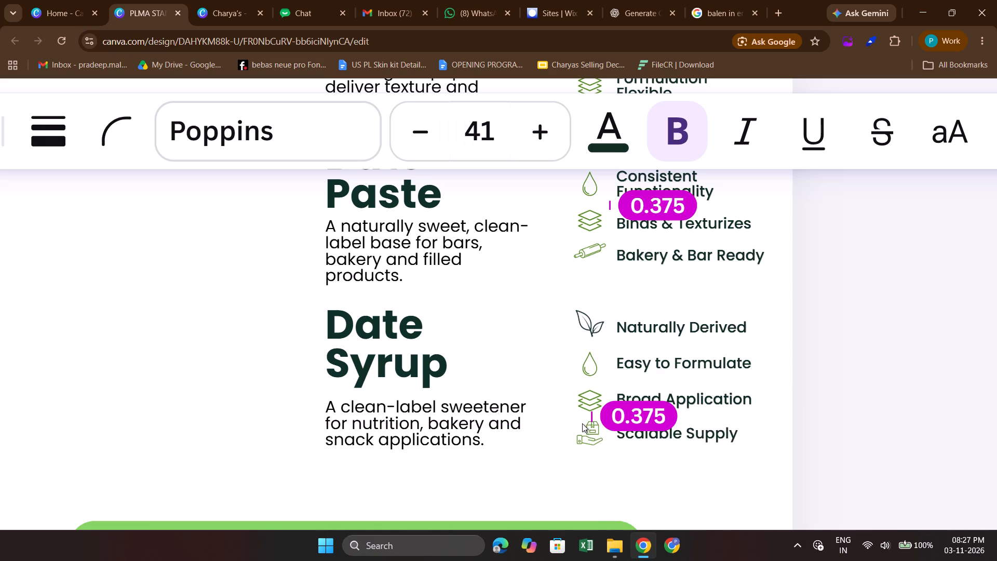
pyautogui.click(940, 373)
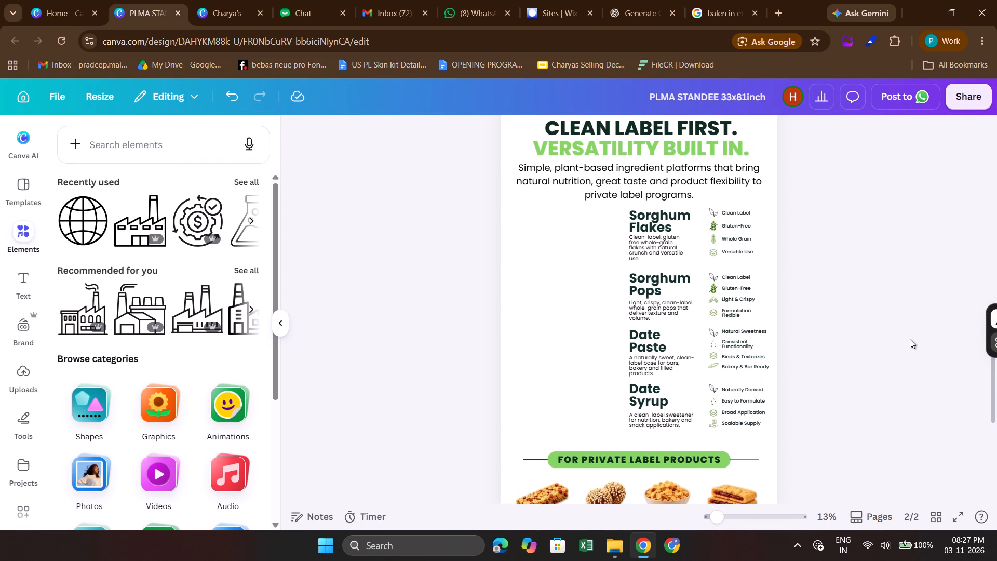
# Group all the feature icons and labels beside the four ingredient sections, from Sorghum Flakes to Date Syrup.
pyautogui.scroll(-1, 910, 339)
pyautogui.scroll(1, 910, 339)
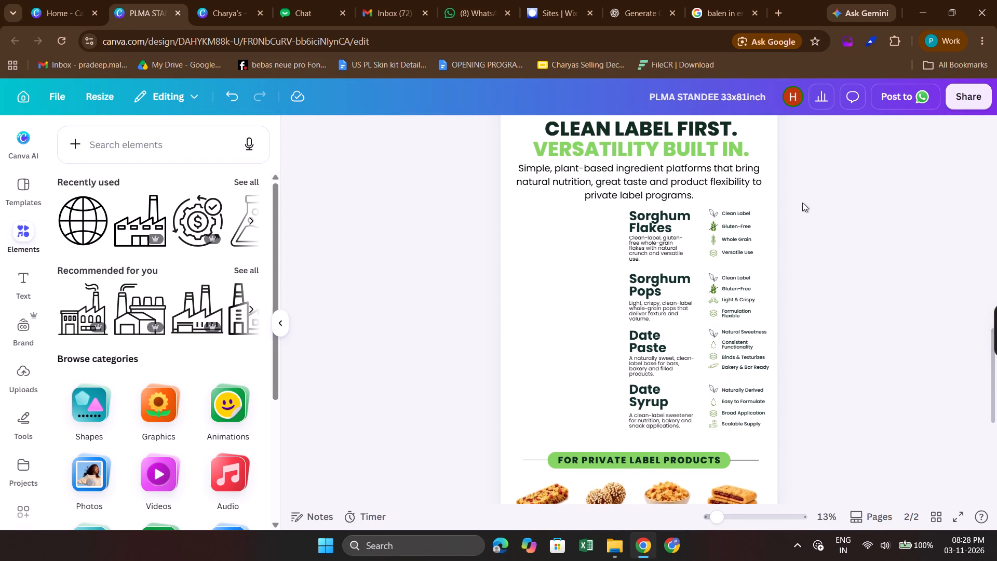
pyautogui.moveTo(802, 203); pyautogui.dragTo(713, 435)
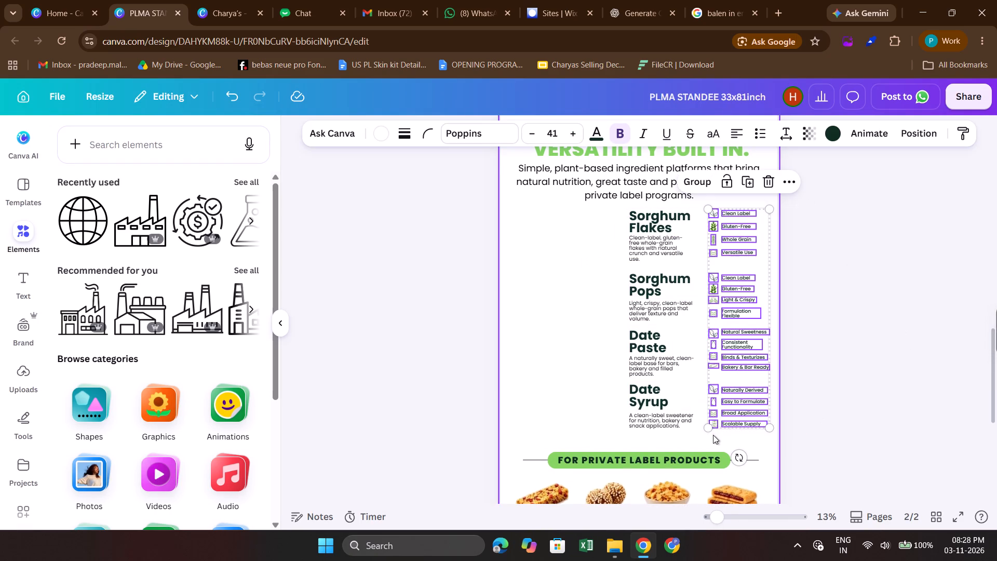
pyautogui.click(698, 181)
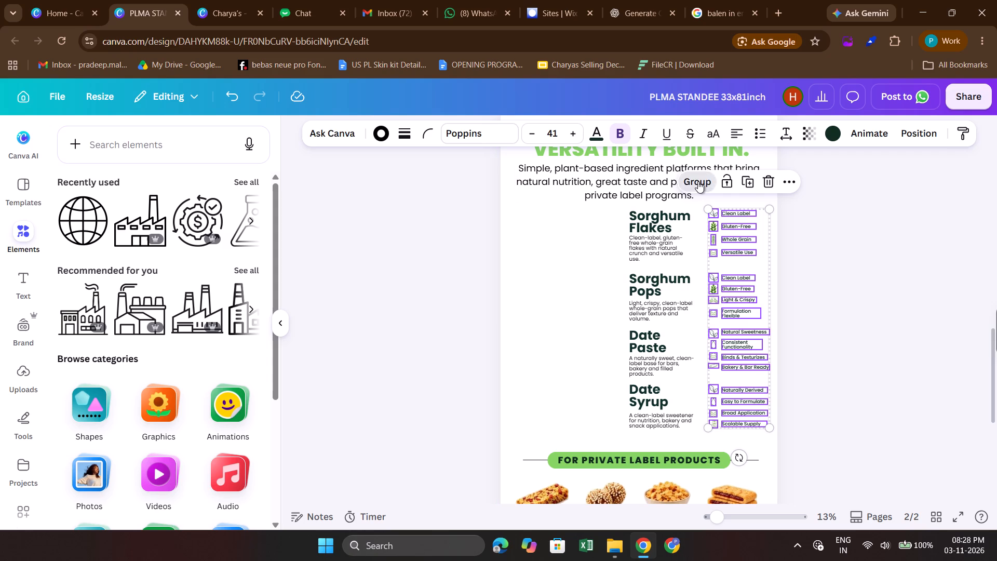
pyautogui.click(851, 317)
# Recolour the second "YOUR" in the closing tagline "YOUR BRAND. YOUR FORMULA." to green #85d562.
pyautogui.scroll(-1, 851, 317)
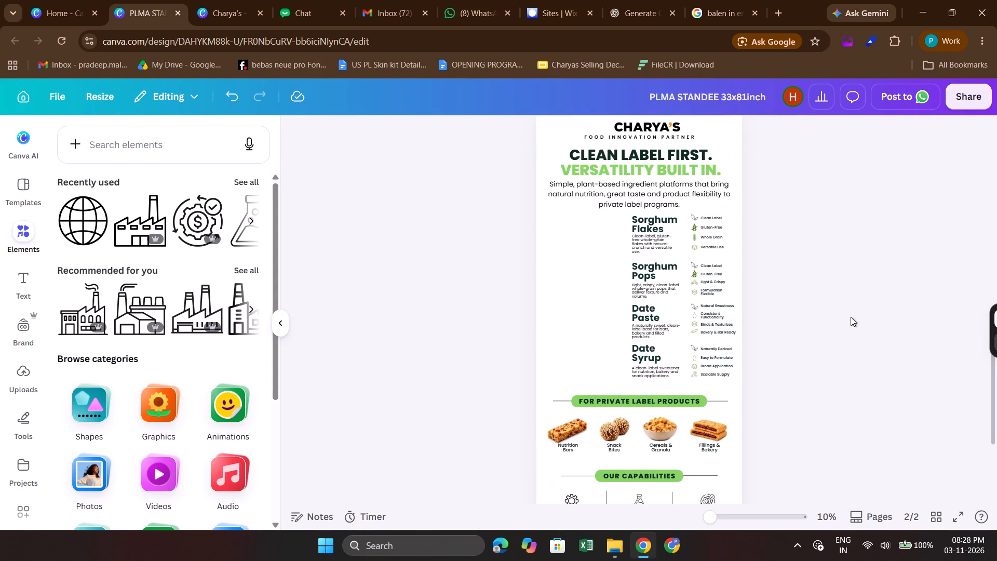
pyautogui.scroll(-3, 851, 317)
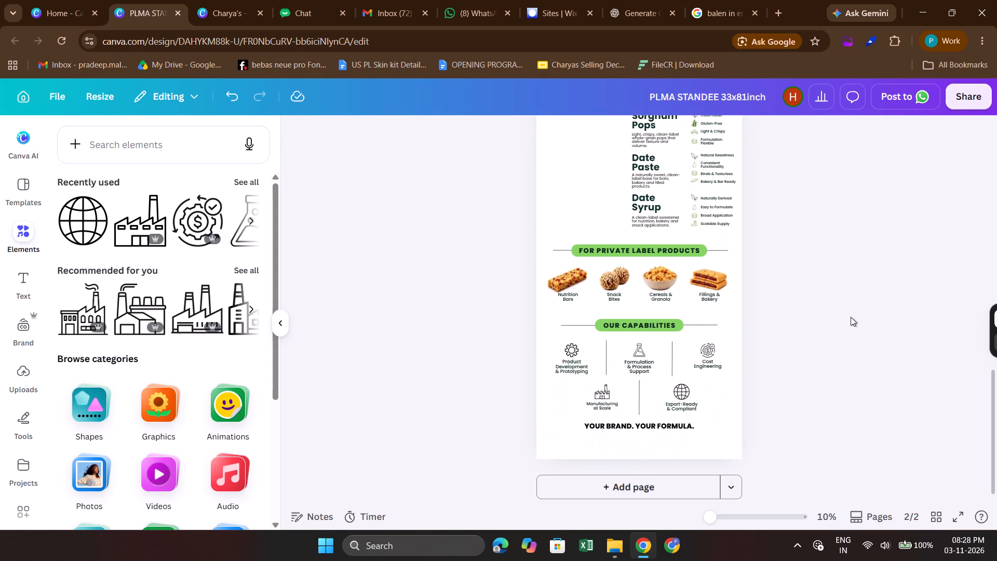
pyautogui.scroll(-3, 851, 317)
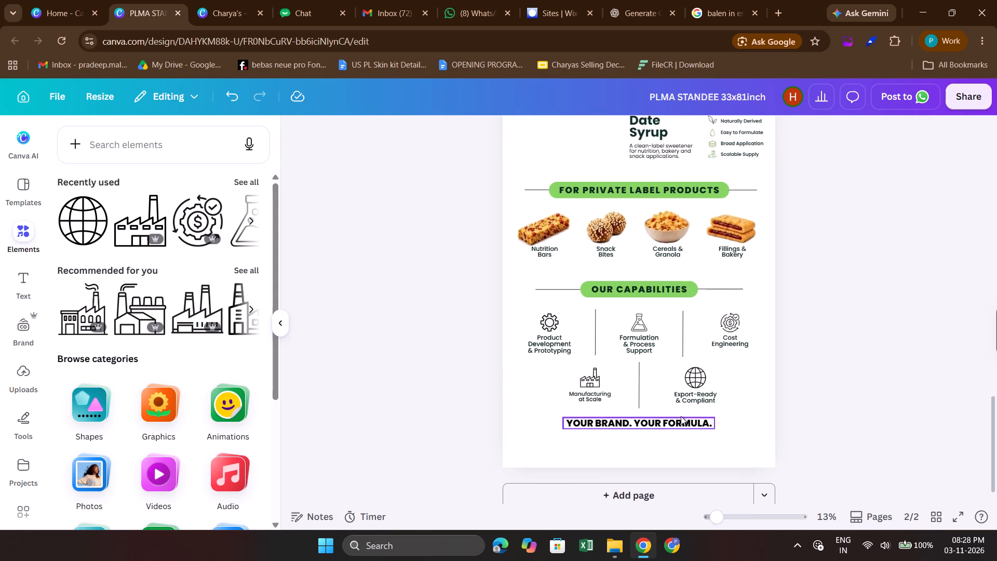
pyautogui.doubleClick(634, 423)
pyautogui.hotkey('shift', 'Right')
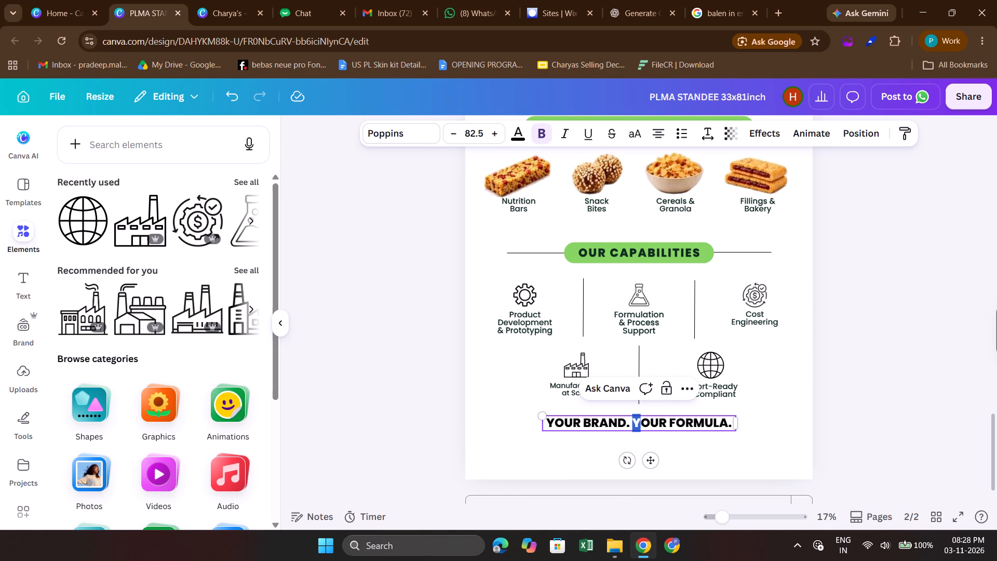
pyautogui.hotkey('shift', 'Right')
pyautogui.hotkey('shift', 'Right')
pyautogui.hotkey('shift', 'Right')
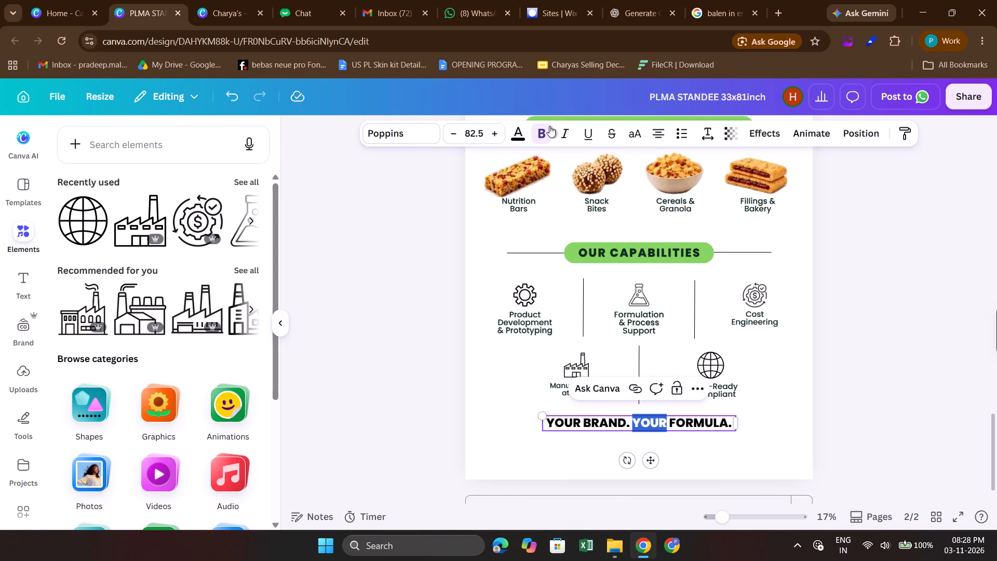
pyautogui.click(523, 135)
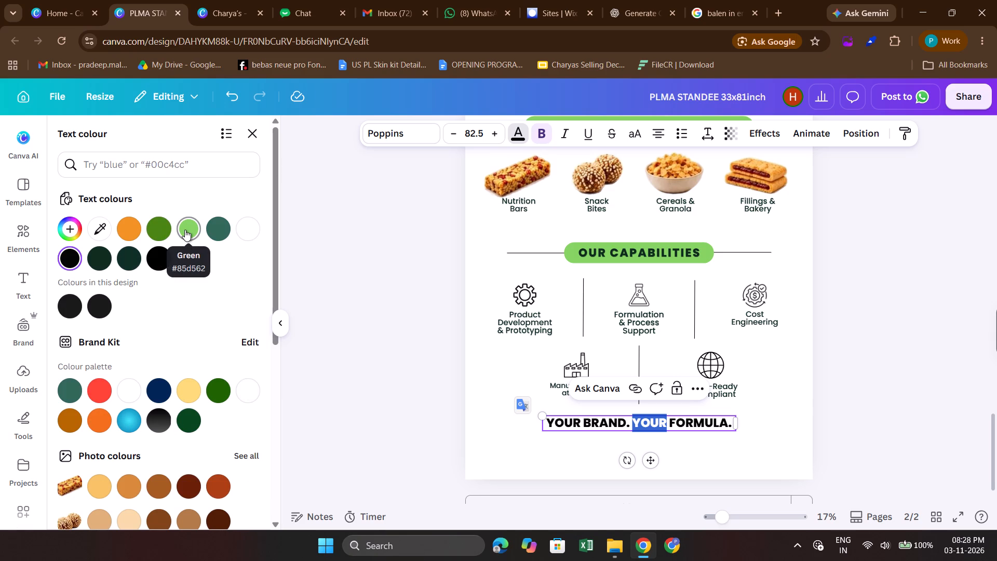
pyautogui.click(185, 230)
pyautogui.click(324, 311)
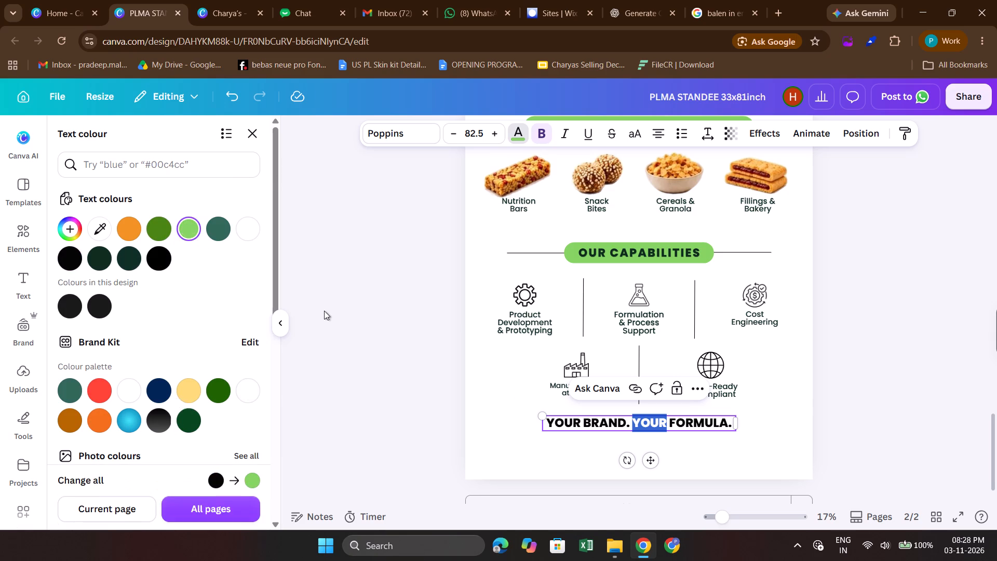
pyautogui.click(383, 335)
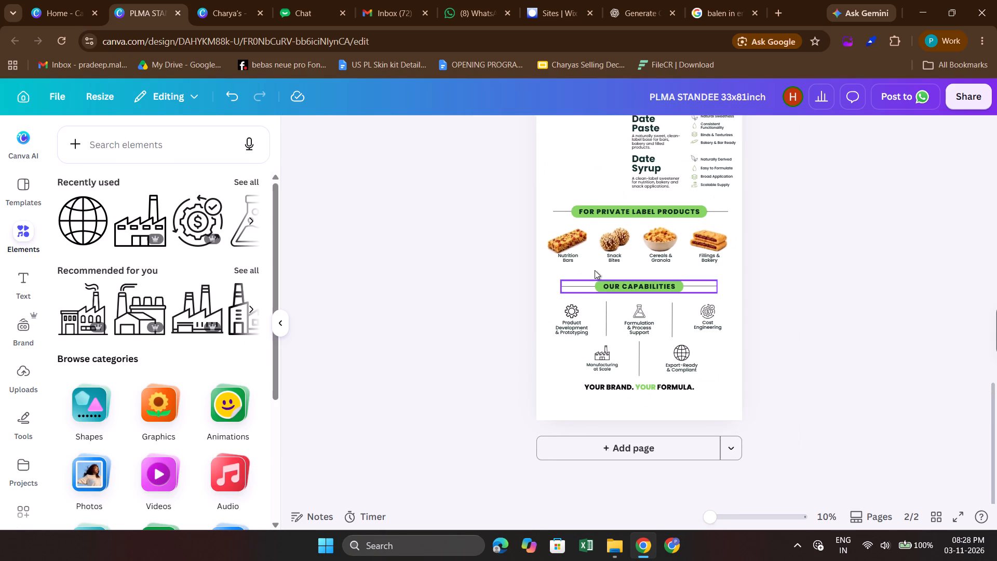
pyautogui.scroll(1, 595, 270)
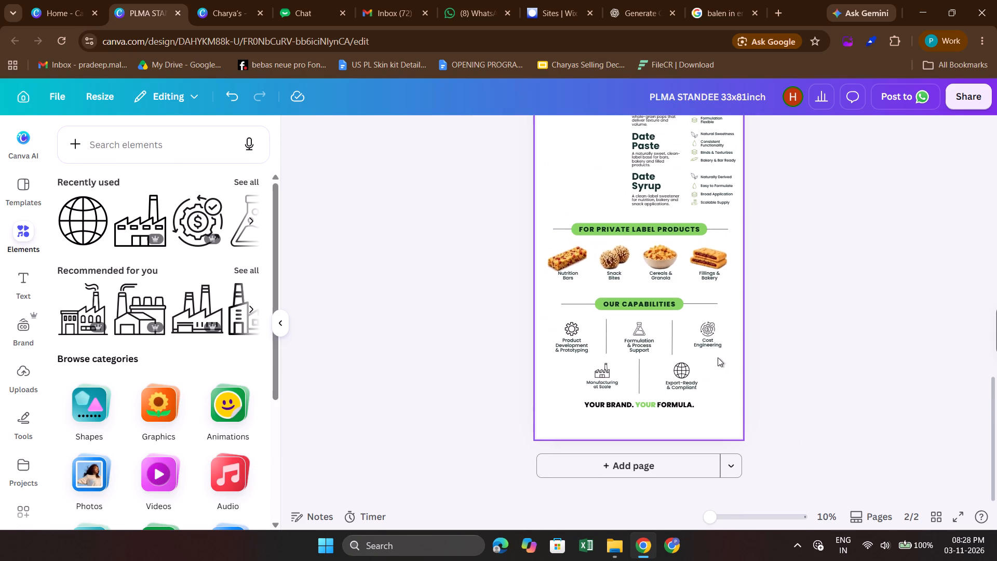
# Nudge the closing tagline "YOUR BRAND. YOUR FORMULA." slightly down on page 2.
pyautogui.click(675, 411)
pyautogui.press('Down')
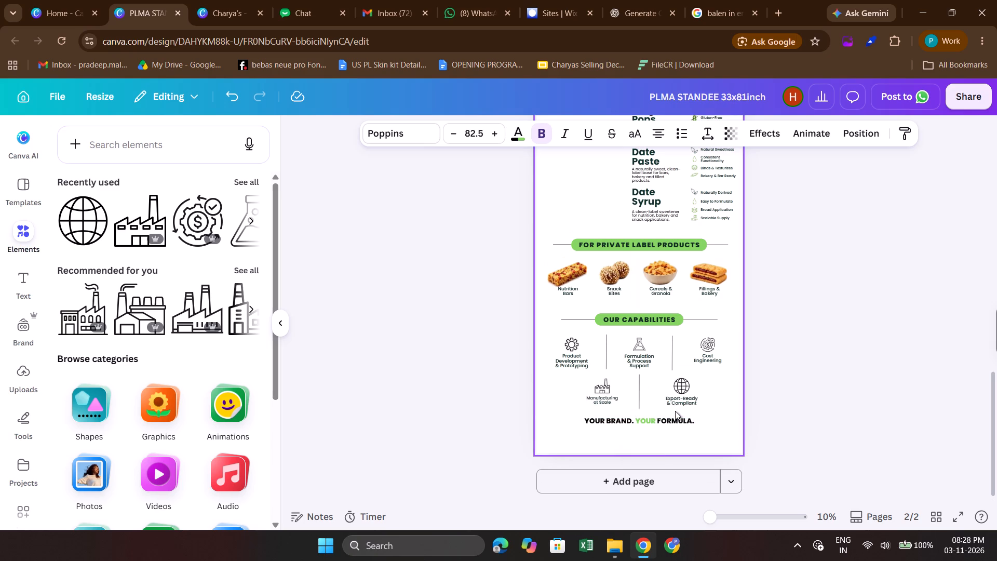
pyautogui.click(893, 360)
# Save the PLMA standee design.
pyautogui.scroll(5, 893, 360)
pyautogui.scroll(5, 792, 396)
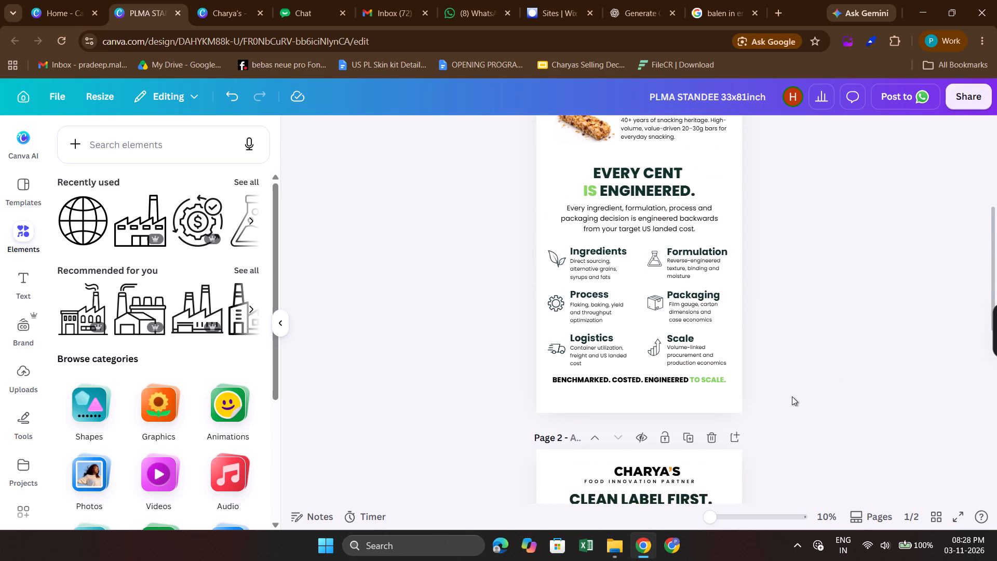
pyautogui.hotkey('ctrl', 's')
pyautogui.hotkey('ctrl', 's')
pyautogui.hotkey('ctrl', 's')
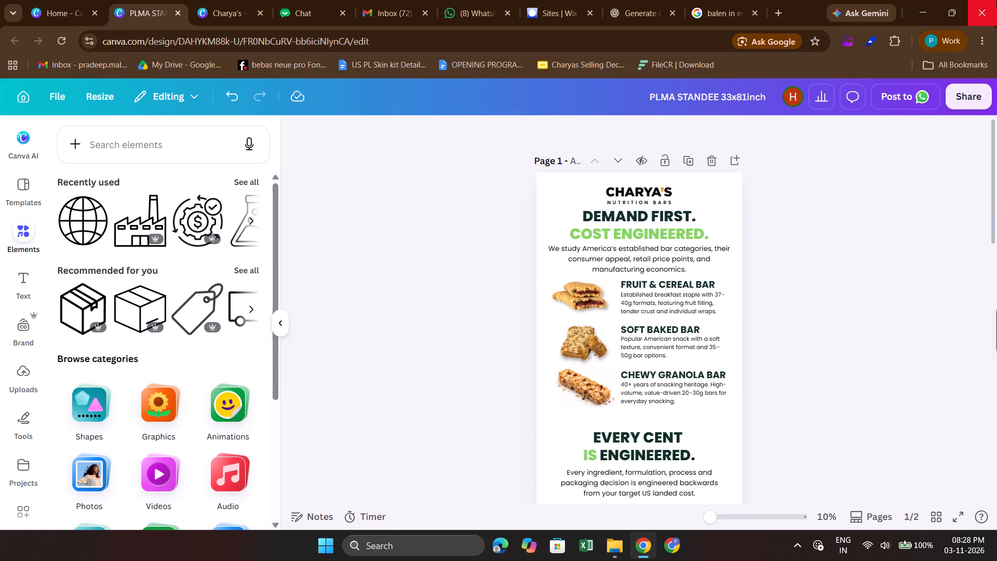
# Switch to the open Charya's design, then close the browser window and the Downloads folder window.
pyautogui.click(222, 0)
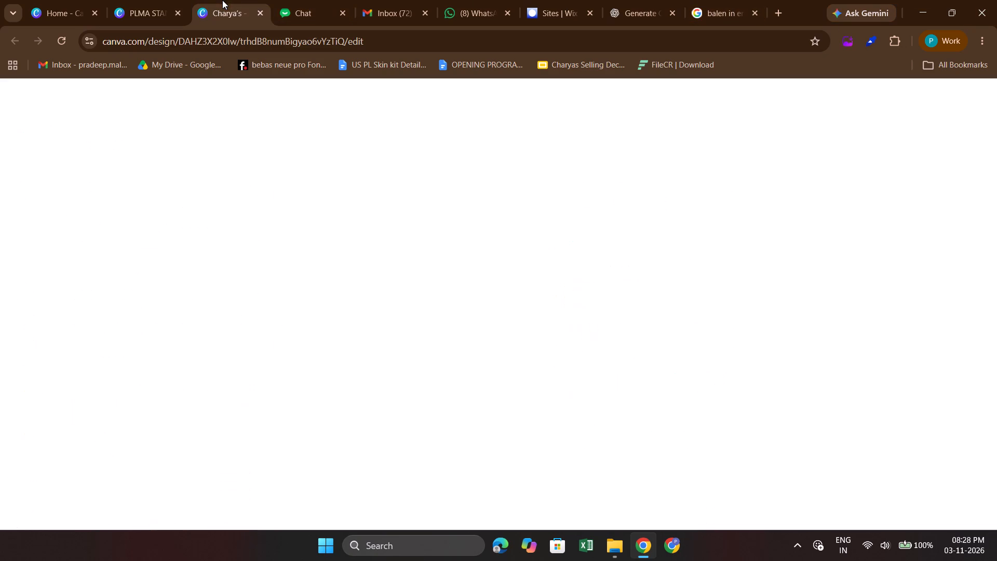
pyautogui.scroll(3, 374, 182)
pyautogui.click(692, 248)
pyautogui.click(996, 0)
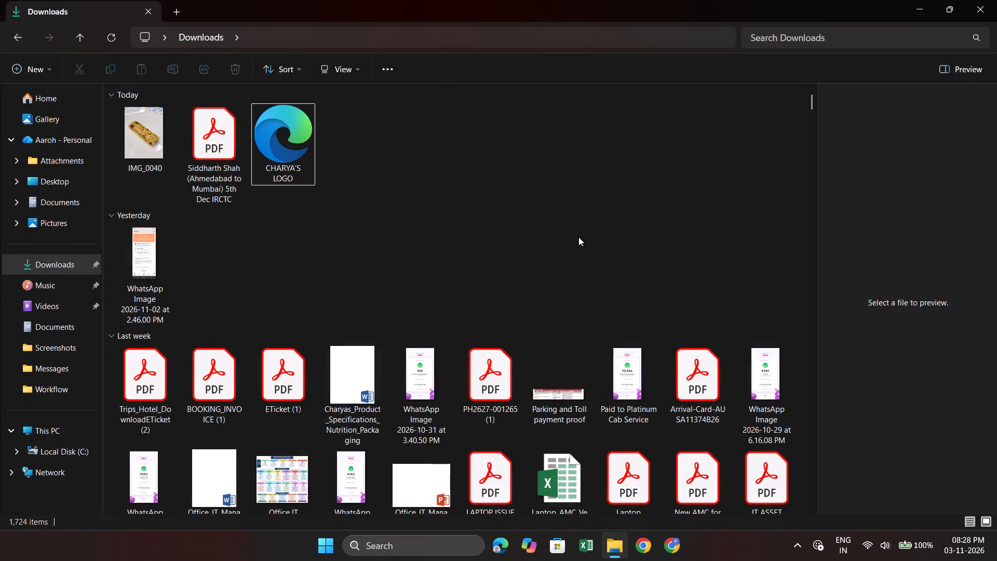
pyautogui.click(996, 0)
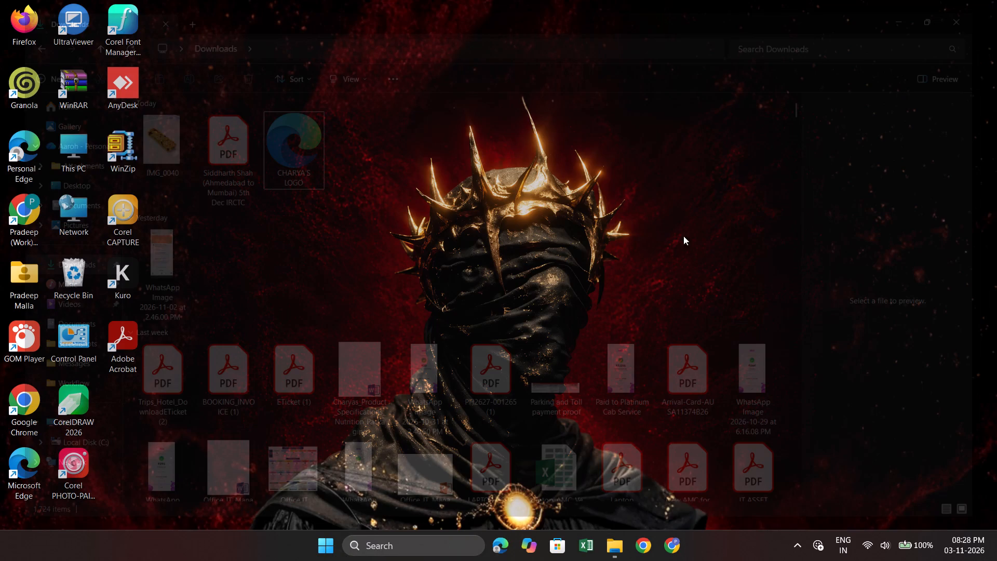
# Refresh the Windows desktop.
pyautogui.rightClick(598, 266)
pyautogui.rightClick(598, 266)
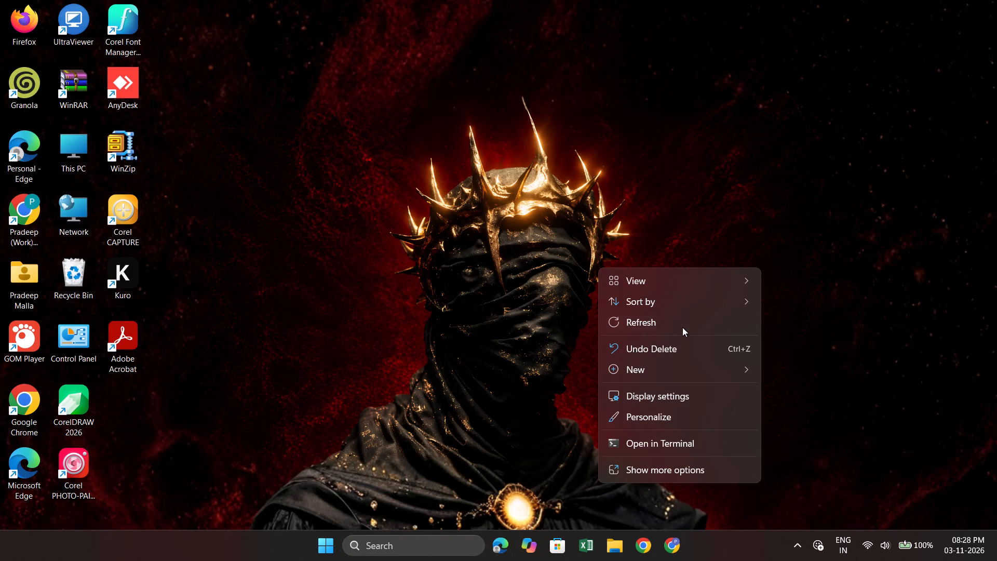
pyautogui.click(681, 324)
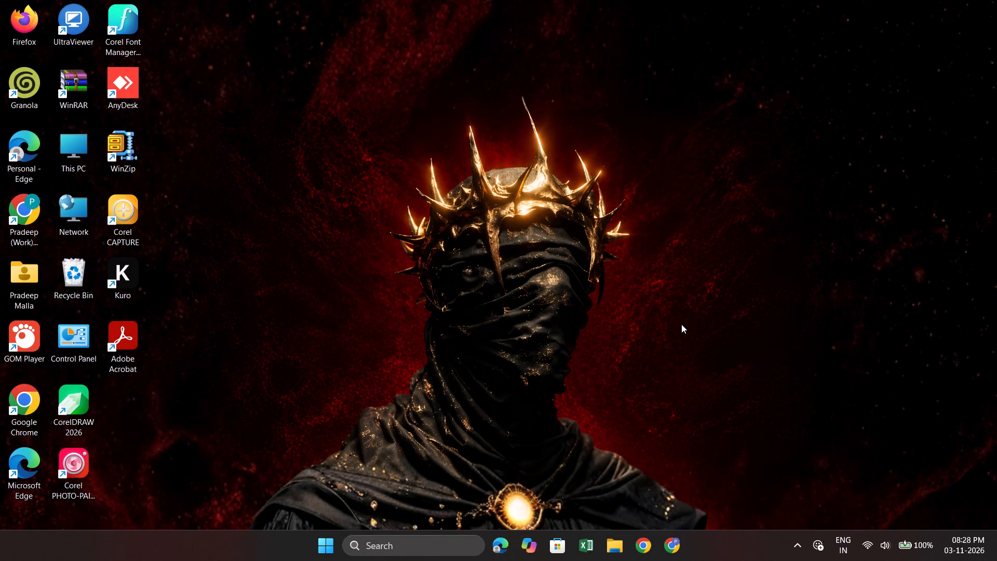